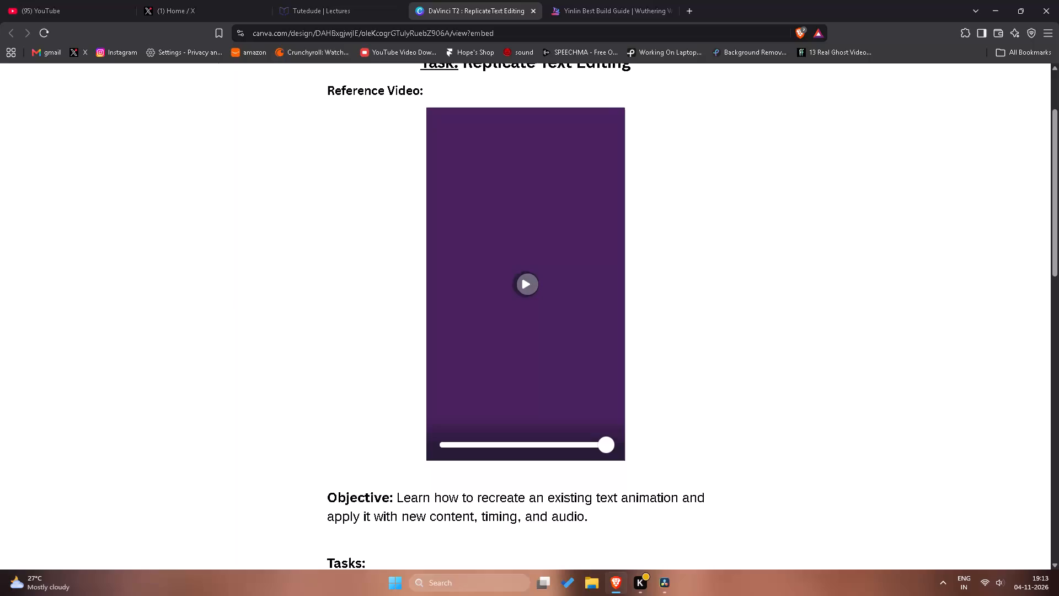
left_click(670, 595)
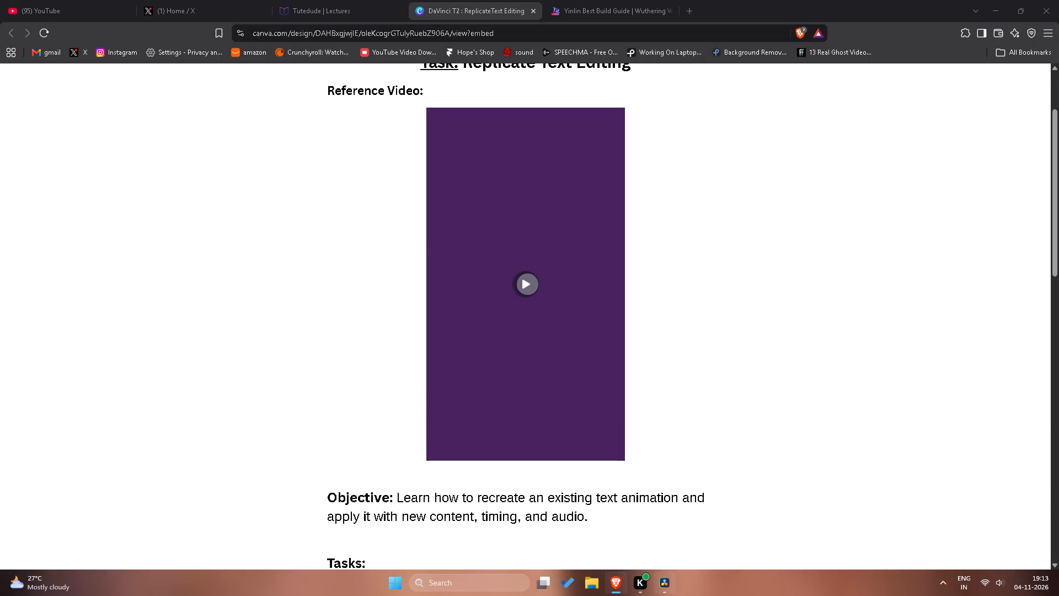
Switch to the X home feed and view the full-size image of the best PlayStyles ranked for strikers.
left_click(191, 3)
scroll(482, 243, "down", 7)
scroll(504, 284, "up", 6)
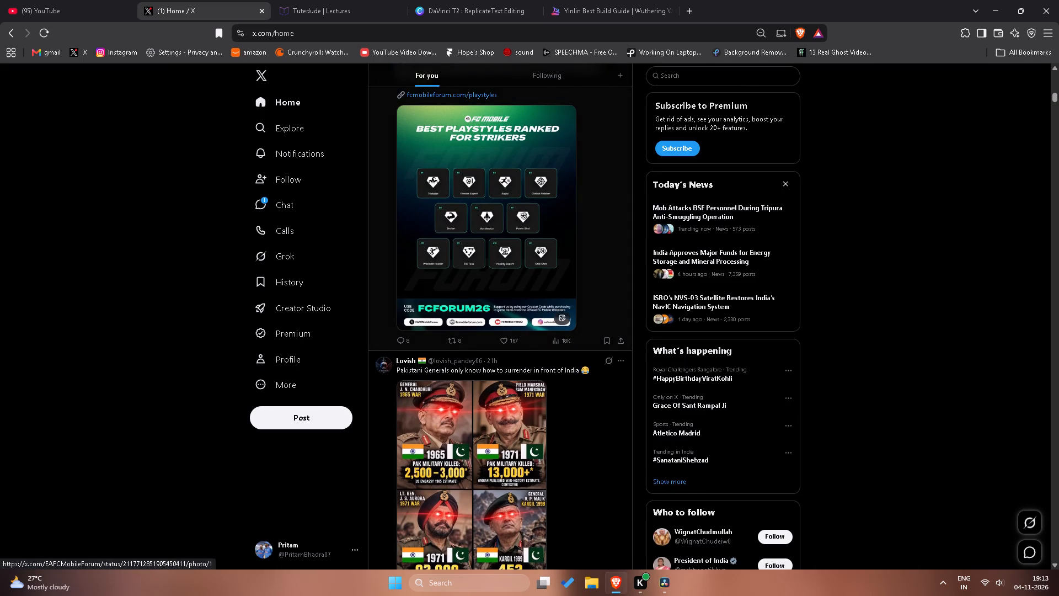
scroll(490, 275, "up", 2)
left_click(495, 364)
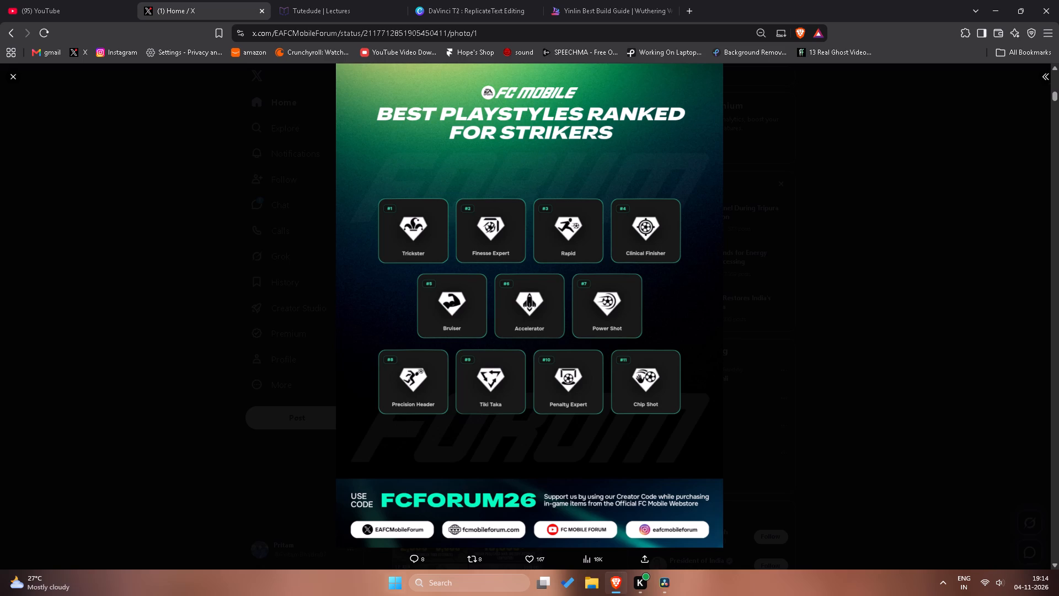
left_click(7, 83)
scroll(411, 196, "up", 2)
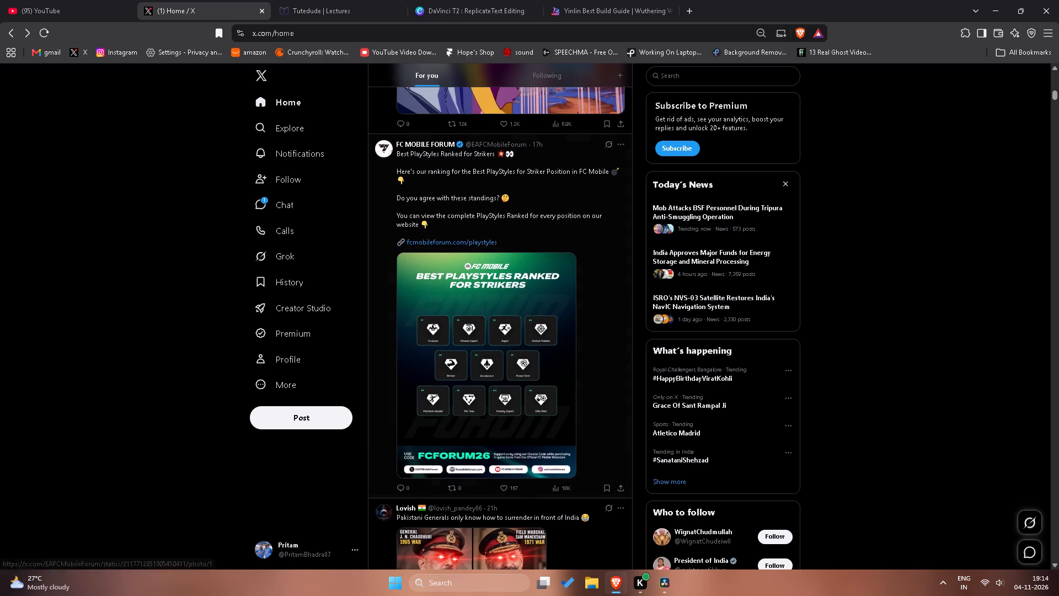
Open the FC MOBILE FORUM profile on X and look through its recent posts.
left_click(378, 146)
scroll(465, 319, "down", 8)
scroll(480, 409, "down", 4)
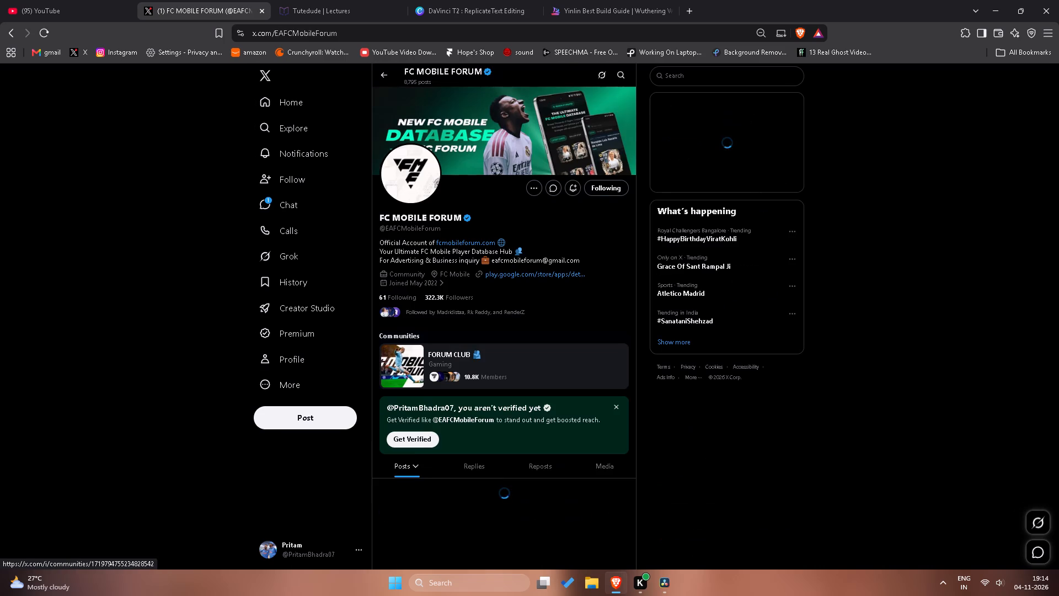
scroll(480, 419, "down", 14)
scroll(483, 427, "down", 10)
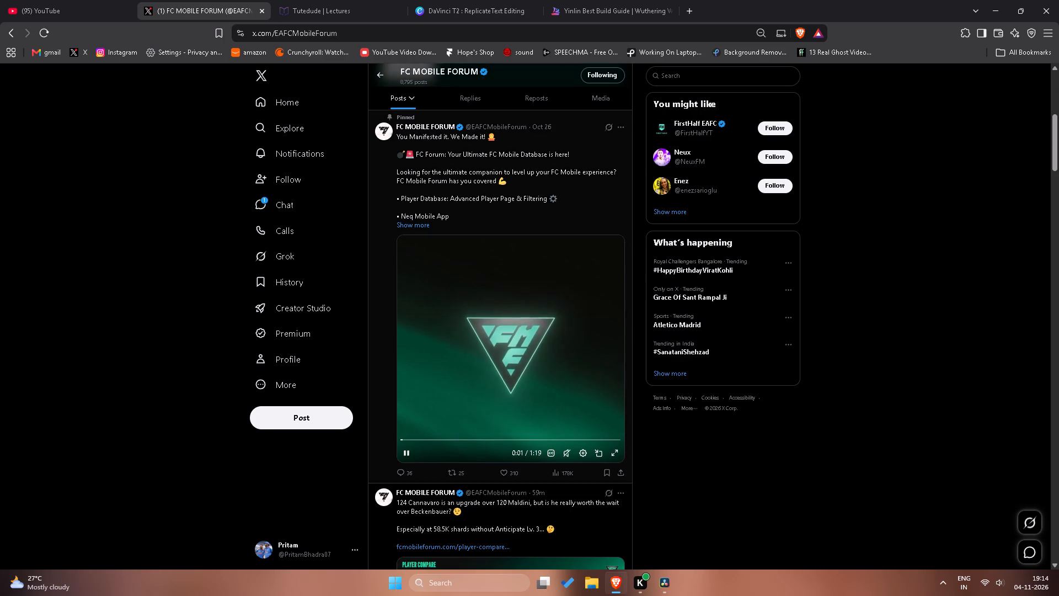
left_click(484, 355)
scroll(494, 408, "down", 16)
scroll(494, 408, "down", 8)
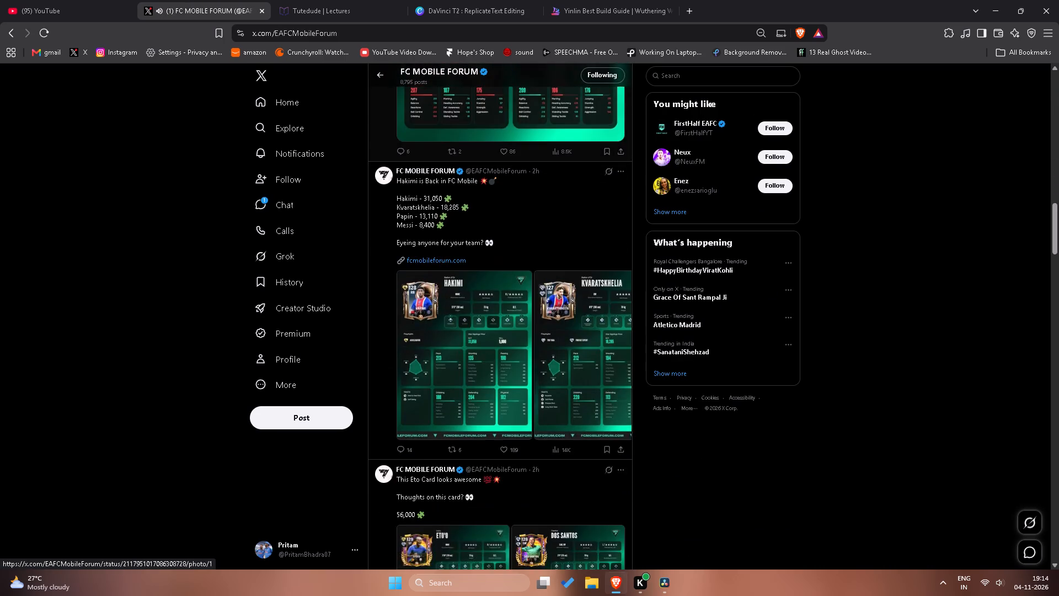
scroll(494, 408, "down", 17)
scroll(490, 421, "down", 19)
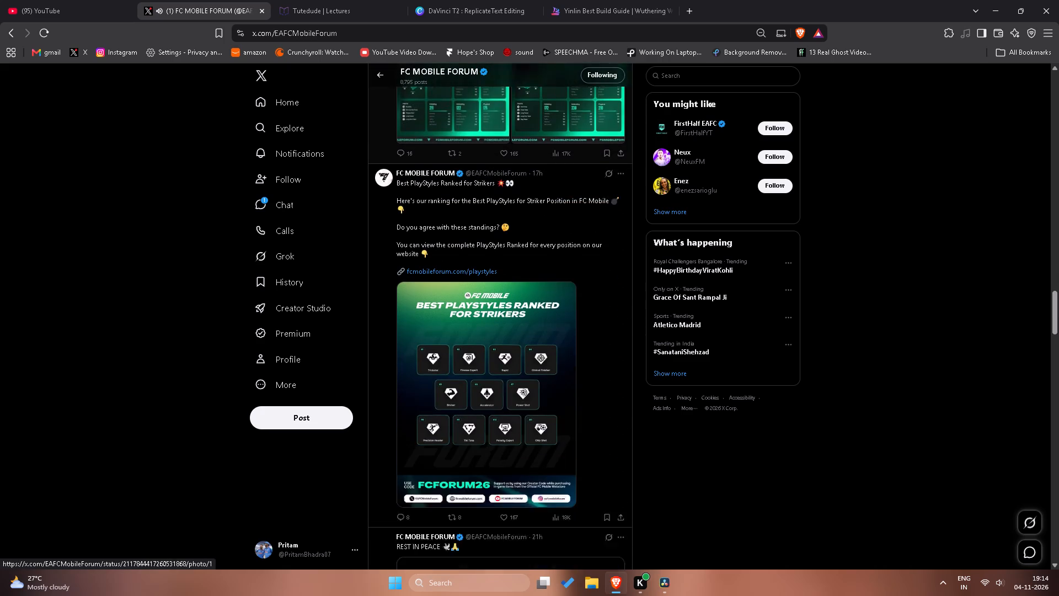
scroll(494, 396, "down", 4)
scroll(490, 346, "down", 2)
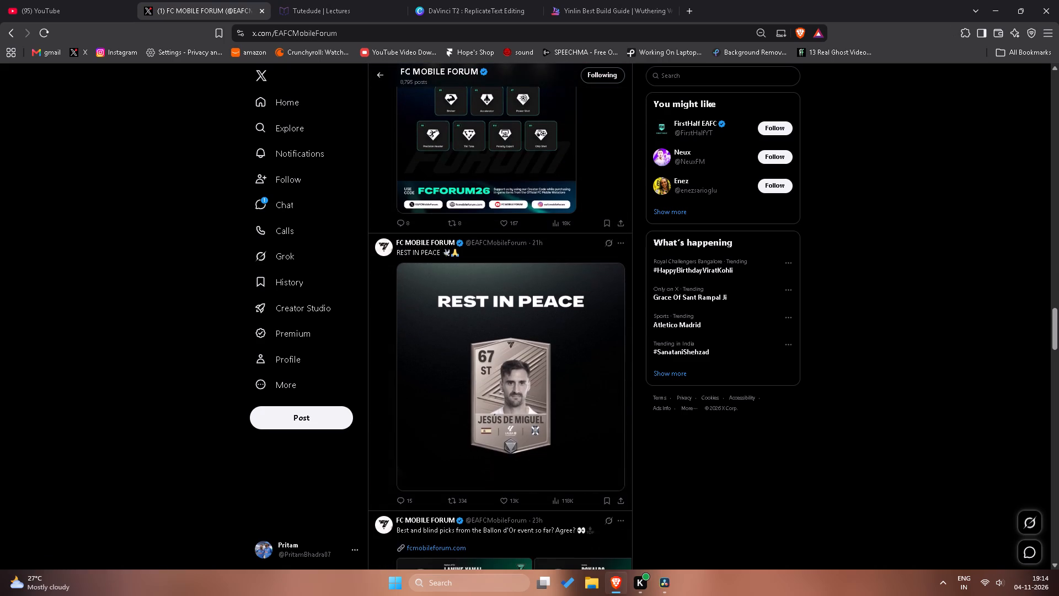
scroll(490, 349, "down", 2)
scroll(491, 356, "up", 6)
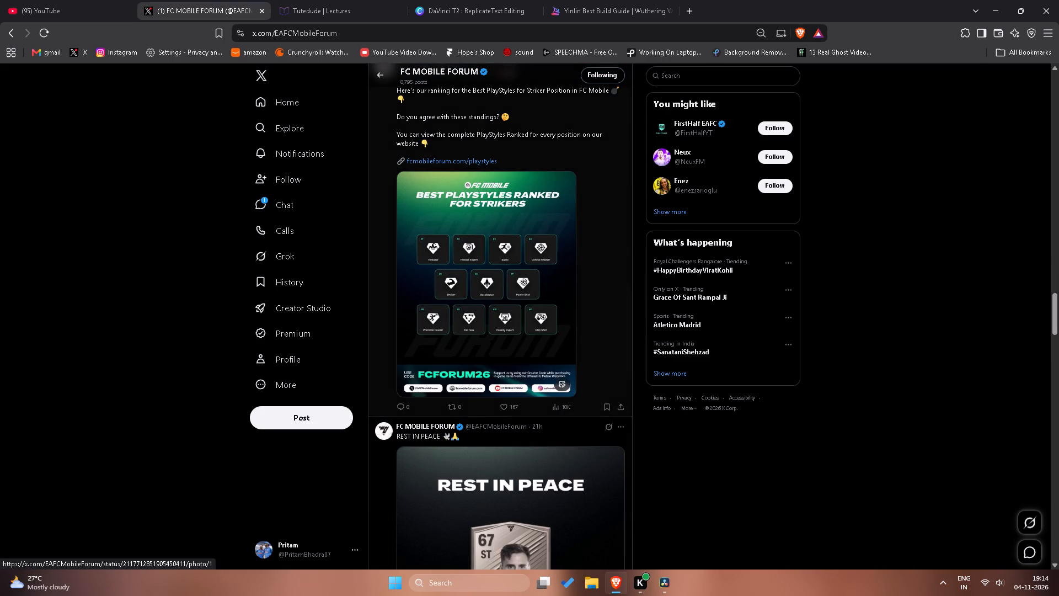
Follow the fcmobileforum.com/playstyles link in the strikers ranking post and look over the PlayStyles overview page.
left_click(477, 162)
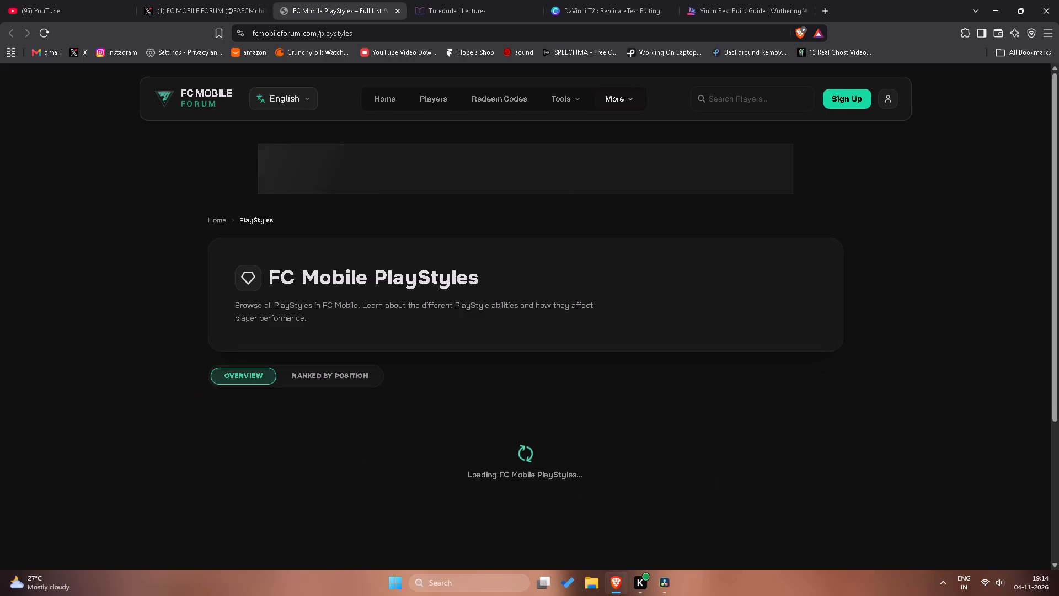
scroll(671, 406, "down", 5)
scroll(670, 452, "up", 5)
scroll(461, 448, "down", 7)
scroll(436, 434, "up", 2)
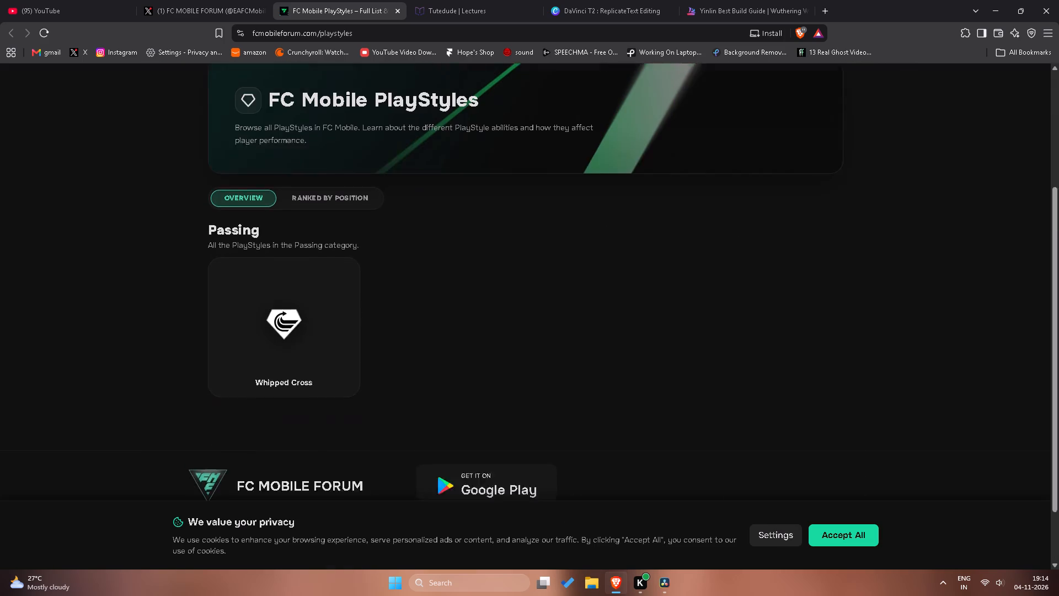
scroll(436, 434, "up", 3)
scroll(335, 316, "down", 8)
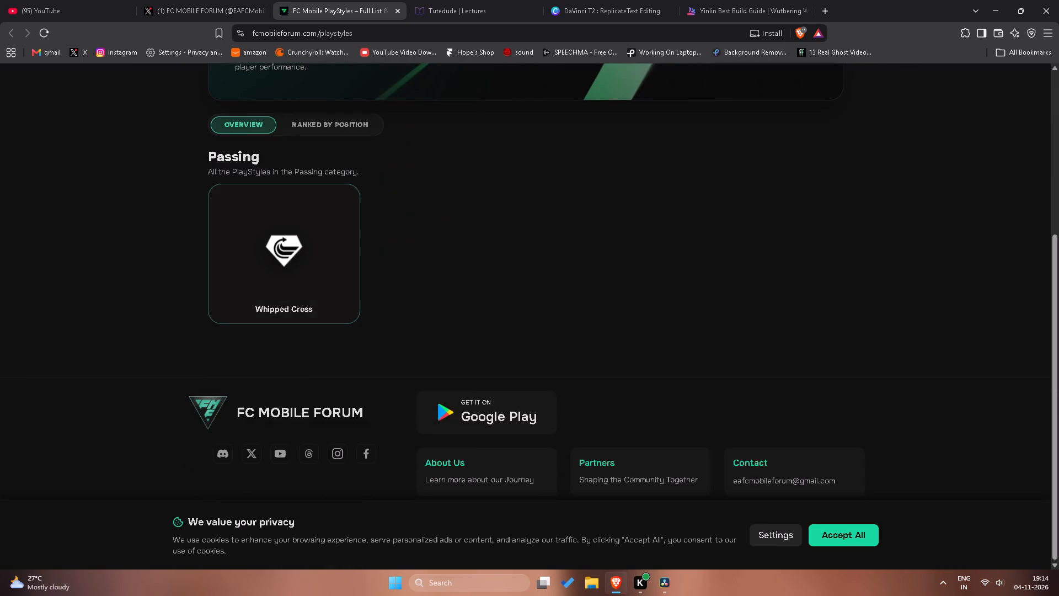
scroll(335, 320, "up", 4)
scroll(275, 197, "up", 5)
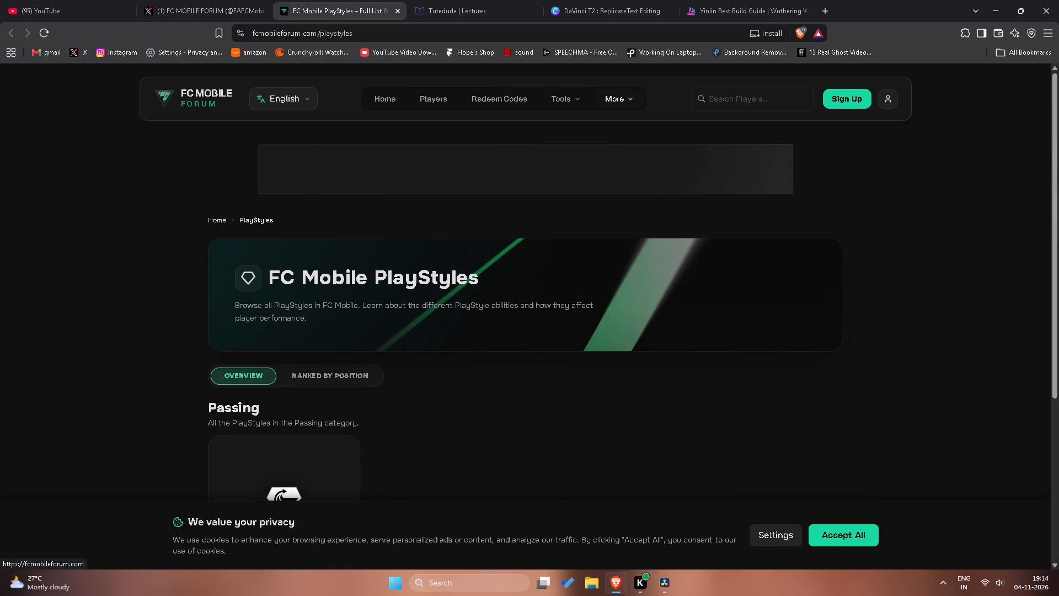
Go to the FC Mobile Forum home page and look through its latest cards, featured tools, programs and available tools.
left_click(222, 222)
scroll(409, 277, "down", 4)
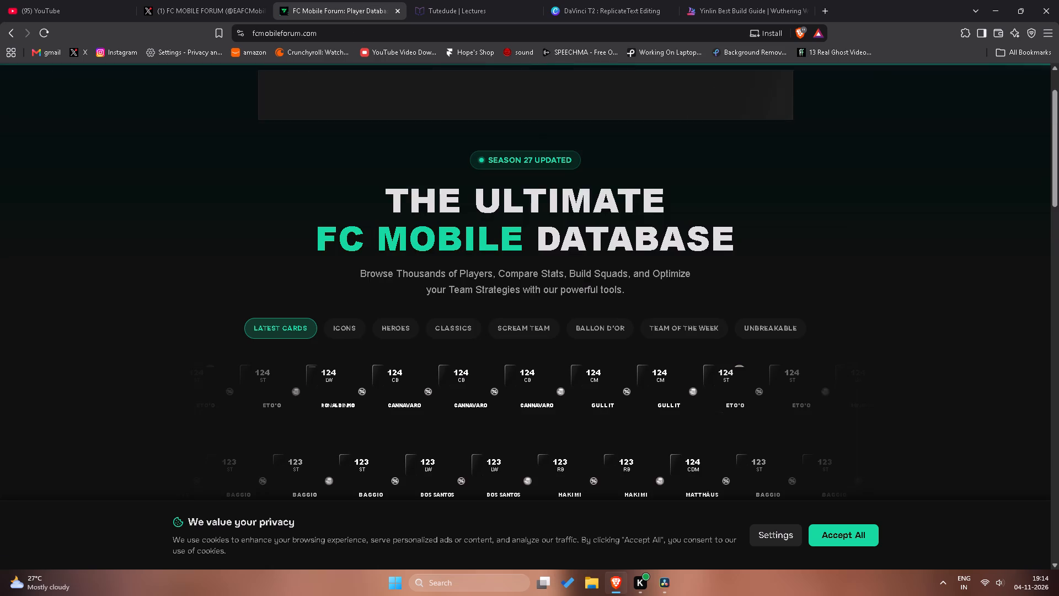
scroll(420, 290, "down", 3)
scroll(474, 329, "down", 1)
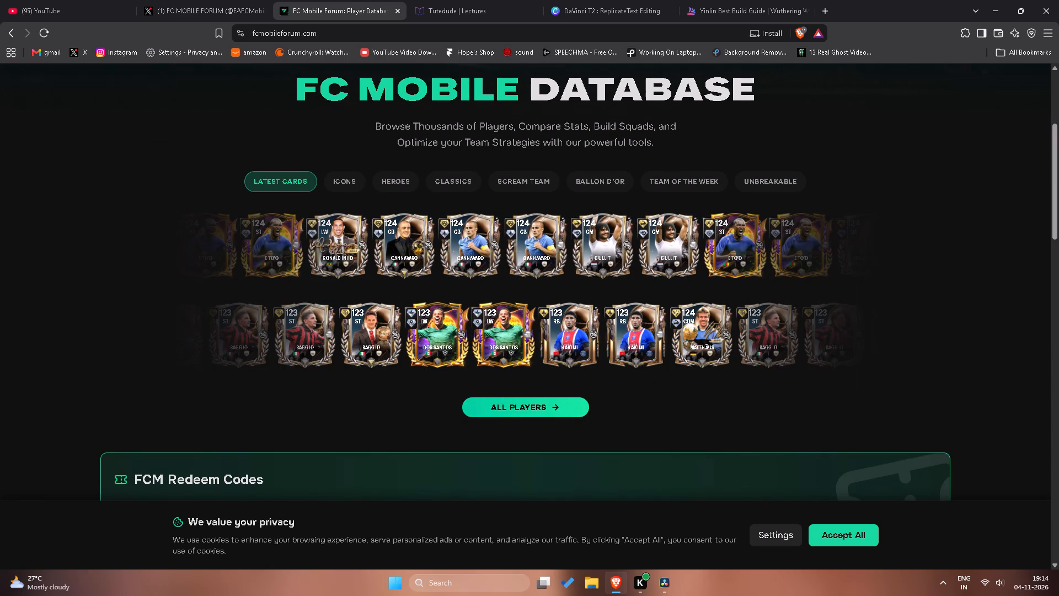
scroll(548, 409, "down", 5)
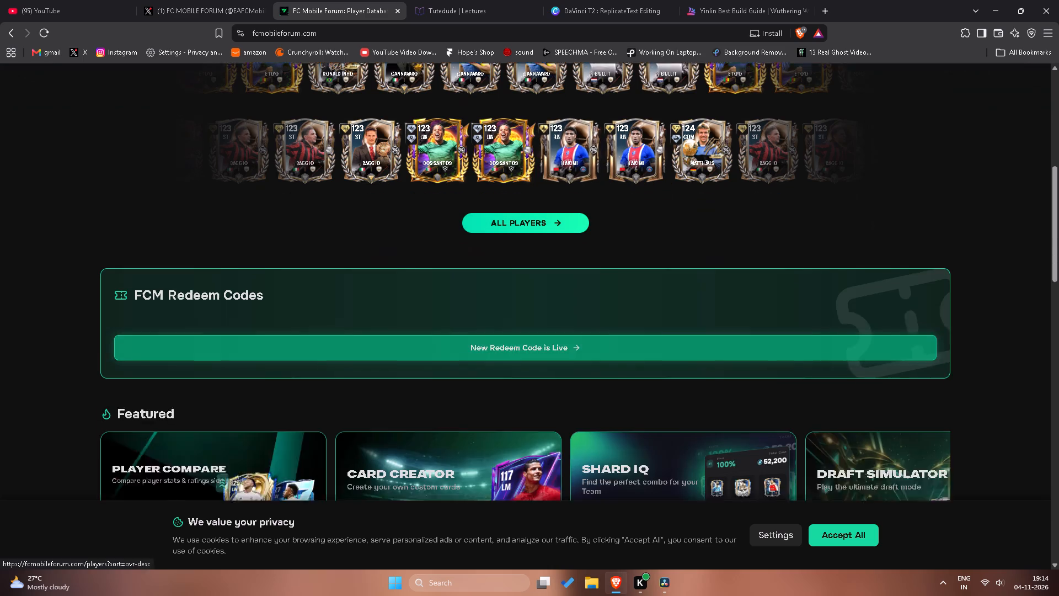
scroll(548, 409, "down", 11)
scroll(543, 405, "up", 7)
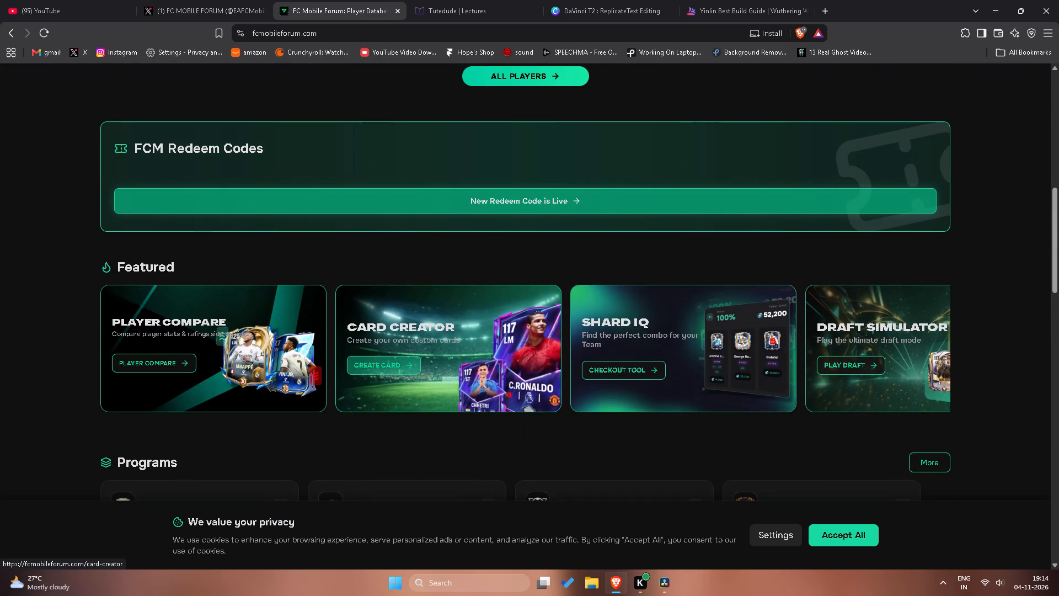
scroll(327, 426, "down", 5)
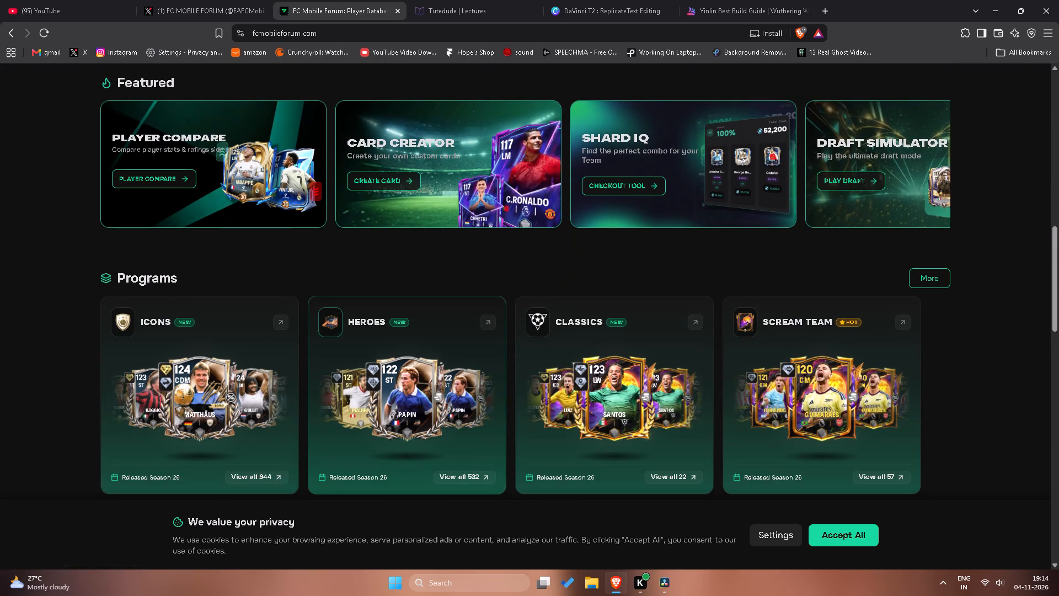
scroll(580, 420, "up", 20)
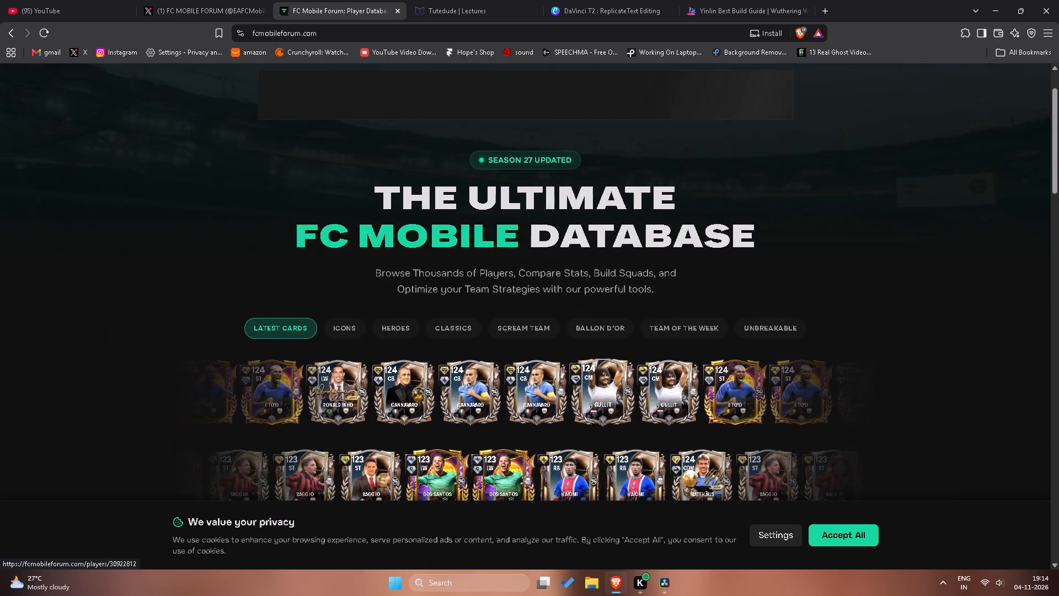
scroll(576, 421, "up", 3)
left_click(565, 97)
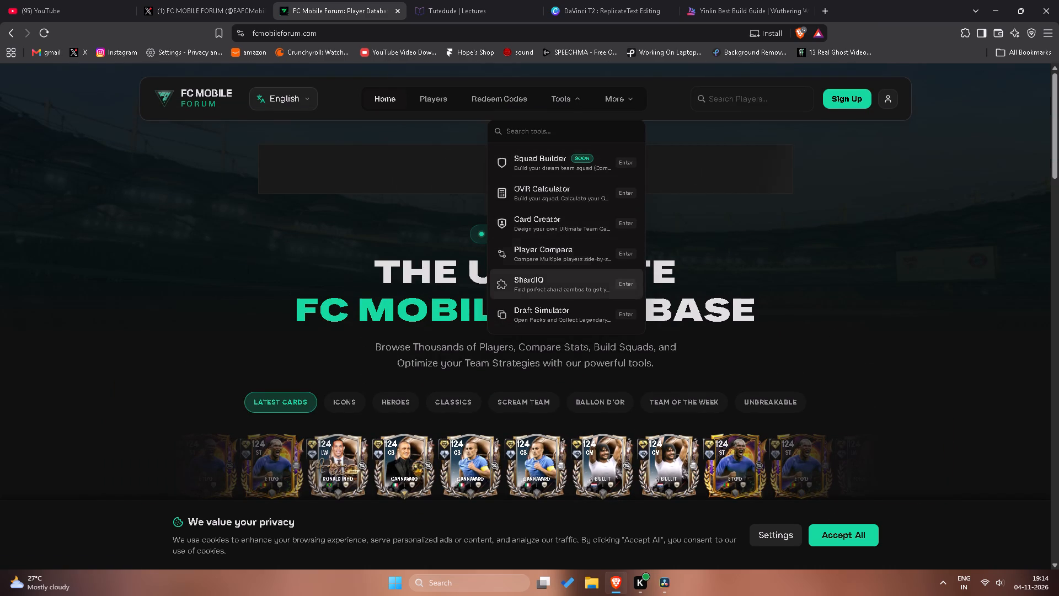
scroll(594, 151, "down", 3)
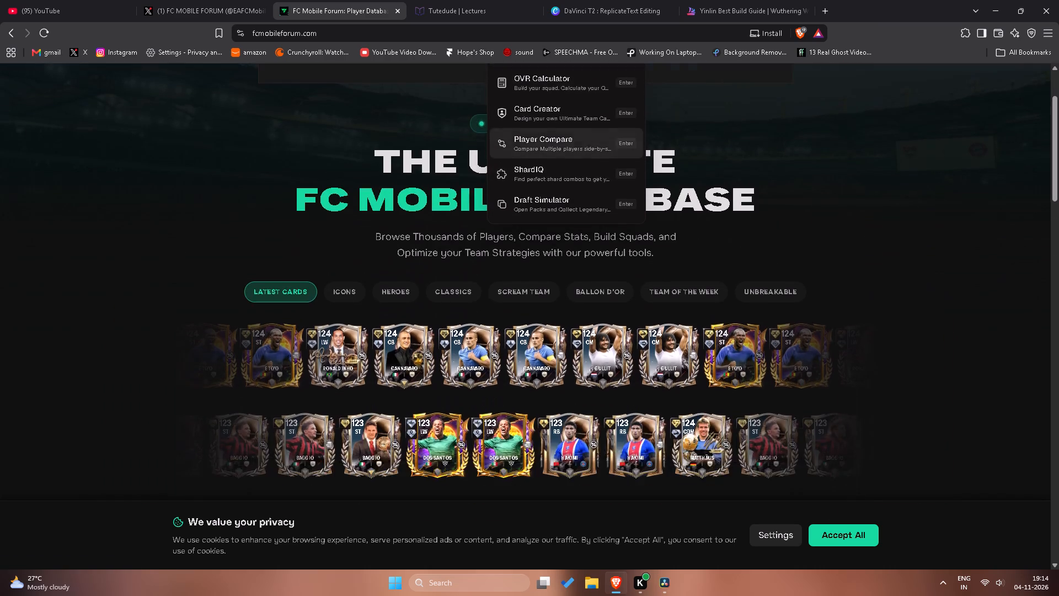
scroll(593, 155, "up", 4)
Return to the FC MOBILE FORUM profile on X and view the strikers PlayStyles ranking image at full size.
left_click(233, 0)
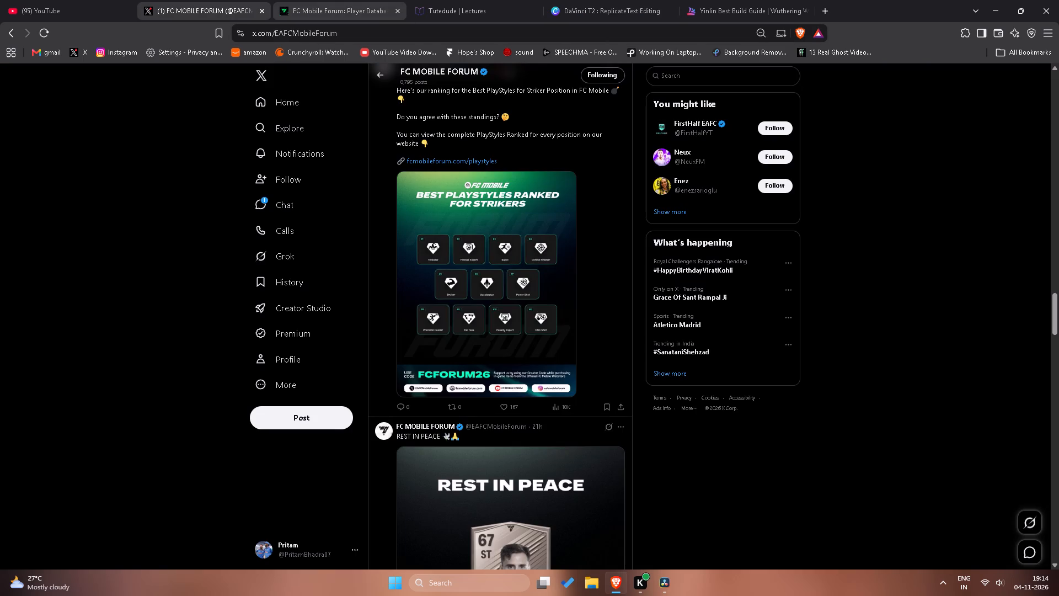
left_click(551, 283)
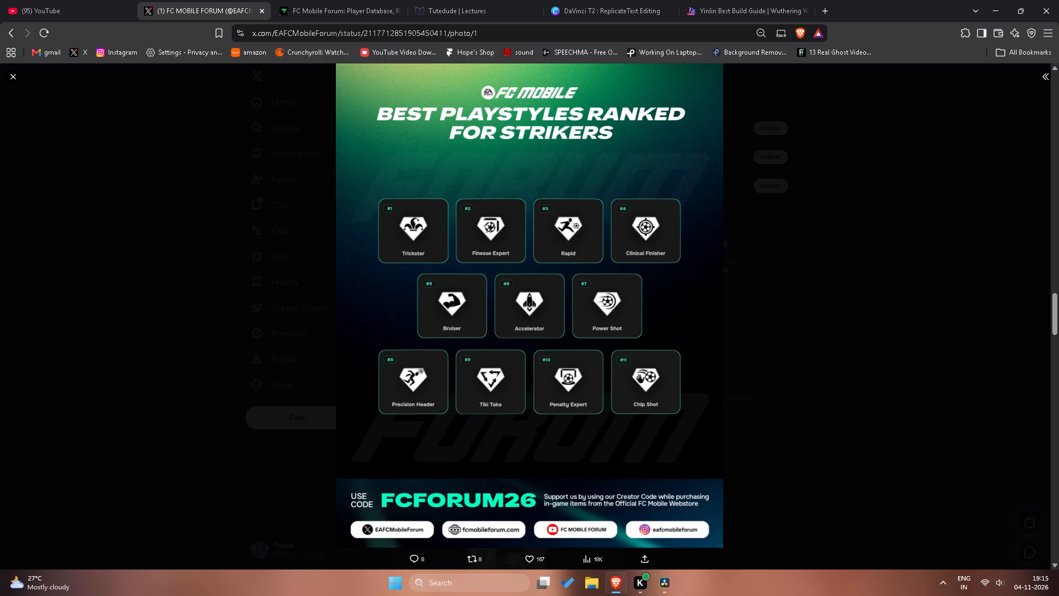
left_click(7, 76)
Switch to DaVinci Resolve and create a new project named prj2.
left_click(661, 583)
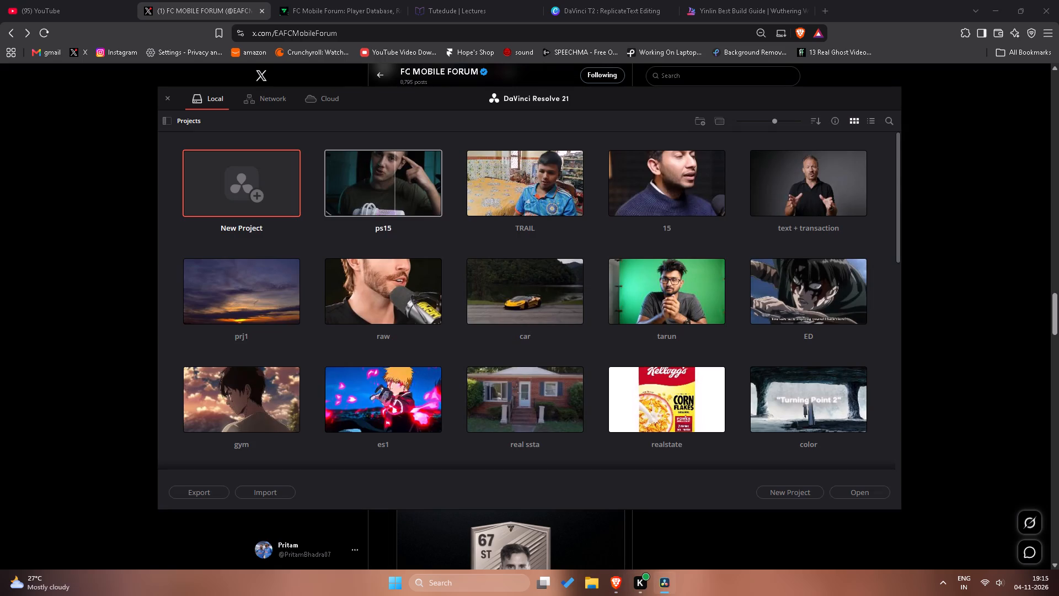
left_click(859, 489)
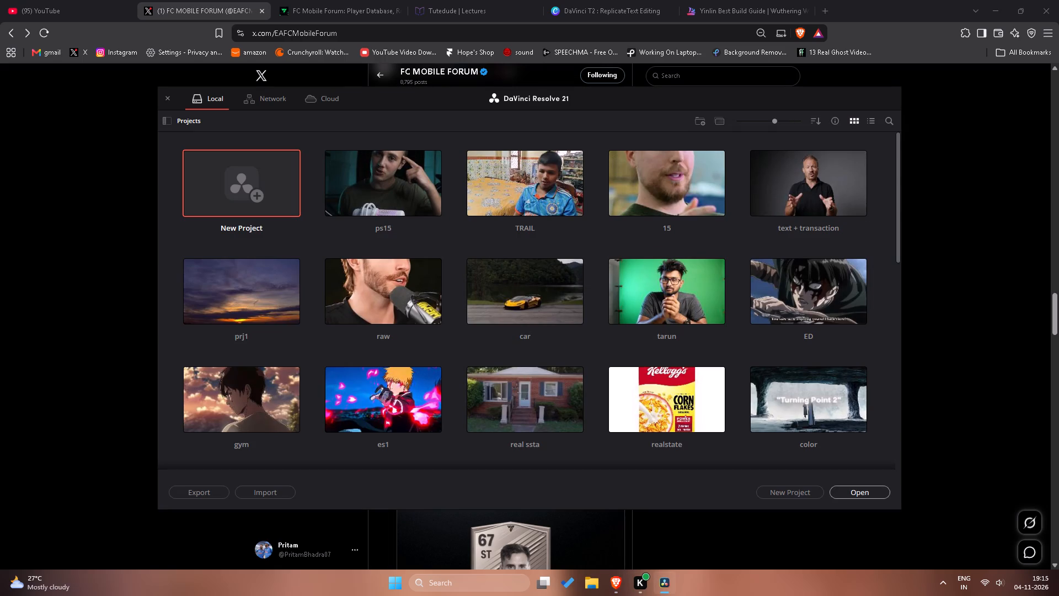
left_click(545, 284)
key("BackSpace")
key("BackSpace")
key("BackSpace")
key("BackSpace")
key("BackSpace")
key("BackSpace")
key("BackSpace")
key("BackSpace")
key("BackSpace")
key("BackSpace")
key("BackSpace")
key("BackSpace")
key("BackSpace")
key("BackSpace")
key("BackSpace")
key("BackSpace")
key("BackSpace")
key("BackSpace")
key("BackSpace")
key("BackSpace")
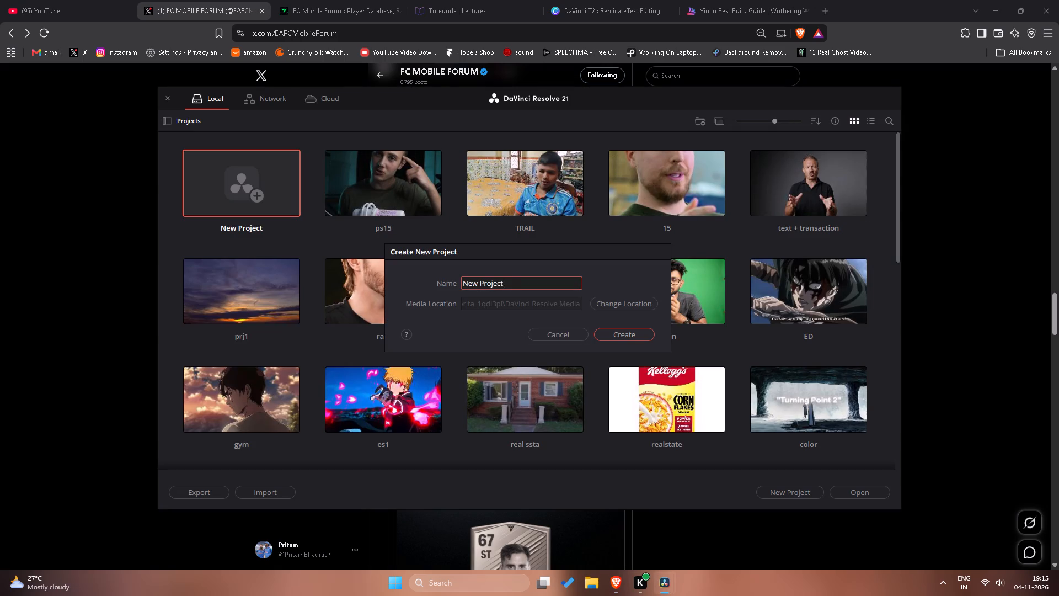
type("pr")
type("j2")
key("Return")
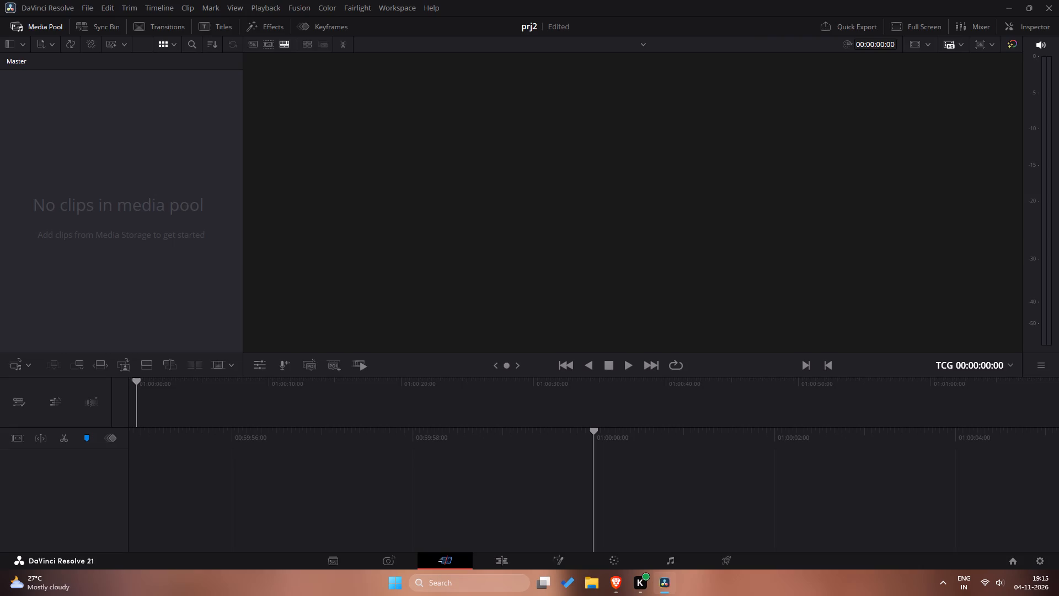
Switch the prj2 project to the Edit page.
left_click(506, 567)
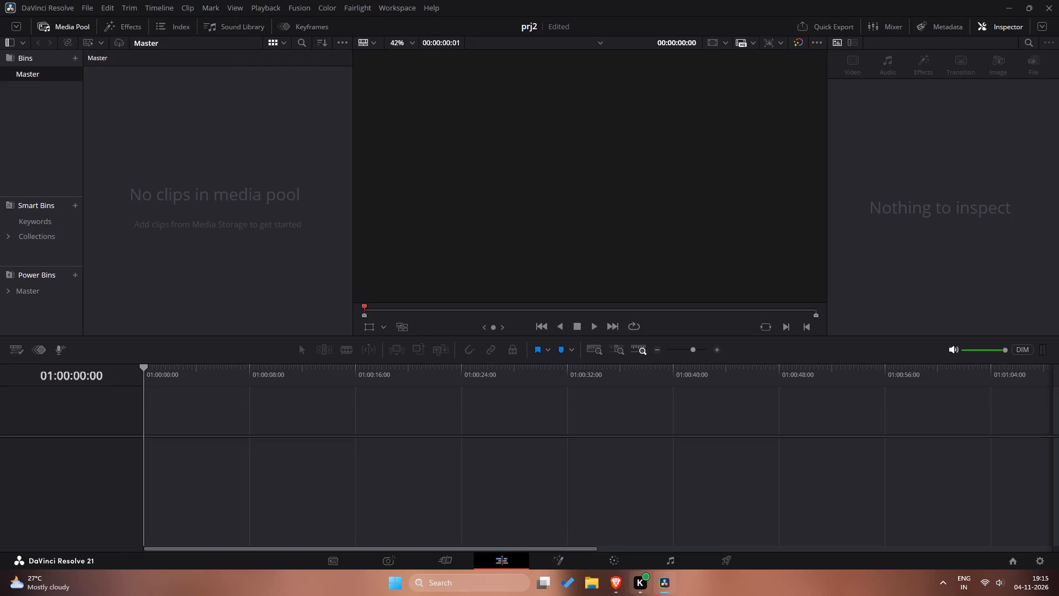
Switch to Brave and look through older posts on the FC MOBILE FORUM profile on X.
left_click(610, 594)
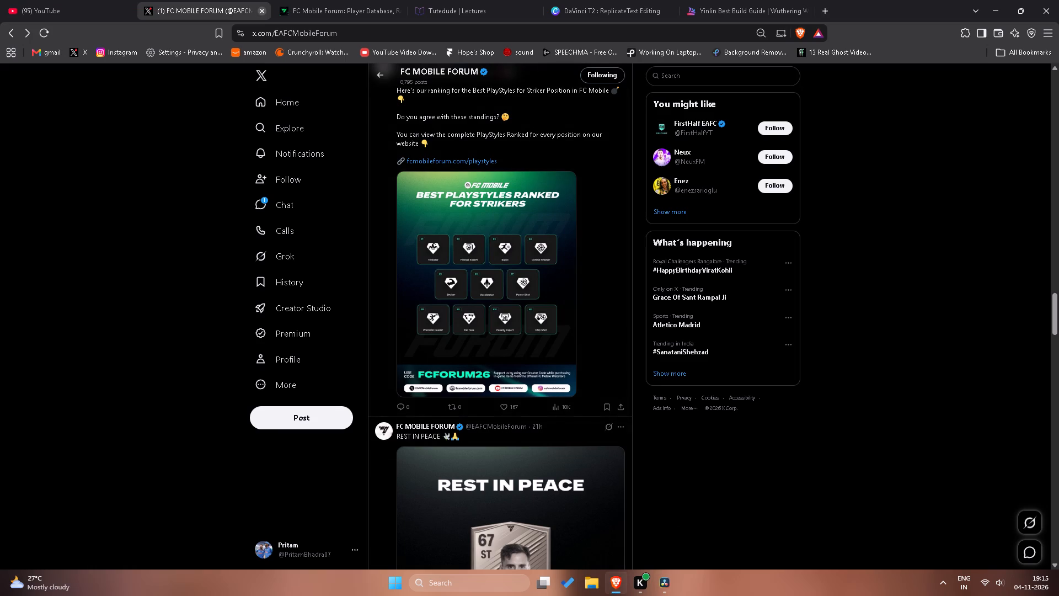
left_click(94, 0)
left_click(260, 0)
scroll(496, 312, "down", 13)
scroll(490, 312, "down", 17)
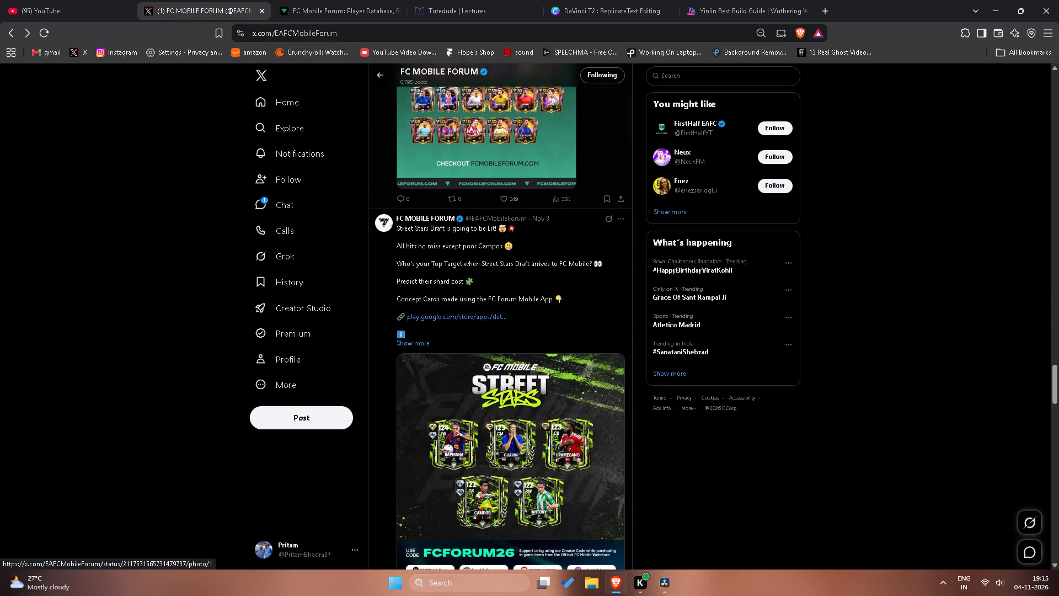
scroll(513, 327, "down", 16)
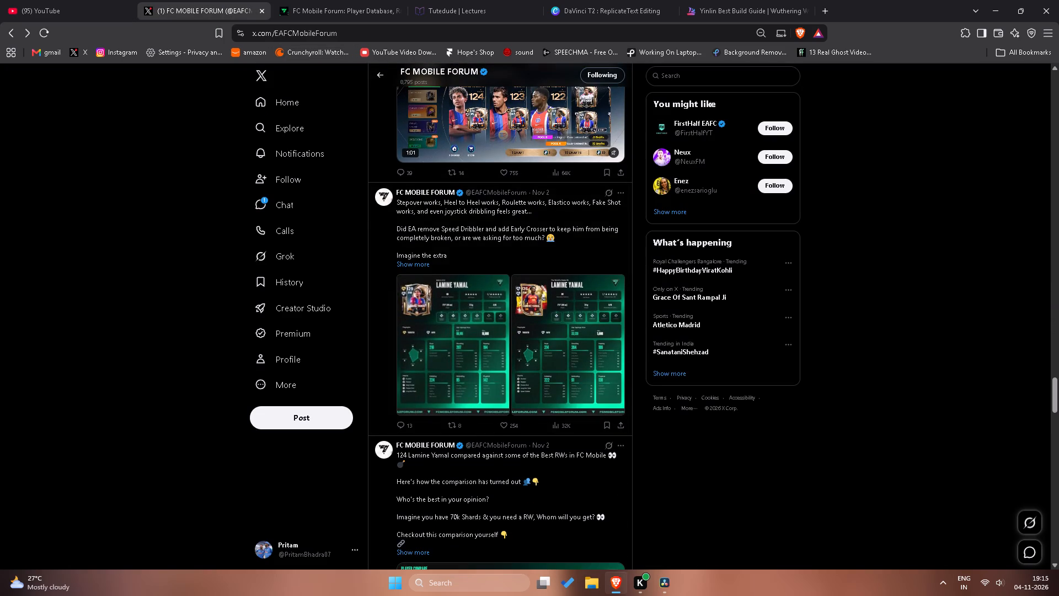
Close the FC Mobile Forum player database page.
left_click(398, 10)
Open the DaVinci T2 Replicate Text Editing brief and read its objective, tasks and submission guidelines.
left_click(426, 4)
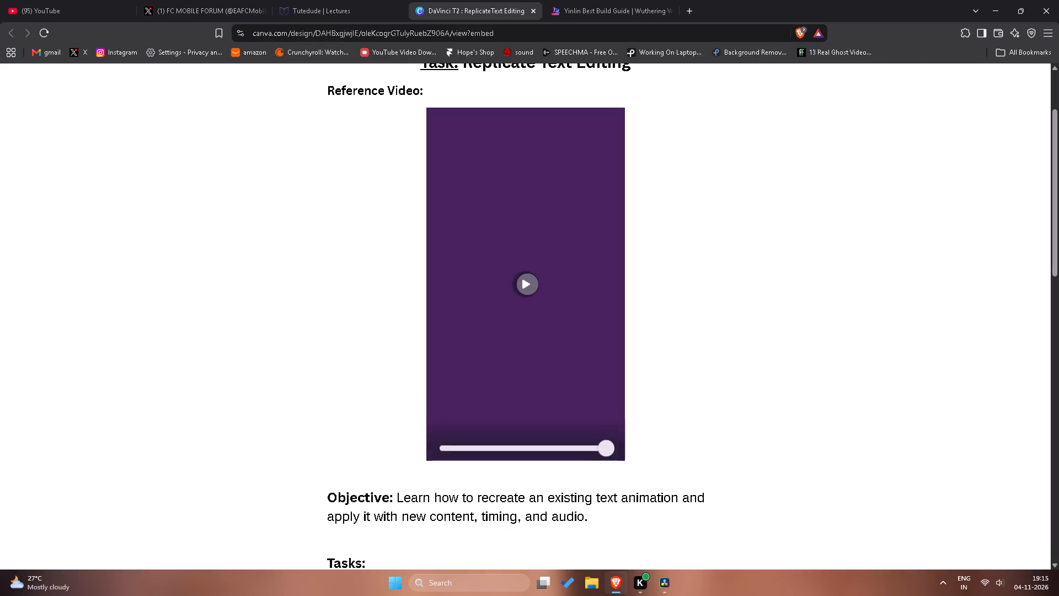
left_click(342, 0)
left_click(409, 0)
scroll(777, 387, "down", 8)
scroll(616, 397, "up", 2)
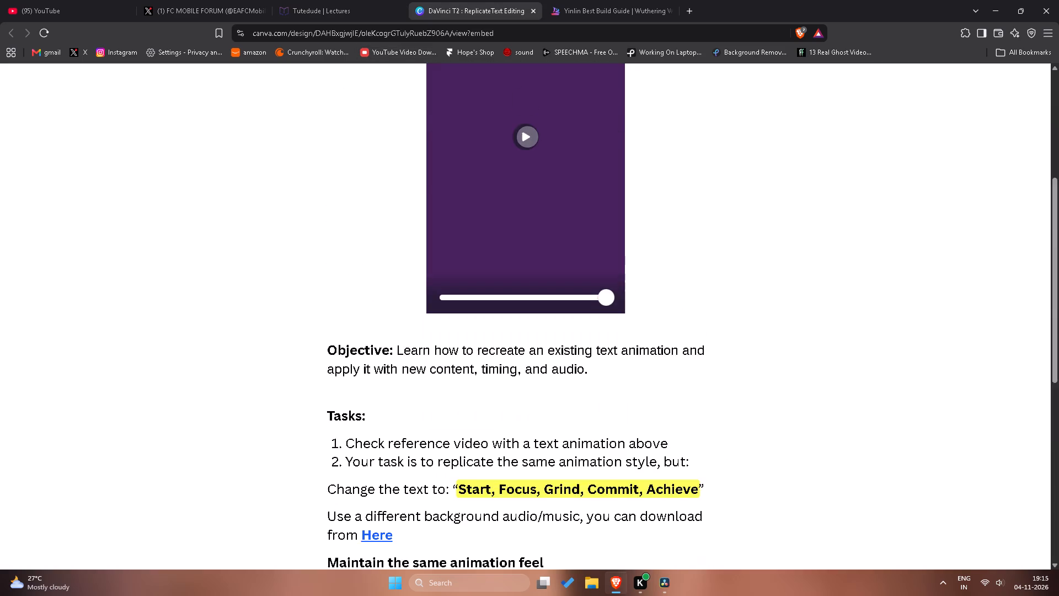
scroll(600, 409, "up", 3)
scroll(596, 417, "down", 6)
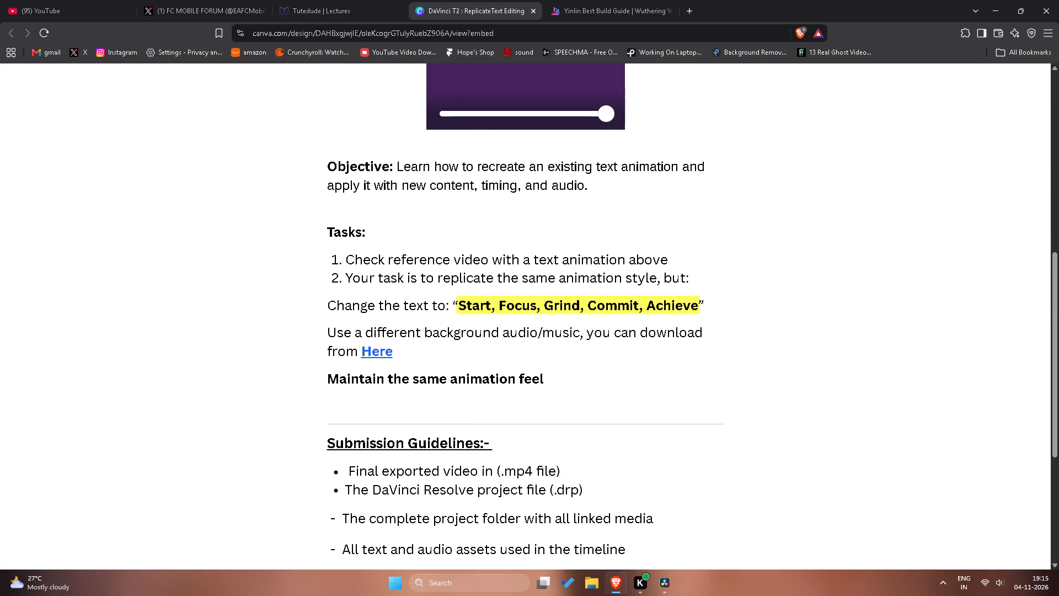
Switch to DaVinci Resolve and add a Fusion Composition effect at the very start of the timeline on Video 1.
left_click(668, 587)
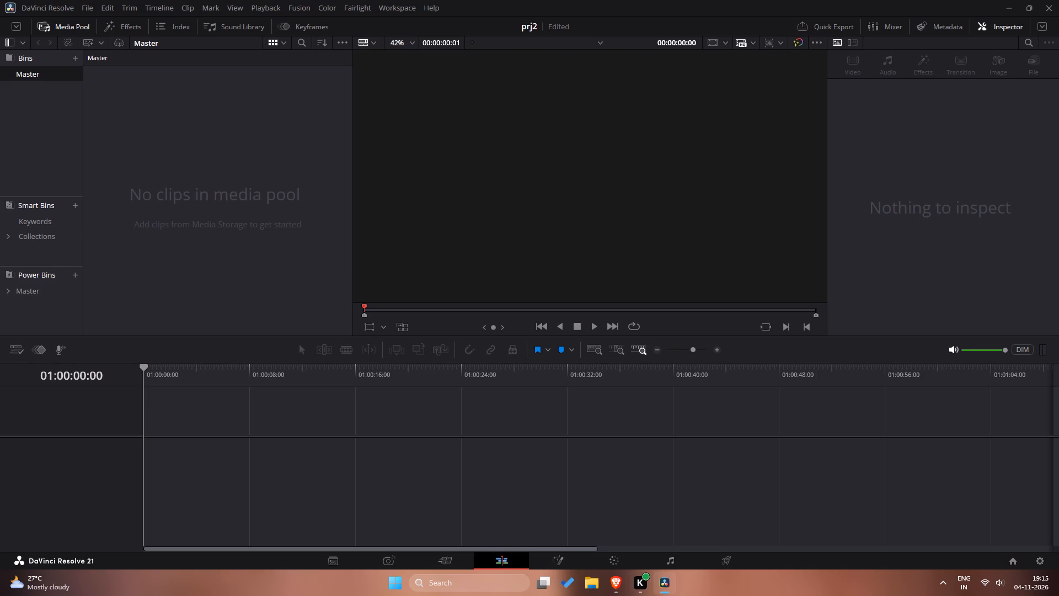
left_click(120, 29)
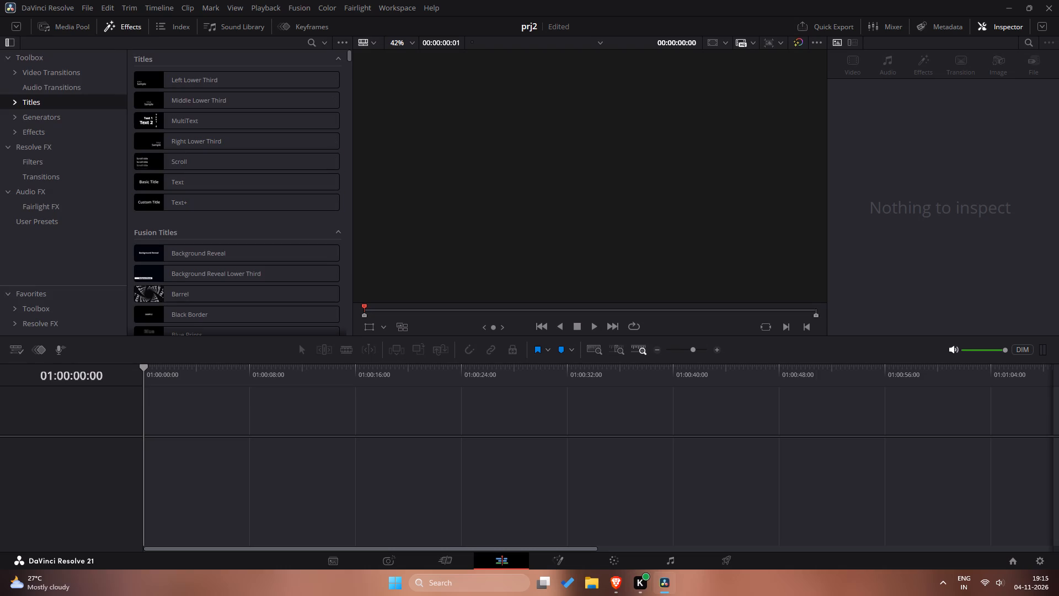
left_click(60, 120)
left_click(57, 135)
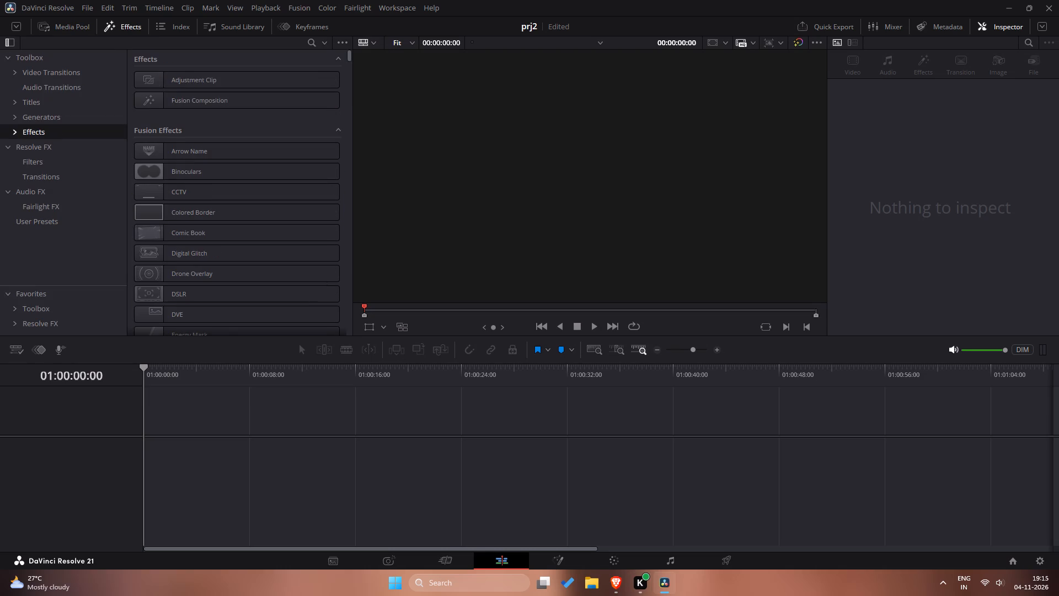
left_click_drag(192, 103, 153, 450)
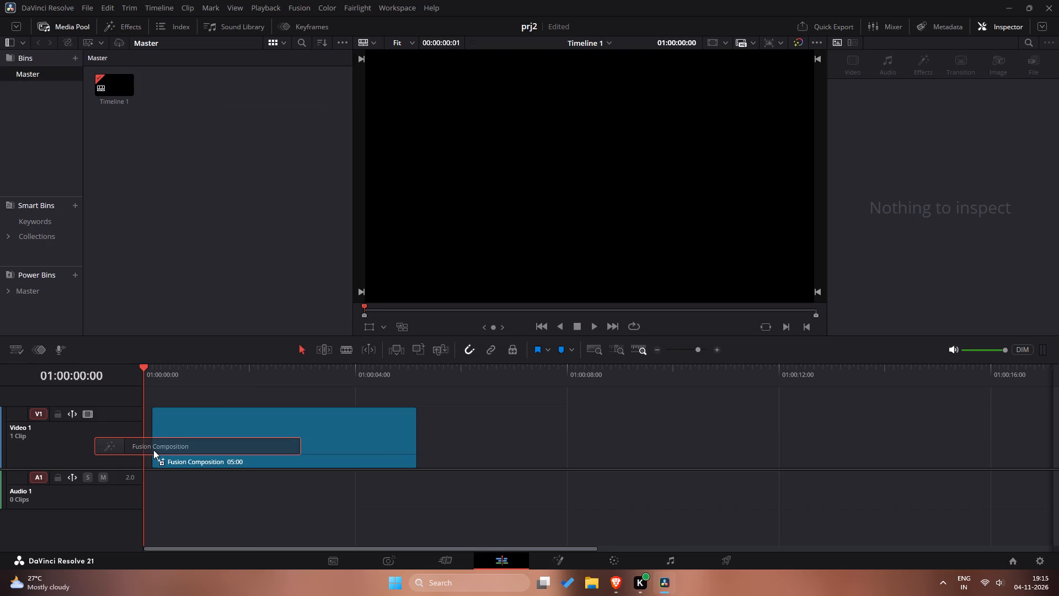
left_click_drag(153, 450, 142, 451)
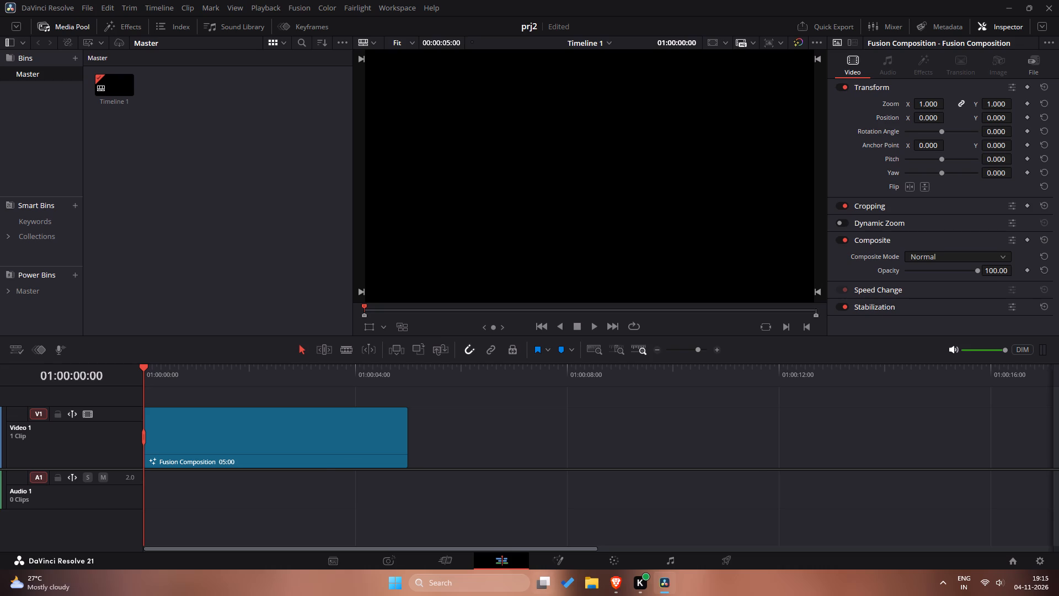
Open the new composition on the Fusion page.
left_click(543, 563)
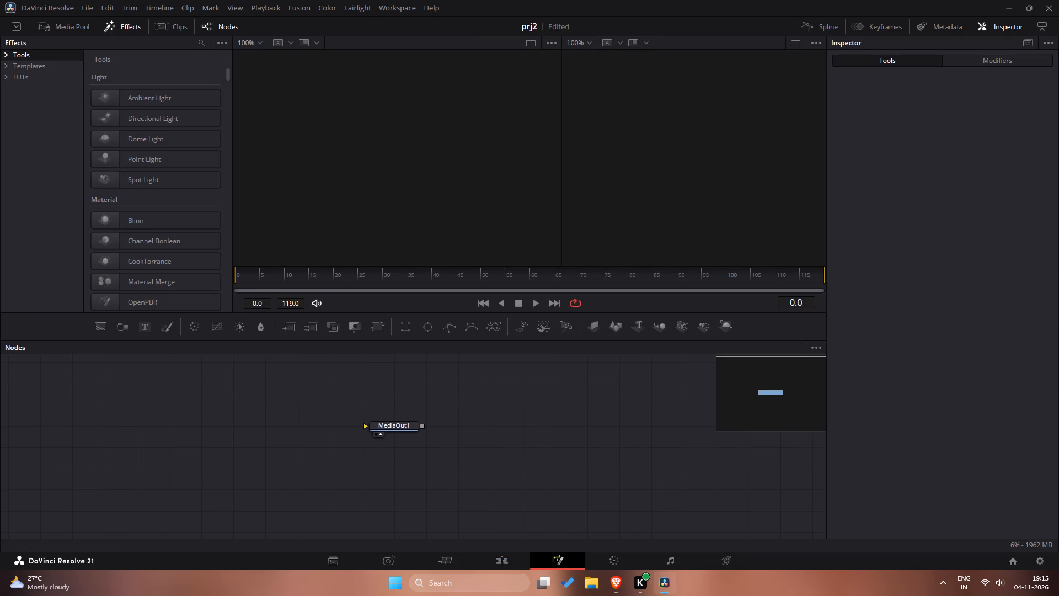
Switch to Brave and play the brief's reference video, rewinding it to the start and pausing on the first word.
key("alt+Tab")
scroll(462, 236, "up", 5)
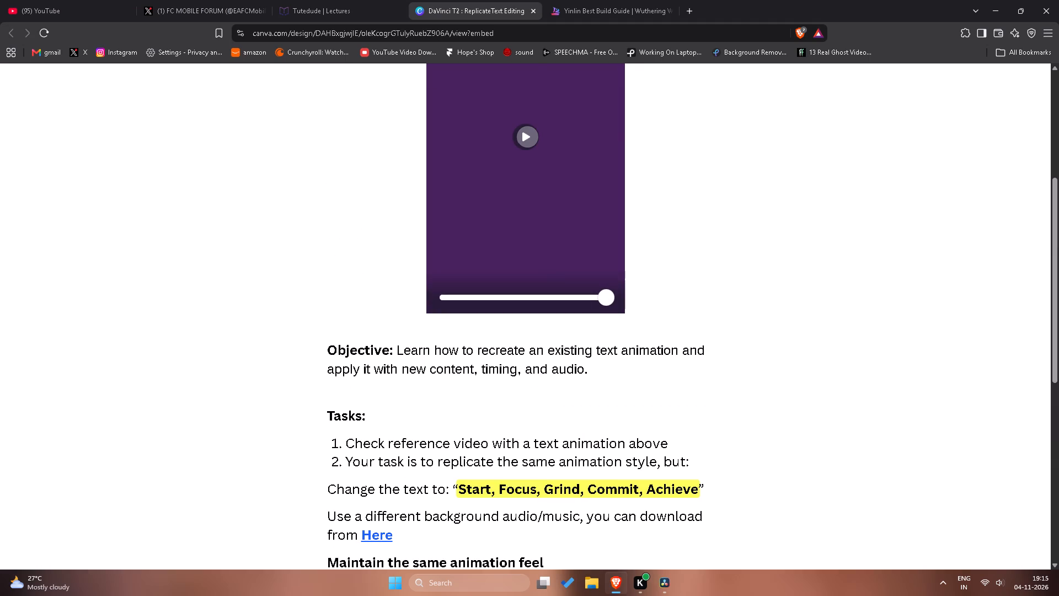
scroll(579, 462, "up", 4)
left_click(528, 278)
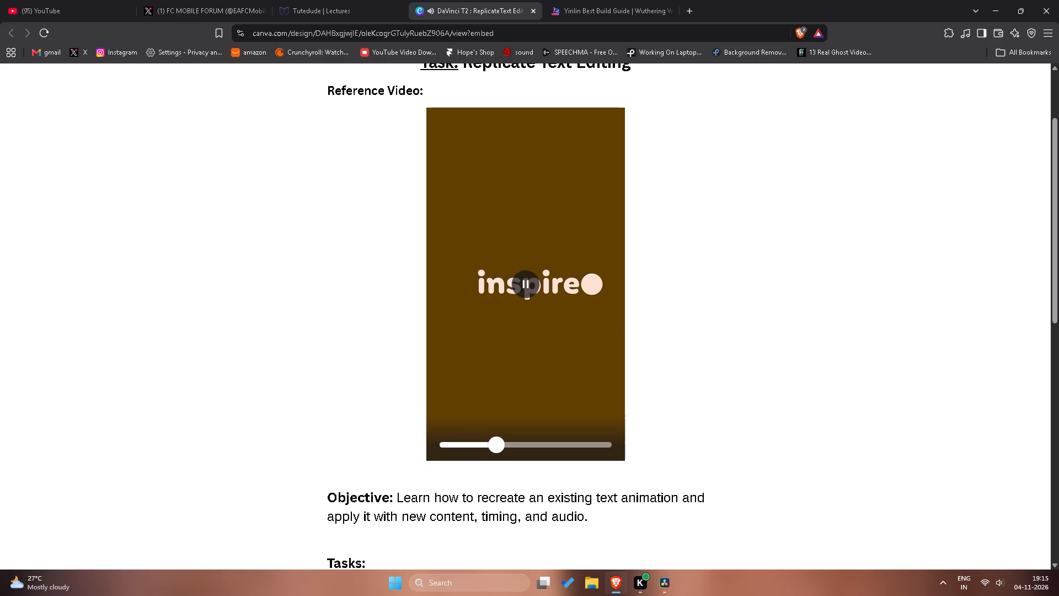
left_click_drag(498, 441, 436, 423)
left_click(510, 274)
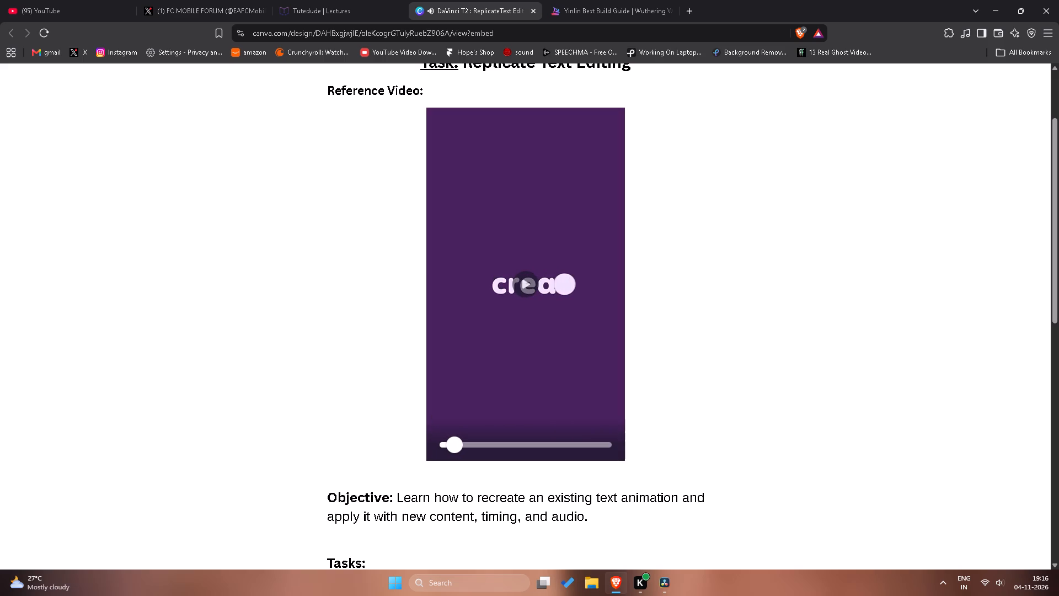
Back in DaVinci Resolve, add a Background node and connect it to MediaOut1, with the two nodes spaced well apart on one line.
key("alt+Tab")
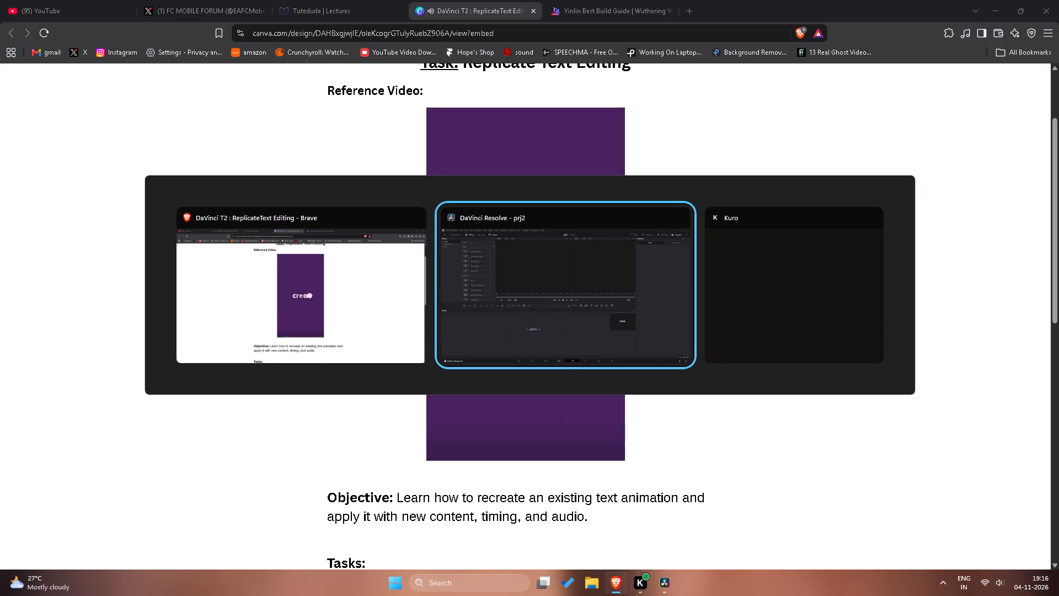
left_click_drag(391, 429, 354, 432)
left_click_drag(368, 433, 640, 450)
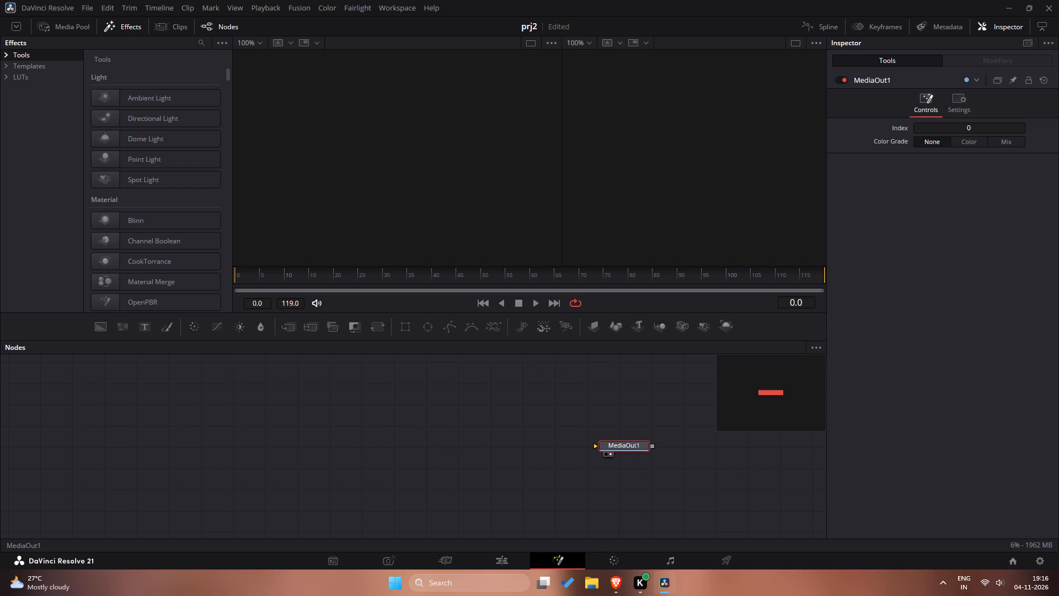
left_click_drag(640, 450, 644, 449)
left_click_drag(98, 326, 204, 432)
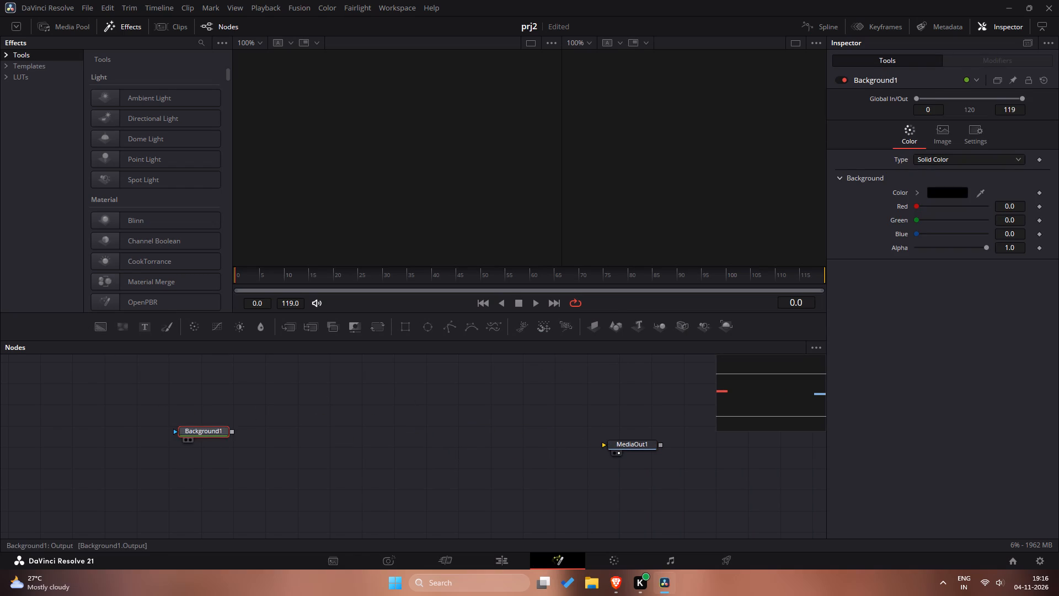
left_click_drag(233, 433, 633, 445)
left_click_drag(634, 444, 649, 431)
Set the Background1 node's solid colour to purple #a900cb.
left_click(215, 433)
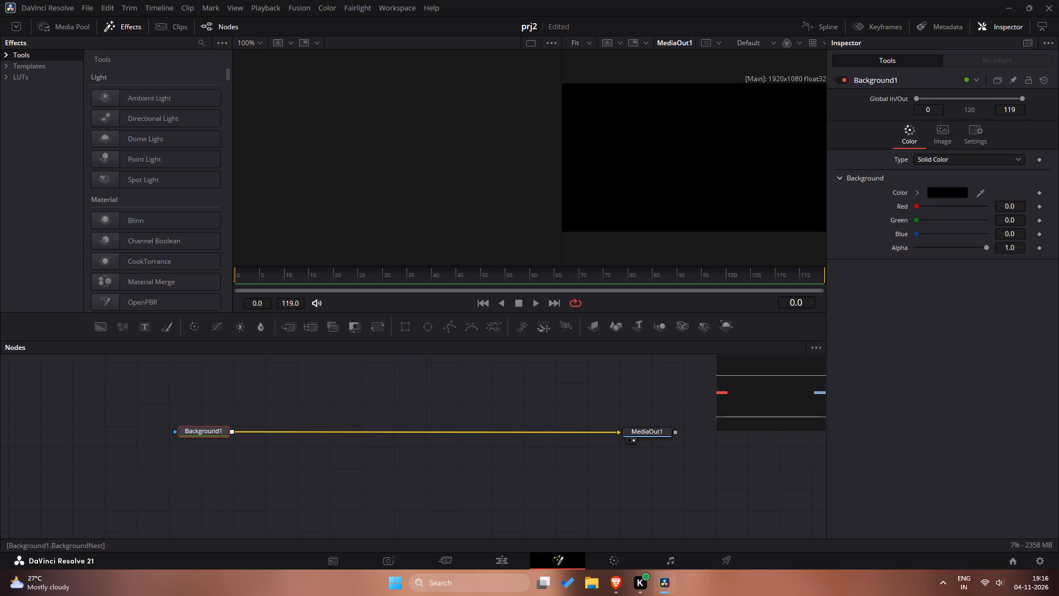
left_click(944, 188)
left_click(1033, 438)
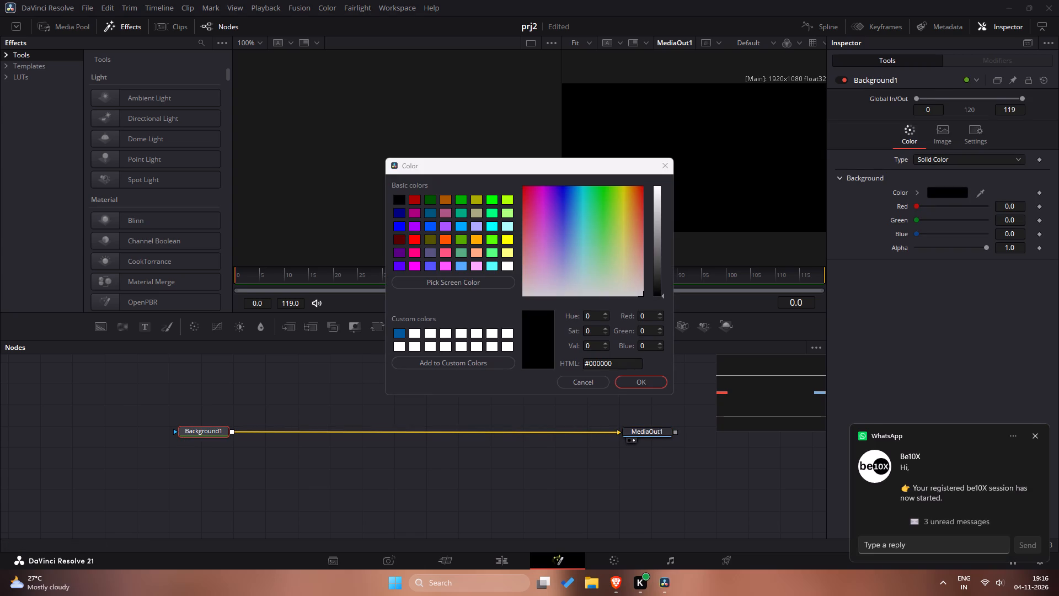
left_click_drag(574, 219, 533, 156)
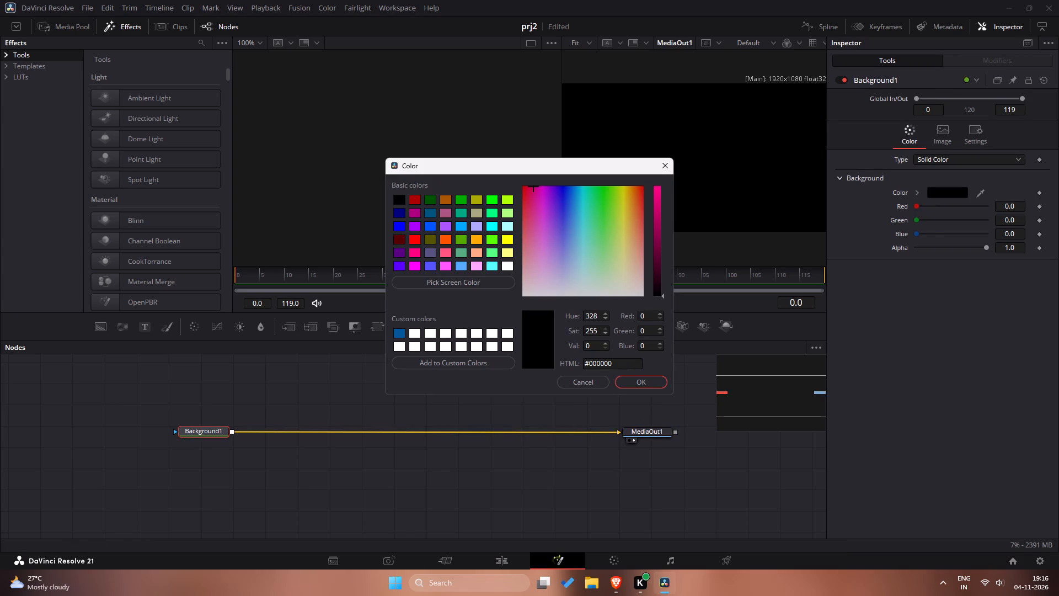
left_click_drag(533, 156, 546, 157)
left_click_drag(653, 227, 655, 225)
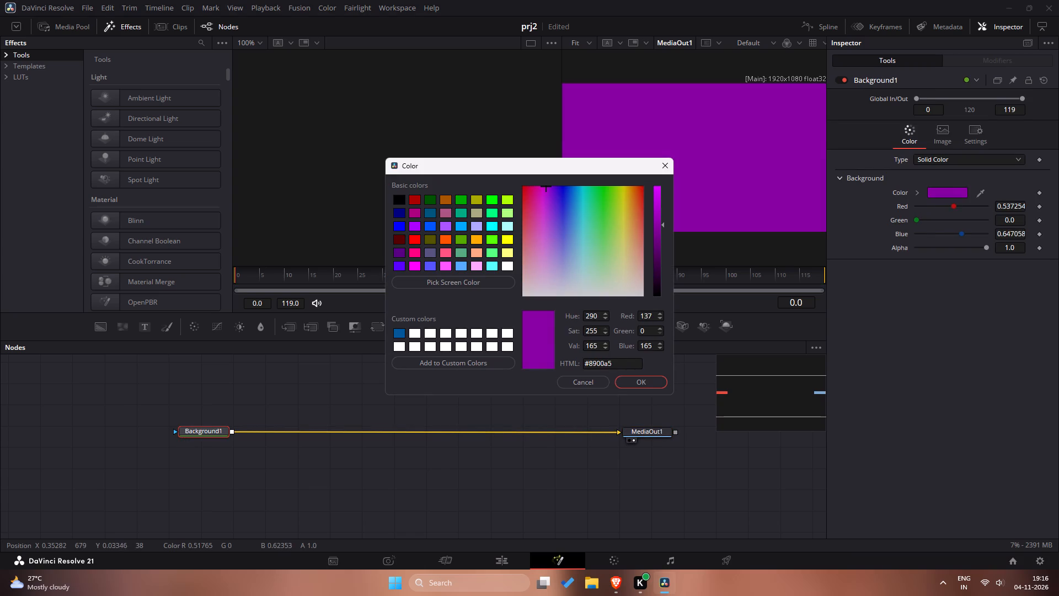
left_click_drag(655, 225, 659, 209)
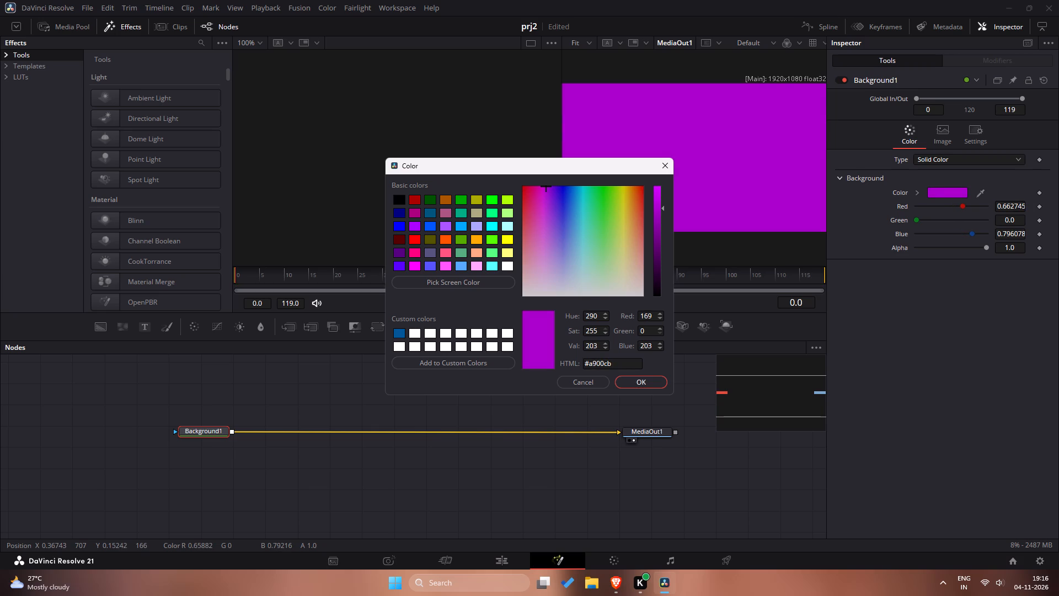
left_click(653, 380)
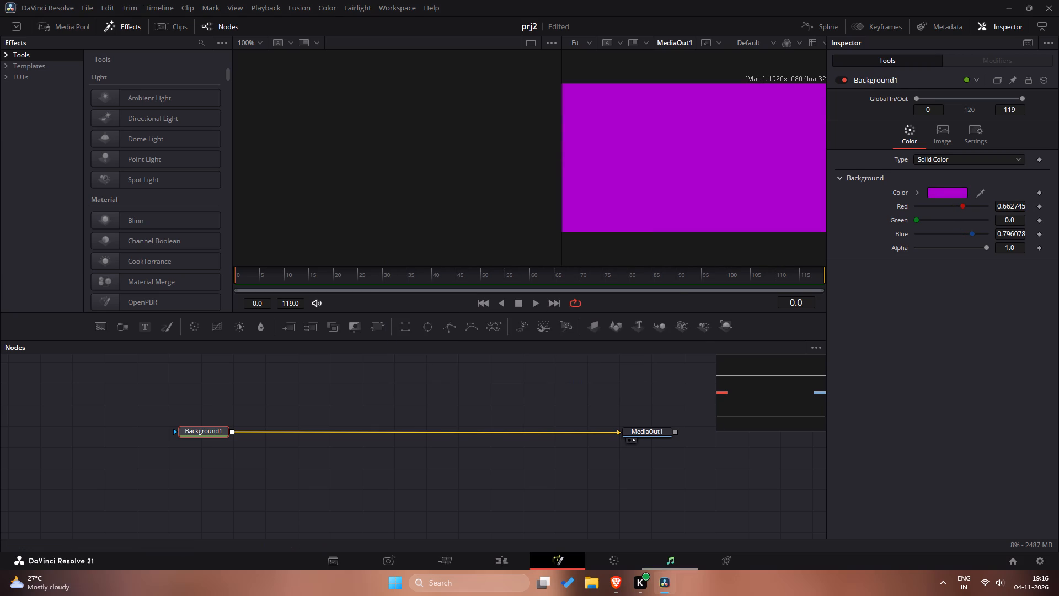
Enable vertical resolution for the timeline in the project settings and save.
left_click(1034, 557)
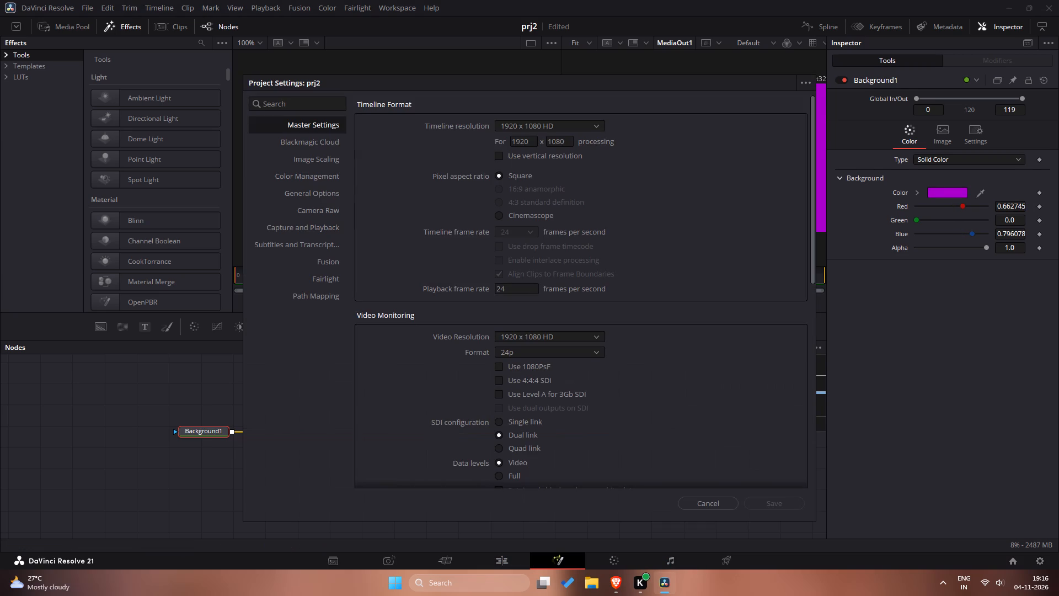
left_click(499, 156)
left_click(758, 504)
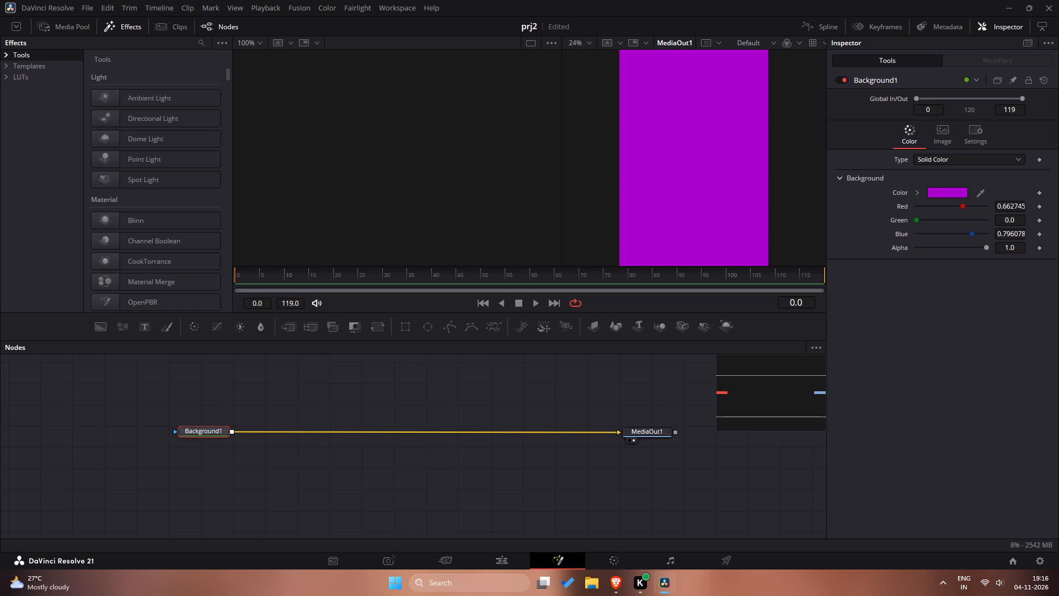
Switch to Brave and study the reference video's animation from "create" to "inspire", pausing and resuming playback.
key("alt+Tab")
left_click(527, 285)
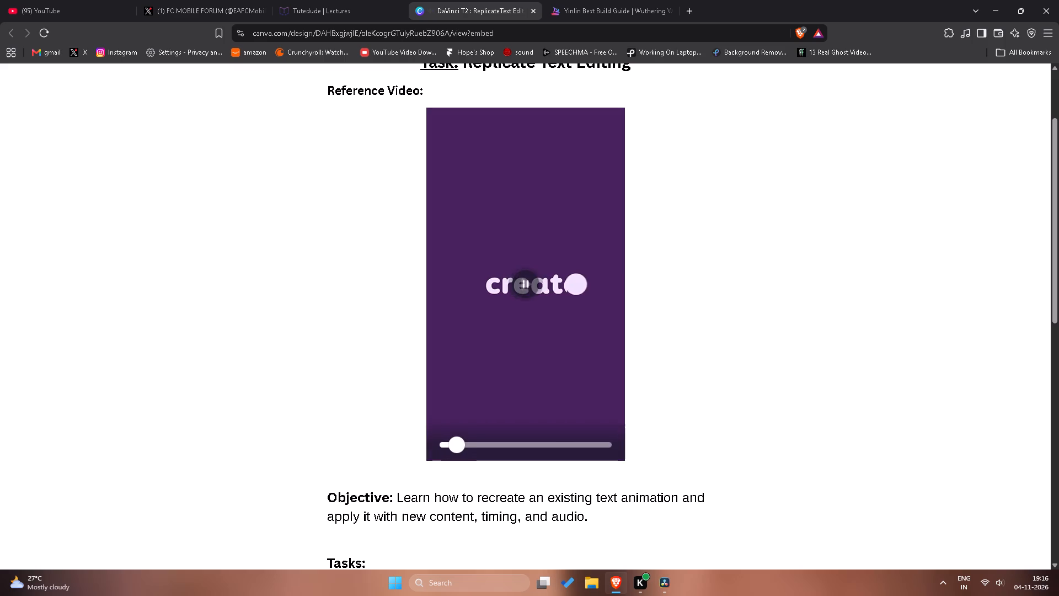
left_click(526, 287)
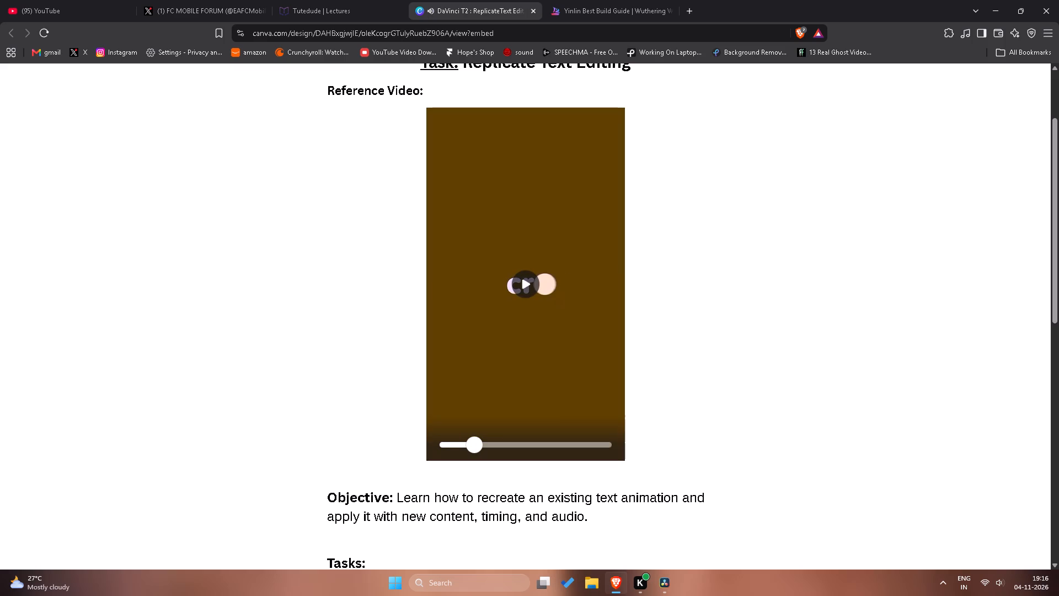
left_click(525, 288)
left_click(525, 288)
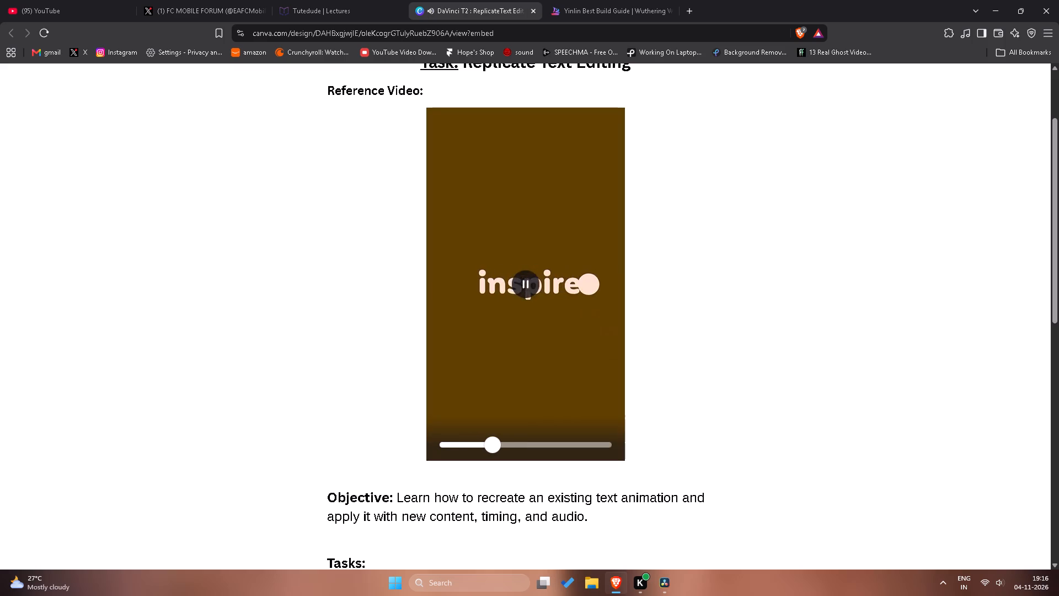
left_click(527, 286)
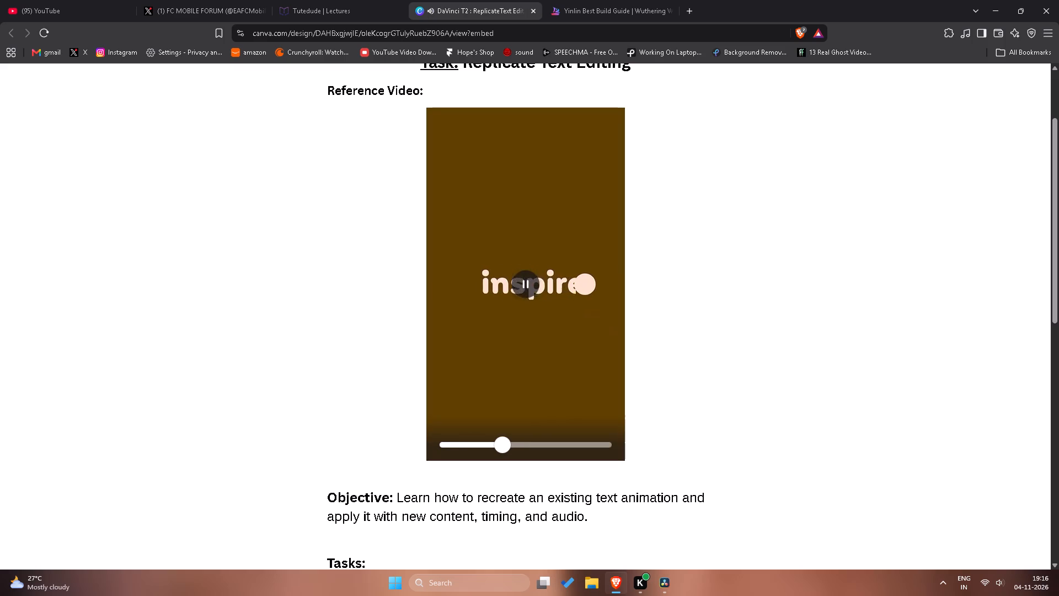
left_click(527, 286)
scroll(527, 288, "down", 5)
Back in DaVinci Resolve, merge a Text node over the background between Background1 and MediaOut1, placing it directly above the Merge node.
key("alt+Tab")
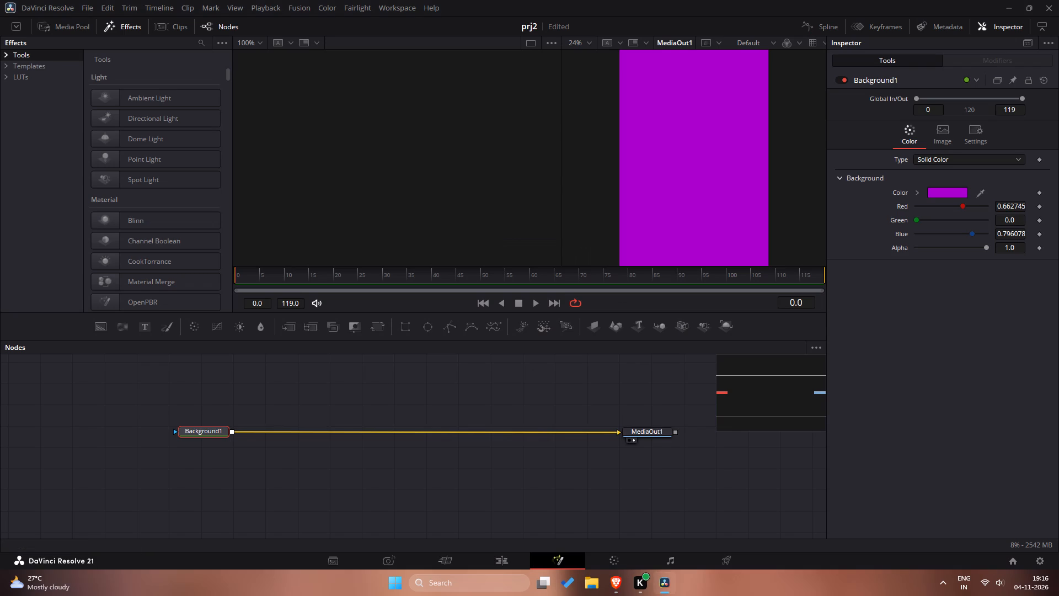
left_click_drag(147, 329, 297, 413)
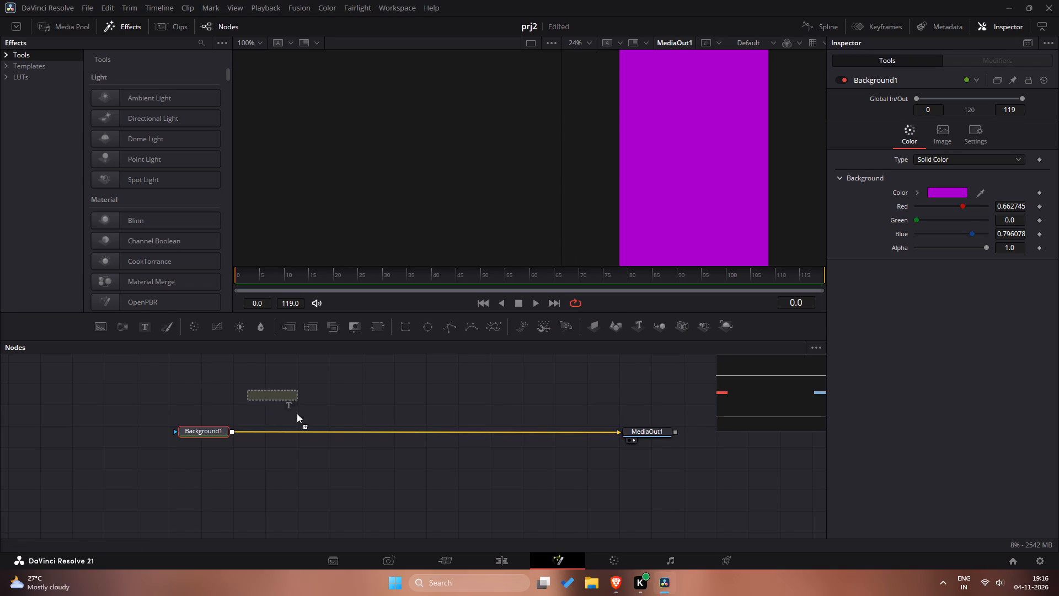
left_click_drag(297, 413, 291, 430)
left_click_drag(206, 456, 286, 397)
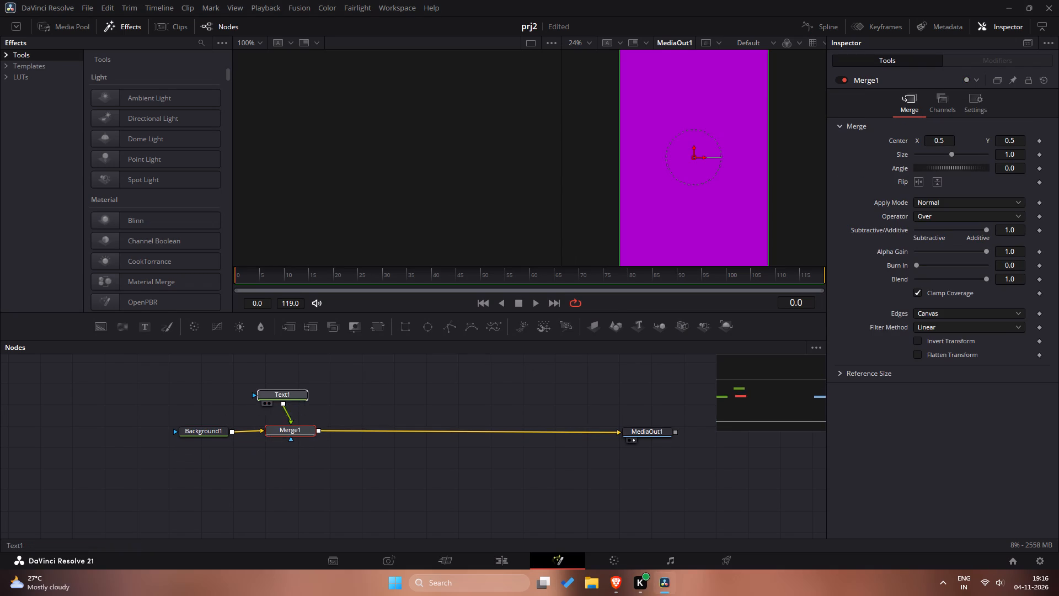
left_click_drag(286, 397, 293, 398)
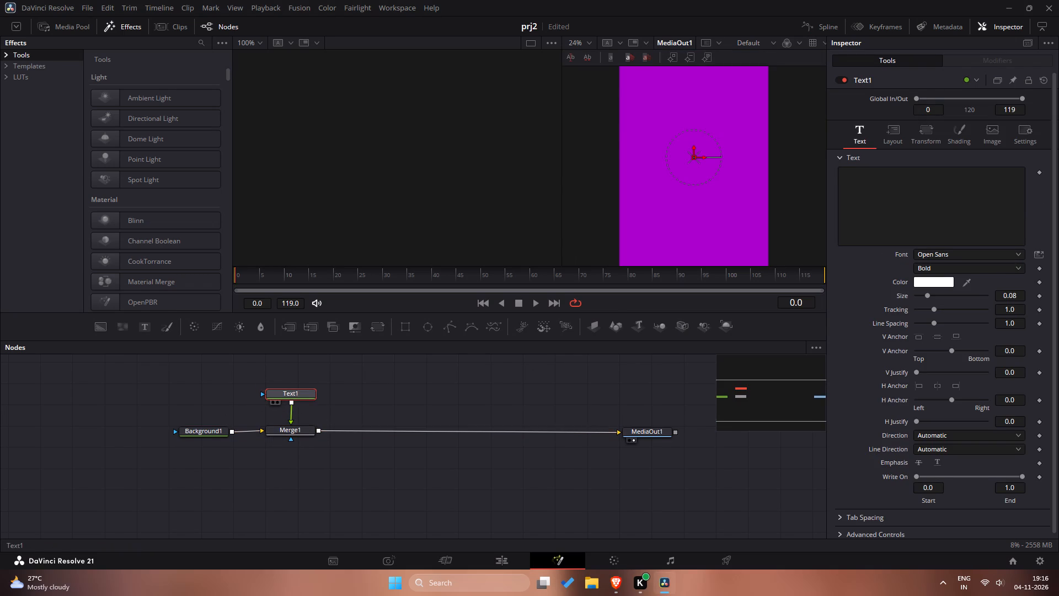
Enter START as the text of the Text1 node.
left_click(303, 392)
left_click(938, 193)
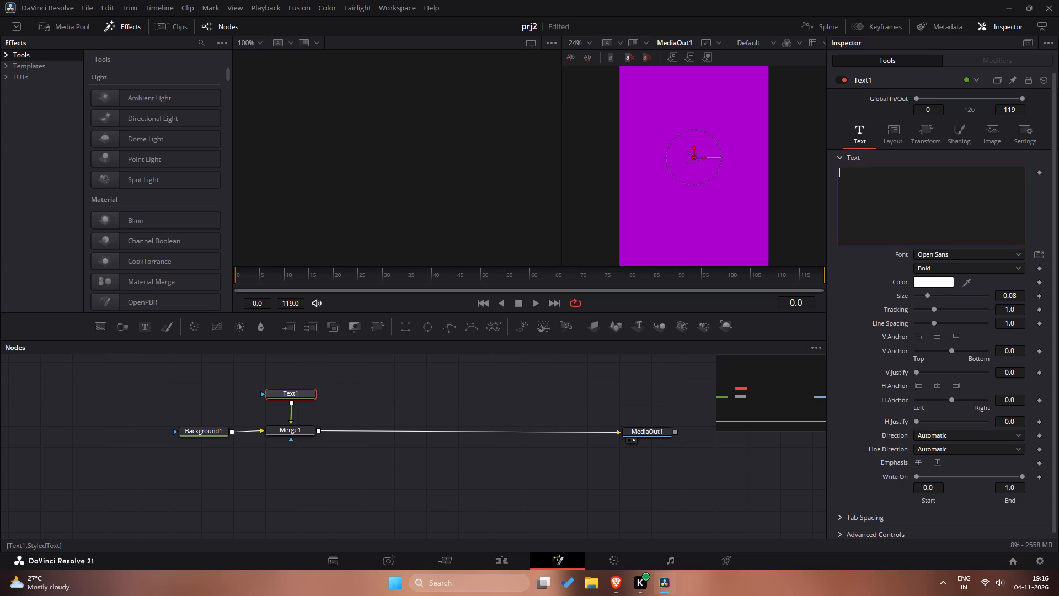
type("START")
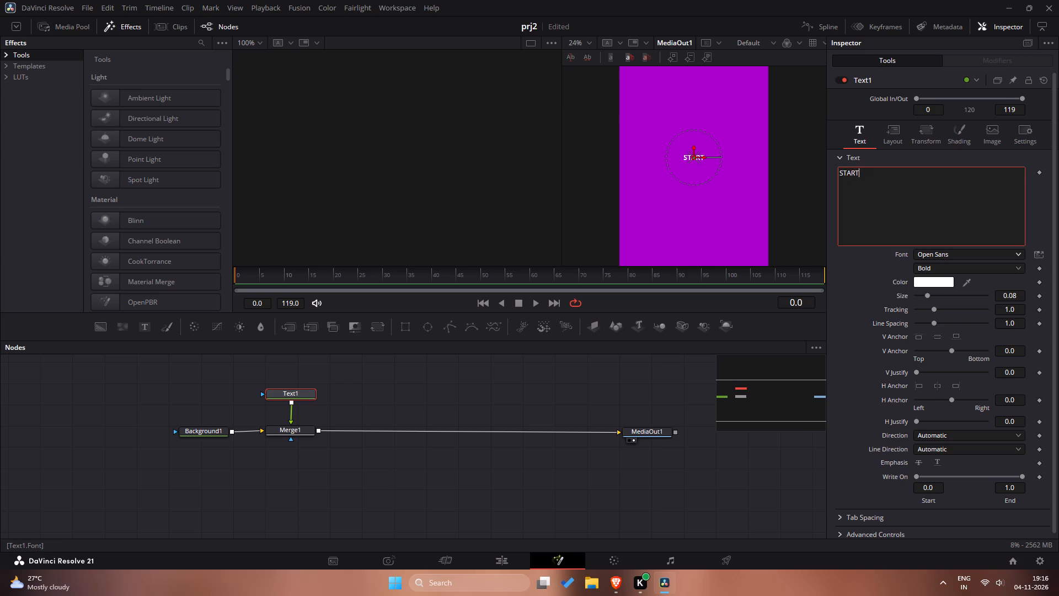
Open Text1's colour picker, study the reference video's words and colours from the start in Brave, and return to DaVinci Resolve.
left_click(947, 280)
key("alt+Tab")
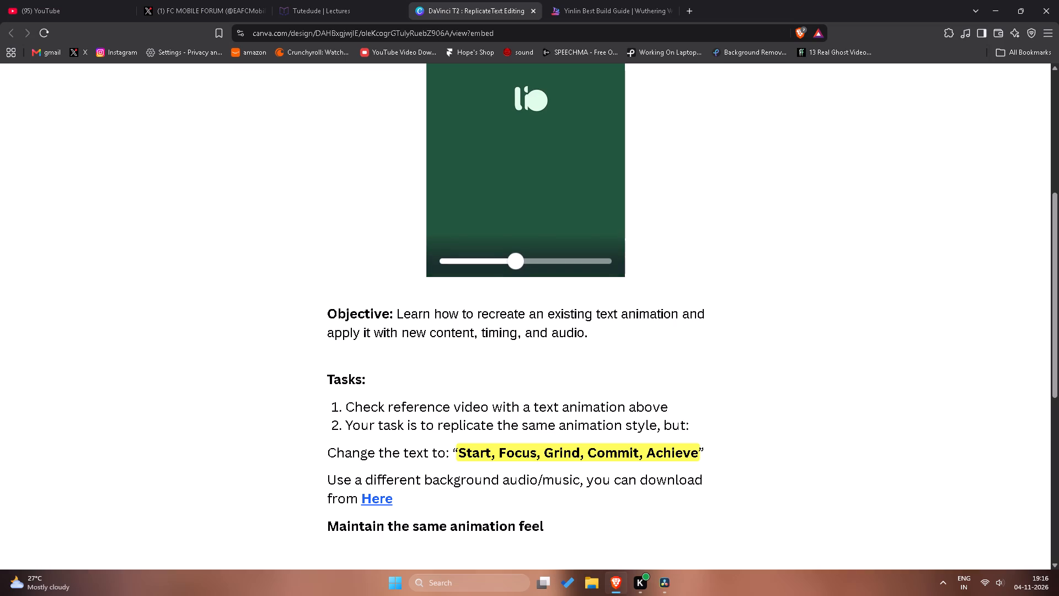
left_click_drag(484, 259, 430, 259)
scroll(500, 238, "up", 3)
left_click(522, 203)
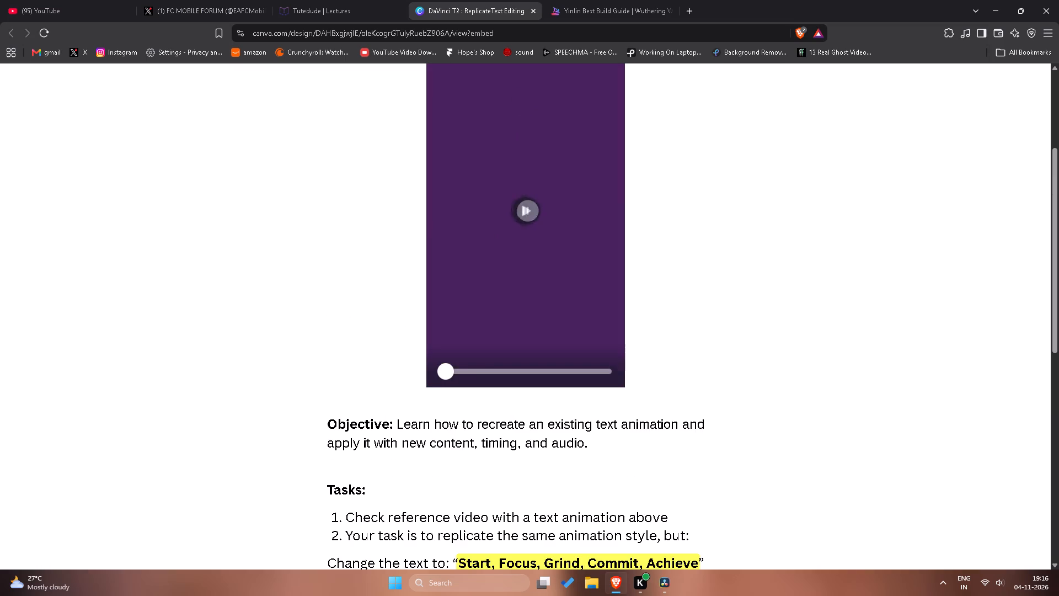
left_click(526, 205)
key("alt+Tab")
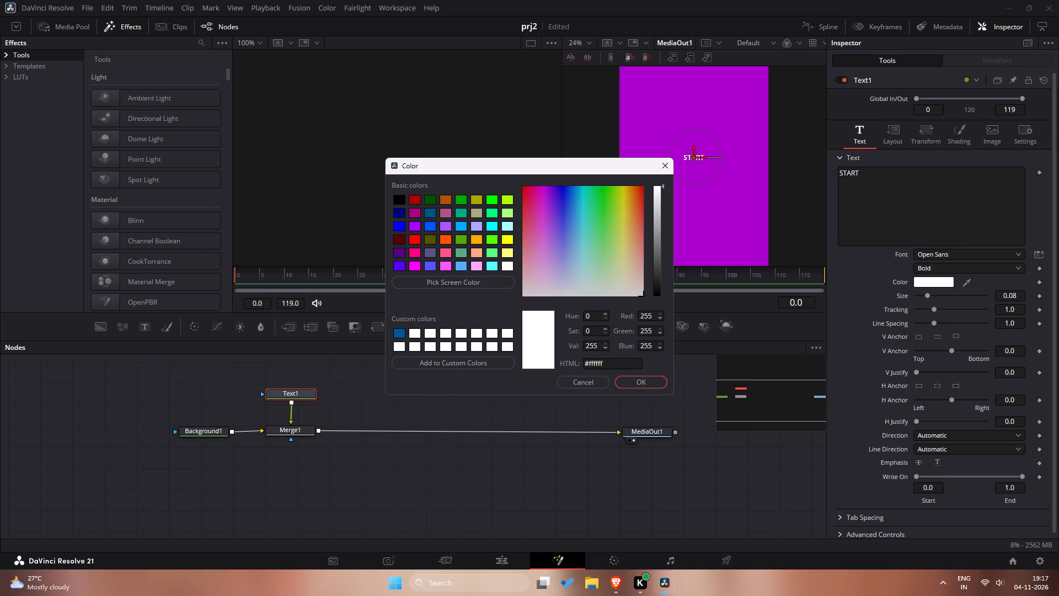
key("alt+Tab")
key("alt+Tab")
key("alt+Tab")
left_click(521, 206)
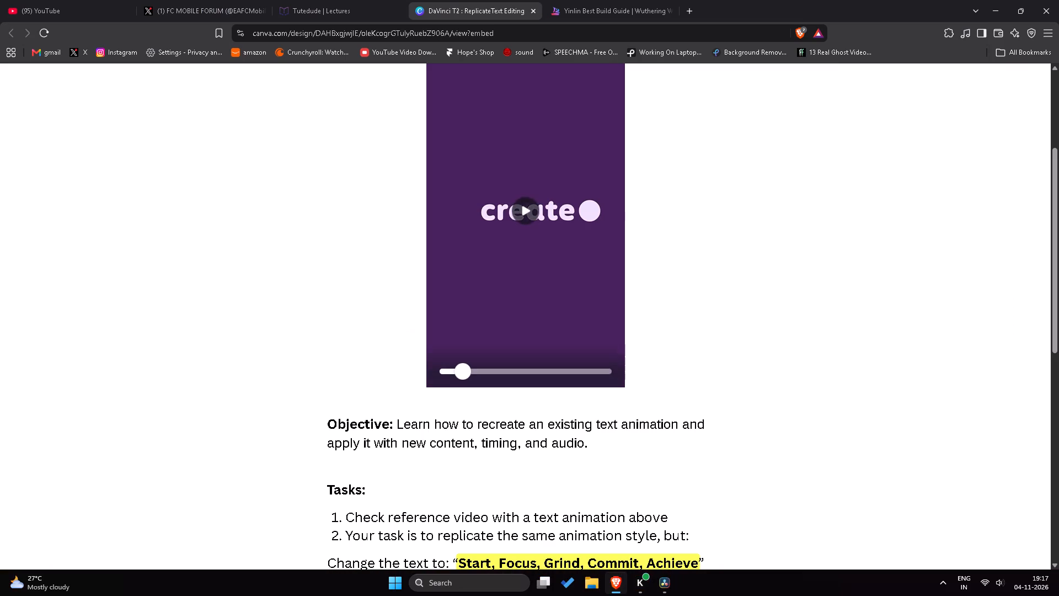
left_click(521, 206)
key("alt+Tab")
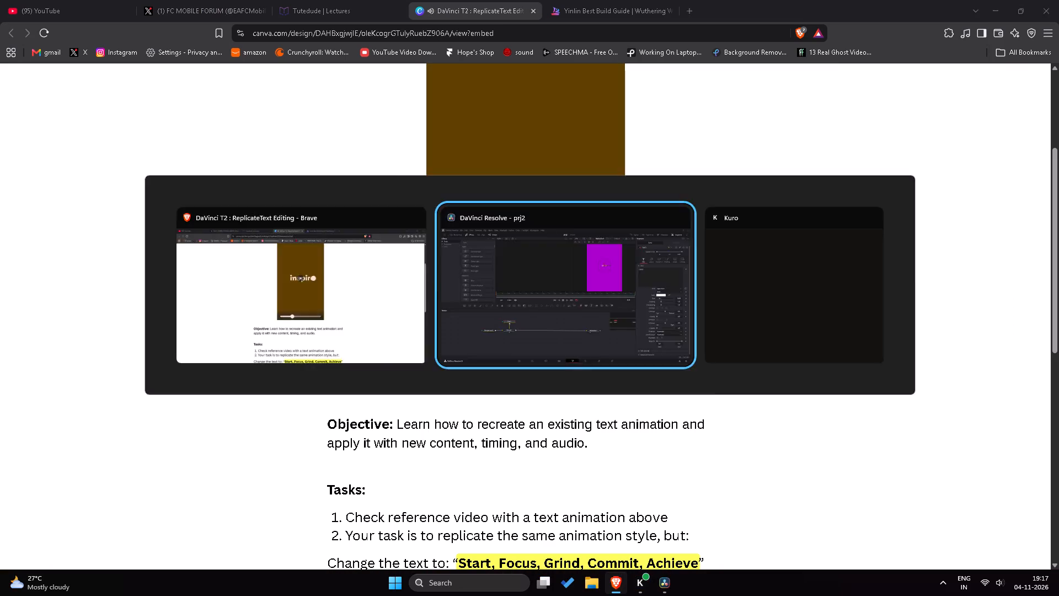
key("alt+Tab")
left_click(526, 205)
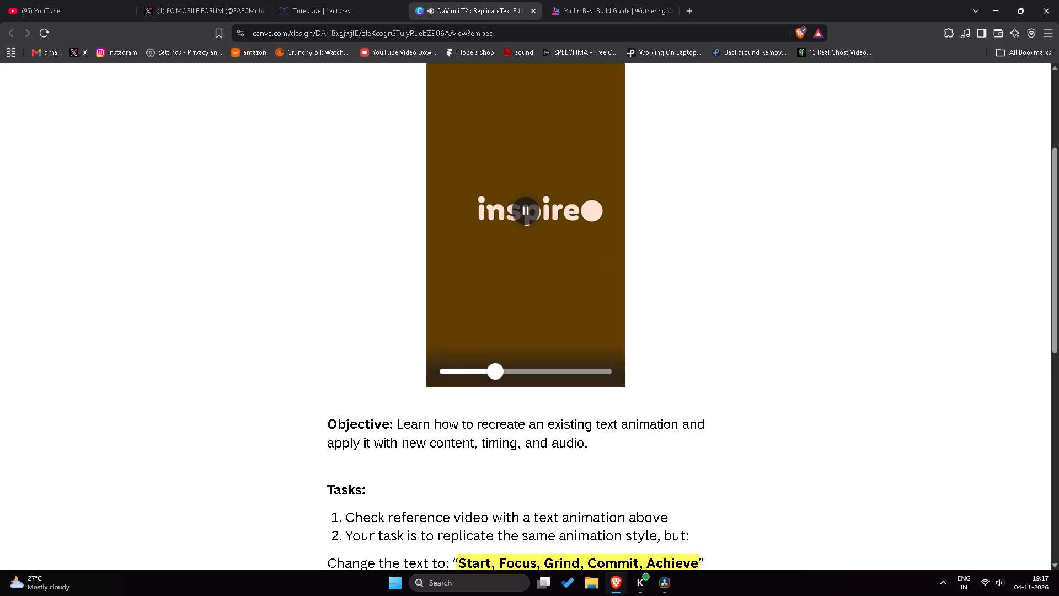
left_click(526, 205)
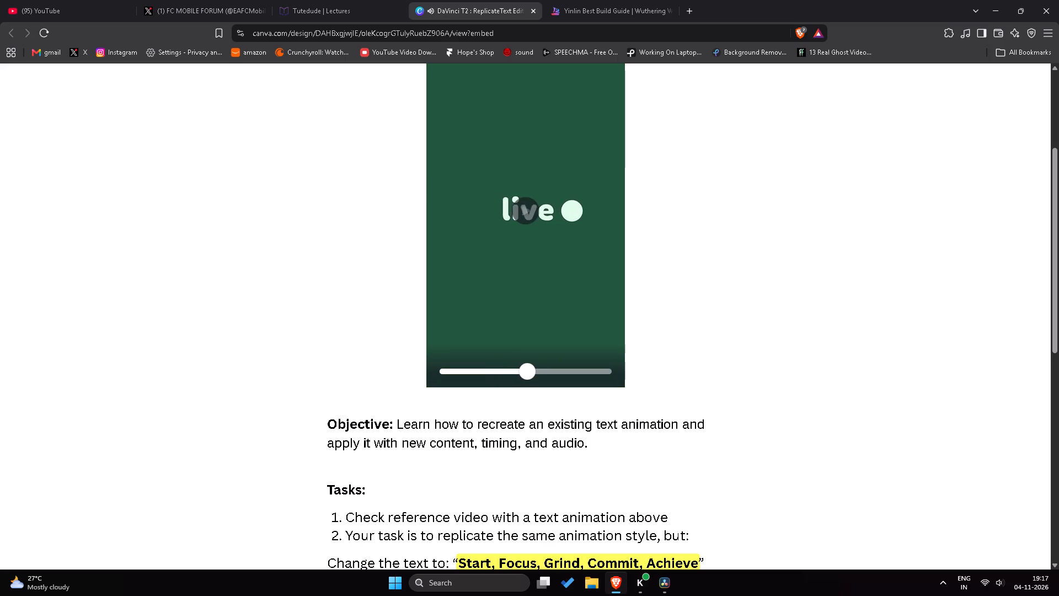
key("alt+Tab")
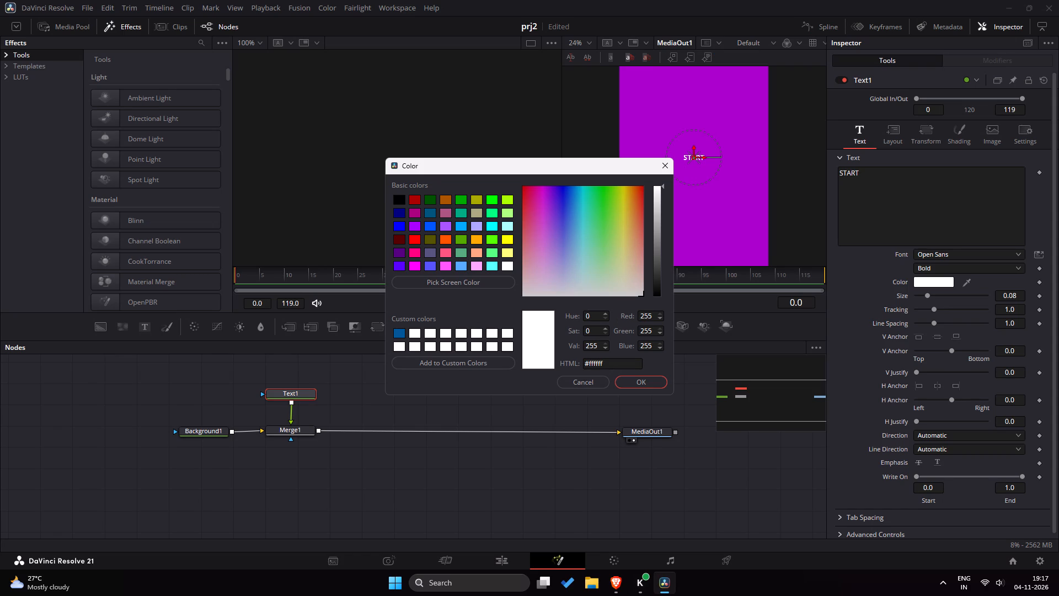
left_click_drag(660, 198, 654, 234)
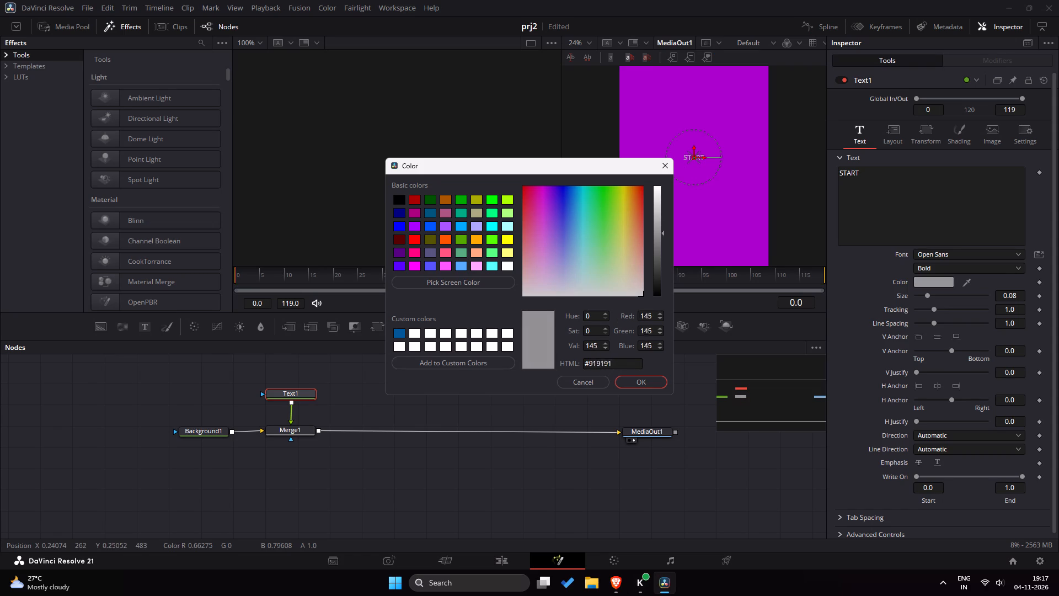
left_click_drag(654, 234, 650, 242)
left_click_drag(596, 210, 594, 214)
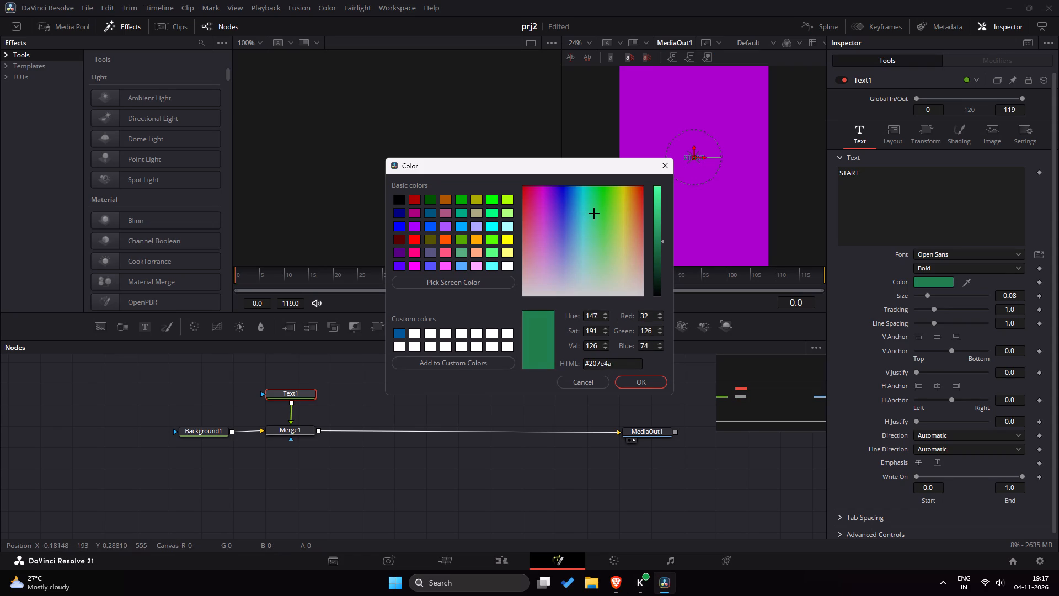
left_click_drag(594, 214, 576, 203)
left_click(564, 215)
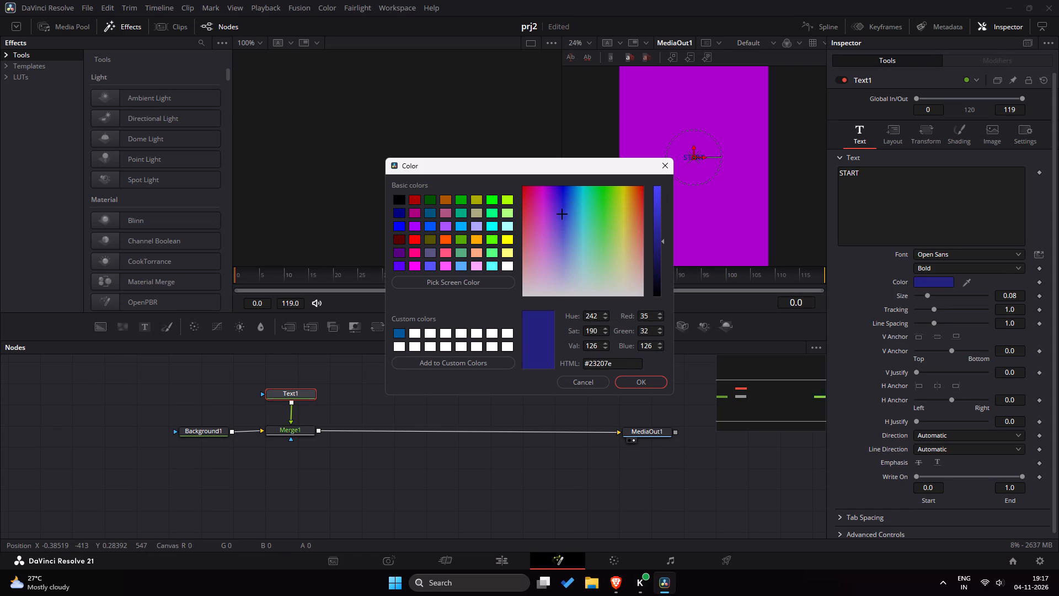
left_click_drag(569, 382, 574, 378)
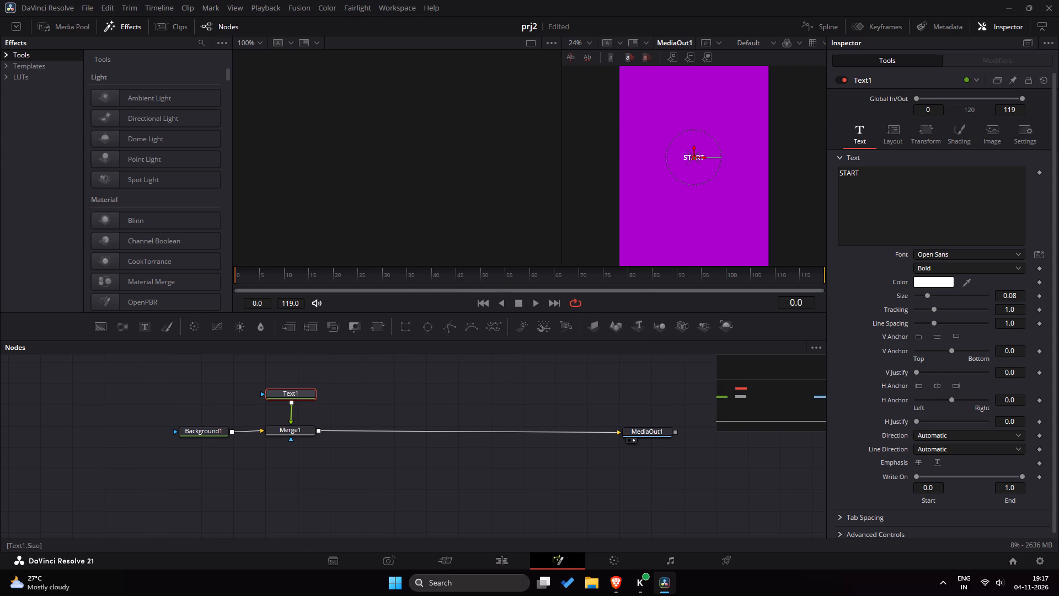
Sample the purple background as the START text's colour and adjust it to light purple #b281c7.
left_click_drag(970, 284, 753, 219)
left_click(942, 283)
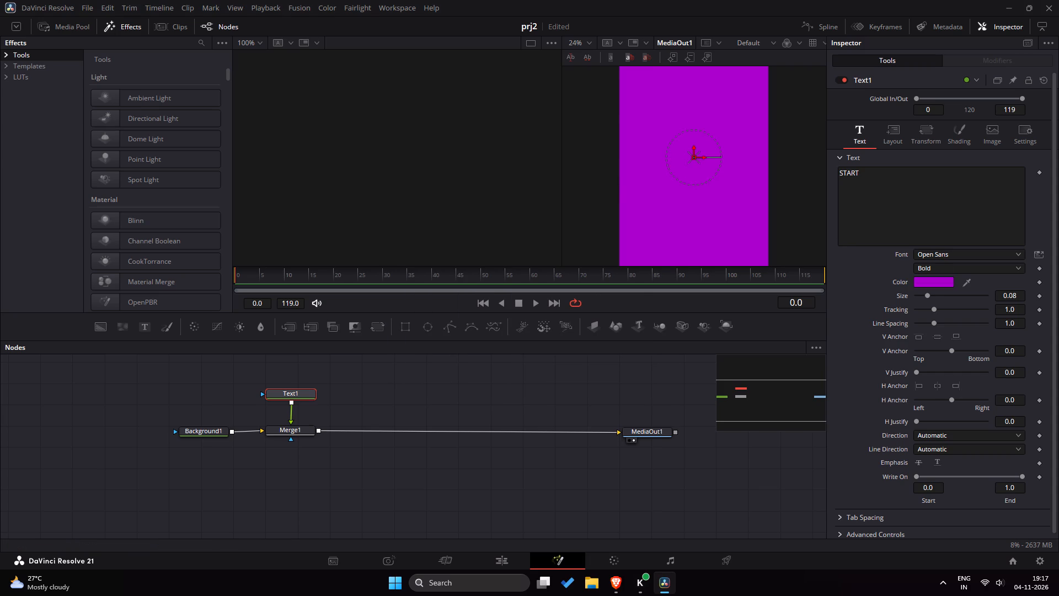
left_click_drag(659, 209, 651, 234)
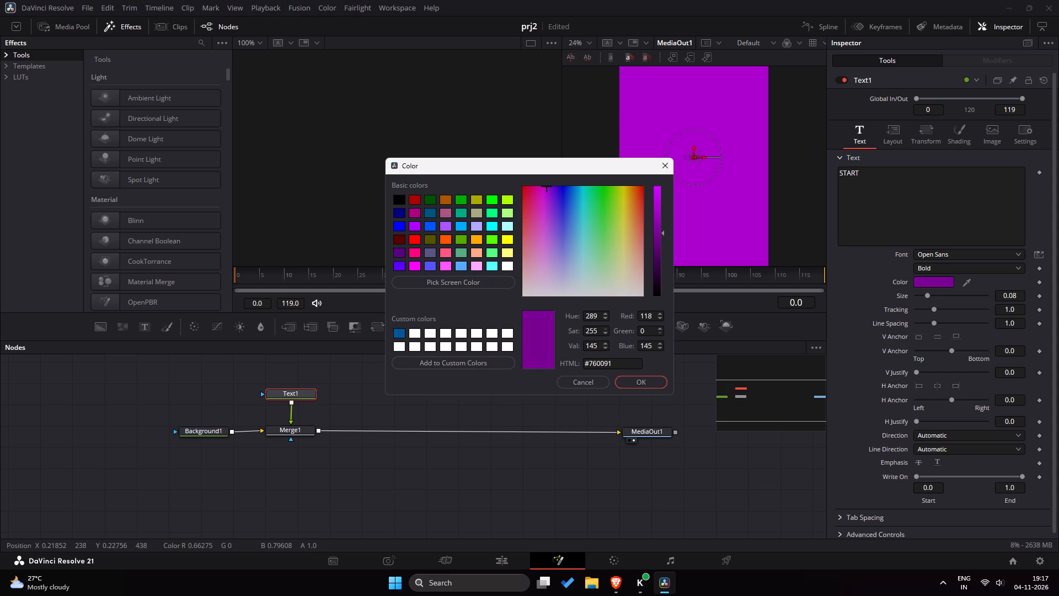
left_click_drag(651, 234, 653, 164)
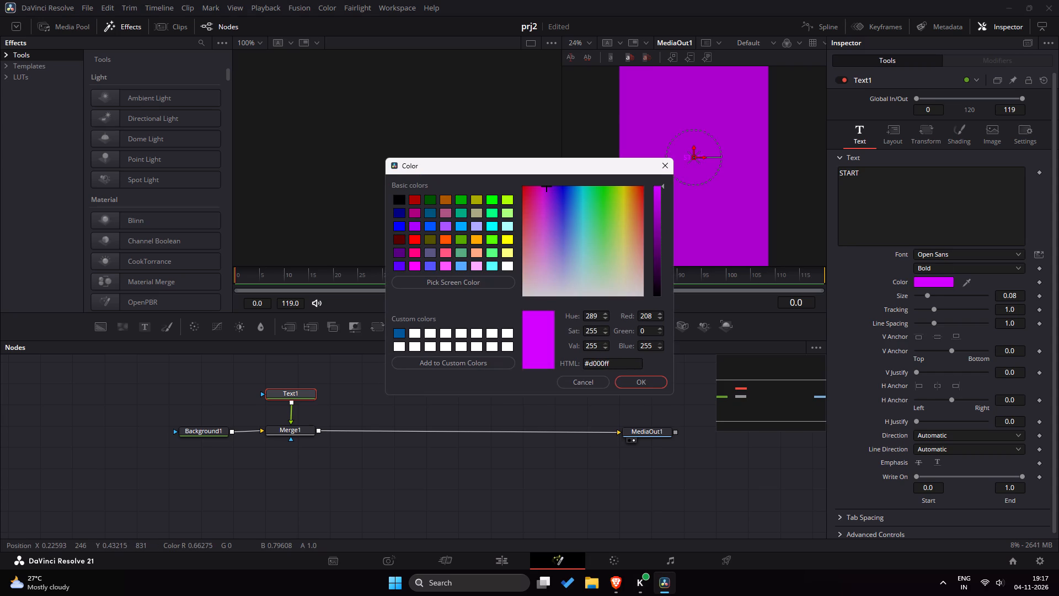
left_click_drag(653, 164, 654, 206)
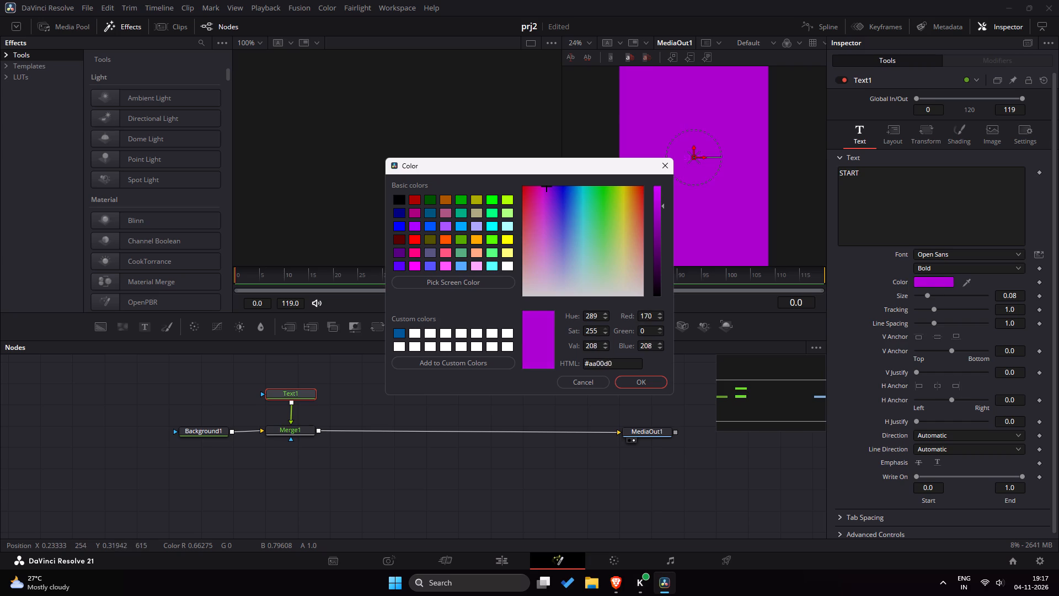
left_click_drag(654, 206, 652, 210)
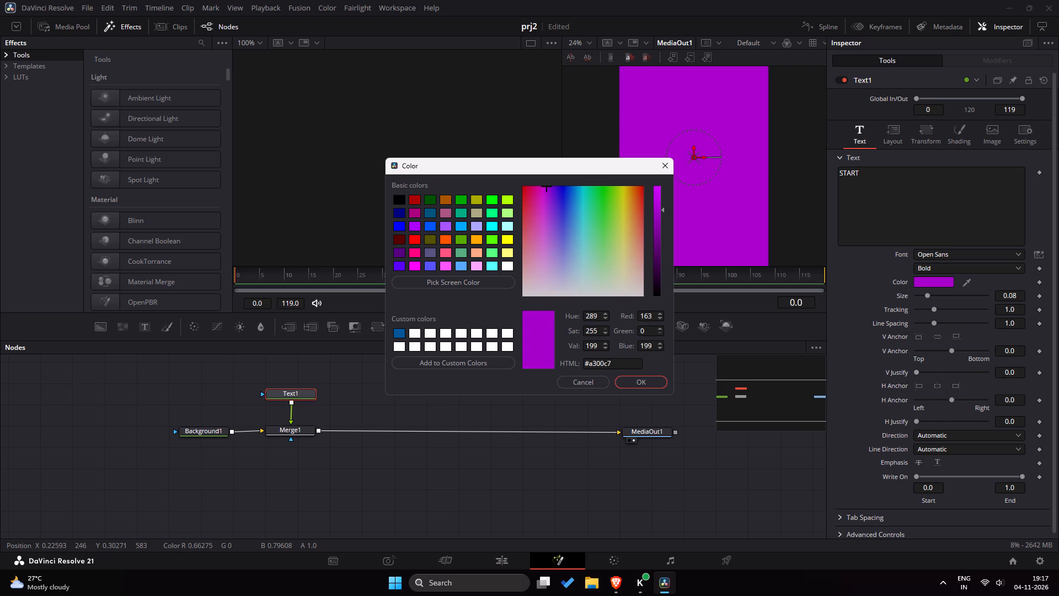
left_click_drag(547, 193, 547, 248)
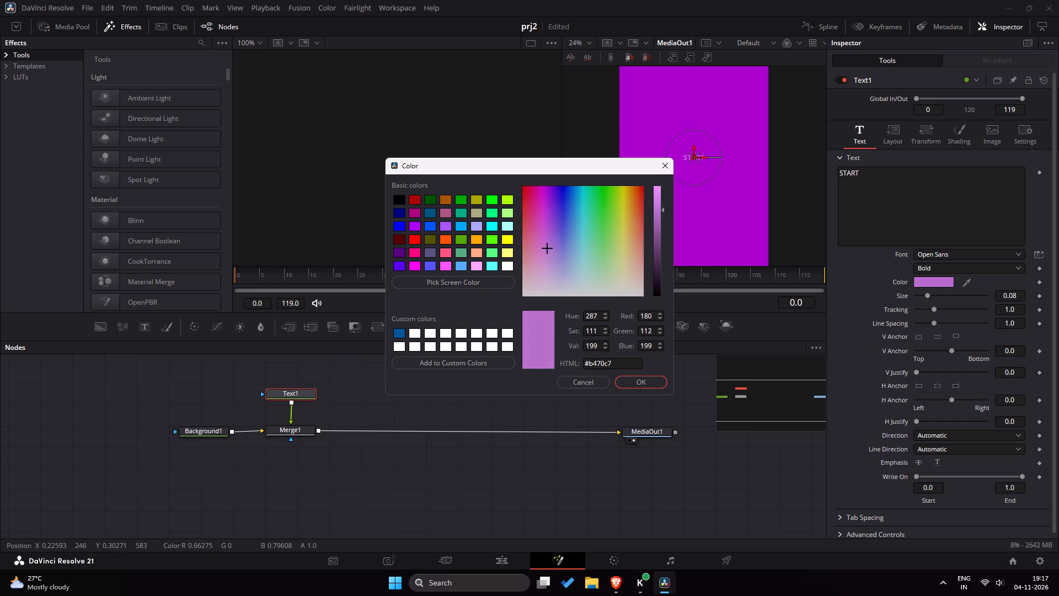
left_click_drag(547, 248, 549, 283)
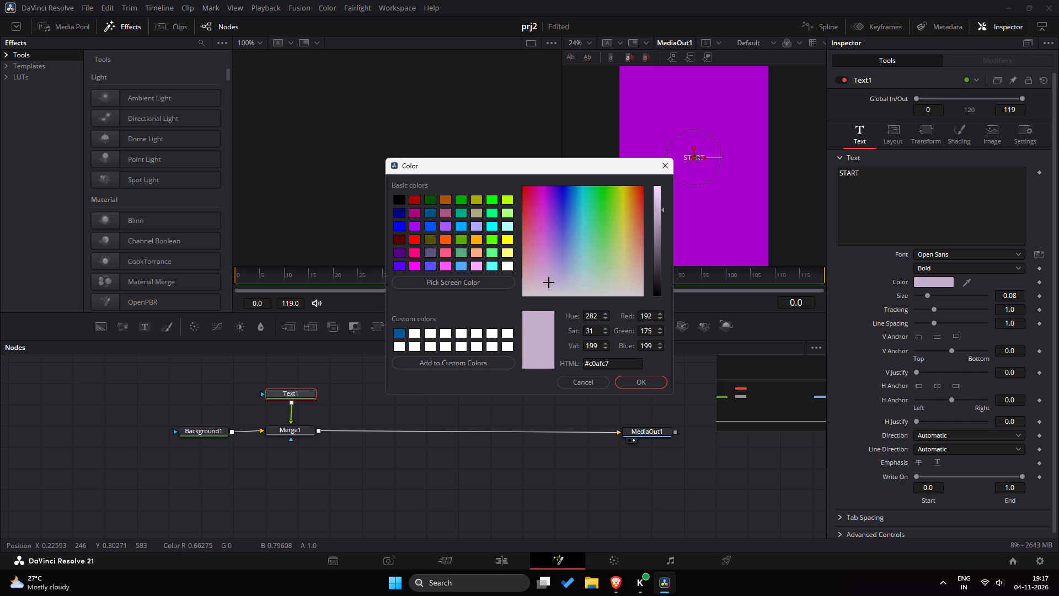
left_click_drag(549, 283, 549, 257)
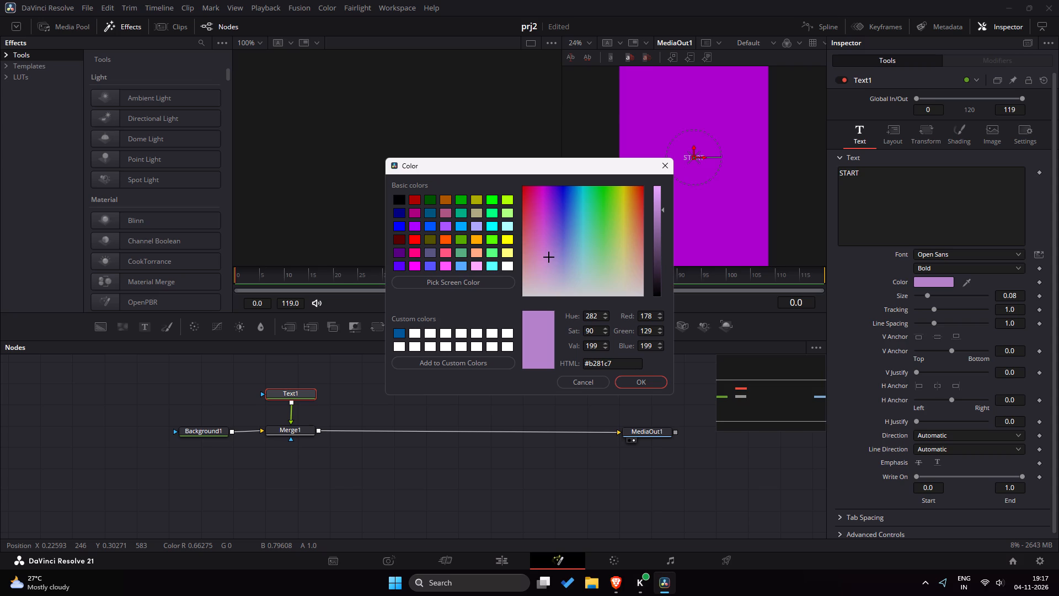
left_click_drag(549, 257, 549, 257)
left_click(637, 377)
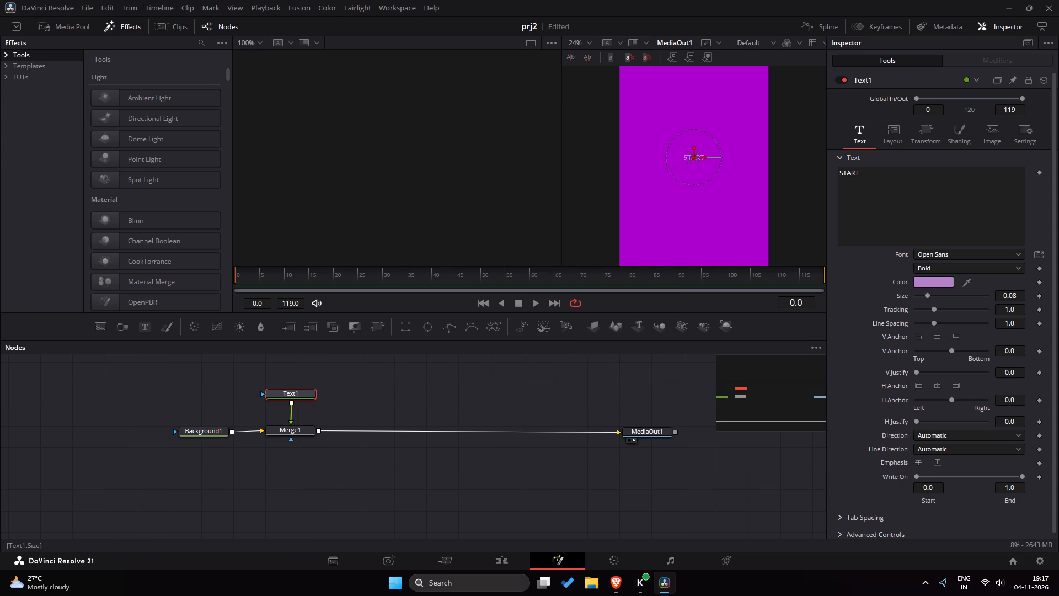
Enlarge the START text to a size of 0.2756.
left_click_drag(927, 296, 953, 304)
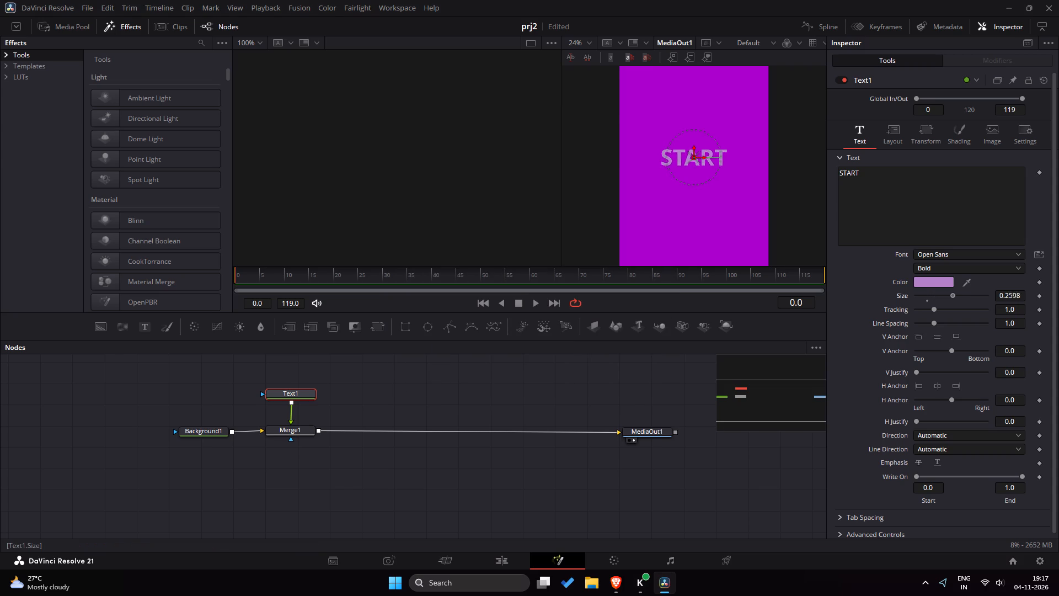
left_click_drag(953, 304, 941, 309)
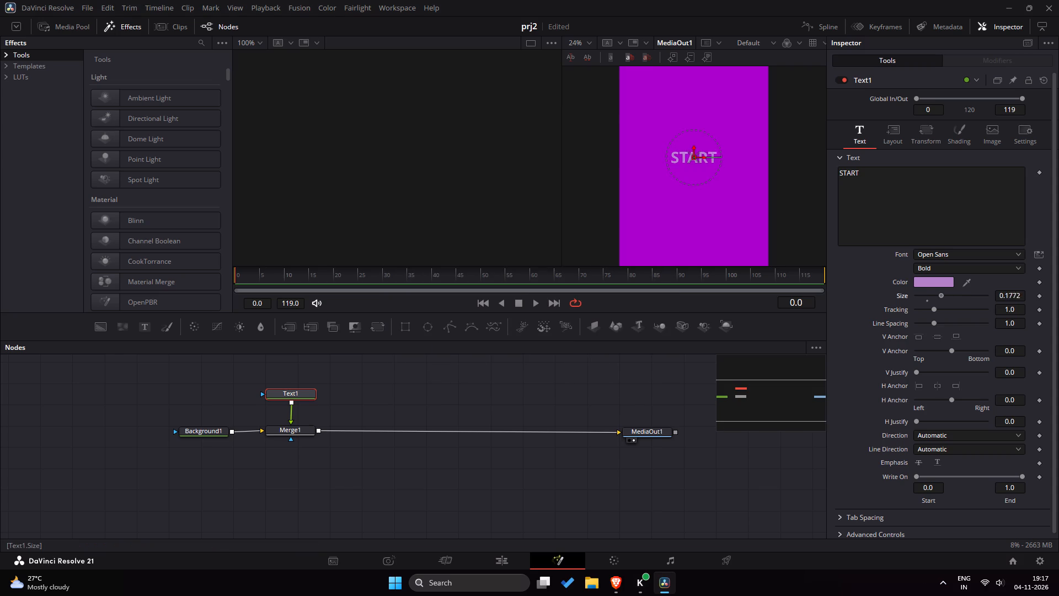
left_click_drag(941, 309, 961, 316)
scroll(1039, 296, "up", 2)
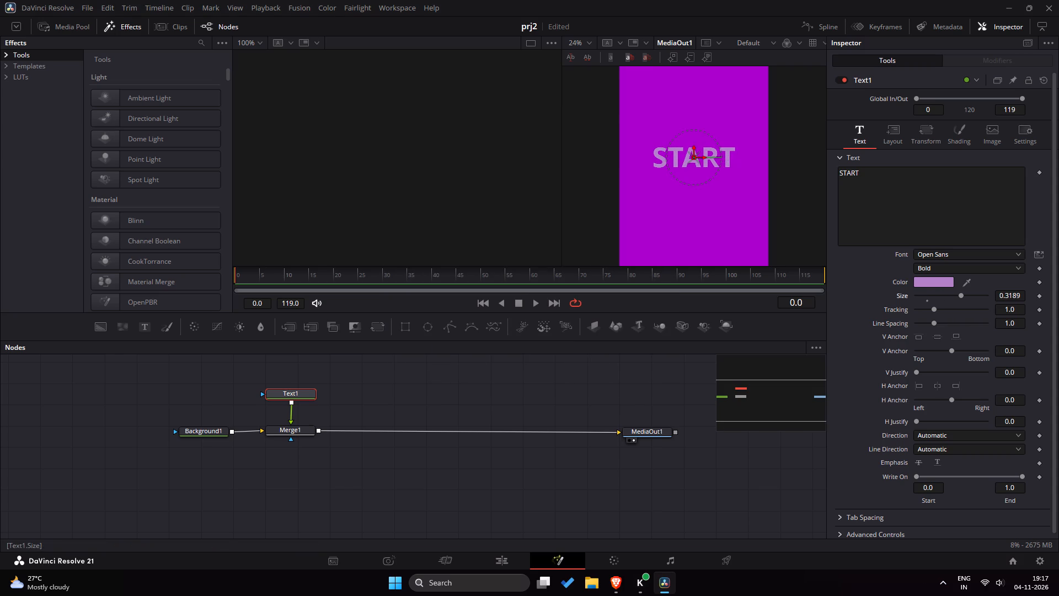
scroll(1034, 298, "up", 2)
left_click(576, 202)
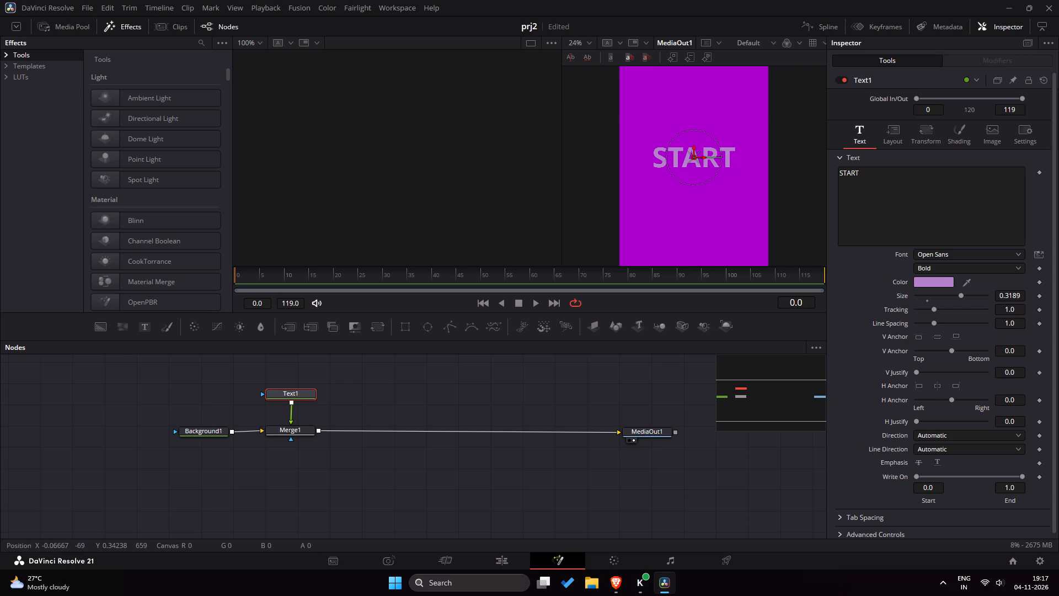
key("z")
key("z")
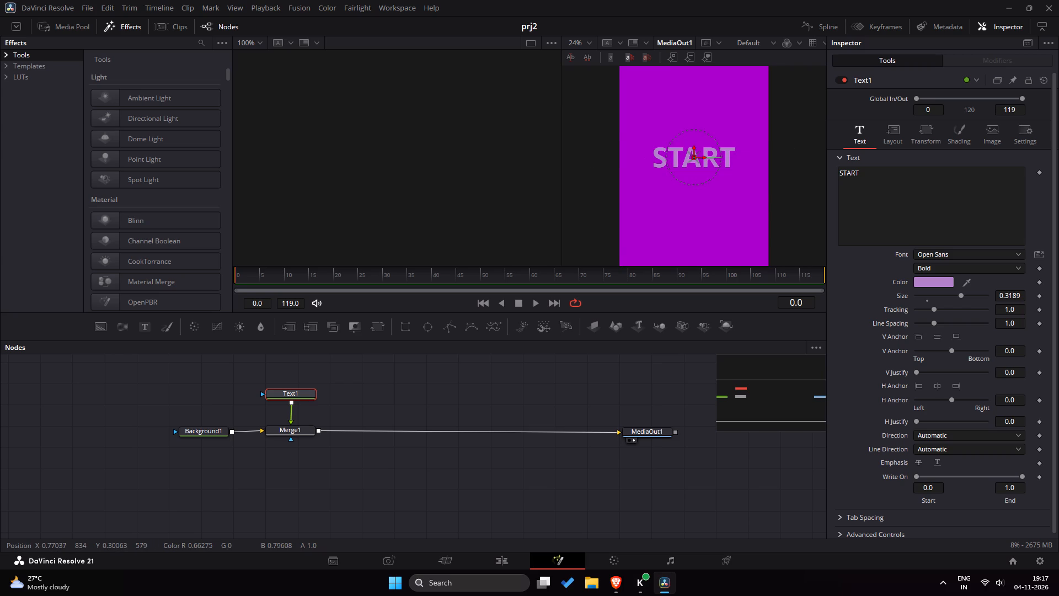
scroll(702, 201, "down", 3)
scroll(702, 201, "up", 2)
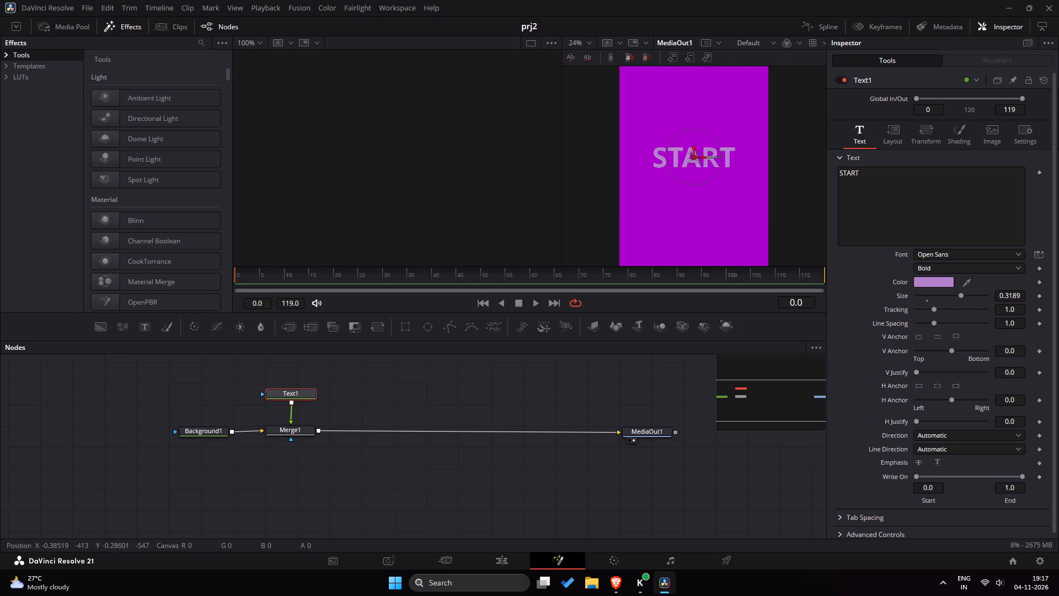
scroll(702, 201, "up", 2)
scroll(702, 200, "down", 1)
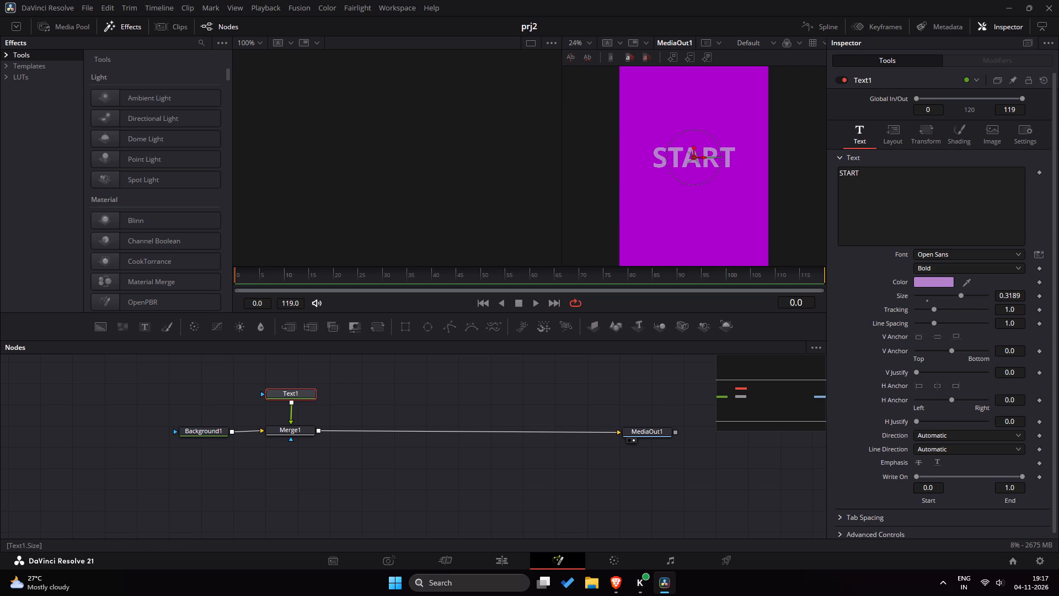
left_click_drag(964, 297, 954, 296)
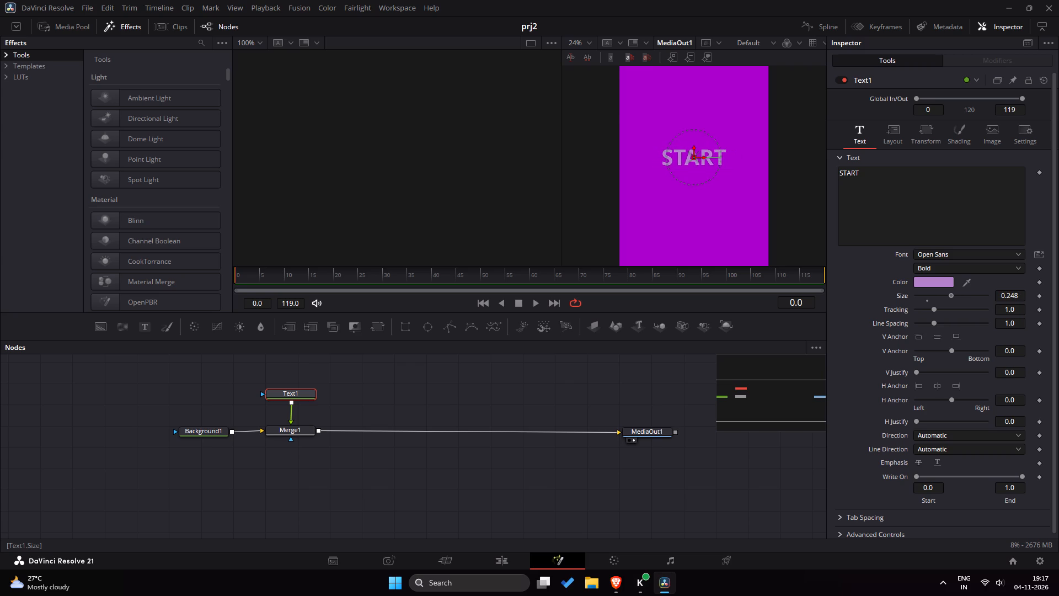
left_click_drag(954, 296, 958, 296)
Set the START text's font to Comic Sans MS Regular from the favourite fonts in the Font Browser.
left_click(1039, 253)
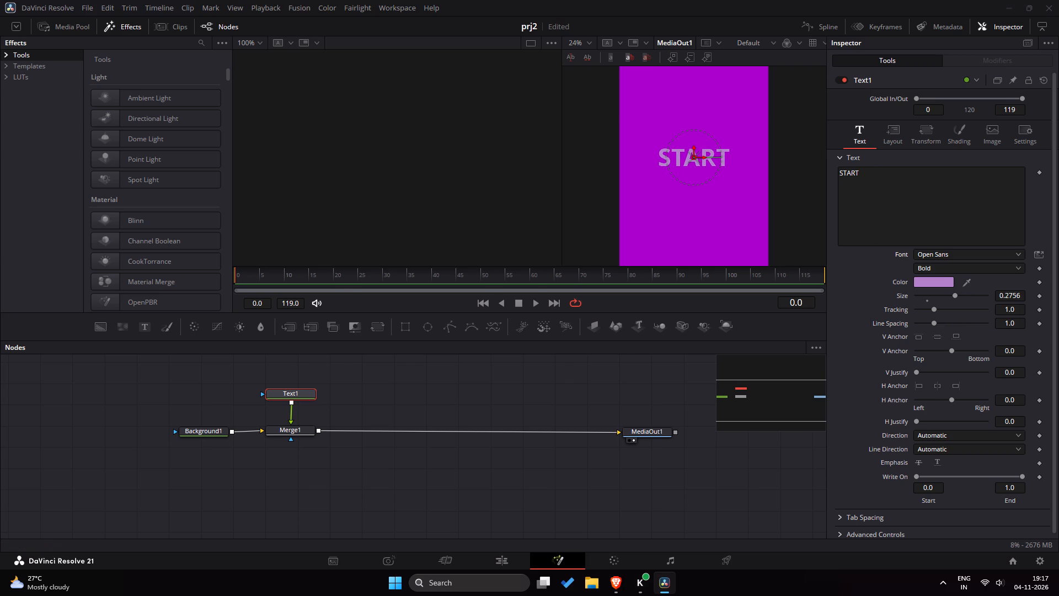
scroll(592, 267, "down", 3)
left_click(779, 185)
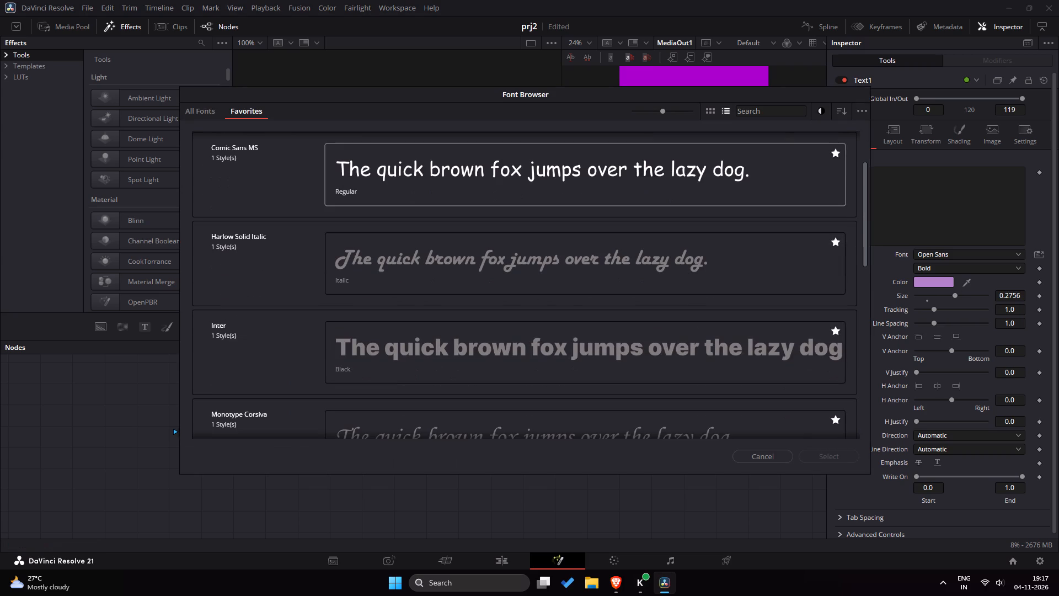
left_click(826, 450)
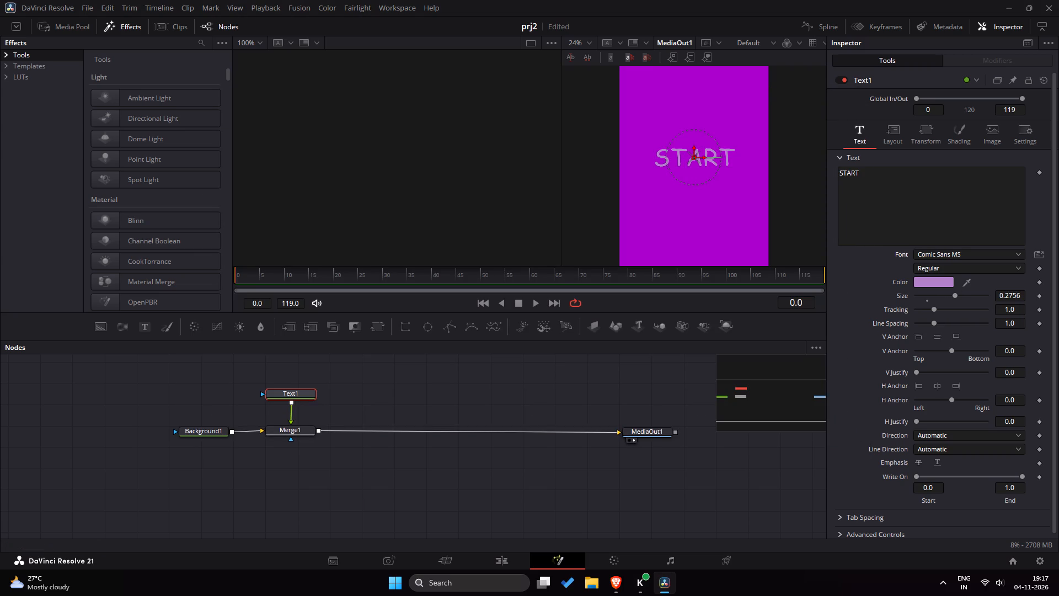
Browse the full font list and preview how the START text looks in the available fonts.
left_click(1009, 253)
scroll(952, 349, "down", 3)
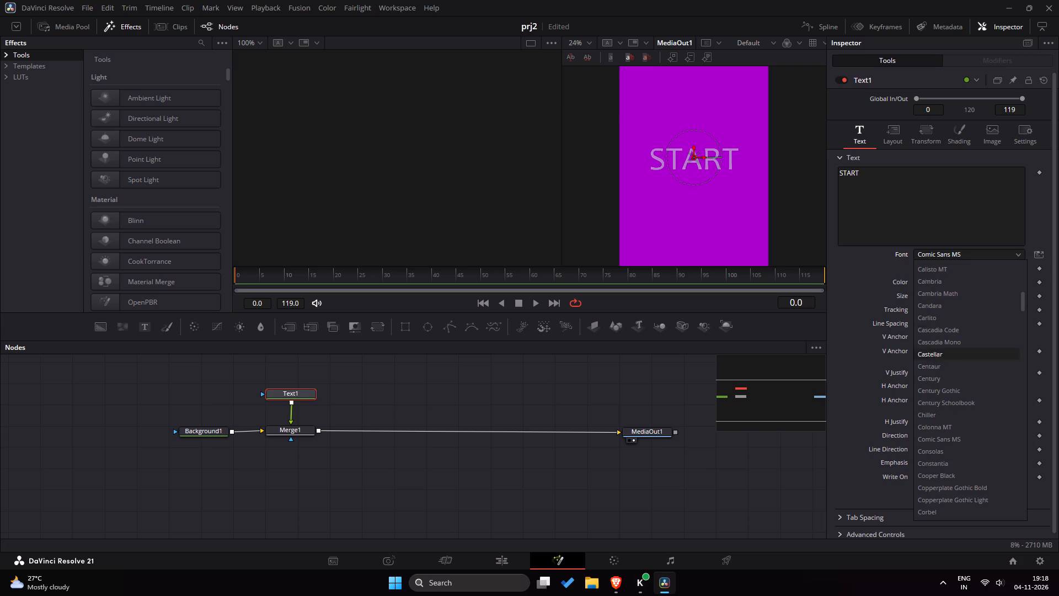
scroll(954, 307, "down", 5)
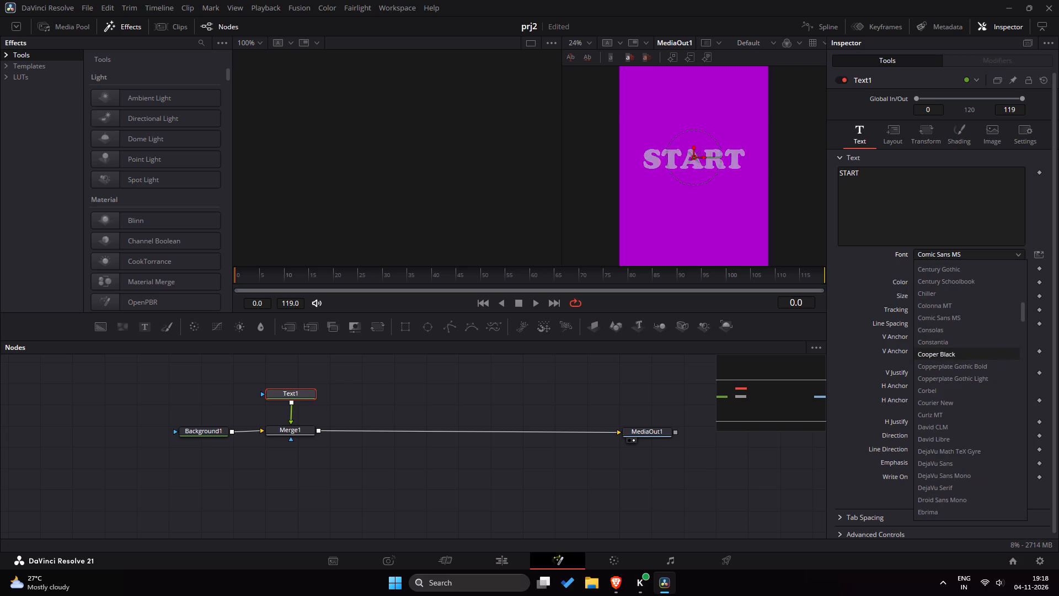
scroll(957, 316, "down", 3)
scroll(960, 390, "down", 1)
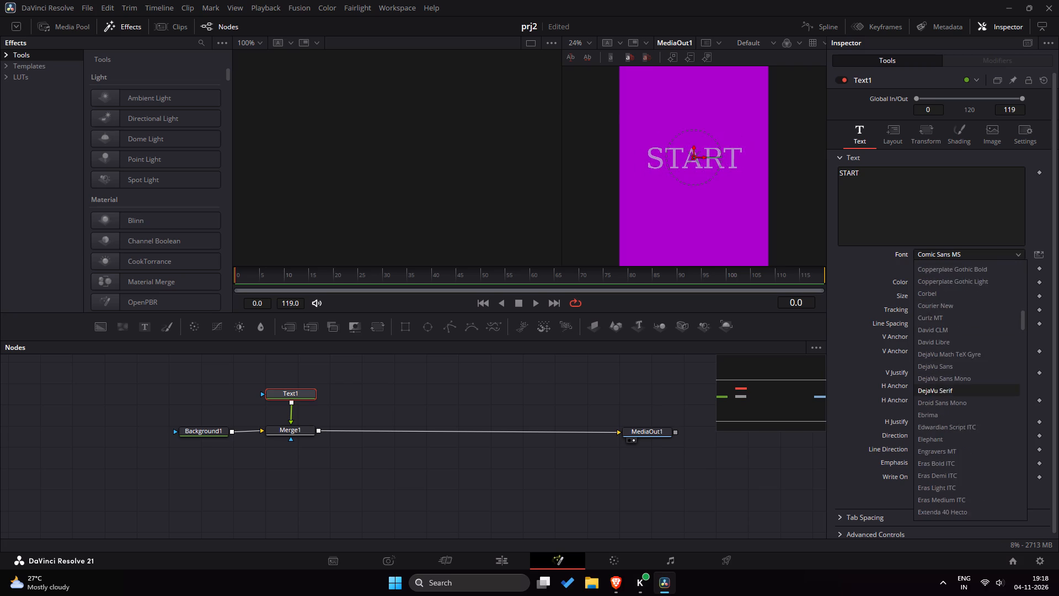
scroll(960, 391, "down", 2)
scroll(967, 454, "down", 1)
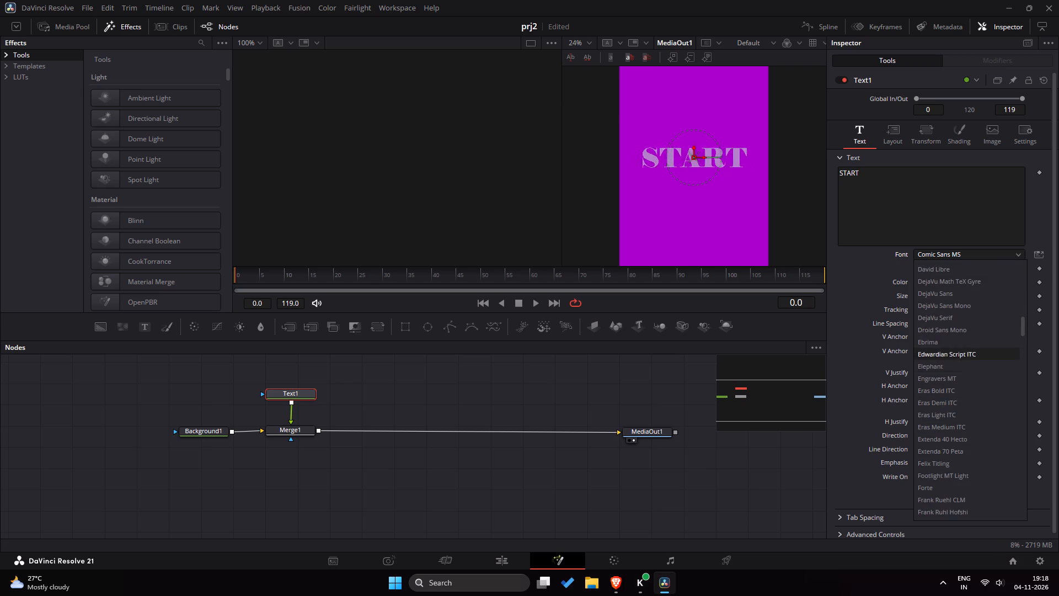
scroll(965, 361, "down", 1)
scroll(961, 412, "down", 2)
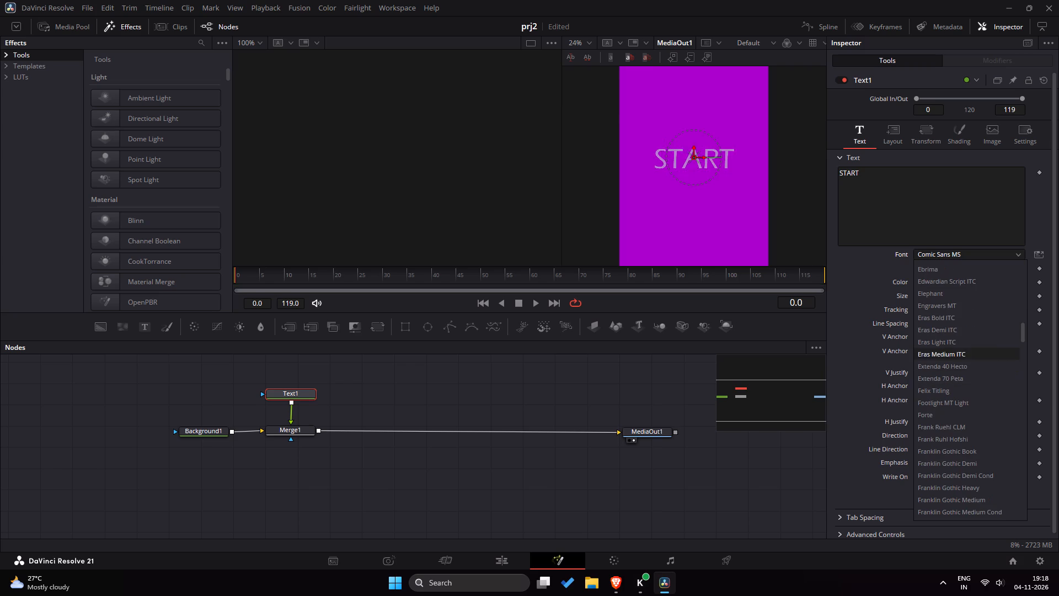
scroll(954, 381, "down", 4)
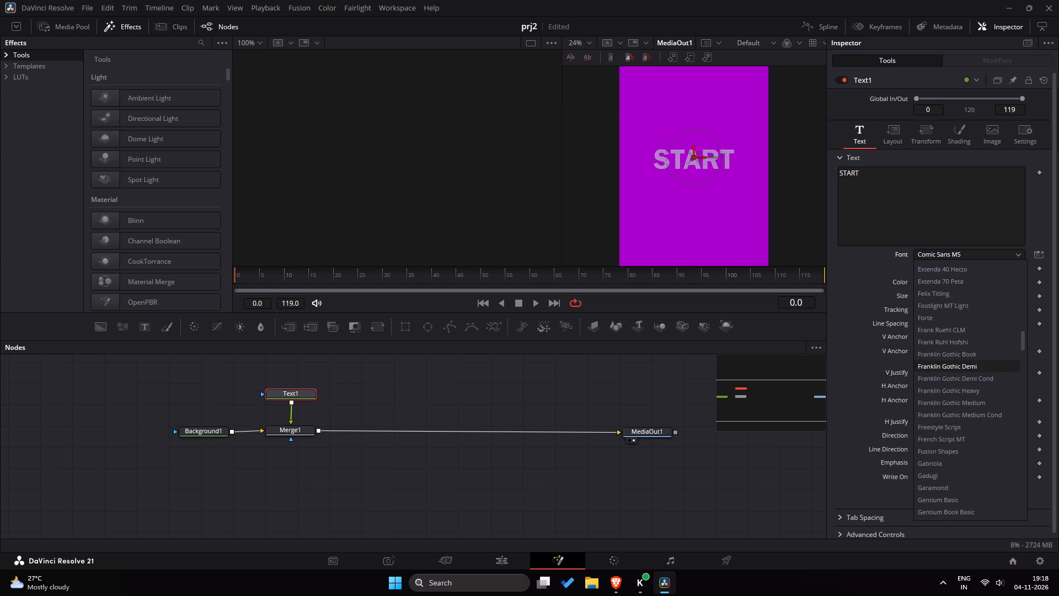
scroll(950, 373, "down", 5)
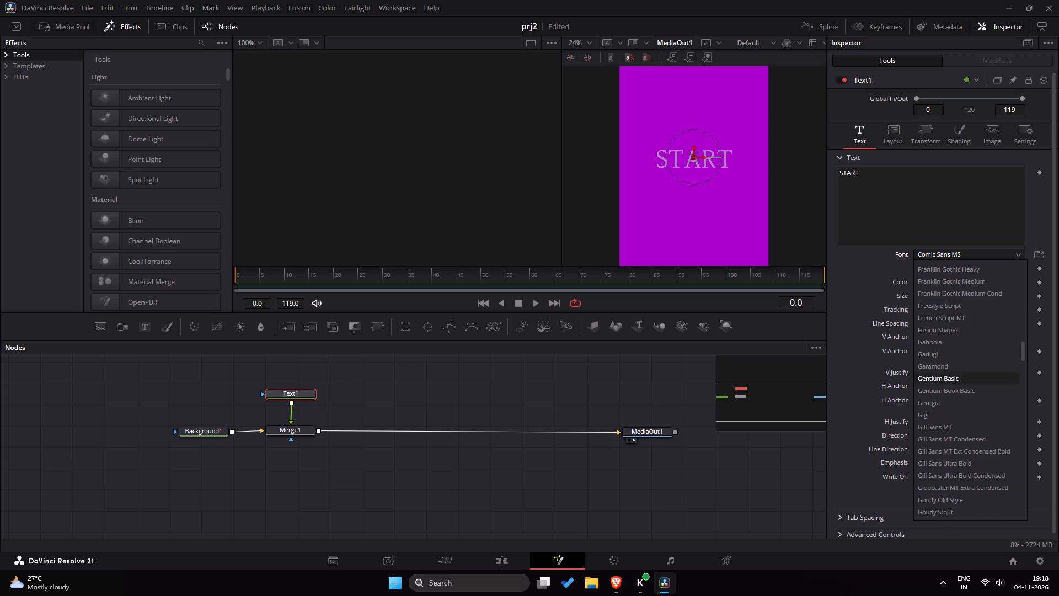
scroll(955, 432, "down", 4)
scroll(953, 346, "down", 1)
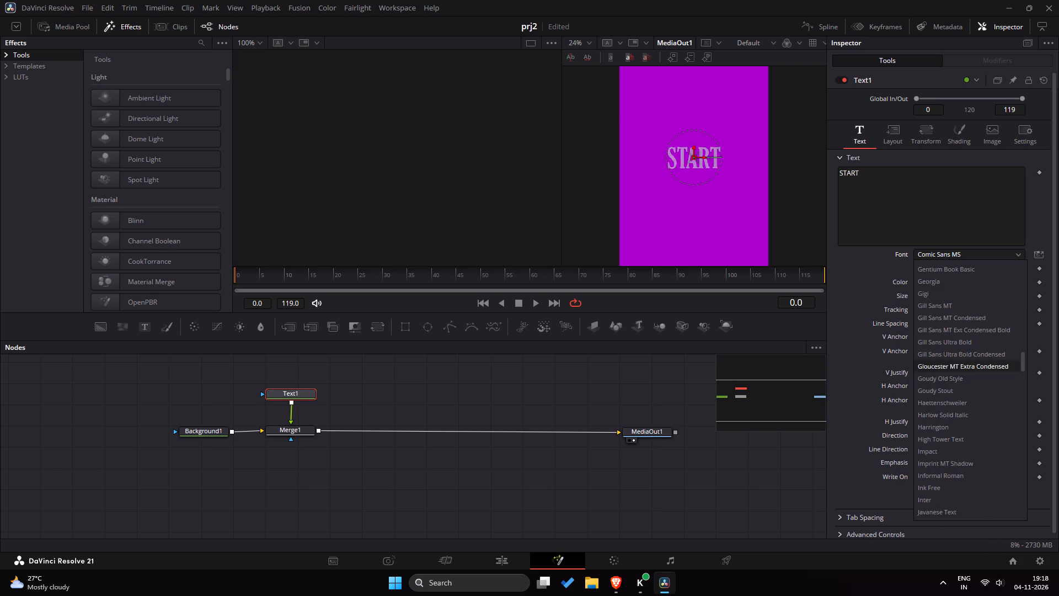
scroll(960, 418, "down", 4)
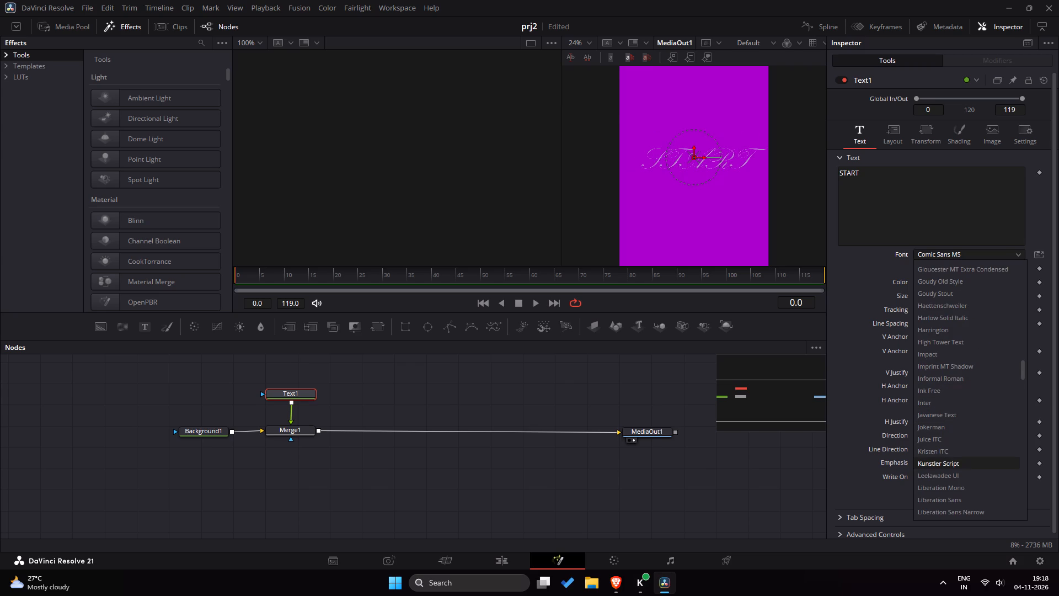
scroll(975, 489, "down", 2)
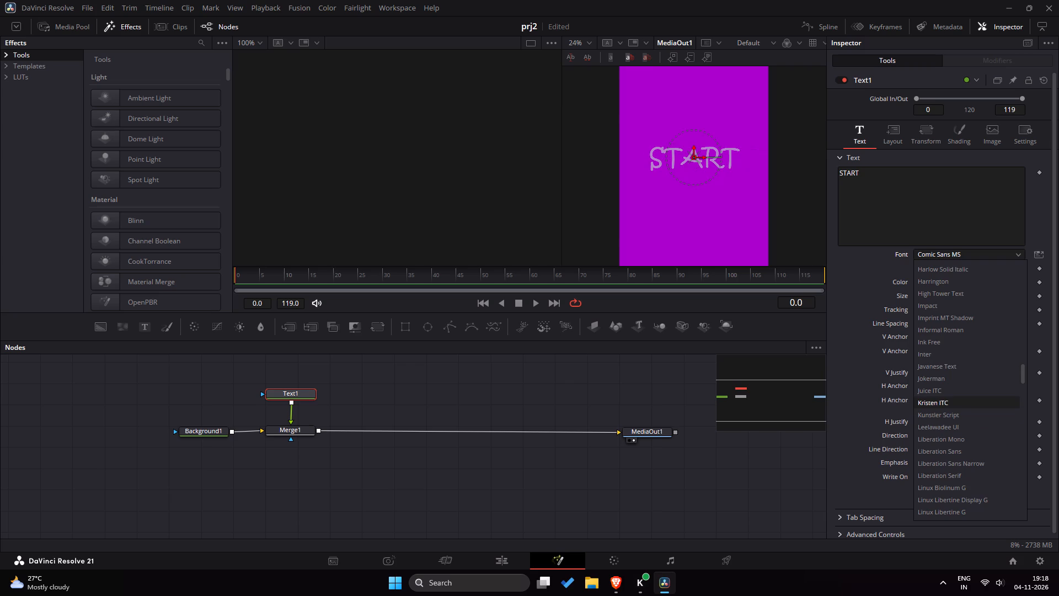
scroll(977, 410, "down", 2)
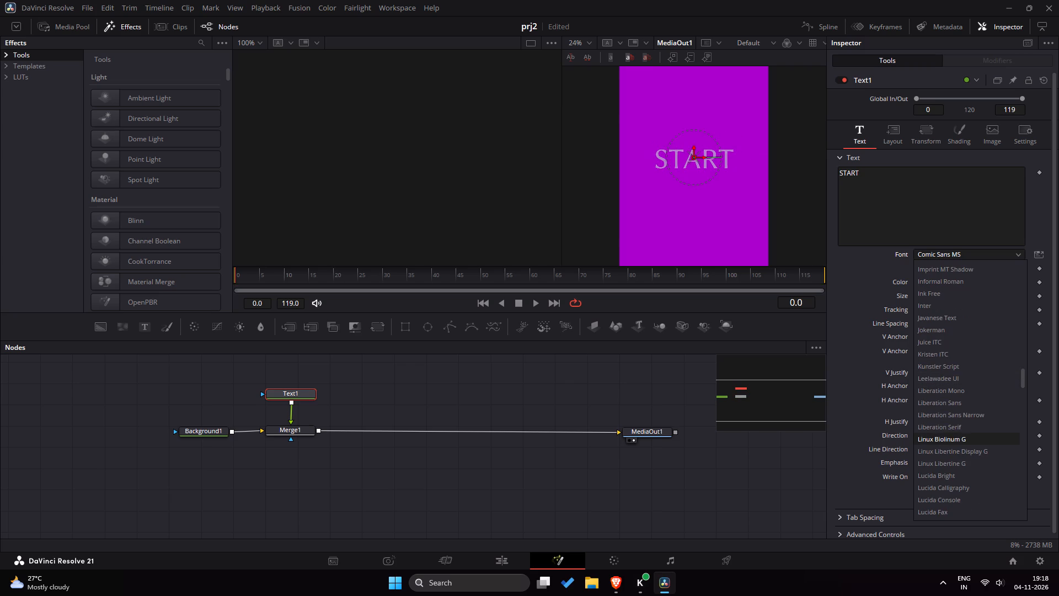
scroll(956, 437, "down", 2)
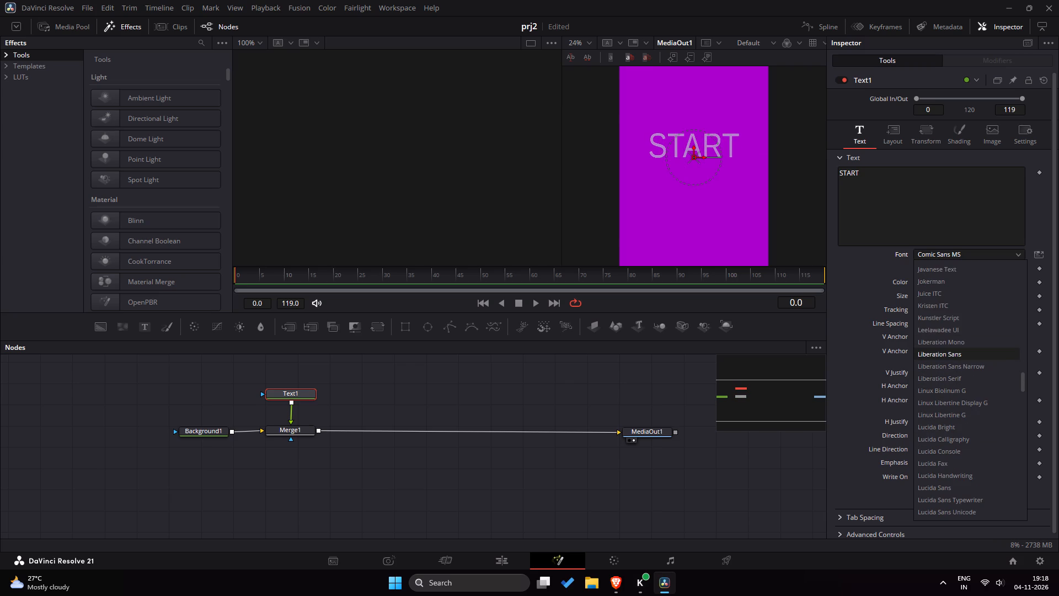
scroll(959, 358, "down", 2)
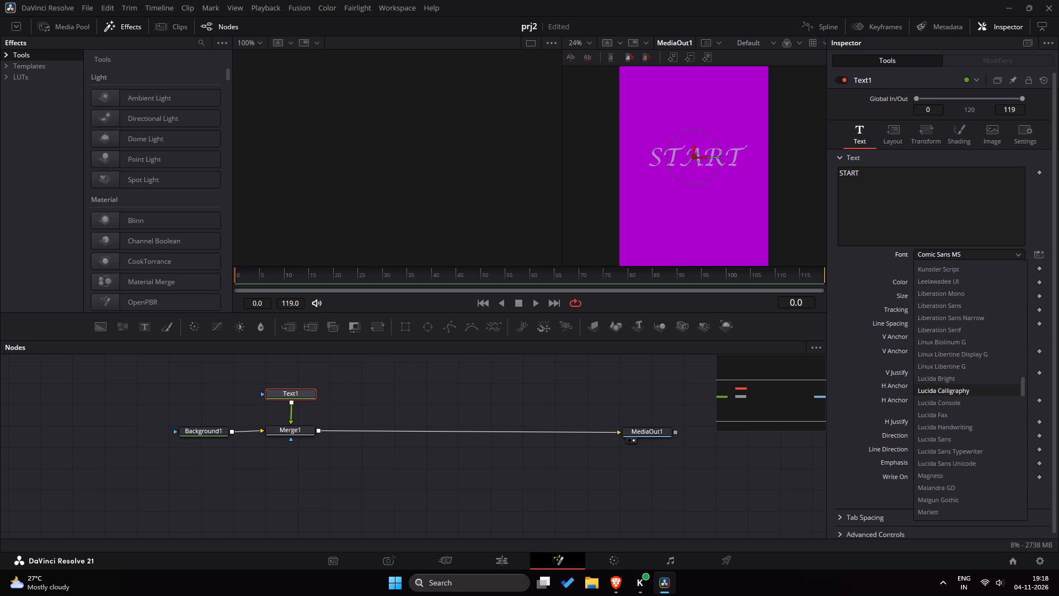
scroll(968, 419, "down", 2)
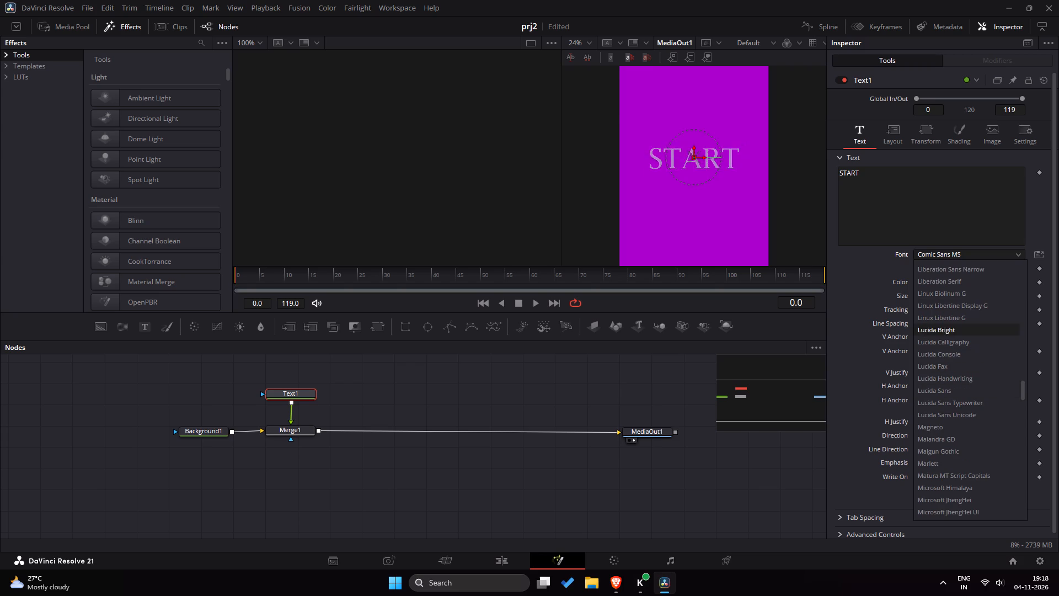
scroll(955, 381, "down", 3)
scroll(964, 468, "down", 3)
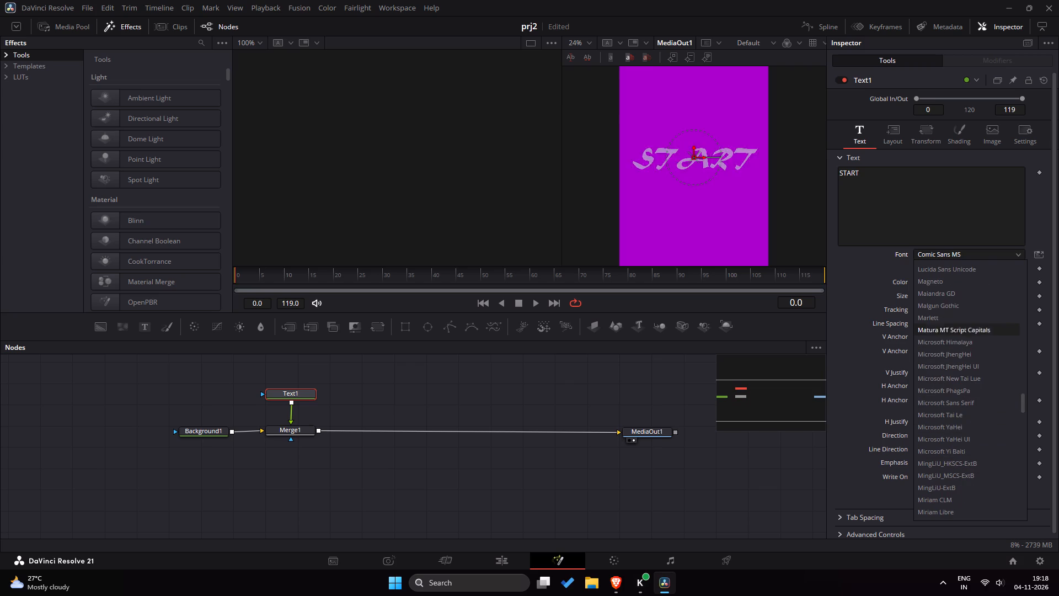
scroll(982, 439, "down", 5)
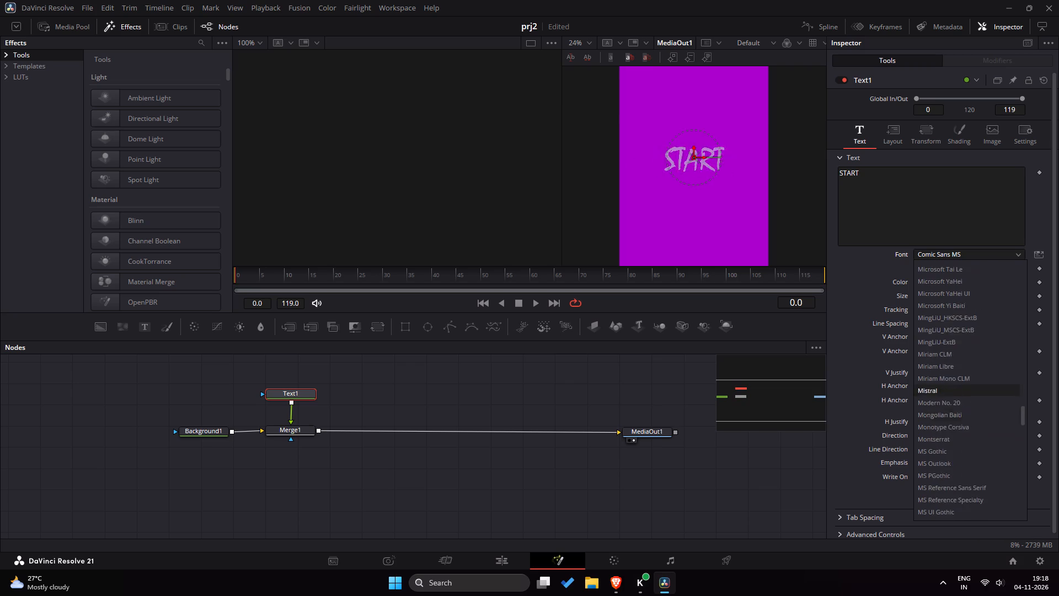
scroll(981, 414, "down", 9)
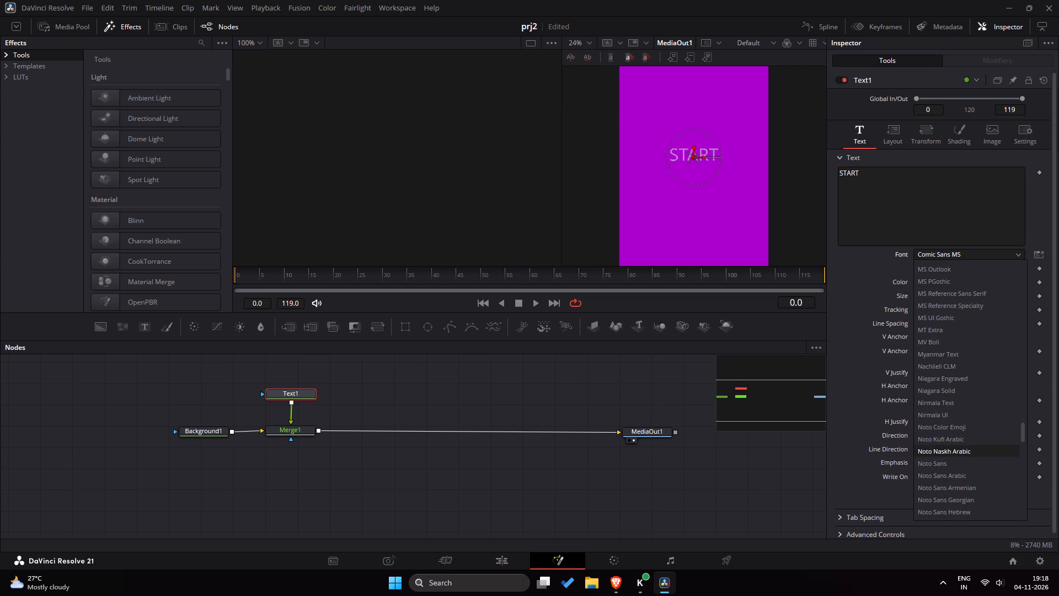
scroll(991, 367, "down", 7)
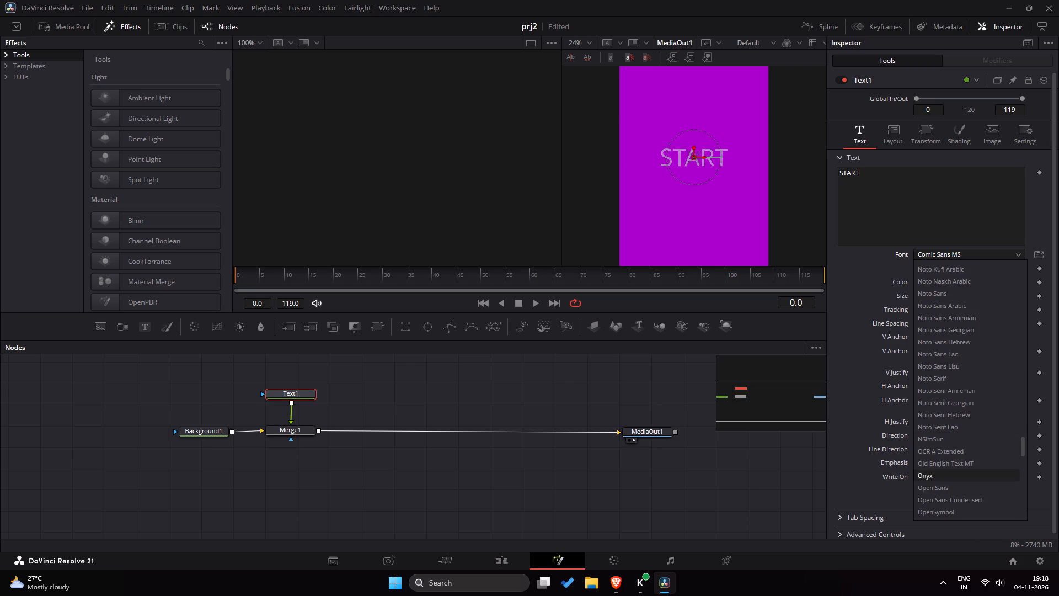
scroll(985, 365, "down", 7)
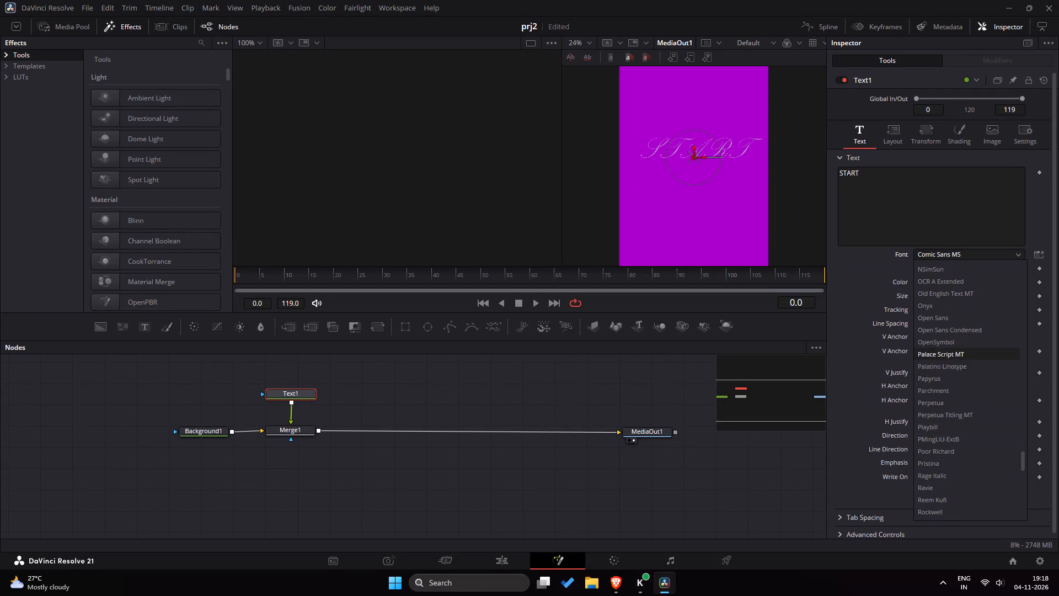
scroll(993, 424, "down", 8)
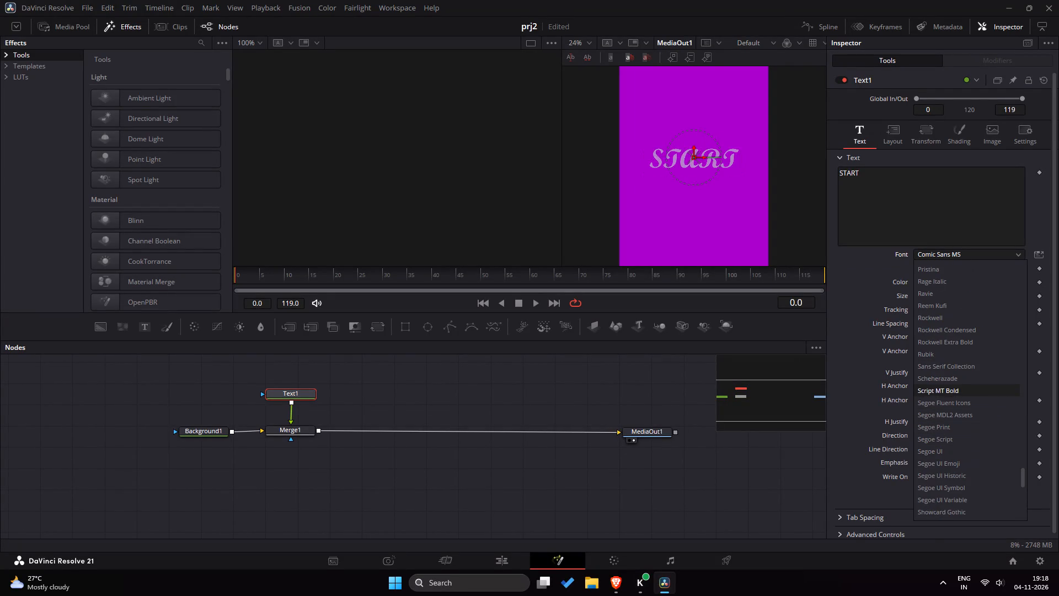
scroll(998, 381, "down", 8)
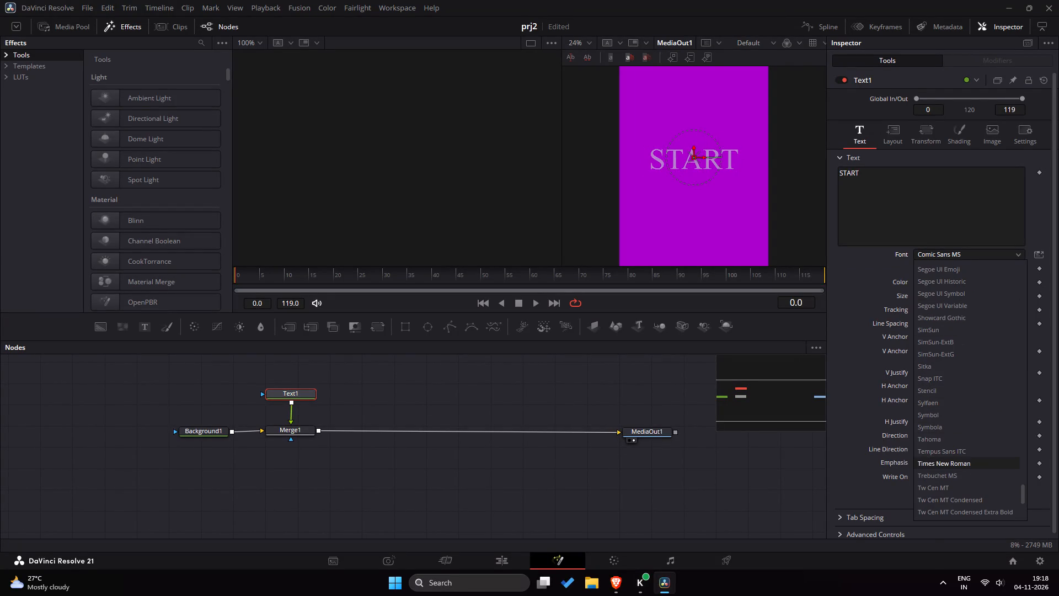
scroll(996, 396, "down", 8)
scroll(992, 473, "down", 5)
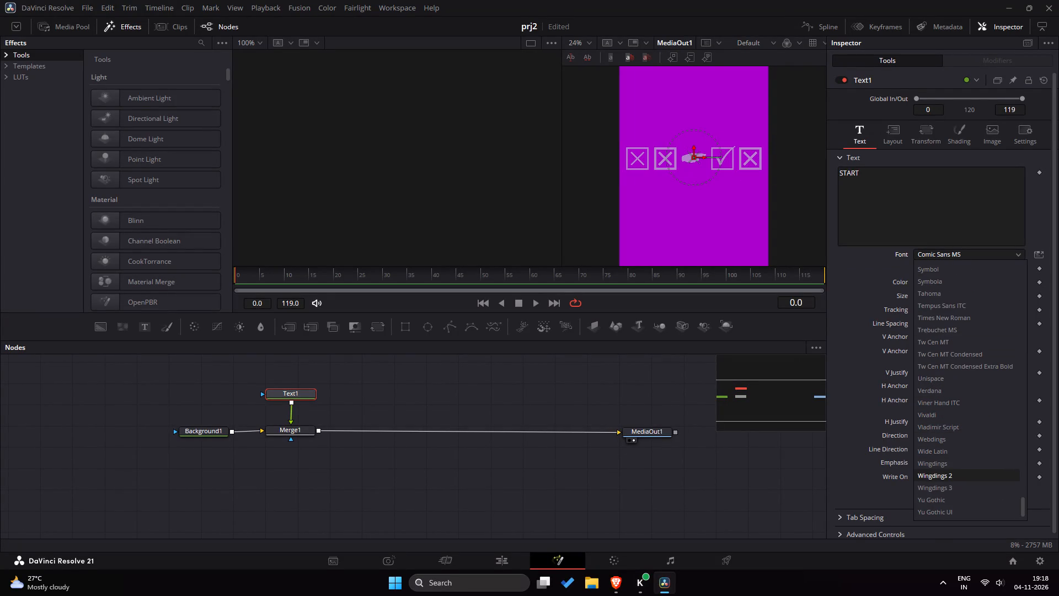
scroll(961, 412, "up", 5)
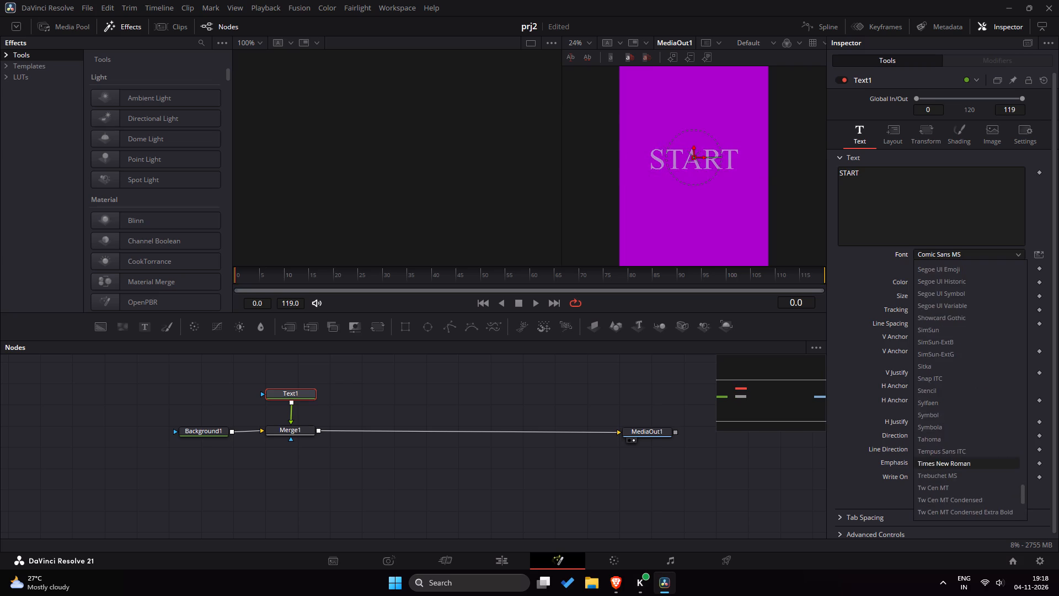
scroll(960, 411, "up", 6)
Set the START text's font to Arial Rounded MT Bold.
left_click_drag(1023, 486, 1002, 248)
scroll(1020, 414, "up", 1)
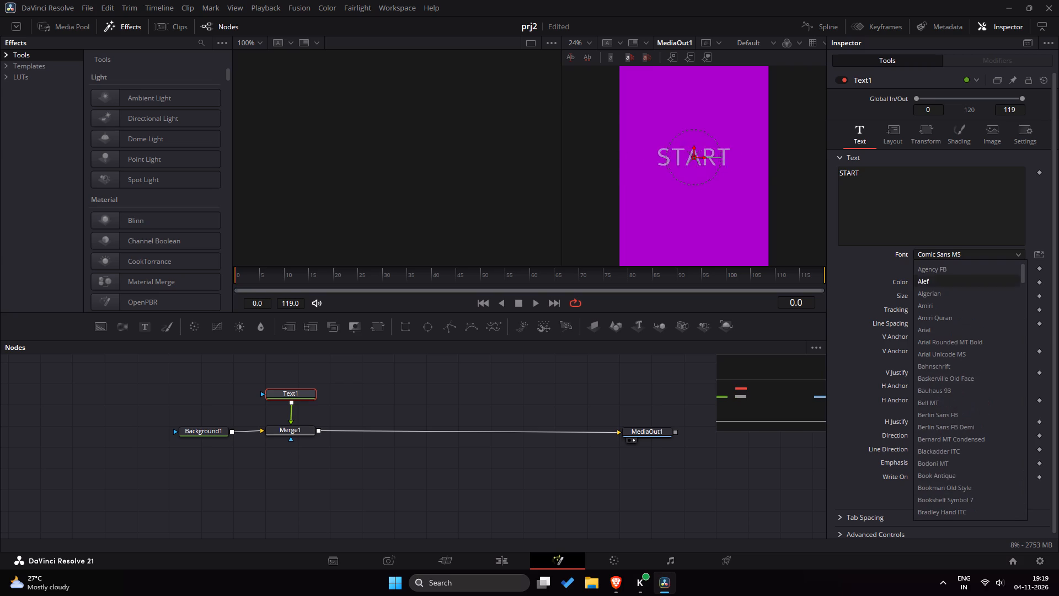
left_click(958, 347)
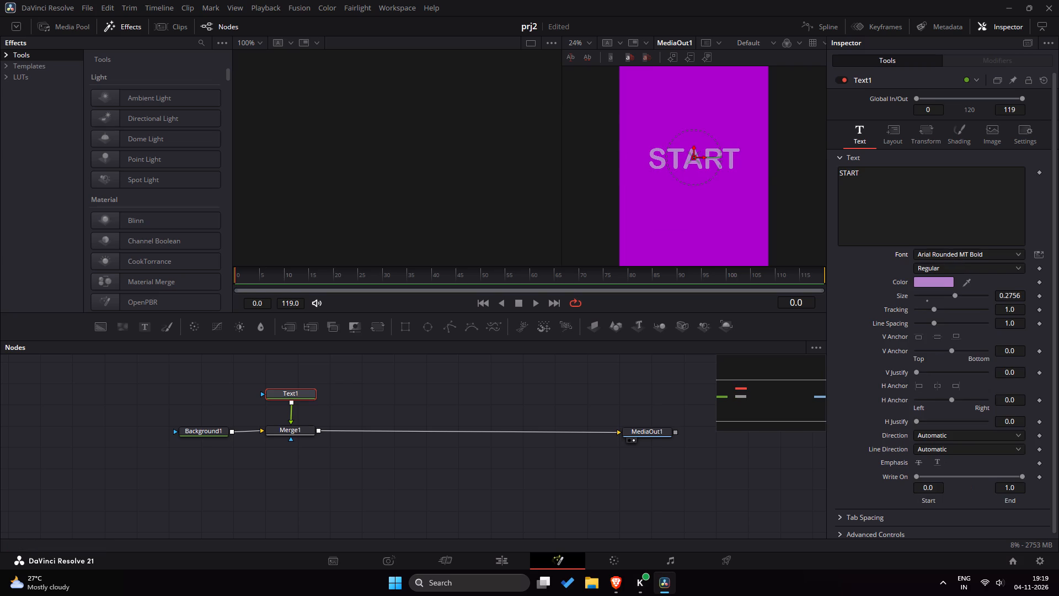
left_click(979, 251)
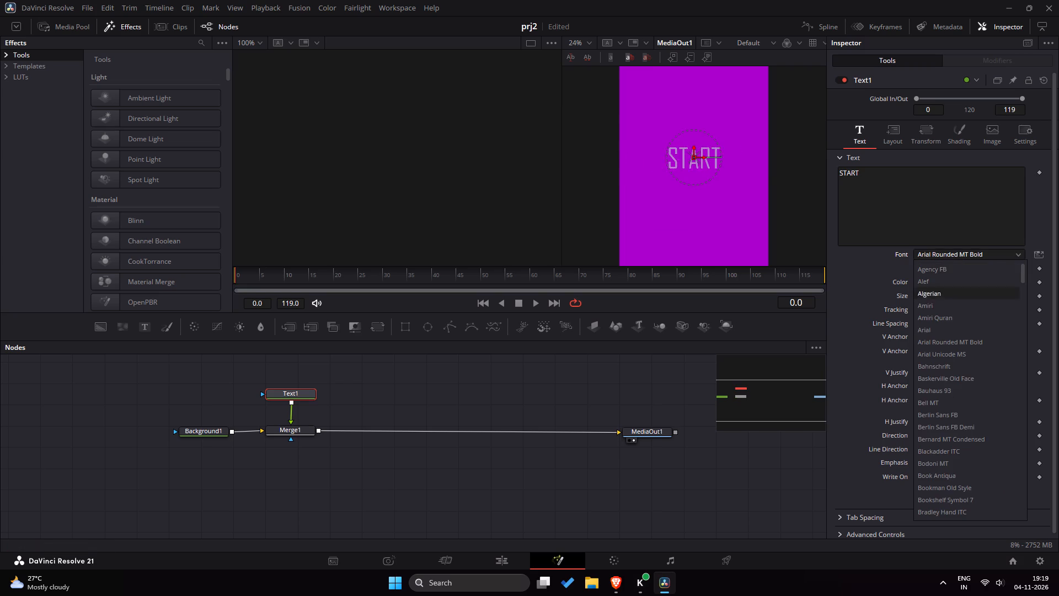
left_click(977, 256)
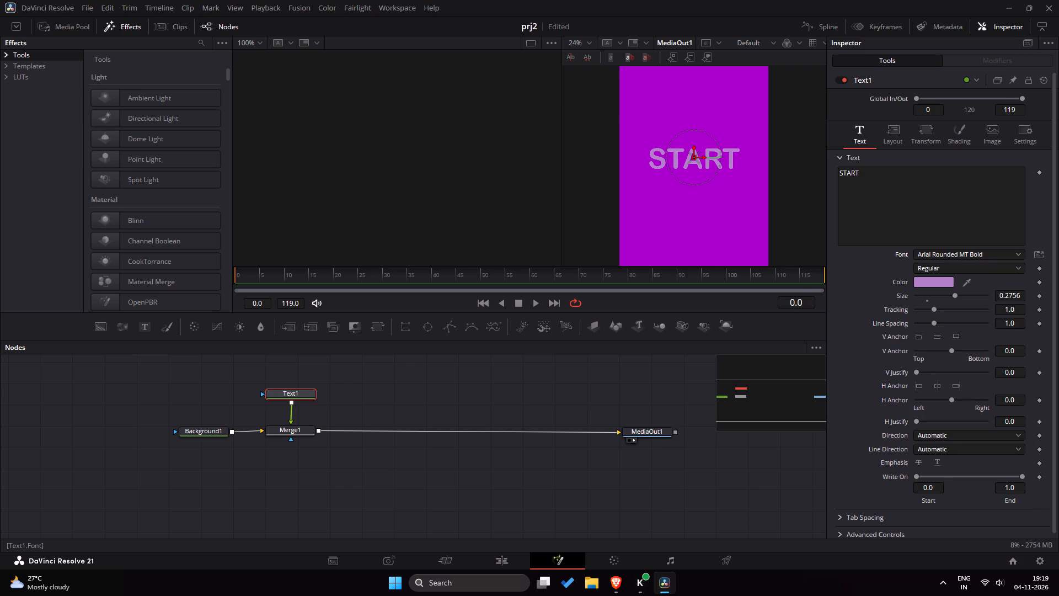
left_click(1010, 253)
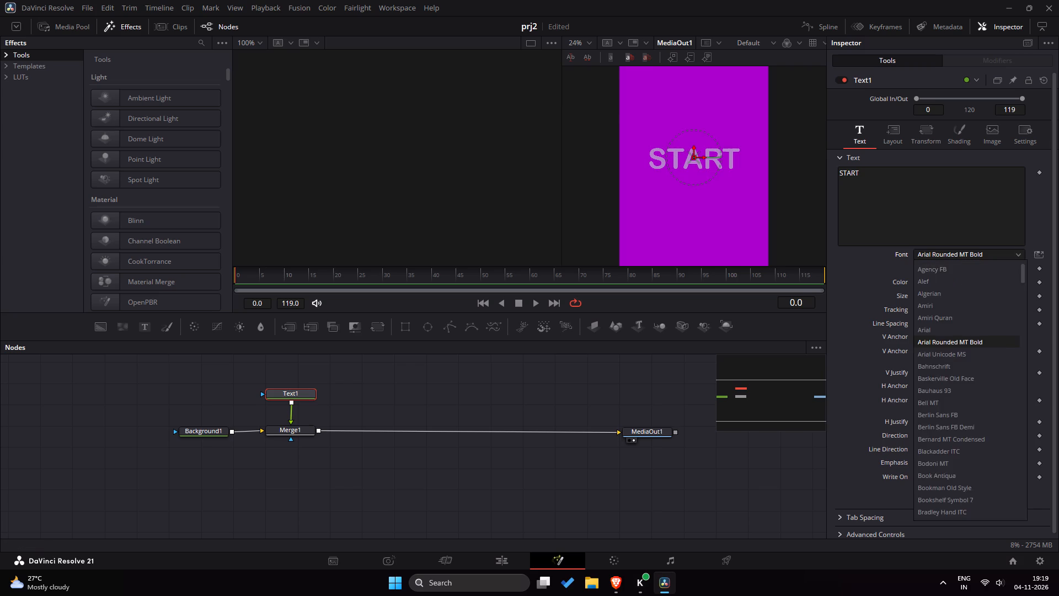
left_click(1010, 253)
Search all fonts for "arial" in the Font Browser, mark Arial Rounded MT Bold as a favourite and apply it to the START text.
left_click(1042, 256)
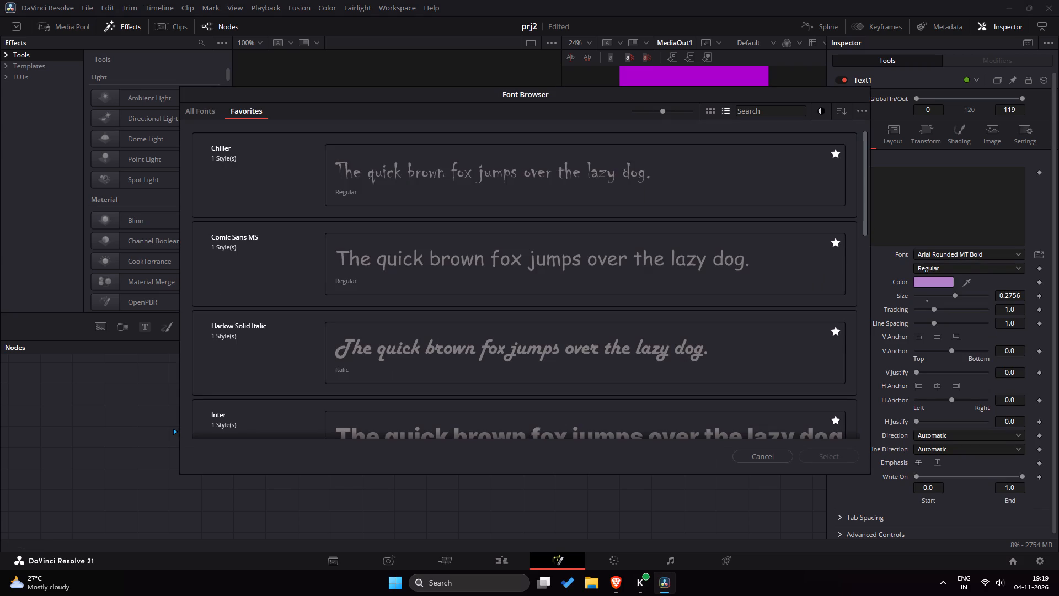
left_click(750, 111)
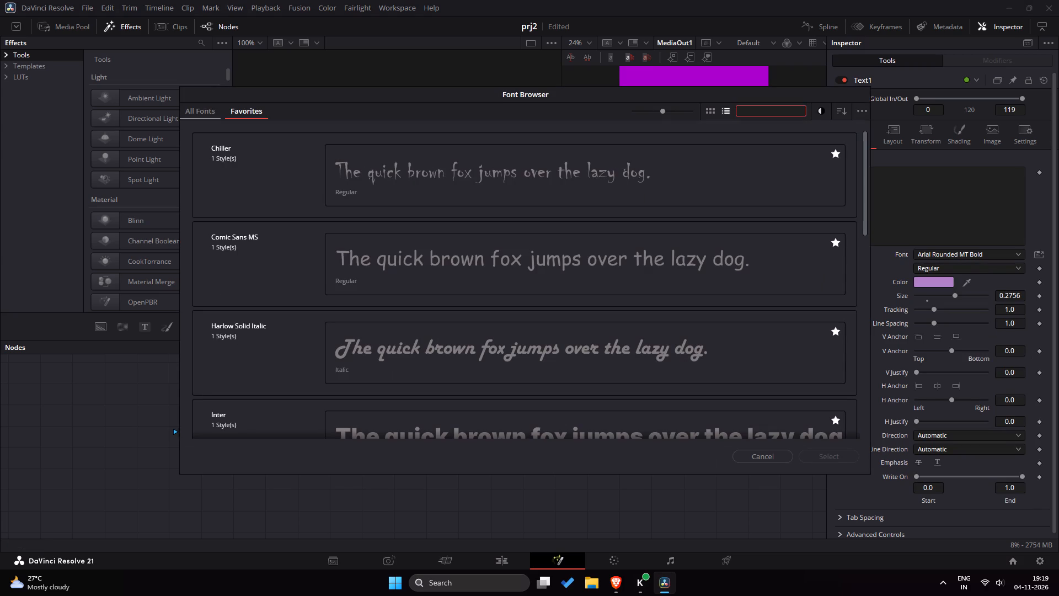
left_click(198, 108)
left_click(758, 110)
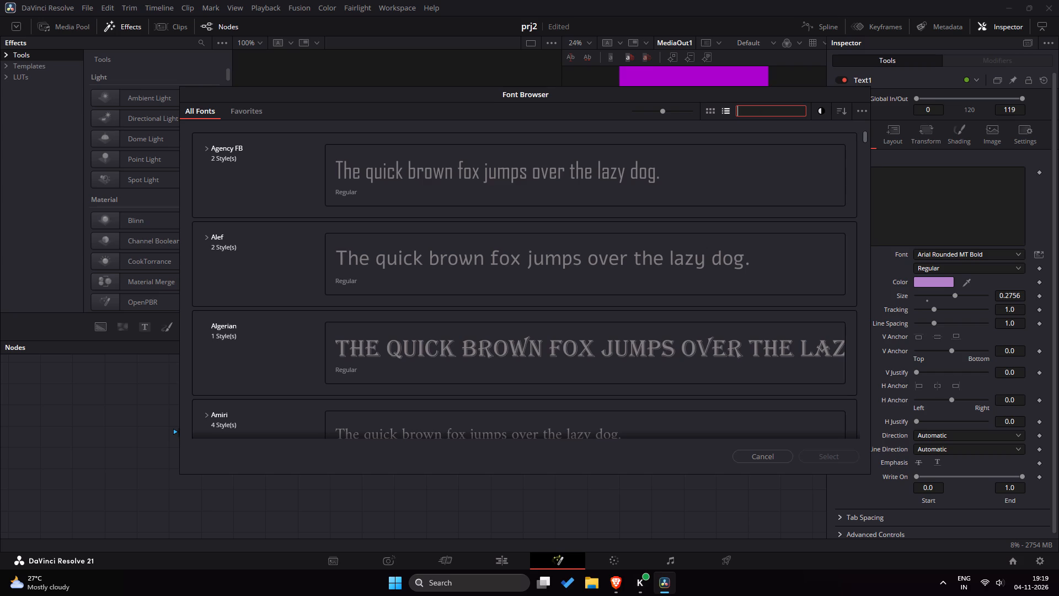
type("aria")
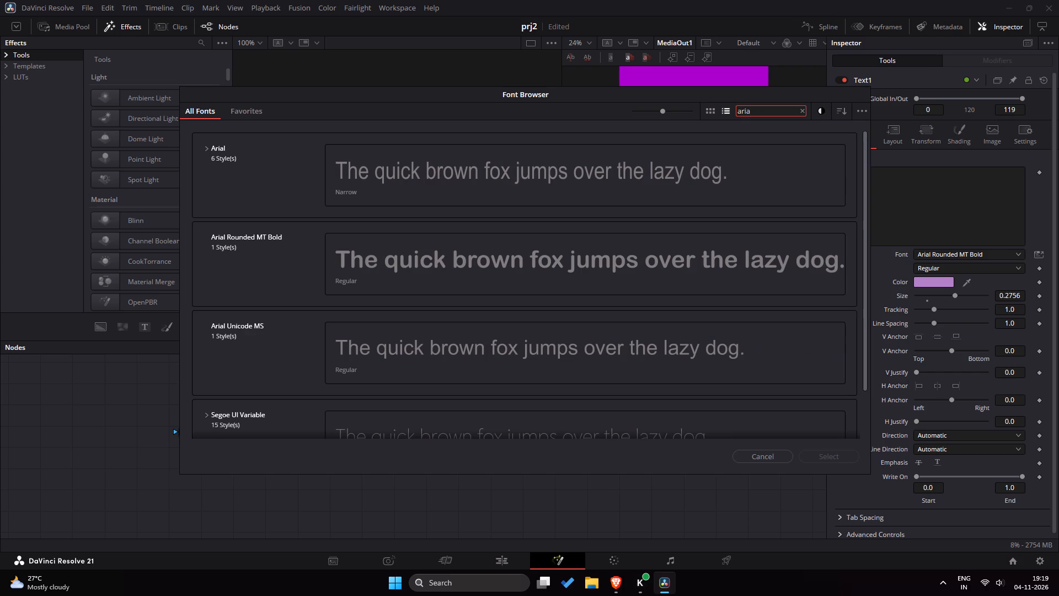
key("l")
left_click(606, 277)
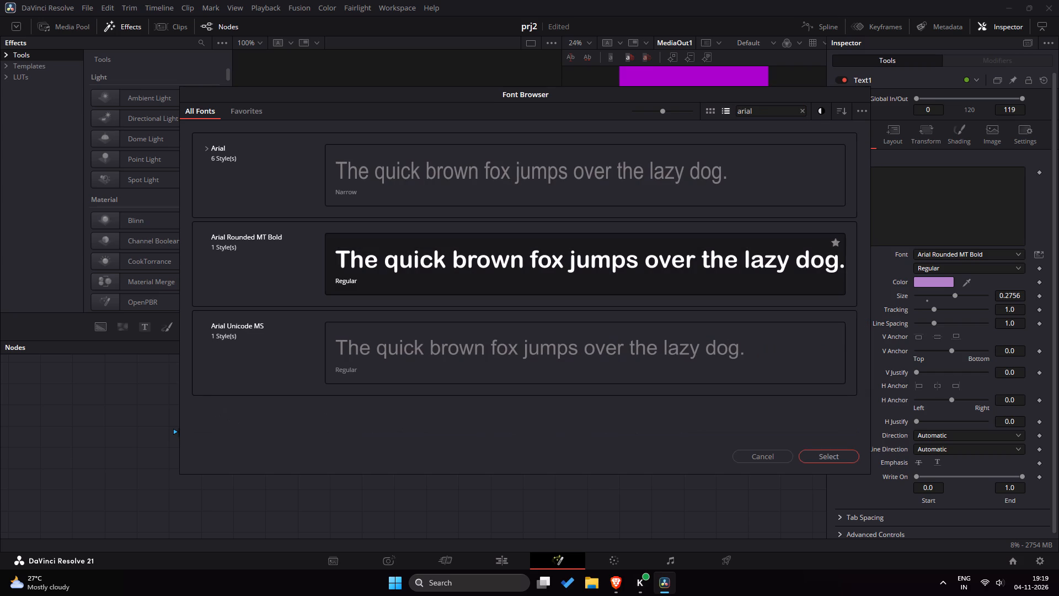
left_click(831, 249)
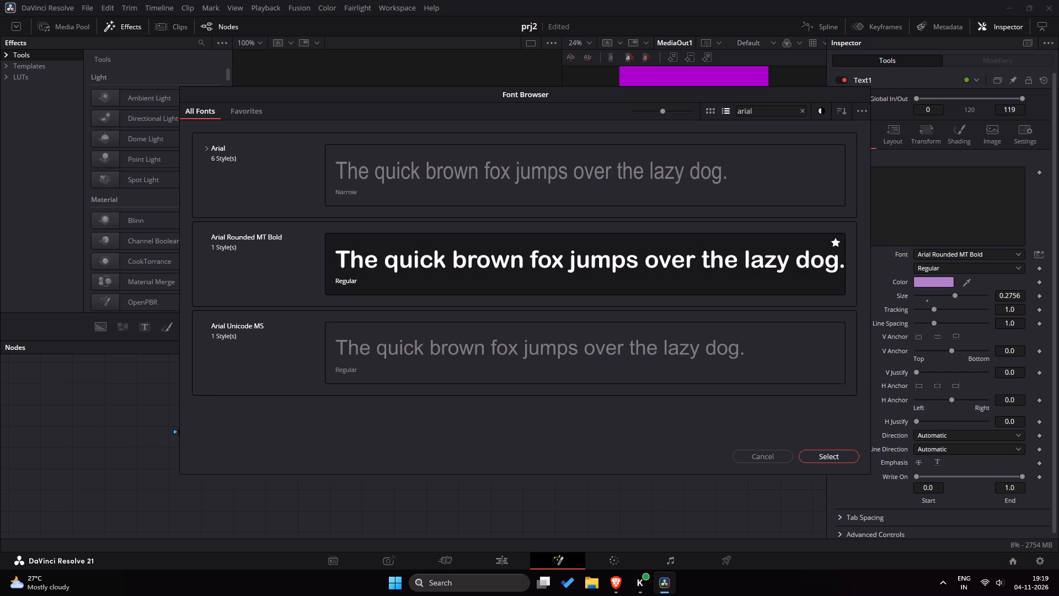
left_click(826, 453)
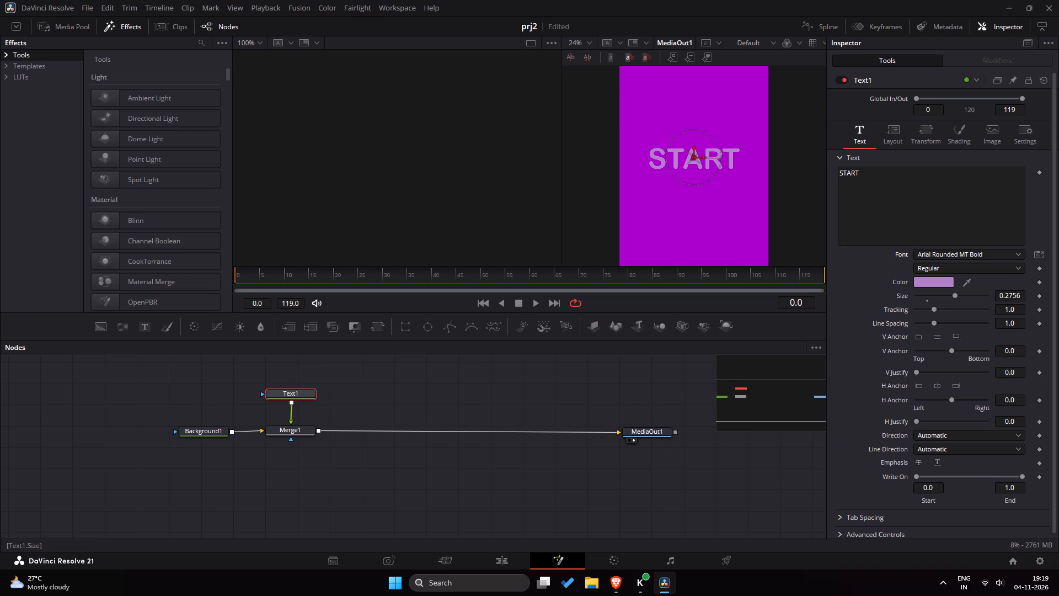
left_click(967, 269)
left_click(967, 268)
Switch to the browser, replay the assignment's reference video from the beginning and reread its task instructions.
key("alt+Tab")
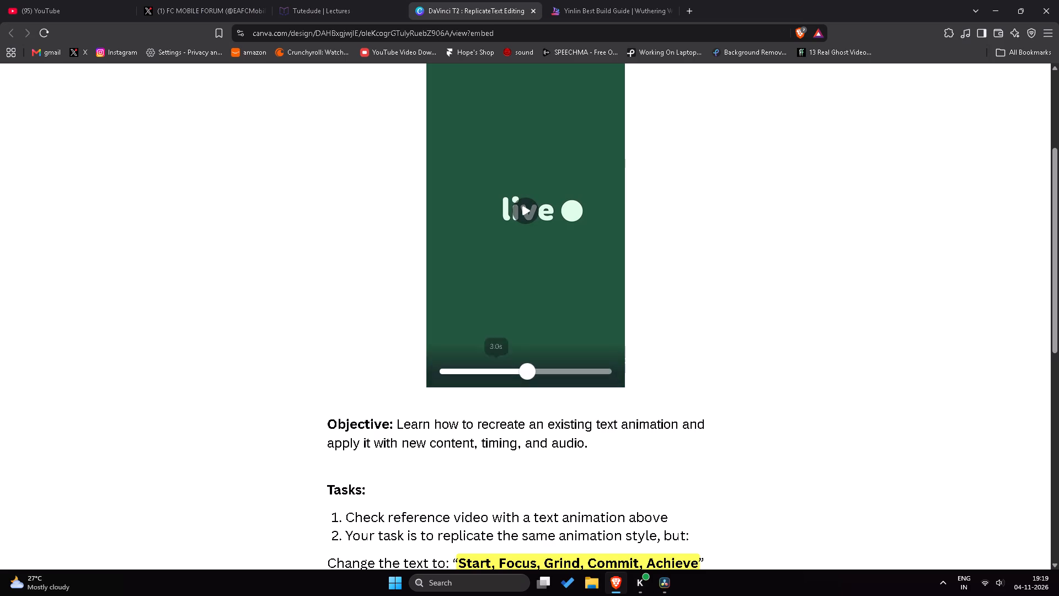
left_click_drag(522, 378, 438, 377)
scroll(523, 215, "up", 3)
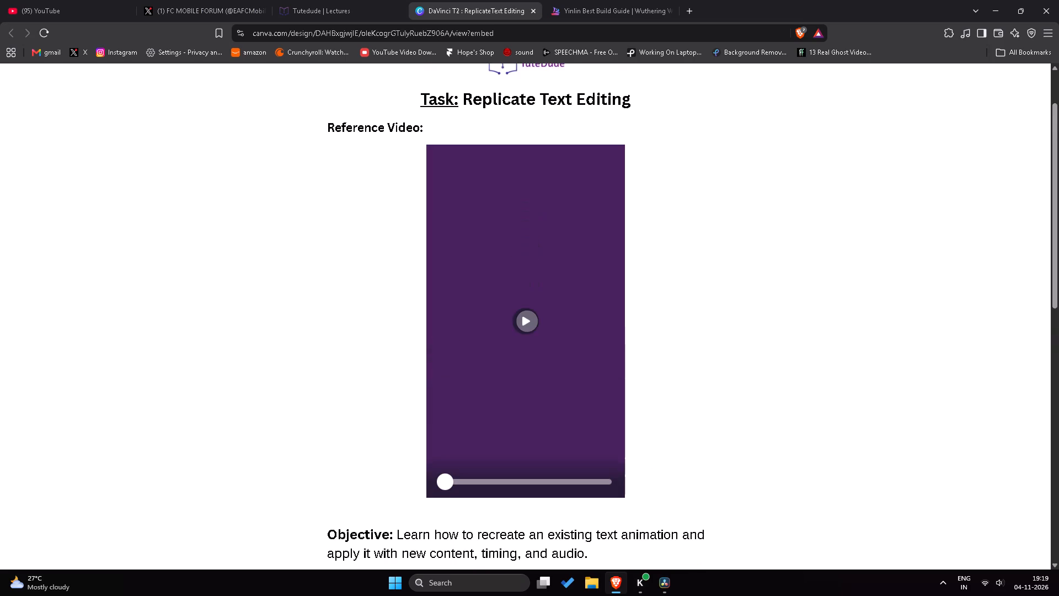
left_click(531, 324)
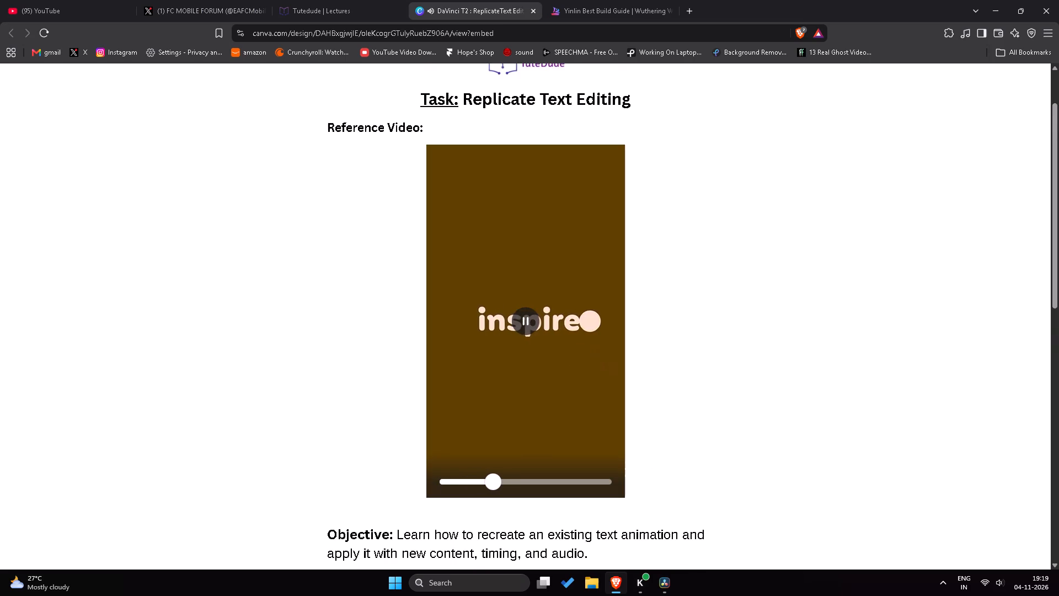
left_click(532, 322)
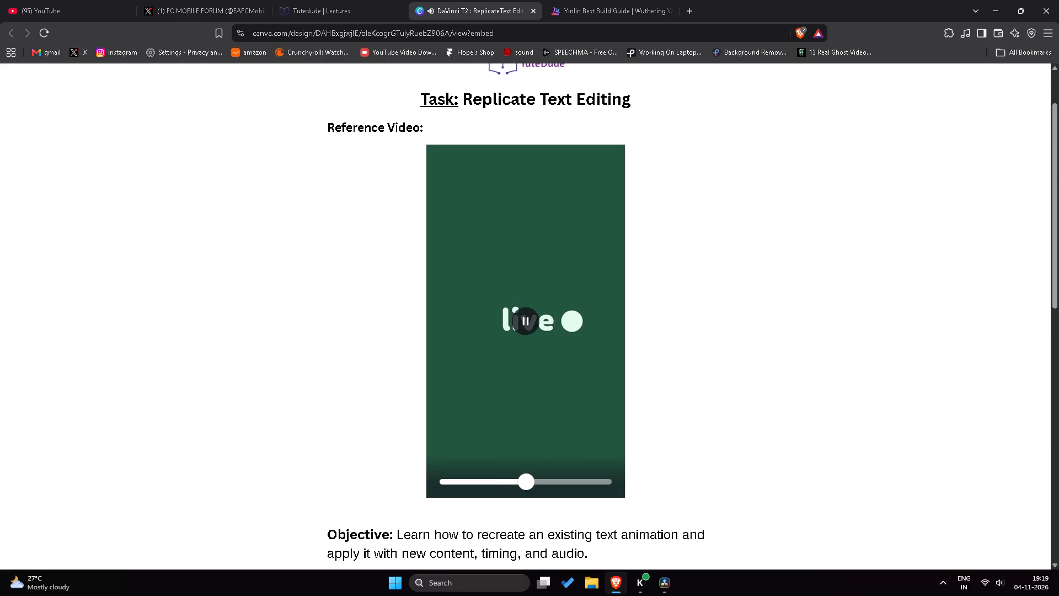
scroll(532, 322, "down", 7)
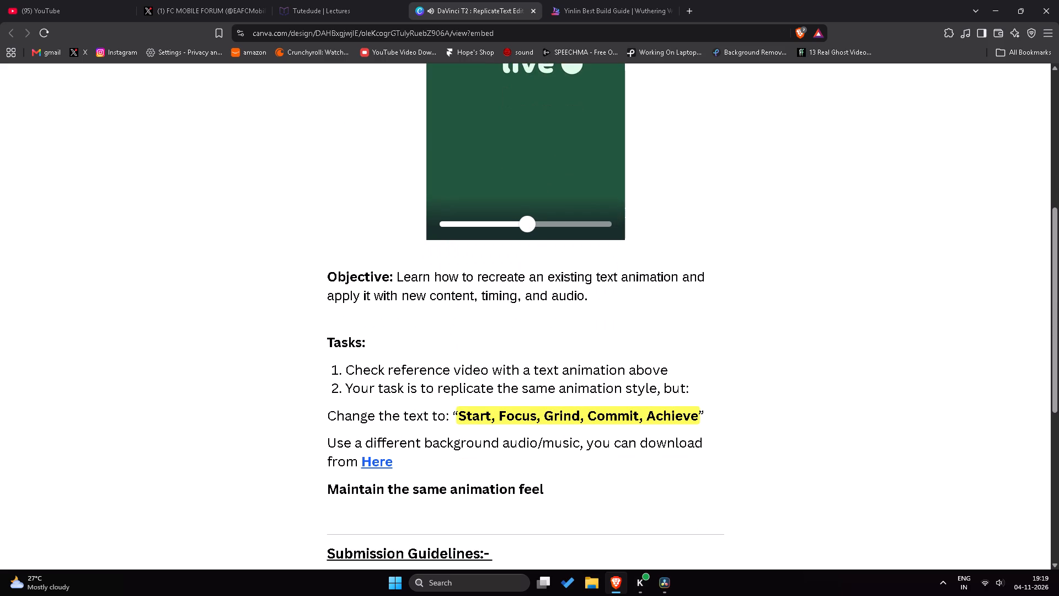
key("alt+Tab")
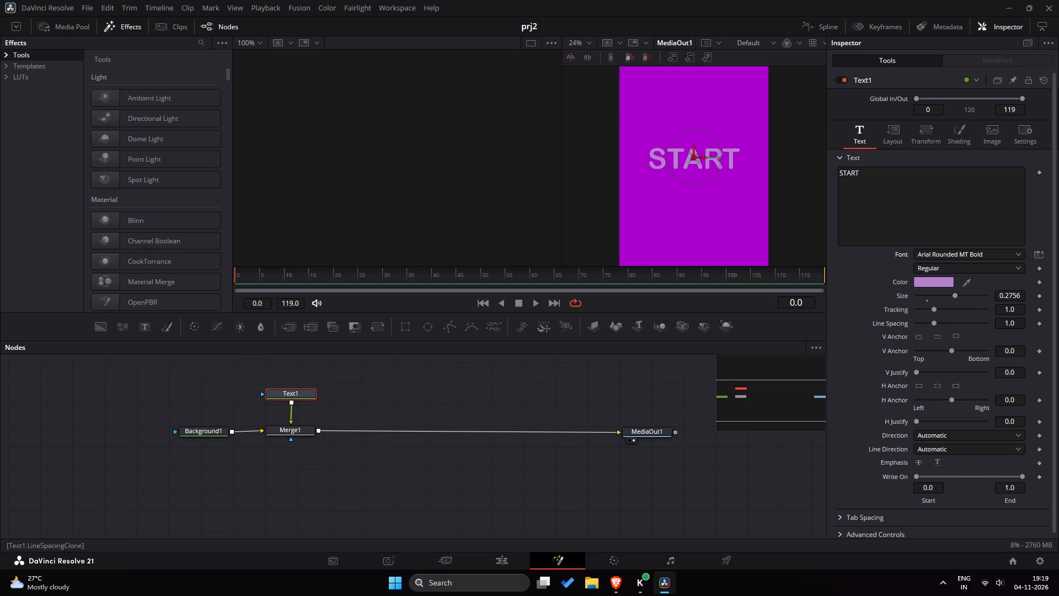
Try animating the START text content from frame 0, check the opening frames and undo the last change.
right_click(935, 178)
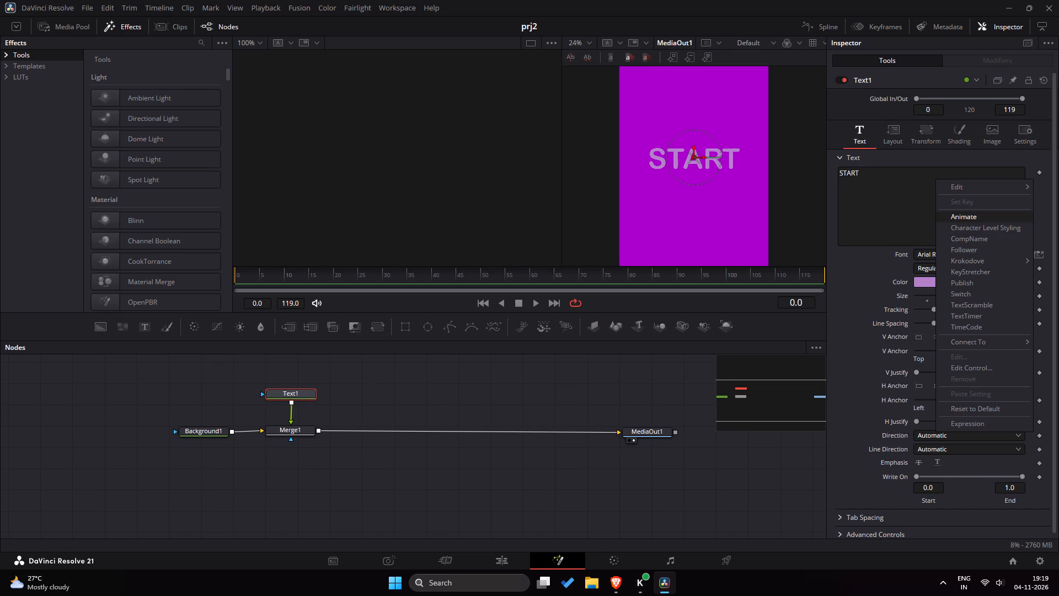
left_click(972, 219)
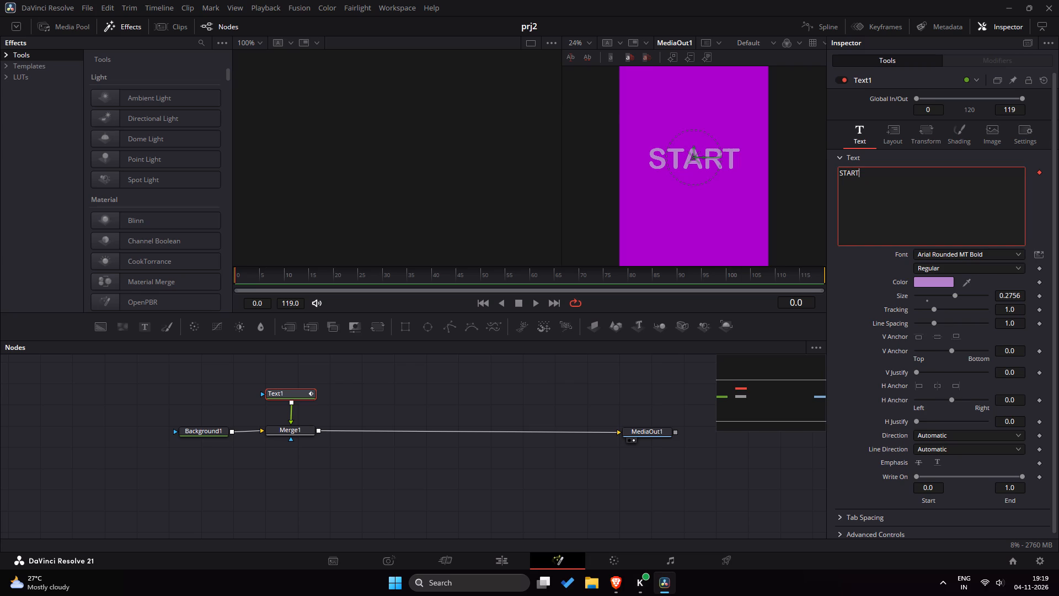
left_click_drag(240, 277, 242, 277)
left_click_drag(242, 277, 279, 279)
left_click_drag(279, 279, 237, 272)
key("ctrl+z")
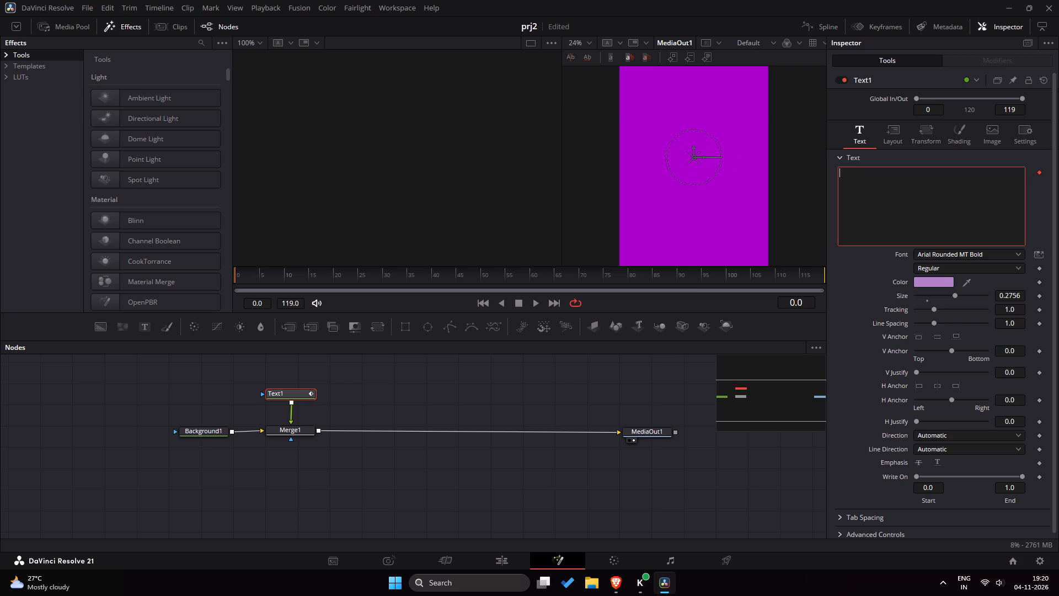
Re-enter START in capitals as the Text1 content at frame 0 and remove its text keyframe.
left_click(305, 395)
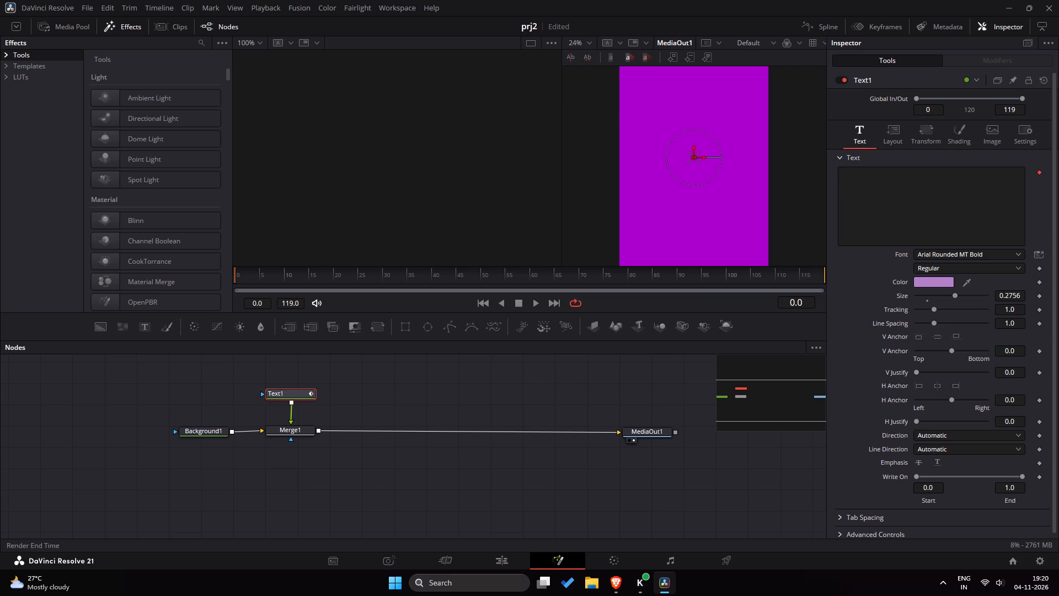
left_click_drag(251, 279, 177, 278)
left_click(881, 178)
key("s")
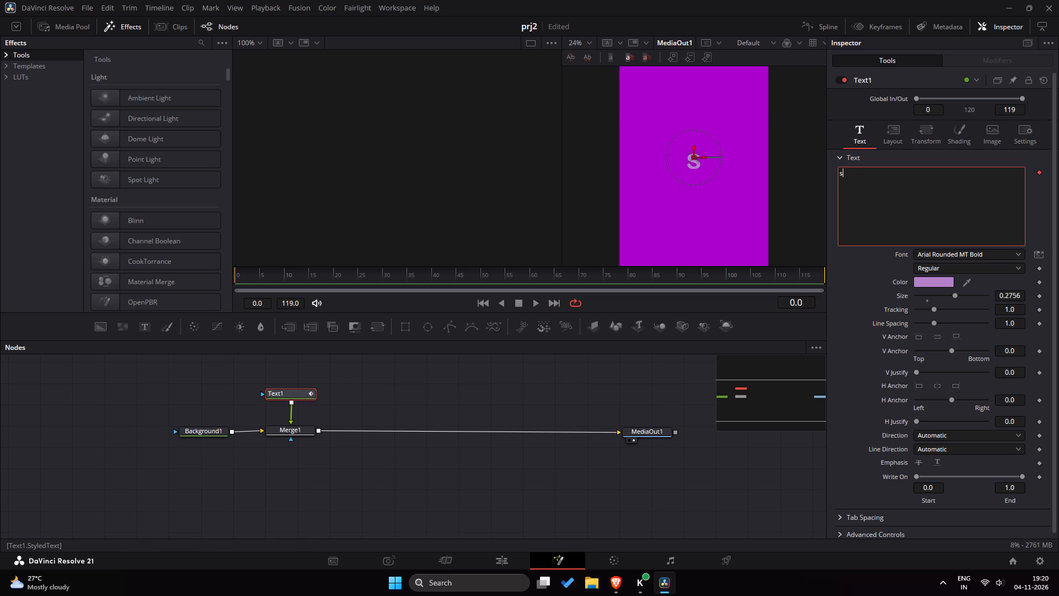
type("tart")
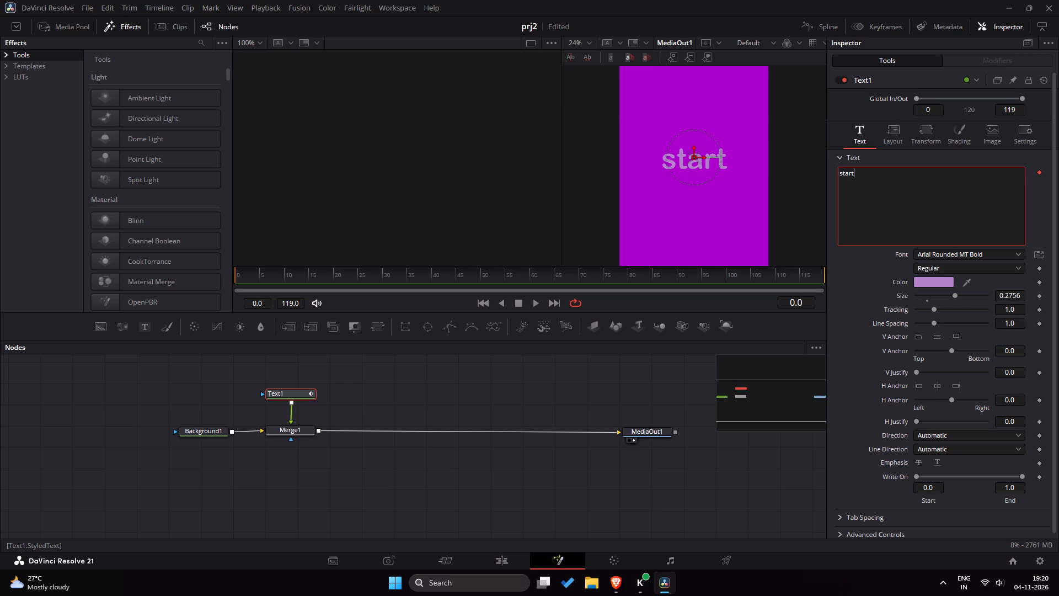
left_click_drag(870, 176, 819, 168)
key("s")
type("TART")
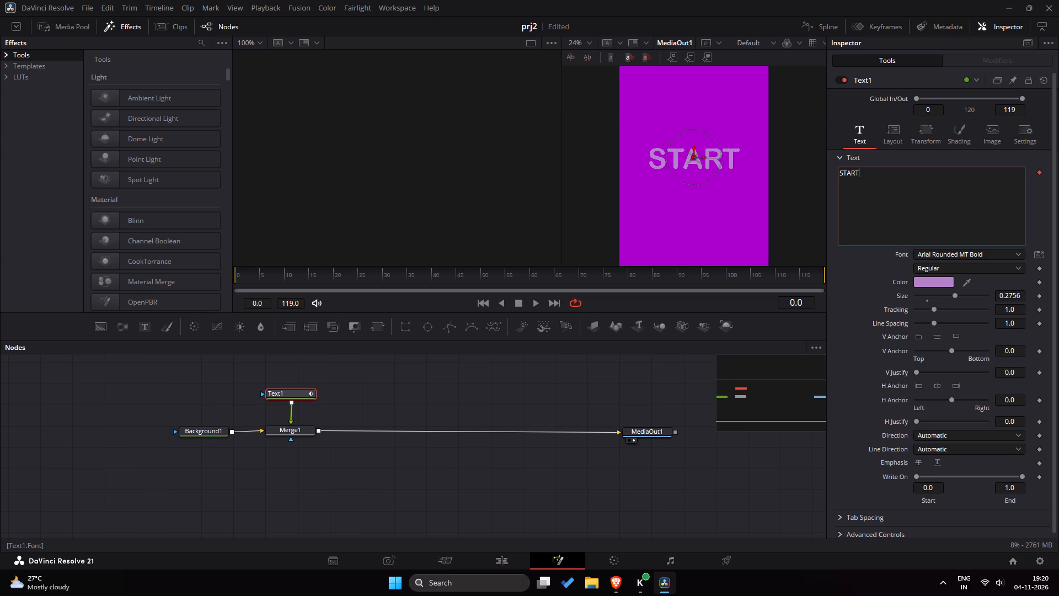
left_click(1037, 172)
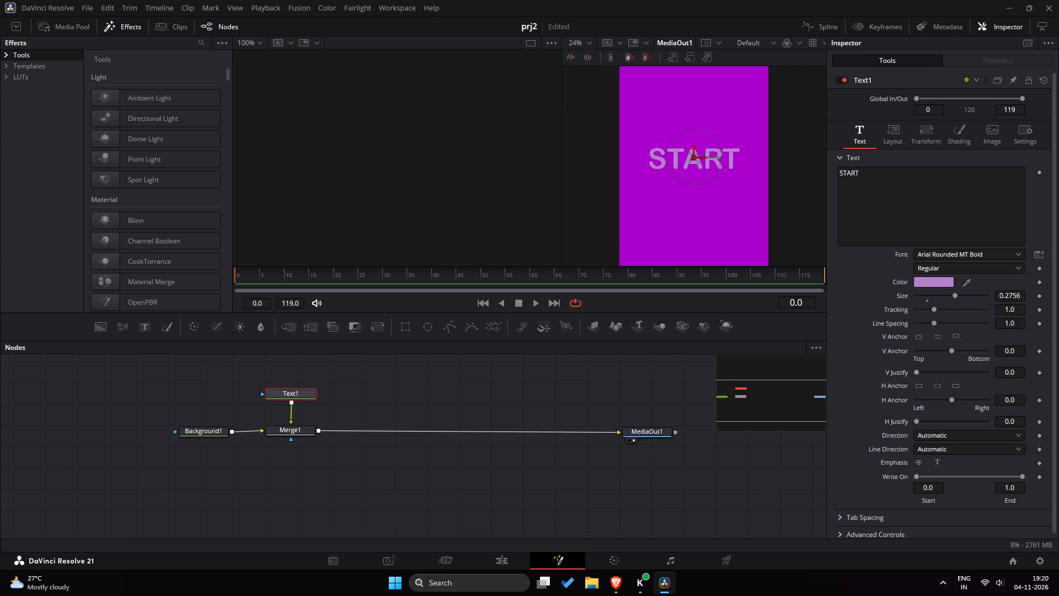
Add an Ellipse mask node to the node graph between Merge1 and MediaOut1.
left_click(415, 412)
left_click(386, 407)
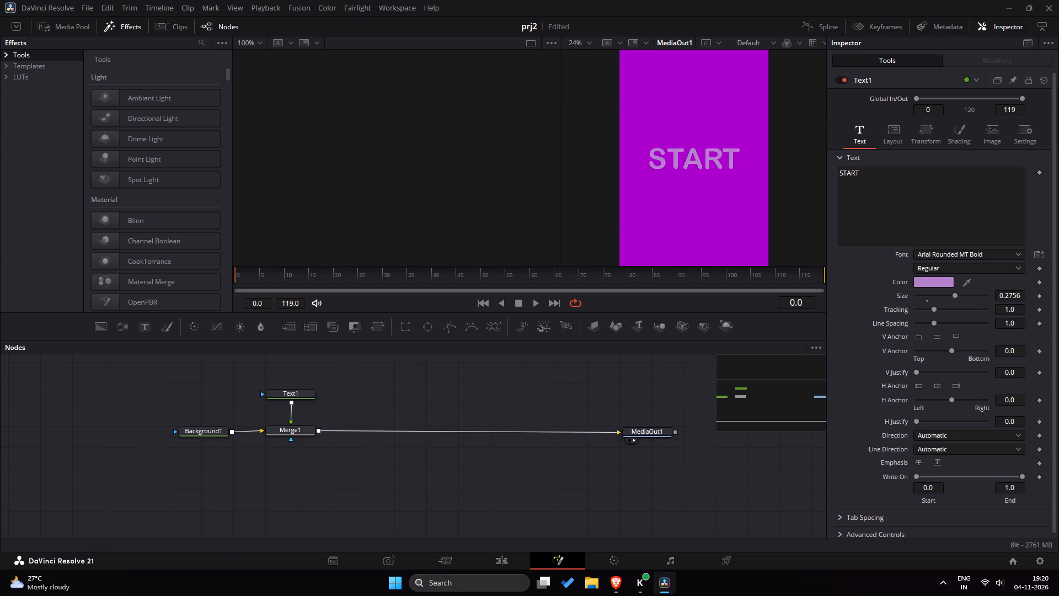
left_click_drag(426, 326, 388, 424)
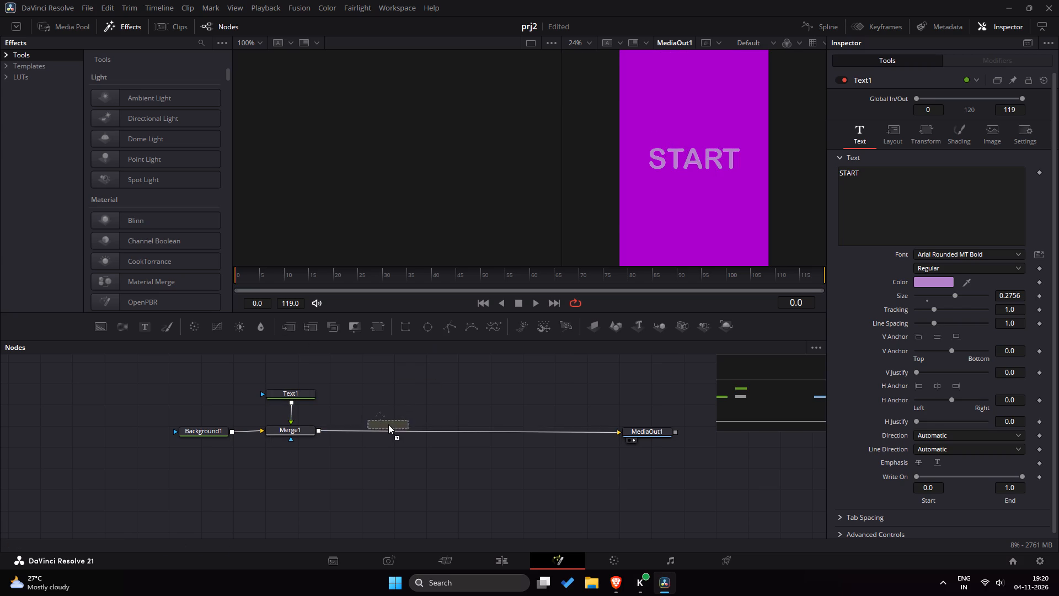
left_click_drag(388, 424, 388, 429)
left_click(389, 427)
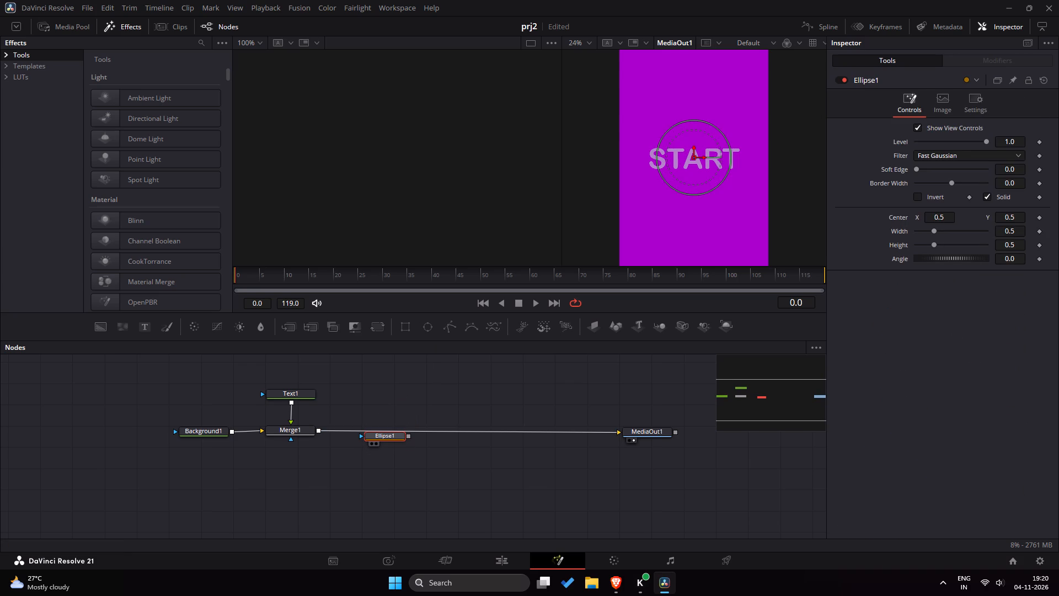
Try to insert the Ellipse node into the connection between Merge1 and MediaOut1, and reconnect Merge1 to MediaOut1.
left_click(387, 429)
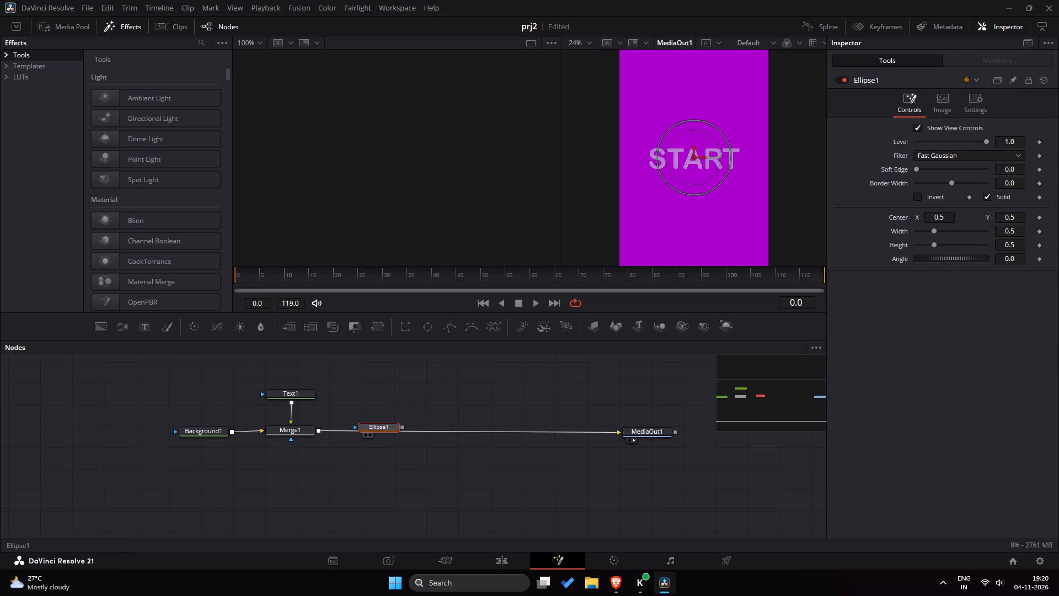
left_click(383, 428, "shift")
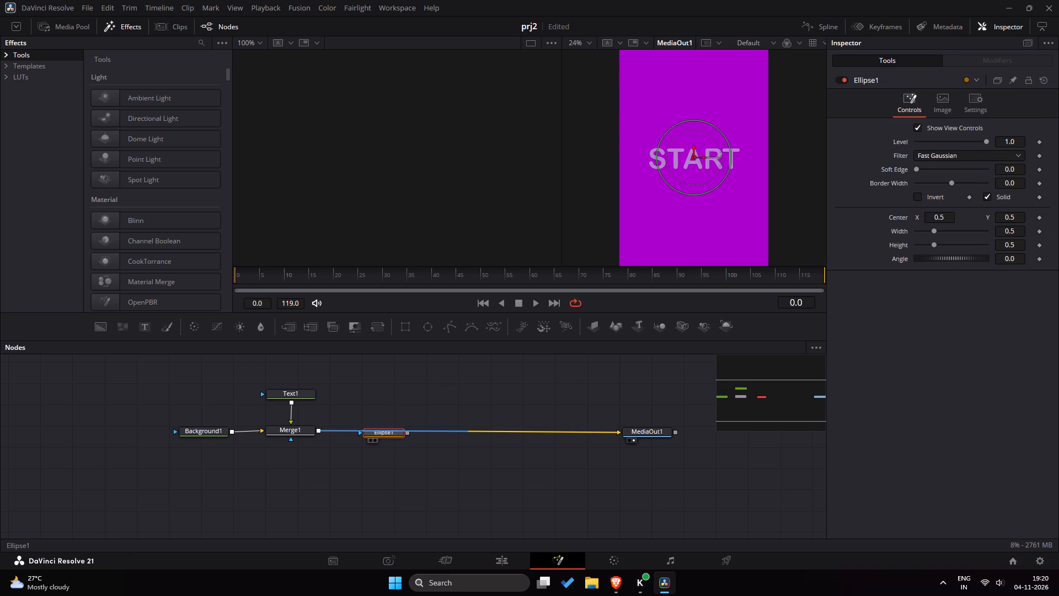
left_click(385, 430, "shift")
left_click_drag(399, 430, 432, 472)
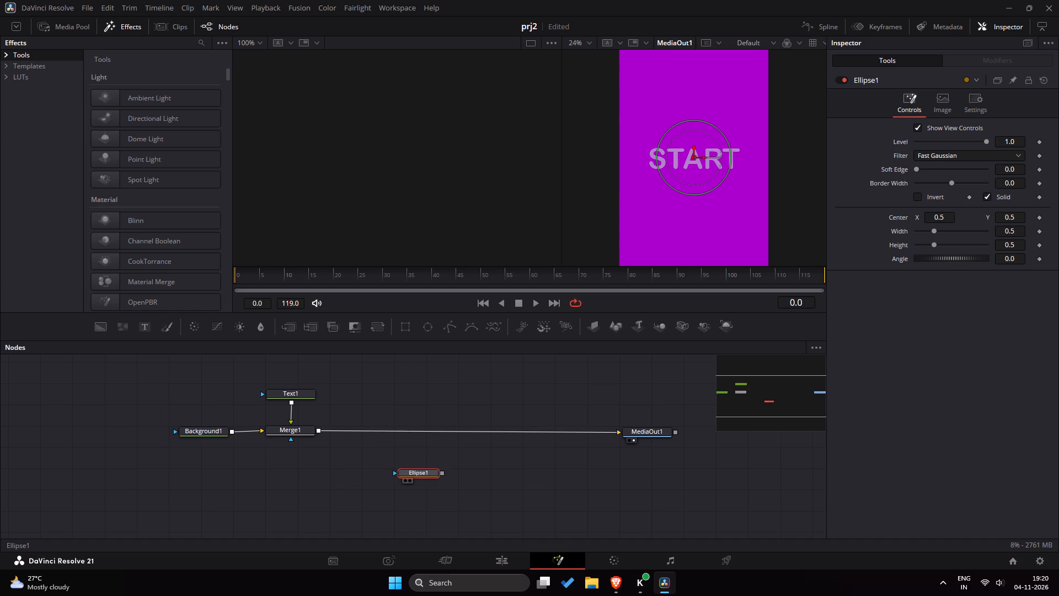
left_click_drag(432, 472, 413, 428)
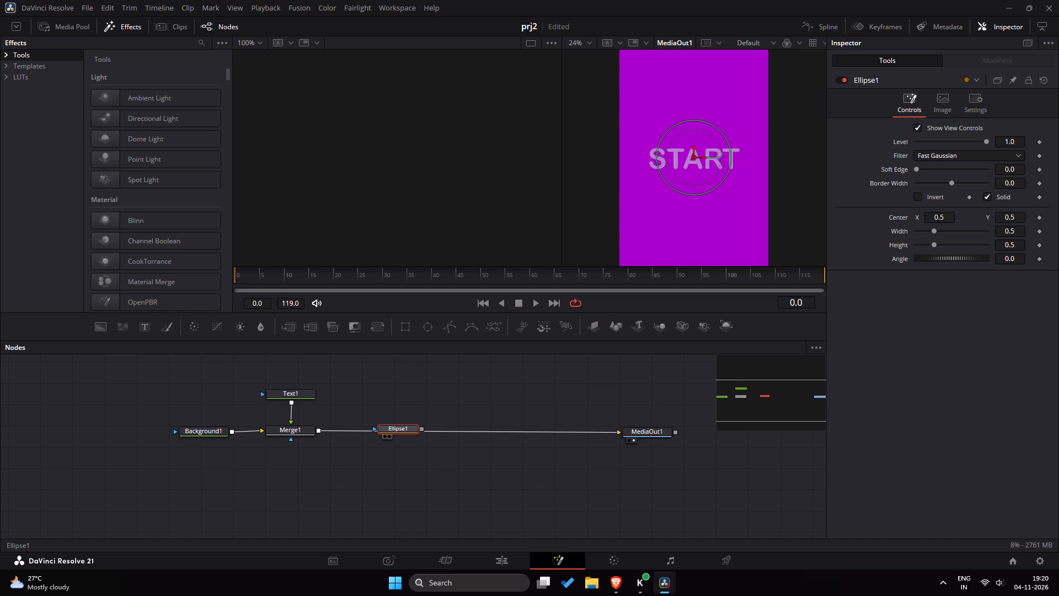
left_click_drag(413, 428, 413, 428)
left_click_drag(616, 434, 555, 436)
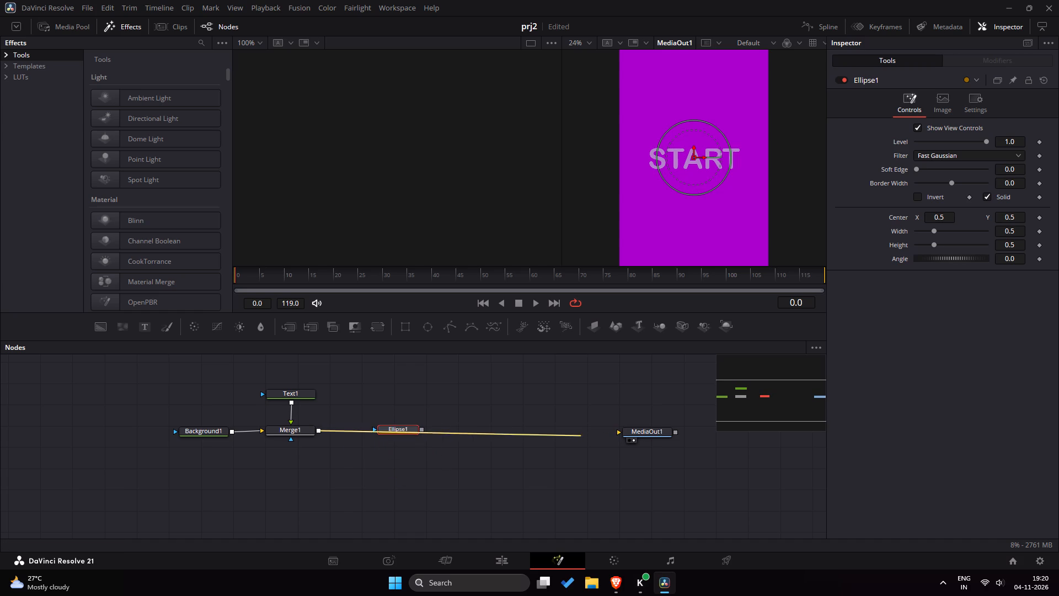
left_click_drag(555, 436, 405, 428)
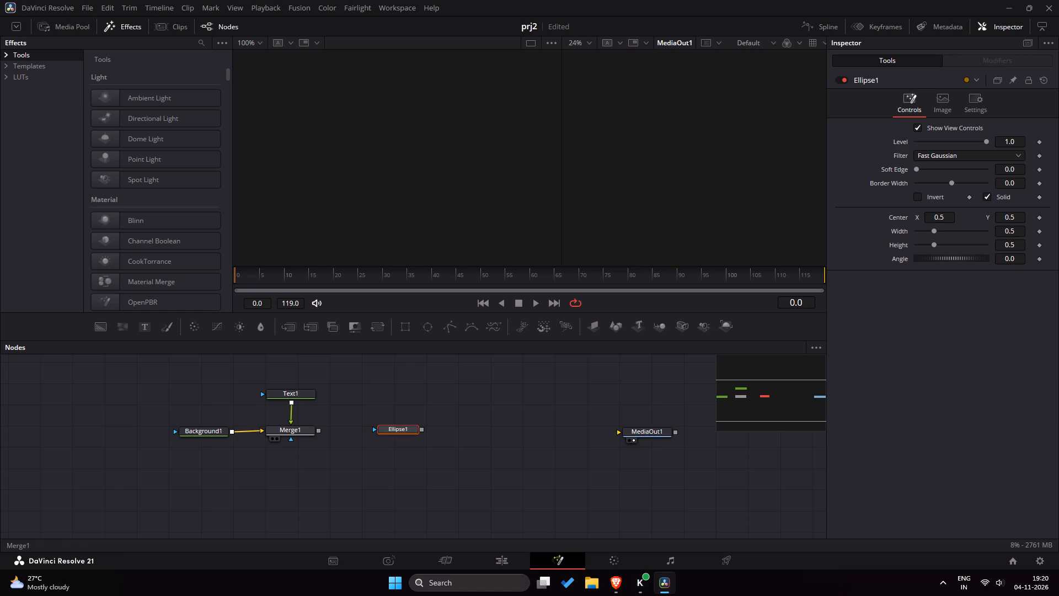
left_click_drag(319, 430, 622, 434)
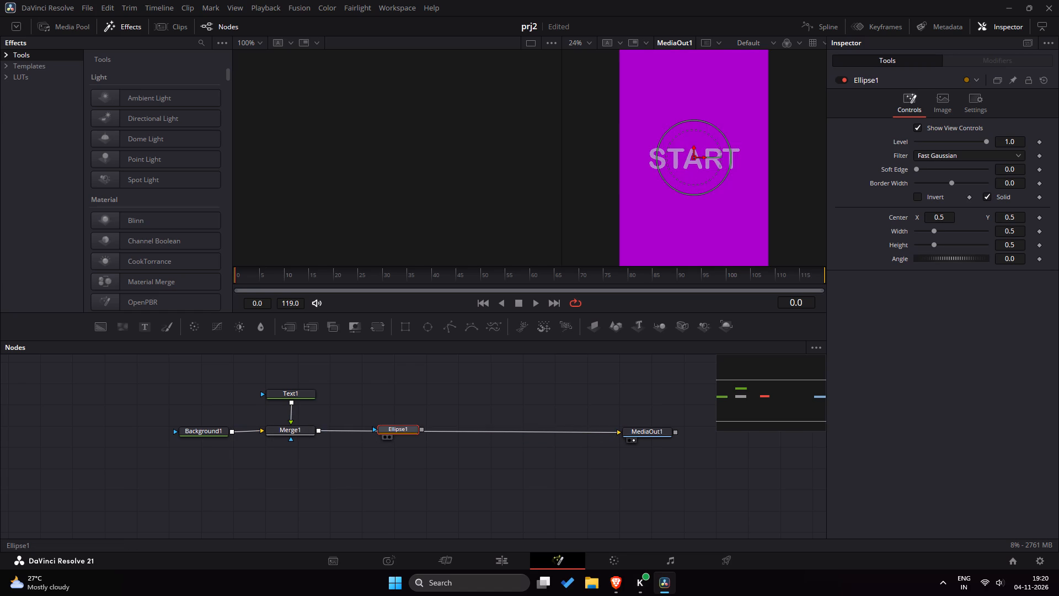
Place the Ellipse node beside Text1 and insert a second Merge node between Merge1 and MediaOut1.
left_click_drag(392, 434, 363, 397)
left_click_drag(294, 326, 347, 380)
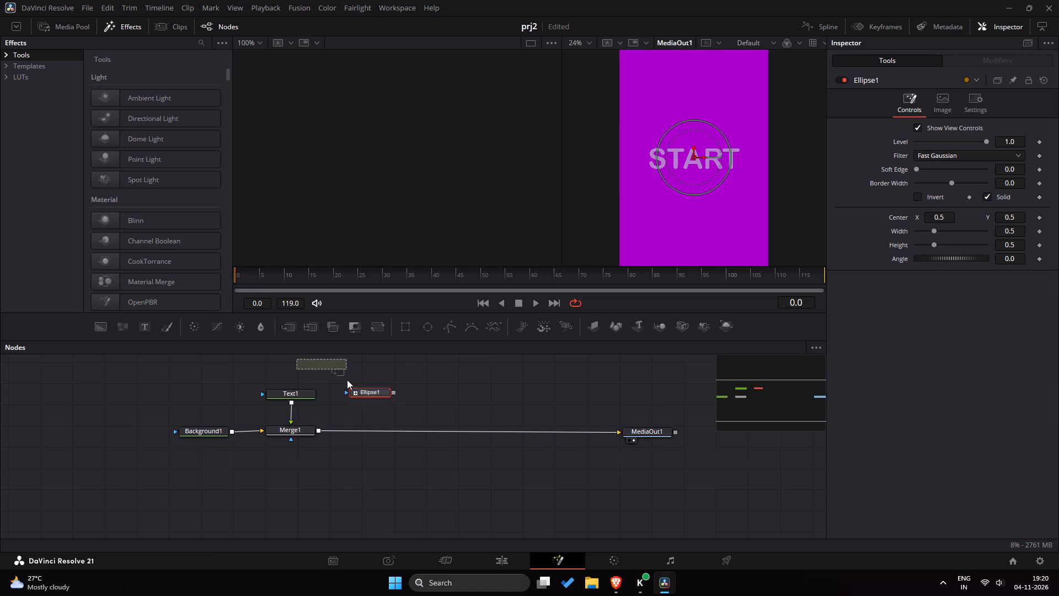
left_click_drag(347, 380, 382, 429)
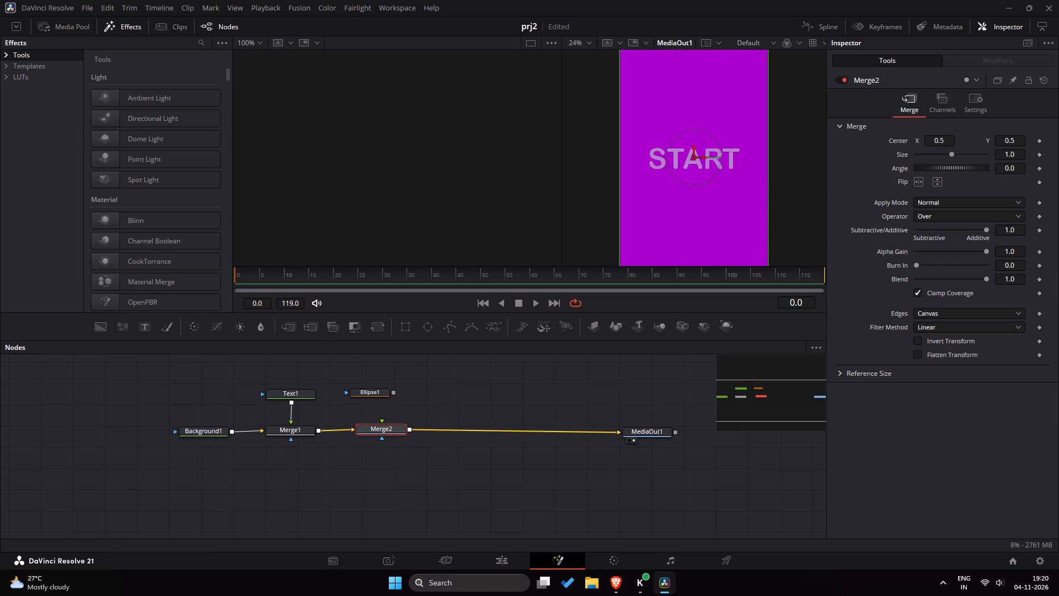
Connect the Ellipse node's output to the second Merge node as its effect mask.
left_click_drag(396, 391, 391, 397)
left_click_drag(392, 395, 390, 424)
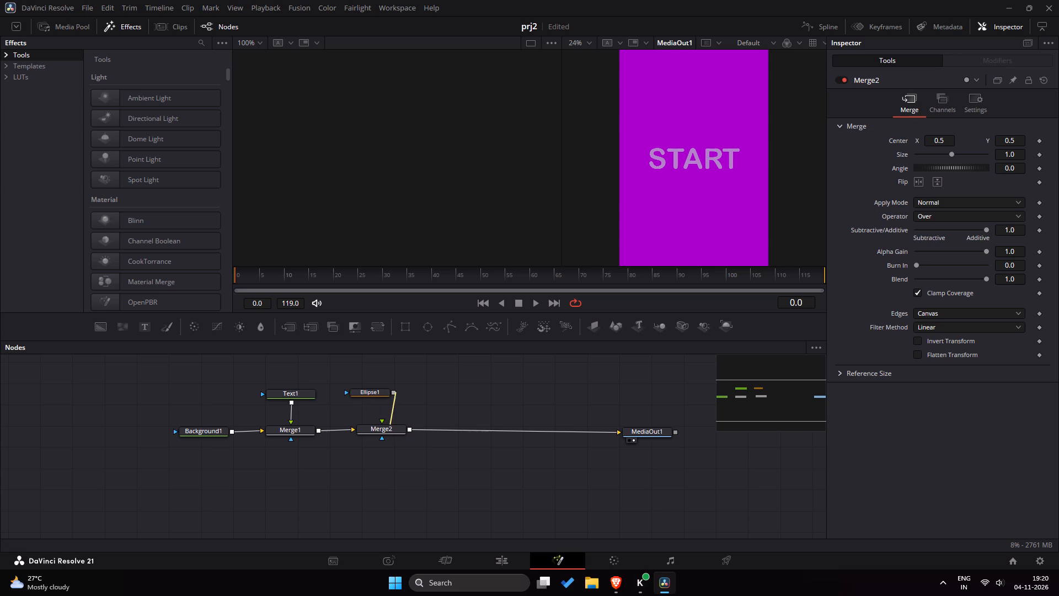
left_click_drag(390, 424, 390, 424)
left_click(386, 428)
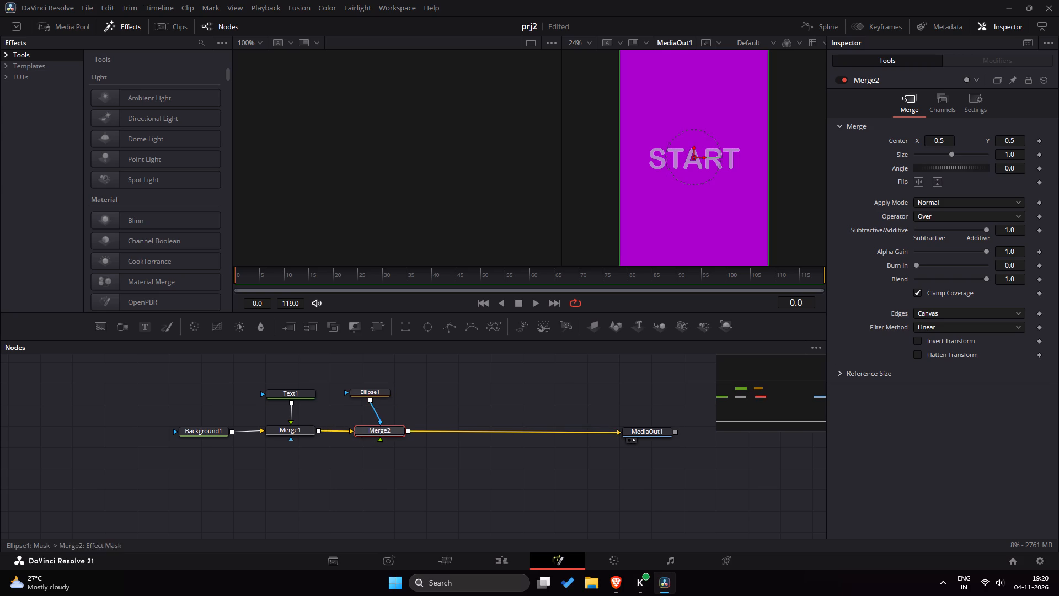
Move the Ellipse node straight above Merge2, leaving enough room between the two for another node.
left_click(210, 428)
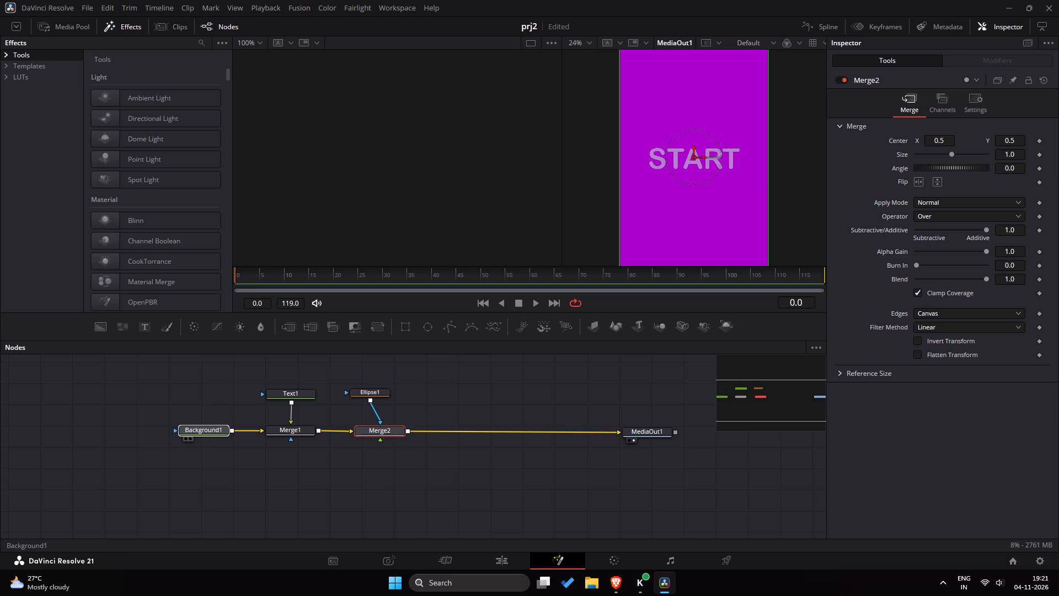
left_click_drag(367, 393, 376, 392)
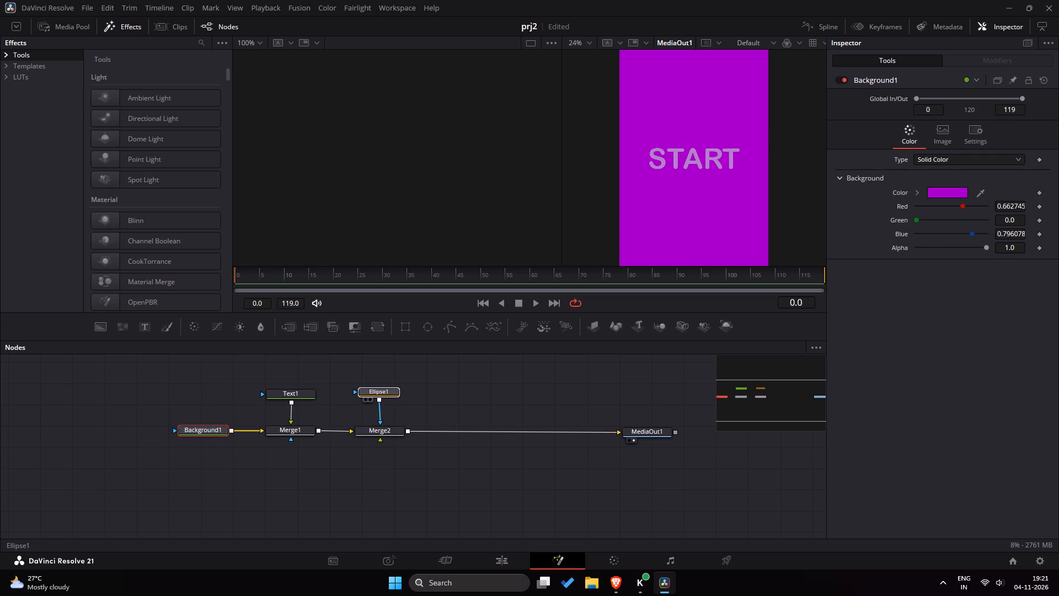
left_click_drag(376, 392, 377, 401)
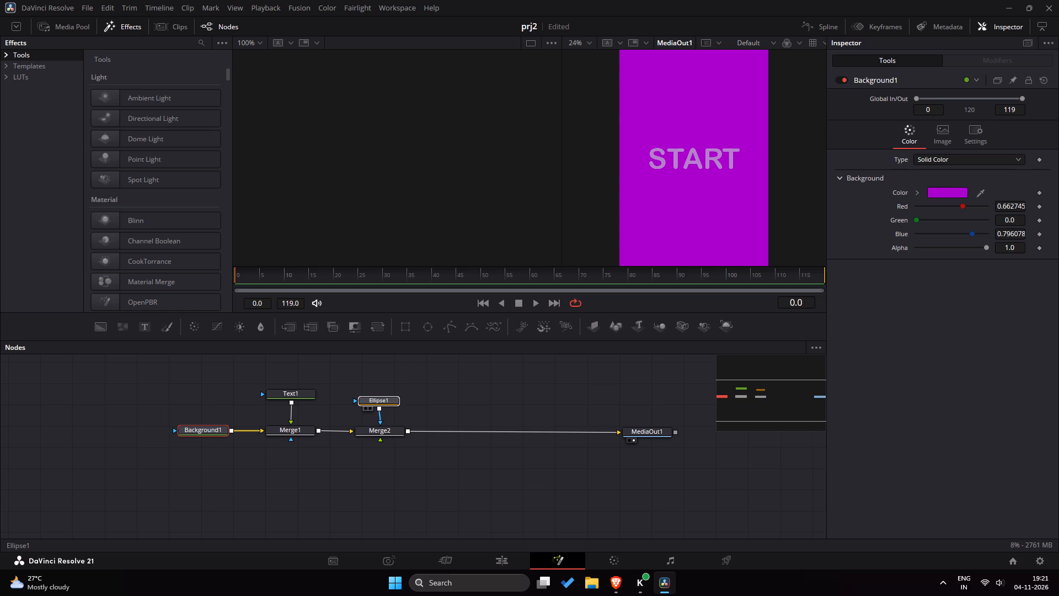
left_click_drag(377, 401, 378, 401)
left_click(384, 403)
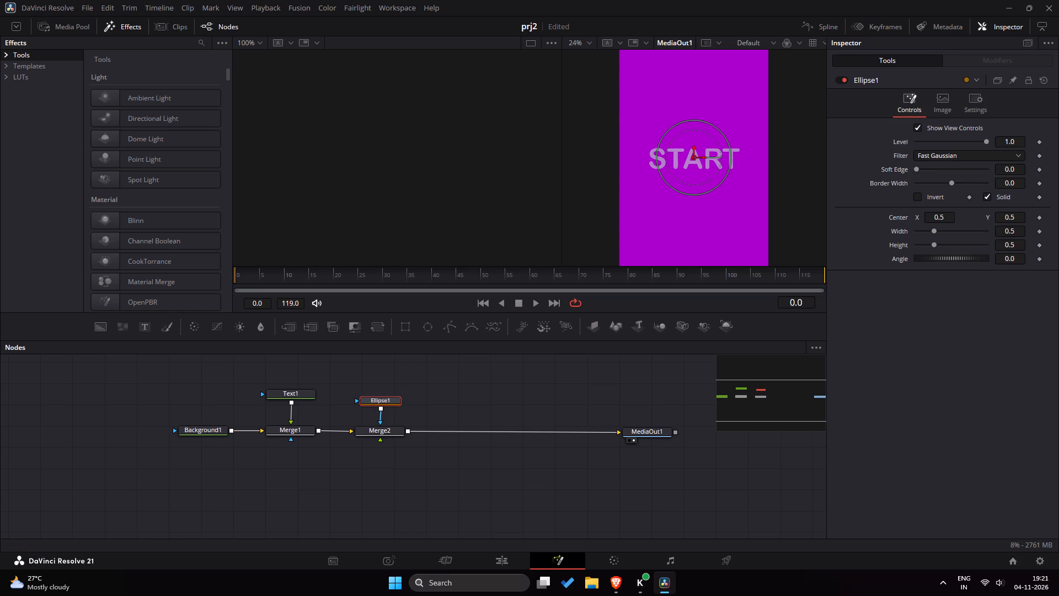
key("alt+Tab")
scroll(581, 430, "up", 5)
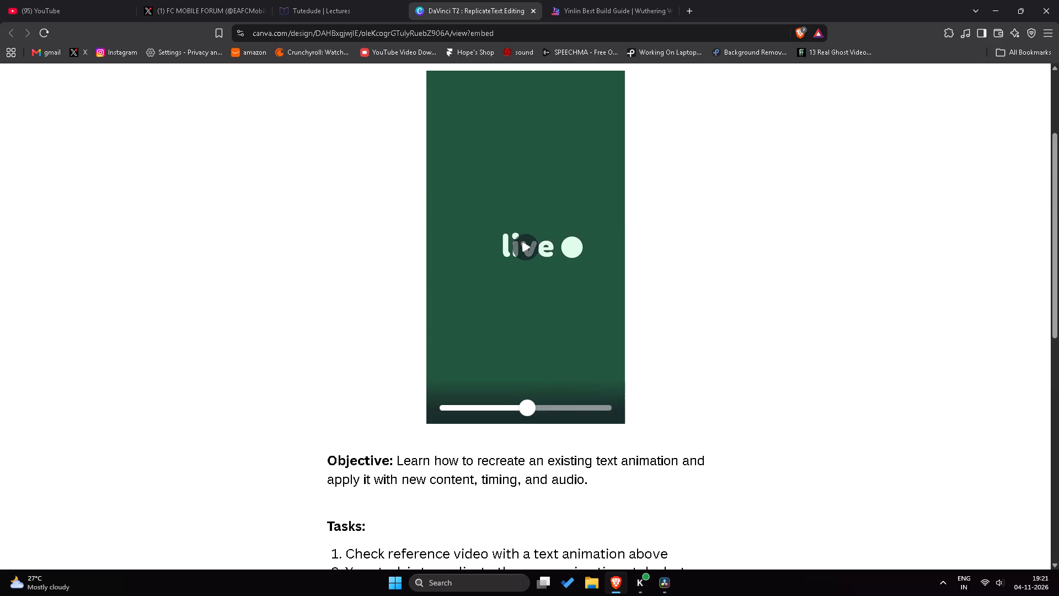
key("alt+Tab")
left_click_drag(388, 401, 387, 364)
Add a second Background node between the Ellipse and Merge2, masked by the Ellipse and connected to Merge2 as its foreground.
left_click_drag(107, 327, 383, 393)
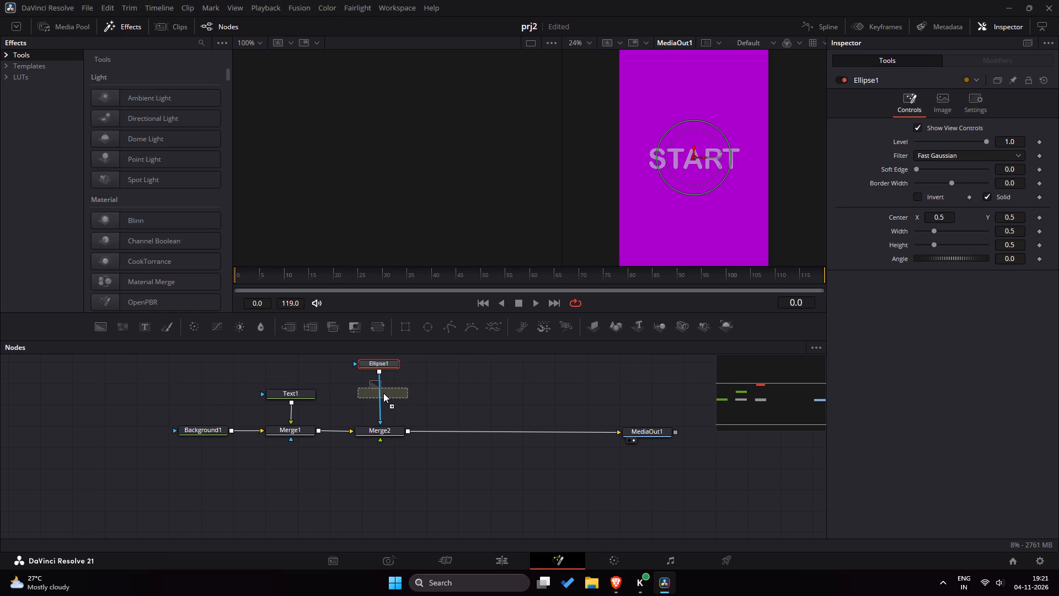
left_click_drag(383, 393, 378, 395)
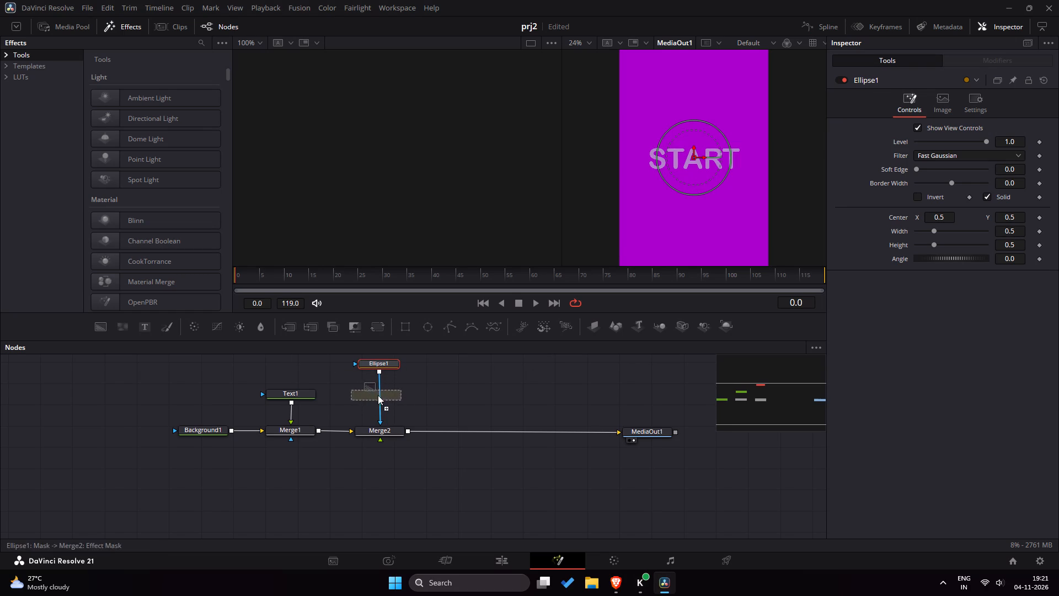
left_click_drag(378, 395, 382, 396)
left_click_drag(381, 421, 381, 399)
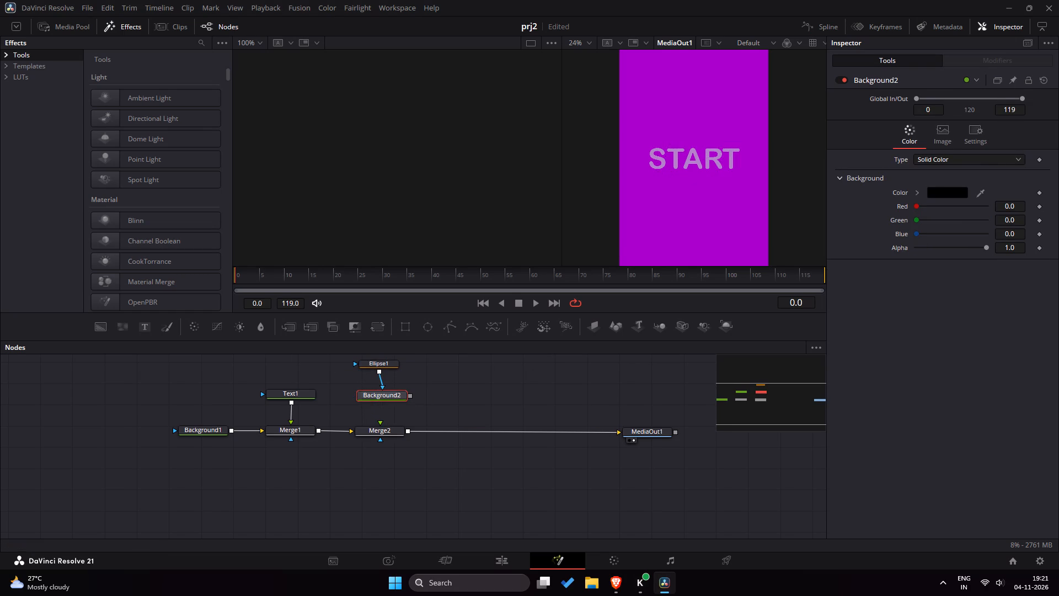
left_click_drag(409, 397, 388, 432)
left_click(392, 401)
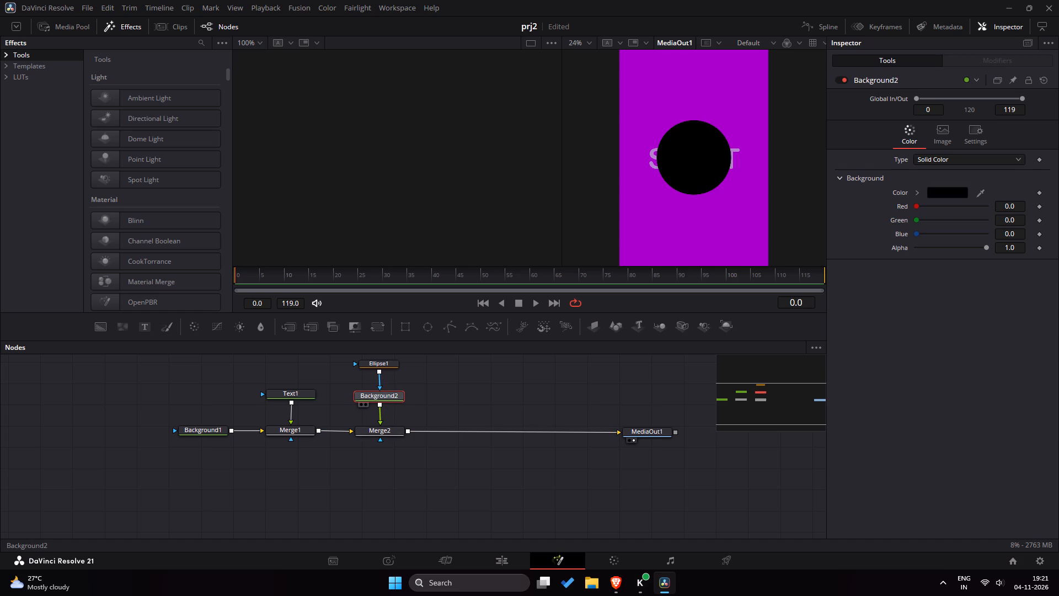
left_click(388, 396)
Open Background2's colour chooser, and examine the circle's colour and position beside the words in the reference video in Brave.
left_click(943, 194)
key("alt+Tab")
left_click_drag(509, 409, 498, 409)
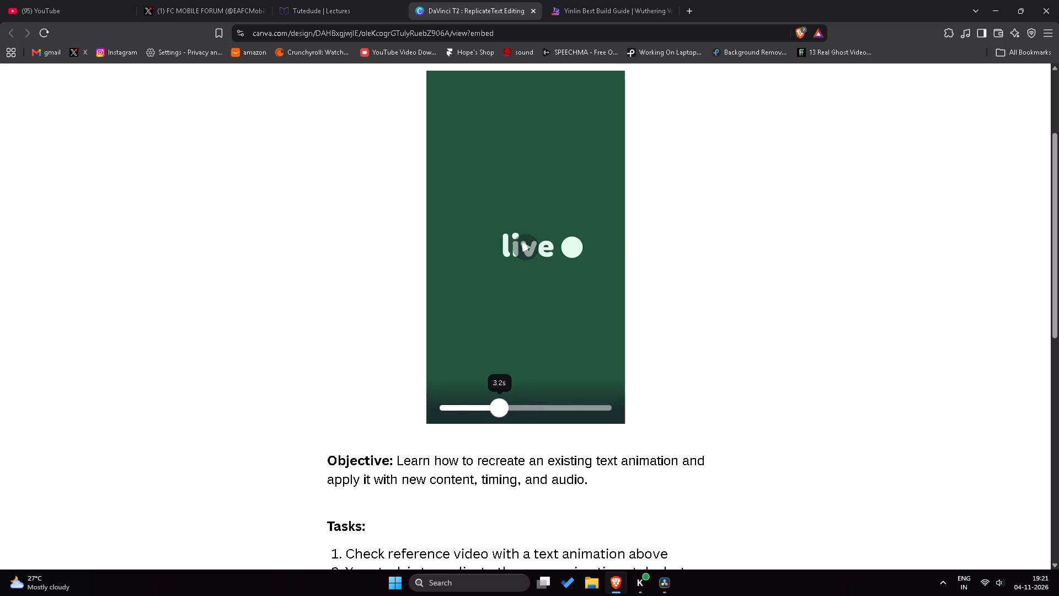
left_click_drag(498, 409, 462, 414)
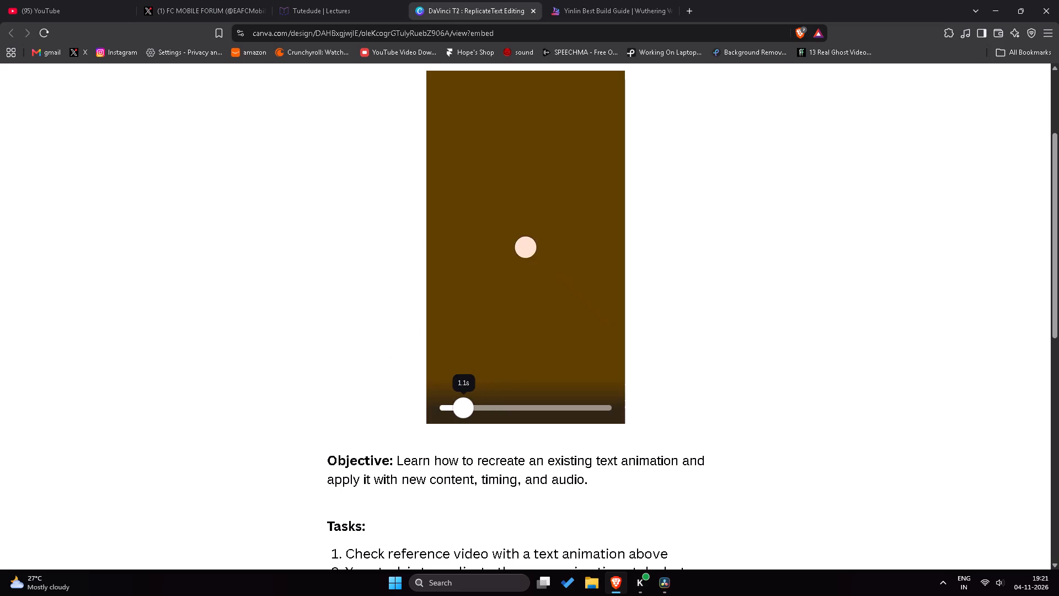
left_click_drag(462, 414, 553, 431)
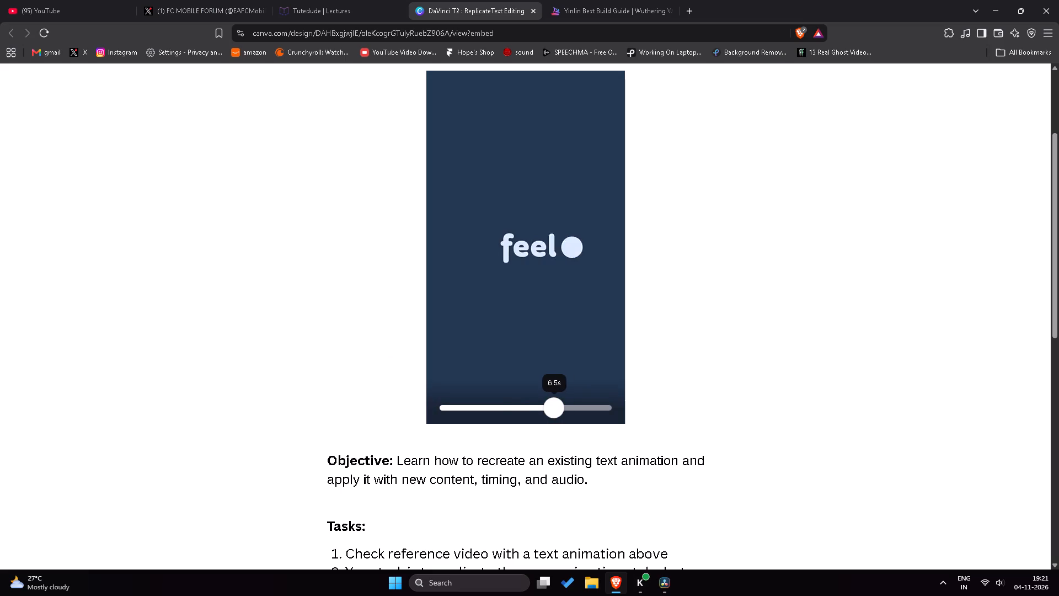
left_click_drag(553, 431, 521, 438)
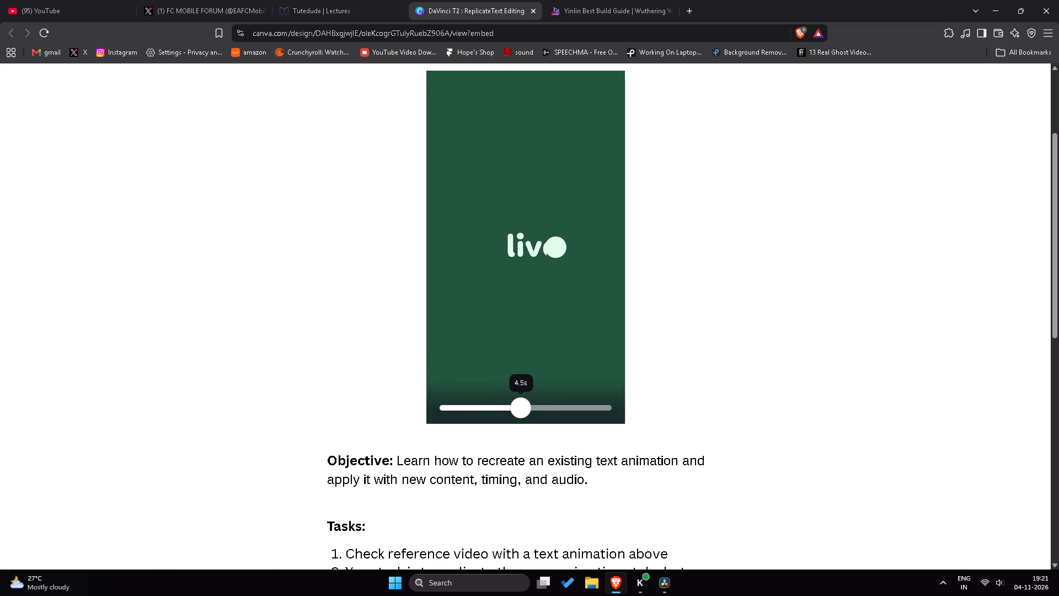
left_click_drag(521, 438, 554, 451)
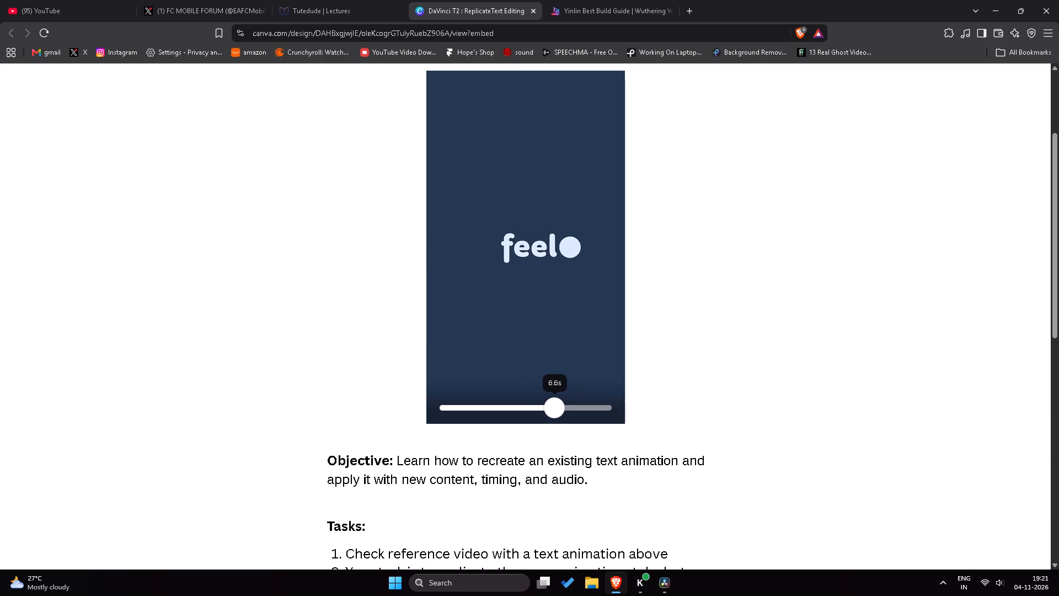
left_click_drag(554, 451, 495, 447)
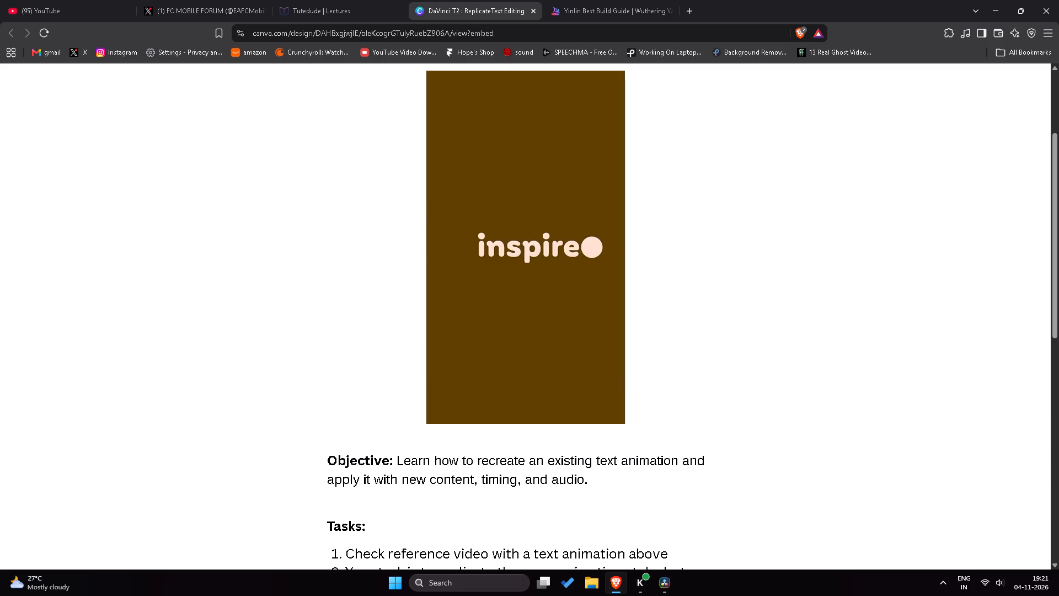
key("alt+Tab")
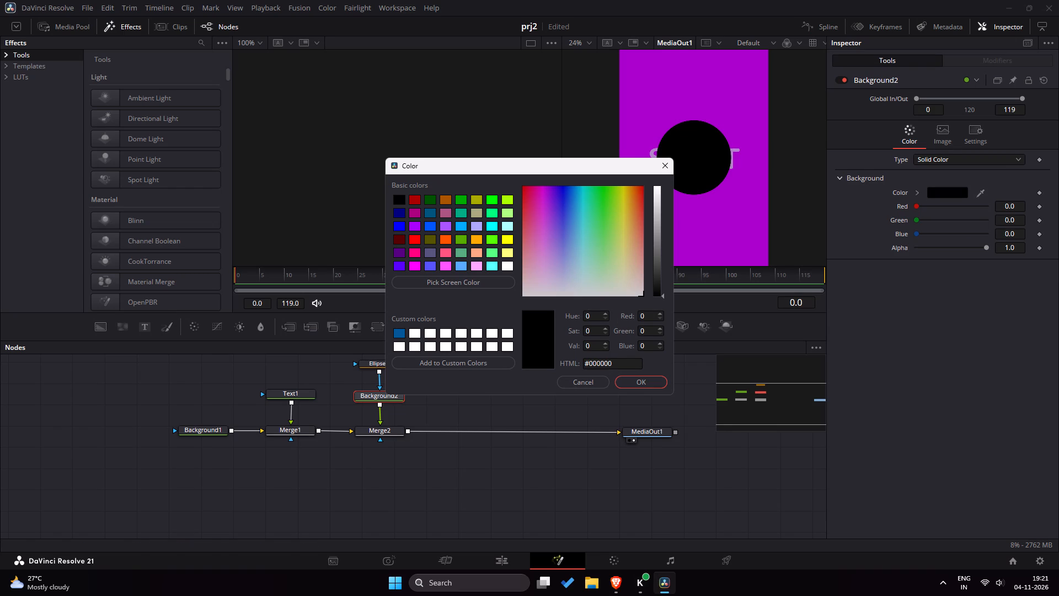
Back in DaVinci Resolve, match Background2's colour to the START text by sampling it from the viewer.
left_click_drag(657, 212, 658, 217)
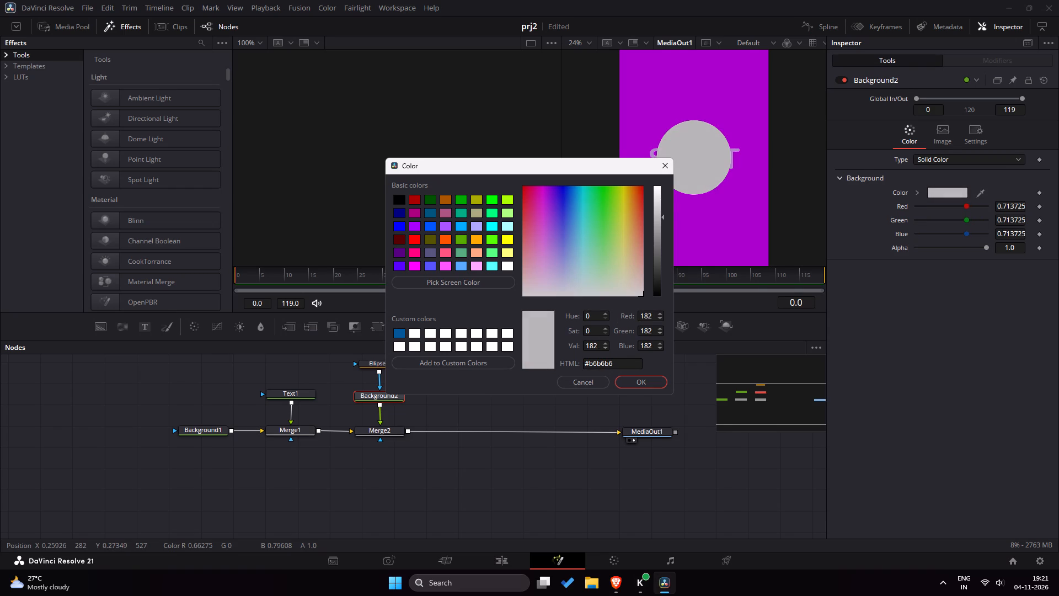
left_click(663, 172)
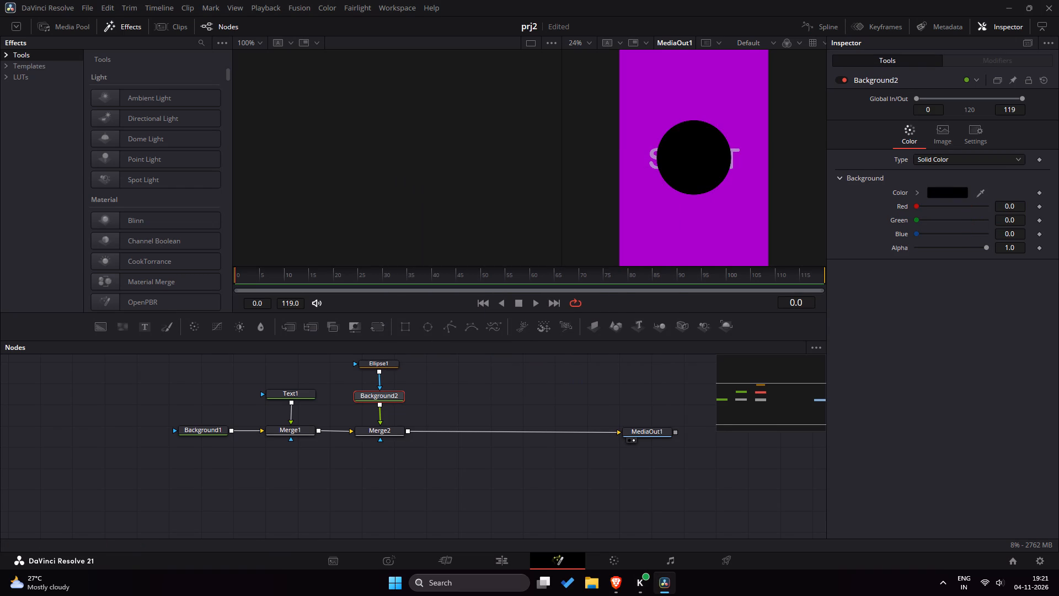
left_click_drag(978, 196, 738, 149)
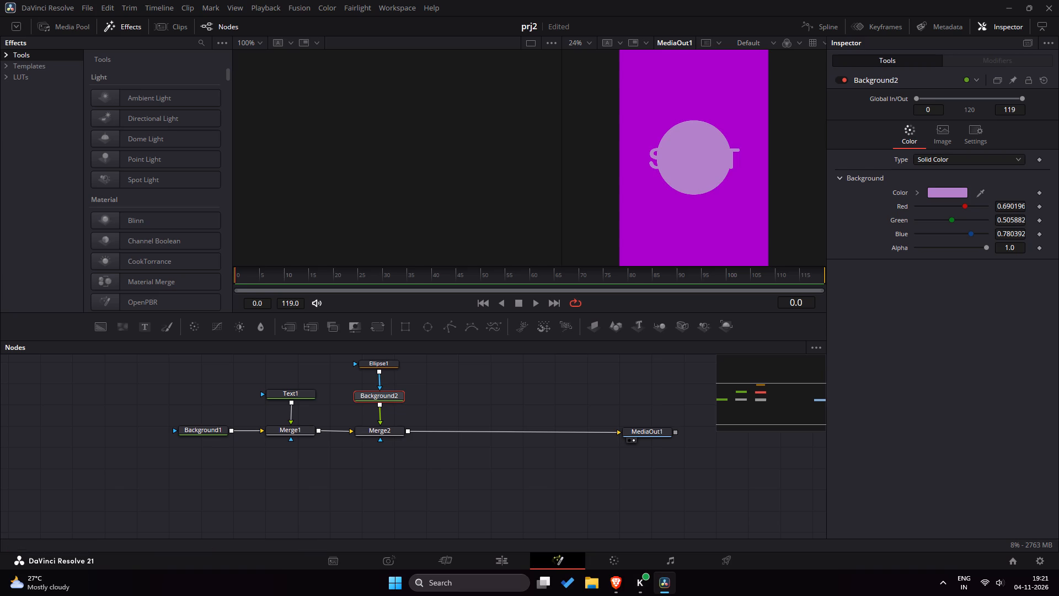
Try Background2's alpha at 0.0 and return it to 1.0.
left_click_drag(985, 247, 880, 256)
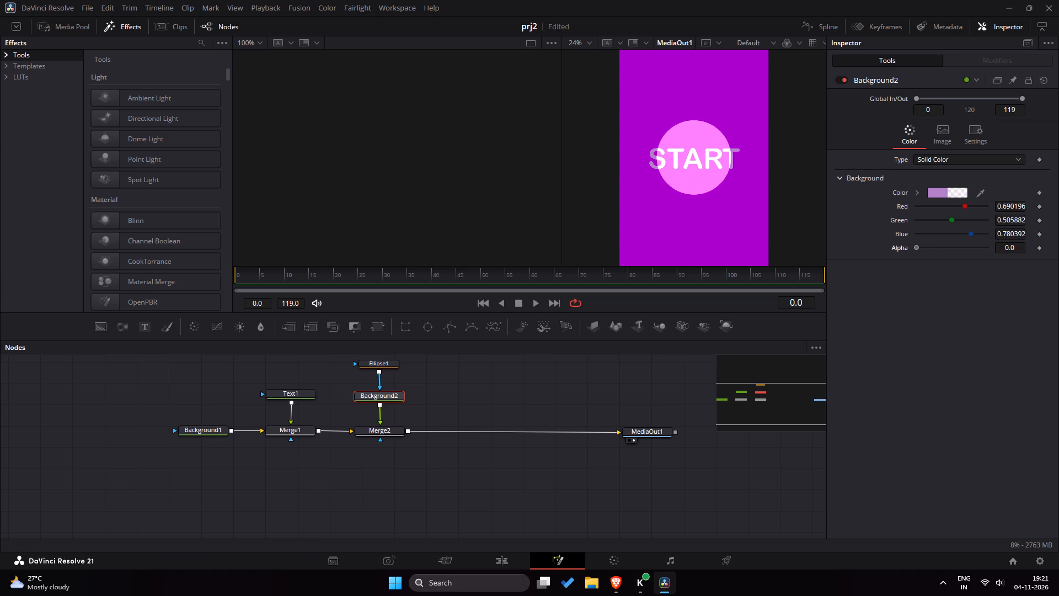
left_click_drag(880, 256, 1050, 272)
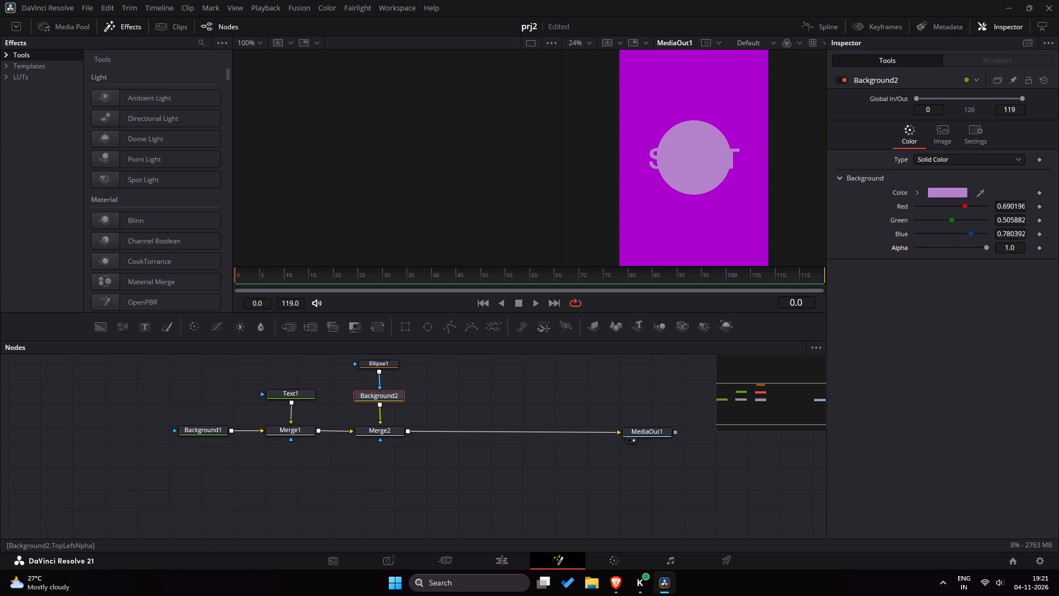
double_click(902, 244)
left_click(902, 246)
In Merge2, scale the circle to size 0.5 and place its center at about X 0.856, Y 0.486, at the end of START.
left_click(395, 435)
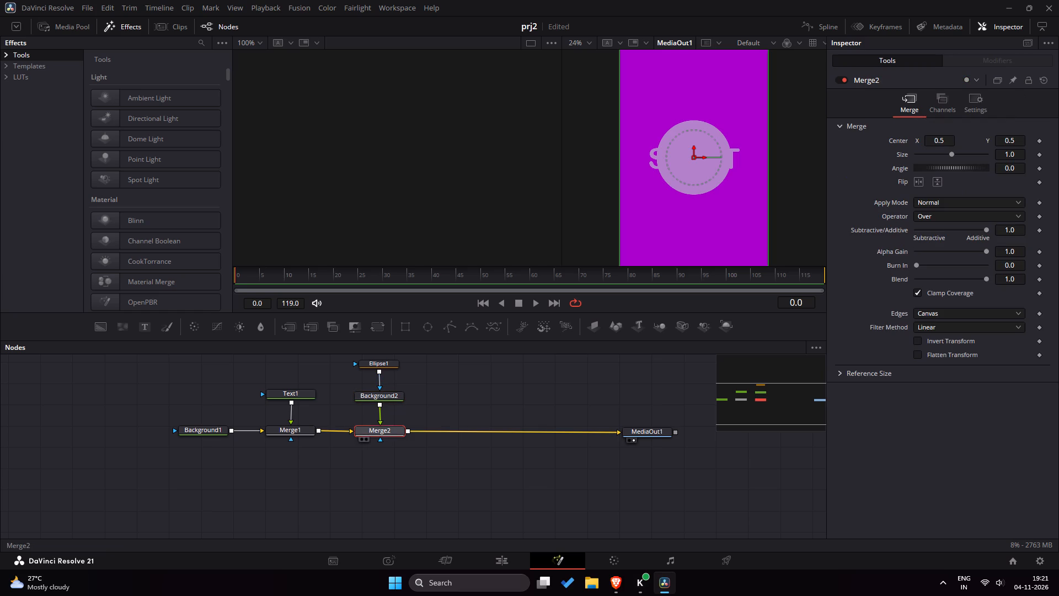
left_click_drag(1010, 143, 490, 206)
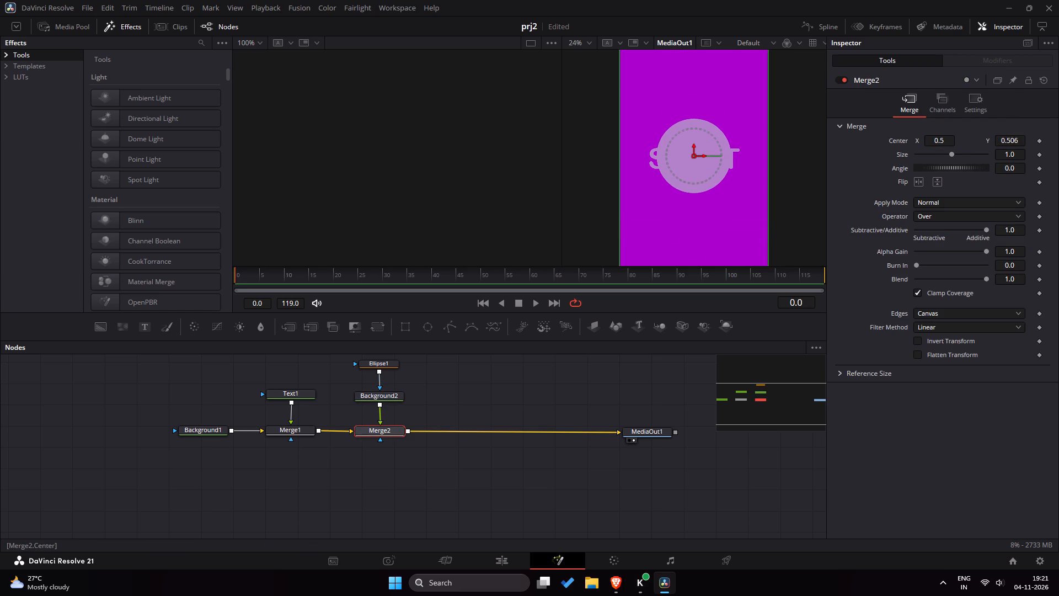
left_click_drag(935, 139, 739, 173)
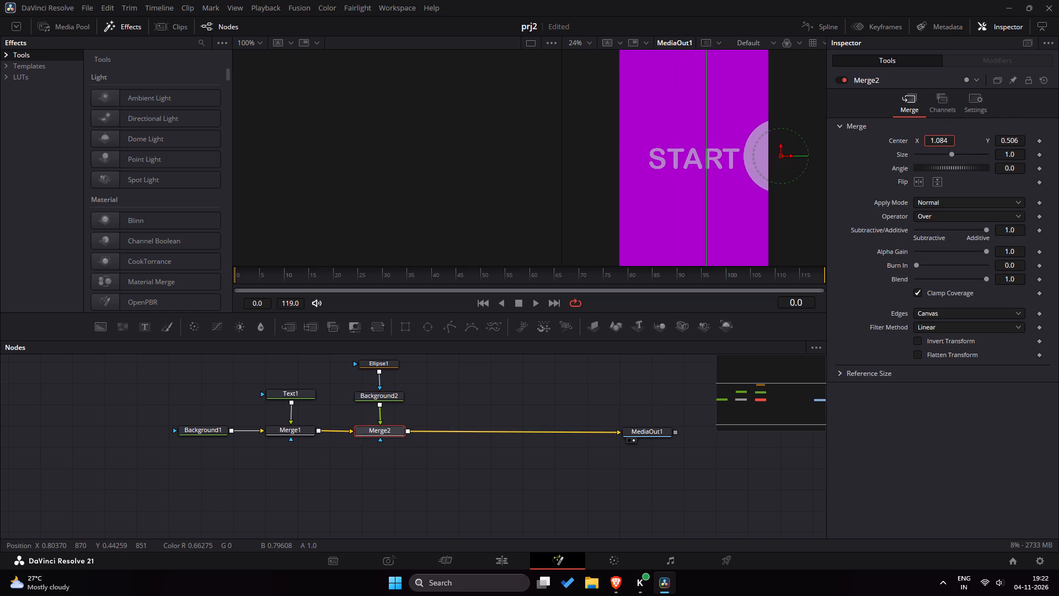
left_click_drag(739, 173, 516, 196)
left_click_drag(953, 155, 946, 155)
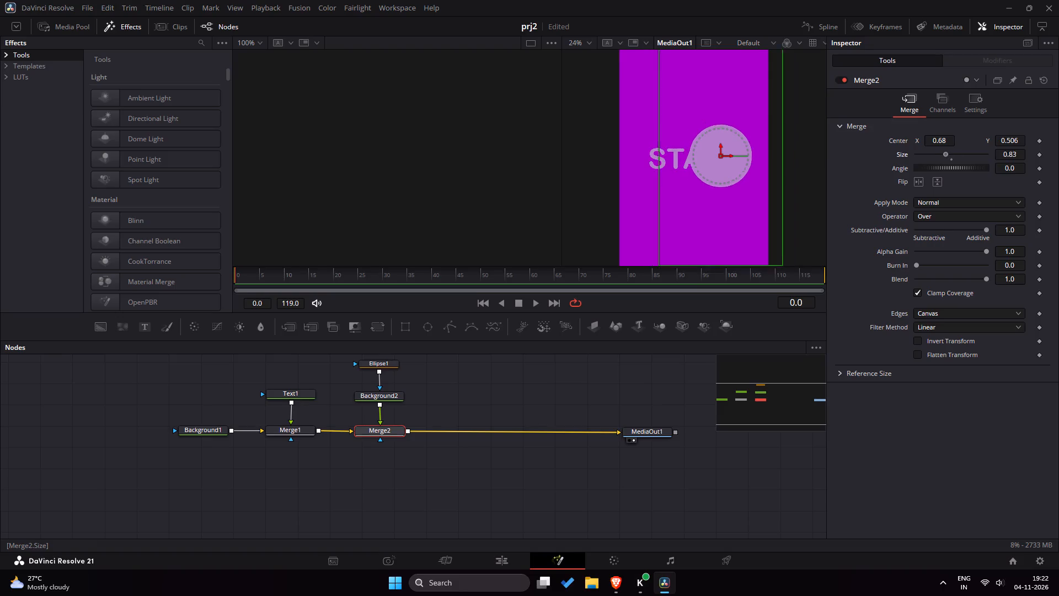
left_click_drag(946, 155, 935, 159)
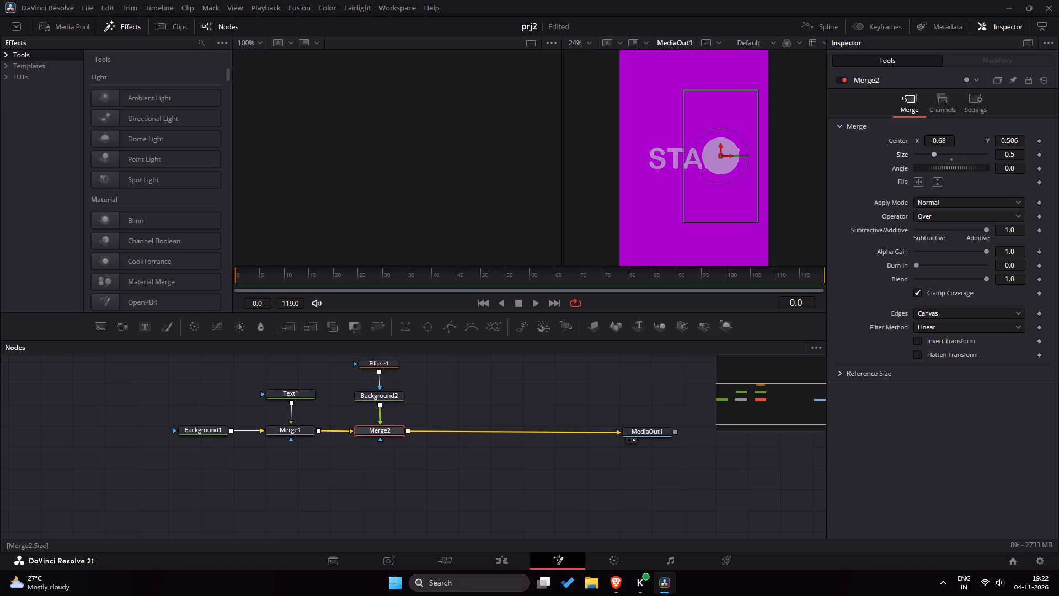
left_click_drag(1003, 137, 461, 174)
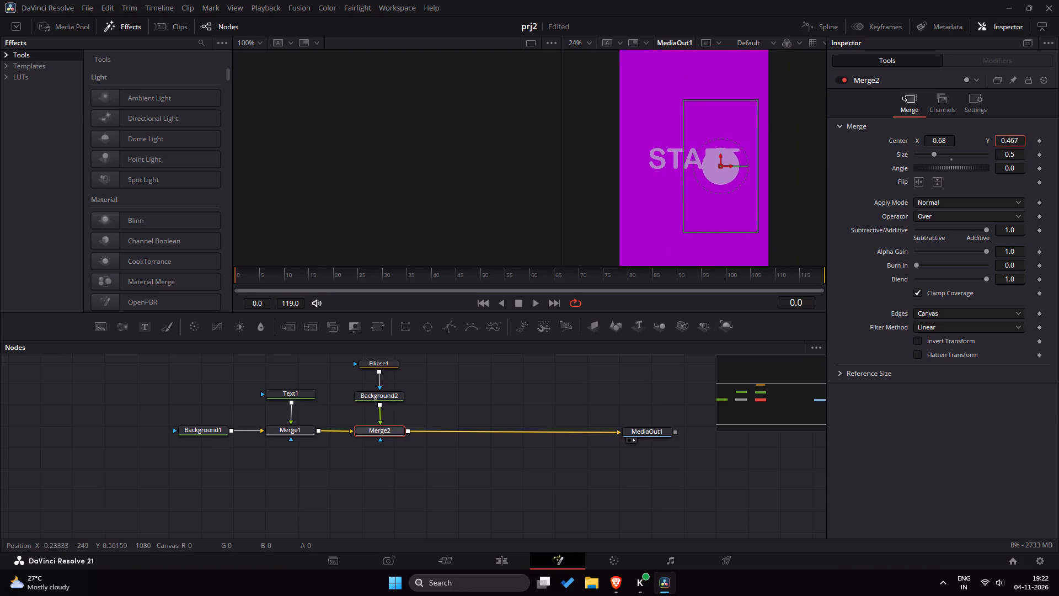
left_click_drag(461, 174, 471, 166)
left_click_drag(940, 137, 1035, 142)
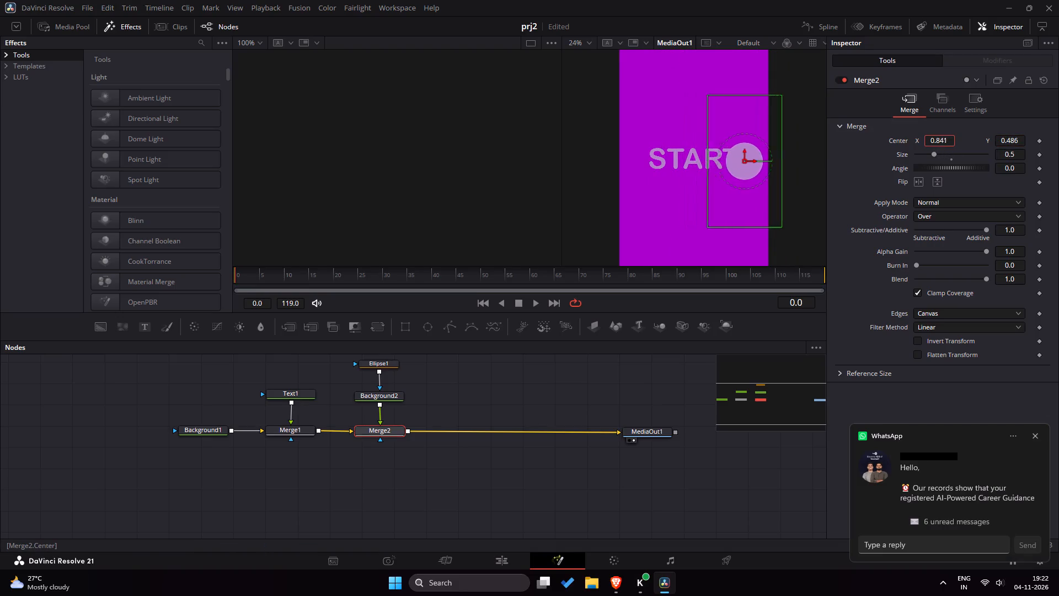
left_click_drag(1035, 142, 511, 141)
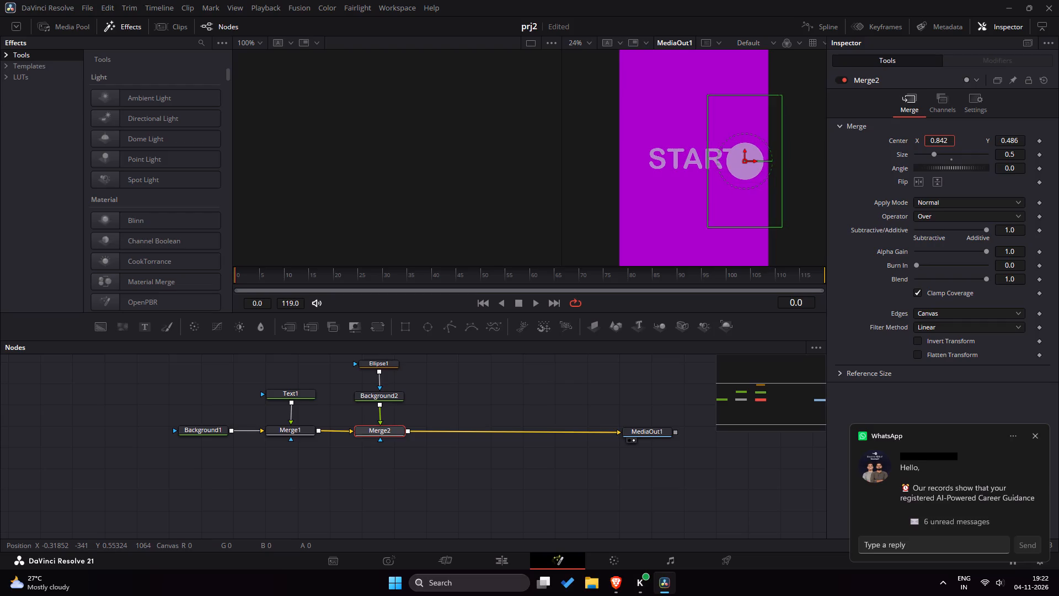
left_click_drag(511, 141, 518, 141)
Play the opening of the reference video in Brave to examine how the circle moves around the first word.
key("alt+Tab")
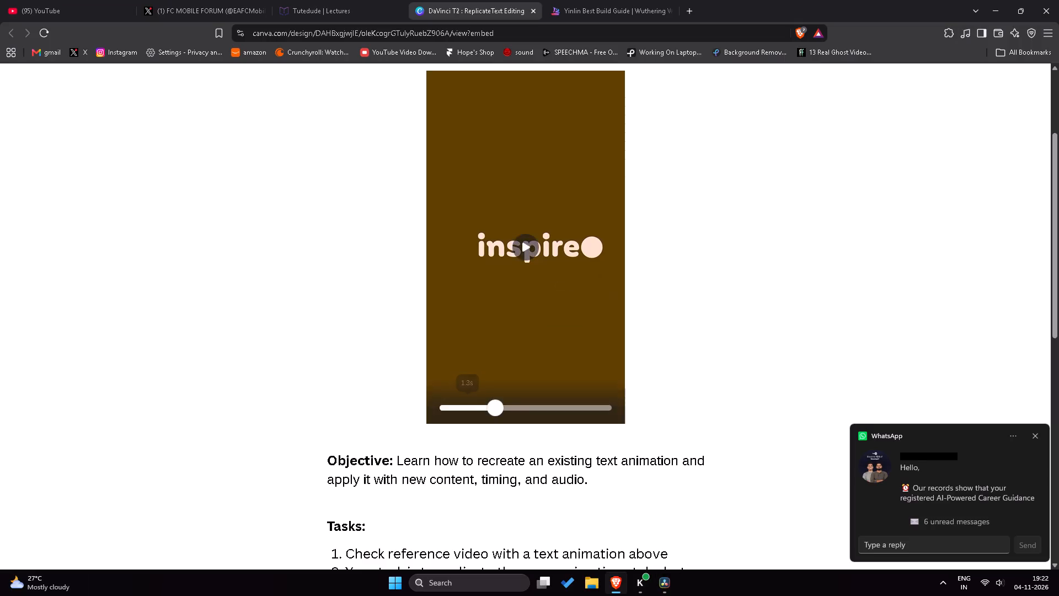
left_click_drag(473, 404, 421, 412)
left_click(522, 248)
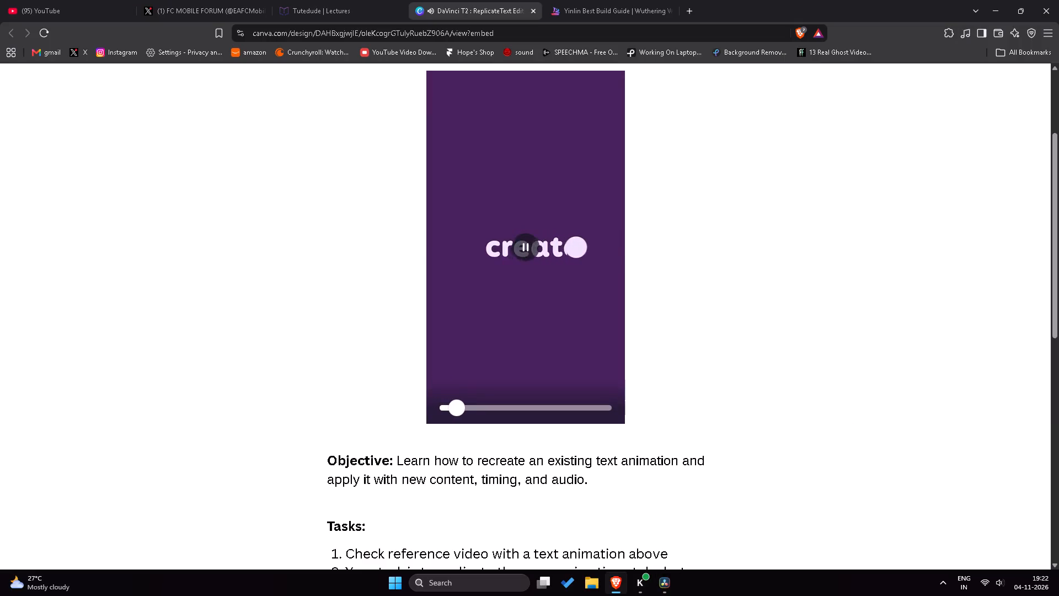
left_click(522, 248)
key("alt+Tab")
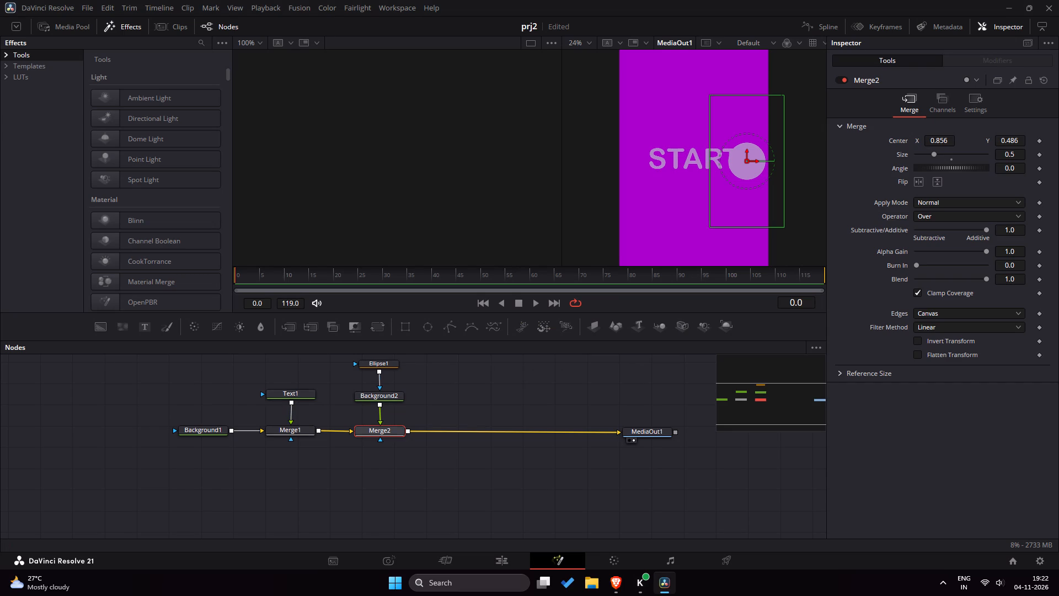
Move the Ellipse1, Background2 and Merge2 group above the main node line and disconnect it from Merge1 and MediaOut1.
scroll(402, 426, "up", 2)
left_click_drag(375, 401, 375, 499)
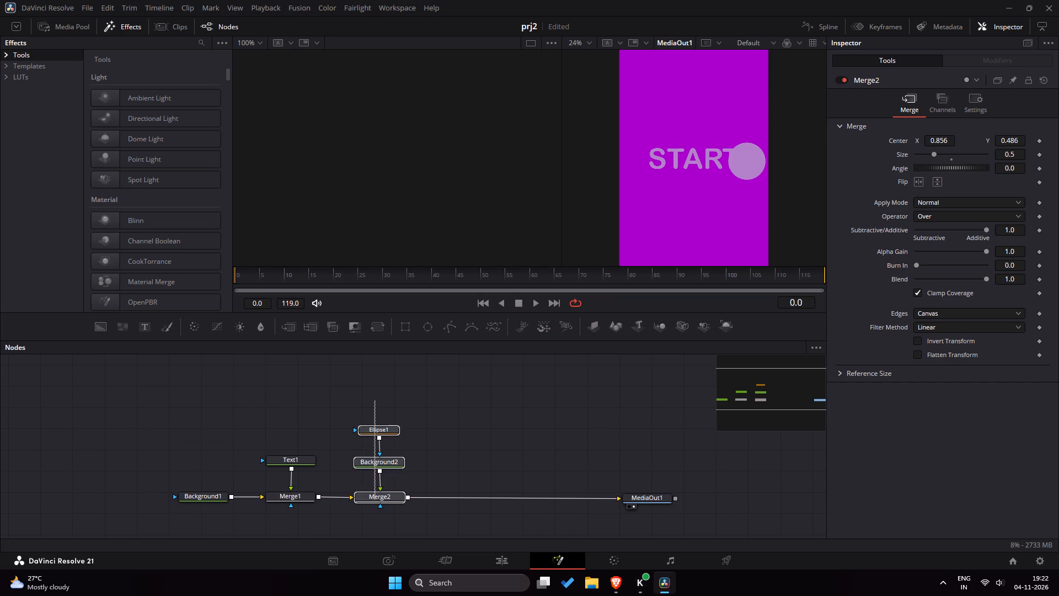
left_click_drag(375, 499, 386, 503)
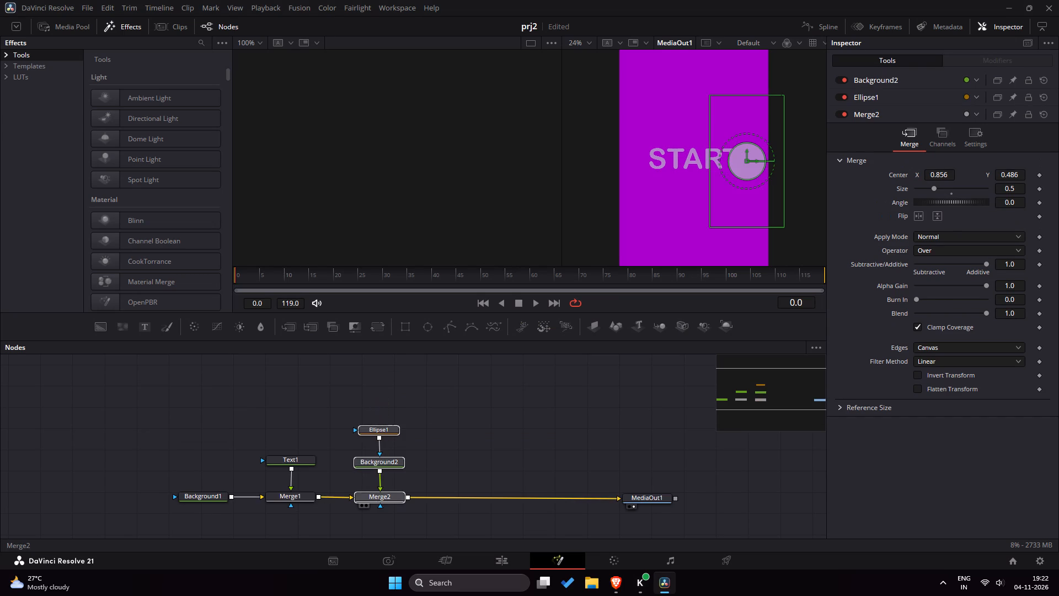
left_click_drag(388, 496, 391, 451, "shift")
left_click(468, 453)
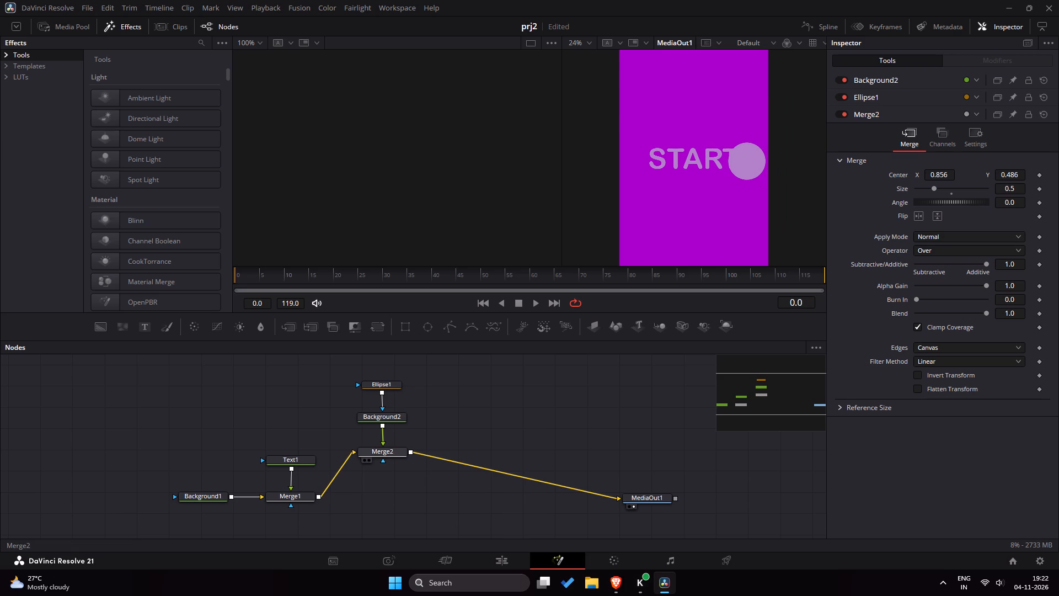
left_click_drag(352, 451, 637, 493)
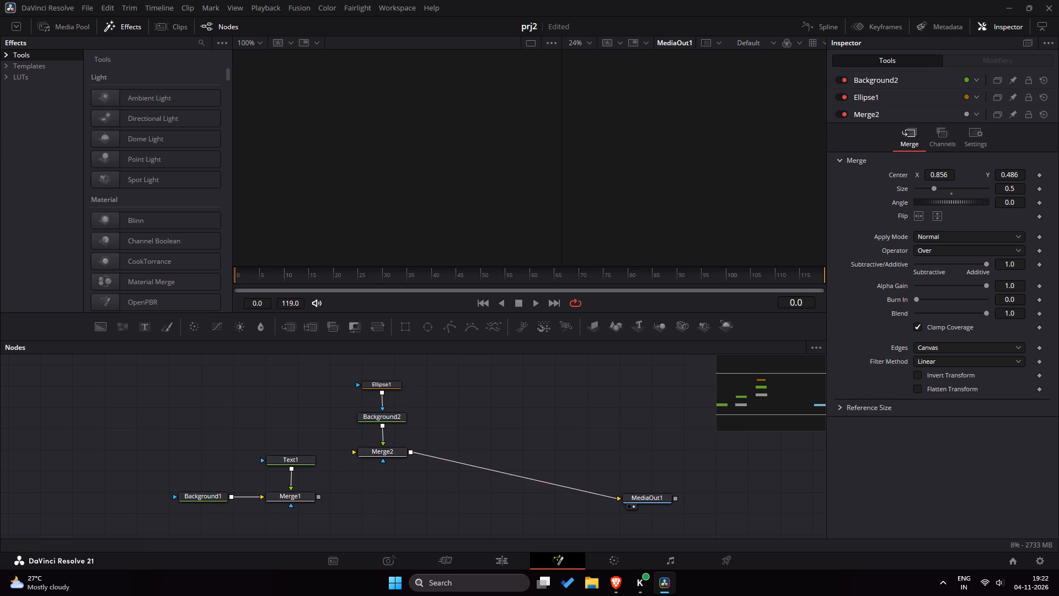
left_click_drag(616, 500, 515, 472)
Connect Merge1's output directly to MediaOut1 and move Text1 and Merge1 together closer to MediaOut1.
left_click_drag(320, 496, 344, 496)
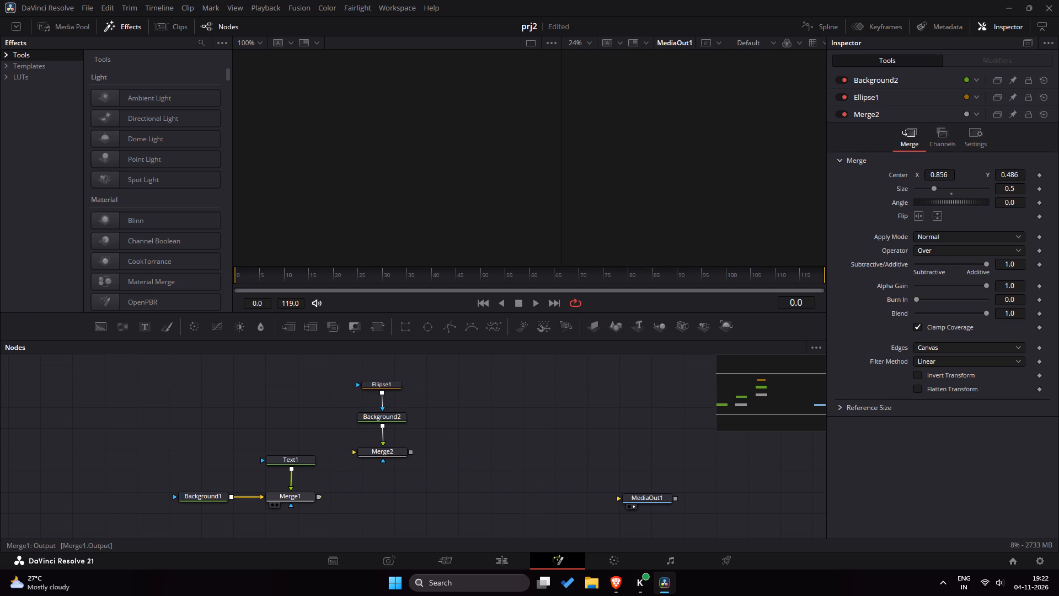
left_click_drag(344, 496, 644, 496)
left_click_drag(271, 442, 290, 497)
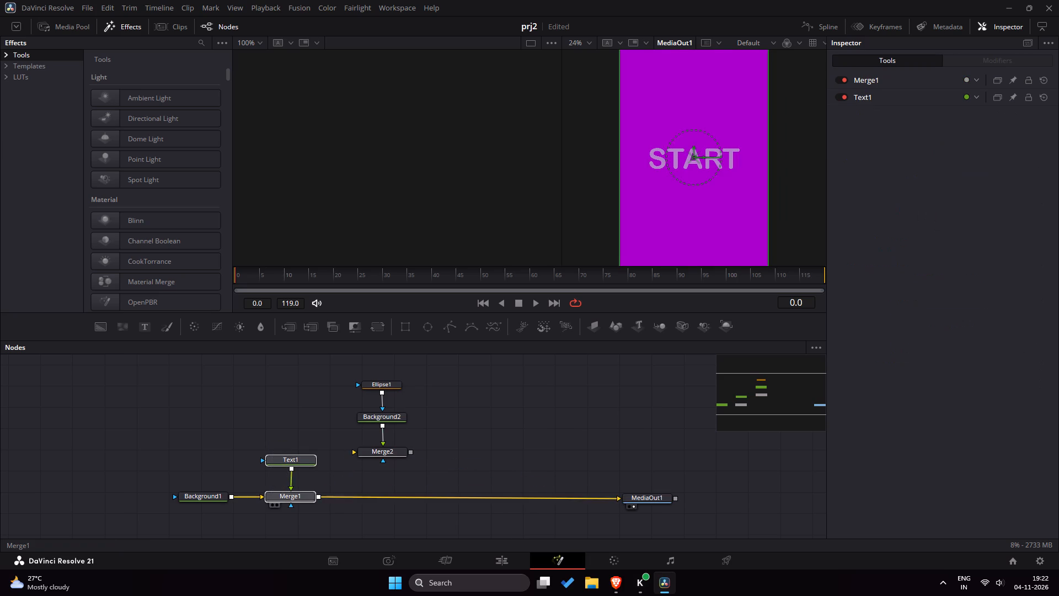
left_click_drag(297, 497, 528, 499)
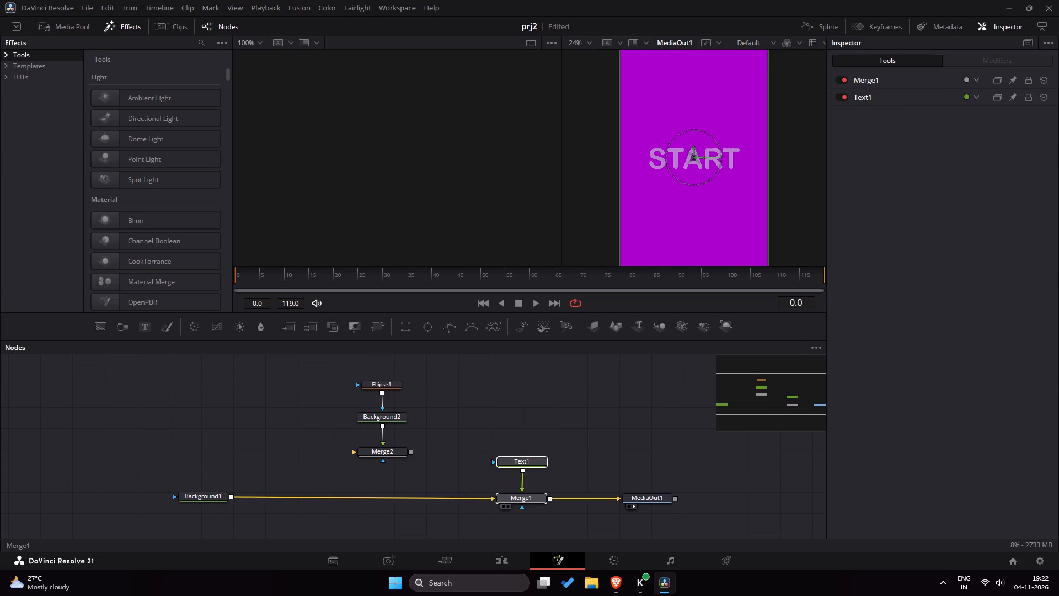
left_click_drag(528, 499, 528, 499)
left_click(465, 433)
Insert the Merge2 group, with Background2 and Ellipse1, into the connection between Background1 and Merge1.
left_click_drag(387, 361, 383, 456)
left_click_drag(386, 451, 325, 497, "shift")
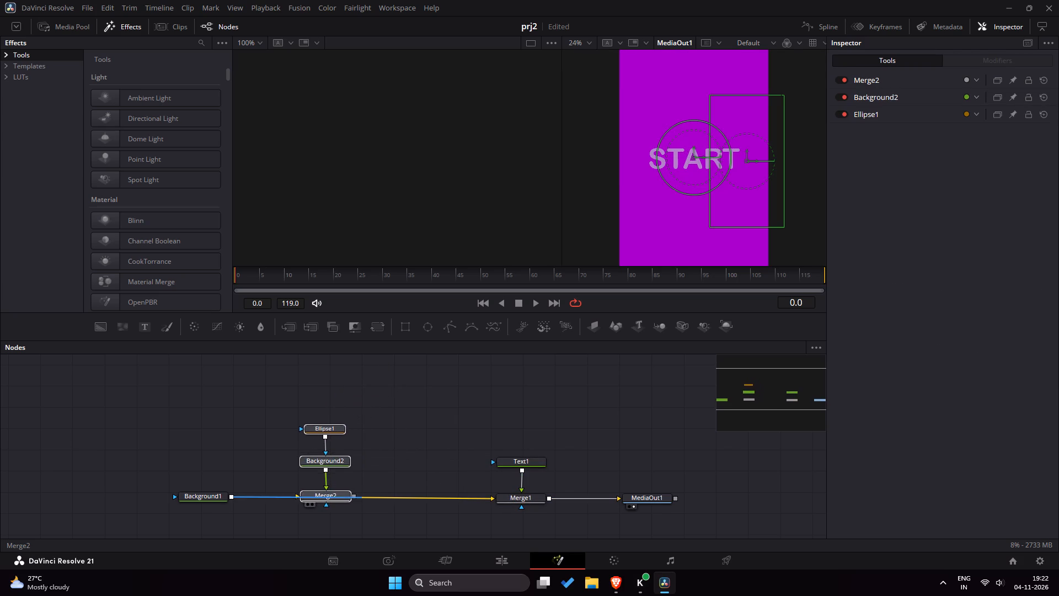
left_click_drag(325, 497, 317, 497, "shift")
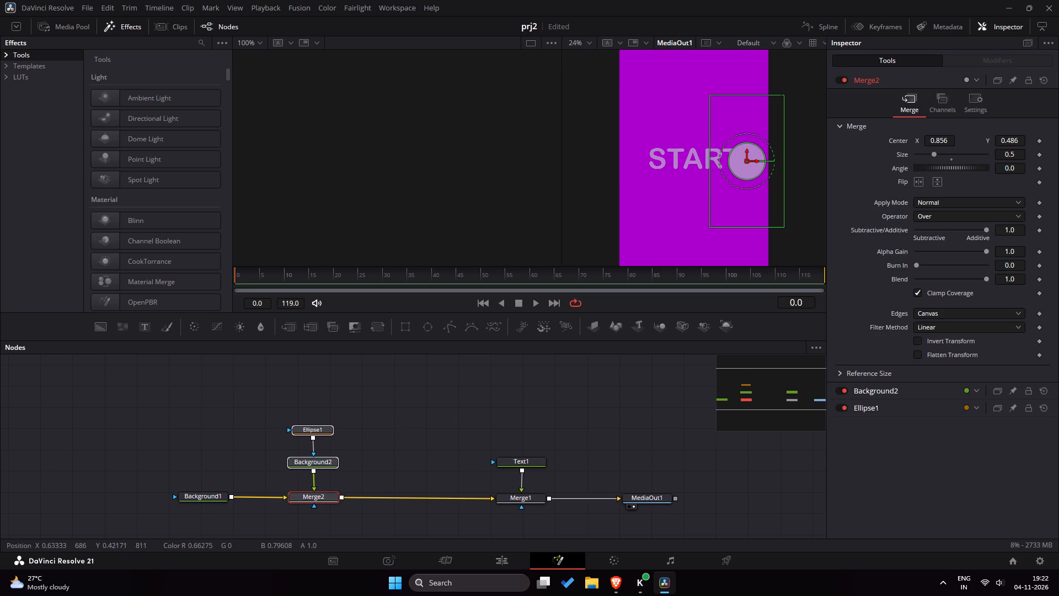
left_click(673, 223)
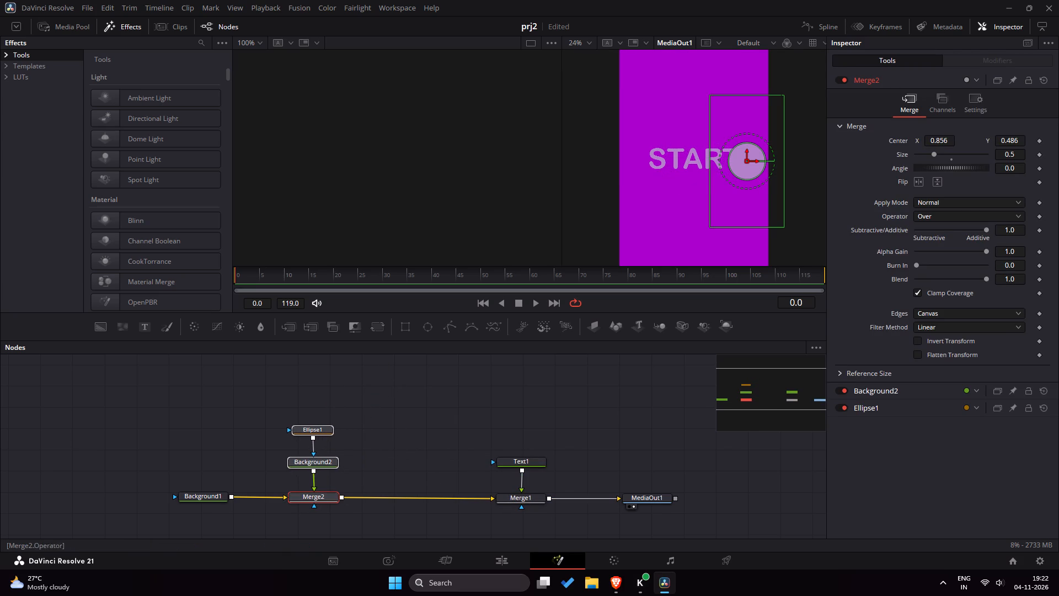
In Merge2, reduce the circle to size 0.41 and move its centre to X 0.509, behind the middle of START.
left_click(934, 155)
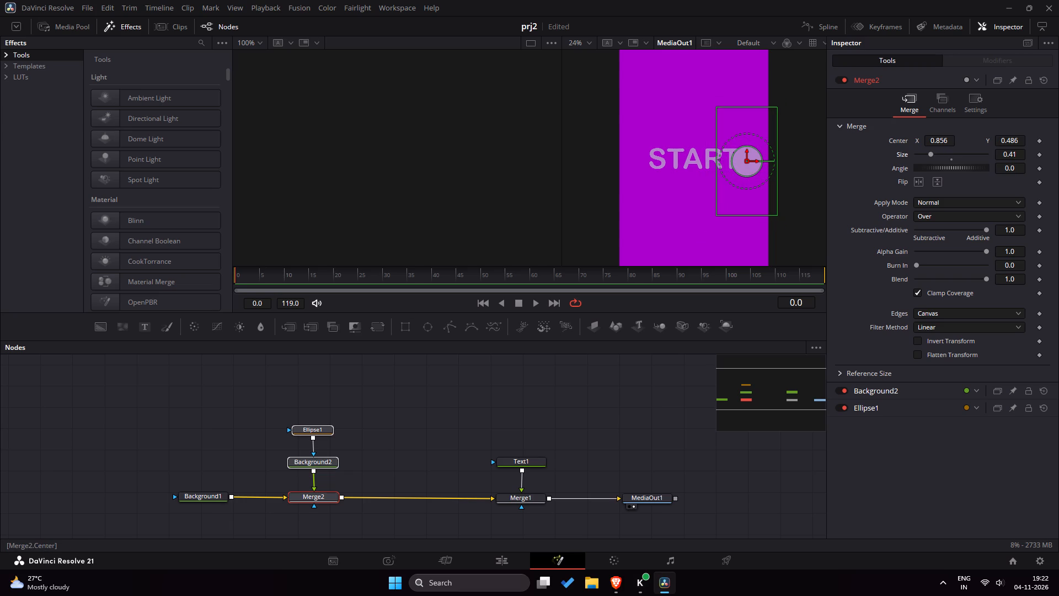
left_click_drag(945, 138, 733, 138)
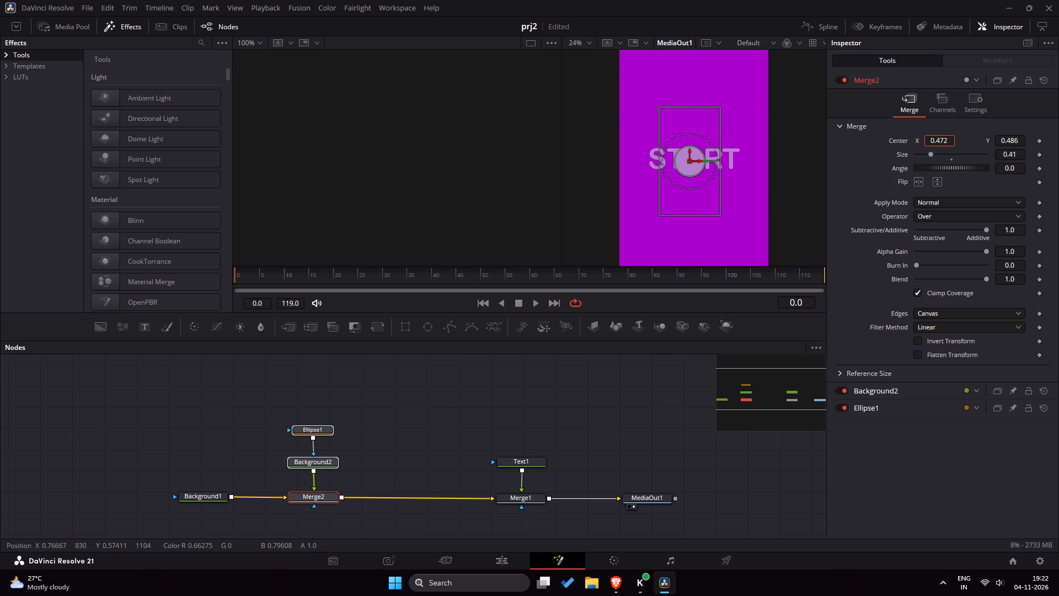
left_click_drag(733, 138, 753, 141)
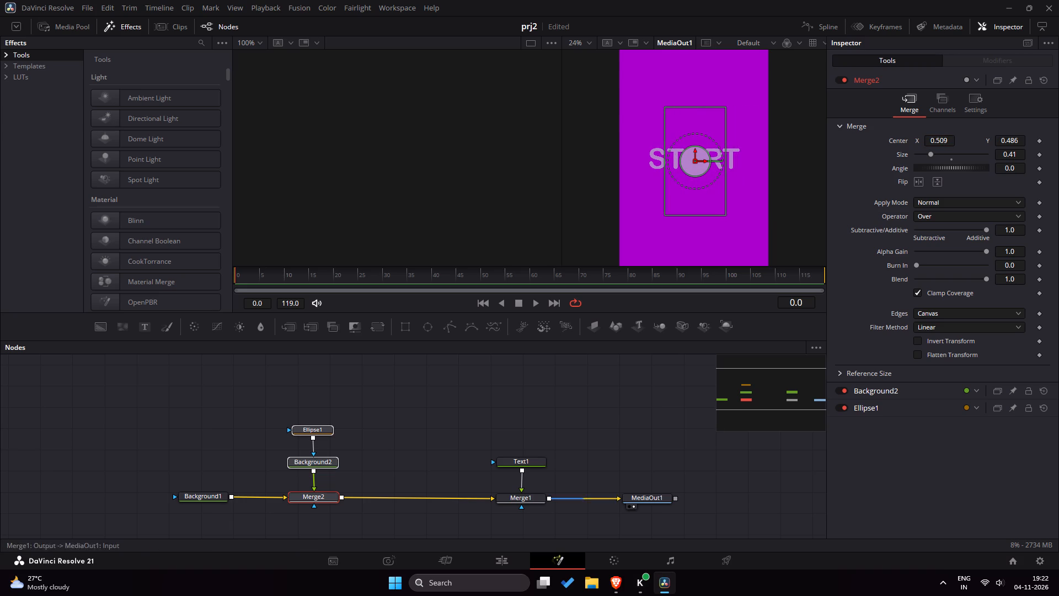
Switch to Brave and replay the reference video, pausing on the opening word to examine how the circle and text move.
key("alt+Tab")
left_click(510, 244)
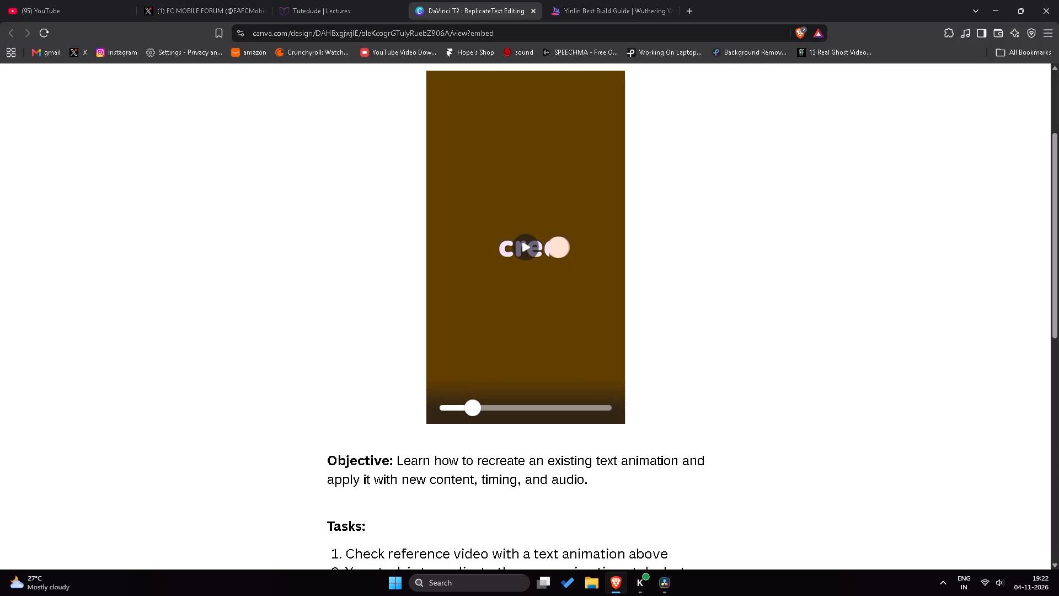
left_click(532, 246)
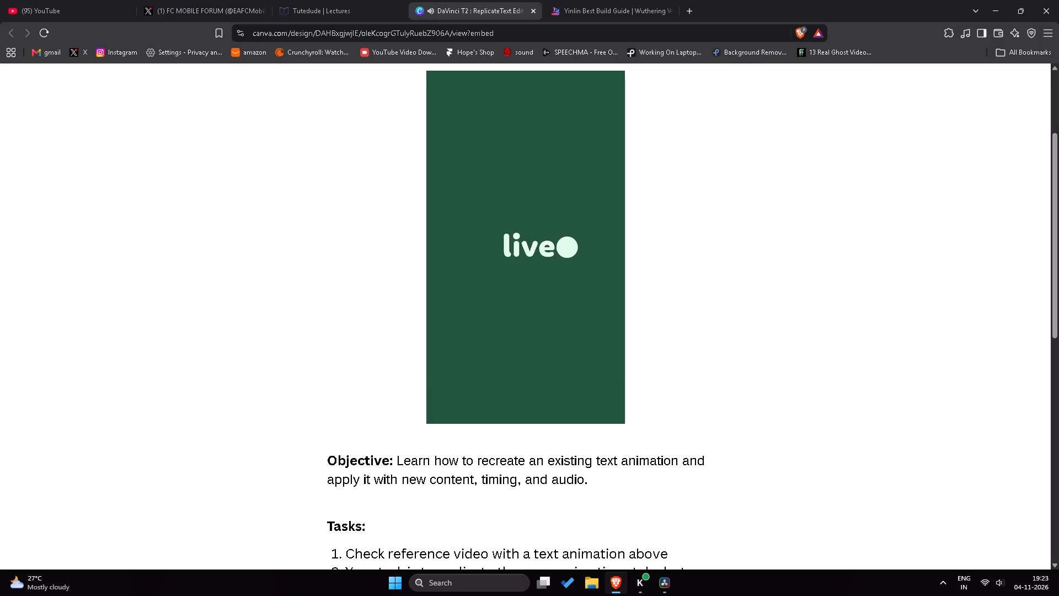
left_click_drag(449, 408, 439, 405)
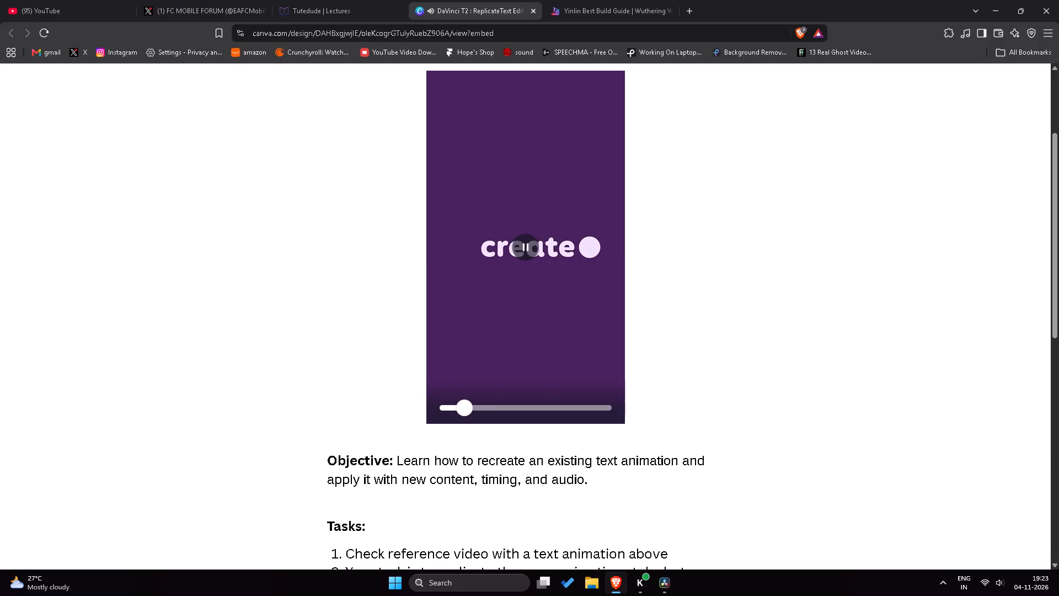
left_click_drag(471, 398, 440, 392)
left_click(529, 237)
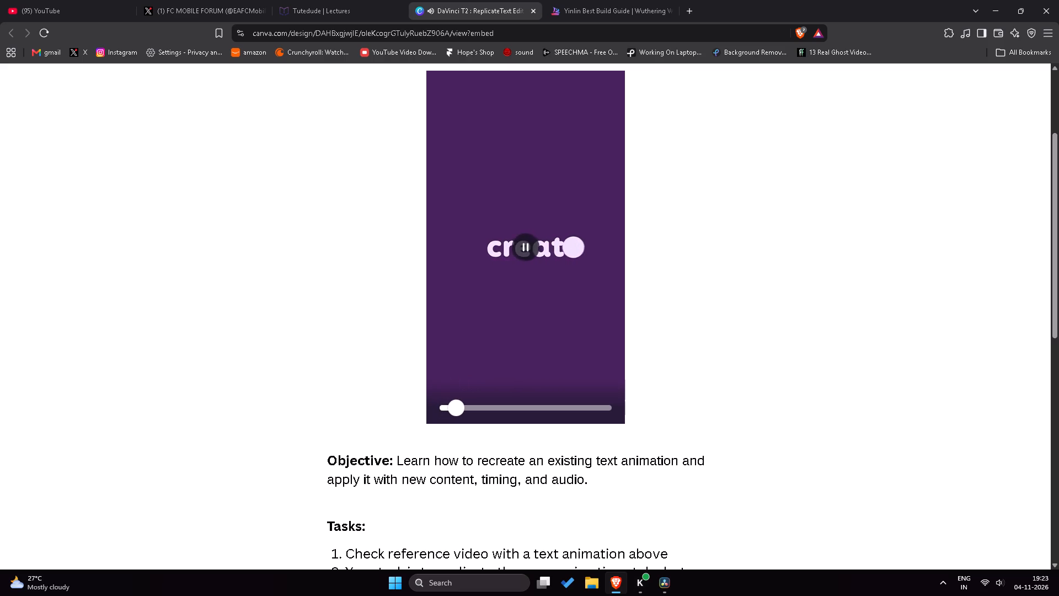
left_click_drag(466, 412, 441, 409)
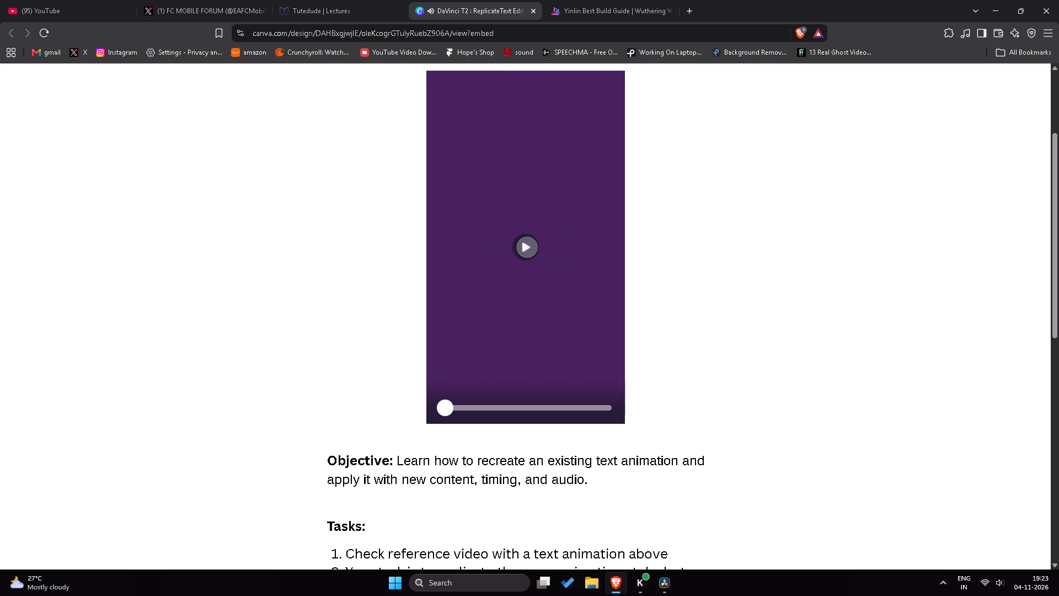
left_click(524, 247)
left_click(524, 247)
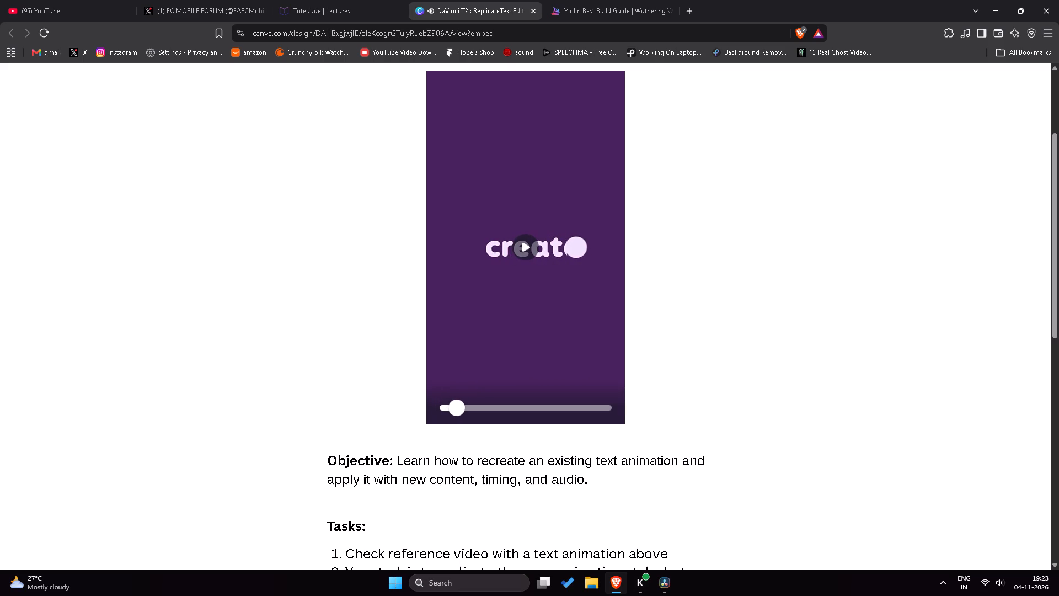
left_click(525, 244)
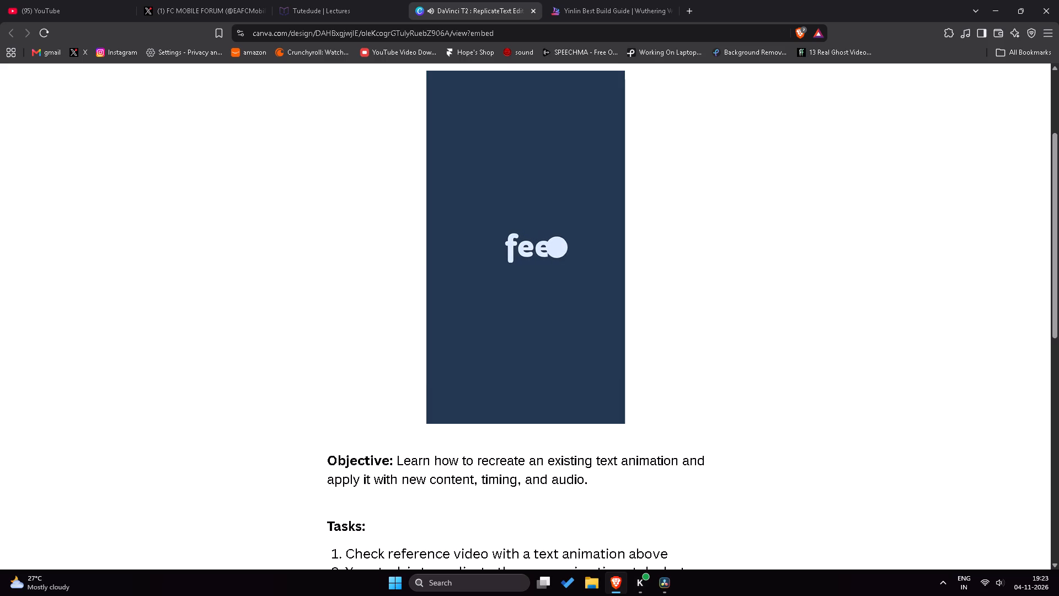
left_click(526, 244)
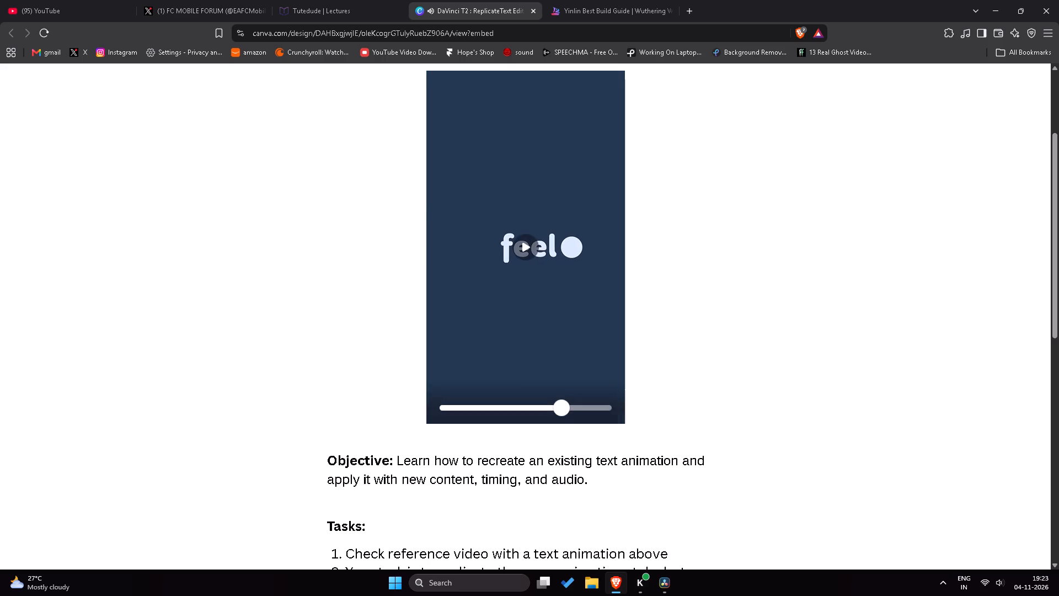
Back in DaVinci Resolve, scale the Merge2 circle in the viewer to a size of about 0.556.
key("alt+Tab")
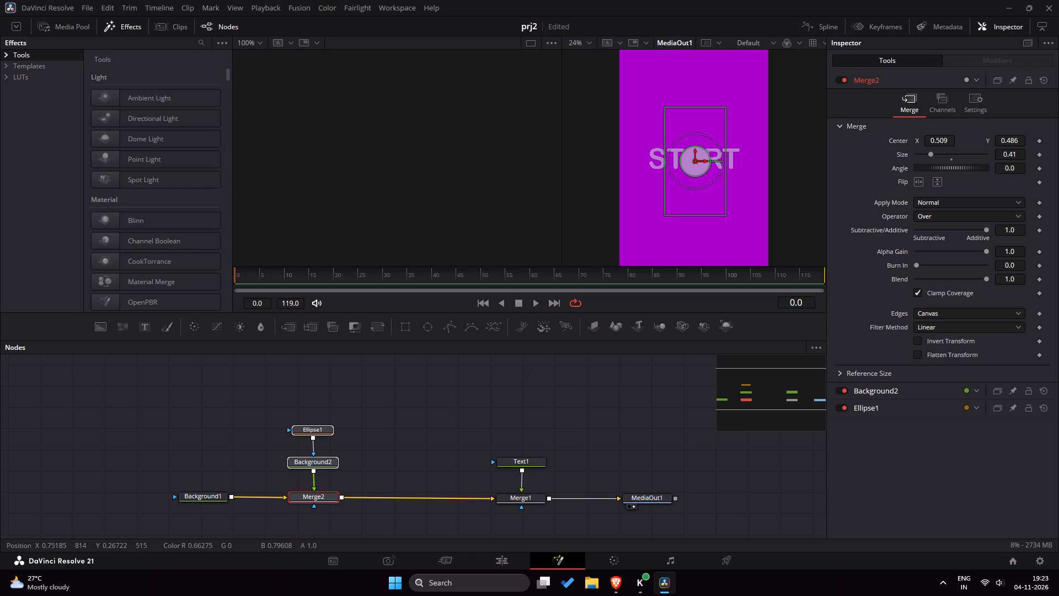
left_click_drag(725, 215, 739, 228)
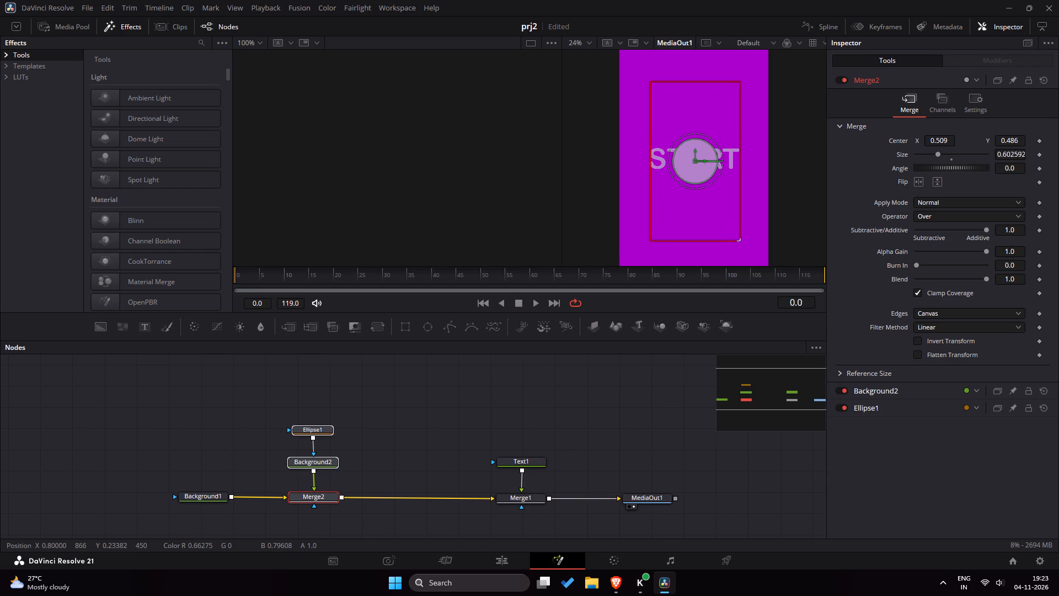
left_click_drag(739, 228, 1034, 537)
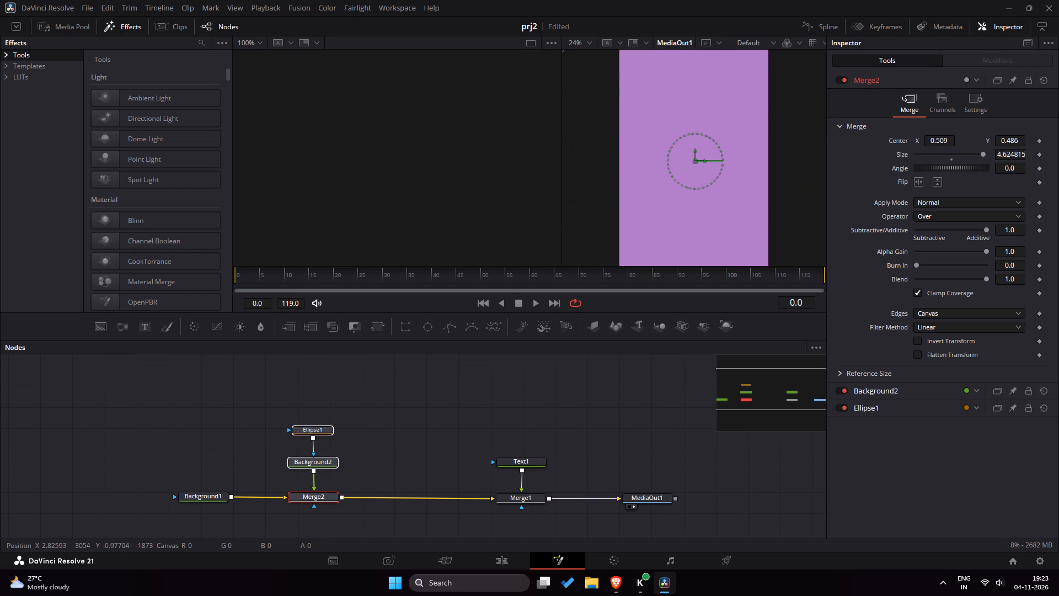
left_click_drag(1034, 537, 707, 279)
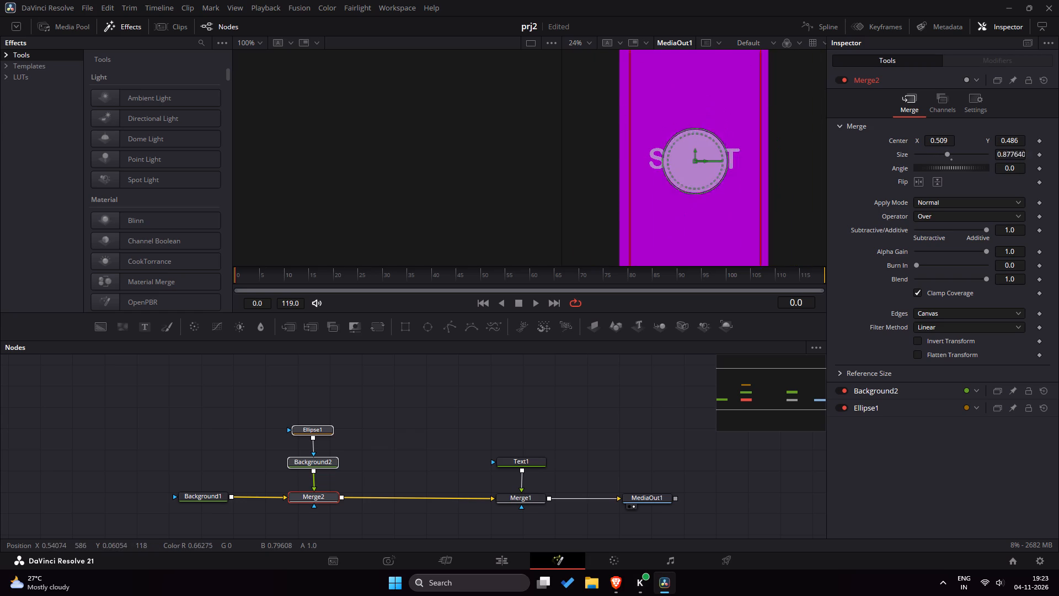
left_click_drag(707, 279, 696, 228)
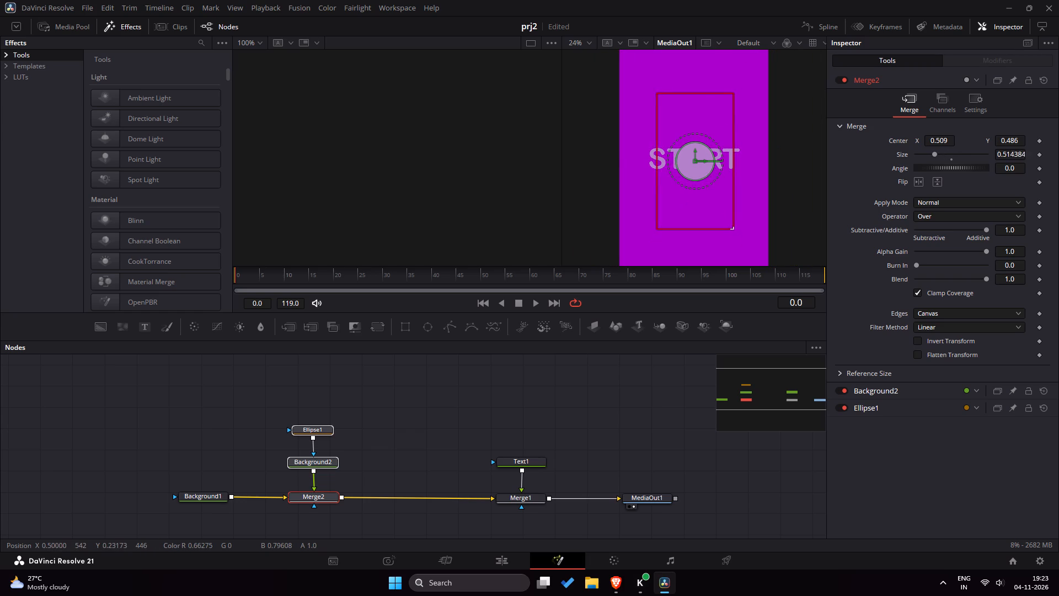
left_click_drag(696, 228, 702, 234)
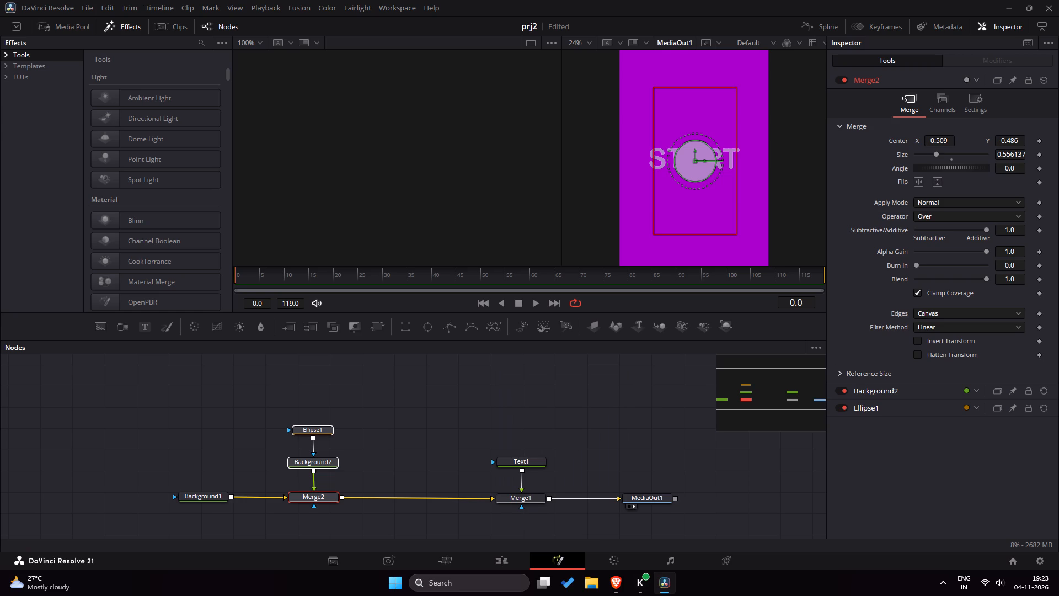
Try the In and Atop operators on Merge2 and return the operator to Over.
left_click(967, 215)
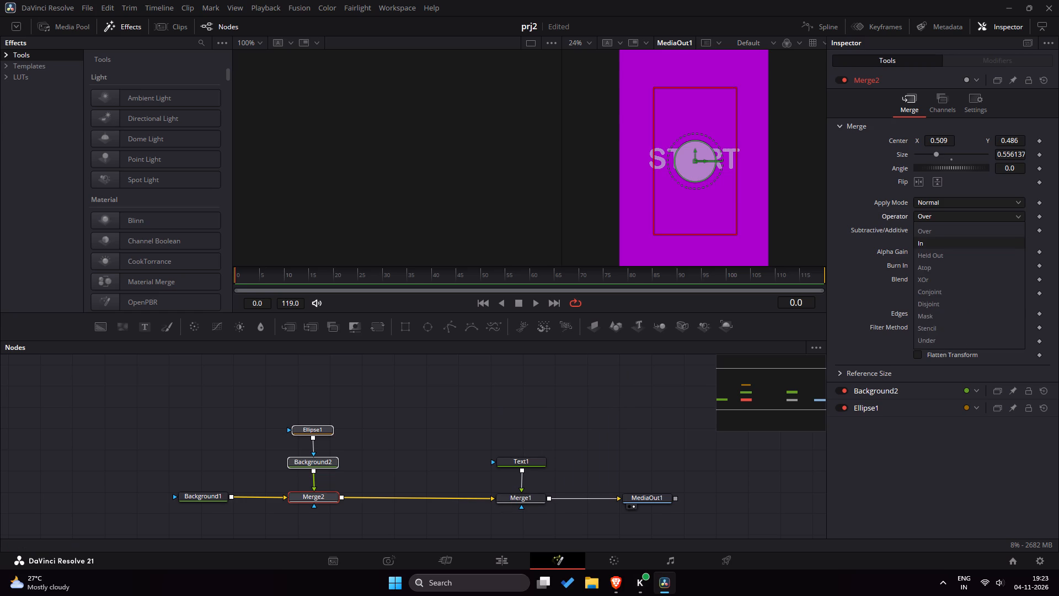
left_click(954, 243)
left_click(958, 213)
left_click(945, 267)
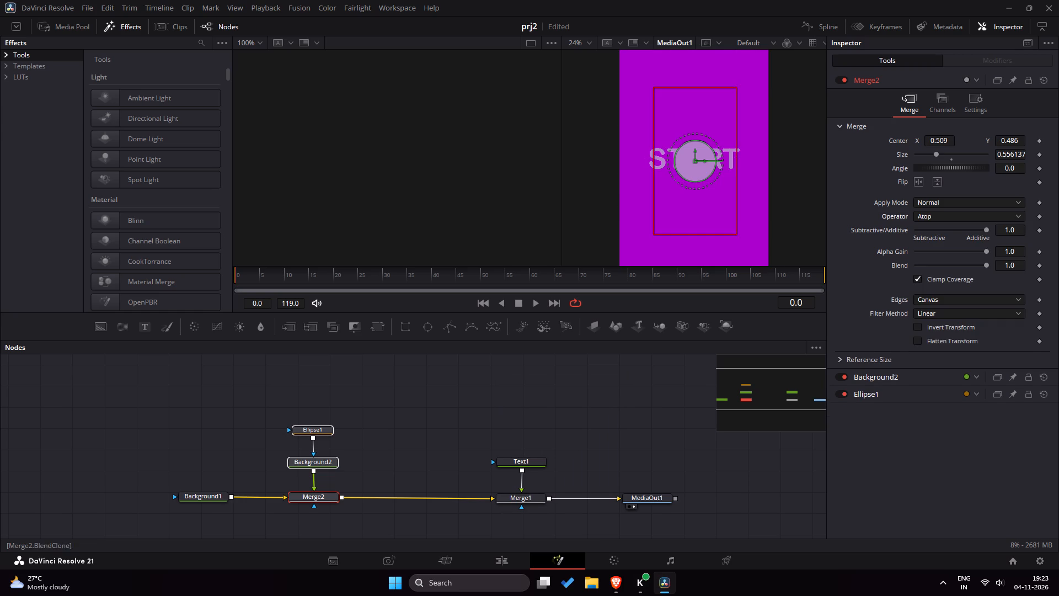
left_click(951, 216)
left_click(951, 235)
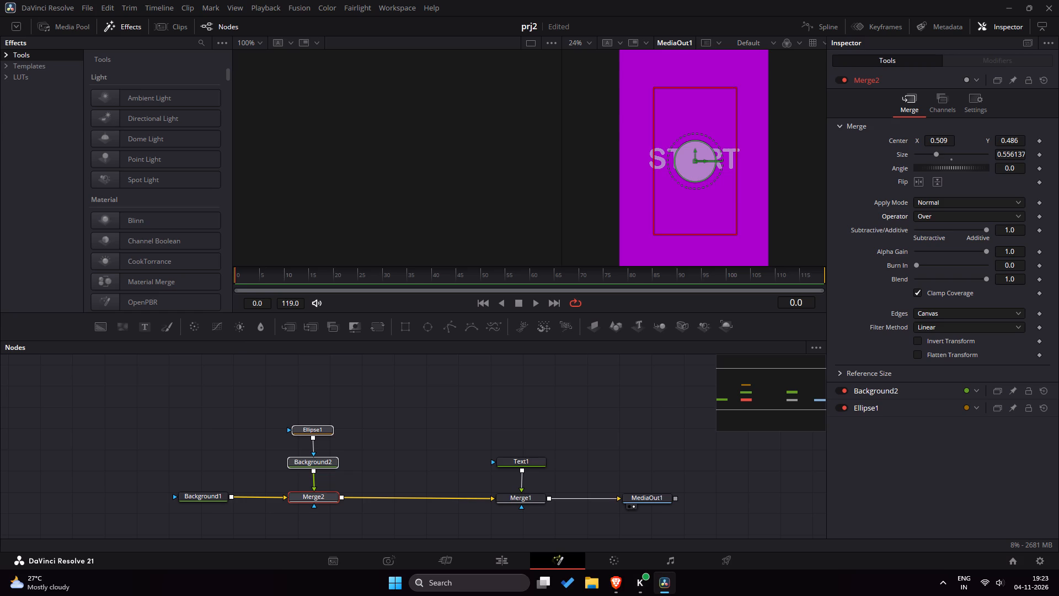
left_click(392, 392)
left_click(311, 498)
In Brave, rewind the reference video to its start and reread the task instructions and submission guidelines below it.
key("alt+Tab")
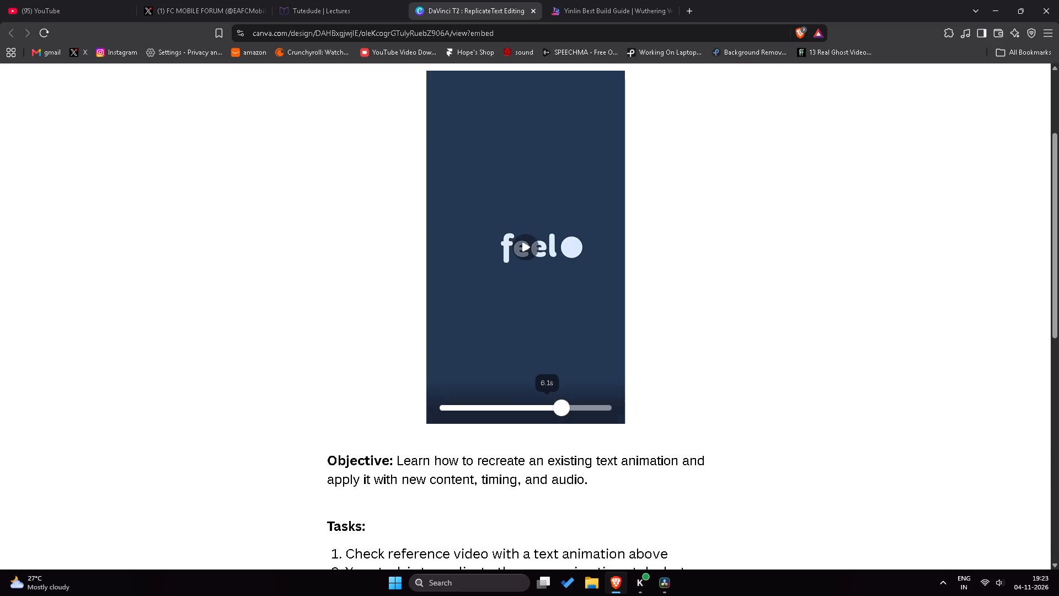
left_click_drag(553, 406, 429, 412)
scroll(793, 384, "down", 6)
scroll(435, 415, "down", 2)
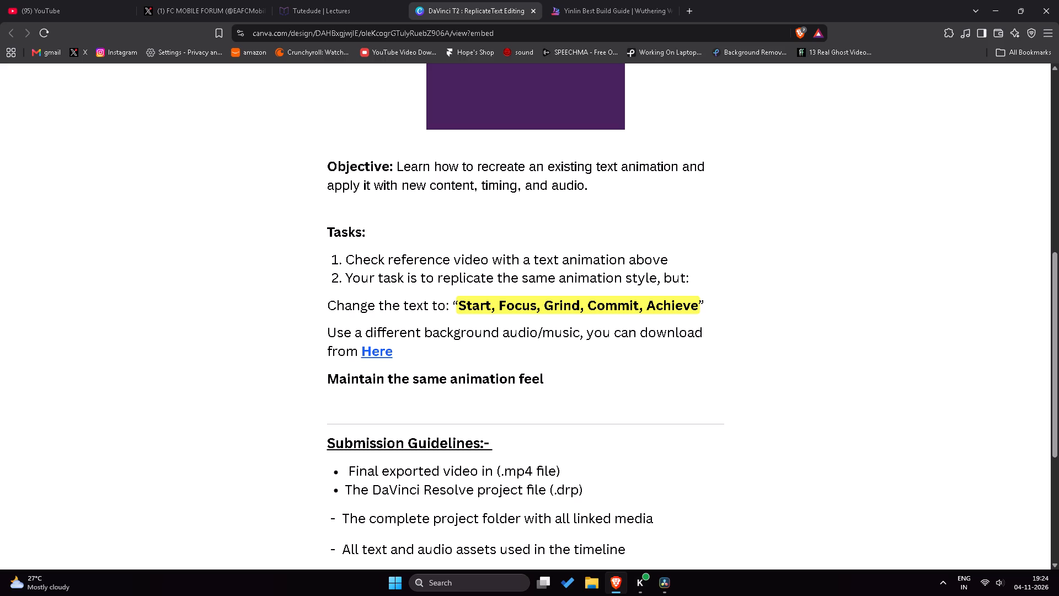
scroll(630, 288, "up", 7)
scroll(581, 234, "up", 3)
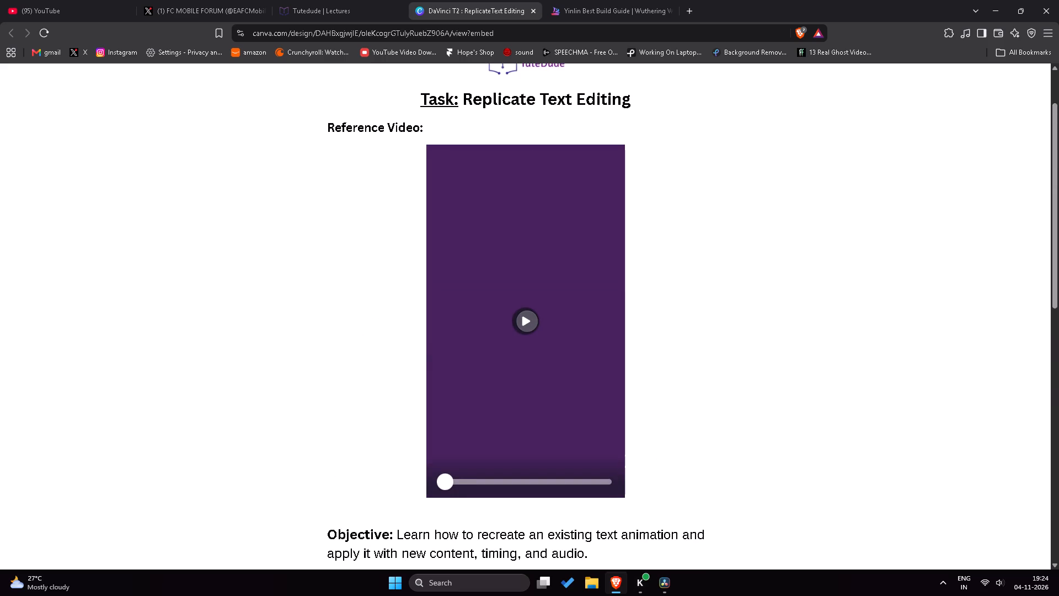
Play the opening of the reference video and pause it on the first word to compare the circle with the text.
left_click(529, 321)
left_click(529, 321)
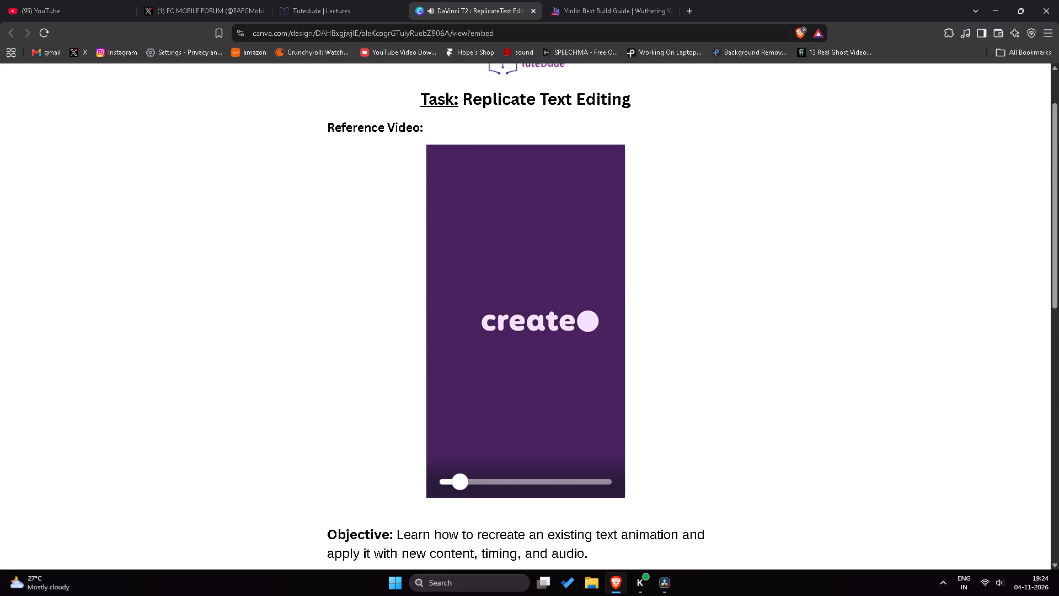
Back in DaVinci Resolve, scale the Merge2 circle in the viewer to a size of about 0.564.
key("alt+Tab")
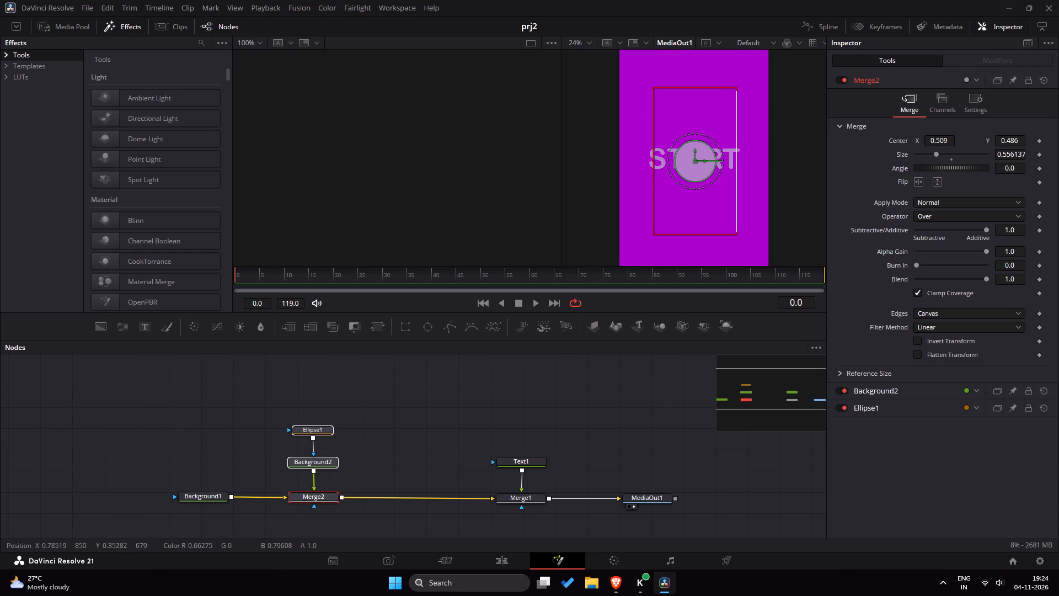
left_click_drag(739, 174, 740, 174)
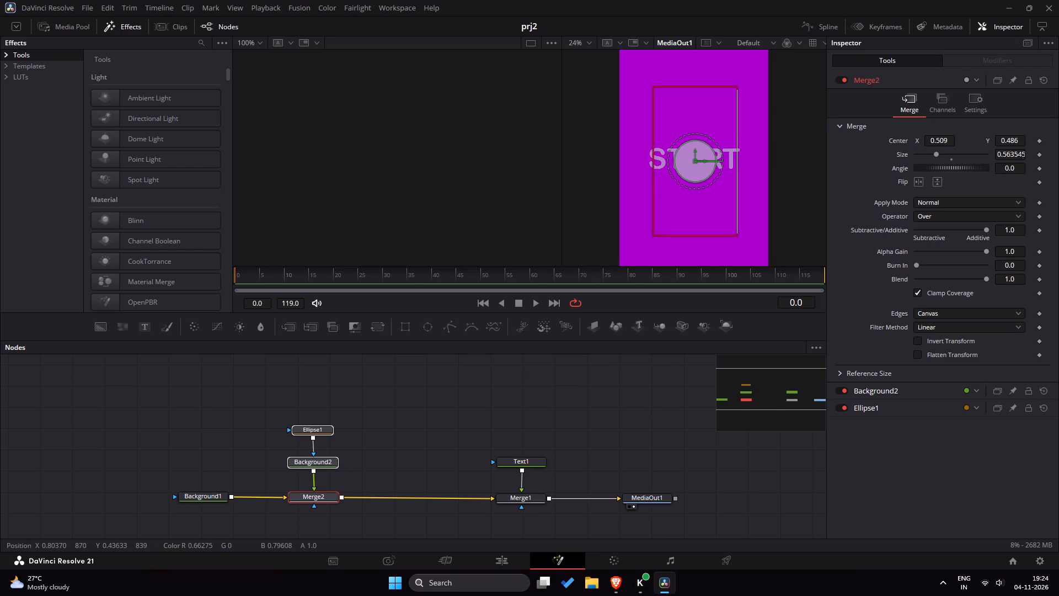
left_click_drag(740, 174, 746, 184)
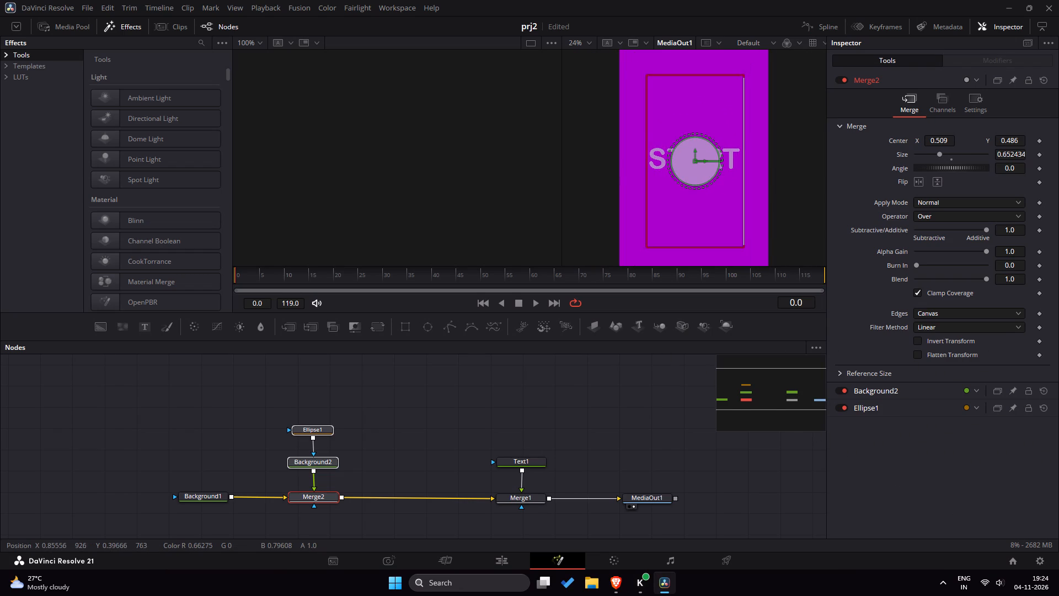
left_click_drag(746, 184, 739, 183)
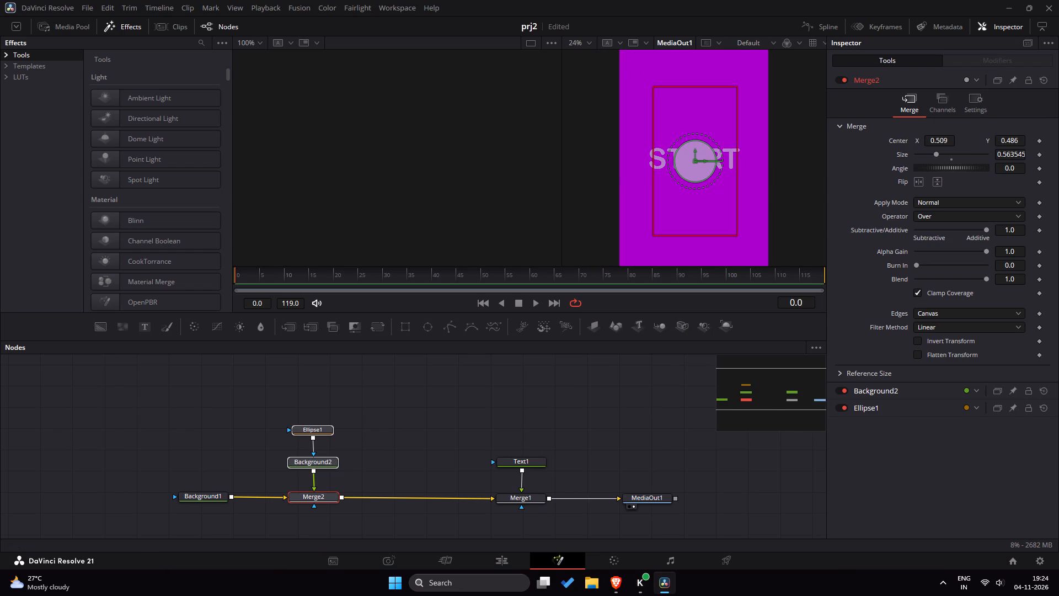
Add a keyframe at frame 10 to the START text content of Text1.
left_click(522, 499)
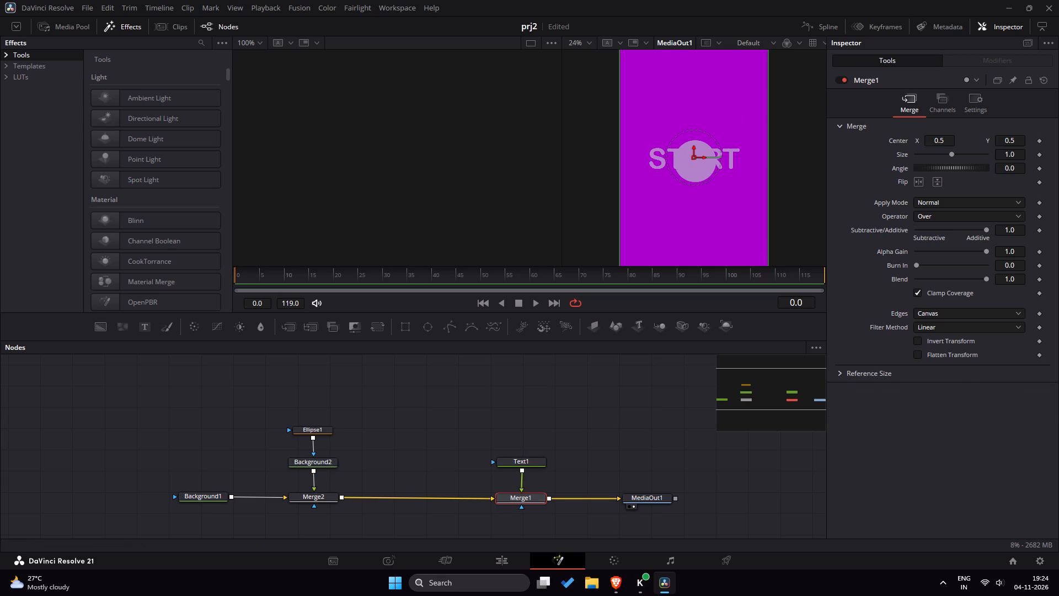
left_click_drag(240, 276, 244, 280)
left_click_drag(244, 280, 297, 281)
left_click_drag(297, 281, 287, 281)
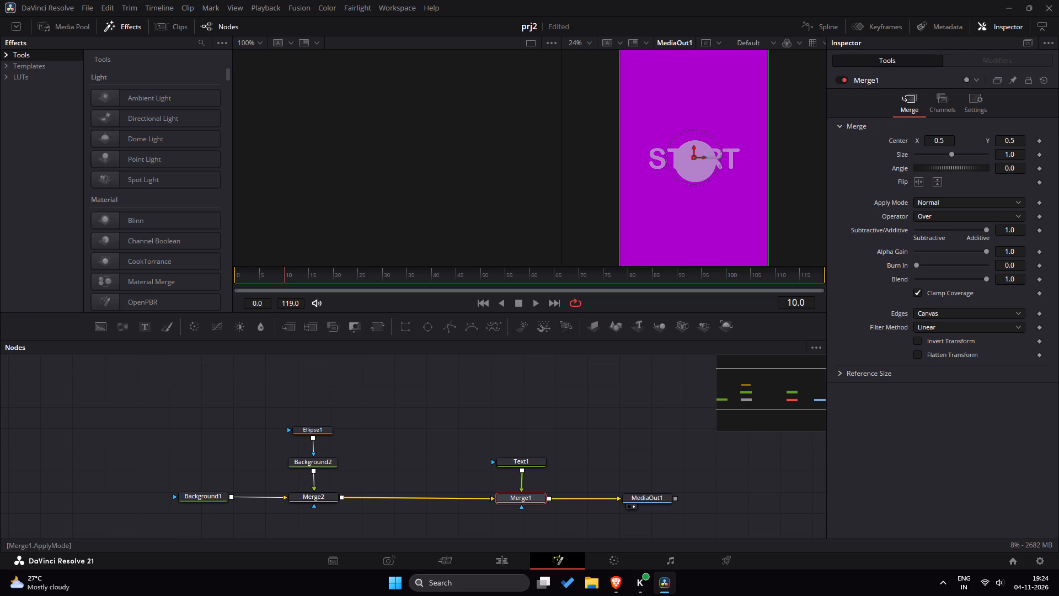
left_click(526, 463)
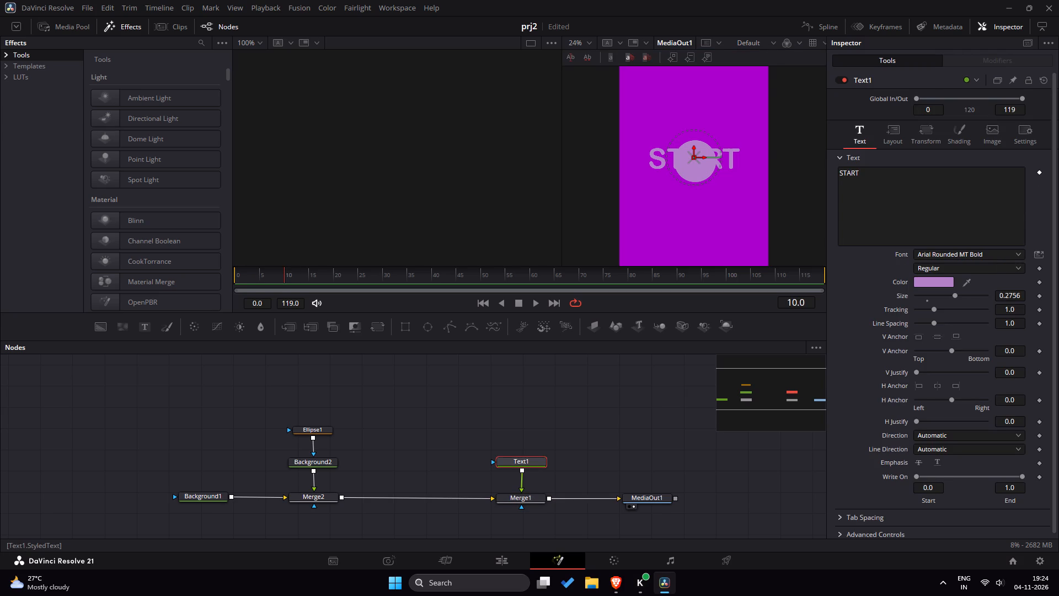
left_click(1040, 174)
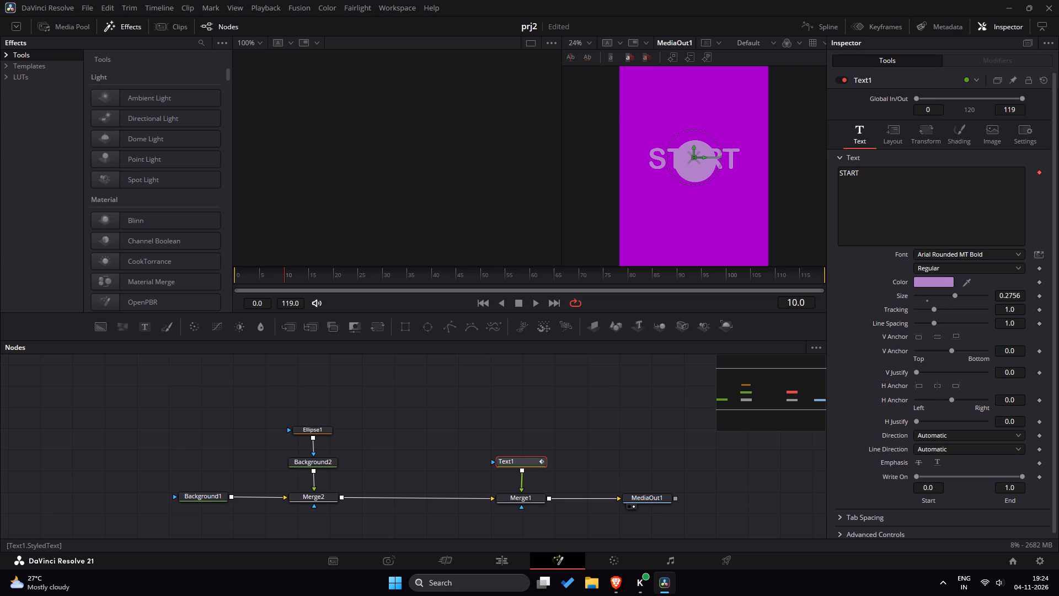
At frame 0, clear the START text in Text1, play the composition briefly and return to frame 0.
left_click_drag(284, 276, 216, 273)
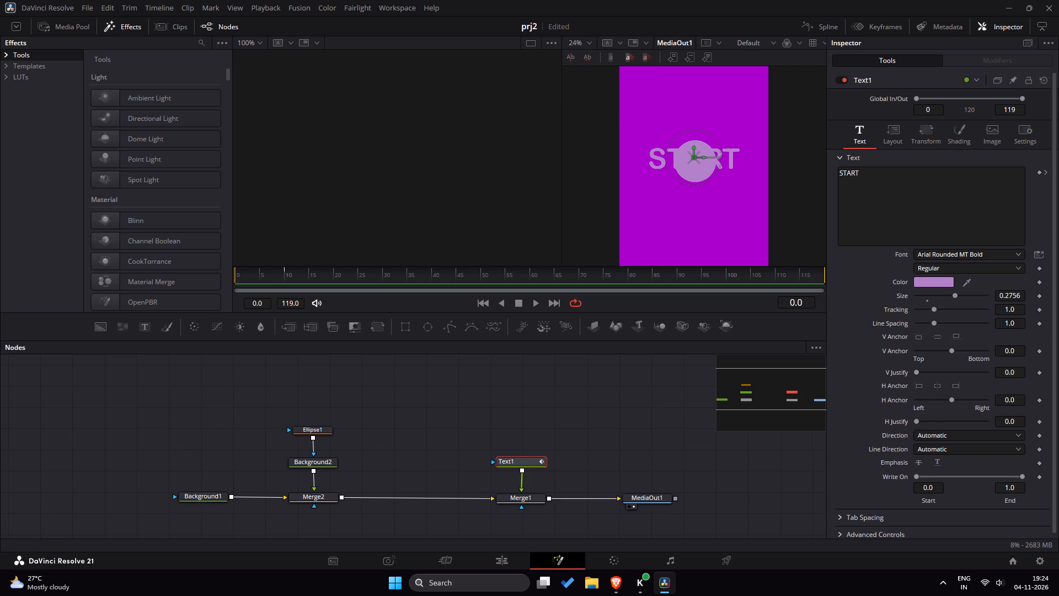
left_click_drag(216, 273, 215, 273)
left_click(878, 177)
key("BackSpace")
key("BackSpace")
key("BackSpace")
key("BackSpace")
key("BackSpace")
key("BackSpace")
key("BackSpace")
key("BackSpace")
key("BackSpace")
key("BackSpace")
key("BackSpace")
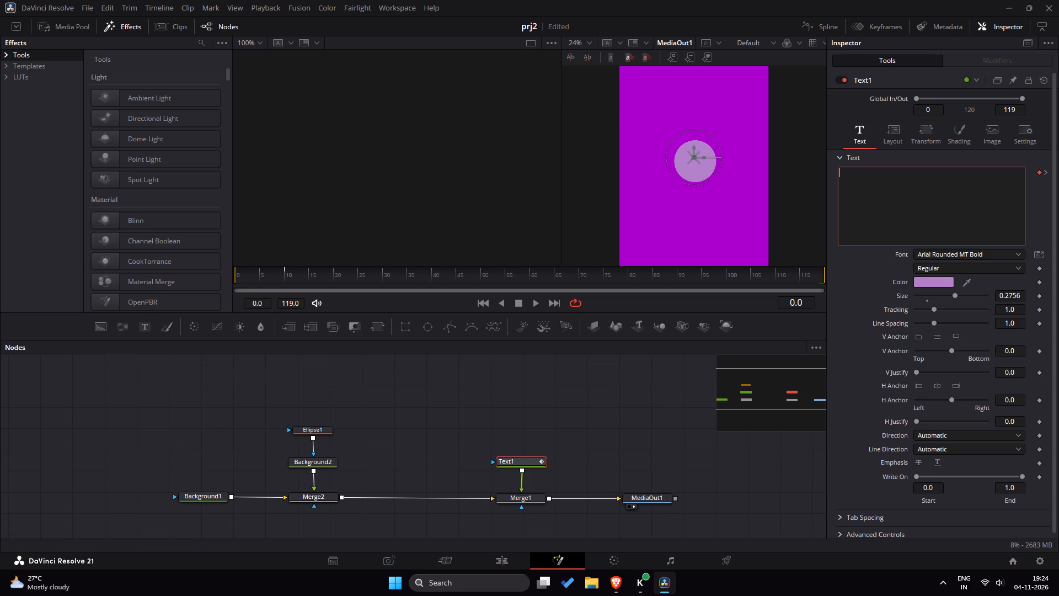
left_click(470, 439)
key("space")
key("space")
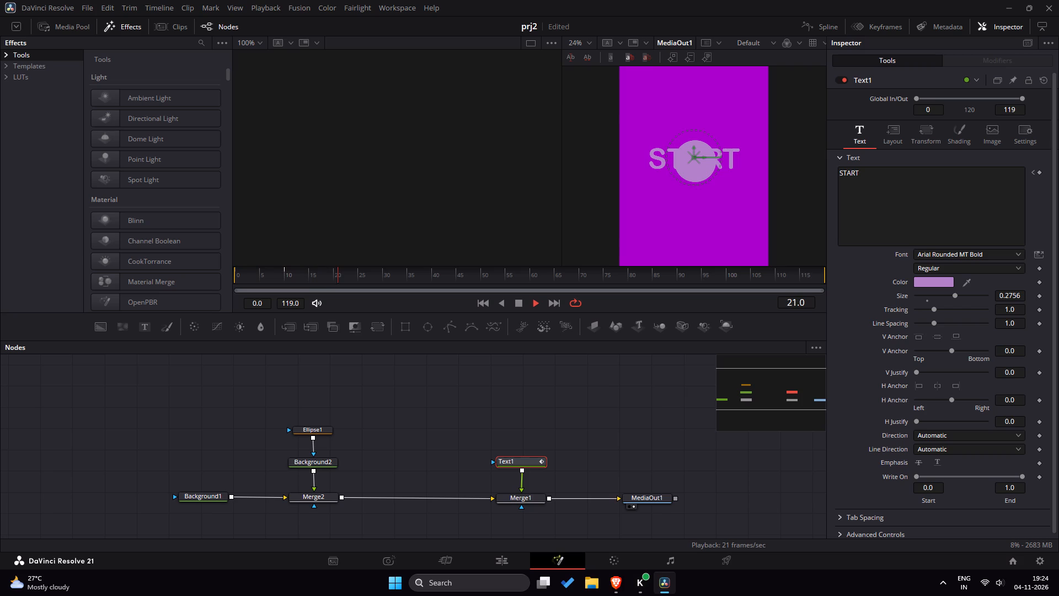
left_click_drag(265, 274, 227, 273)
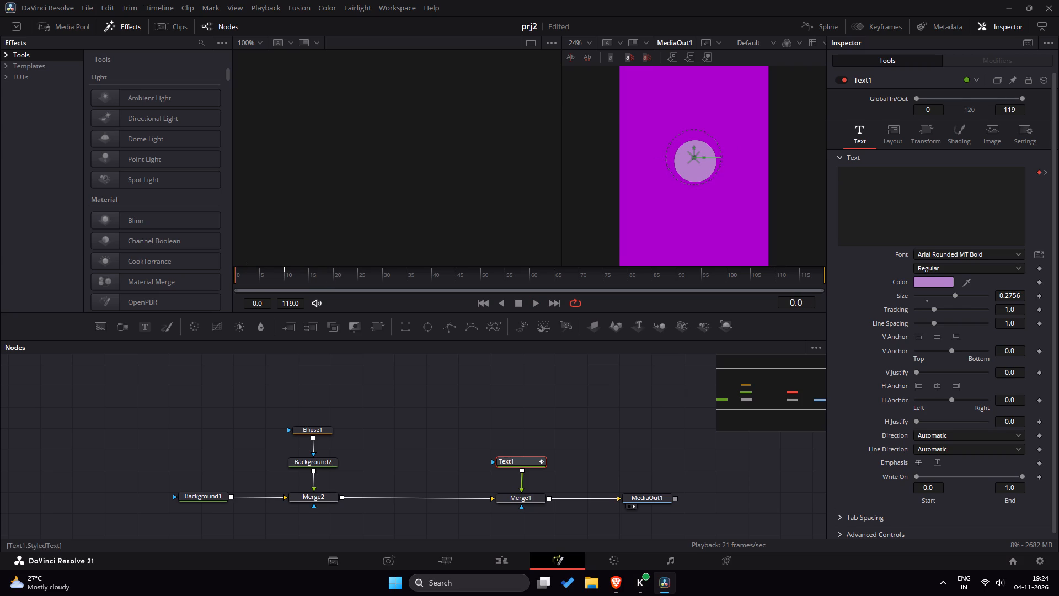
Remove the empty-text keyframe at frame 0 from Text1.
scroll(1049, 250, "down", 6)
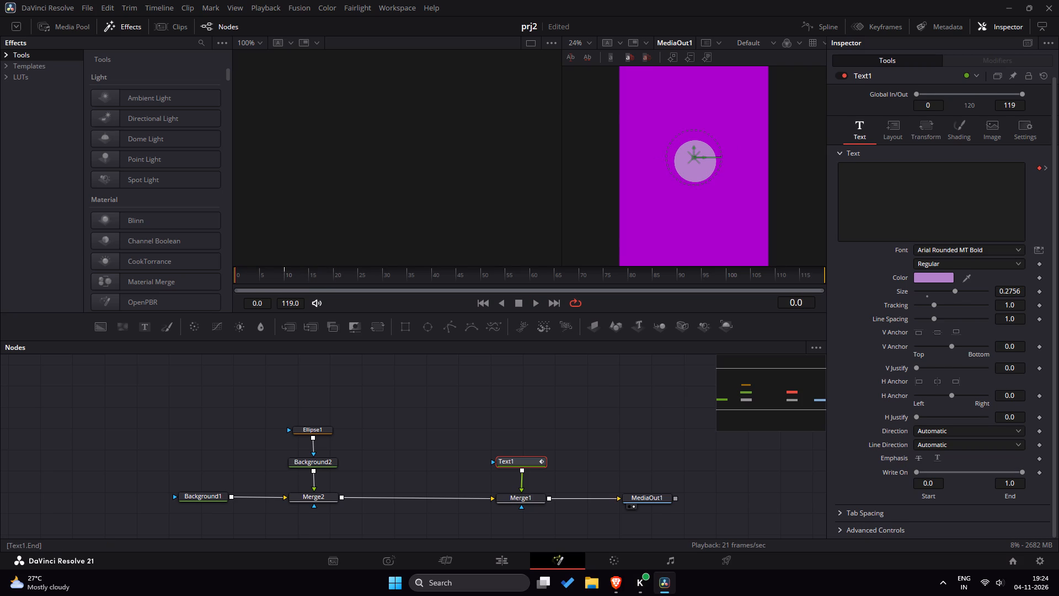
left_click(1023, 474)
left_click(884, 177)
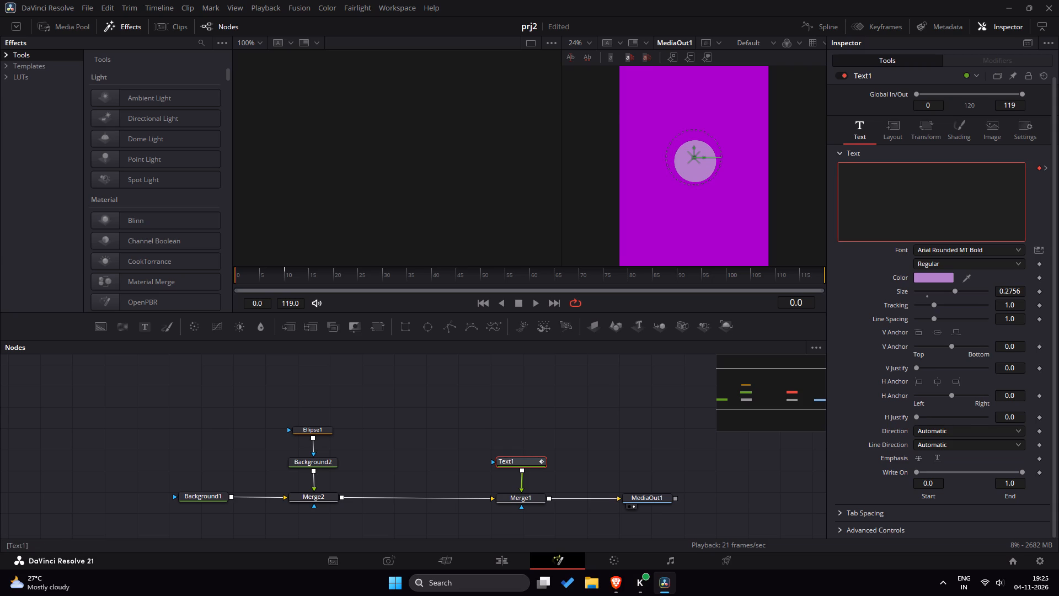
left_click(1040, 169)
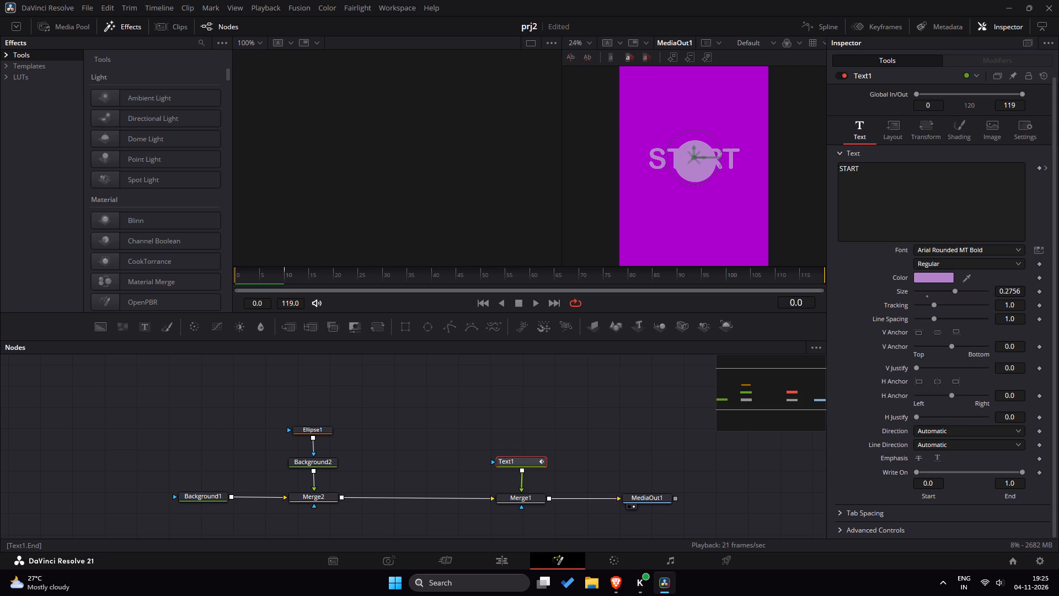
Animate Text1's Write On End with keyframes from 0.0 at frame 0 to 1.0 at frame 10.
left_click_drag(1022, 476, 951, 478)
left_click(1040, 475)
left_click_drag(1020, 471, 949, 476)
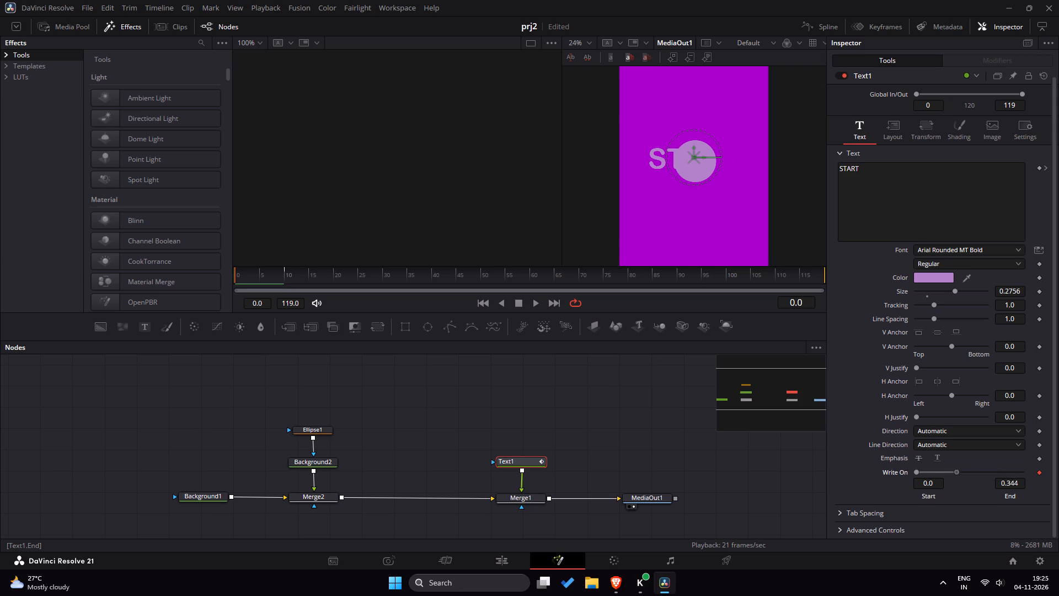
left_click_drag(949, 476, 862, 480)
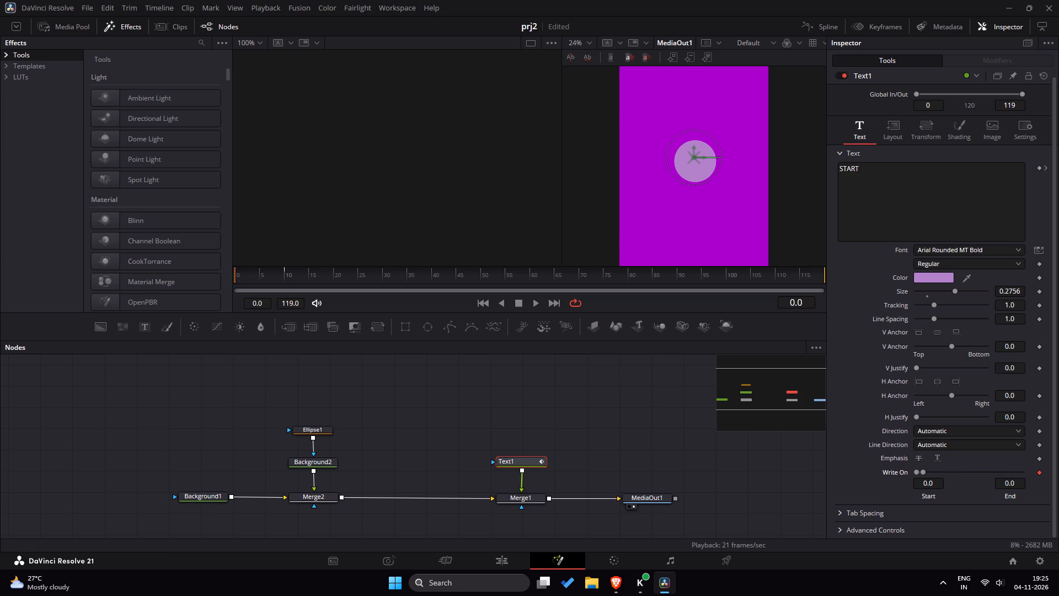
left_click_drag(255, 274, 287, 278)
left_click_drag(925, 472, 1058, 469)
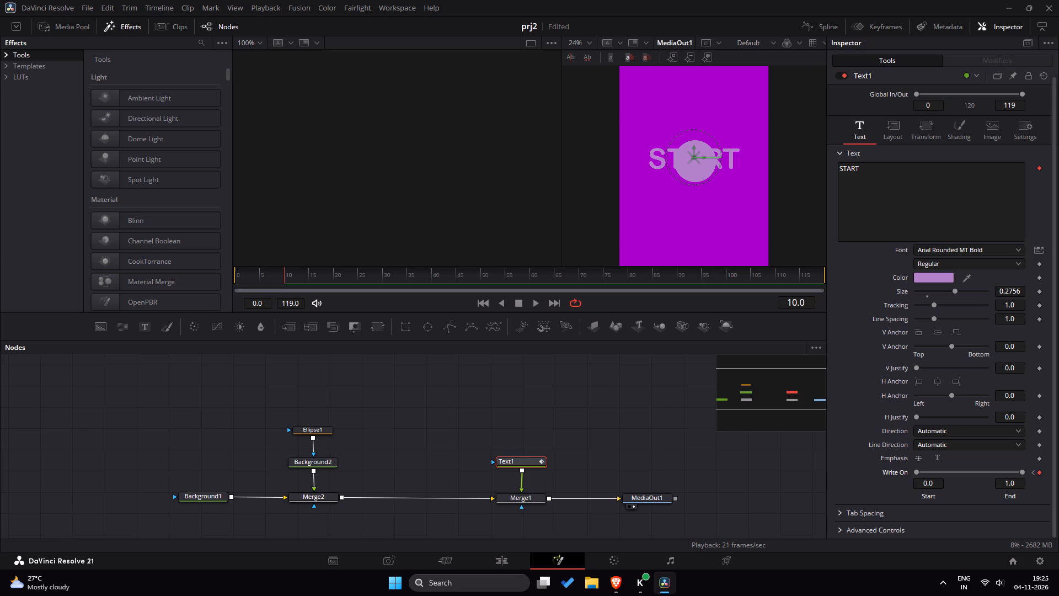
Play the START write-on animation from frame 0 to check its timing.
left_click_drag(260, 278, 183, 274)
key("space")
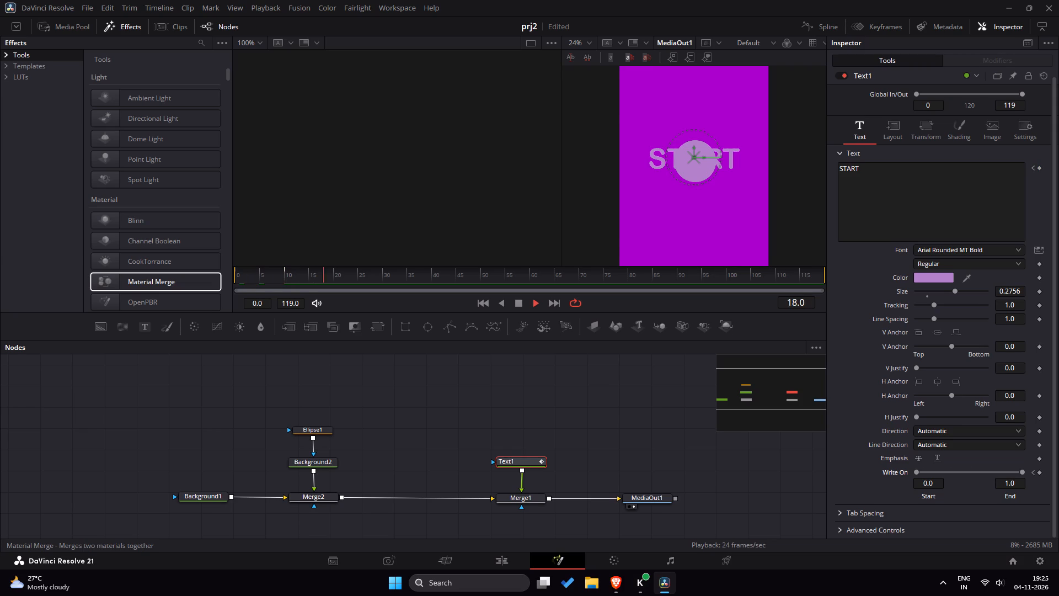
key("space")
Switch to Brave, rewind the reference video and replay its opening word to examine how the circle reveals the letters.
key("alt+Tab")
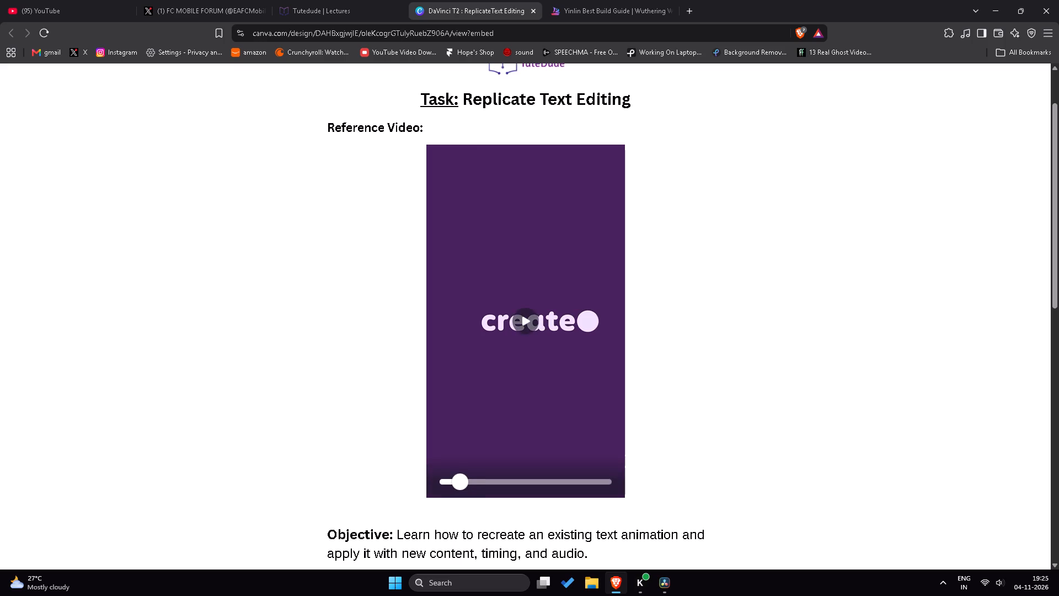
left_click(532, 320)
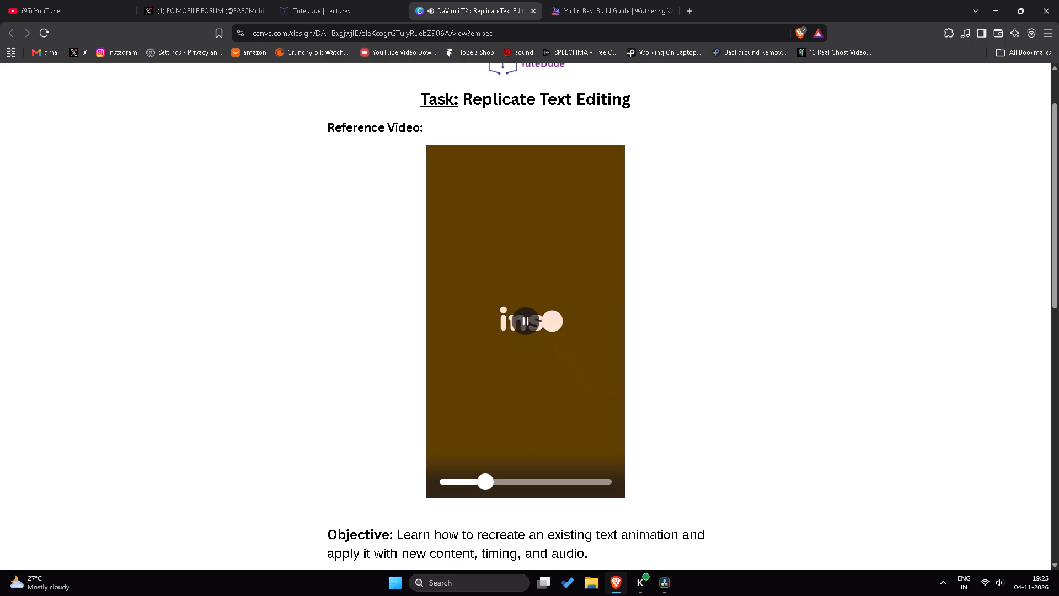
left_click(532, 320)
left_click_drag(491, 481, 477, 481)
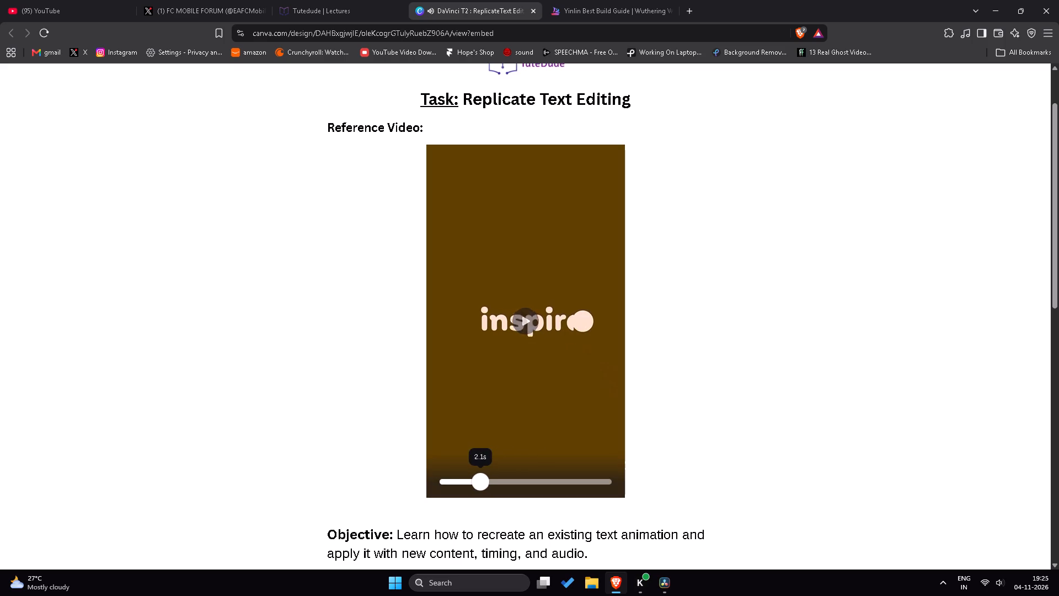
left_click_drag(477, 481, 409, 477)
left_click(526, 323)
left_click(526, 323)
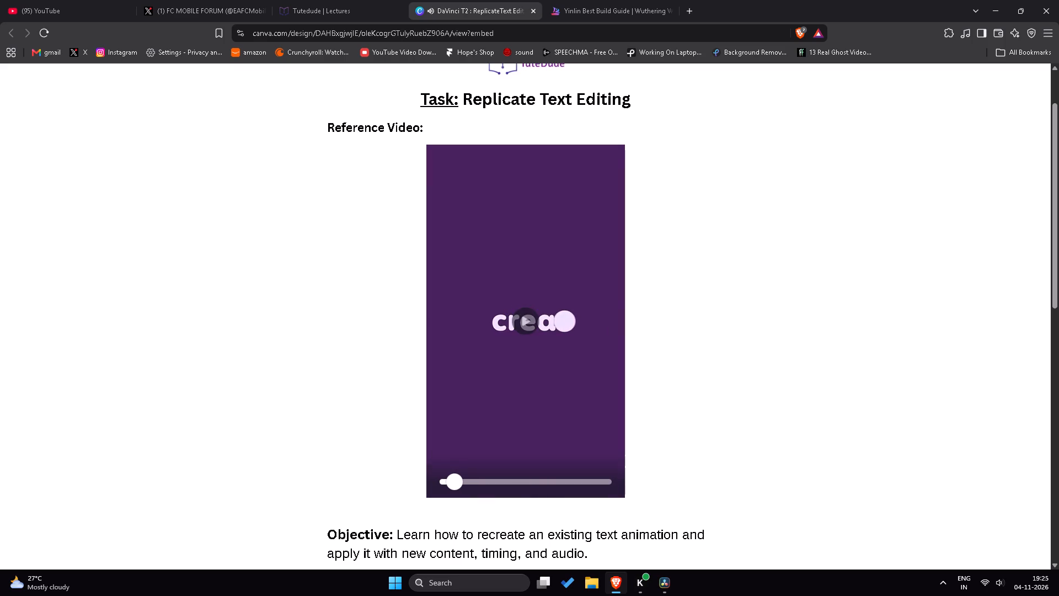
Back in DaVinci Resolve, replay the START write-on animation from frame 0 to compare it with the reference.
key("alt+Tab")
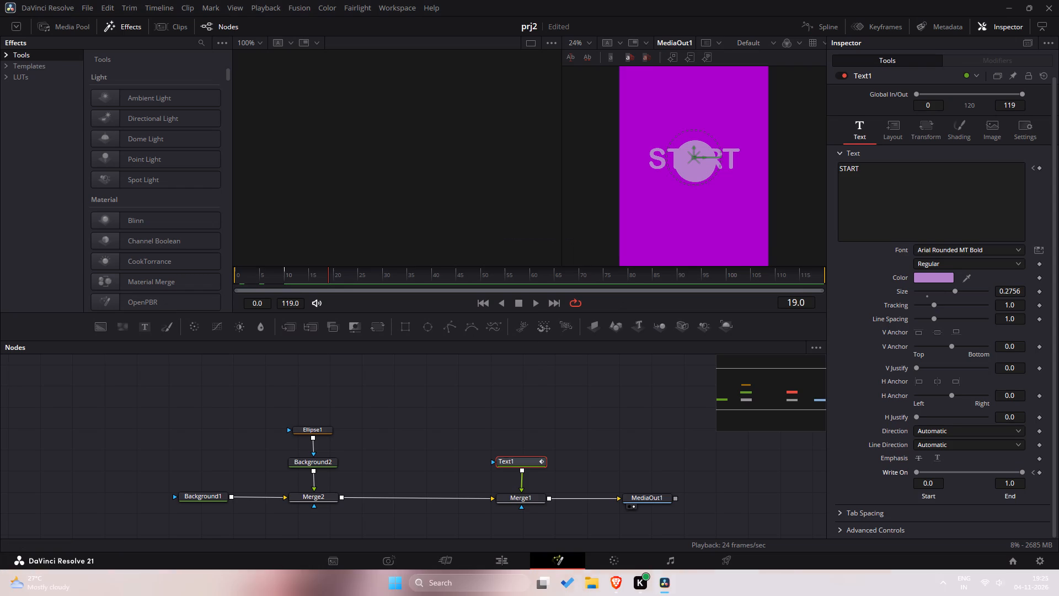
left_click_drag(310, 279, 209, 270)
key("space")
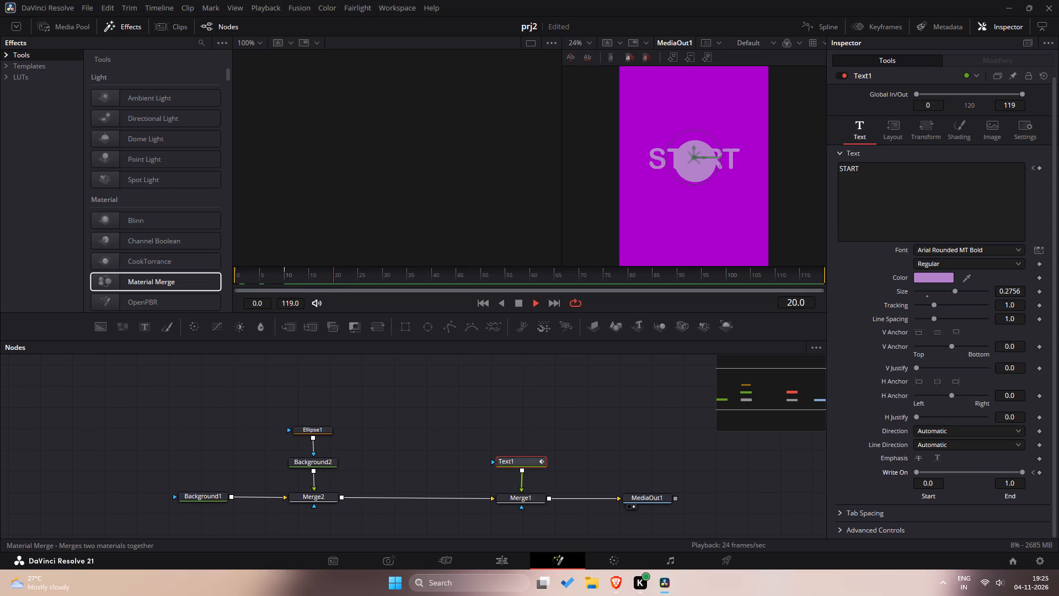
key("space")
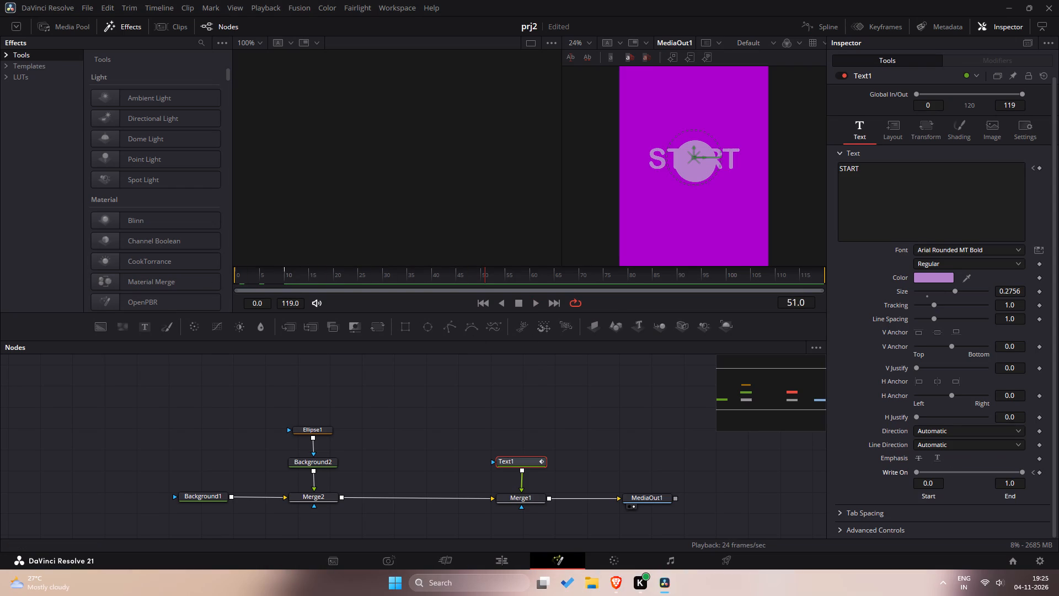
Set a starting keyframe on Merge2's Center at frame 0, with X 0.509 and Y 0.486.
left_click_drag(258, 279, 222, 276)
left_click(326, 496)
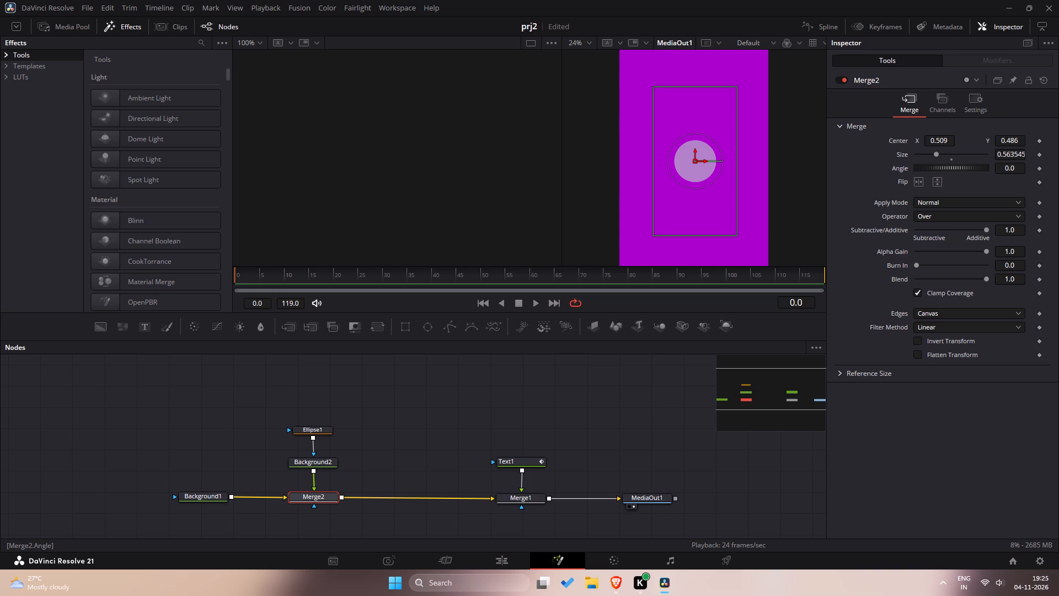
left_click(1041, 142)
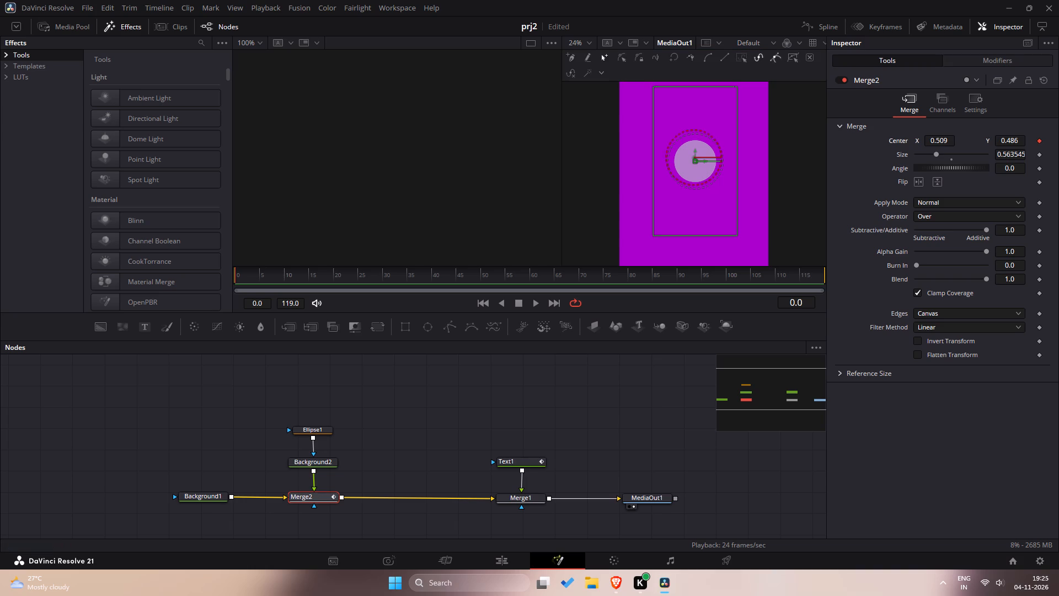
left_click_drag(236, 276, 287, 278)
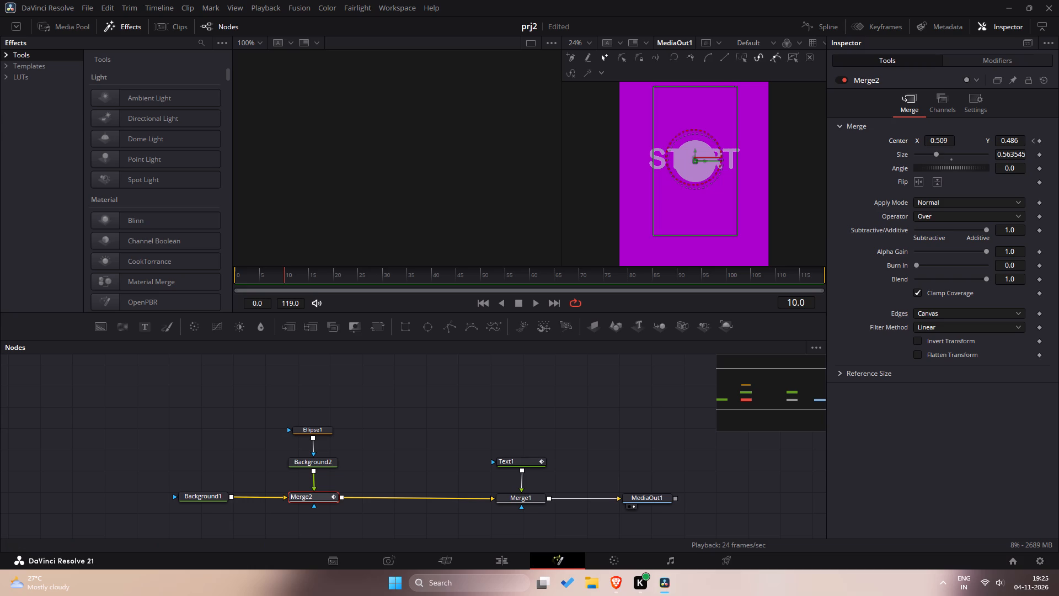
left_click_drag(266, 273, 230, 275)
Switch to Brave, rewind the reference video and replay its opening word to examine the circle's movement.
key("alt+Tab")
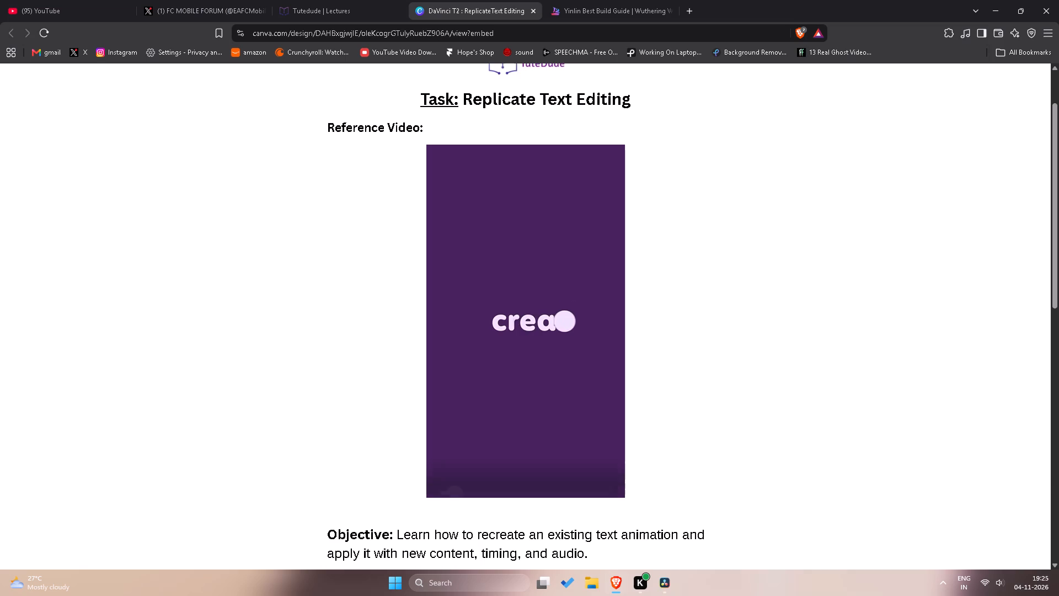
left_click_drag(448, 481, 416, 468)
left_click(512, 320)
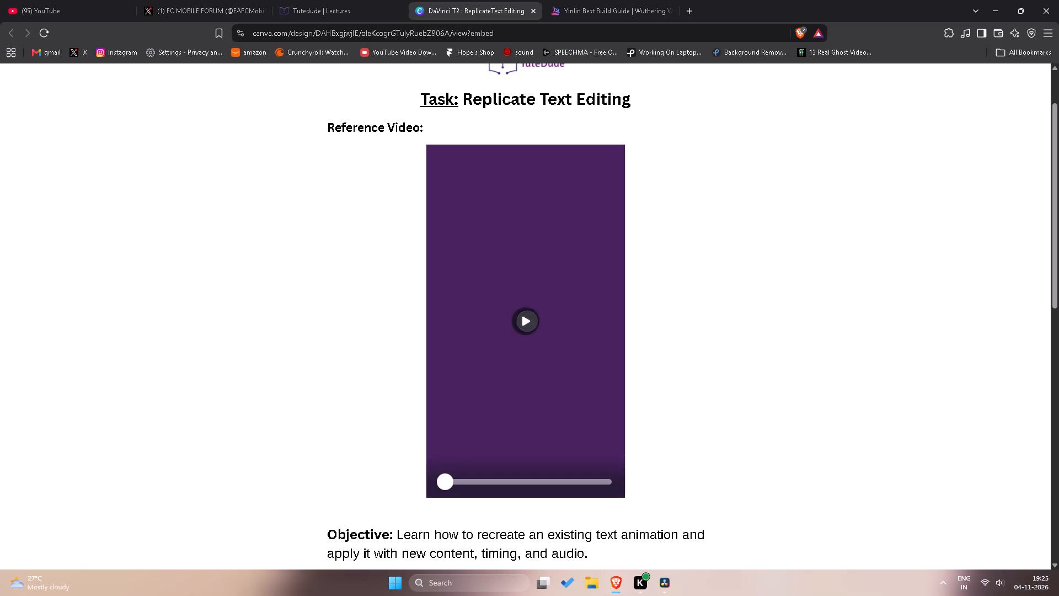
left_click(523, 317)
left_click_drag(467, 478, 403, 471)
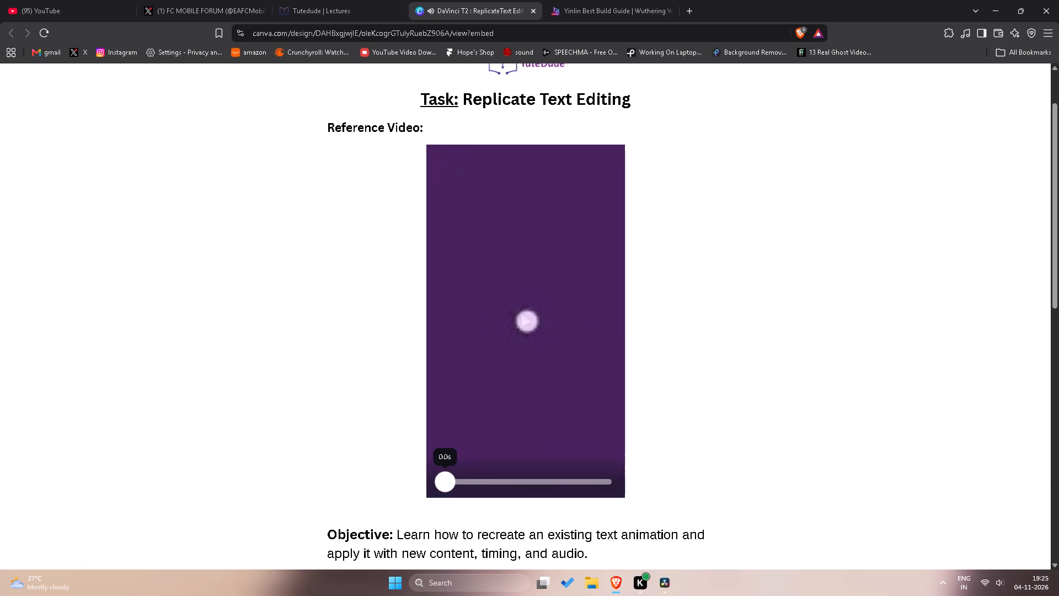
left_click_drag(403, 471, 392, 461)
double_click(521, 317)
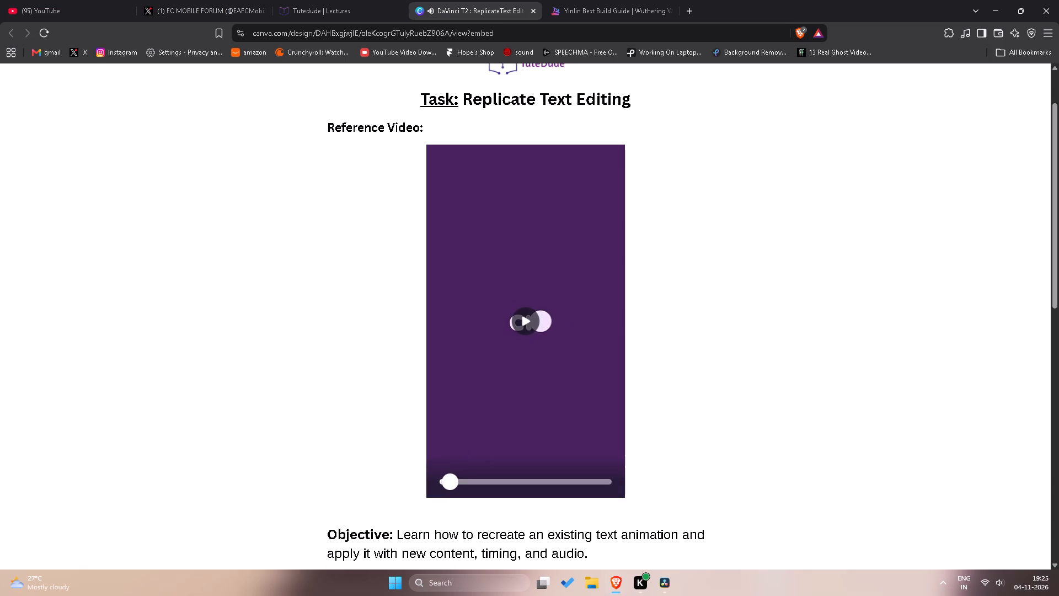
left_click(523, 318)
left_click(523, 318)
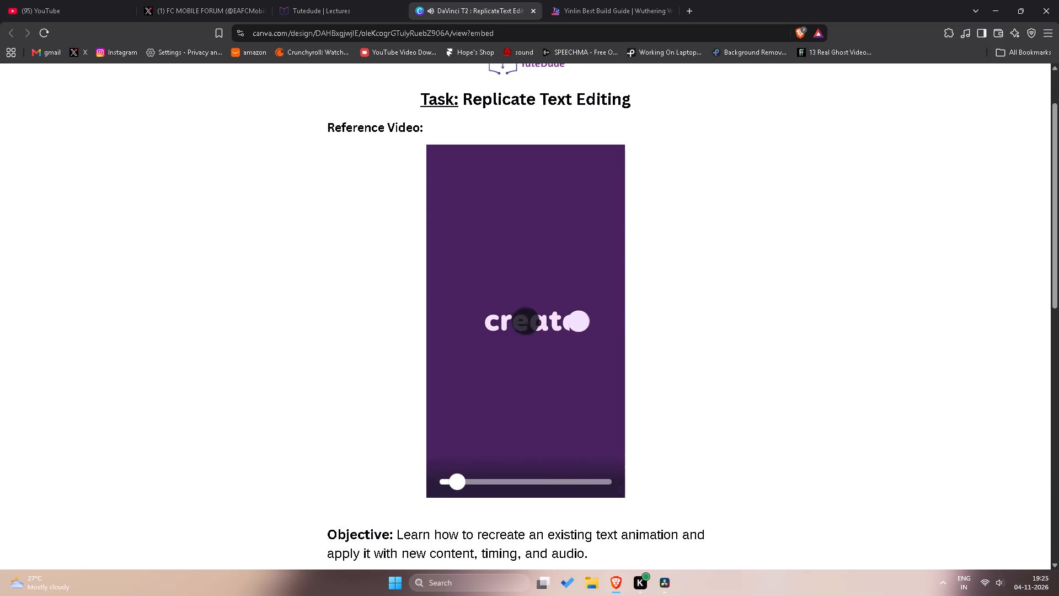
Back in DaVinci Resolve, keyframe Merge2's Center X at 0.796 on frame 10 to move the circle over START's last letter.
key("alt+Tab")
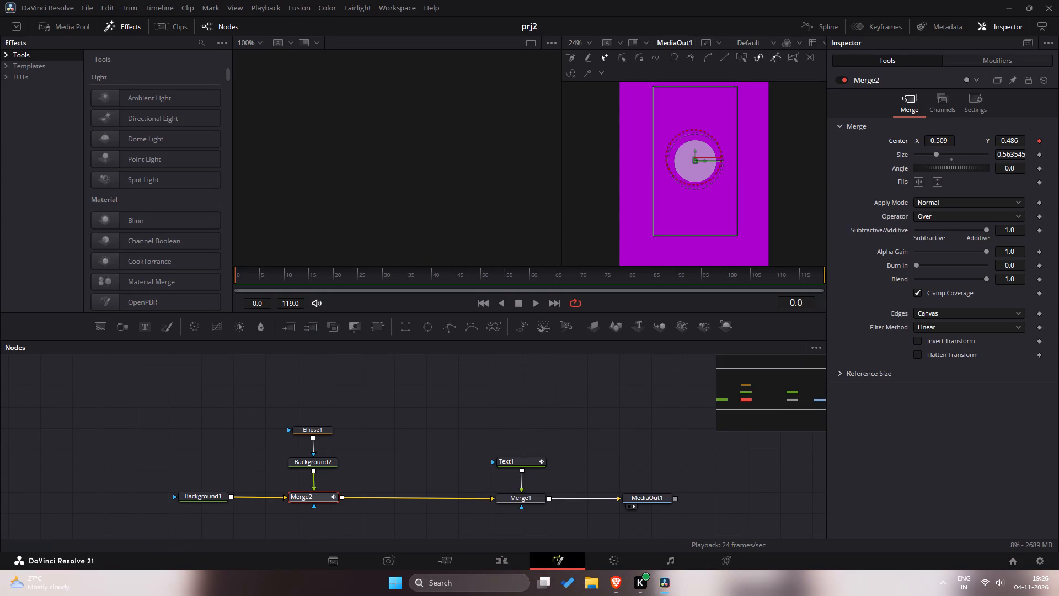
left_click_drag(260, 274, 286, 274)
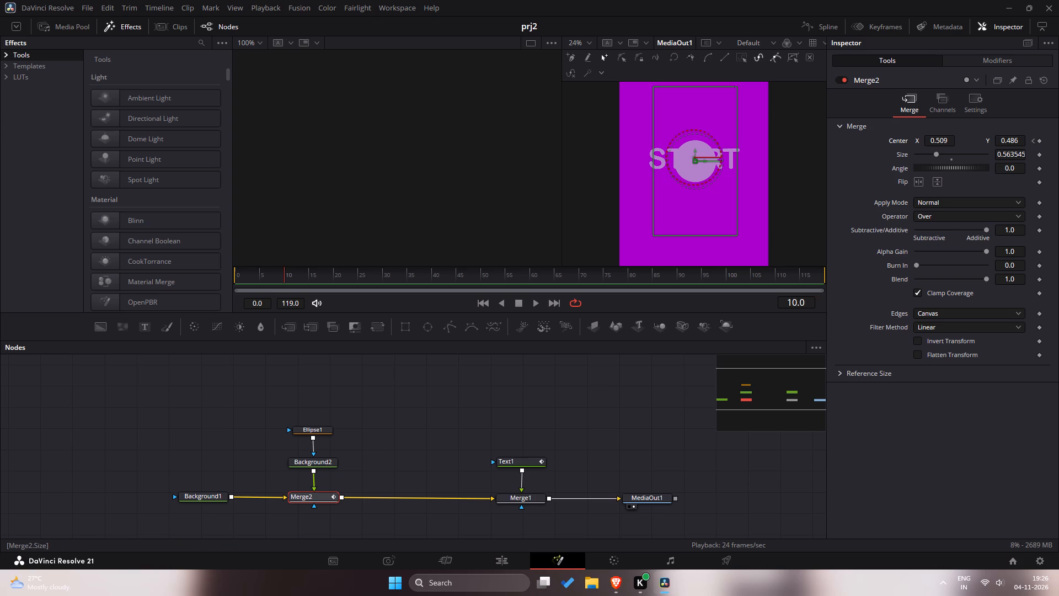
left_click_drag(933, 141, 571, 139)
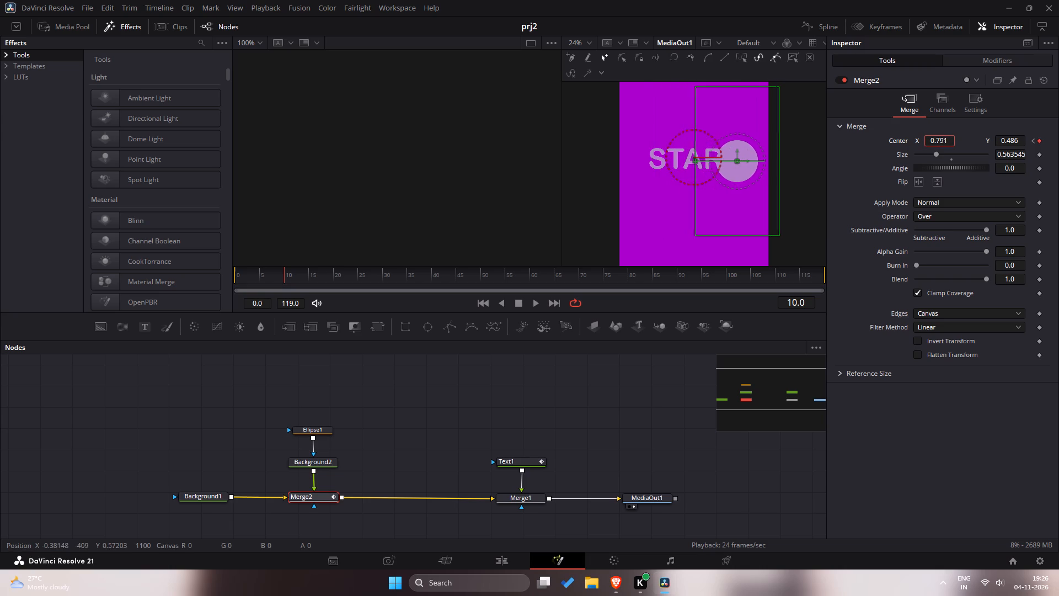
left_click_drag(571, 139, 573, 139)
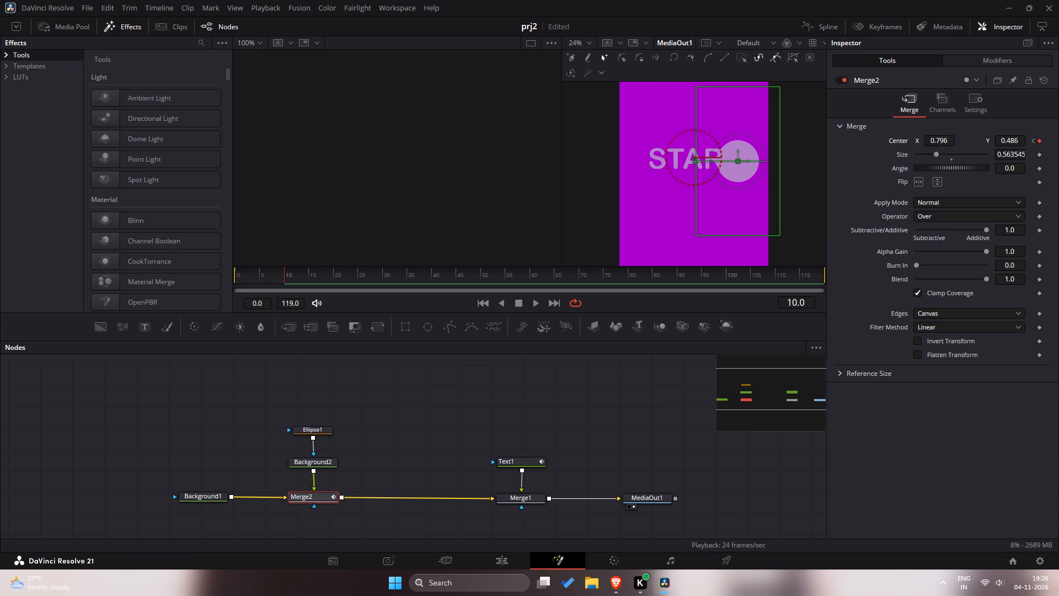
Play the animation from frame 0 to check the circle's movement against the START write-on.
left_click_drag(279, 270, 193, 273)
key("space")
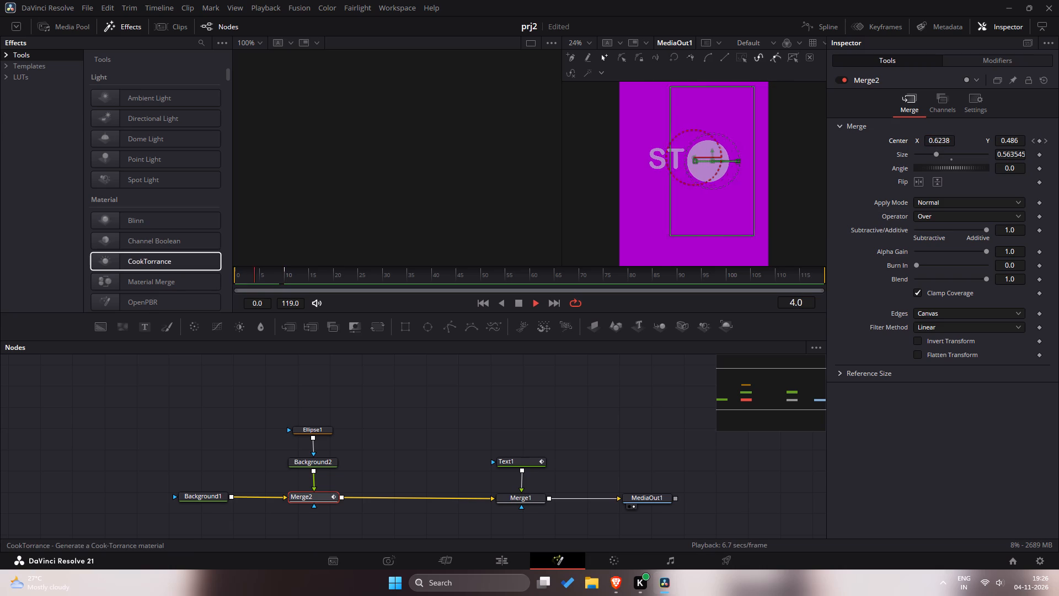
key("space")
left_click_drag(259, 276, 202, 275)
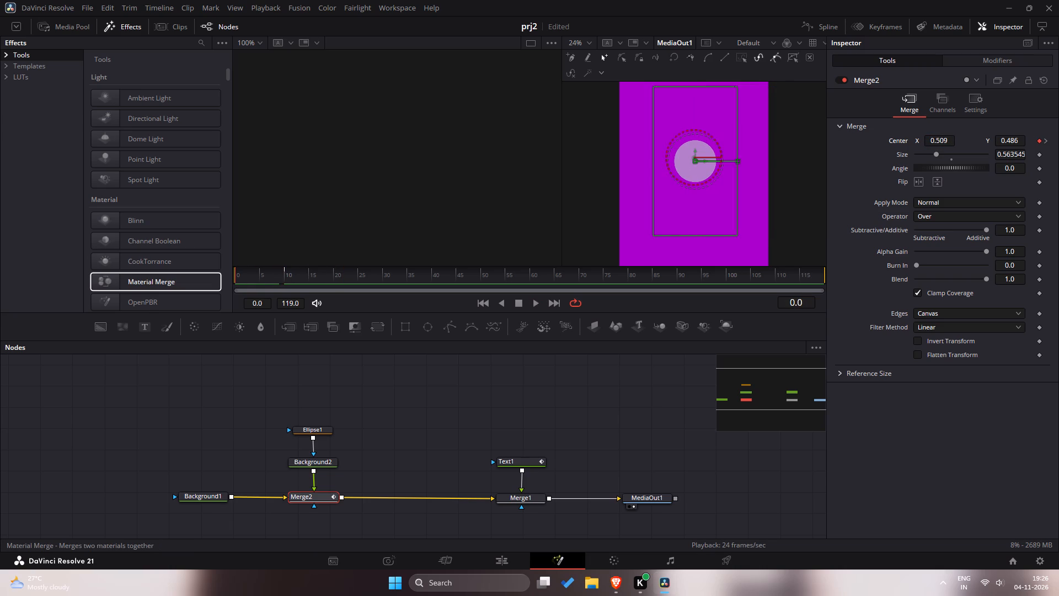
key("space")
key("space")
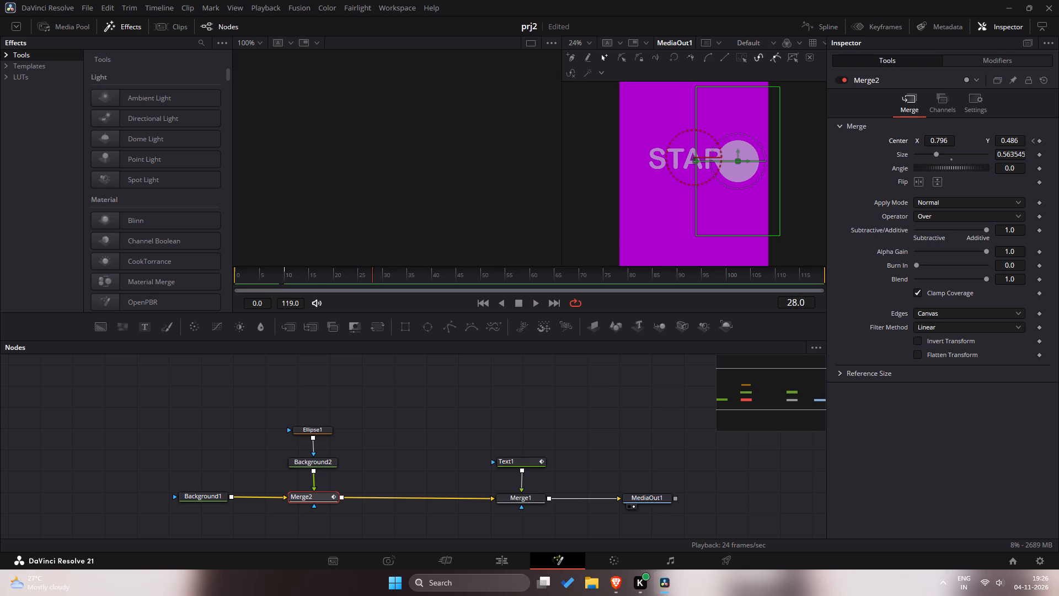
left_click_drag(269, 276, 231, 273)
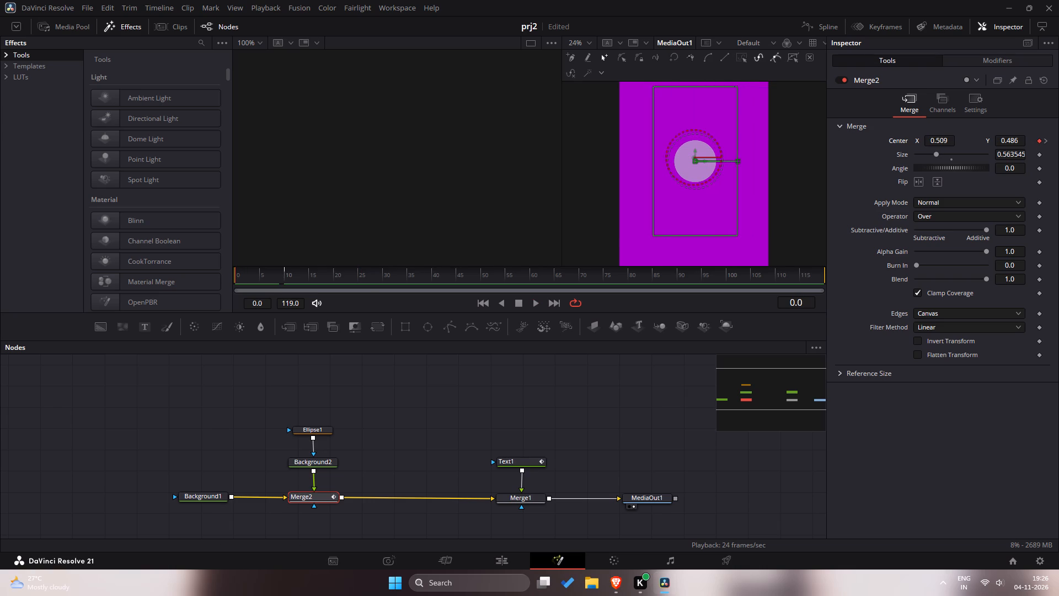
Move the ending keyframes of Merge2's Center and Text1's Write On to frame 20.
left_click(896, 31)
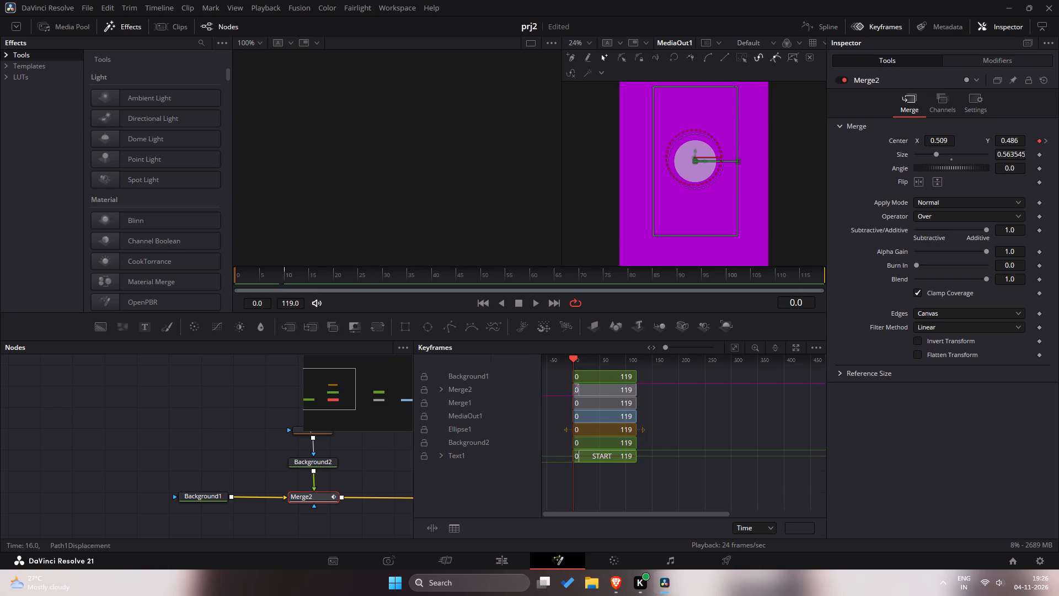
left_click(737, 349)
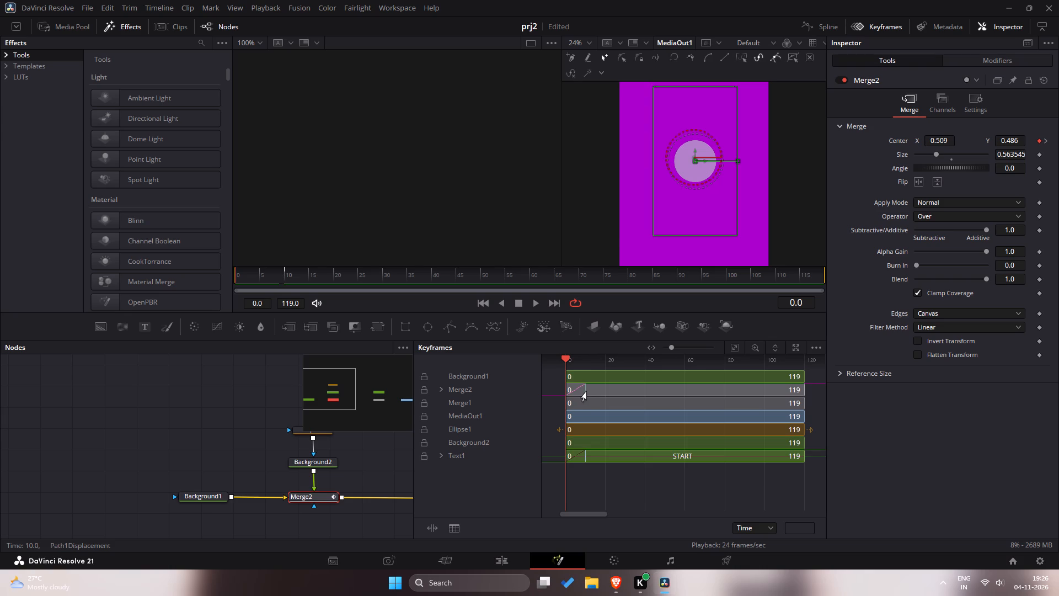
left_click_drag(586, 392, 606, 392)
left_click_drag(586, 458, 591, 459)
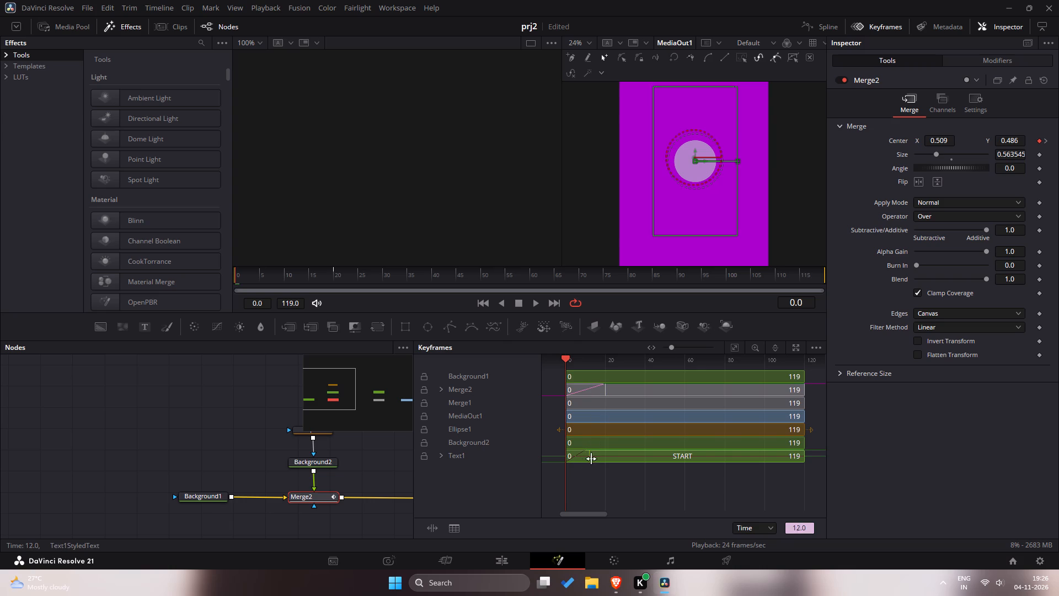
left_click_drag(591, 459, 606, 461)
Play and scrub the opening frames to check the retimed circle and START write-on, then close the keyframe view.
left_click_drag(282, 276, 235, 278)
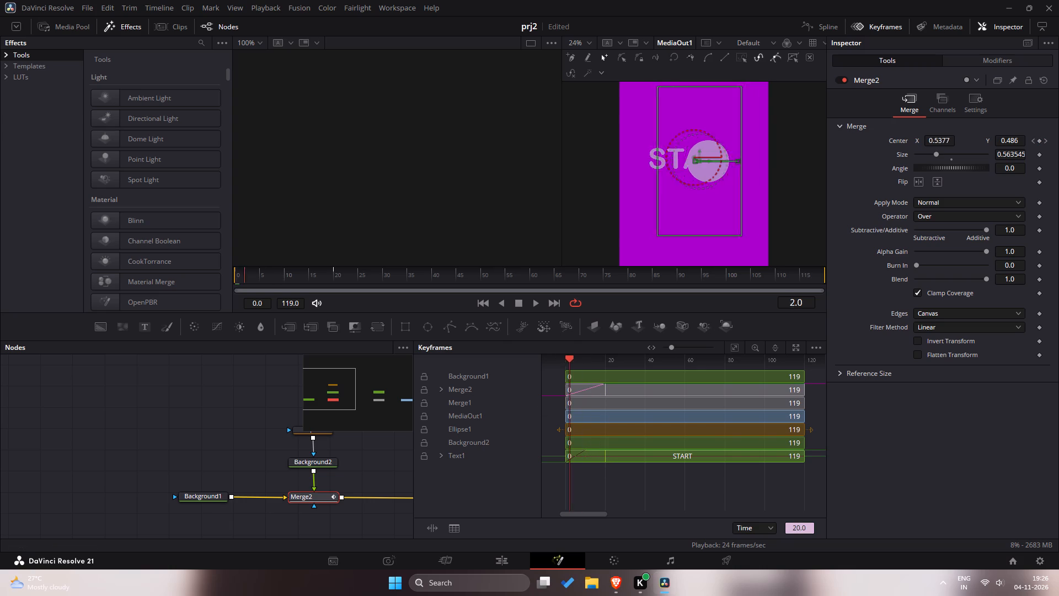
left_click_drag(235, 278, 206, 279)
key("space")
key("space")
left_click_drag(271, 269, 317, 289)
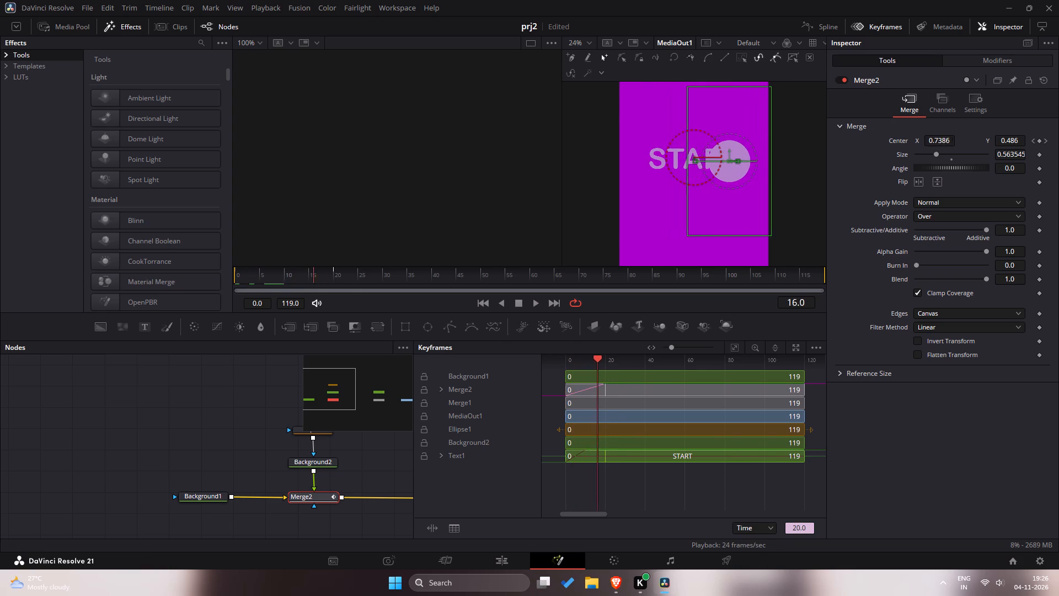
left_click_drag(317, 289, 211, 292)
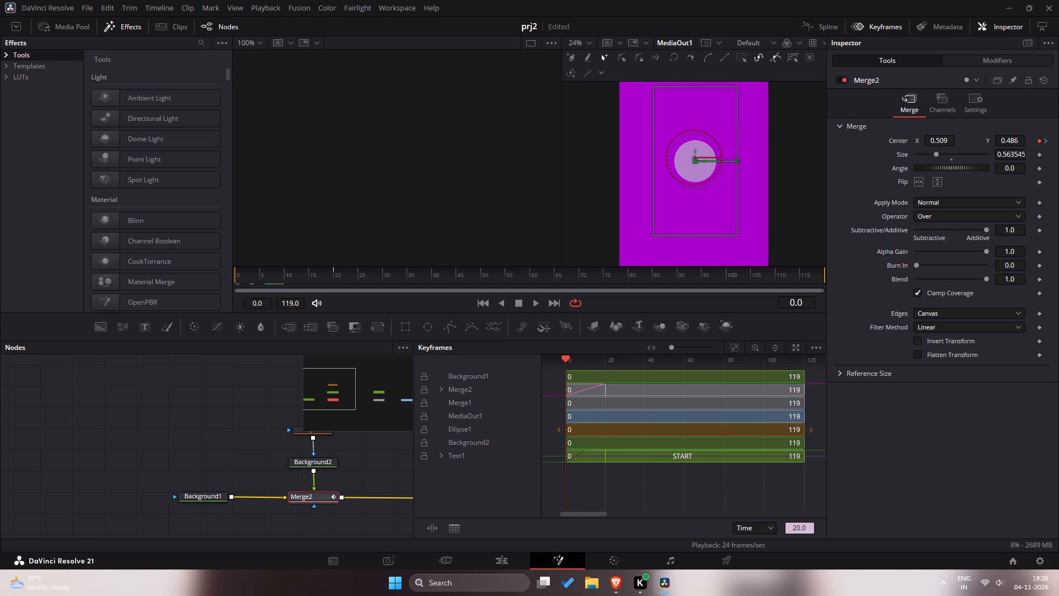
left_click_drag(211, 292, 314, 295)
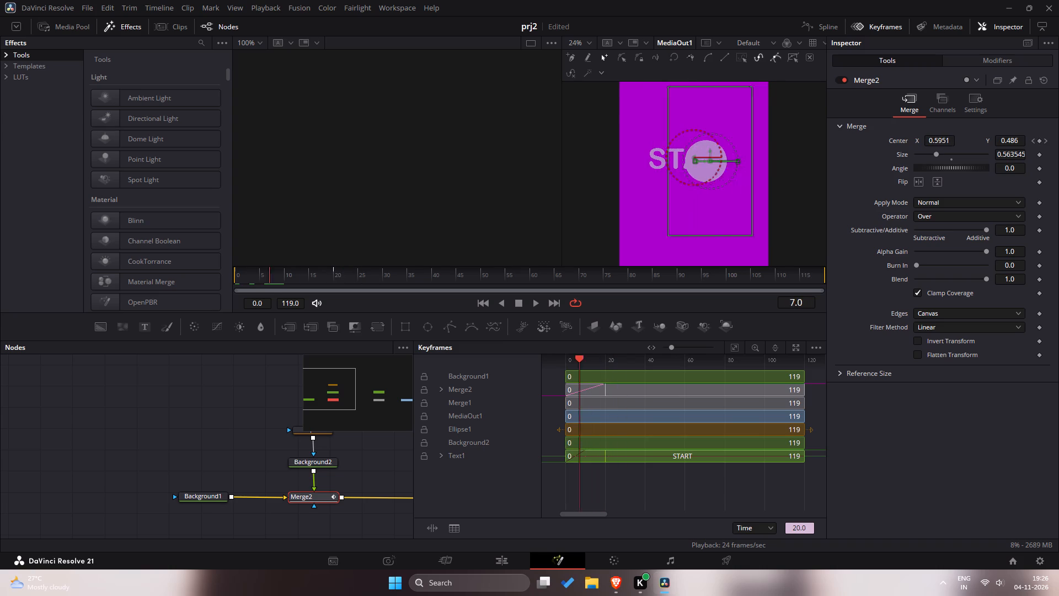
left_click_drag(314, 295, 145, 295)
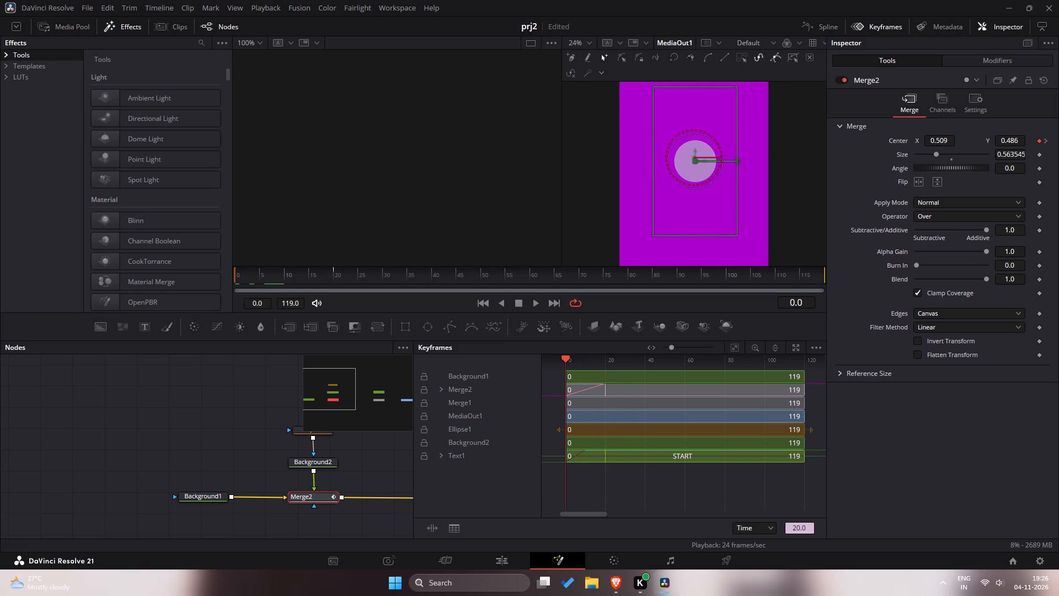
left_click(873, 27)
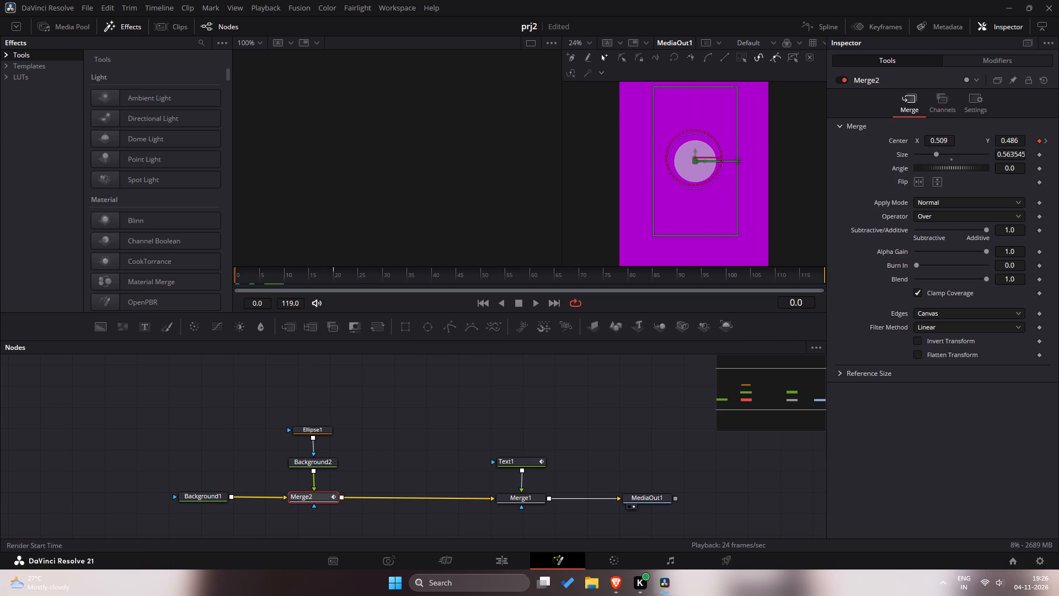
Replay the animation repeatedly from frame 0 and scrub to frame 20 to compare the circle's position with the appearing letters.
left_click_drag(276, 273, 213, 281)
key("space")
key("space")
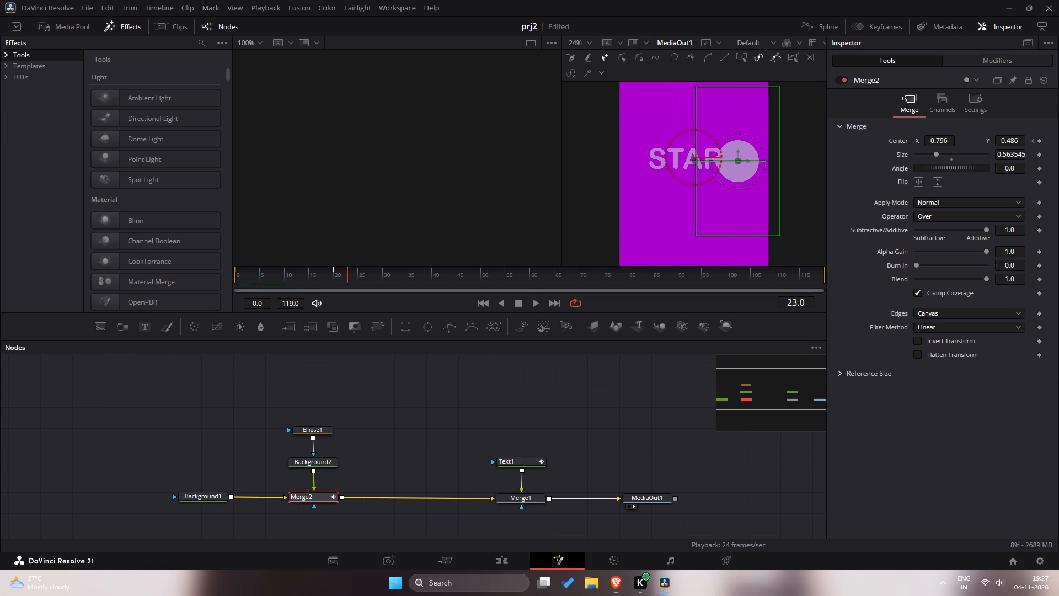
left_click_drag(281, 278, 148, 290)
key("space")
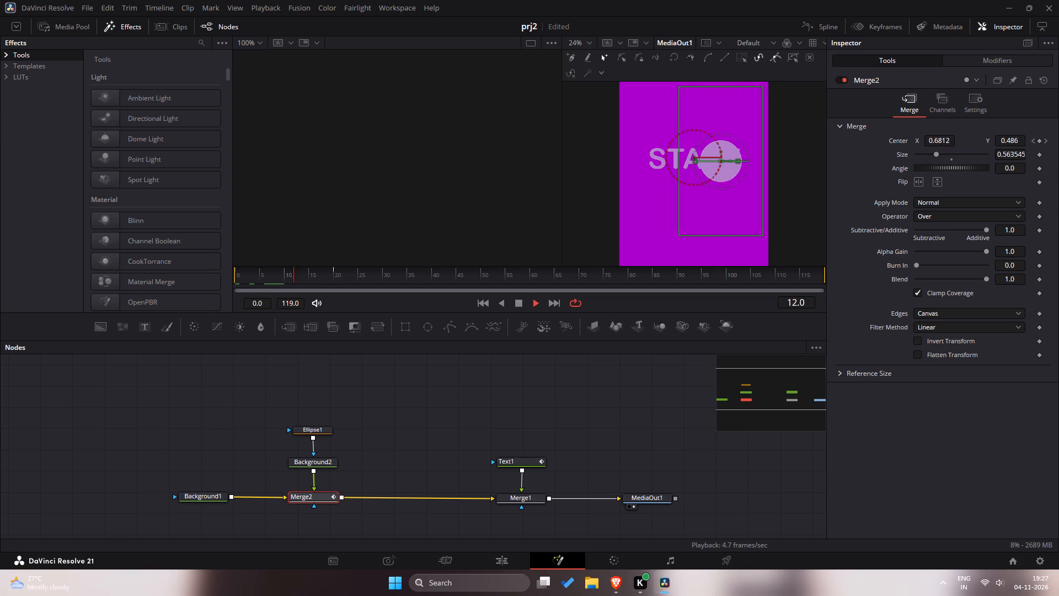
key("space")
left_click_drag(275, 273, 95, 256)
key("space")
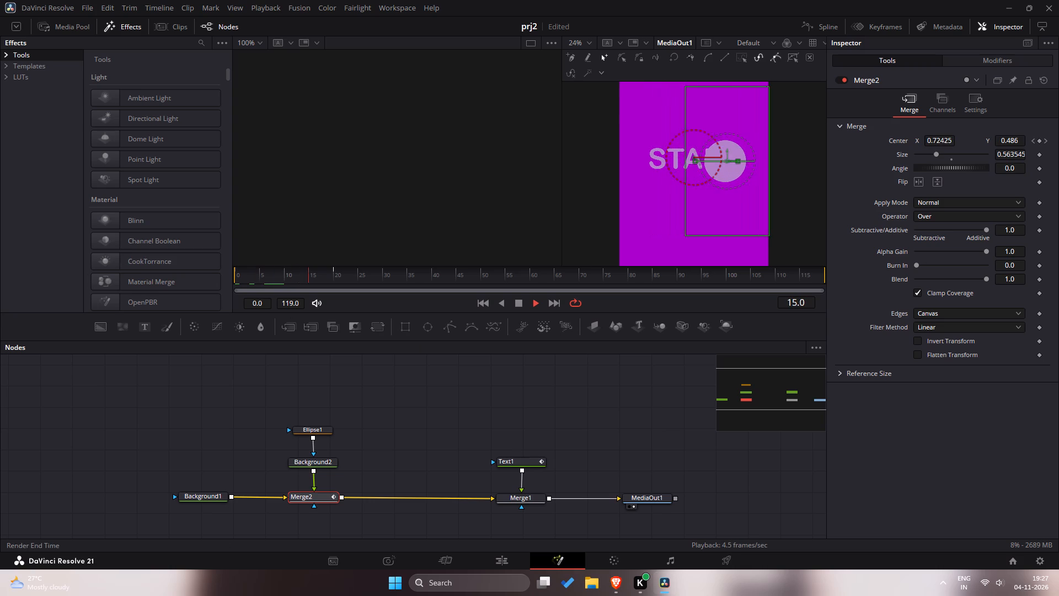
key("space")
left_click_drag(276, 273, 191, 274)
key("space")
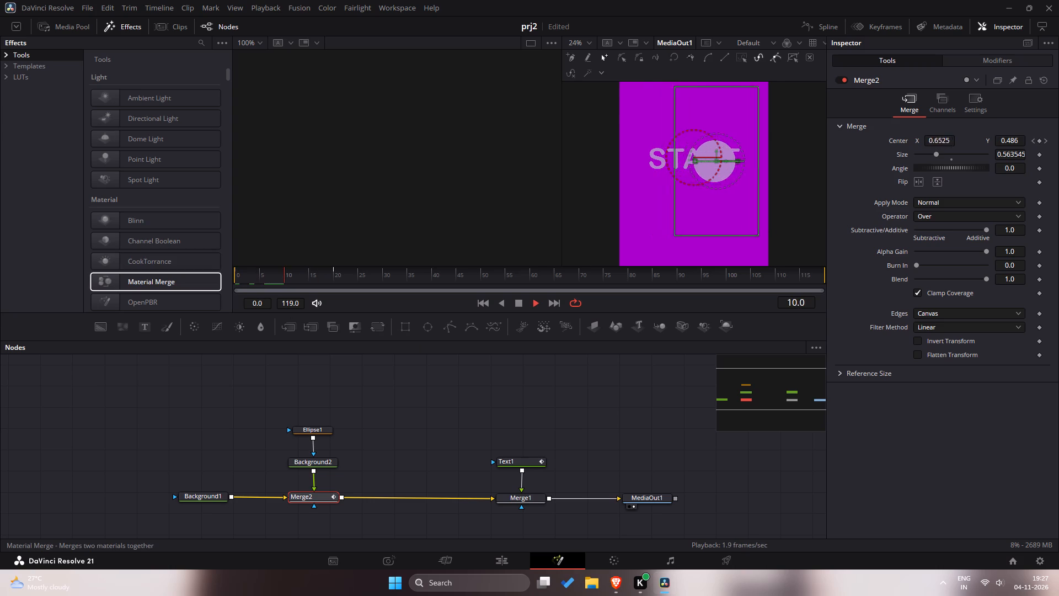
key("space")
left_click_drag(279, 279, 218, 280)
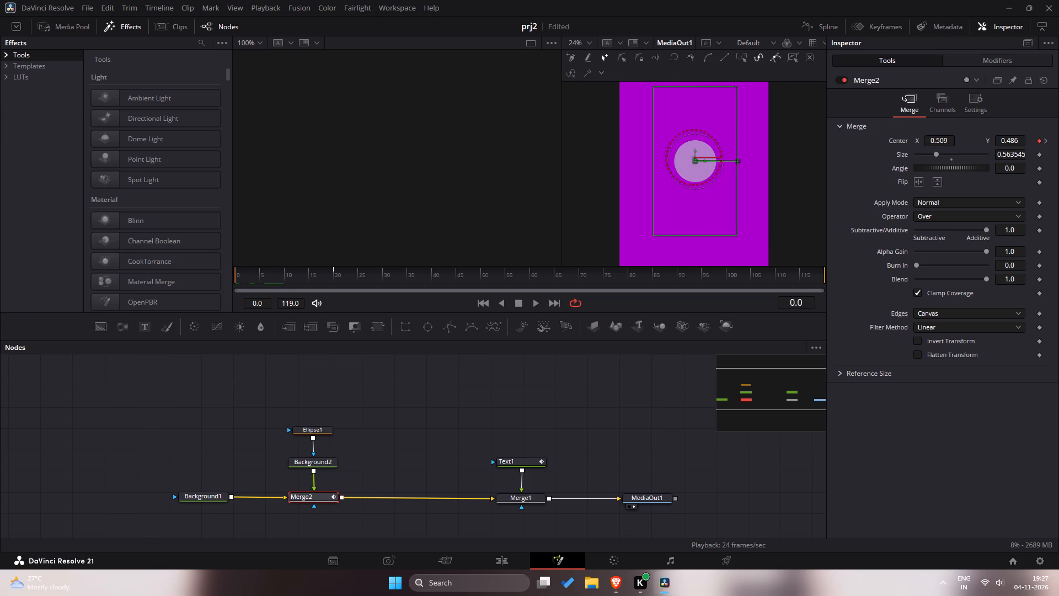
left_click_drag(218, 280, 206, 288)
left_click_drag(206, 288, 223, 295)
left_click_drag(223, 295, 262, 297)
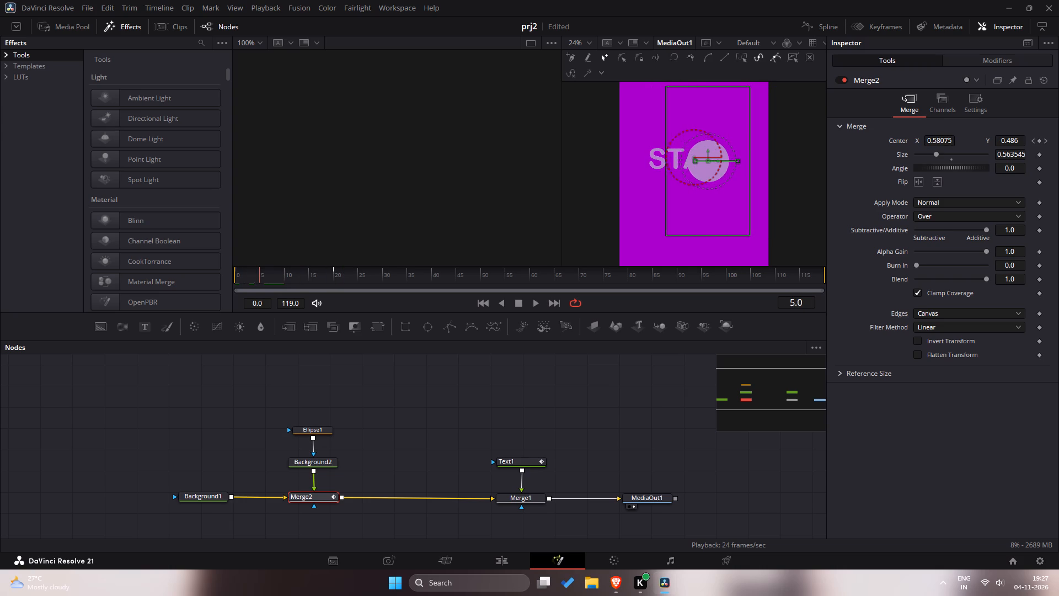
left_click_drag(262, 297, 337, 291)
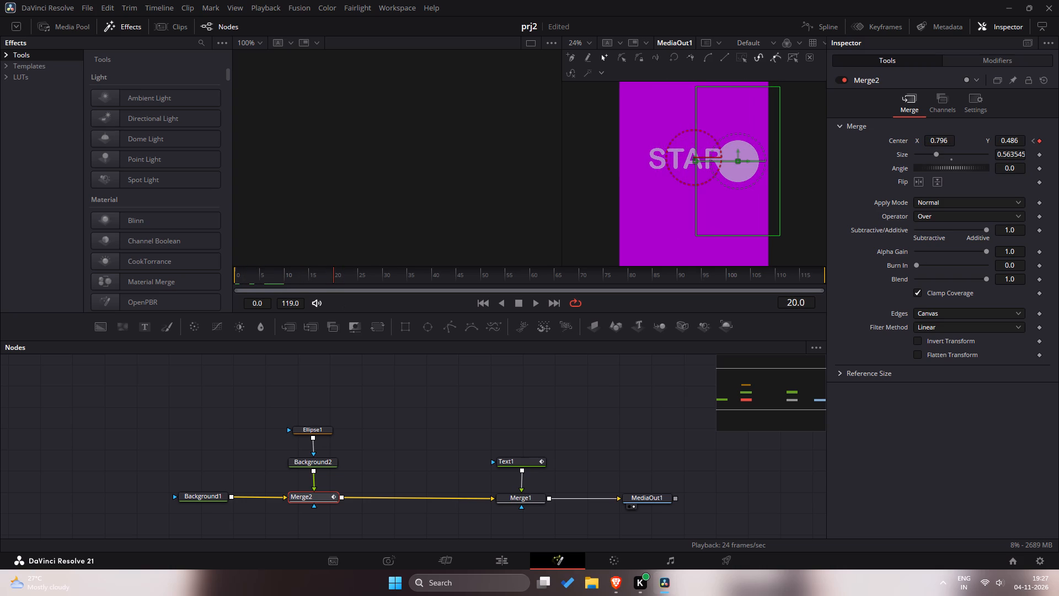
Remove the existing animation from Text1's START text field, leaving its Write On keyframes in place.
left_click(535, 497)
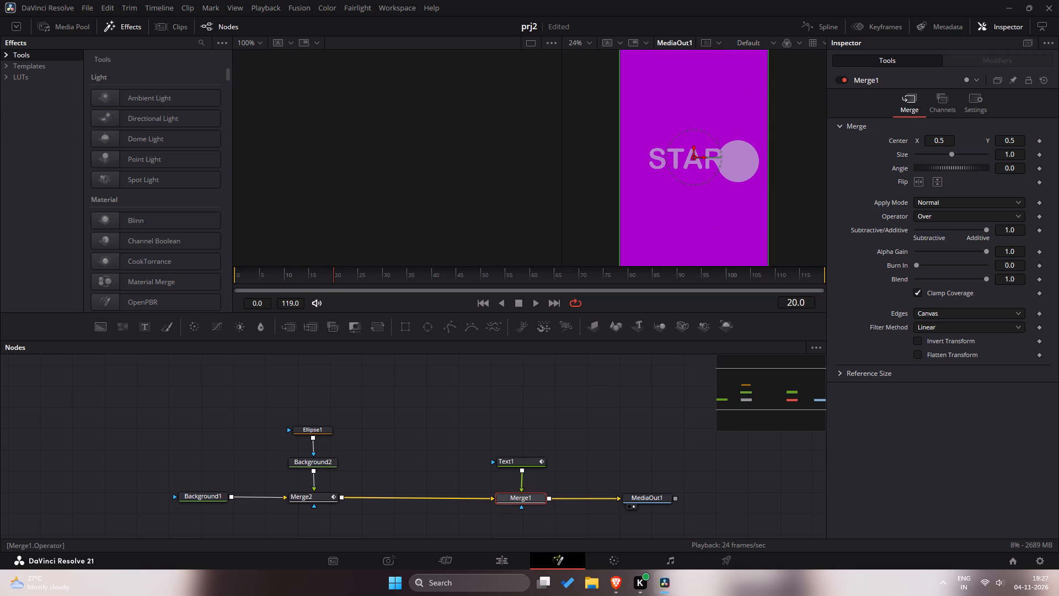
left_click_drag(301, 272, 182, 270)
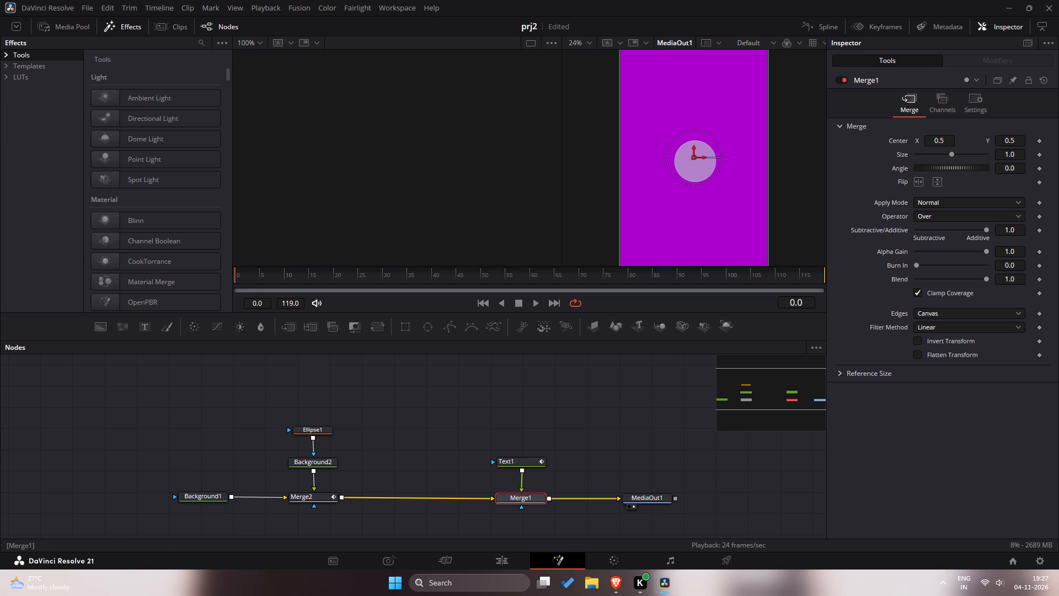
left_click(517, 464)
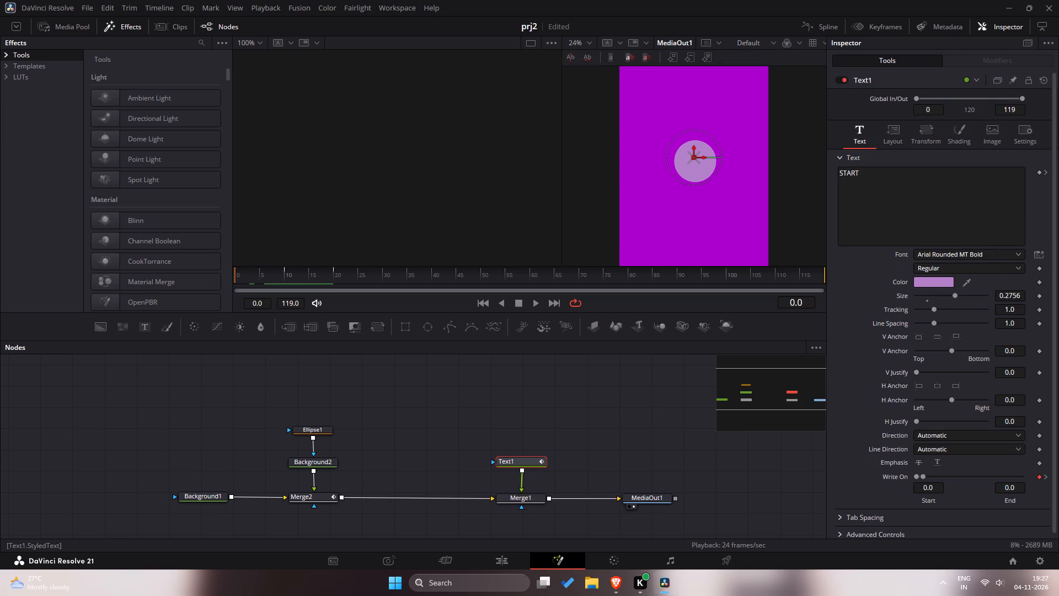
right_click(918, 205)
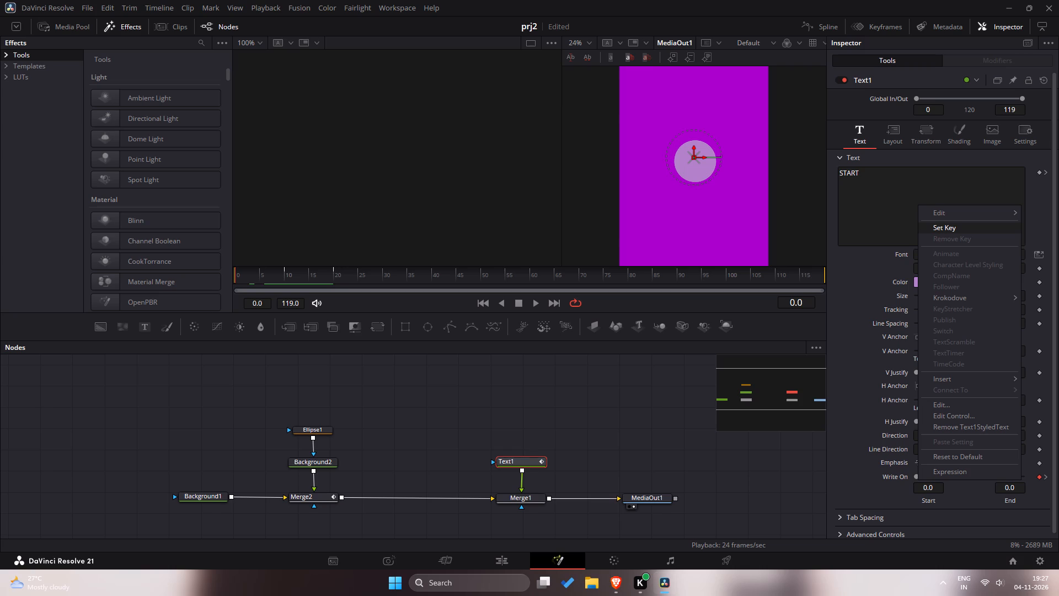
left_click(969, 287)
left_click(1048, 170)
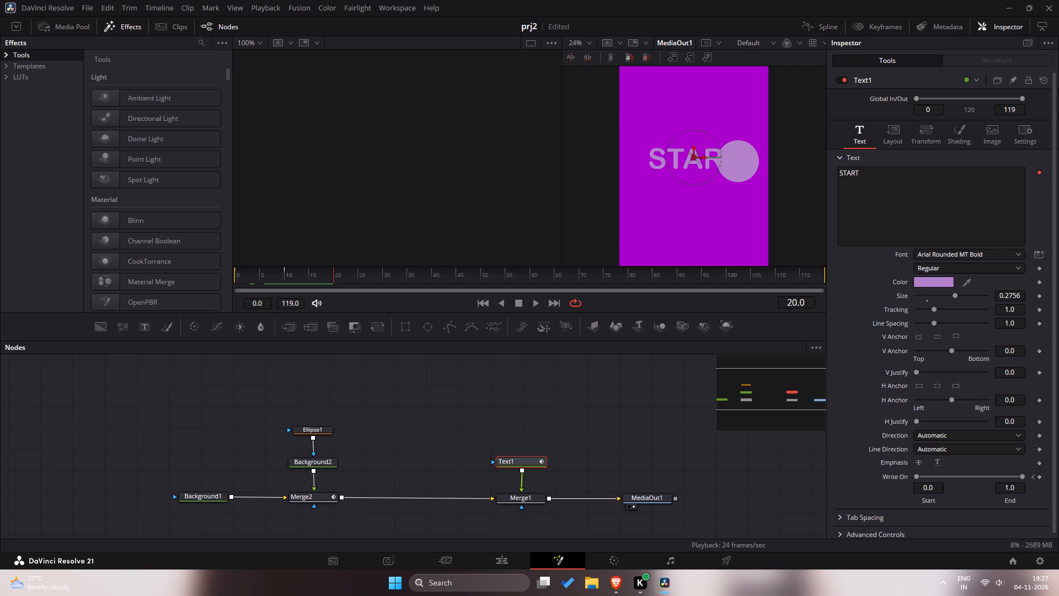
left_click(1040, 174)
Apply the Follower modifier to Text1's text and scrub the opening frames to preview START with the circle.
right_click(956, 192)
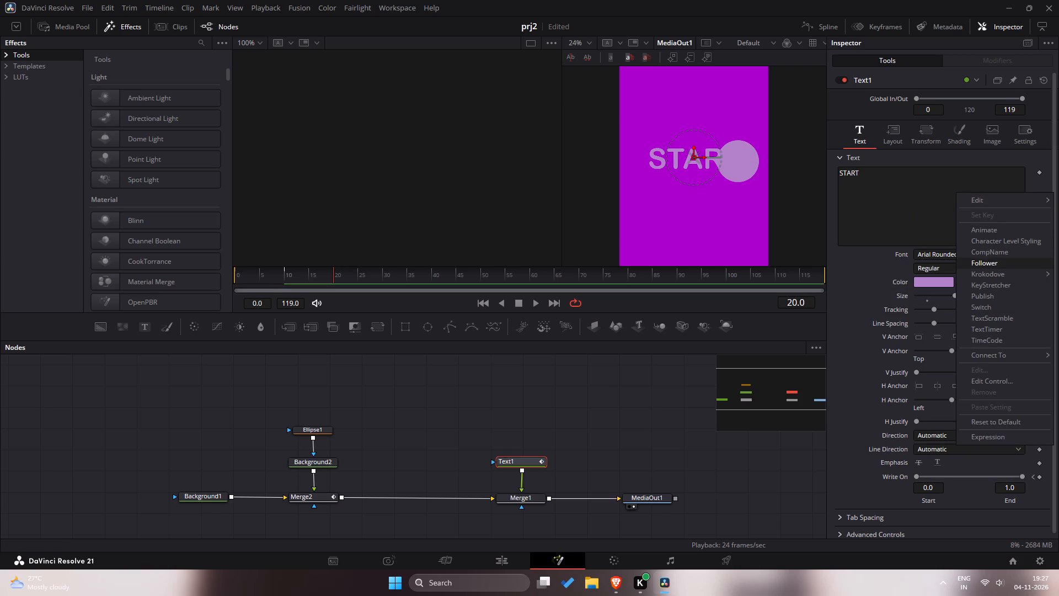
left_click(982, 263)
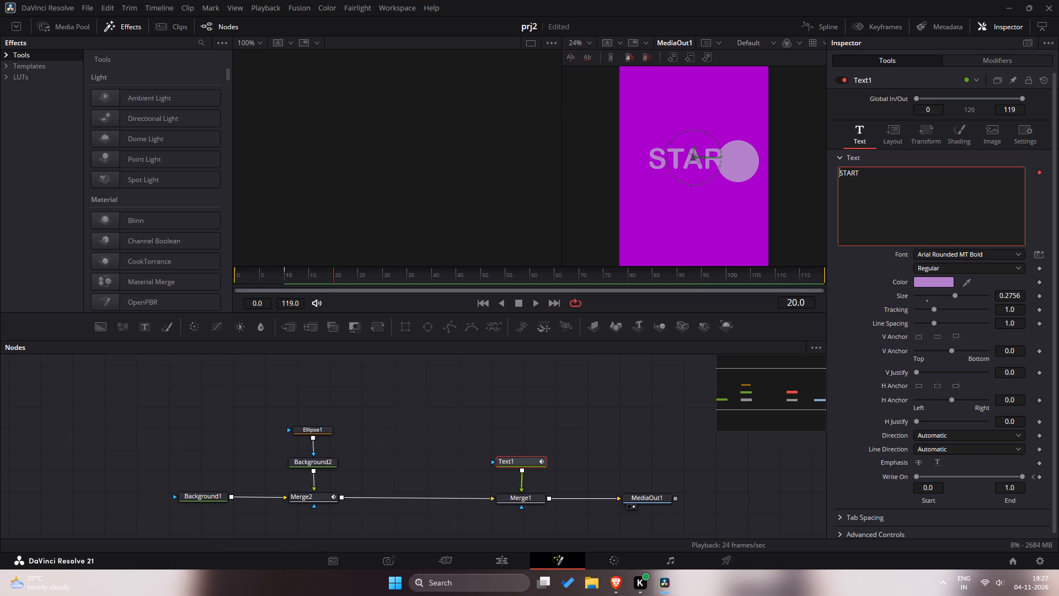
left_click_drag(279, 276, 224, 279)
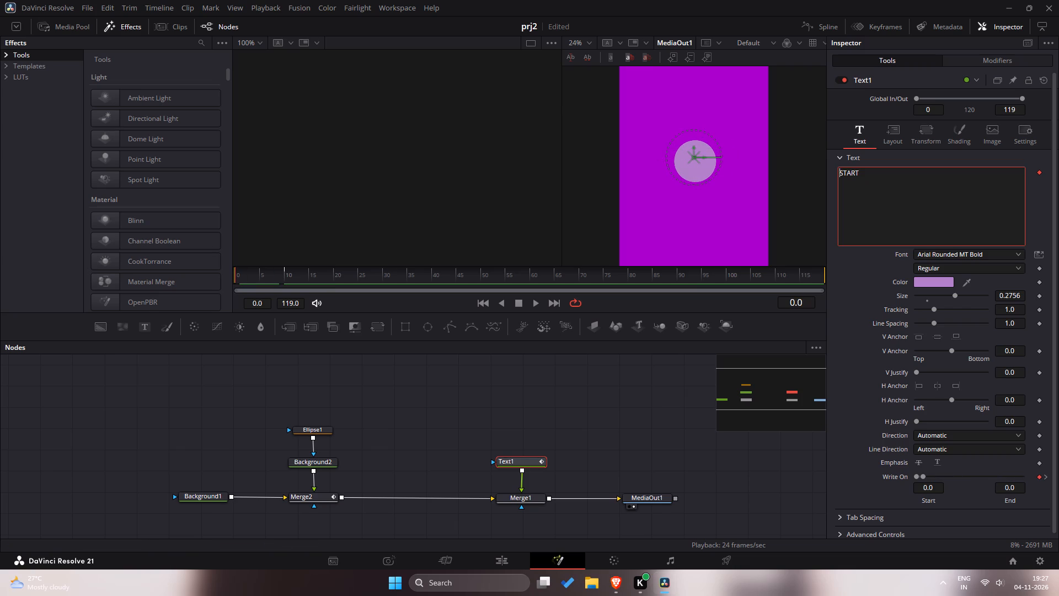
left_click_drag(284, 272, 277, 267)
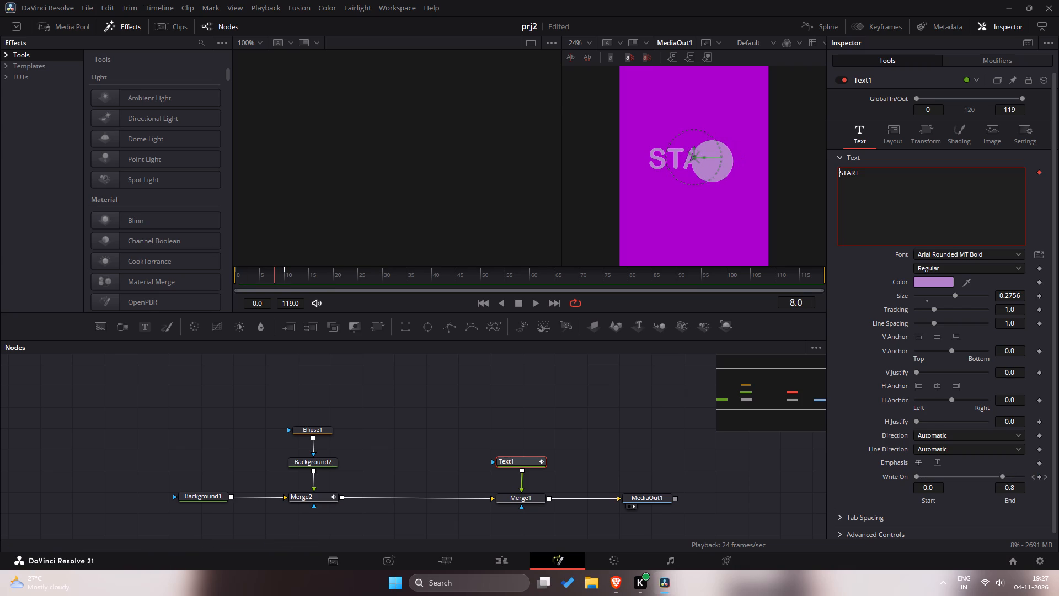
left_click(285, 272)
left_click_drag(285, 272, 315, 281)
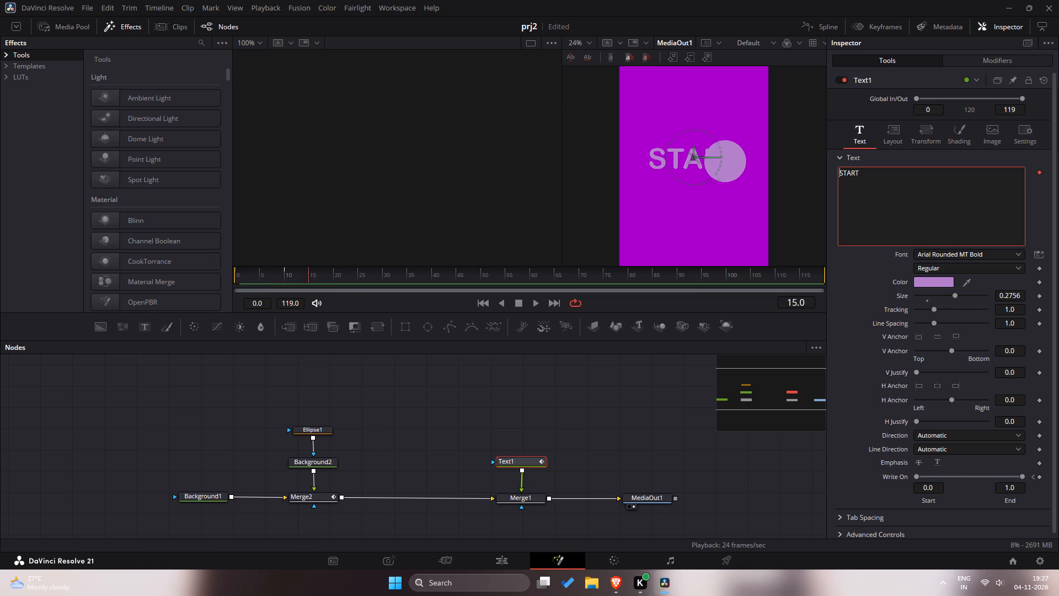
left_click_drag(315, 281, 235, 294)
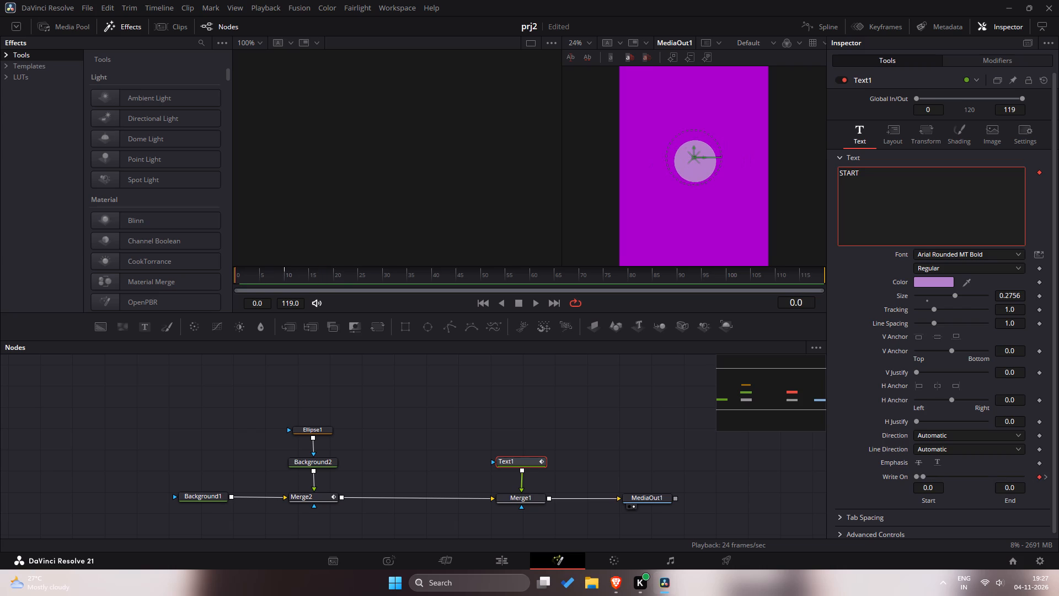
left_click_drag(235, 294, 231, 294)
Examine the Merge2 and Text1 tracks in the keyframe view, refit it, and close it.
left_click(863, 31)
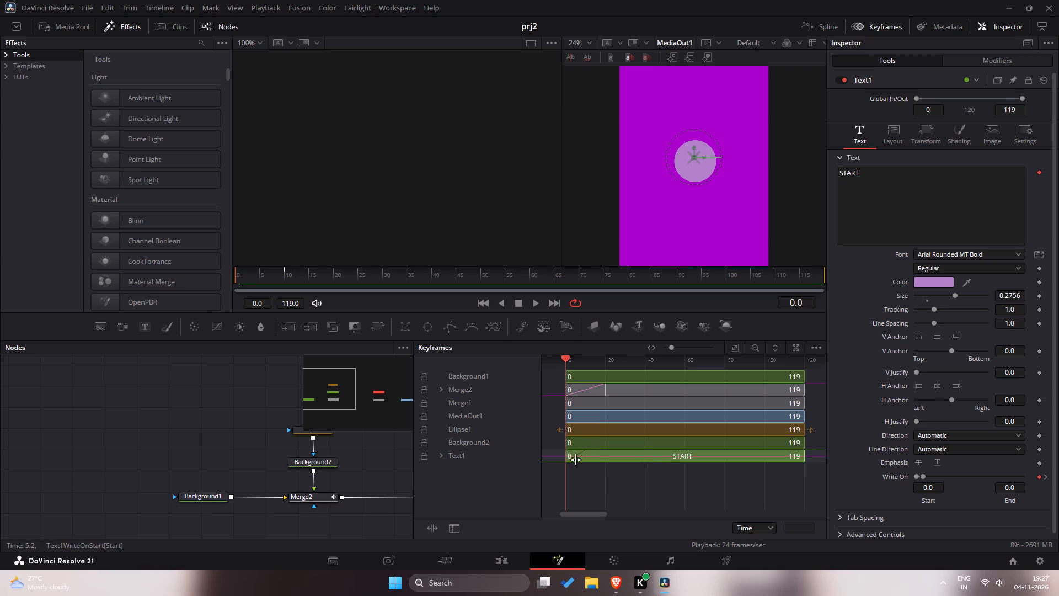
scroll(744, 462, "down", 2)
scroll(744, 462, "up", 2)
left_click(734, 348)
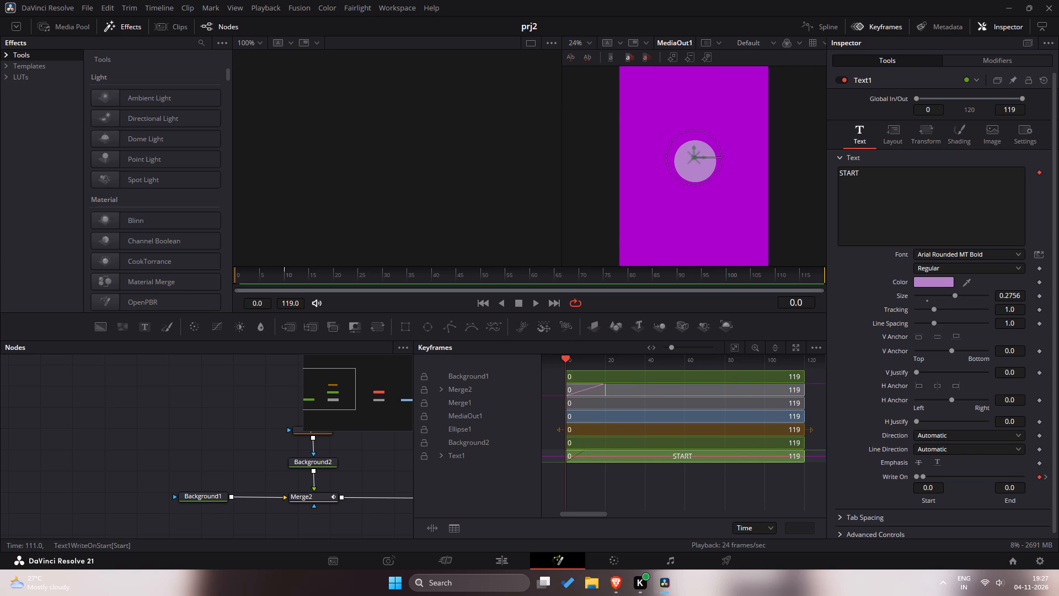
scroll(787, 465, "down", 16, "ctrl")
scroll(783, 476, "down", 9, "ctrl")
scroll(782, 475, "up", 3, "ctrl")
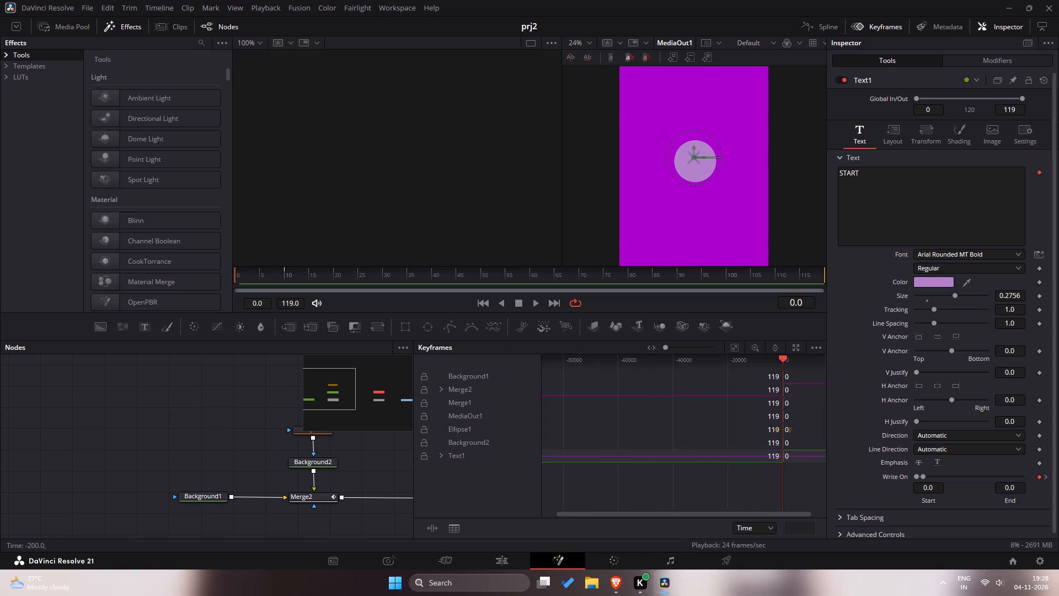
scroll(782, 475, "up", 20, "ctrl")
scroll(782, 475, "up", 4, "ctrl")
scroll(667, 407, "down", 5, "ctrl")
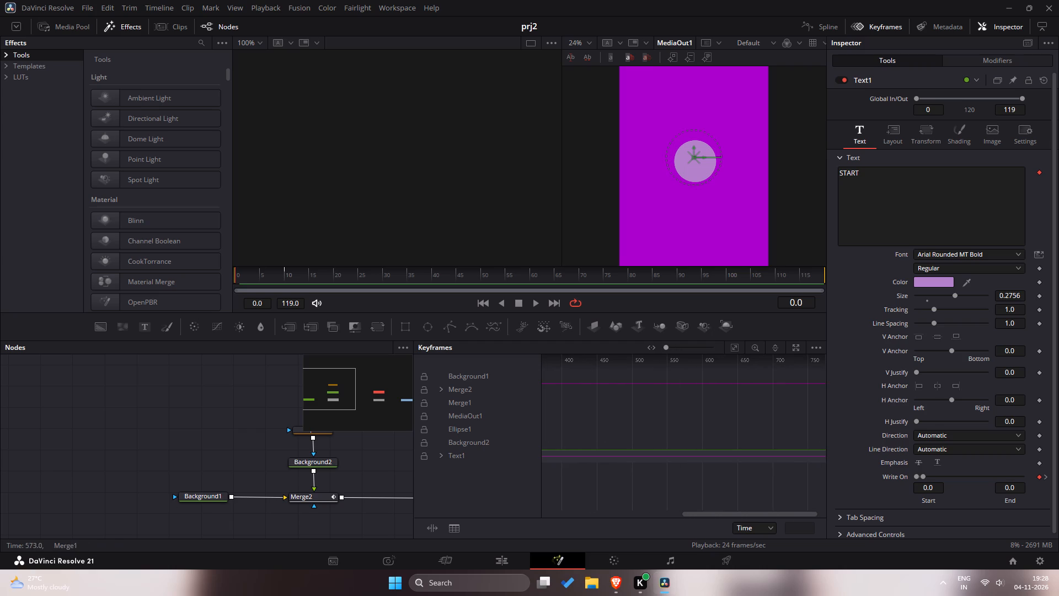
left_click(736, 347)
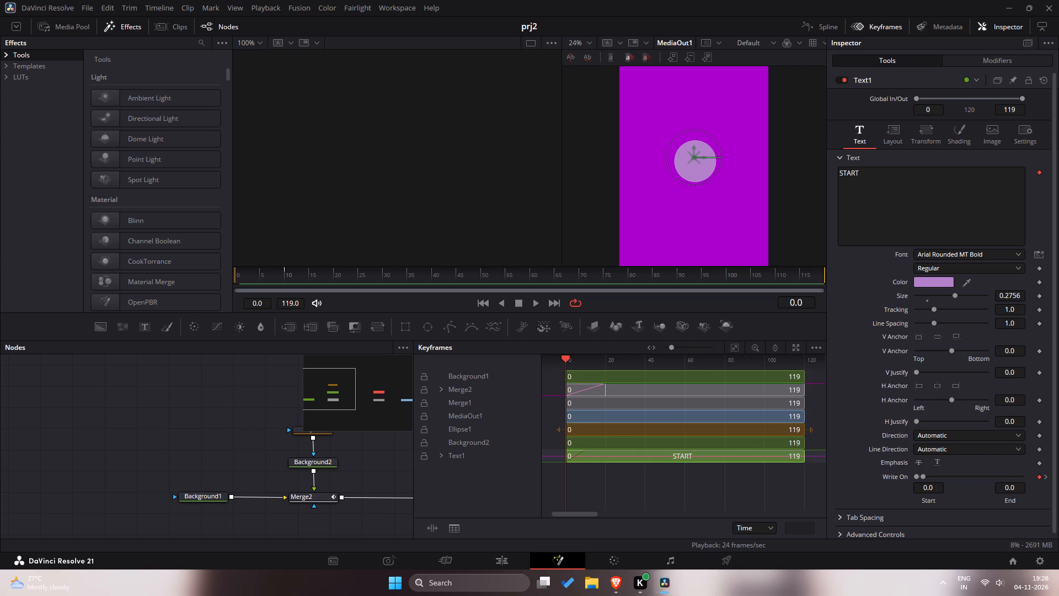
left_click(871, 28)
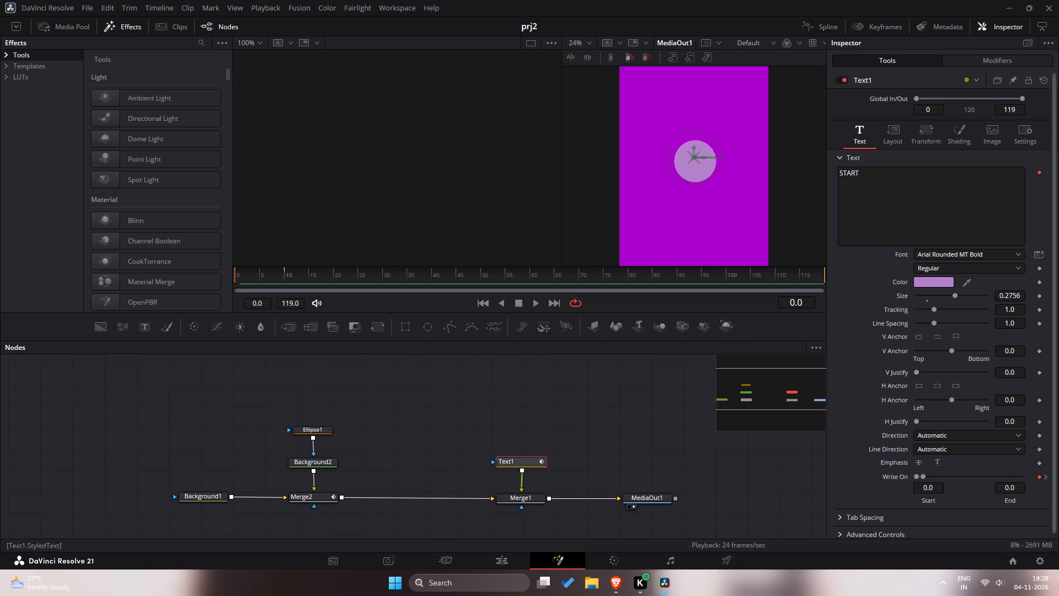
Scrub the opening frames to compare the circle's position with the appearing START letters, and return to frame 0.
left_click_drag(263, 280, 242, 273)
left_click_drag(242, 273, 204, 274)
left_click_drag(204, 274, 274, 286)
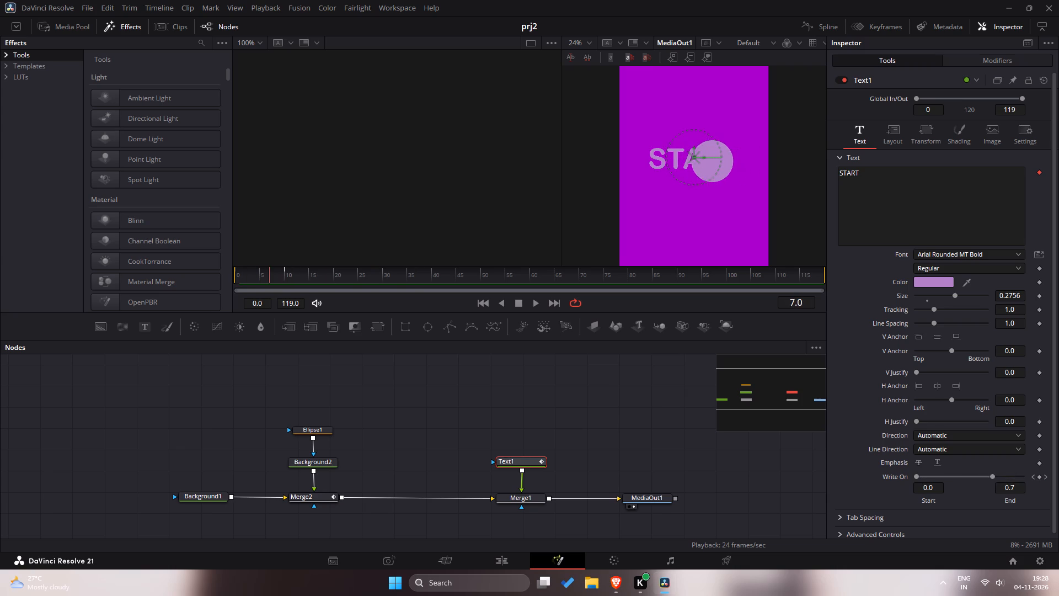
left_click_drag(274, 286, 267, 288)
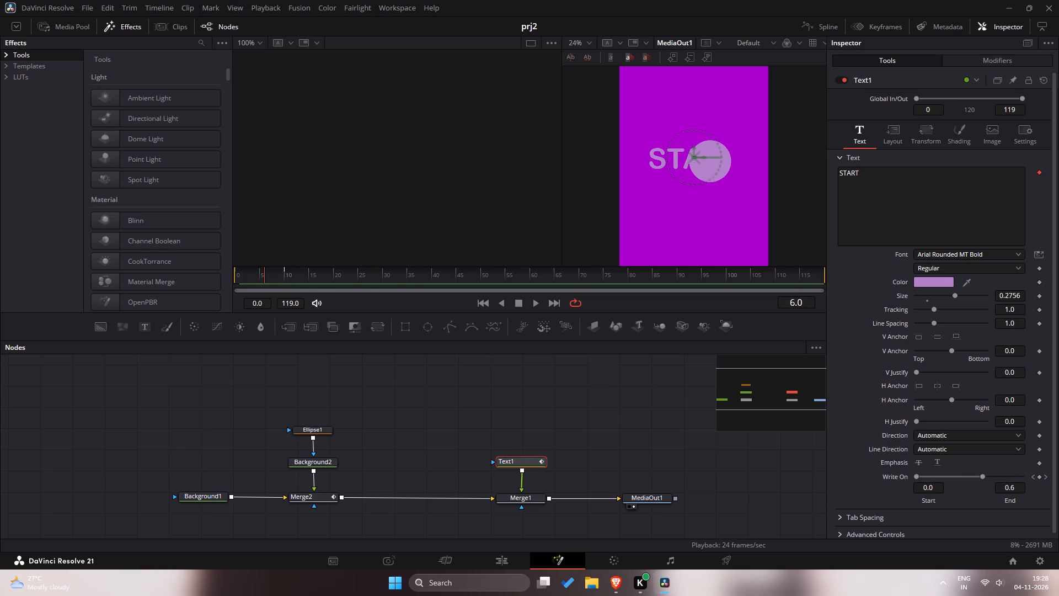
left_click_drag(267, 288, 269, 290)
left_click_drag(269, 290, 209, 289)
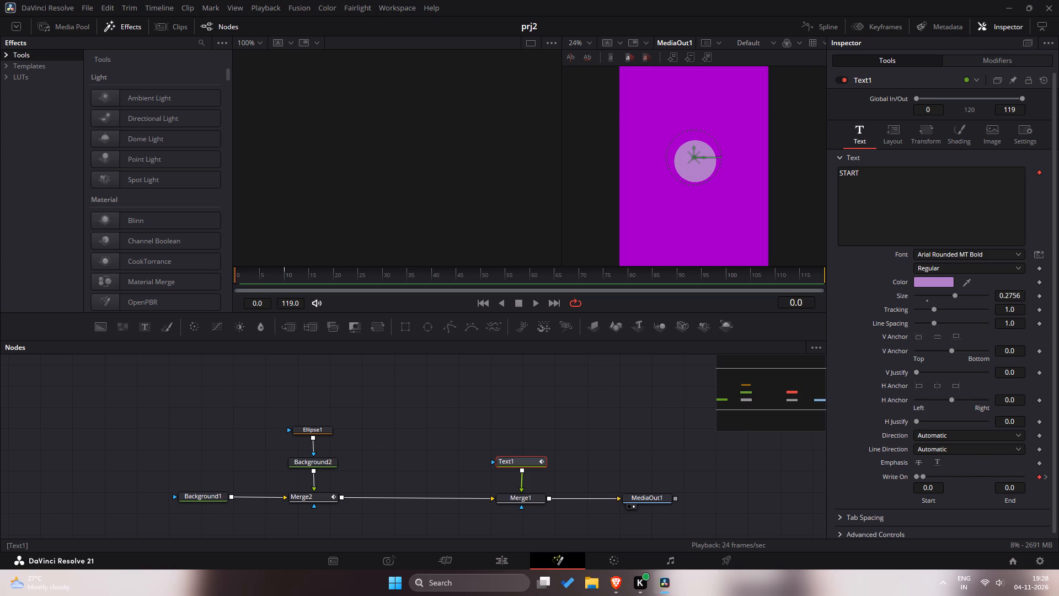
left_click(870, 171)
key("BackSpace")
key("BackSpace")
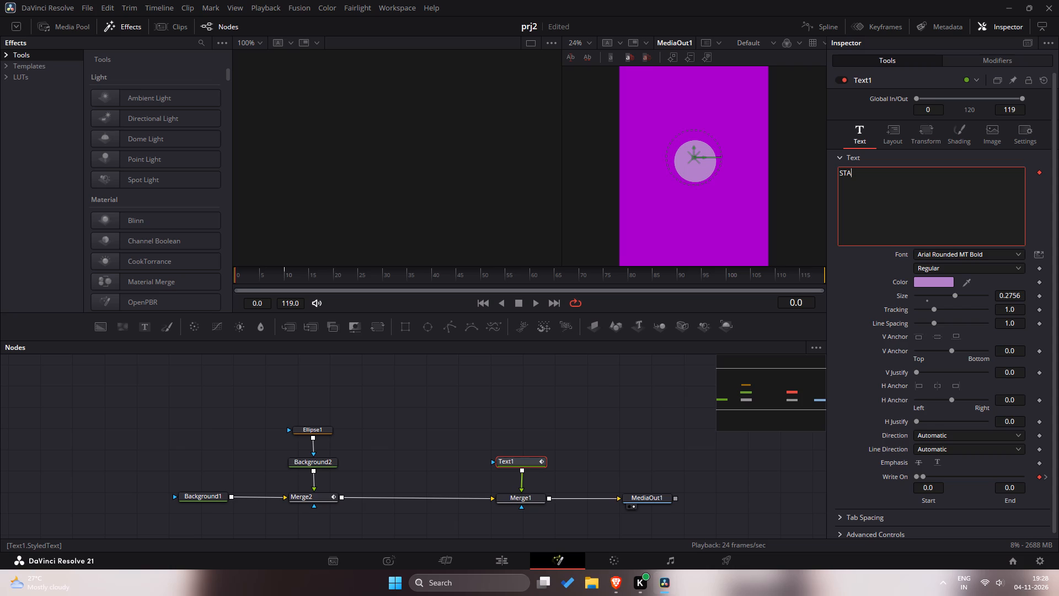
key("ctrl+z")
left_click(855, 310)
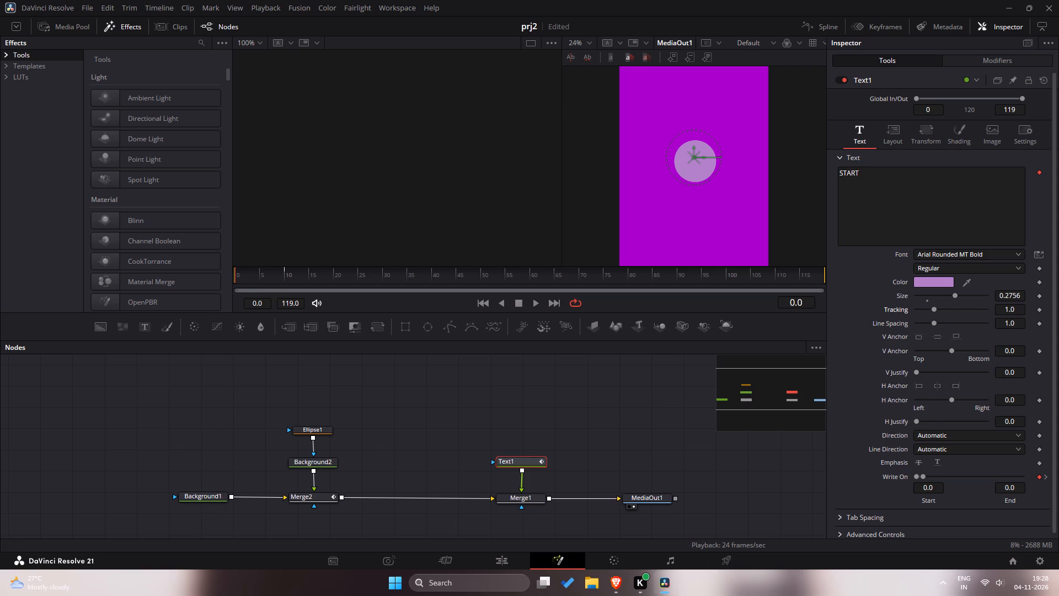
Scrub back and forth between frames 0 and 16 to check the START write-on against the circle's movement.
left_click_drag(244, 273, 290, 275)
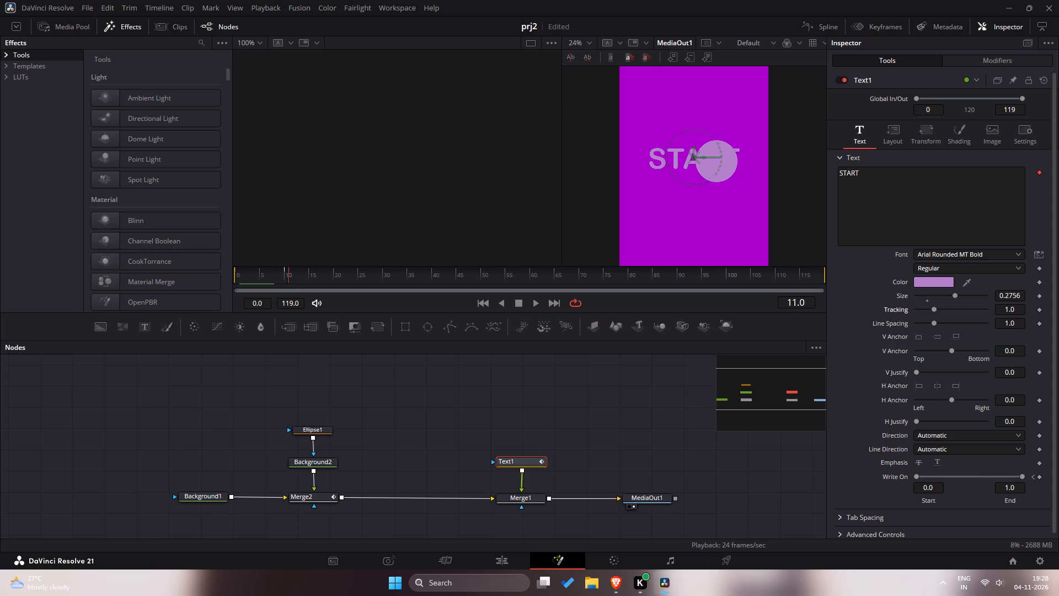
left_click_drag(290, 275, 242, 279)
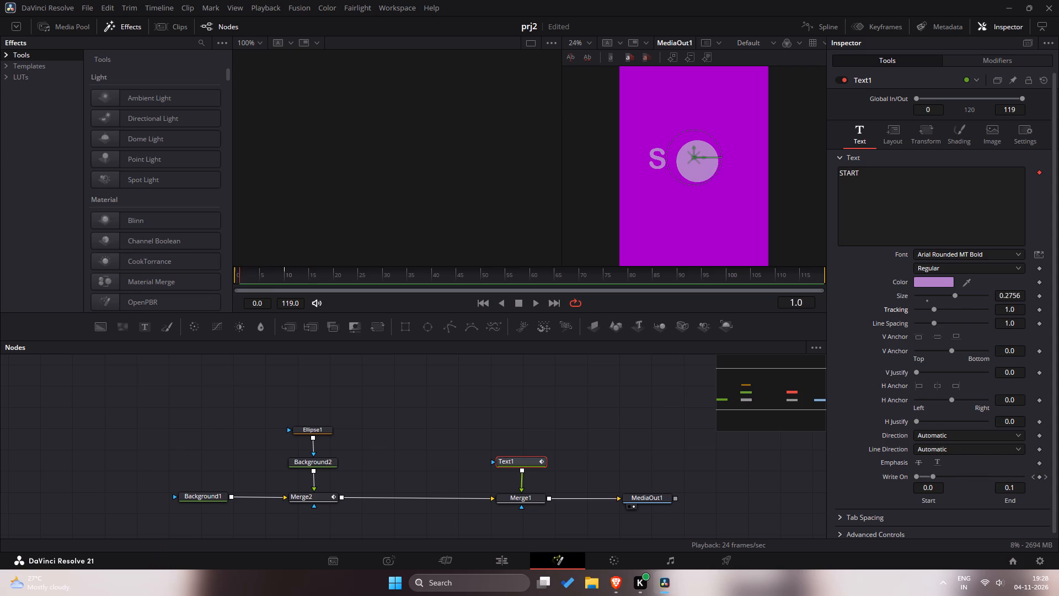
left_click_drag(242, 279, 318, 280)
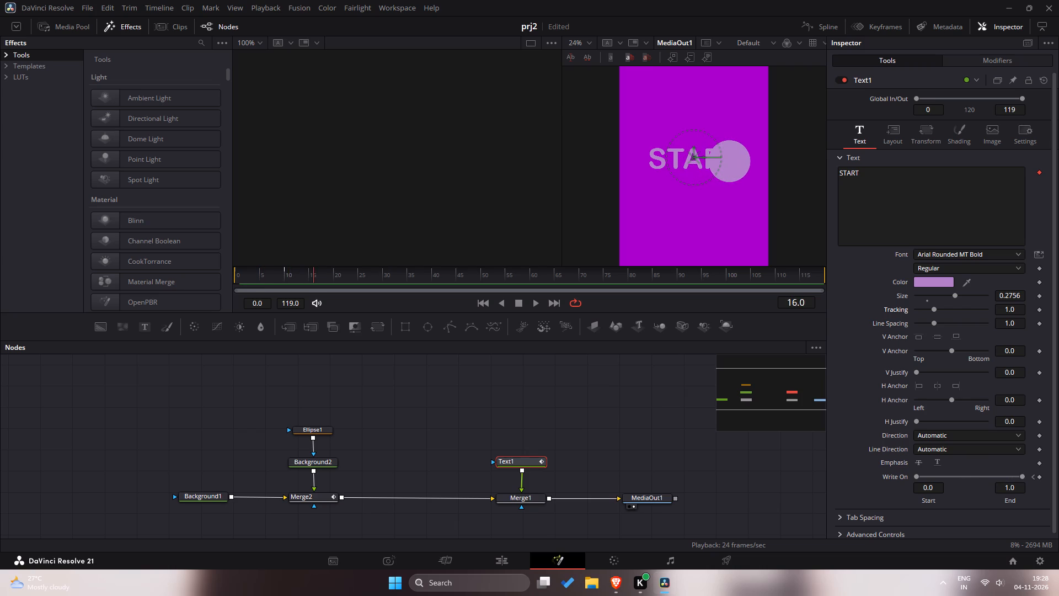
left_click_drag(318, 280, 207, 279)
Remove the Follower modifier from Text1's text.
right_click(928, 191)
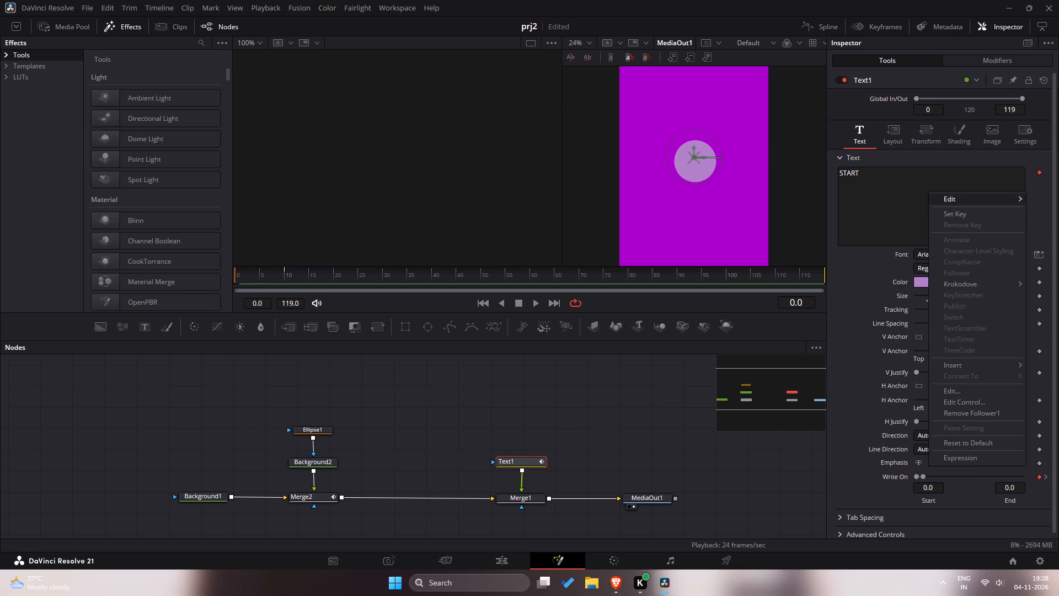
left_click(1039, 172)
Apply the TextTimer modifier to Text1's text and scrub to frame 5 to preview it.
right_click(883, 184)
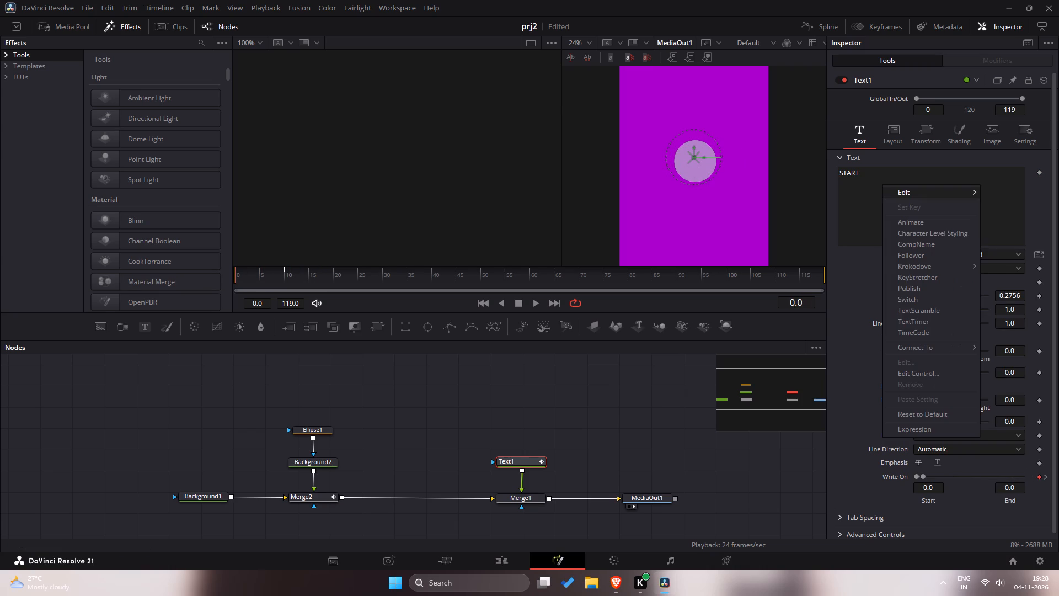
double_click(919, 135)
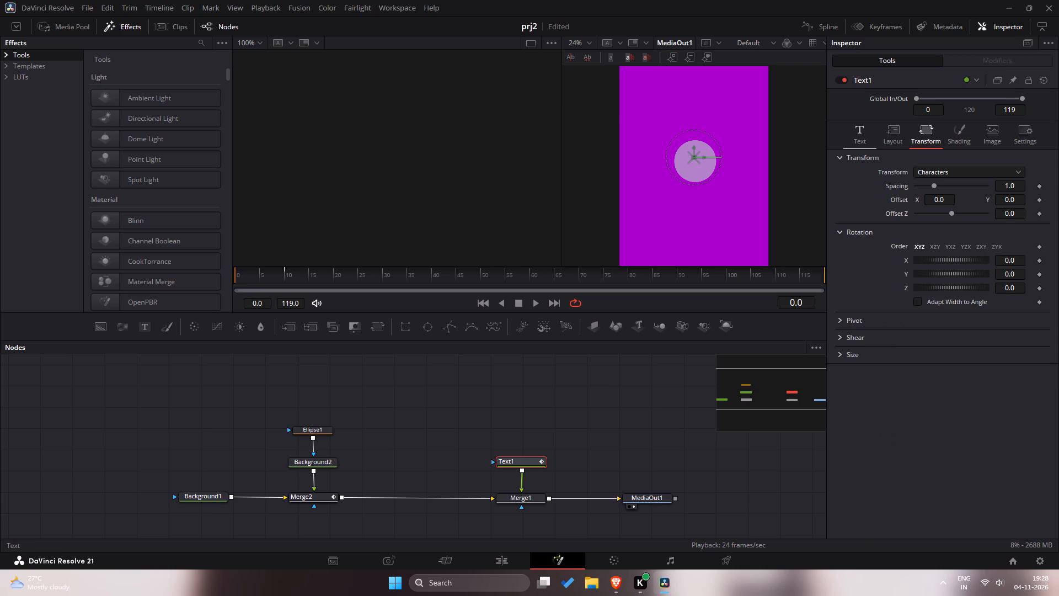
left_click(863, 136)
right_click(898, 183)
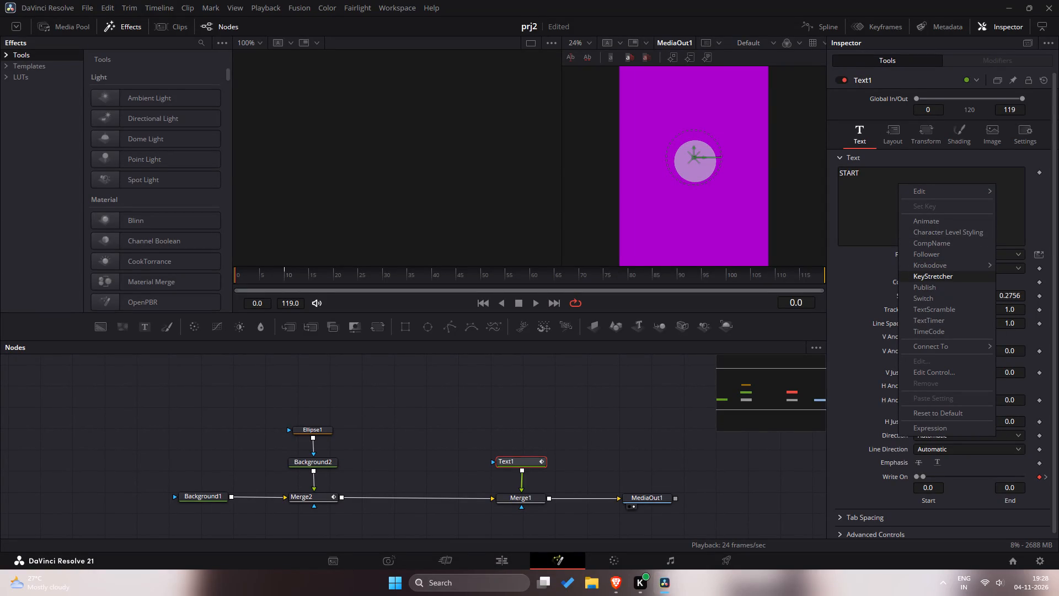
left_click(929, 322)
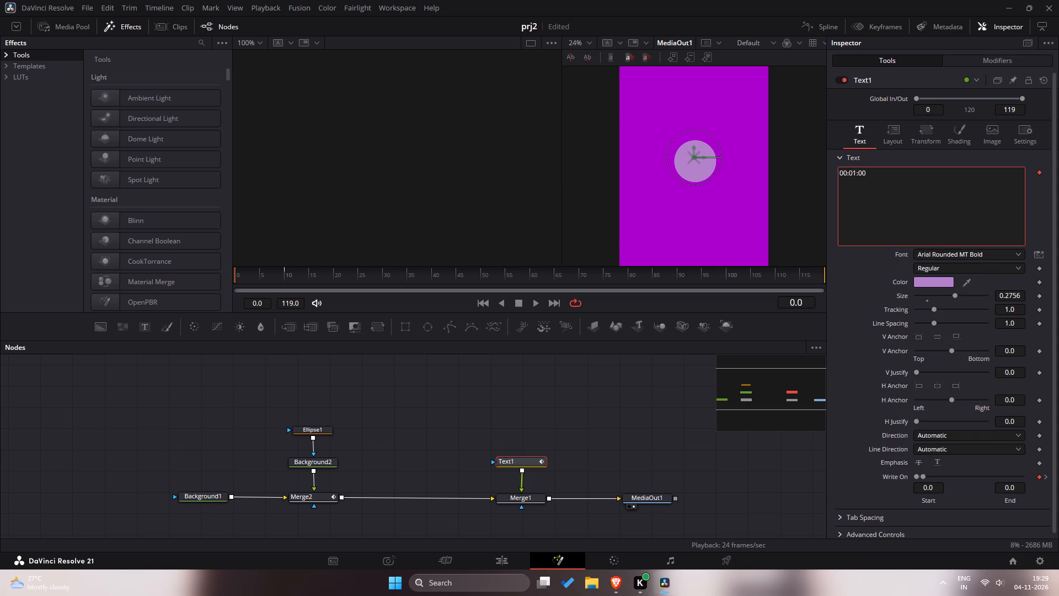
left_click_drag(239, 280, 263, 281)
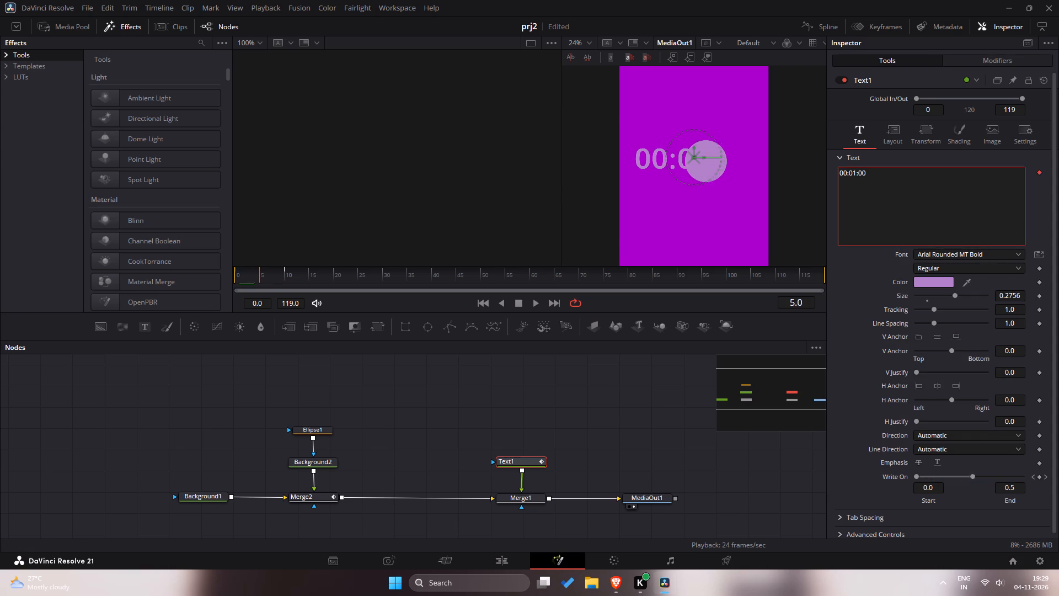
Return to frame 0 and remove the TextTimer modifier from Text1's text.
left_click_drag(263, 281, 209, 285)
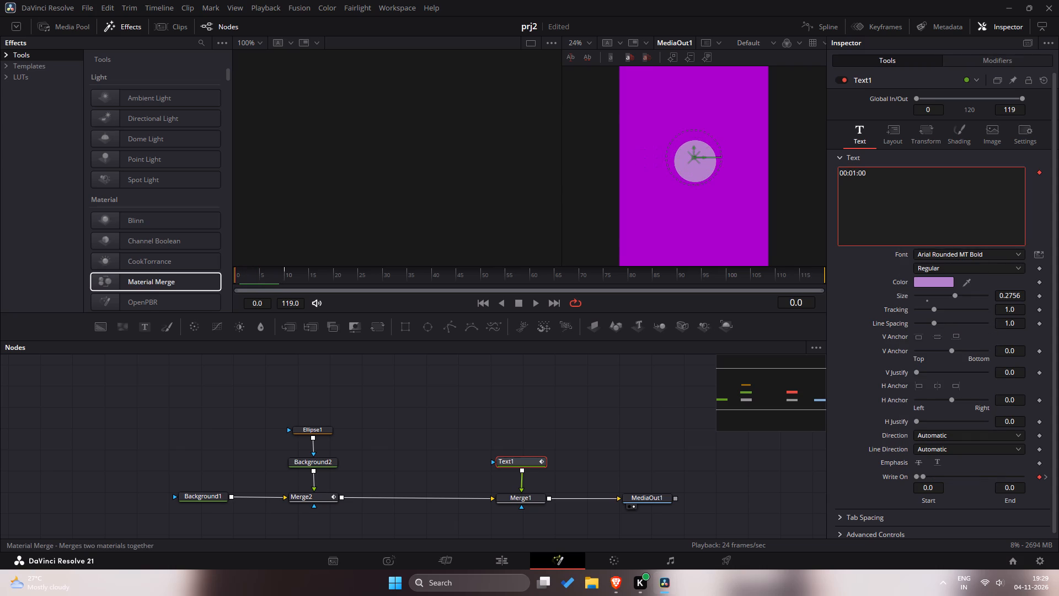
key("ctrl+z")
left_click(1040, 172)
Replace the leftover timer text in Text1 with START.
right_click(902, 189)
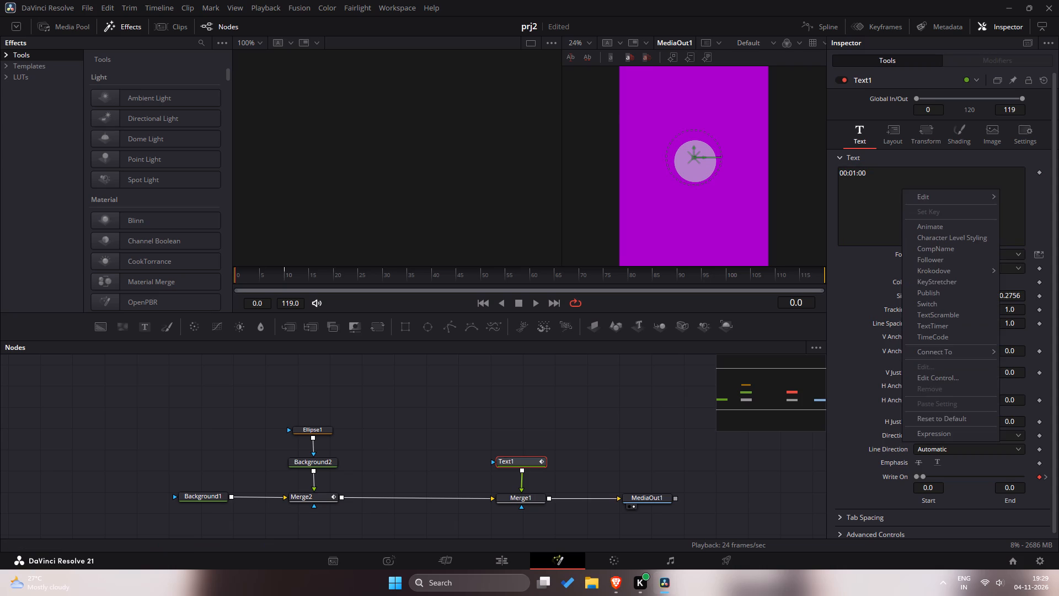
left_click_drag(902, 187, 892, 183)
left_click_drag(884, 180, 808, 179)
left_click_drag(873, 177, 822, 172)
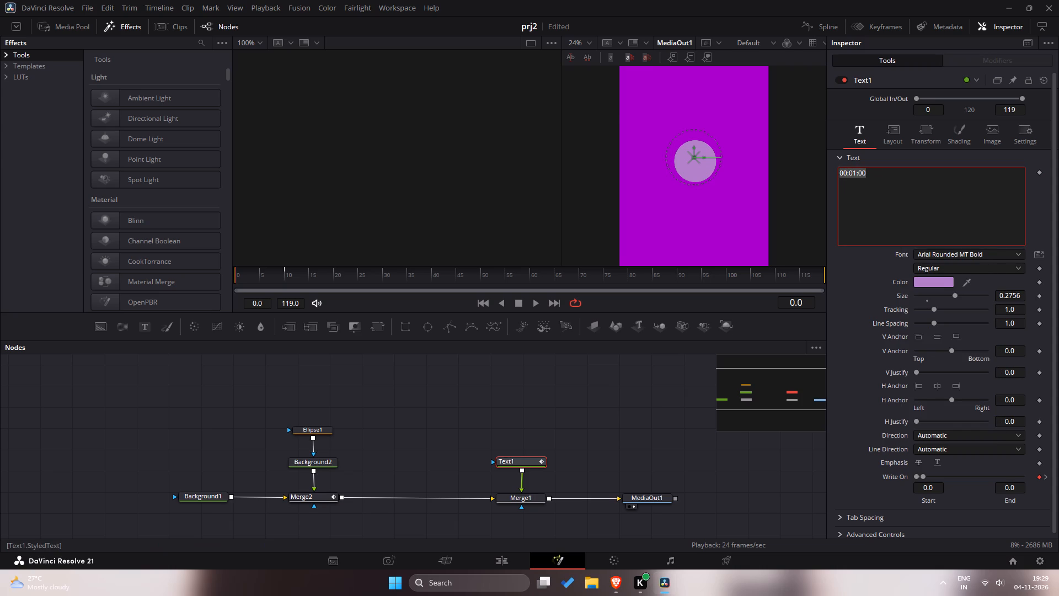
left_click_drag(822, 172, 810, 171)
key("s")
type("STA")
type("RT")
Apply Animate to Text1's text at frame 0 so the text content can be keyframed.
left_click(934, 186)
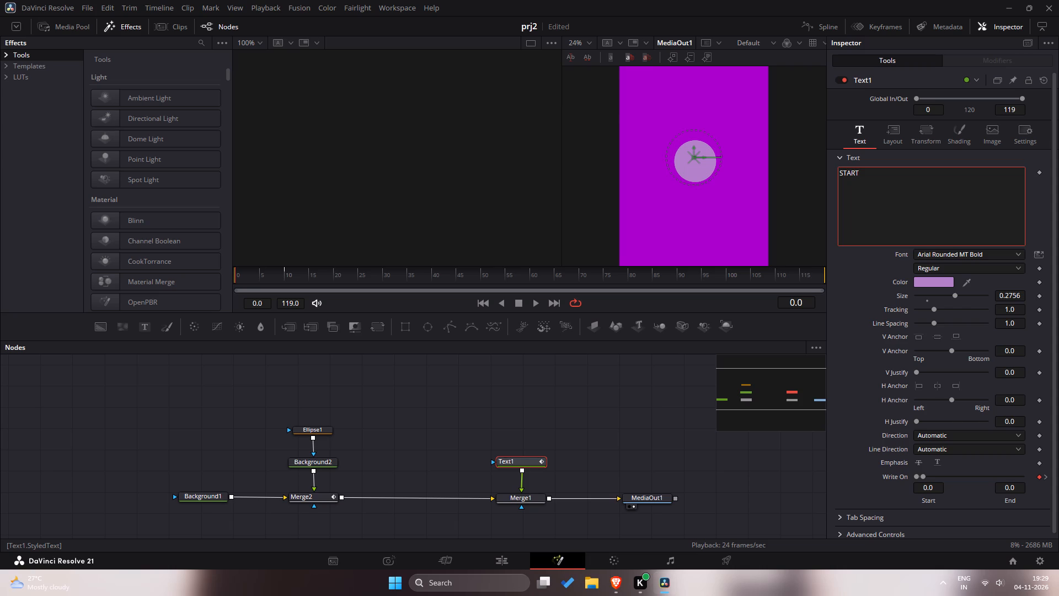
right_click(934, 186)
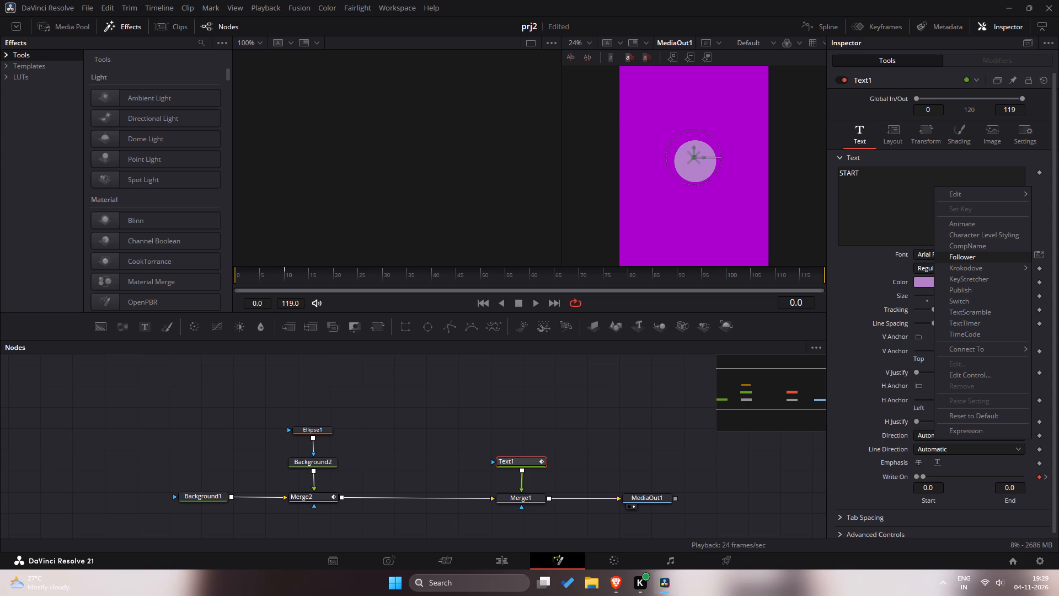
left_click(972, 224)
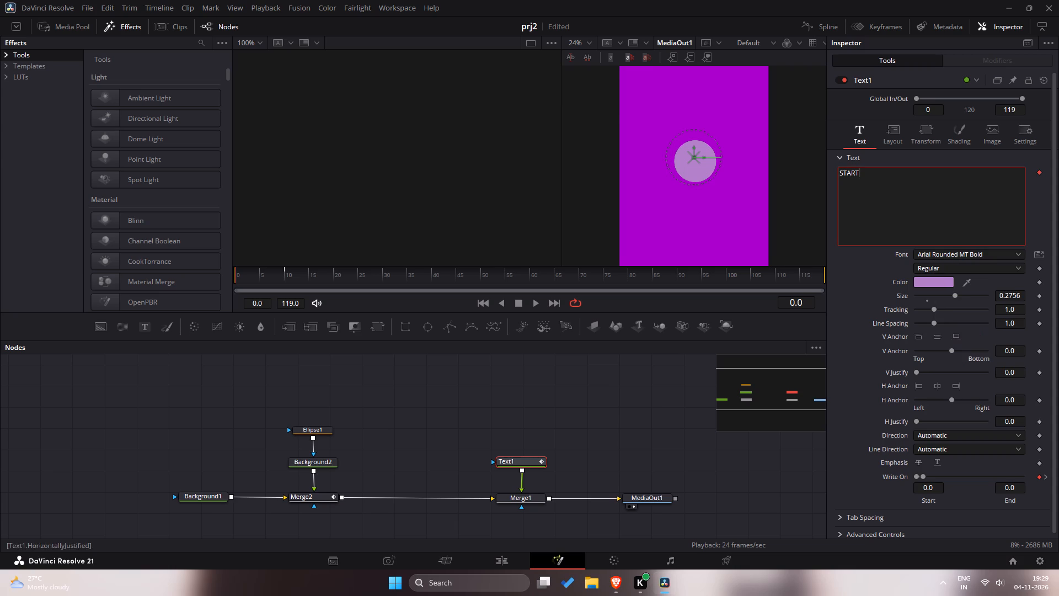
Shorten Text1's text keyframe at frame 0 to the single letter S.
left_click_drag(263, 277, 227, 275)
left_click_drag(227, 275, 186, 276)
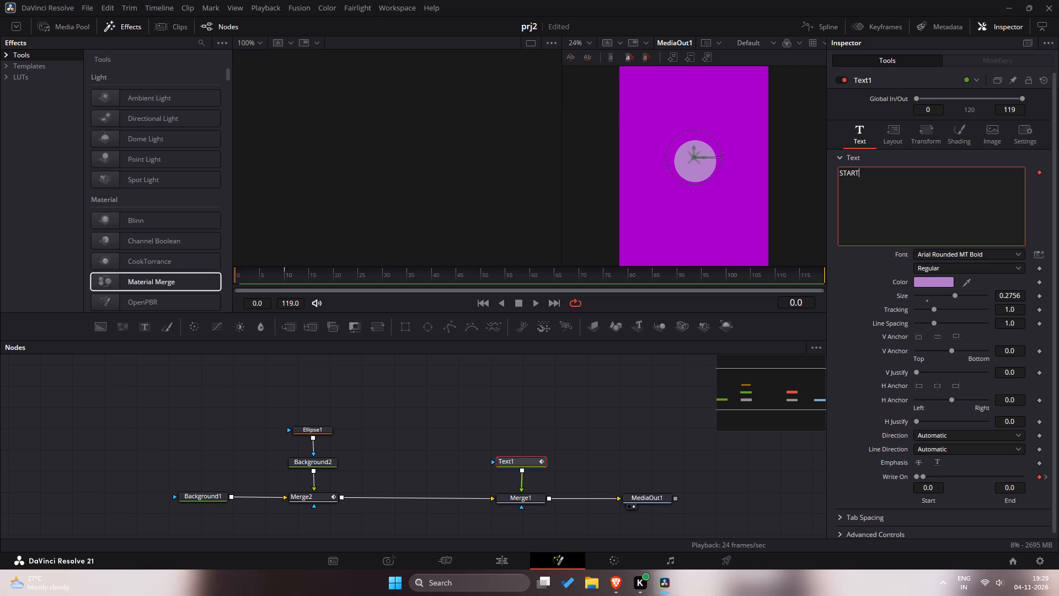
left_click(890, 177)
key("BackSpace")
key("BackSpace")
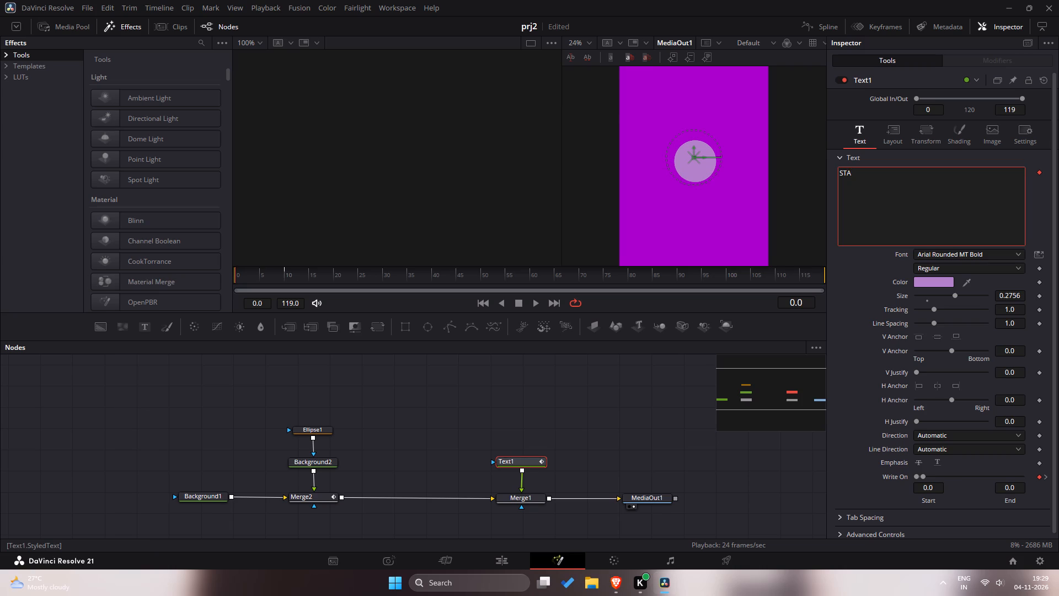
key("BackSpace")
key("BackSpace")
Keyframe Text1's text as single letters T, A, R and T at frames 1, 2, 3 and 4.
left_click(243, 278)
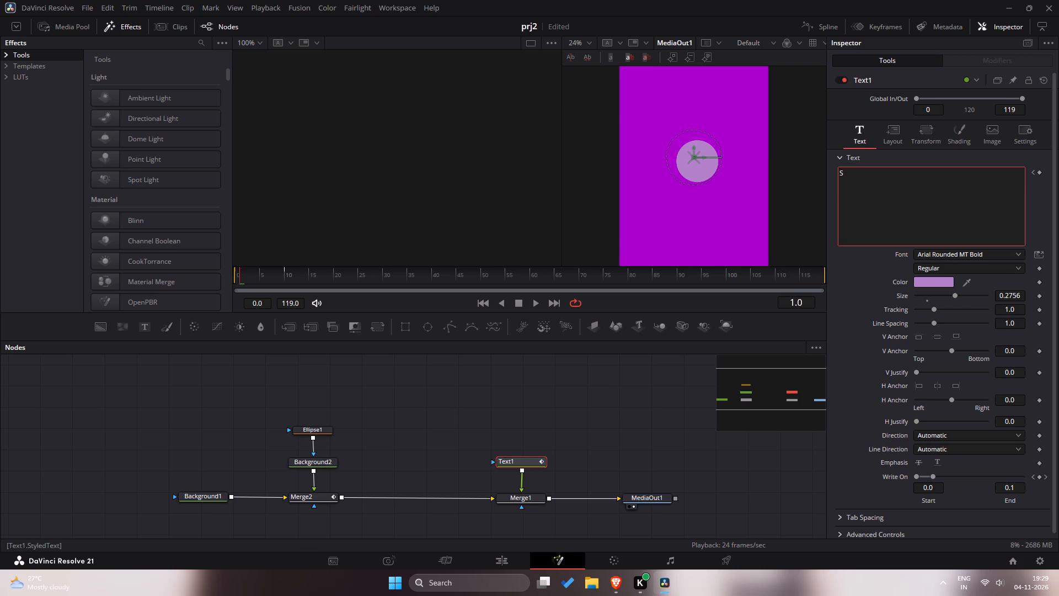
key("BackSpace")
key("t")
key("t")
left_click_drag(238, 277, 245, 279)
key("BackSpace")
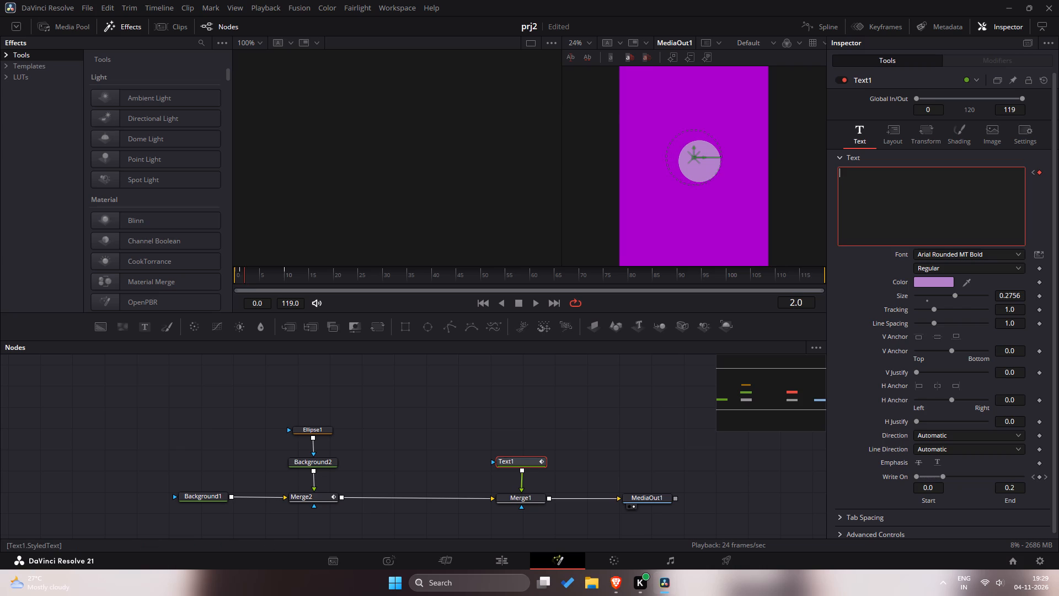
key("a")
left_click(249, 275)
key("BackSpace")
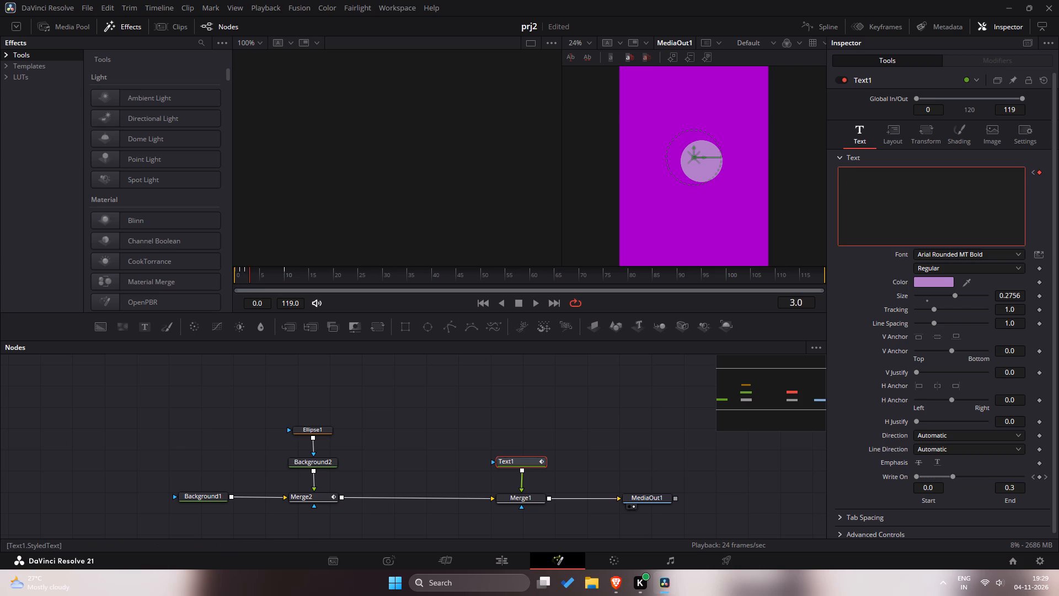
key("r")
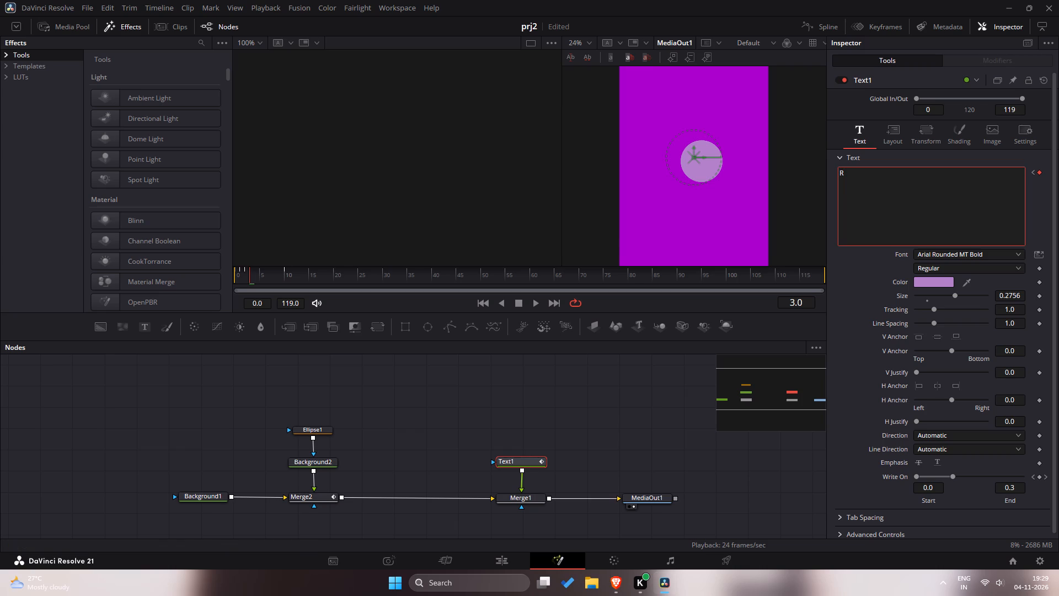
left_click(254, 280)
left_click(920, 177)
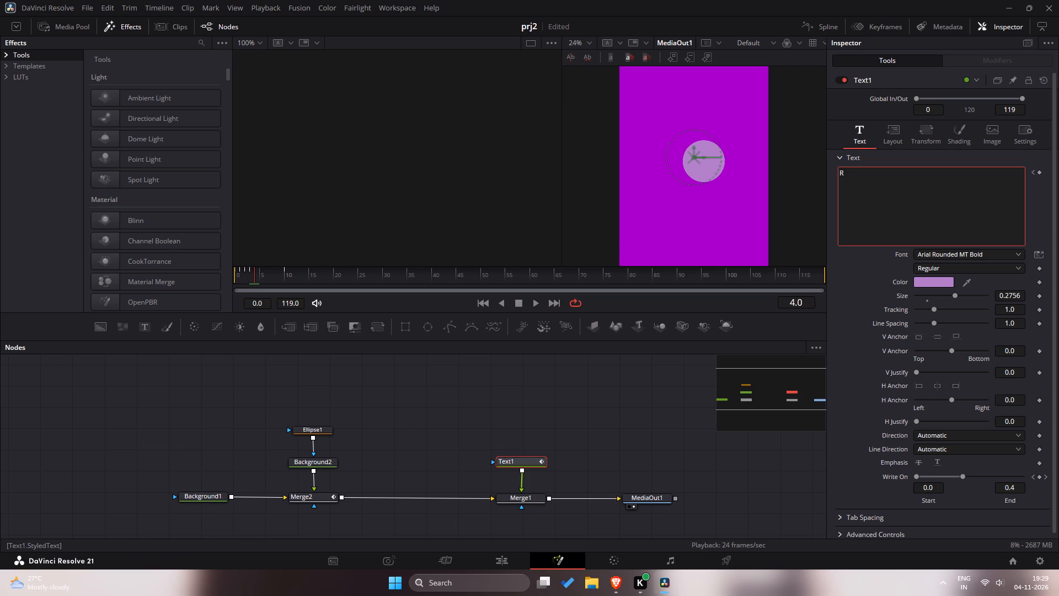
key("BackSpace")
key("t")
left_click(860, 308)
Play the animation from frame 0 twice to check the letter-by-letter text against the moving circle.
left_click_drag(271, 274, 219, 273)
key("space")
key("space")
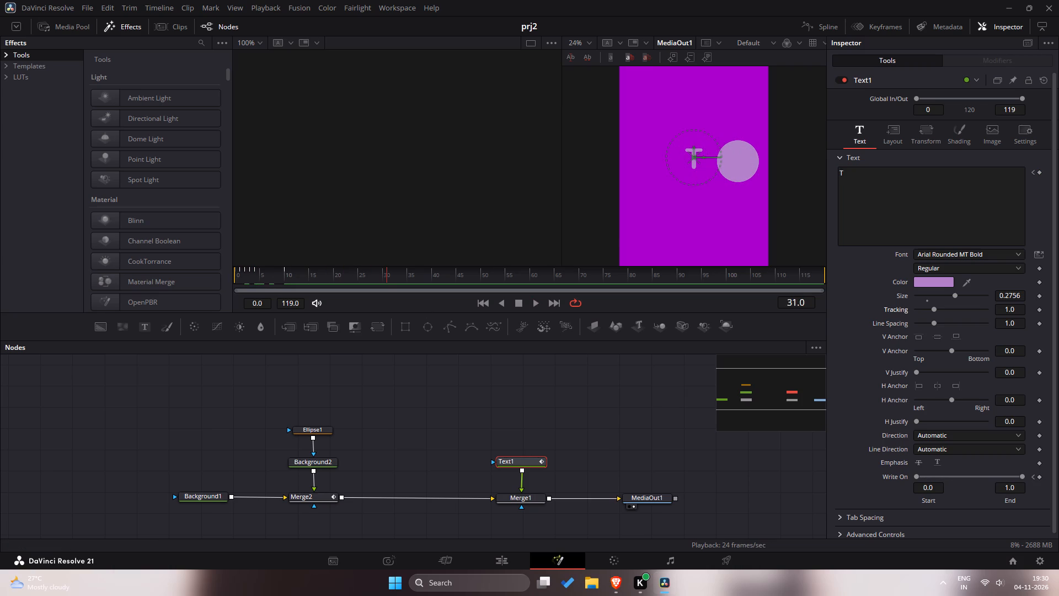
left_click_drag(383, 279, 211, 267)
key("space")
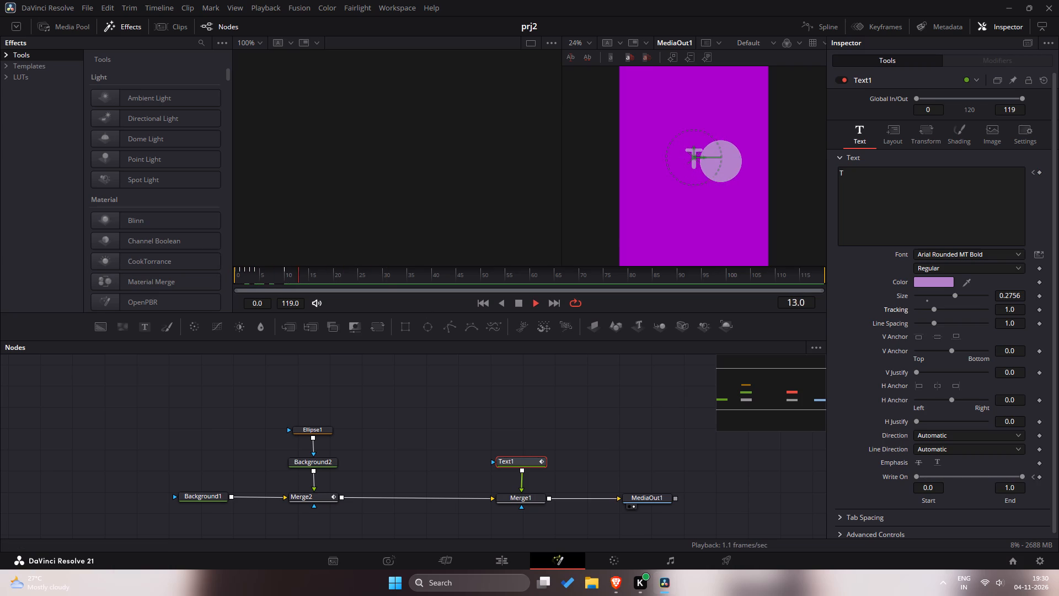
key("space")
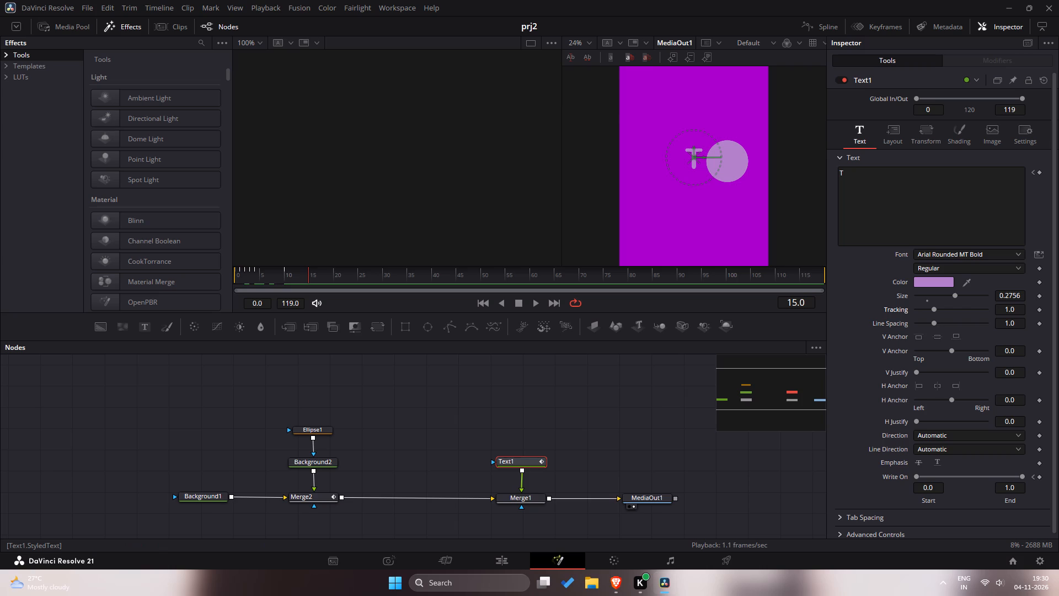
Set Text1's text keyframes to ST at frame 1 and STA at frame 2.
left_click(240, 272)
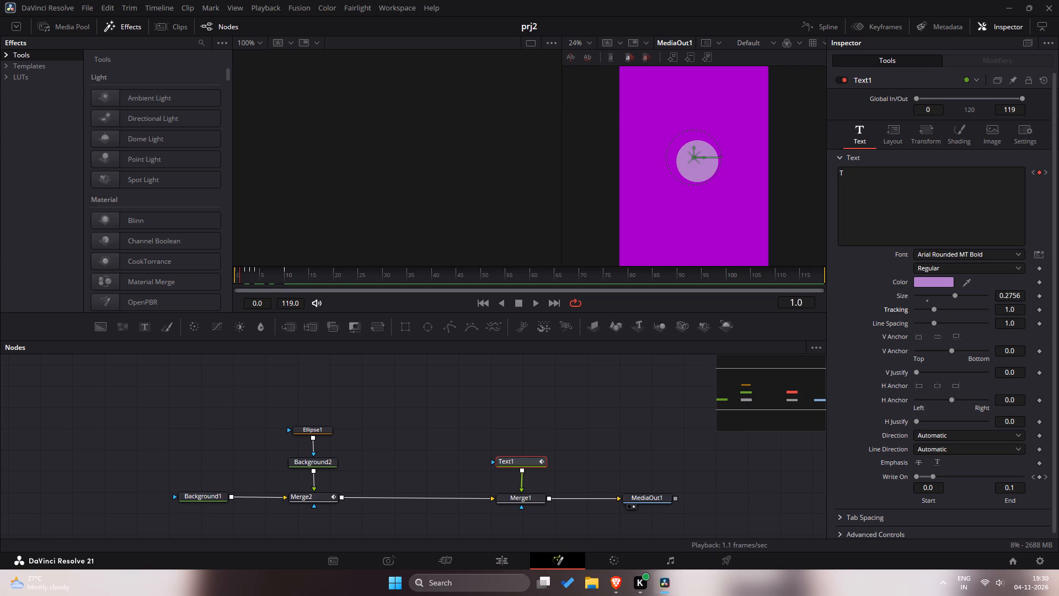
left_click_drag(257, 273, 172, 278)
left_click(885, 182)
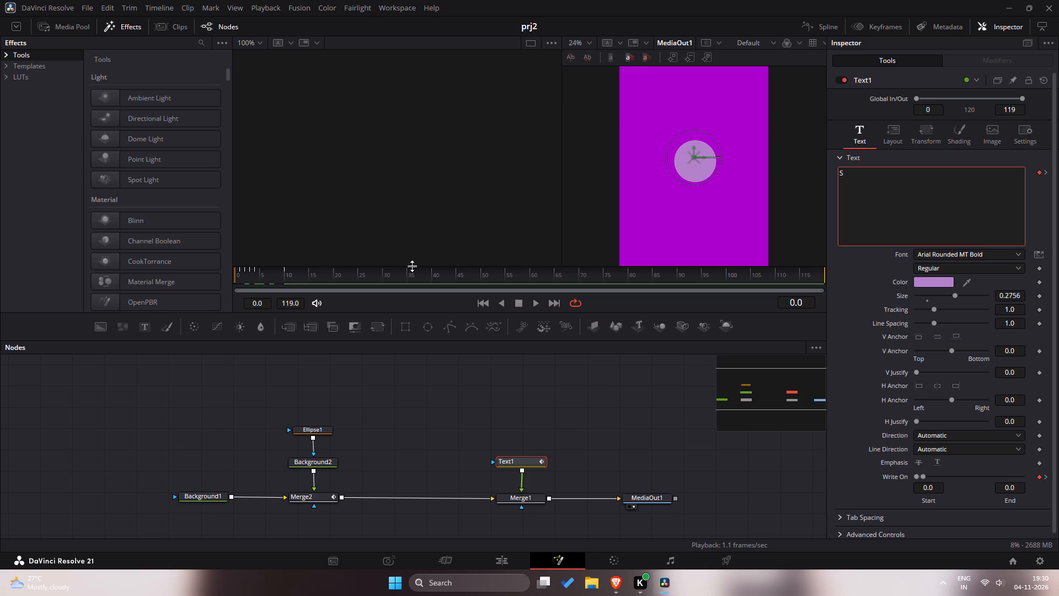
left_click(237, 278)
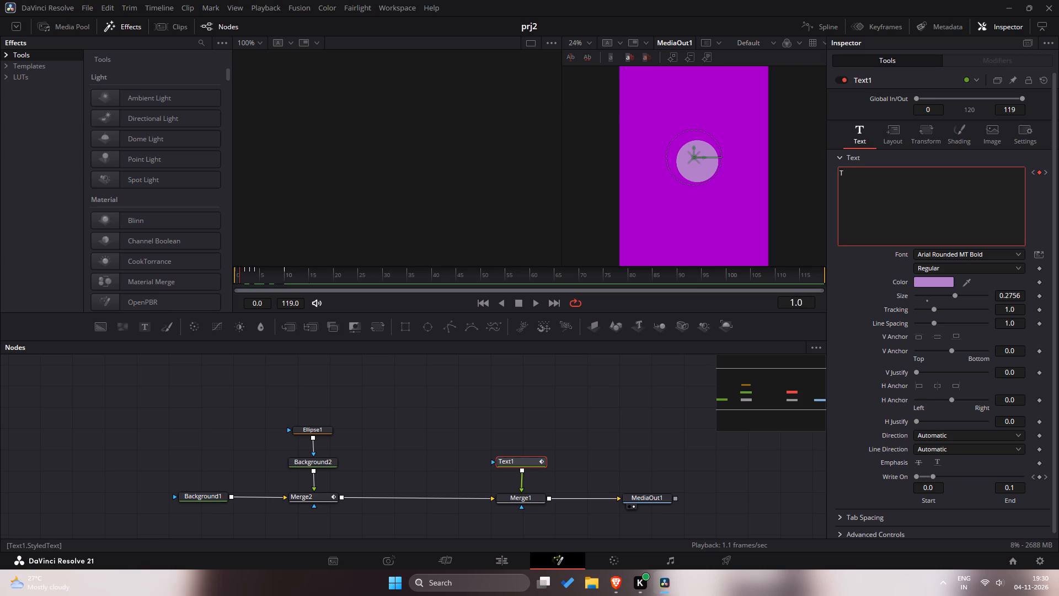
key("BackSpace")
key("s")
key("t")
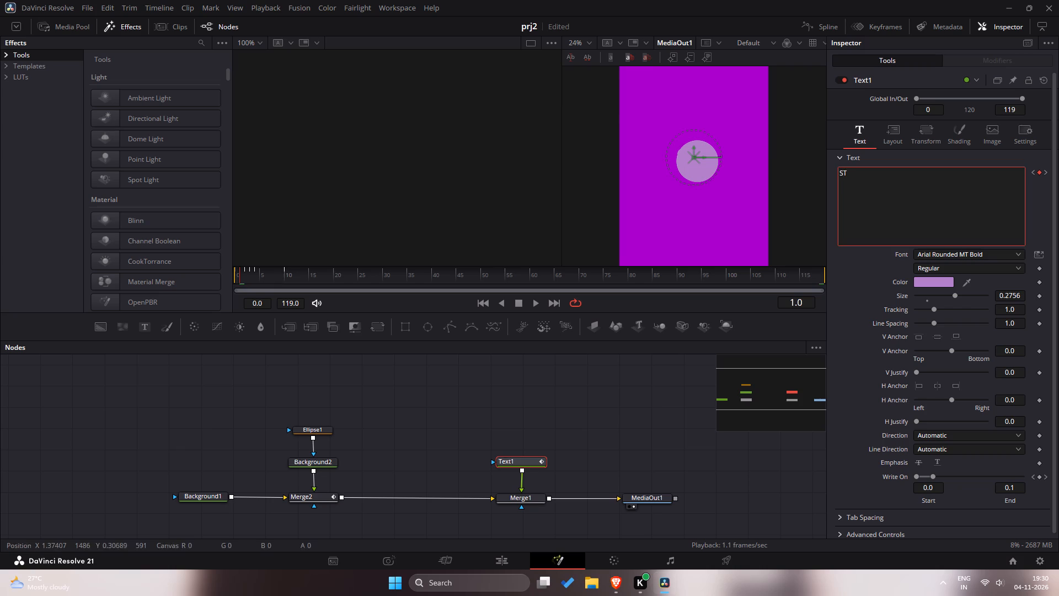
left_click(242, 276)
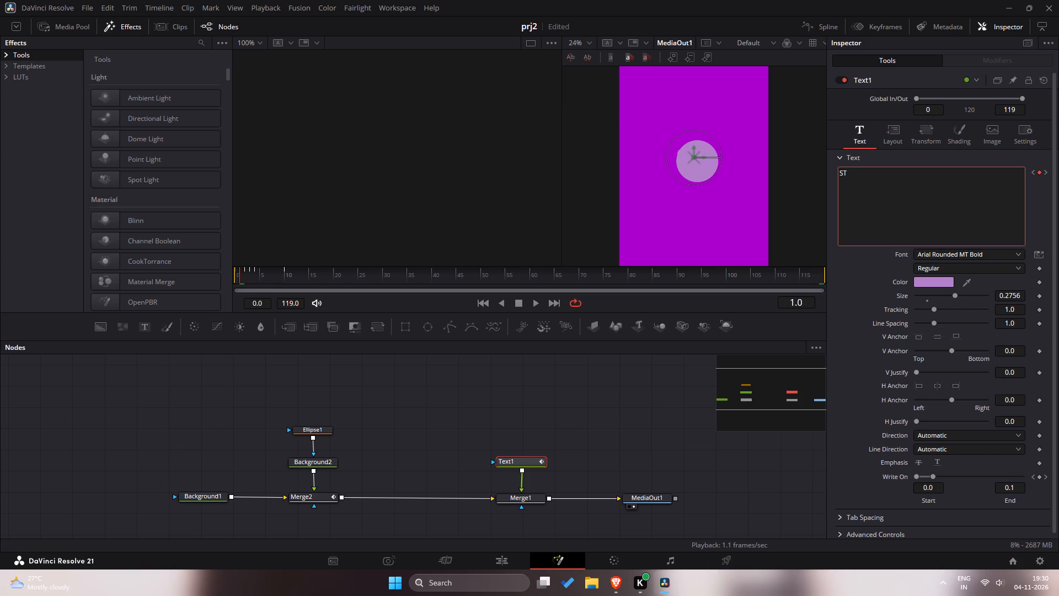
left_click(892, 183)
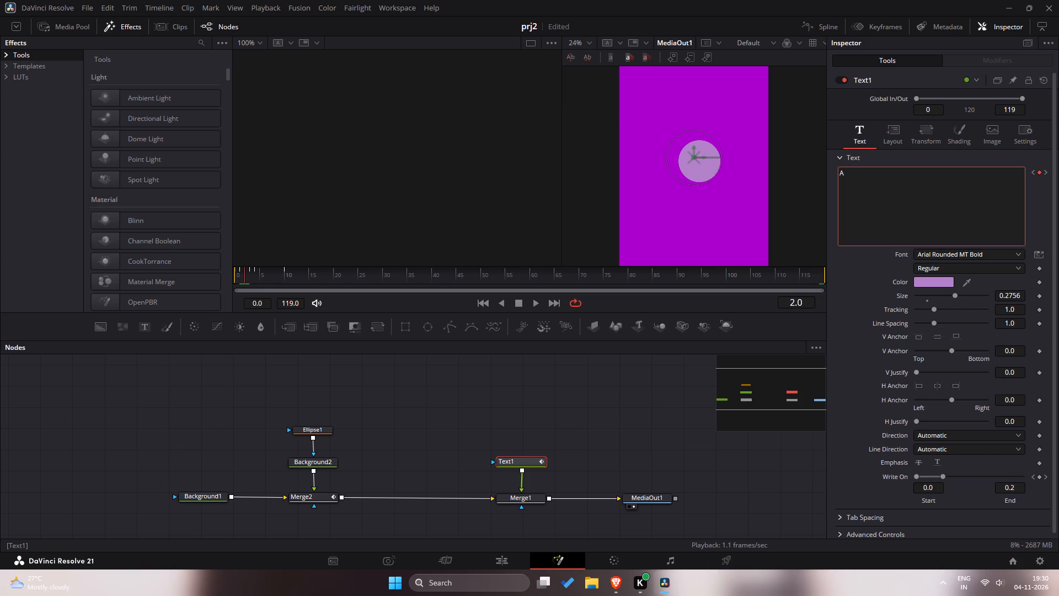
key("BackSpace")
key("s")
type("TA")
Set Text1's text keyframes to STAR at frame 3 and START at frame 4.
left_click(248, 275)
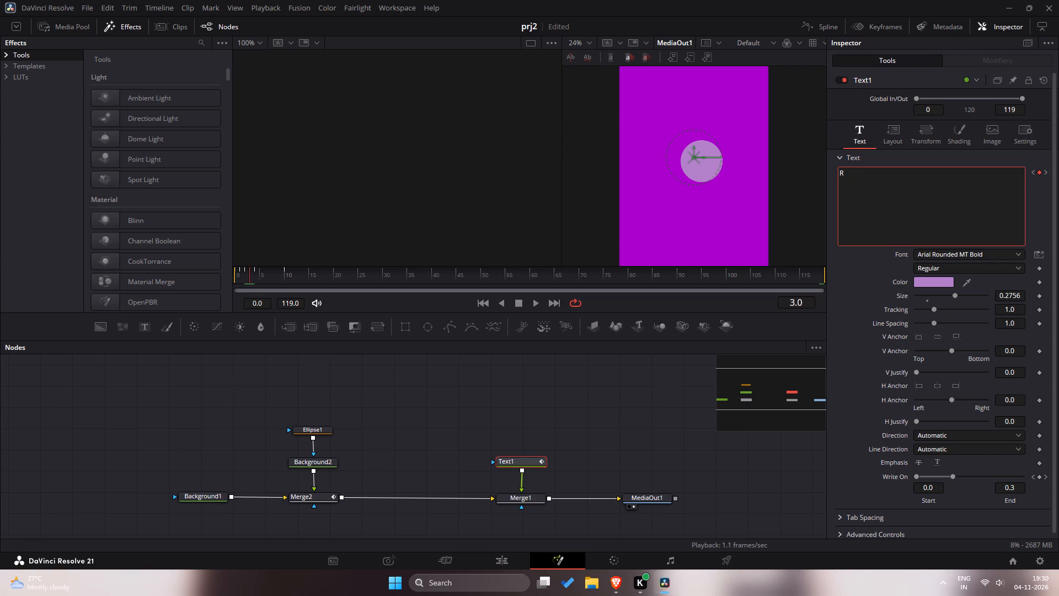
left_click(892, 185)
key("BackSpace")
key("s")
type("TA")
key("r")
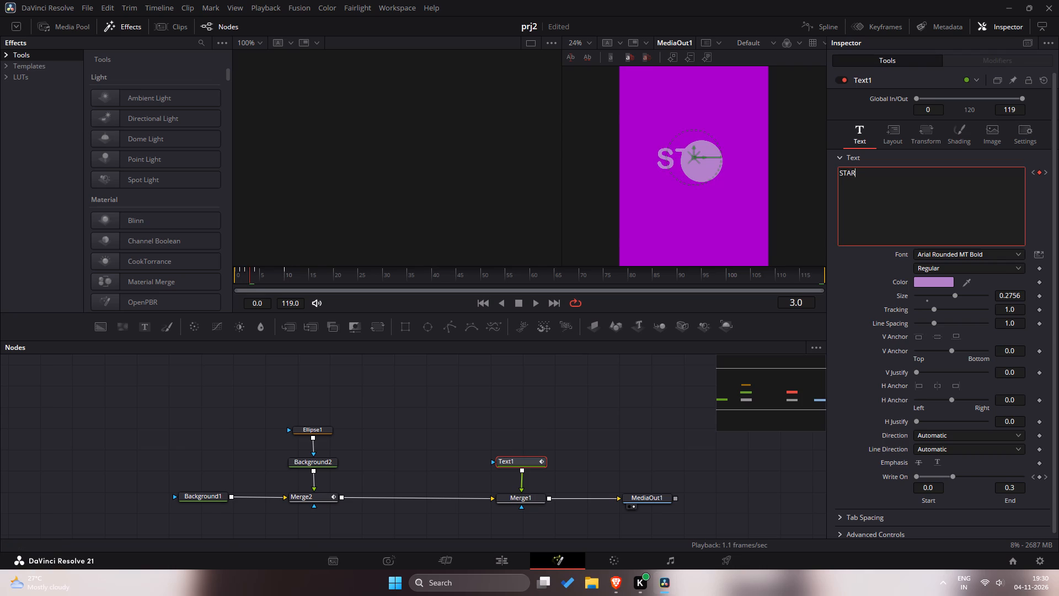
left_click_drag(249, 275, 255, 275)
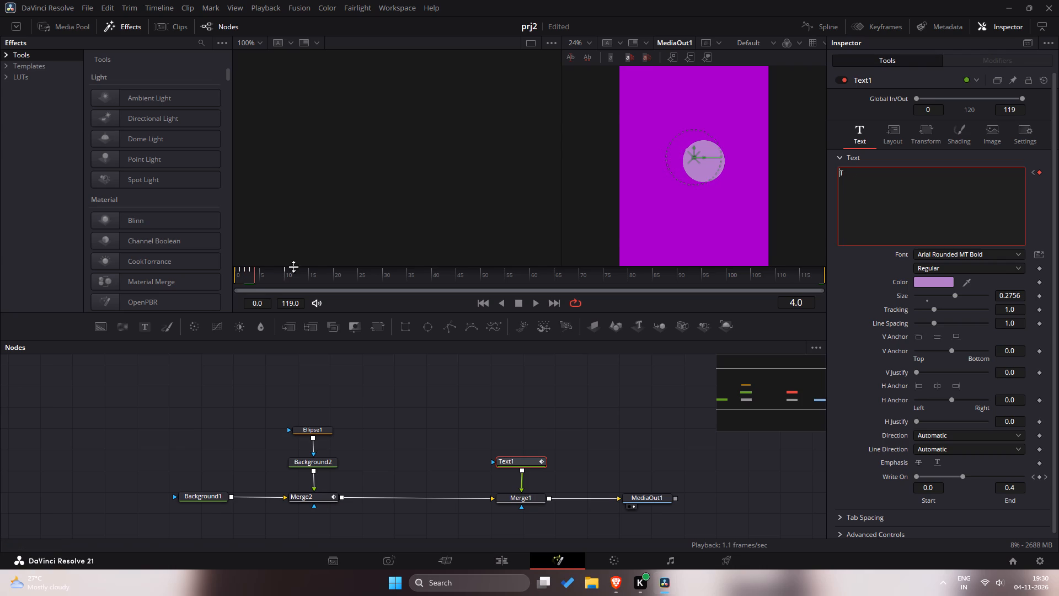
left_click(862, 182)
key("BackSpace")
type("START")
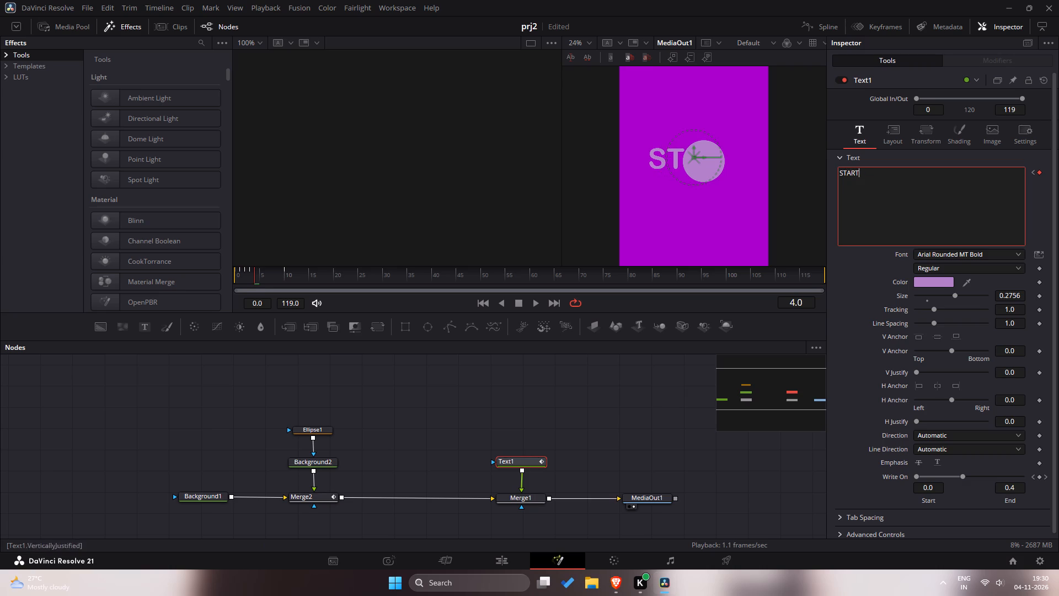
Play the animation from frame 0 twice to check the START text reveal against the moving circle.
left_click(677, 401)
left_click_drag(280, 275, 196, 274)
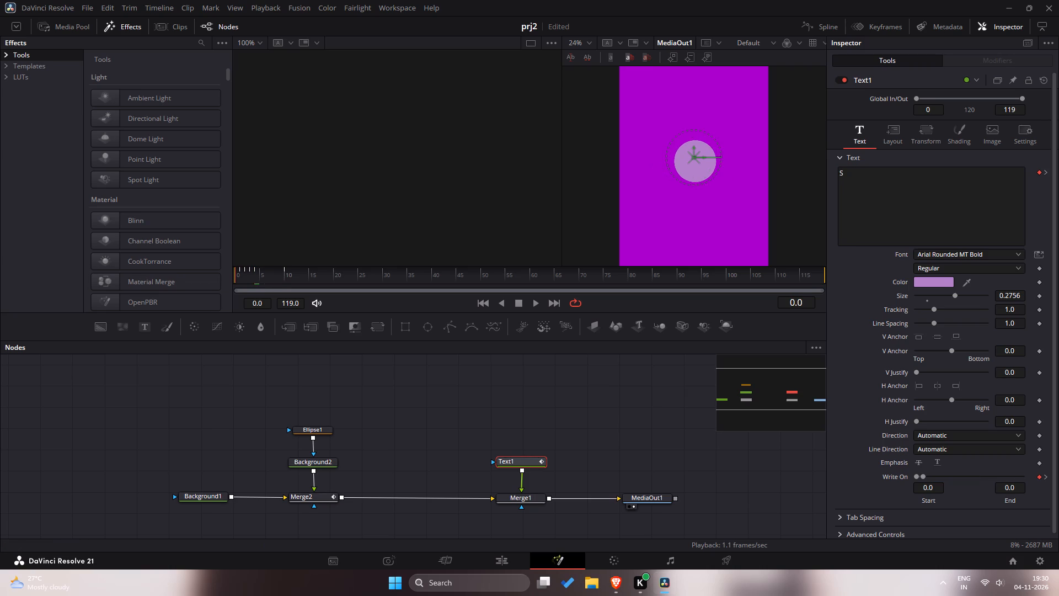
key("space")
key("space")
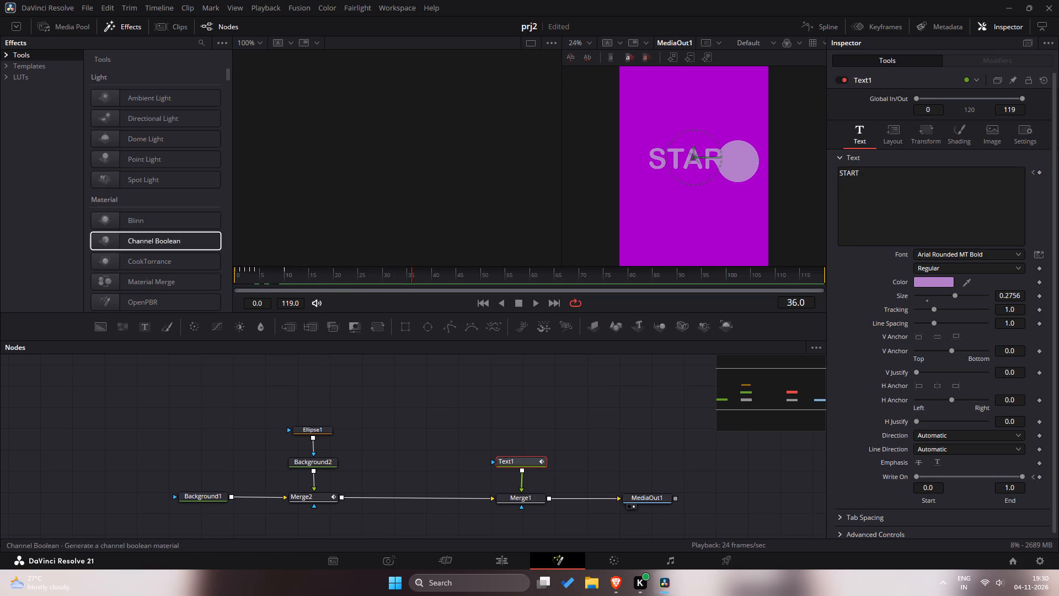
left_click_drag(272, 277, 181, 275)
key("space")
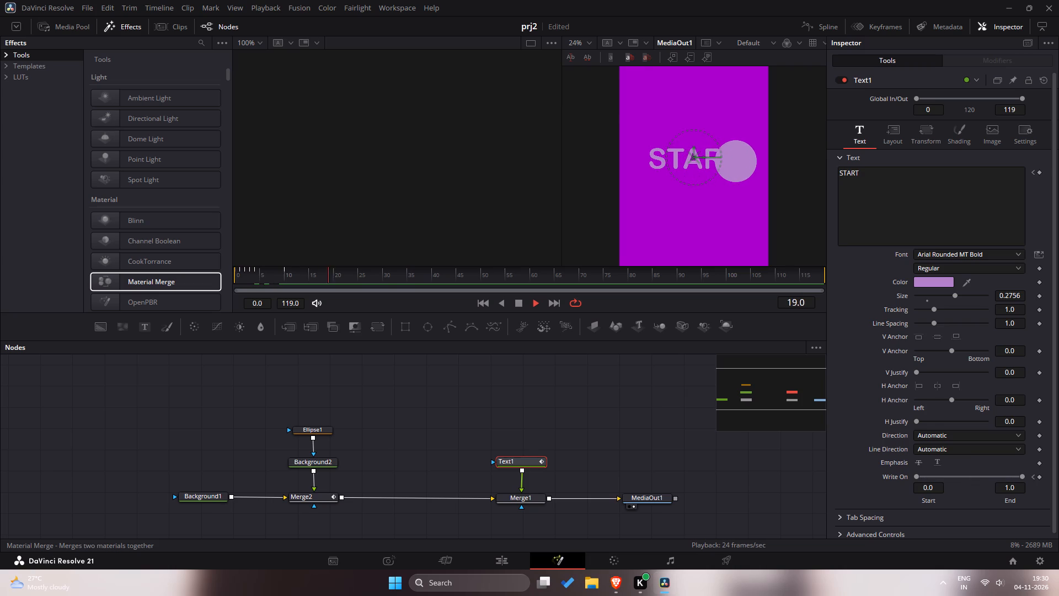
key("space")
left_click_drag(303, 276, 202, 271)
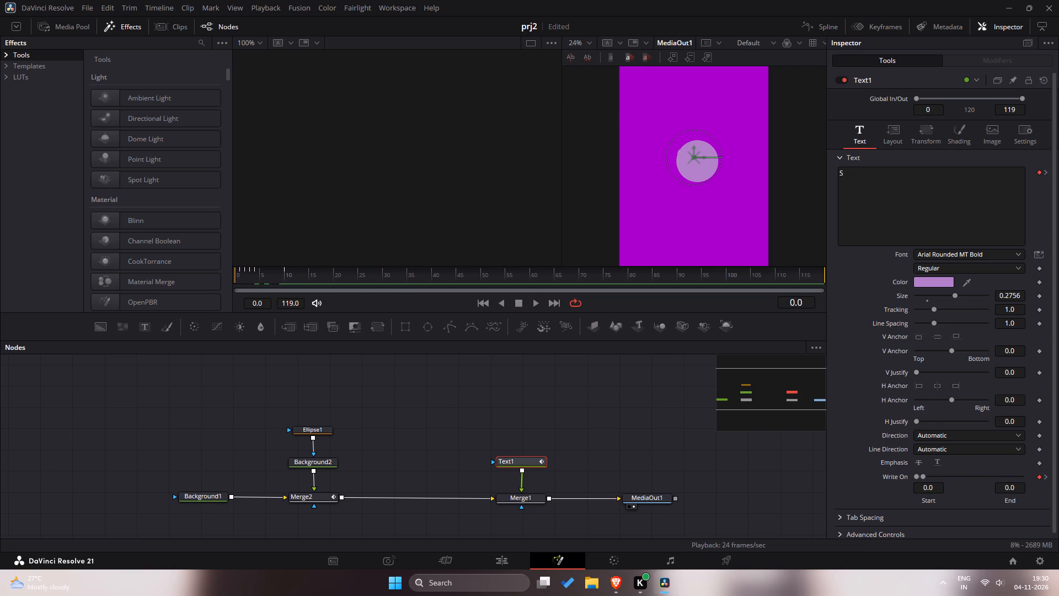
left_click_drag(202, 271, 186, 276)
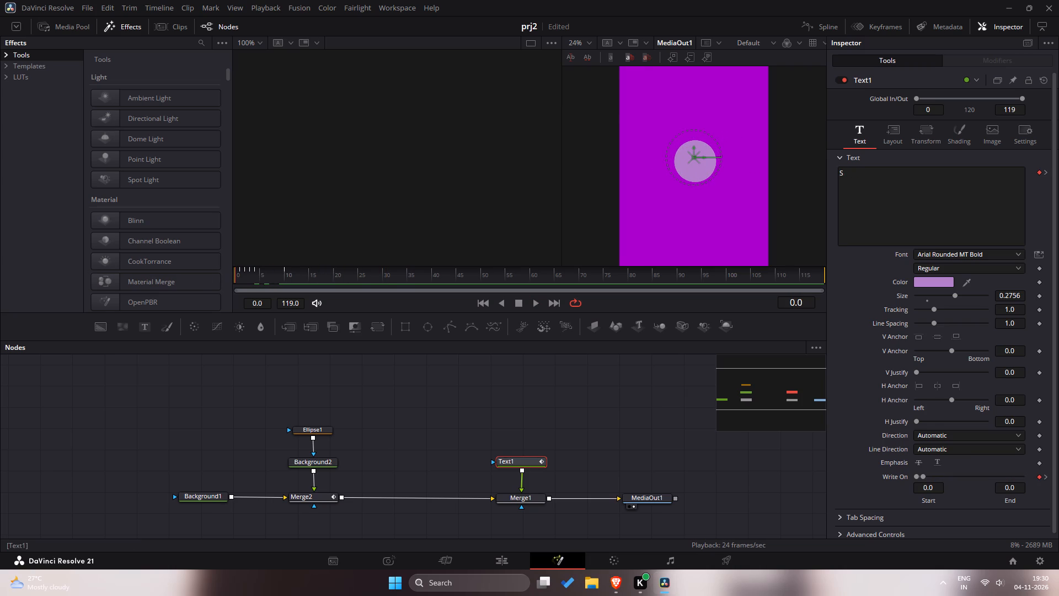
Remove Text1's Write On End keyframes at frames 10 and 0.
left_click(1046, 477)
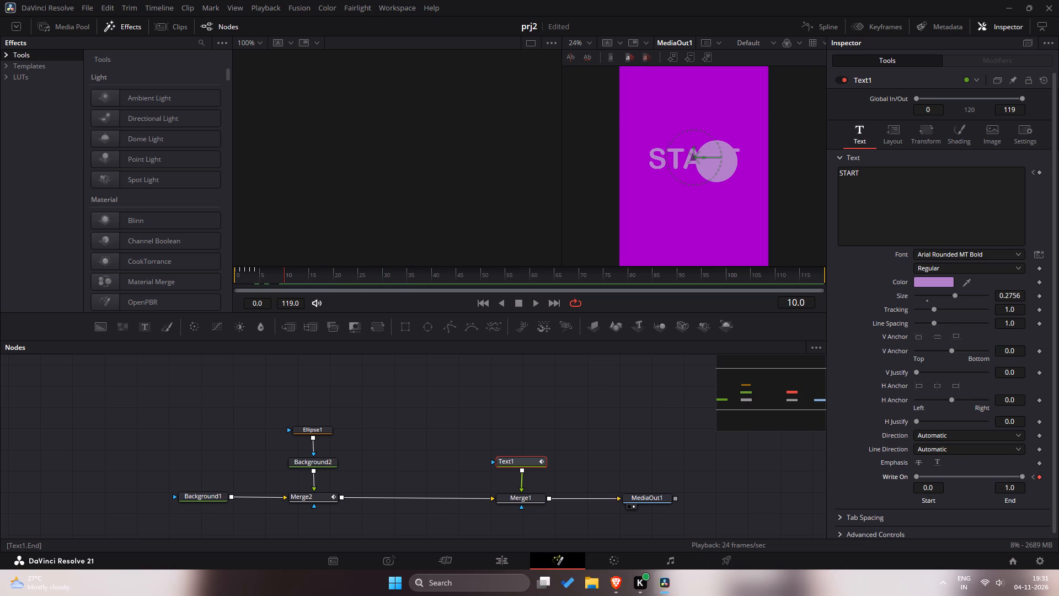
left_click(1041, 477)
left_click(1035, 477)
left_click(1038, 479)
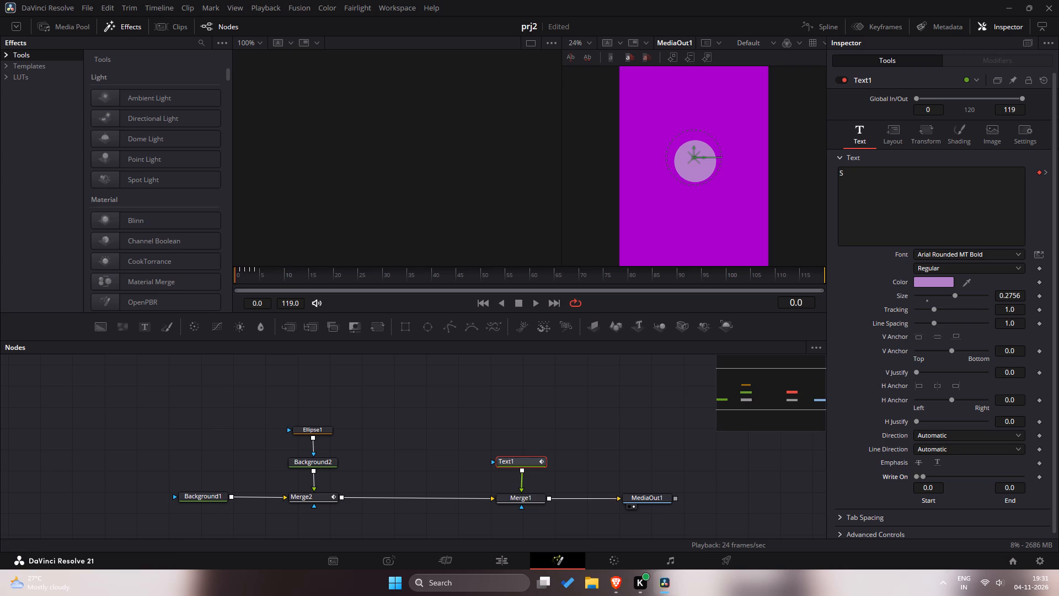
Open the Keyframes editor and move Text1's START text keyframe from frame 4 to frame 20.
left_click(858, 28)
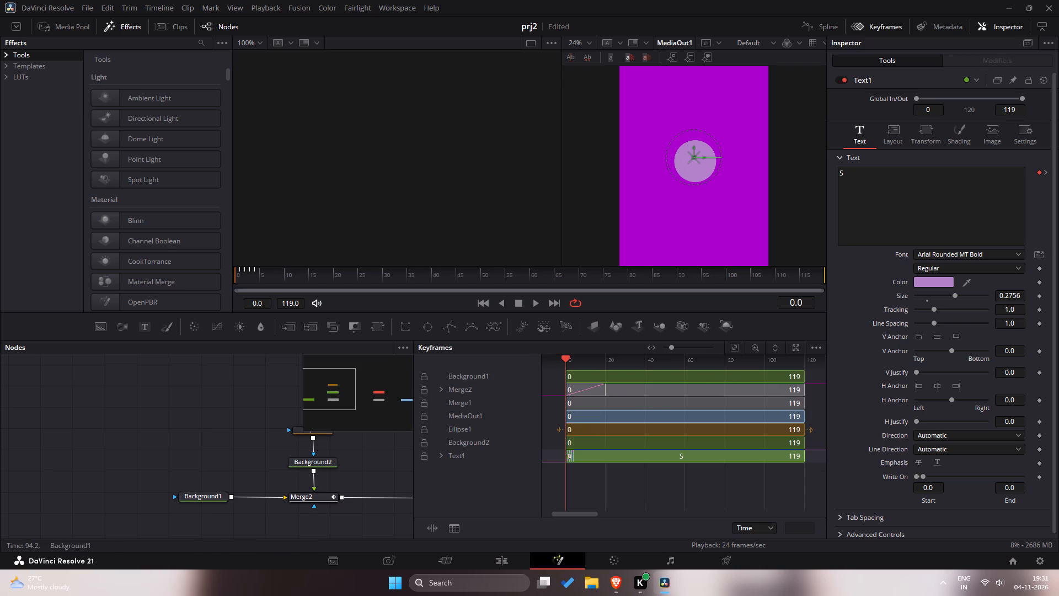
left_click(737, 347)
scroll(594, 455, "up", 4)
scroll(582, 463, "up", 11, "shift")
scroll(579, 462, "up", 10, "ctrl")
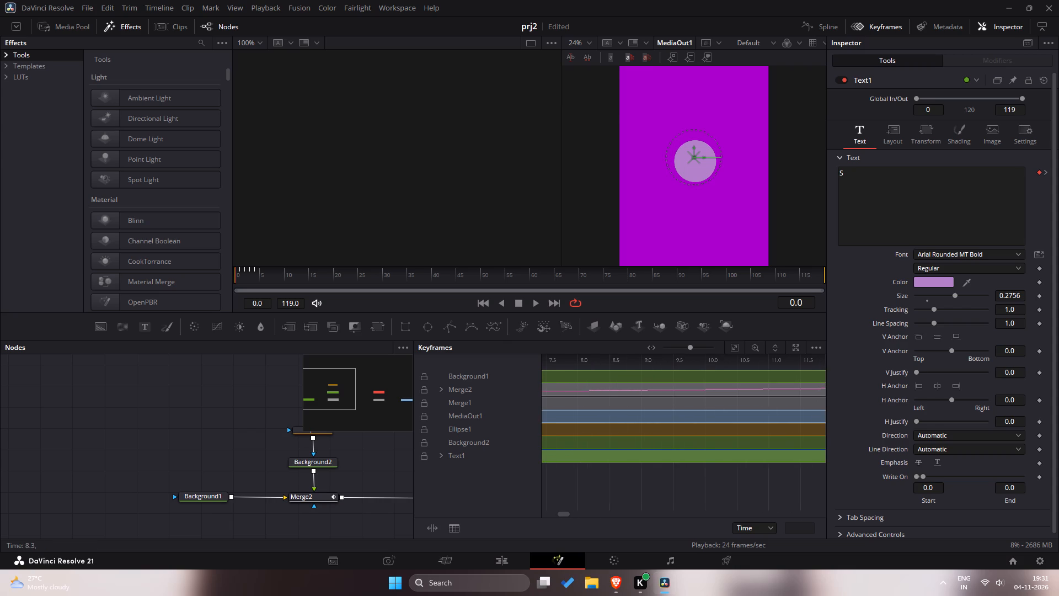
left_click_drag(648, 492, 611, 490)
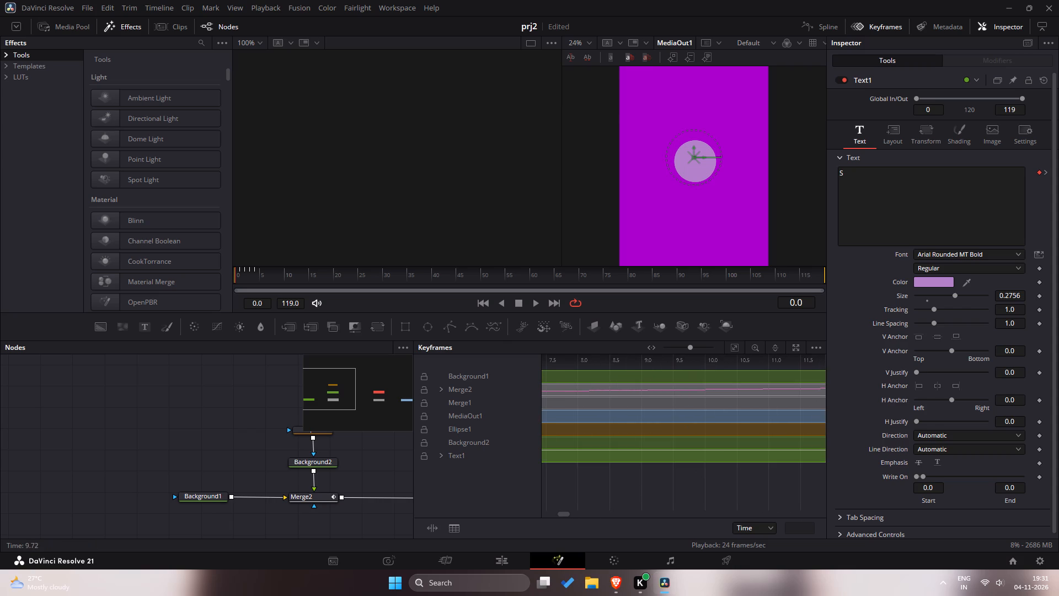
left_click(688, 348)
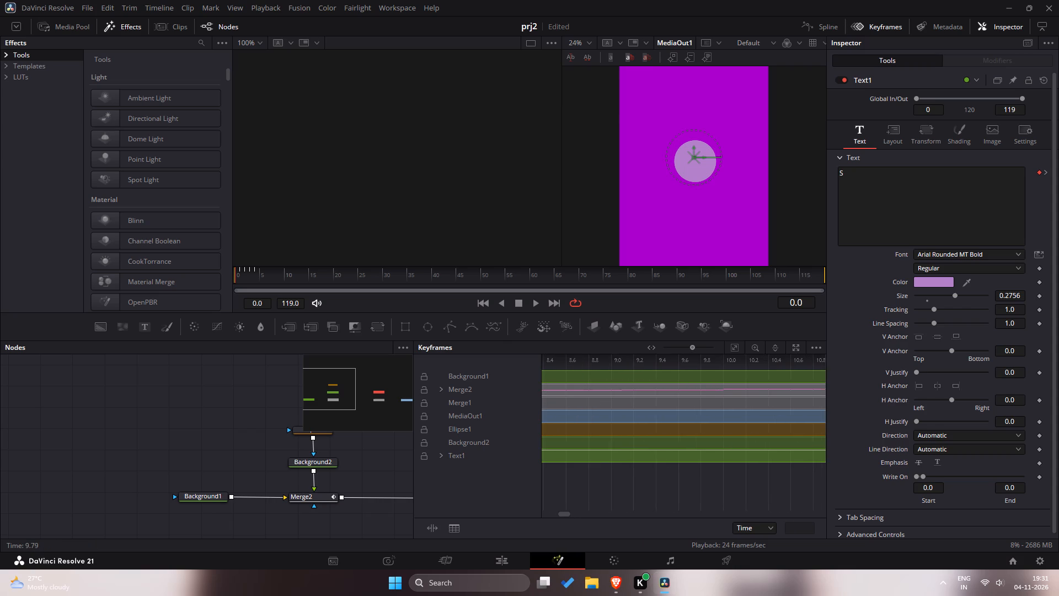
left_click(565, 514)
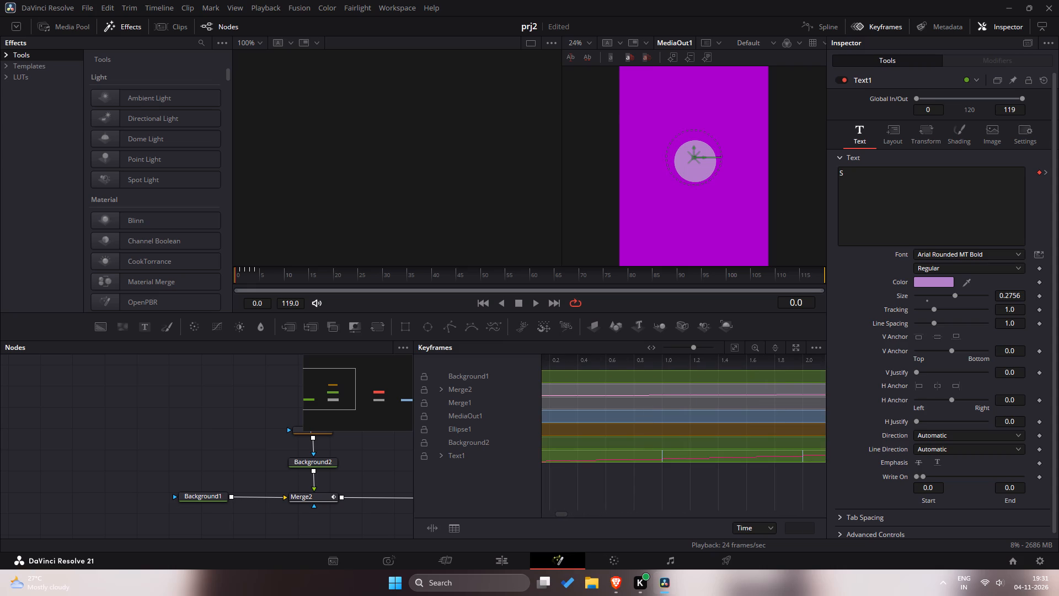
scroll(671, 402, "down", 3)
left_click_drag(691, 349, 686, 348)
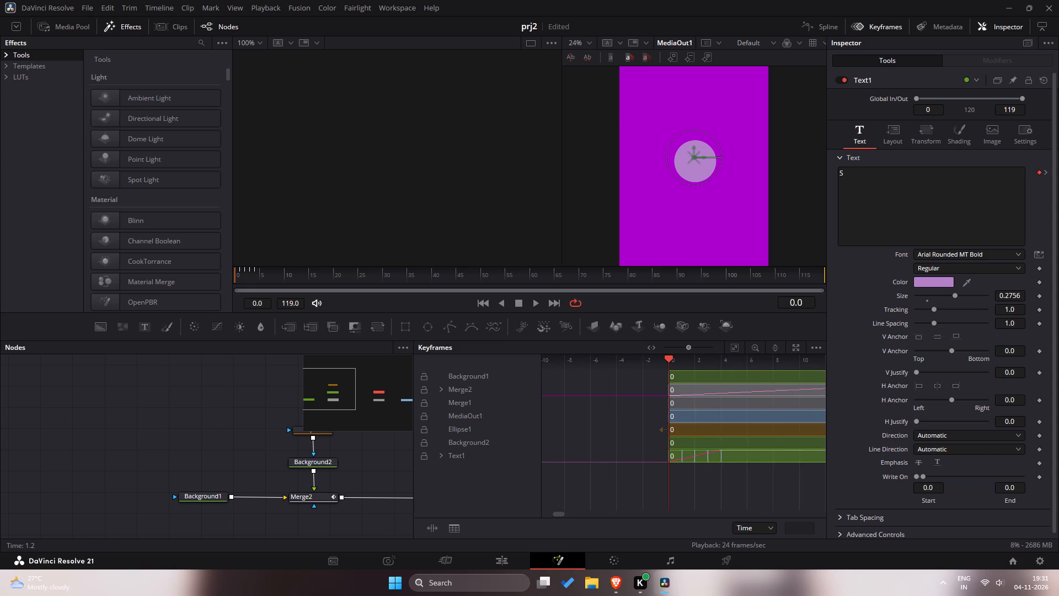
left_click_drag(686, 348, 686, 348)
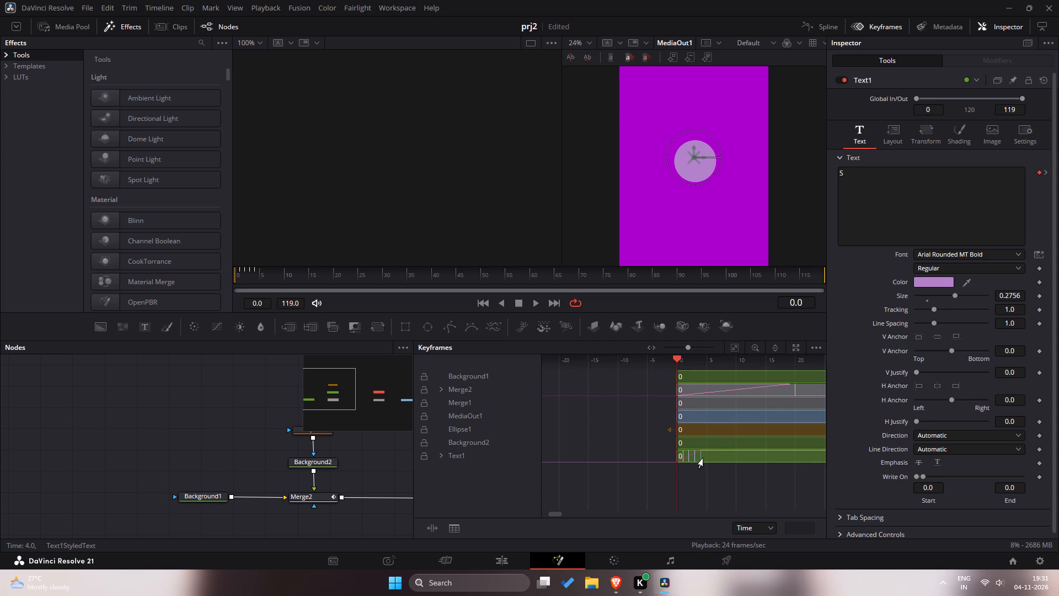
left_click_drag(703, 459, 796, 462)
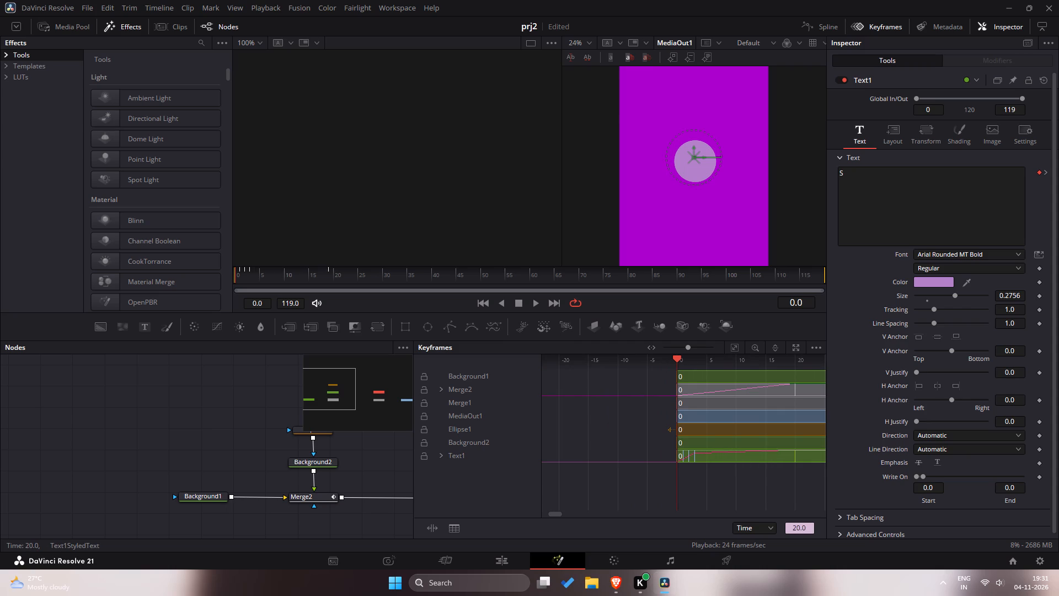
left_click_drag(796, 462, 796, 462)
Space out Text1's remaining text keyframes, moving STAR to frame 15, STA to frame 10 and ST to frame 5.
left_click_drag(694, 459, 725, 459)
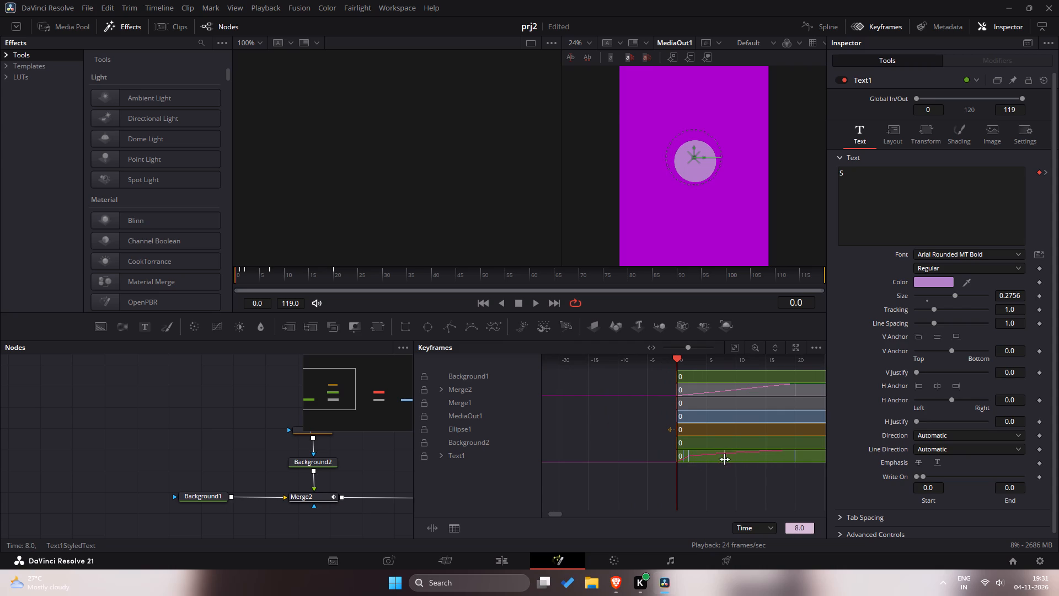
left_click_drag(725, 459, 763, 460)
left_click_drag(687, 458, 736, 457)
left_click_drag(683, 460, 709, 460)
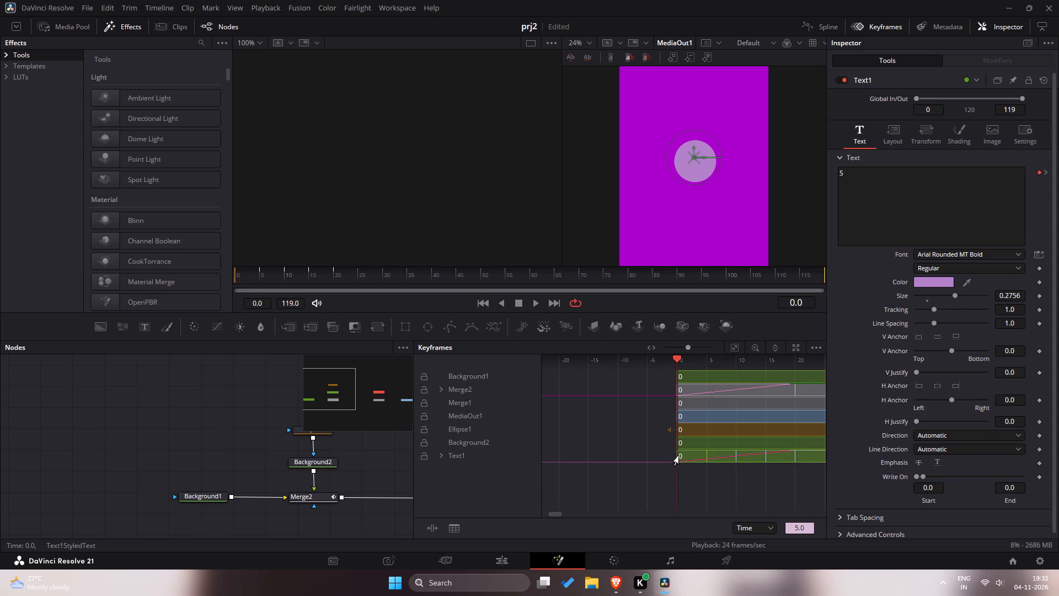
left_click(687, 349)
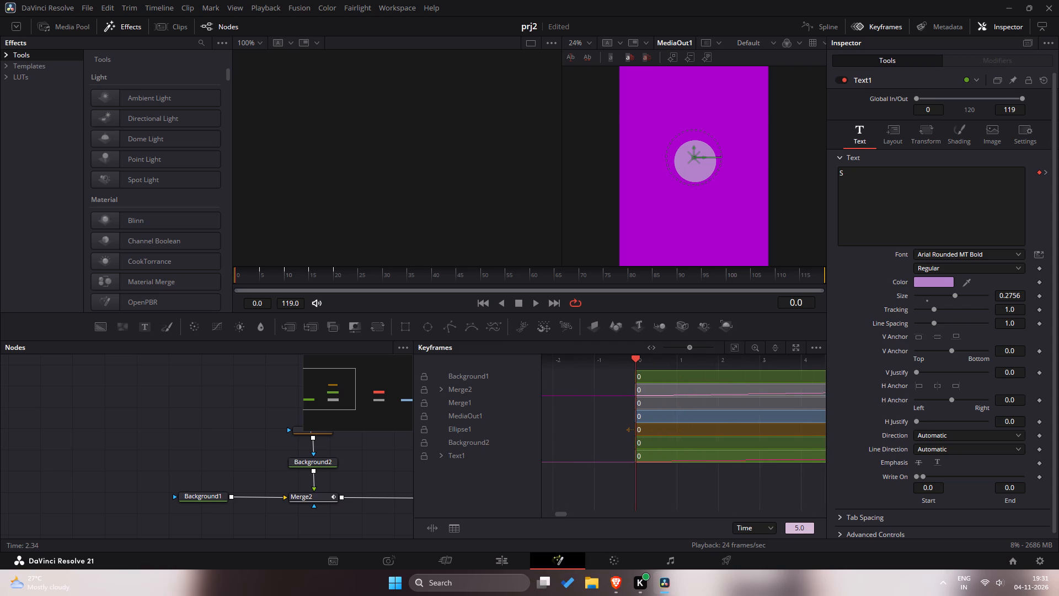
left_click(882, 31)
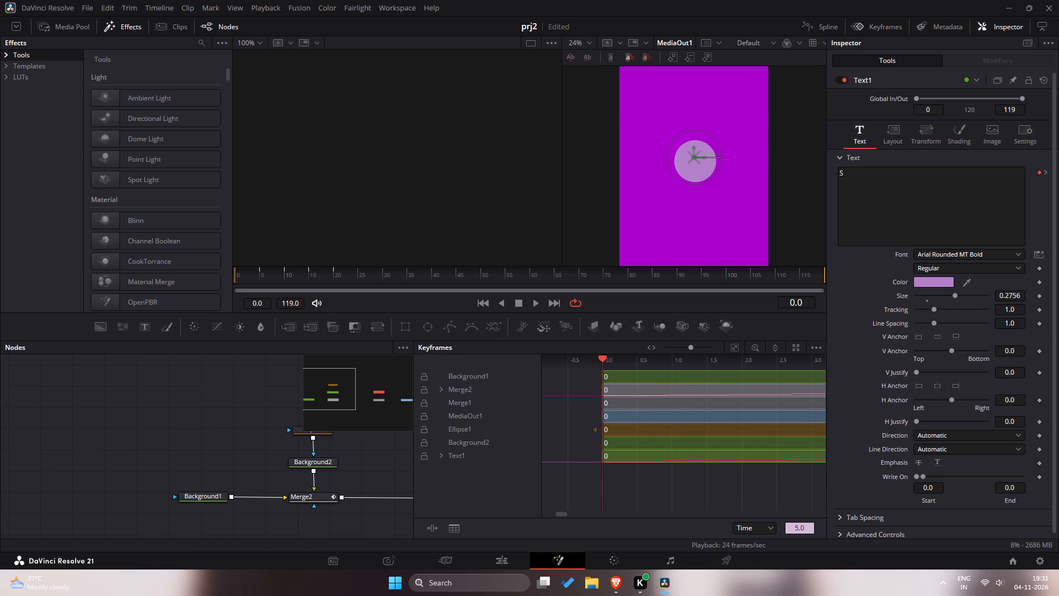
Play the animation from frame 0 to check the retimed text keyframes.
left_click_drag(282, 271, 217, 275)
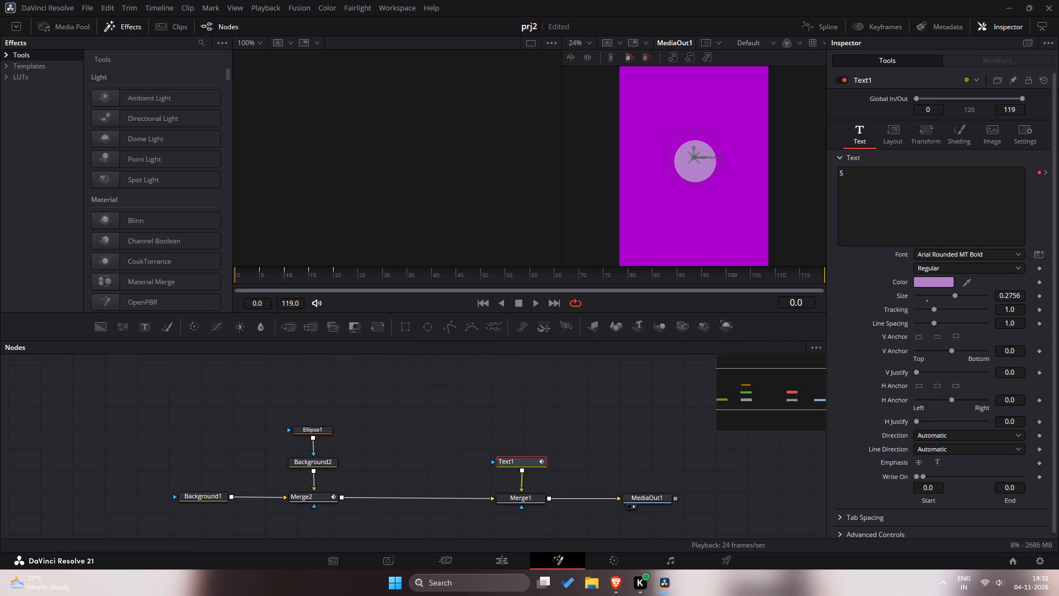
key("space")
key("space")
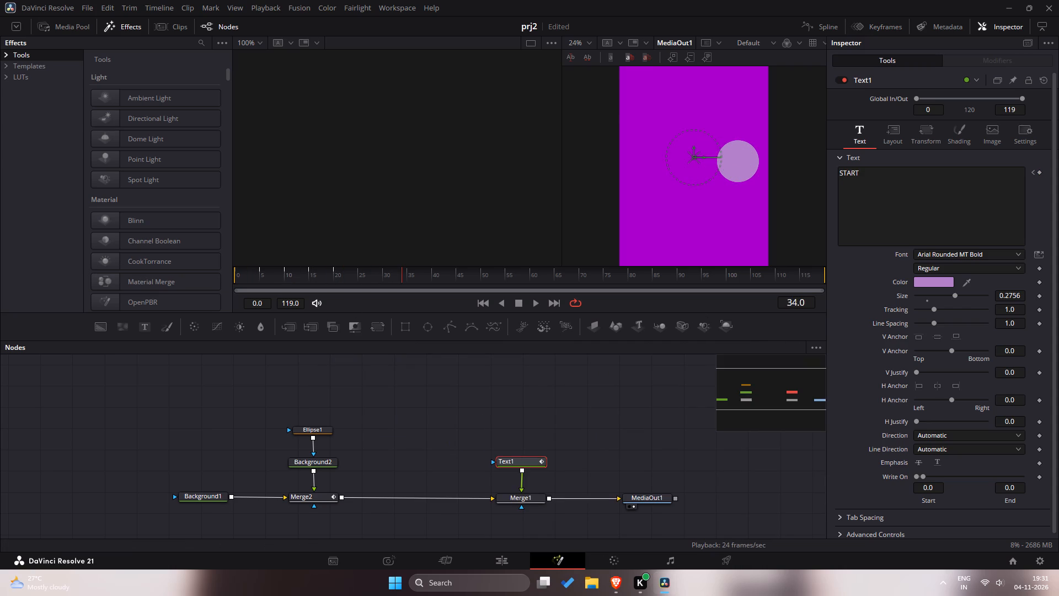
Set Text1's Write On End to 1.0.
left_click_drag(335, 274, 240, 274)
left_click_drag(922, 478, 922, 478)
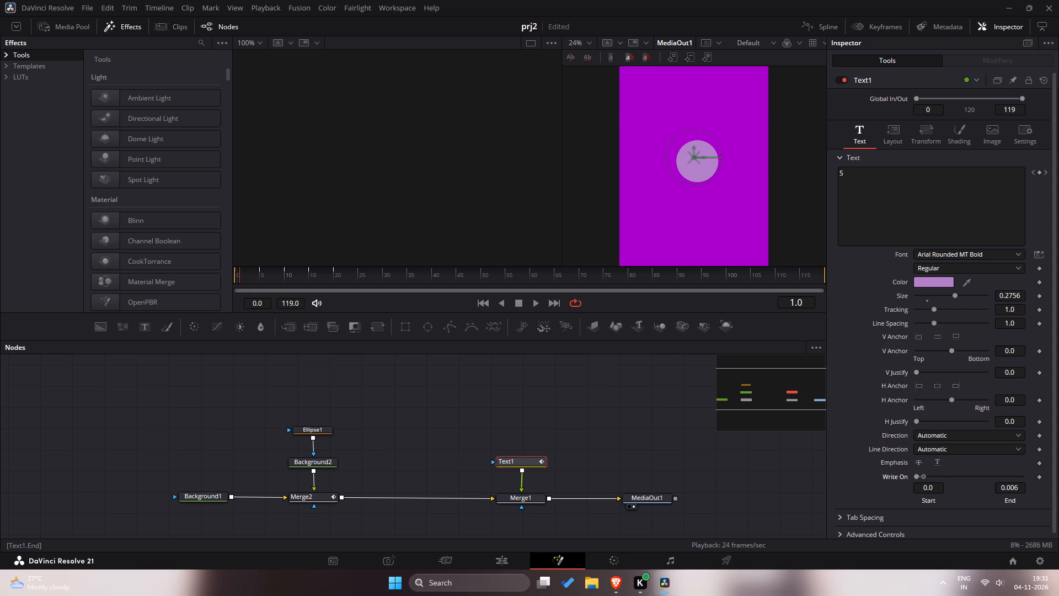
left_click_drag(922, 478, 1058, 477)
Play the animation twice to check the timing of the letters against the moving circle.
key("space")
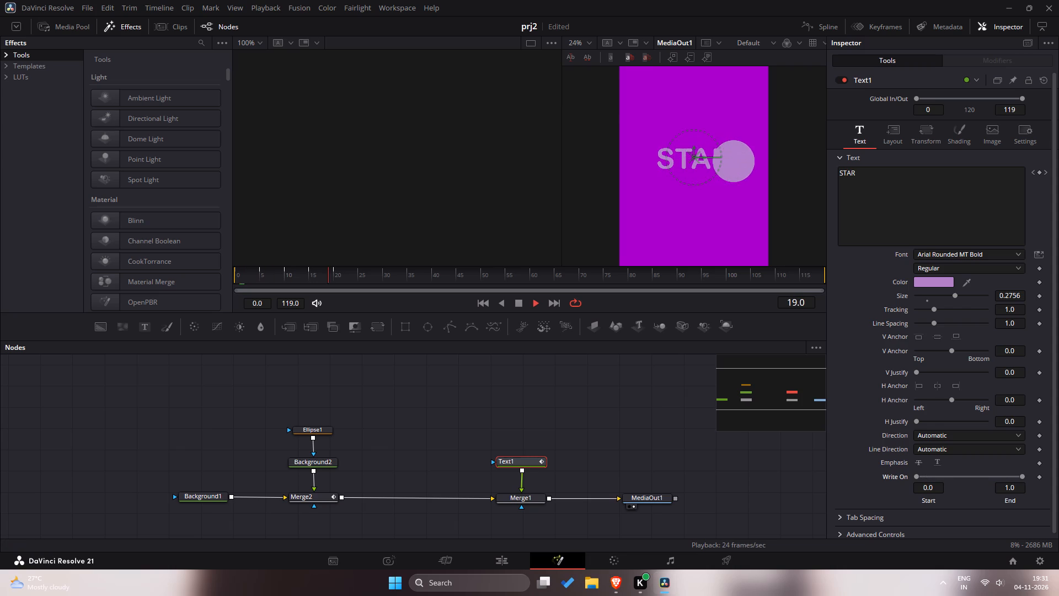
key("space")
left_click_drag(364, 279, 290, 278)
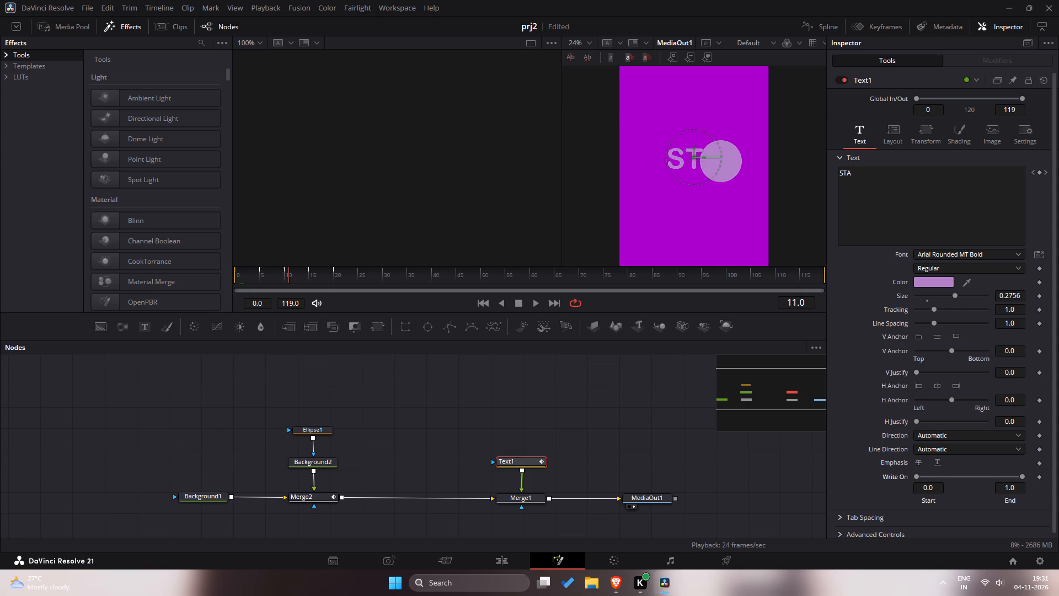
left_click_drag(290, 278, 201, 279)
key("space")
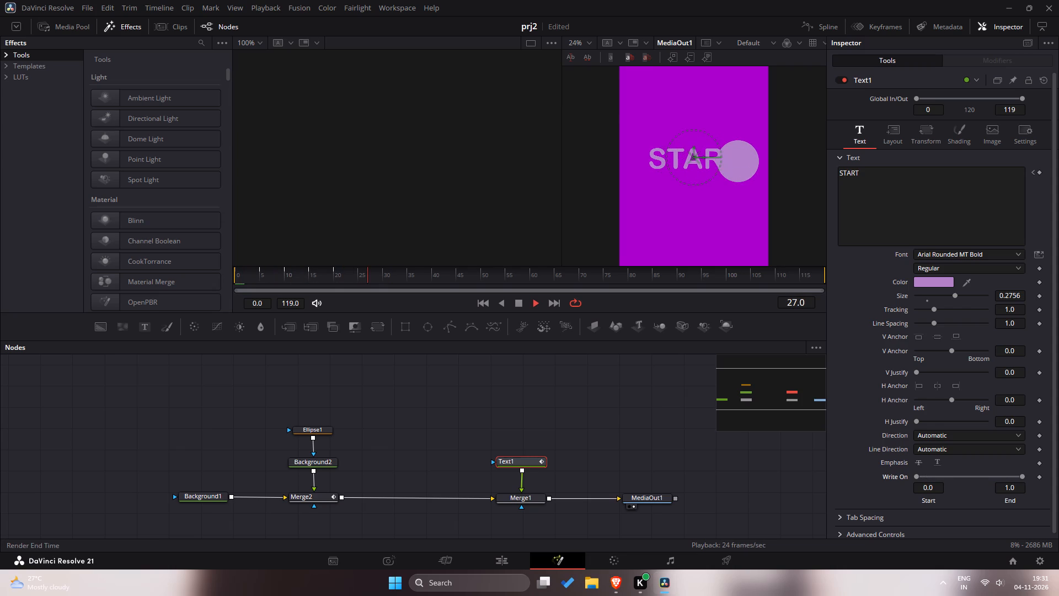
key("space")
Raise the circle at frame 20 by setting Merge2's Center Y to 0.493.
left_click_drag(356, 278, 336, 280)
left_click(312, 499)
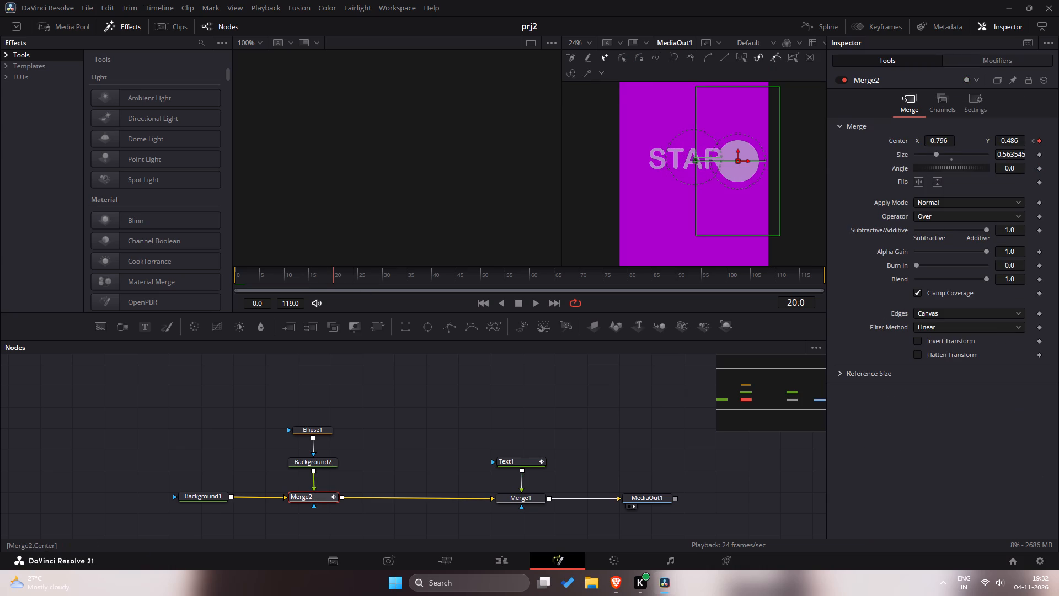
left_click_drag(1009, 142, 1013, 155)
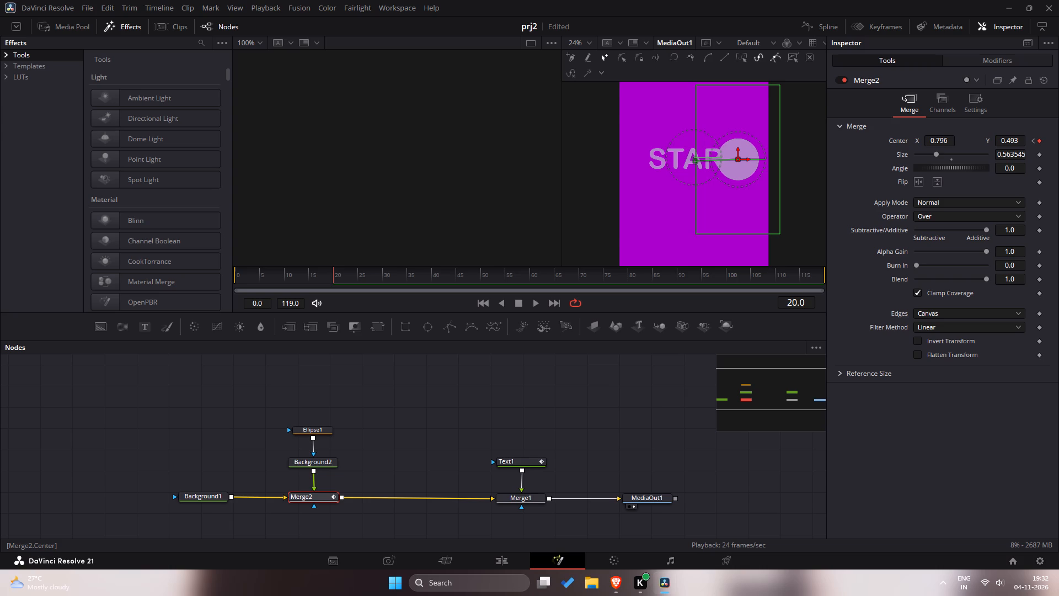
Reset Merge2's Center animation to X 0.5, Y 0.5 and set a new Center keyframe at frame 0.
double_click(896, 143)
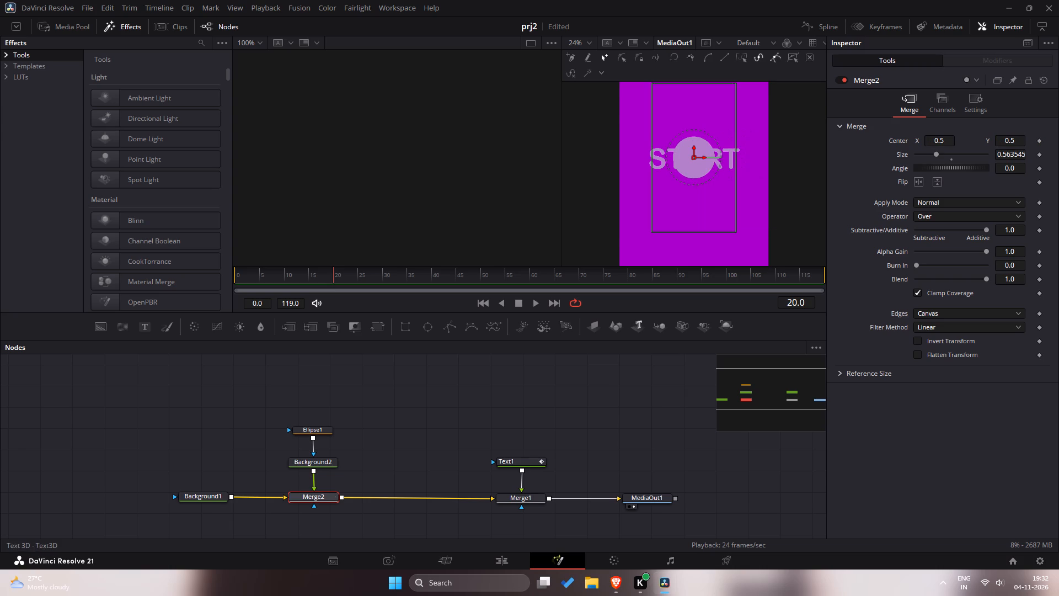
left_click_drag(301, 278, 216, 274)
left_click(1037, 142)
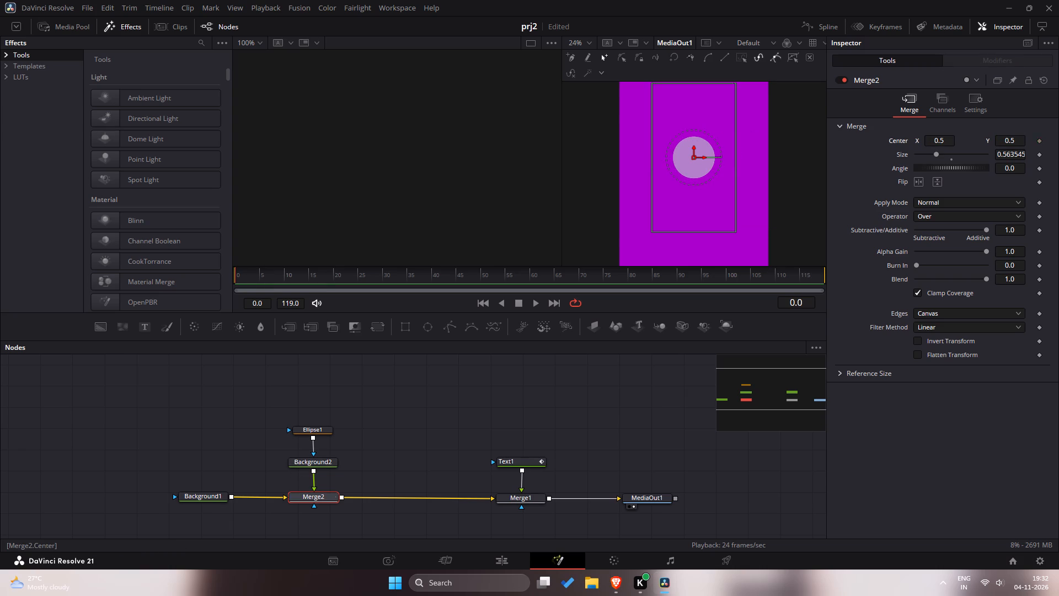
Move the circle past the end of the START text at frame 20 by setting Merge2's Center X to 0.848.
left_click_drag(249, 278, 338, 279)
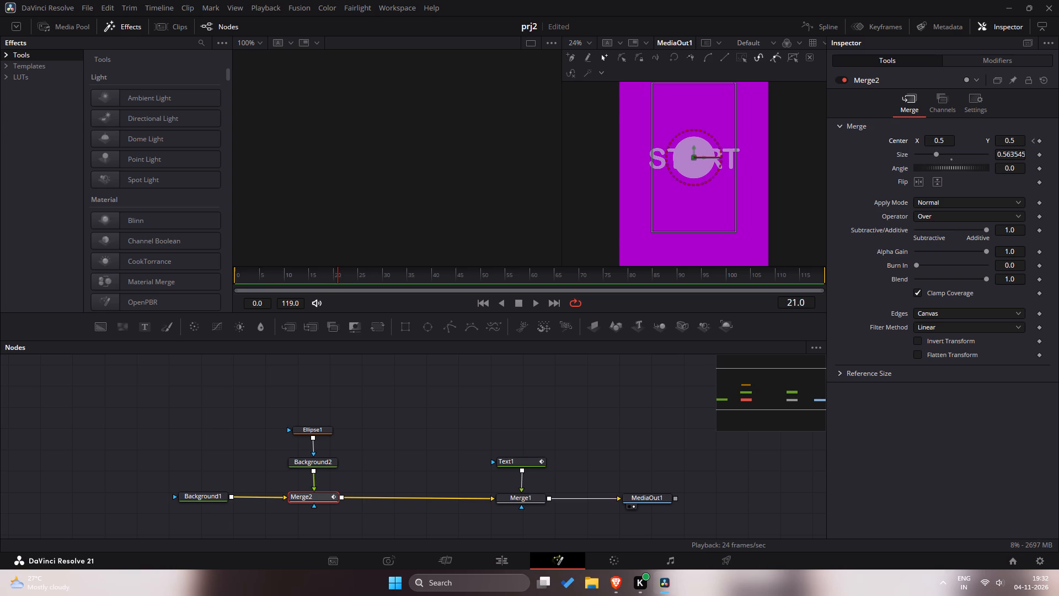
left_click(338, 274)
left_click_drag(934, 141, 1058, 164)
left_click_drag(935, 140, 1046, 150)
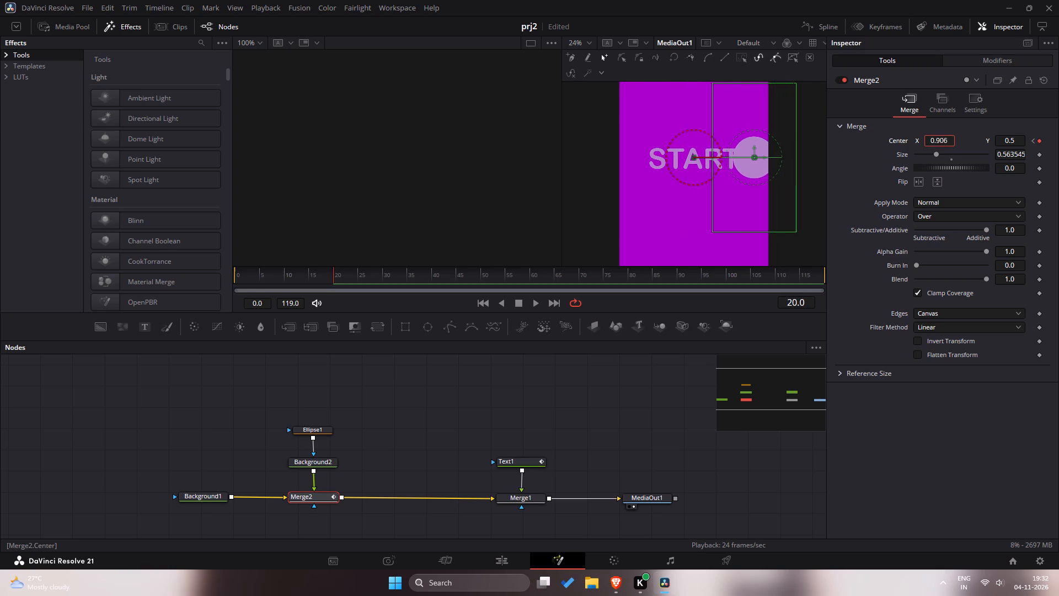
left_click_drag(1046, 150, 490, 158)
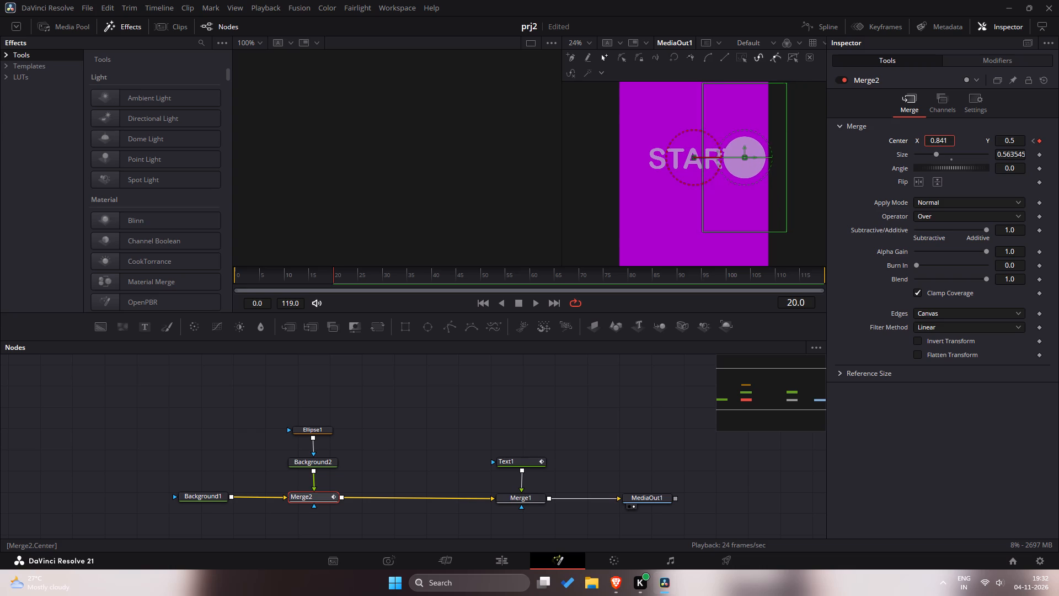
left_click_drag(490, 158, 494, 159)
Switch to the reference video in the browser and replay its opening to examine the circle's position at the end of the word.
key("alt+Tab")
left_click_drag(458, 482, 443, 486)
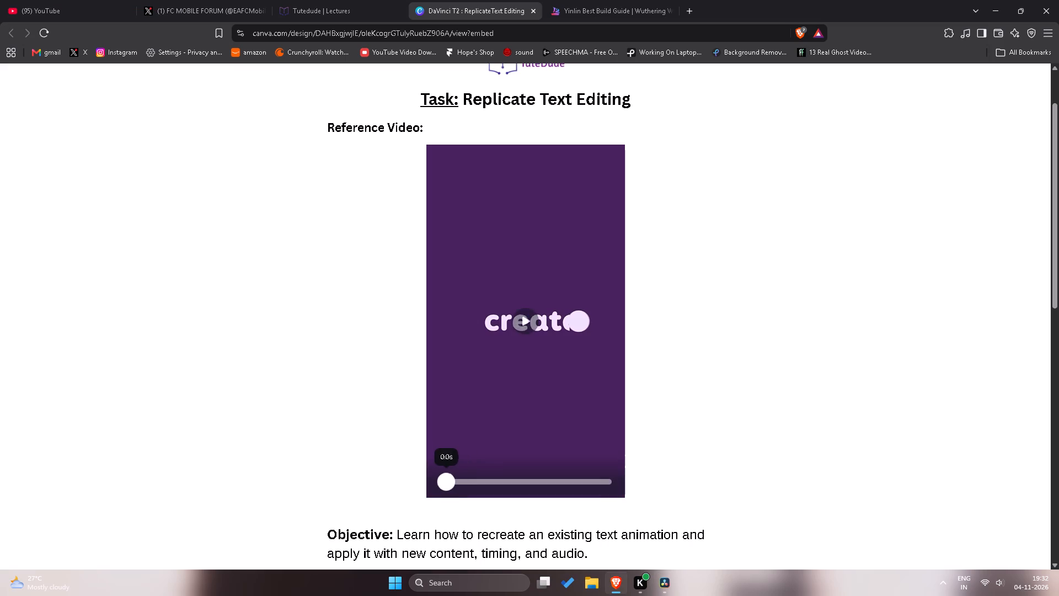
left_click_drag(443, 486, 434, 487)
left_click(523, 316)
left_click(526, 326)
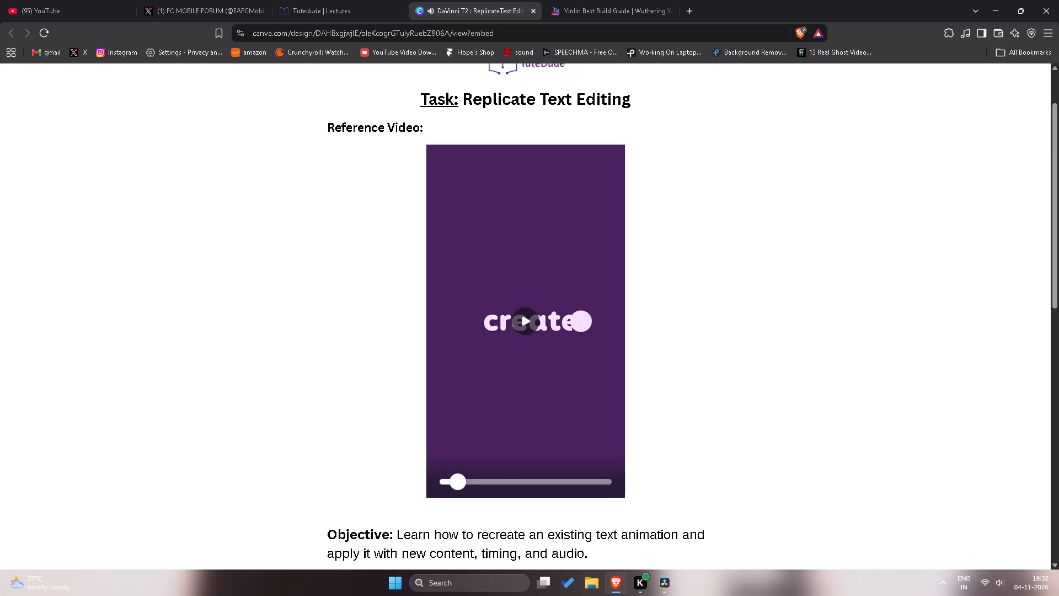
left_click(526, 326)
left_click(527, 326)
key("alt+Tab")
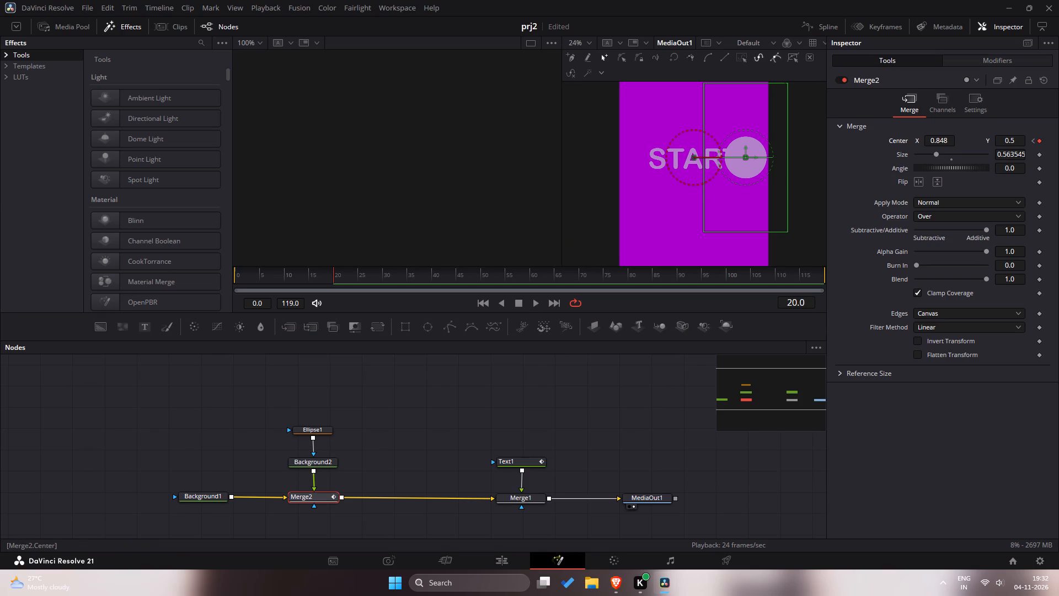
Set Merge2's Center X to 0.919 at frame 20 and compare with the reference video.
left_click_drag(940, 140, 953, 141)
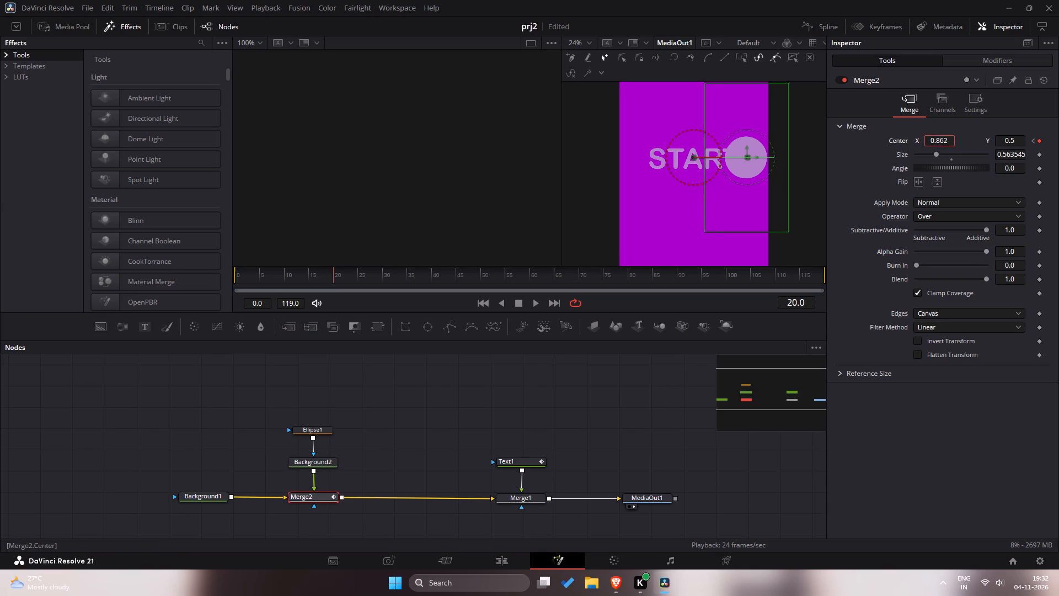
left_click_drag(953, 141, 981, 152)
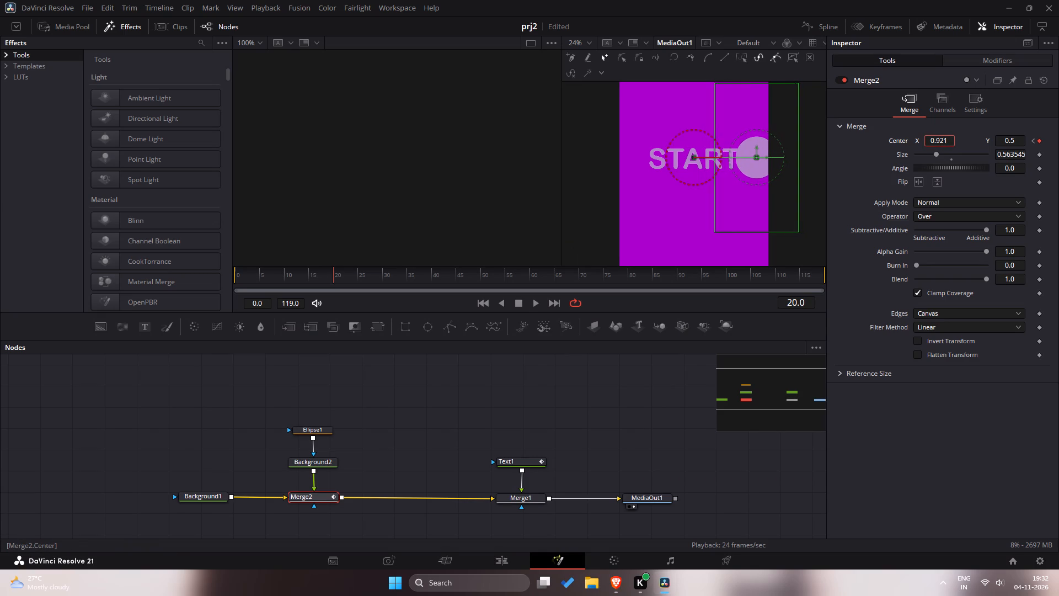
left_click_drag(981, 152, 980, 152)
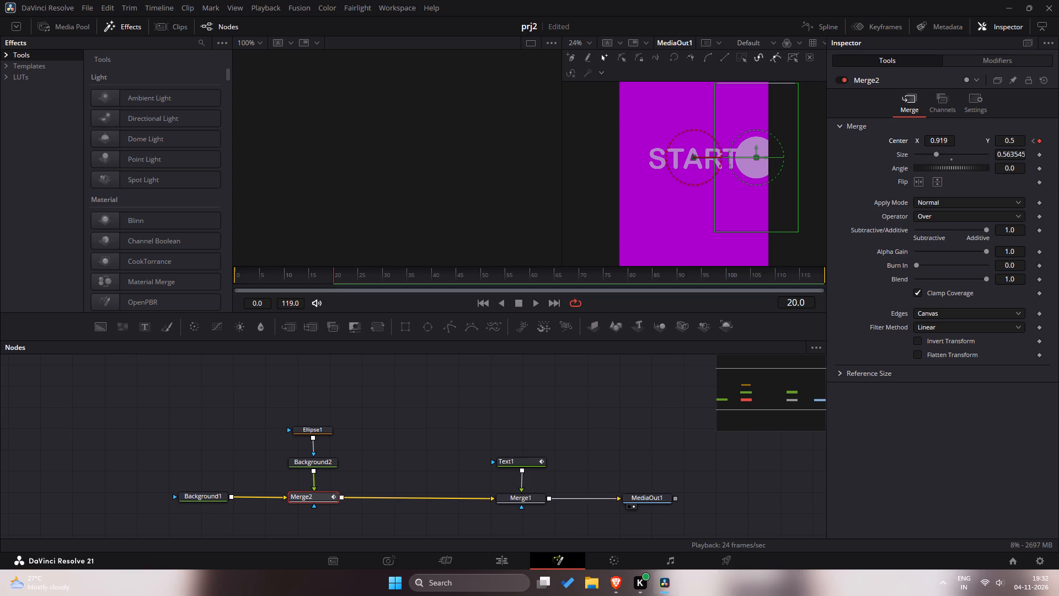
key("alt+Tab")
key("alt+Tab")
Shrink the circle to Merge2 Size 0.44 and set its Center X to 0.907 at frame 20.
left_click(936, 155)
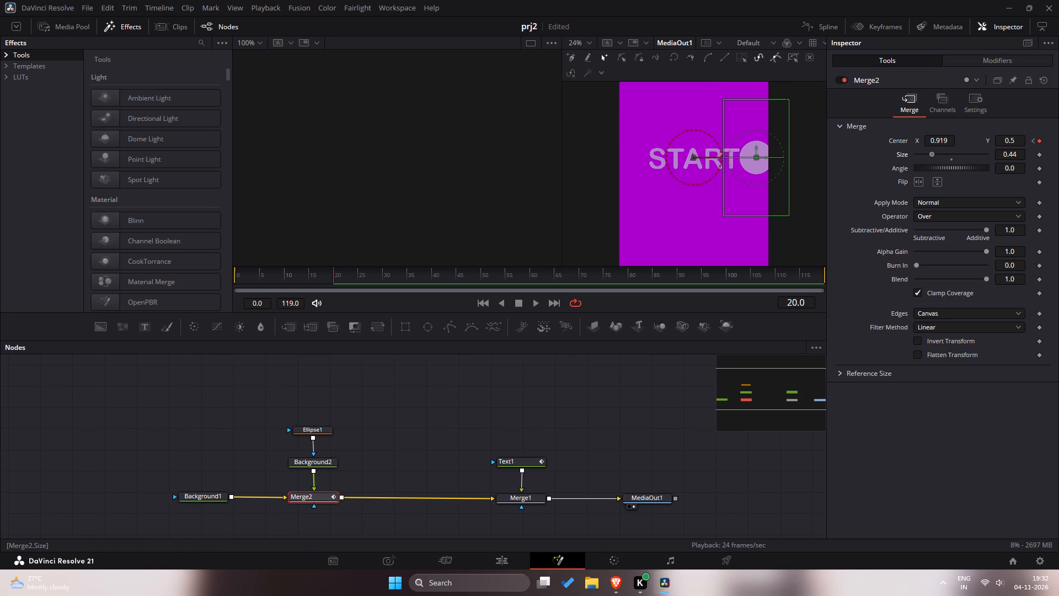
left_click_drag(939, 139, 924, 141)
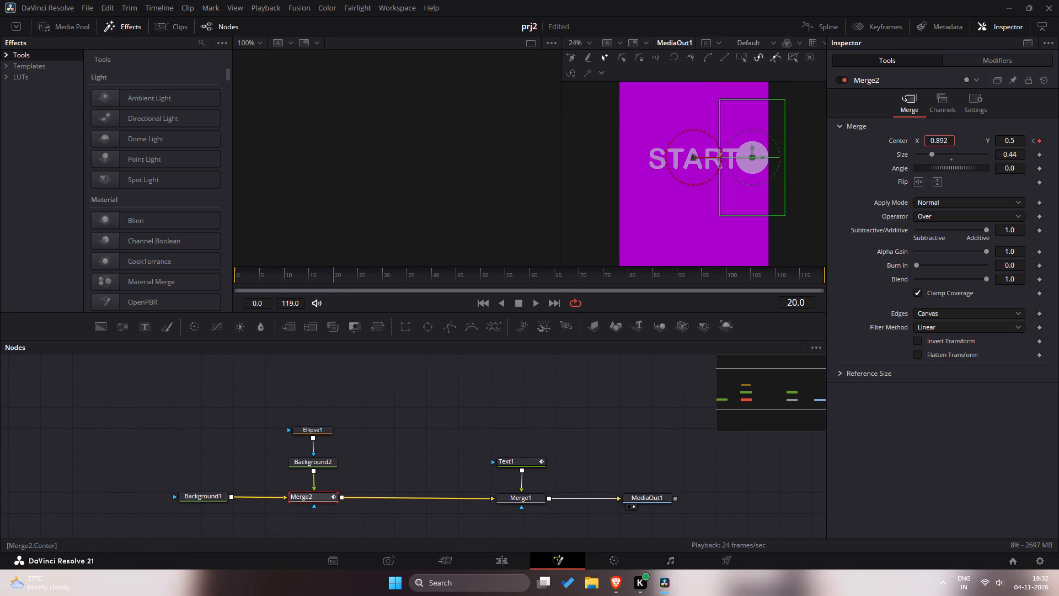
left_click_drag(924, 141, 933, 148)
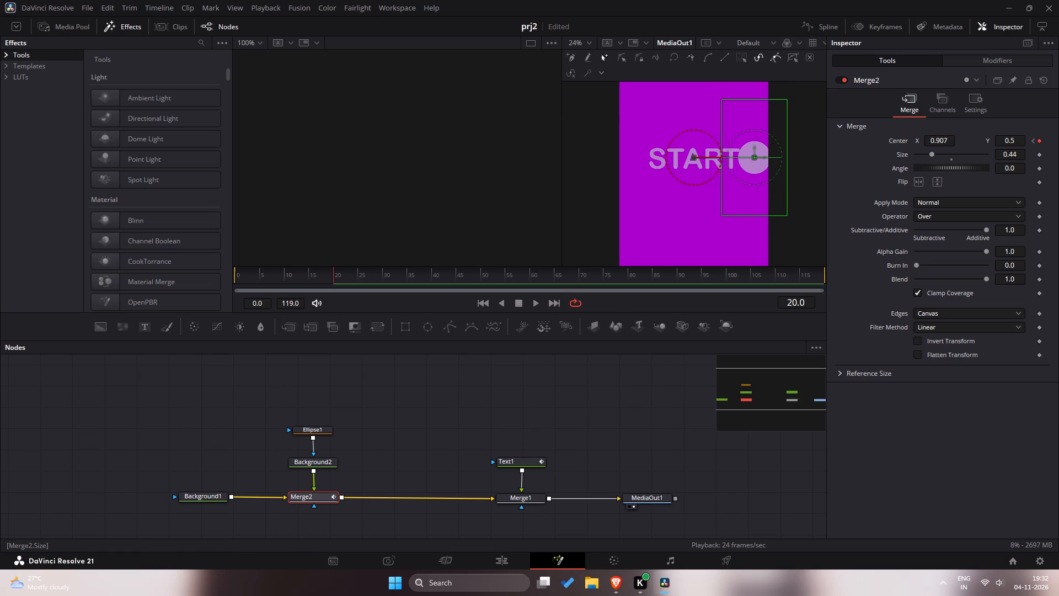
Reduce the START text's Size in Text1 to 0.2244.
left_click(530, 463)
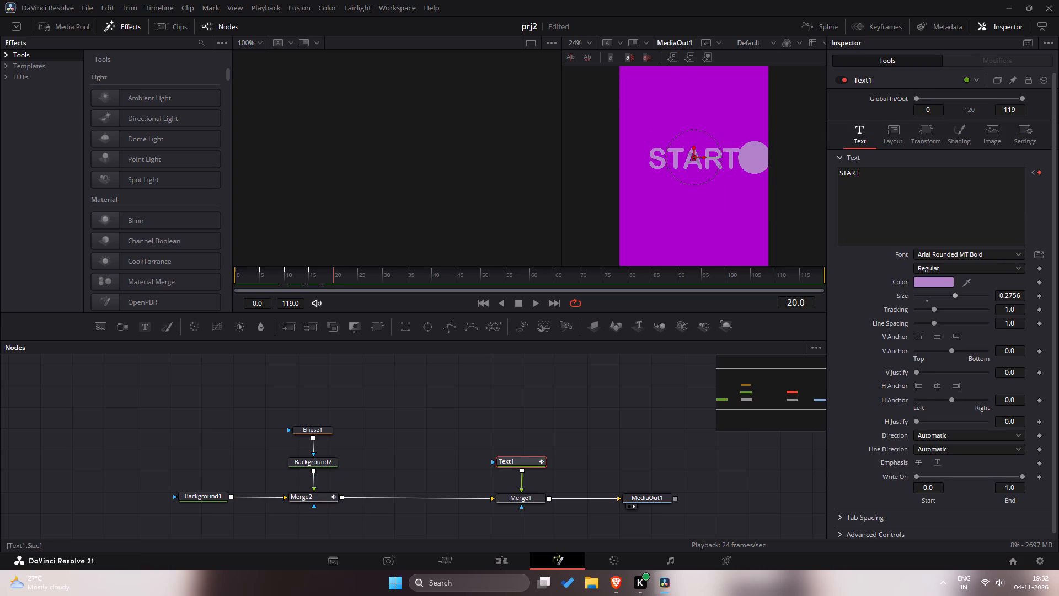
left_click_drag(954, 296, 951, 296)
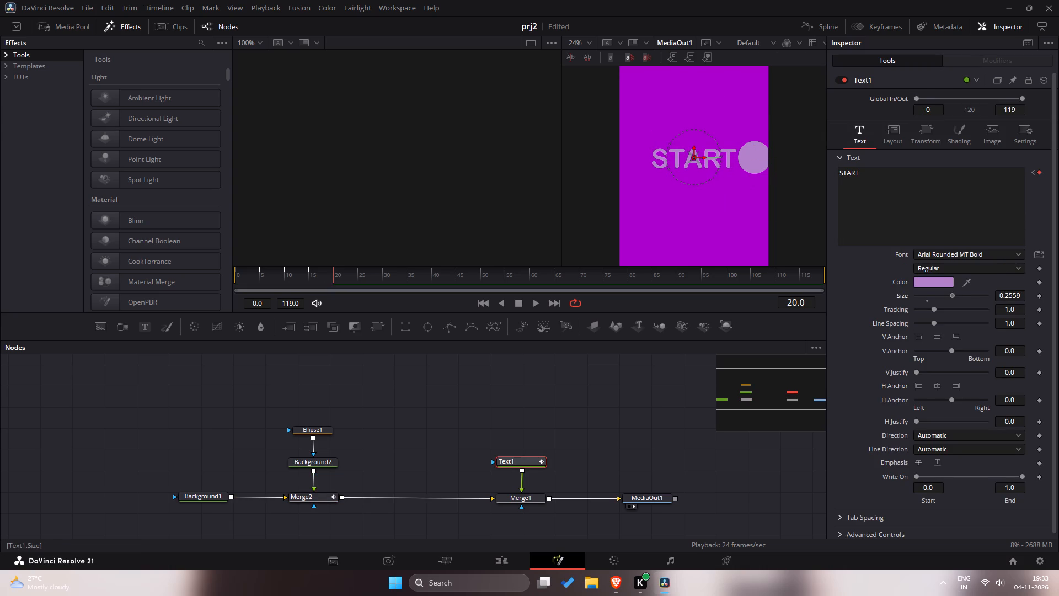
left_click_drag(951, 296, 946, 295)
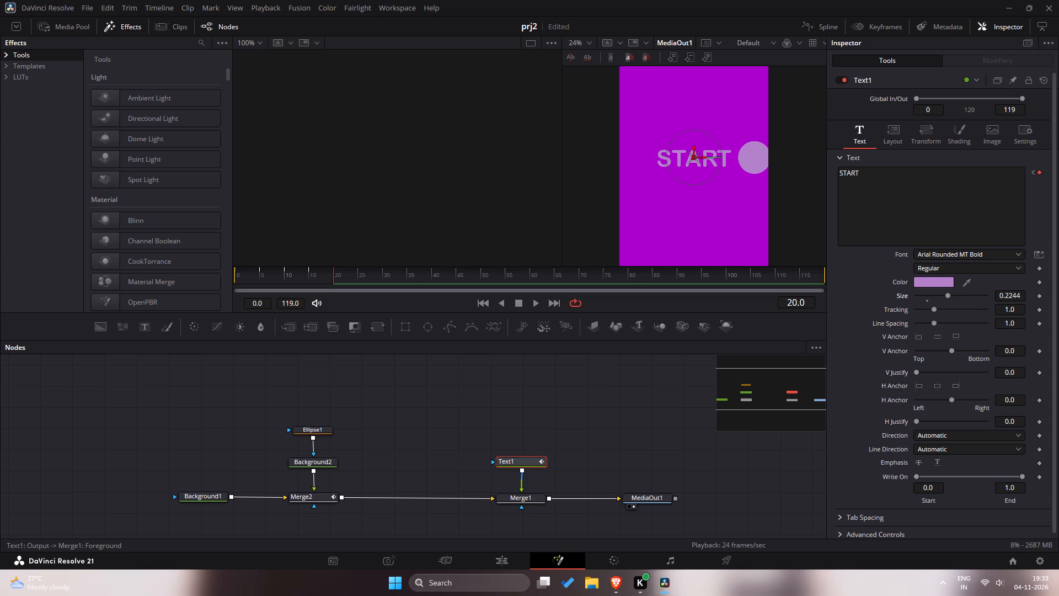
Set Merge2's Size to 0.41 and its Center X to 0.864 at frame 20, so the circle sits beside the smaller text.
left_click(308, 499)
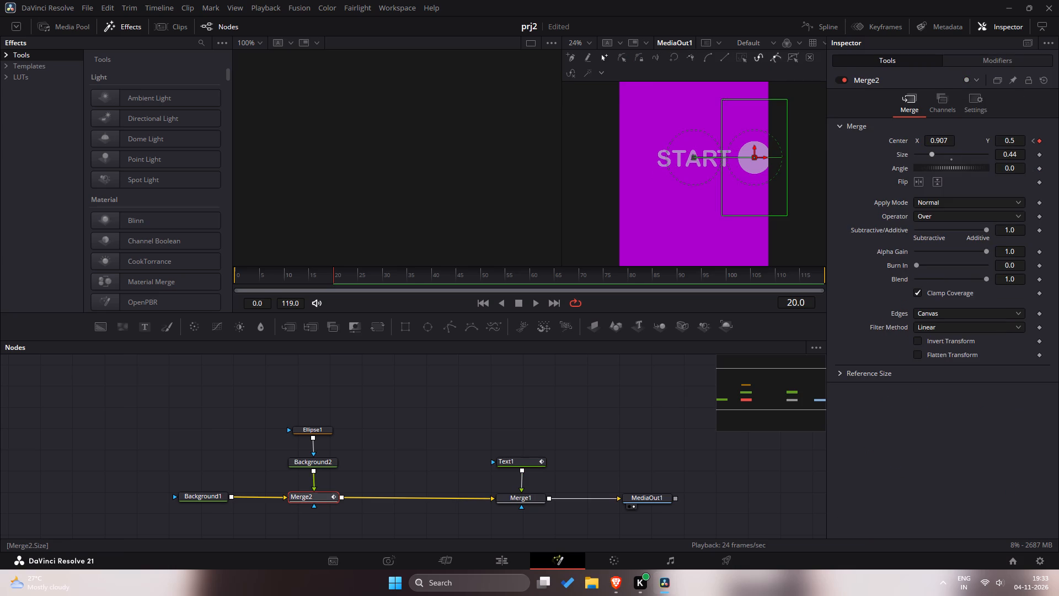
left_click(934, 156)
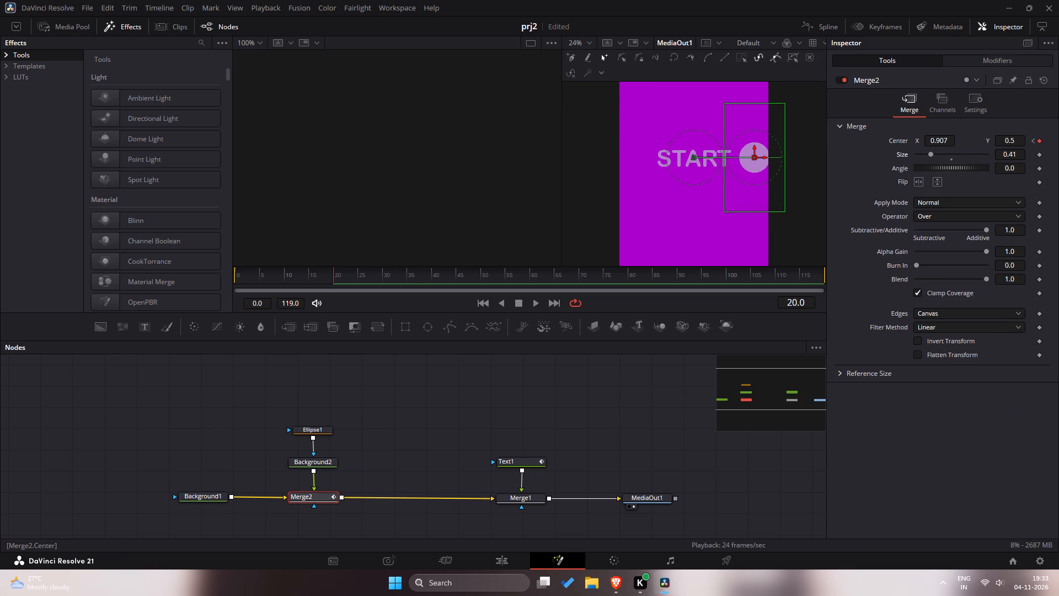
left_click_drag(939, 139, 914, 141)
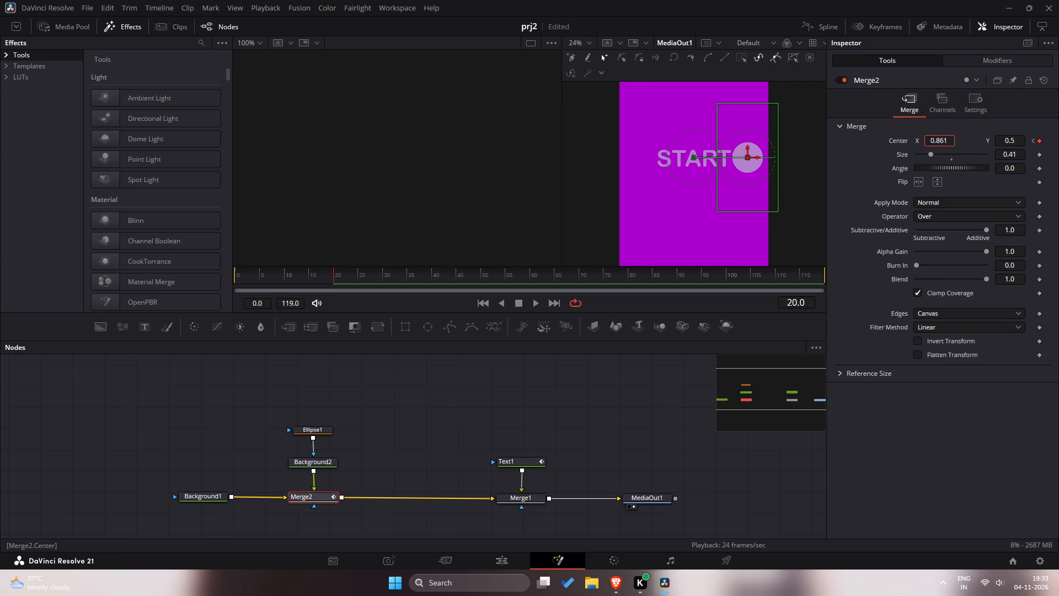
left_click_drag(914, 141, 916, 141)
Play the animation from frame 0 and scrub through the opening frames to check the circle against the START letters.
left_click(402, 418)
left_click_drag(295, 274, 249, 267)
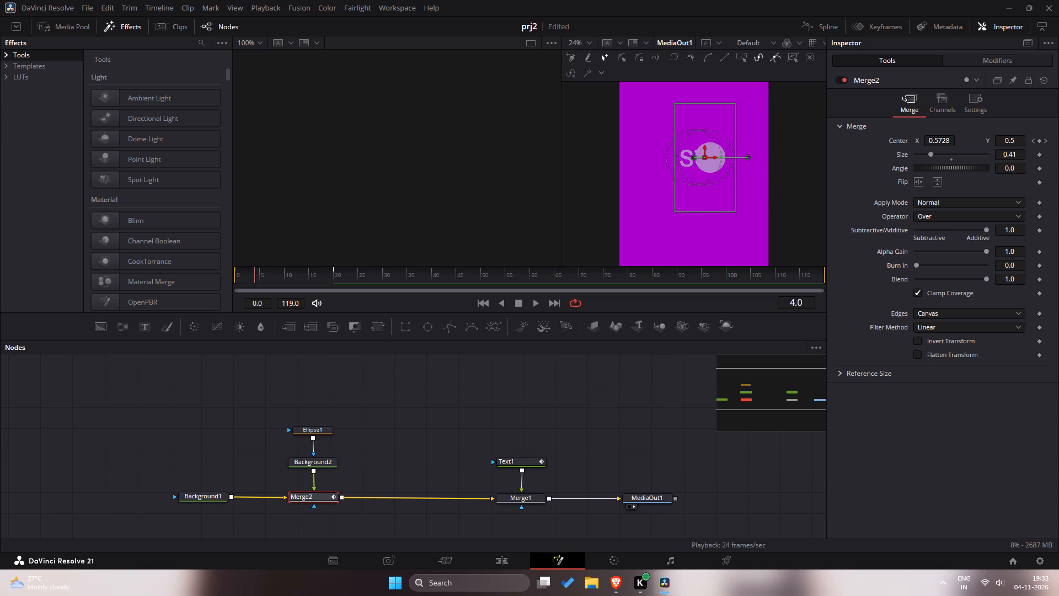
left_click_drag(249, 267, 234, 266)
left_click(402, 439)
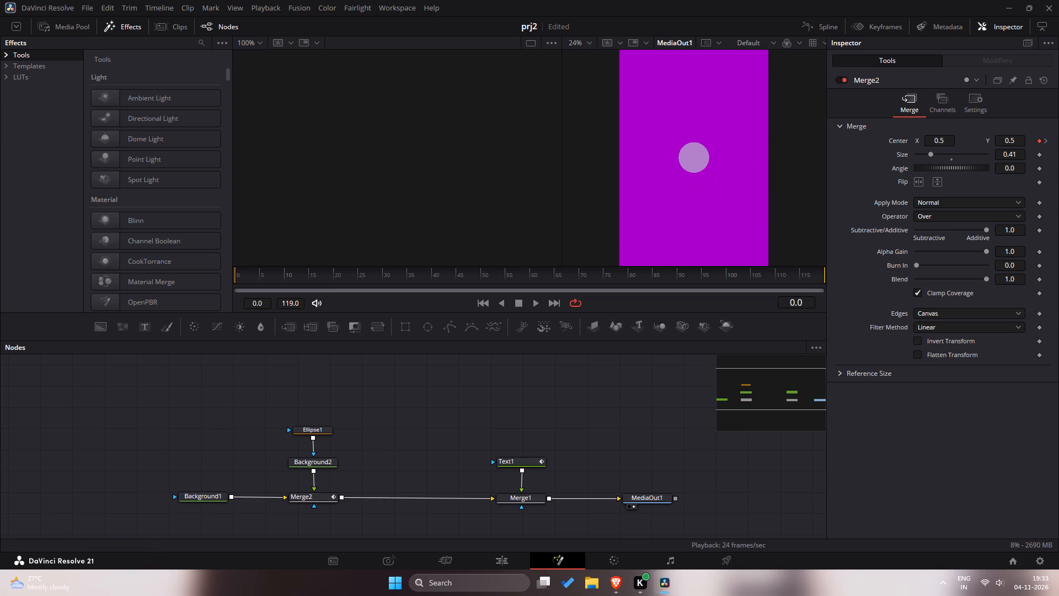
key("space")
key("space")
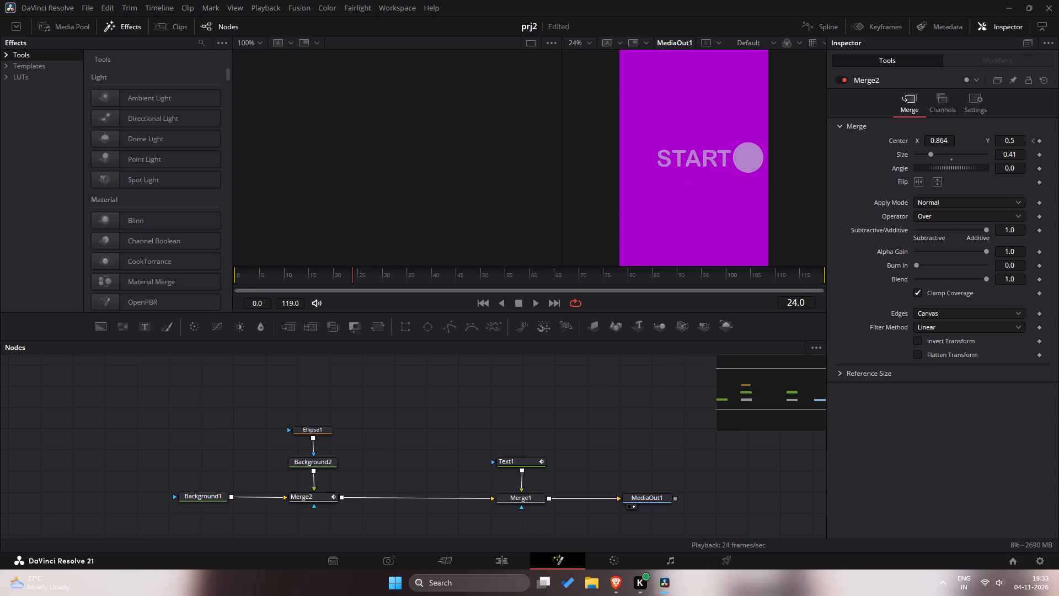
left_click_drag(265, 275, 228, 276)
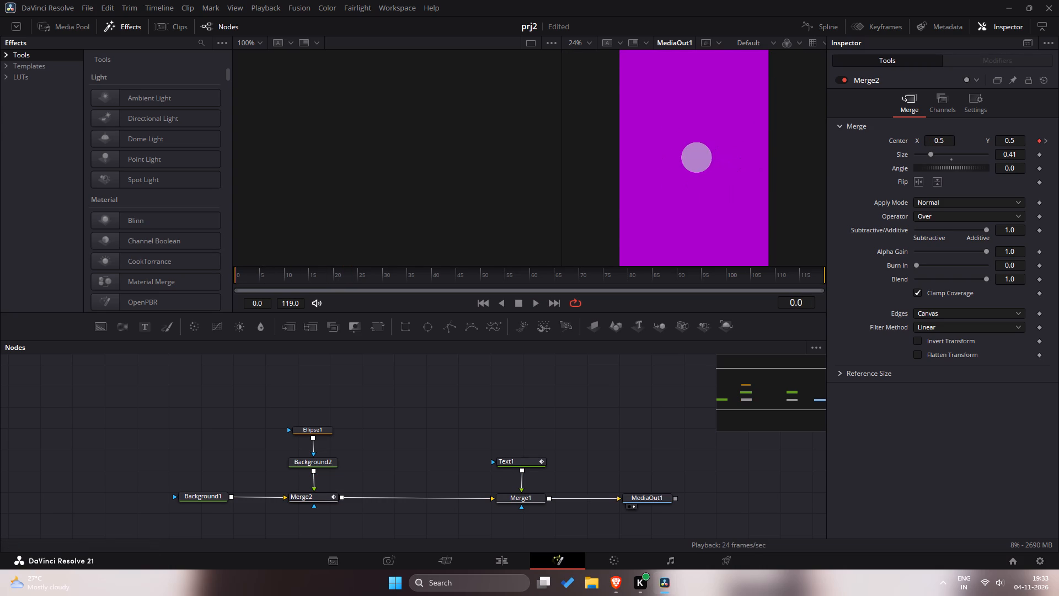
left_click_drag(228, 276, 324, 283)
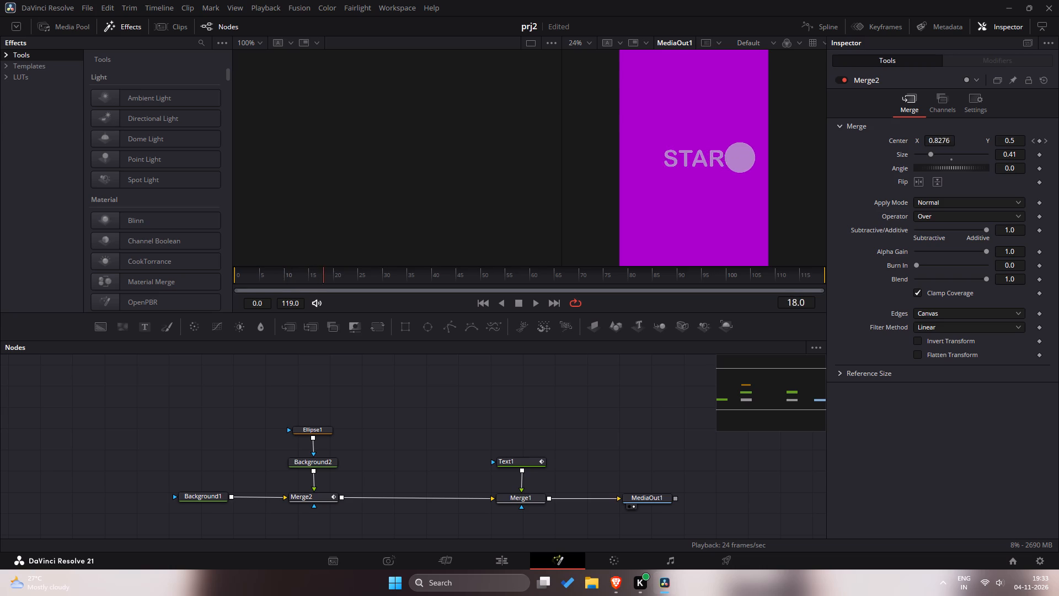
left_click_drag(324, 283, 293, 284)
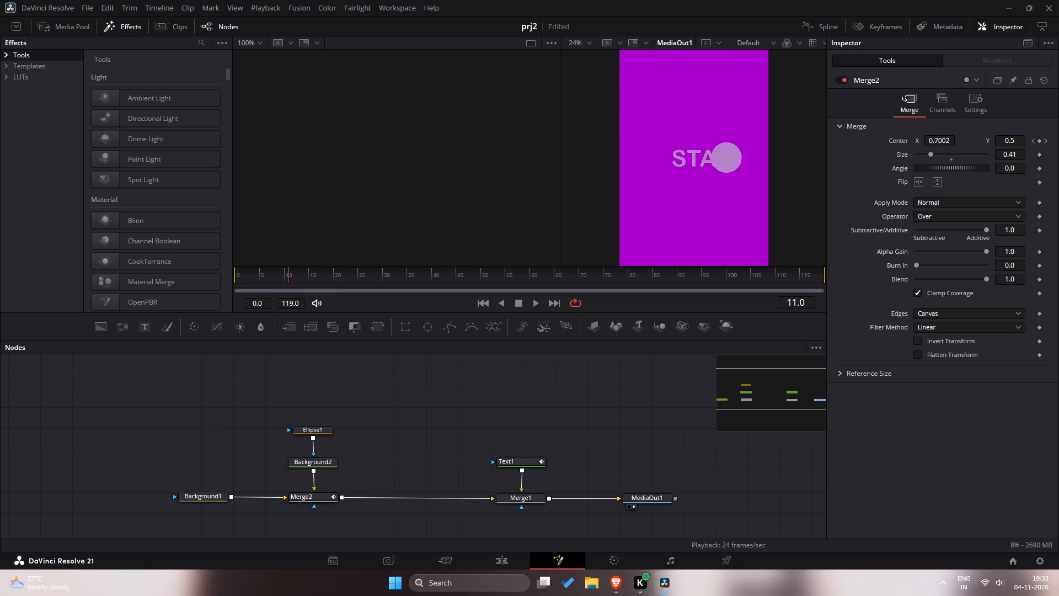
left_click_drag(293, 284, 345, 291)
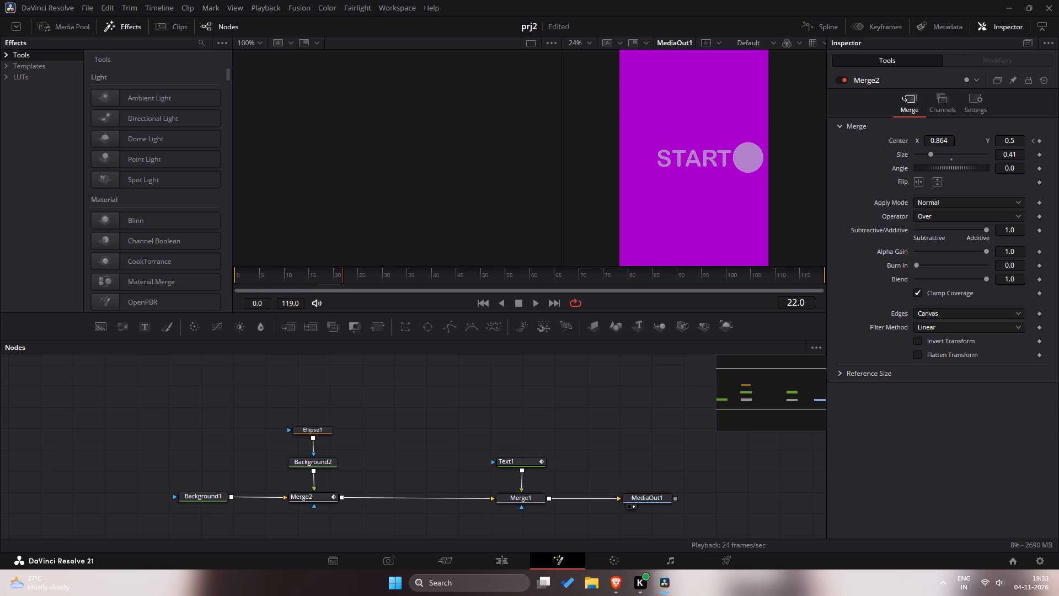
Show Merge2's Center displacement curve in the Spline editor and smooth both of its keyframes.
left_click(824, 28)
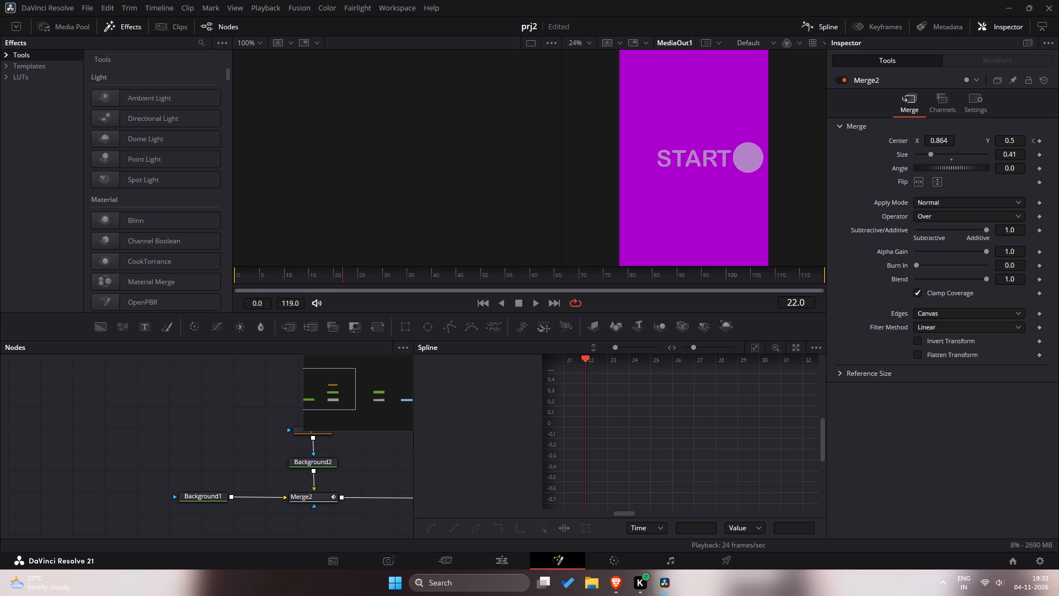
scroll(464, 429, "down", 6)
left_click(319, 497)
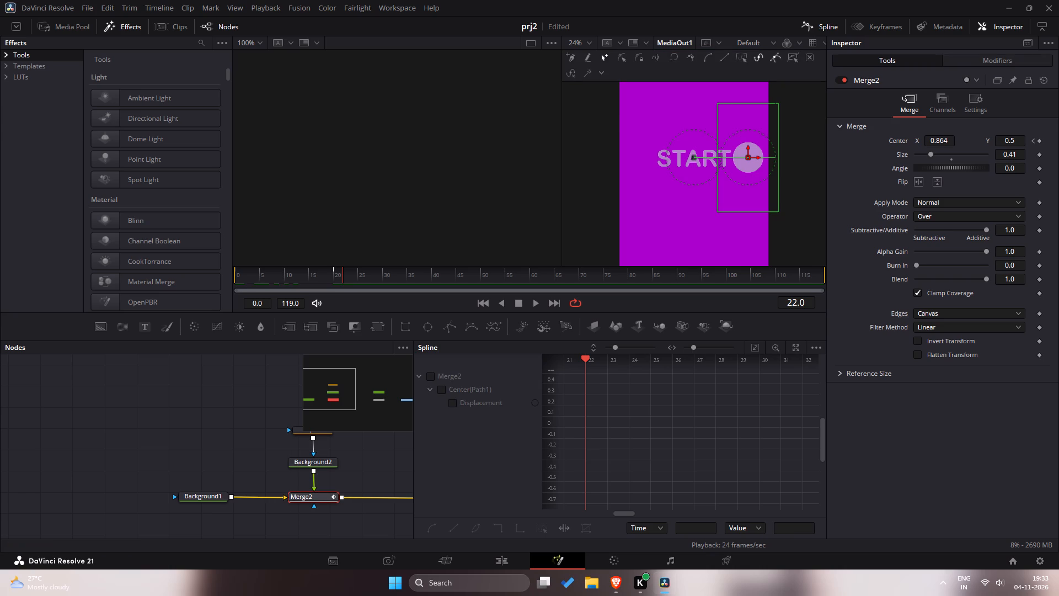
left_click(432, 377)
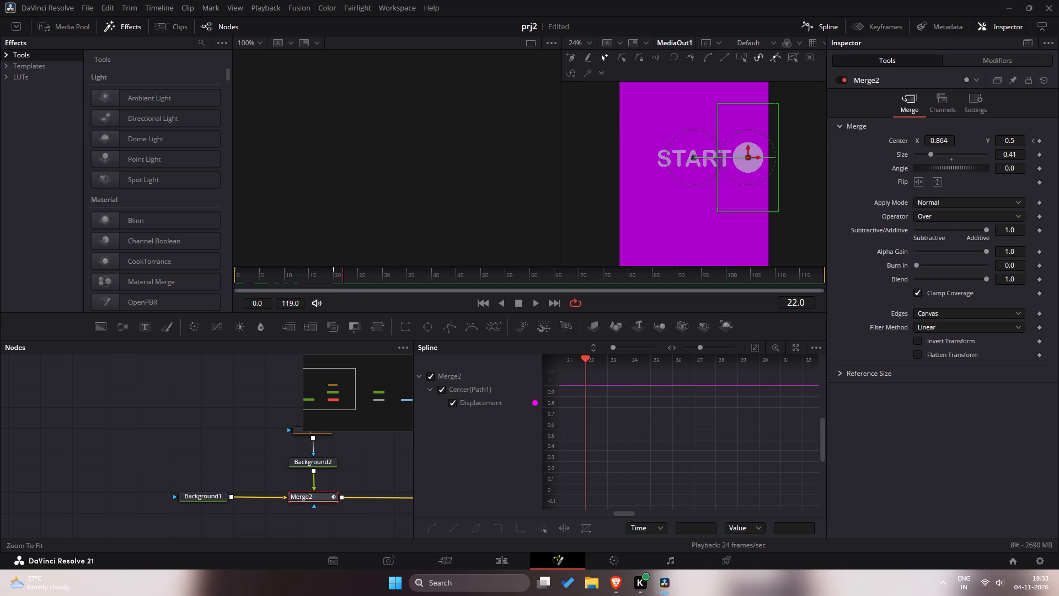
left_click(758, 348)
left_click_drag(805, 371, 725, 460)
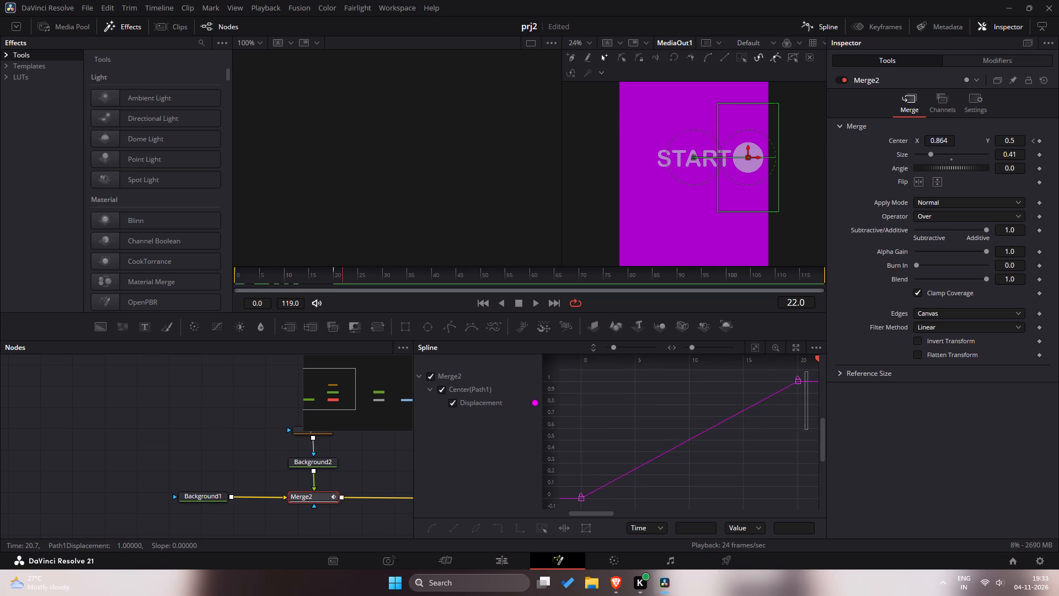
left_click_drag(725, 460, 548, 523)
key("s")
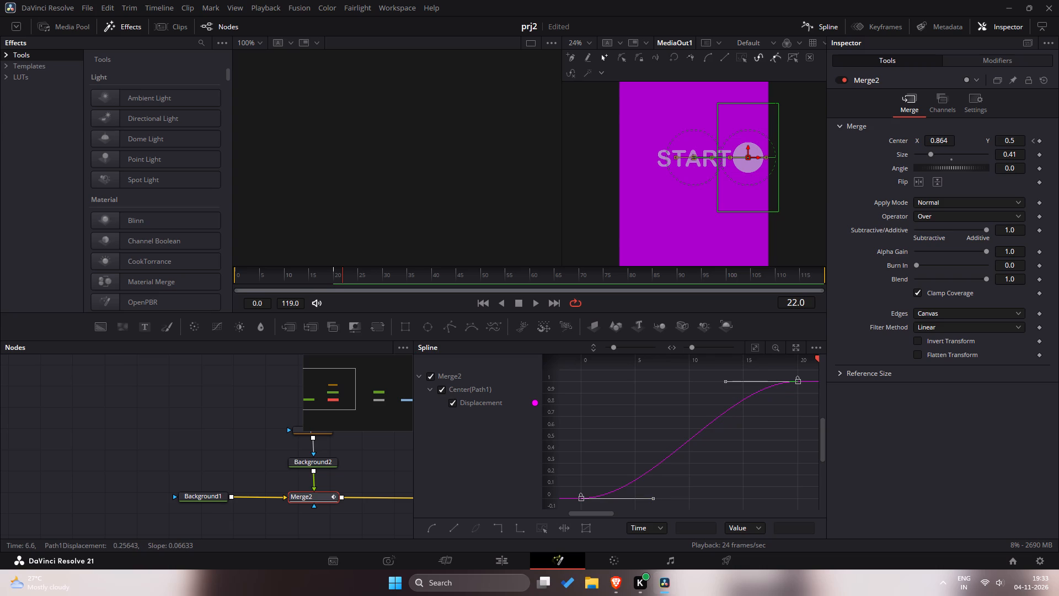
left_click(429, 528)
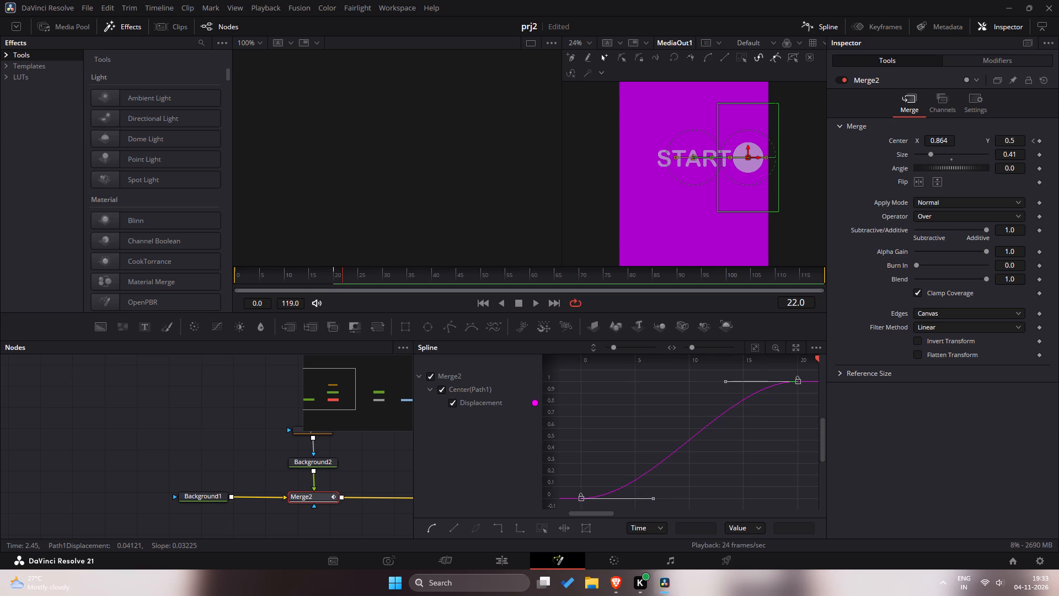
Play the animation from frame 0 to check the circle's eased movement.
left_click_drag(286, 278, 181, 280)
key("space")
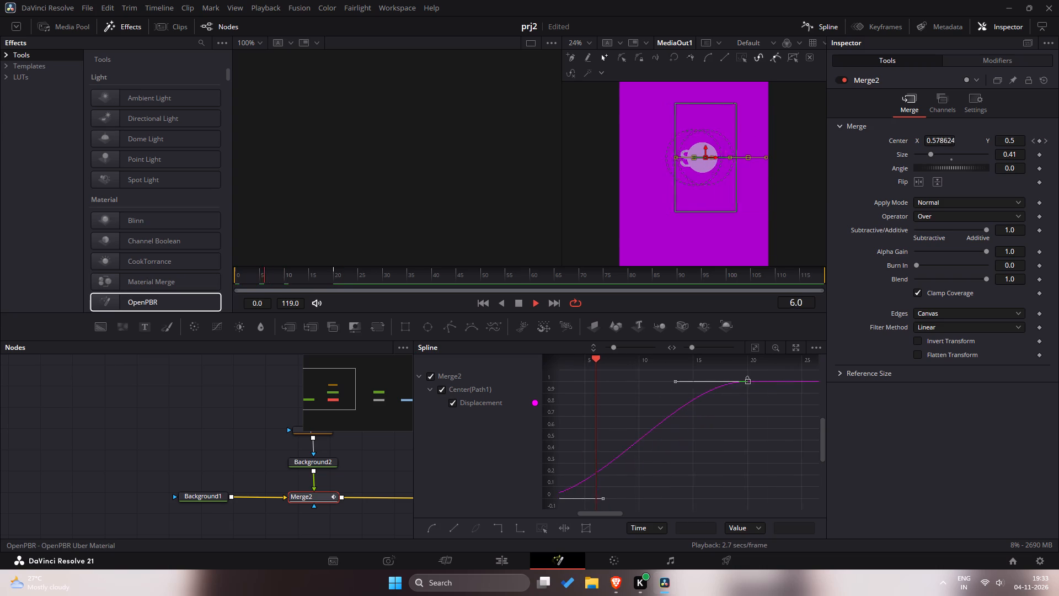
key("space")
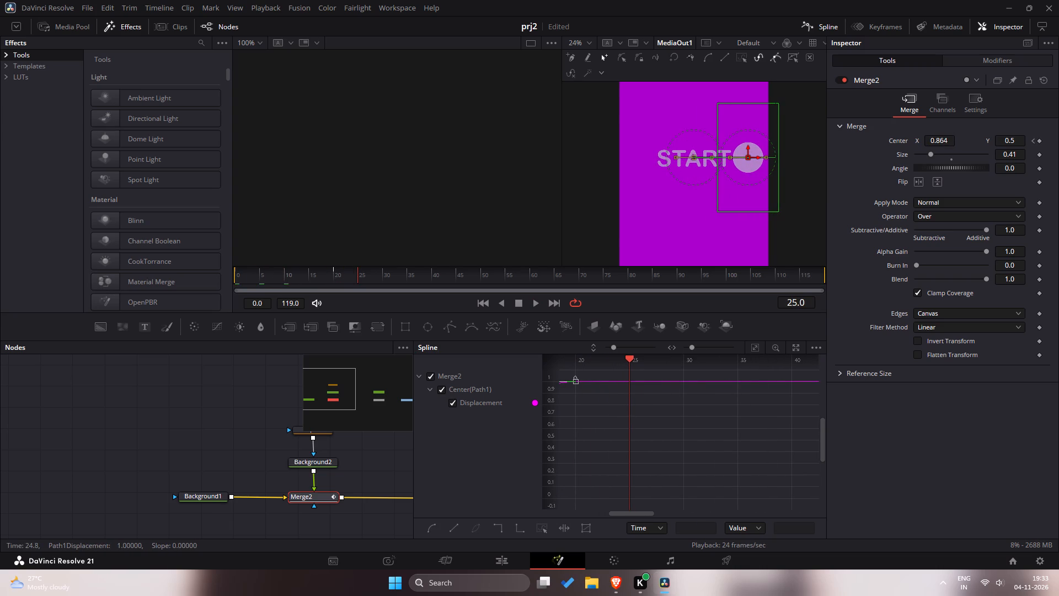
Replay the animation from frame 0 to check the circle's eased movement against the START letters.
left_click_drag(629, 363, 525, 367)
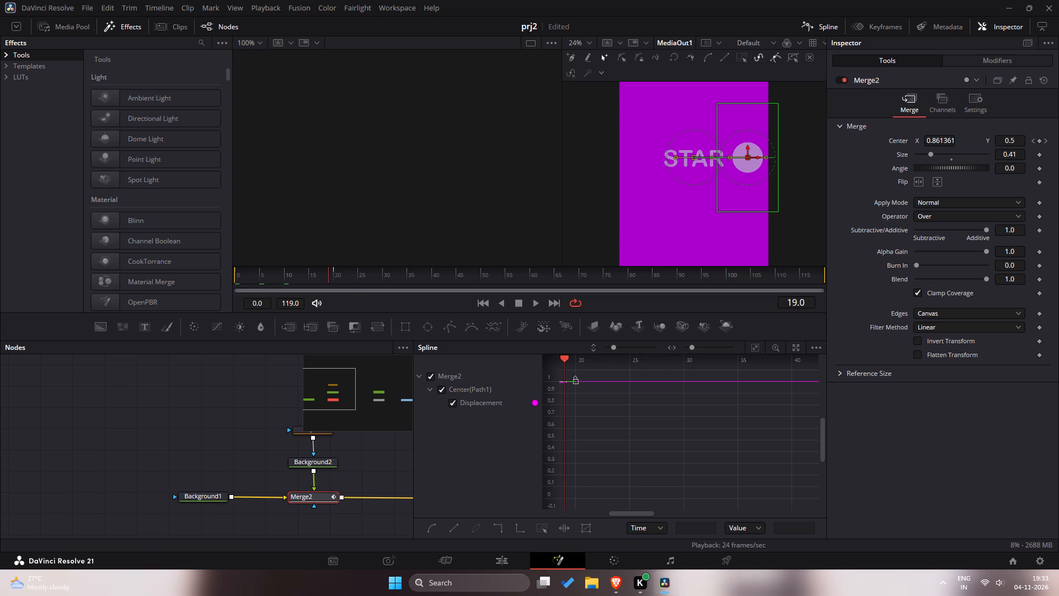
left_click_drag(249, 273, 206, 273)
key("space")
key("space")
key("space")
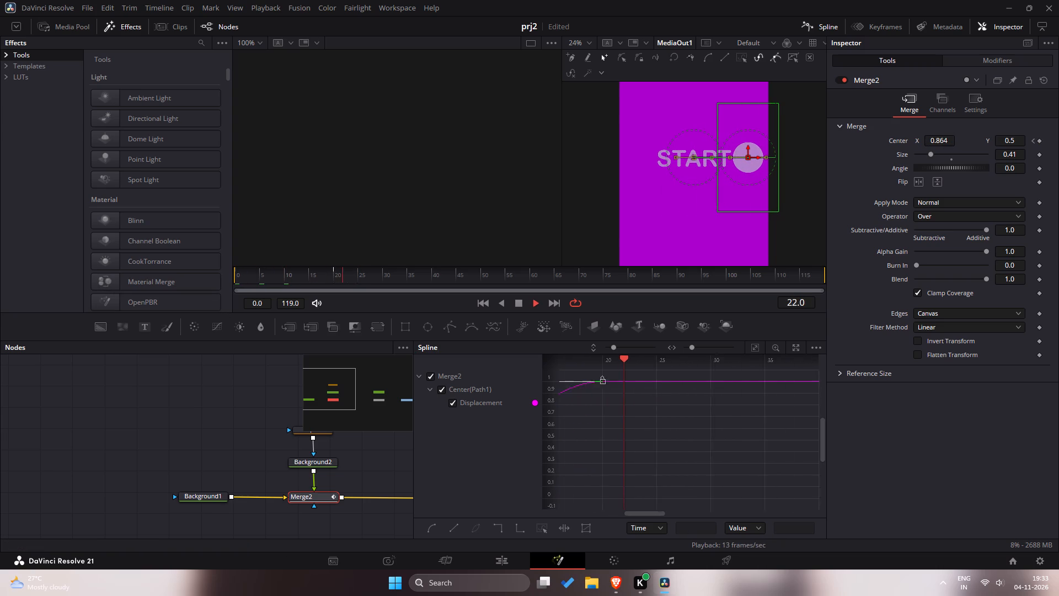
key("space")
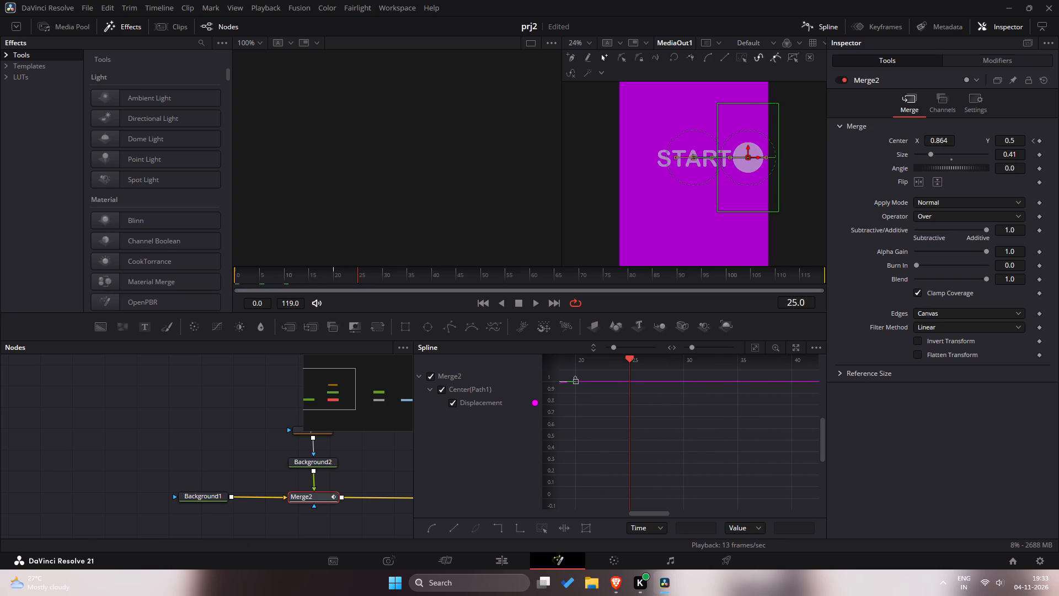
Show Text1's Styled Text curve in the Spline editor and smooth all of its keyframes from frame 0 to 20.
left_click(822, 29)
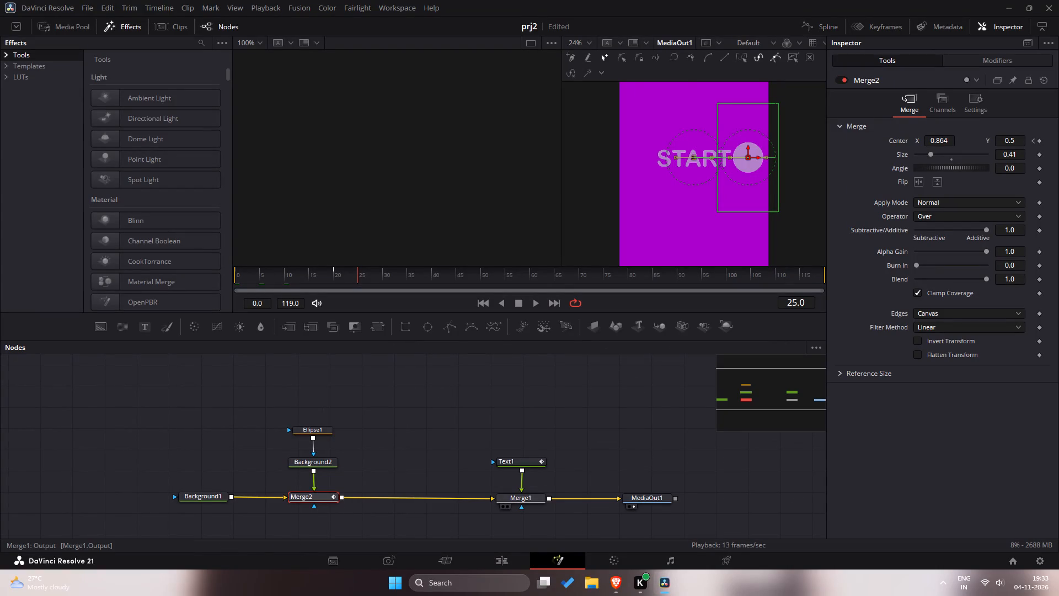
left_click(533, 499)
left_click(825, 28)
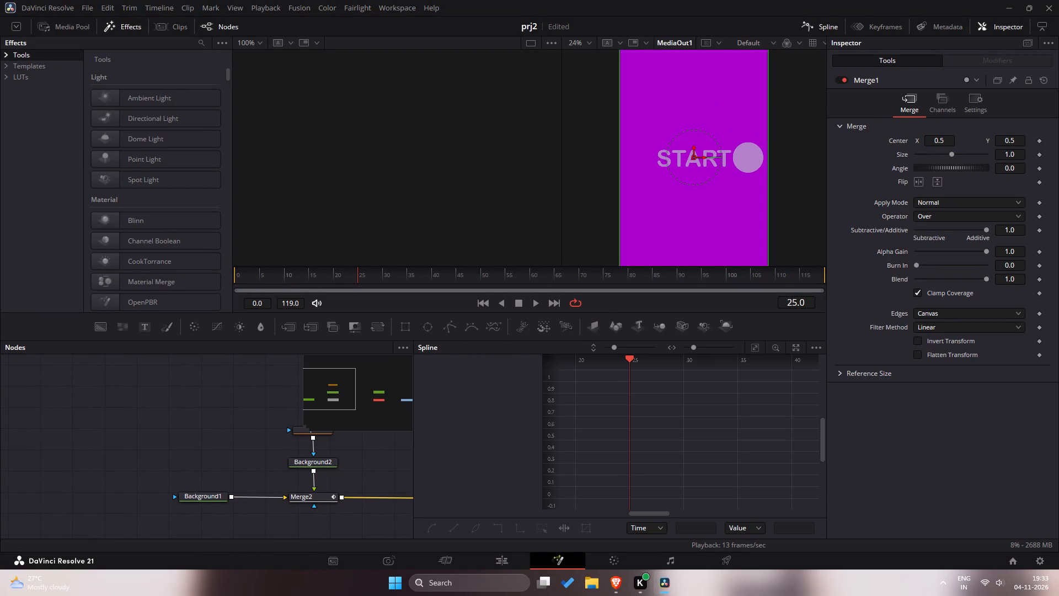
scroll(229, 413, "down", 3, "ctrl")
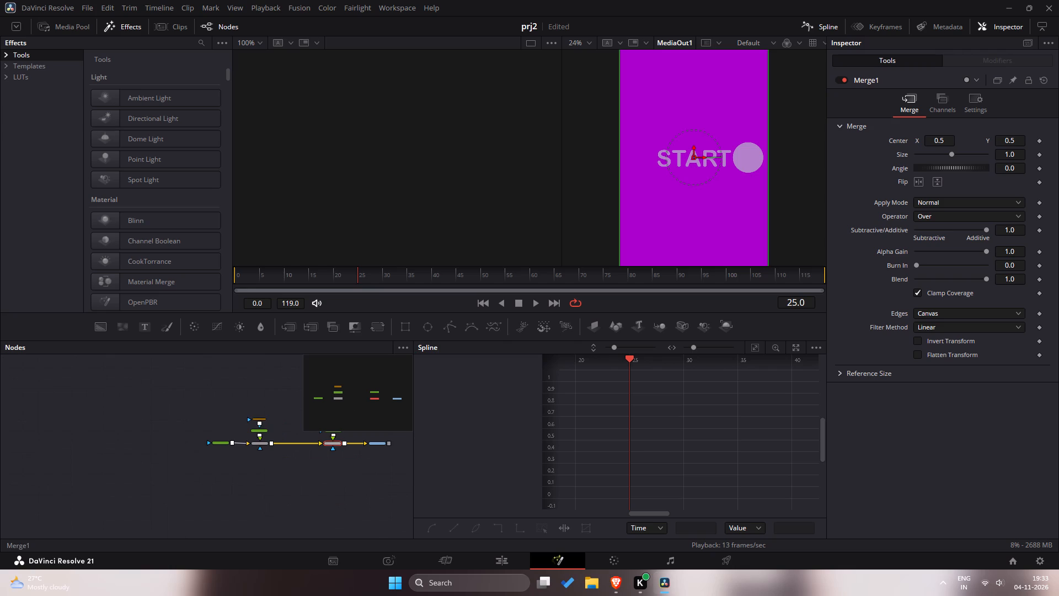
scroll(334, 443, "up", 2)
scroll(347, 502, "up", 3, "ctrl")
left_click(302, 488)
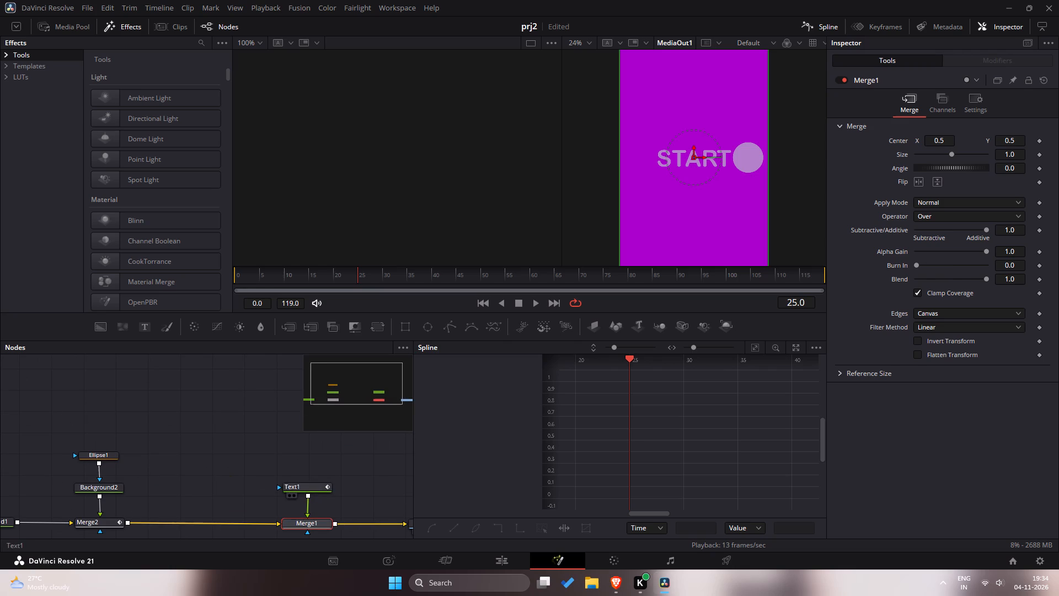
left_click(435, 375)
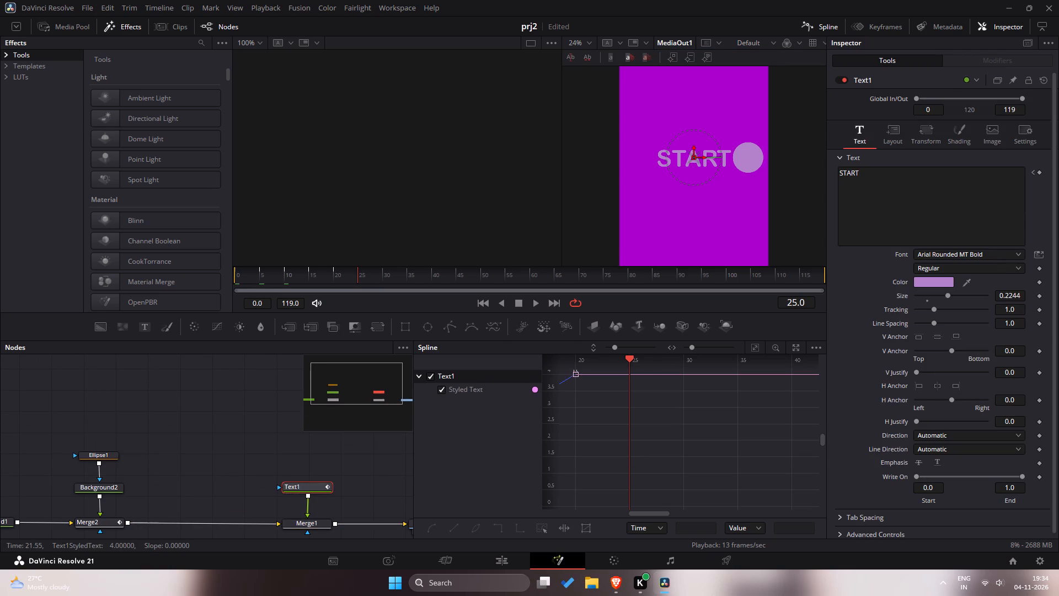
left_click(756, 345)
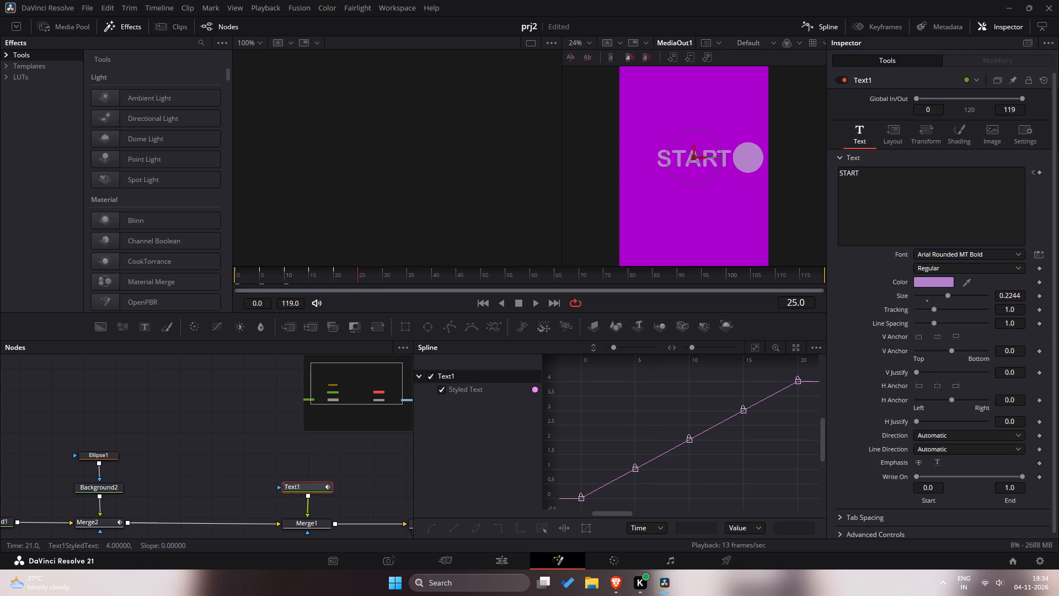
left_click_drag(805, 368, 801, 409)
left_click_drag(807, 377, 806, 401)
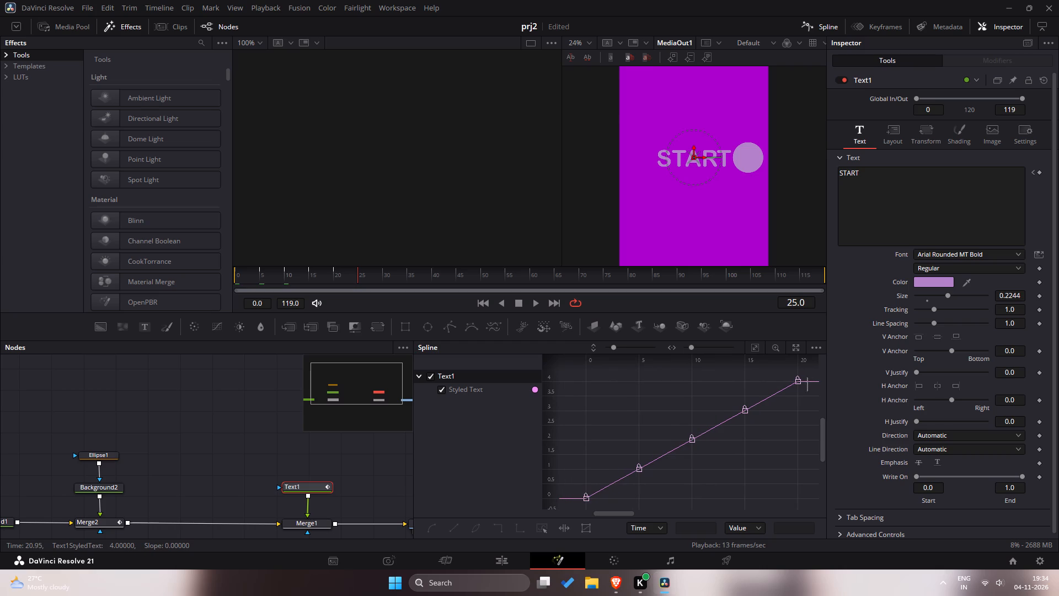
left_click_drag(806, 401, 570, 508)
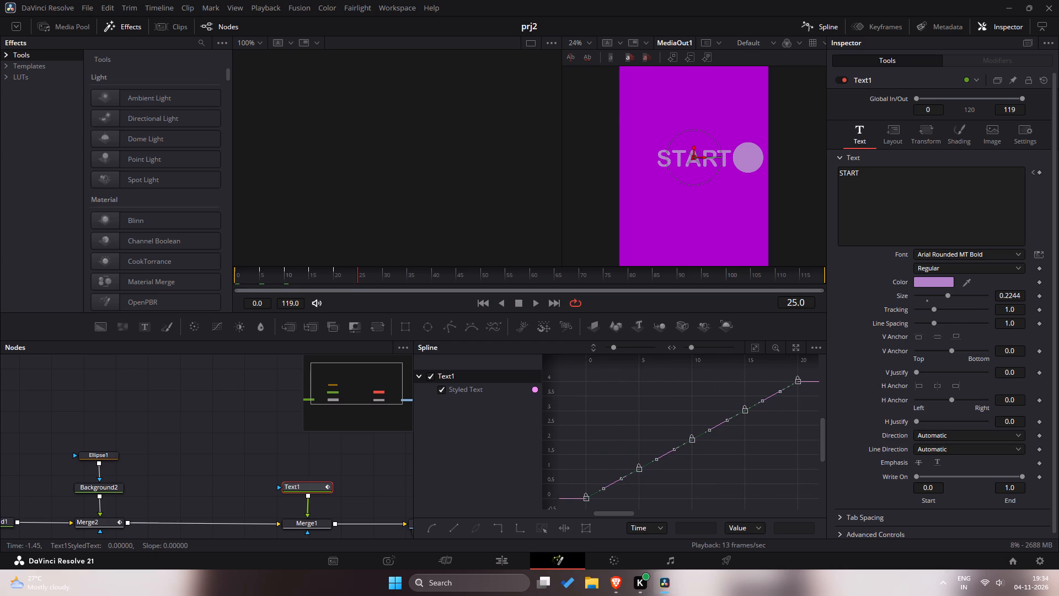
key("s")
left_click(429, 528)
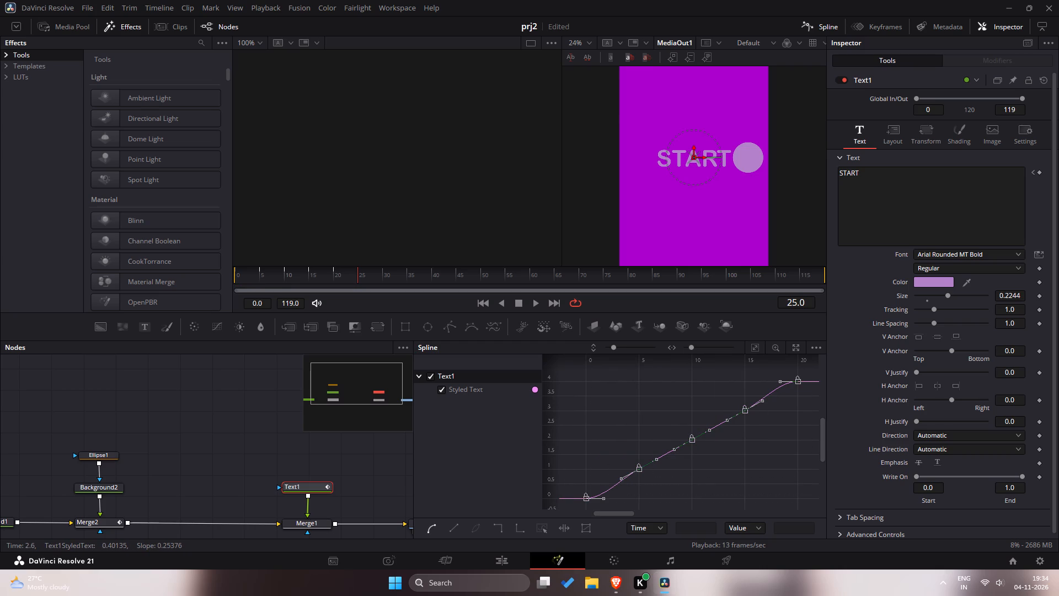
Play the animation repeatedly from the beginning to check the letter timing against the moving circle.
left_click_drag(318, 278, 211, 274)
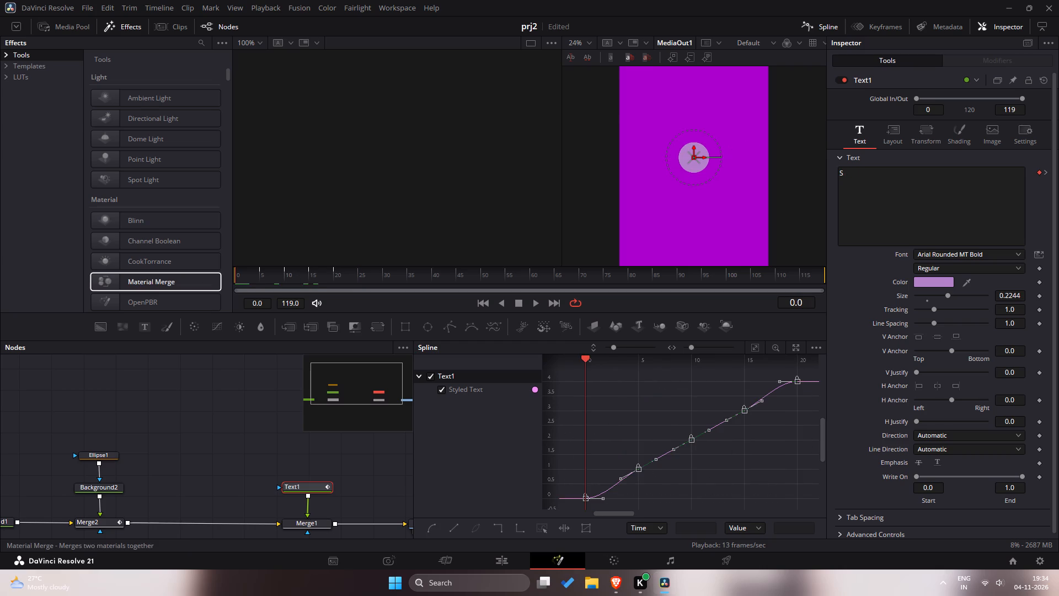
key("space")
key("space")
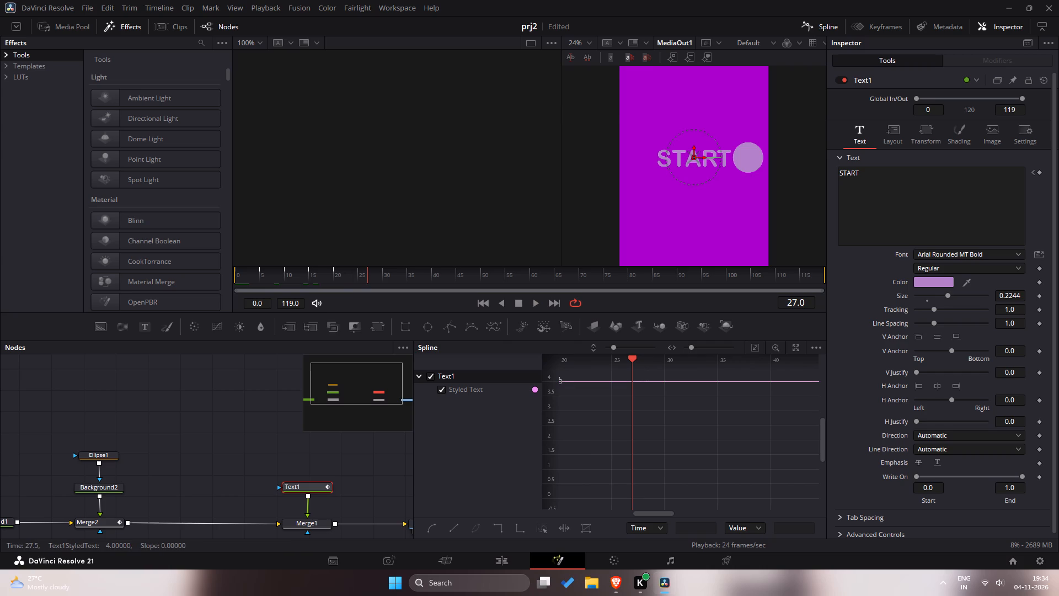
left_click_drag(630, 359, 552, 361)
left_click_drag(646, 514, 638, 514)
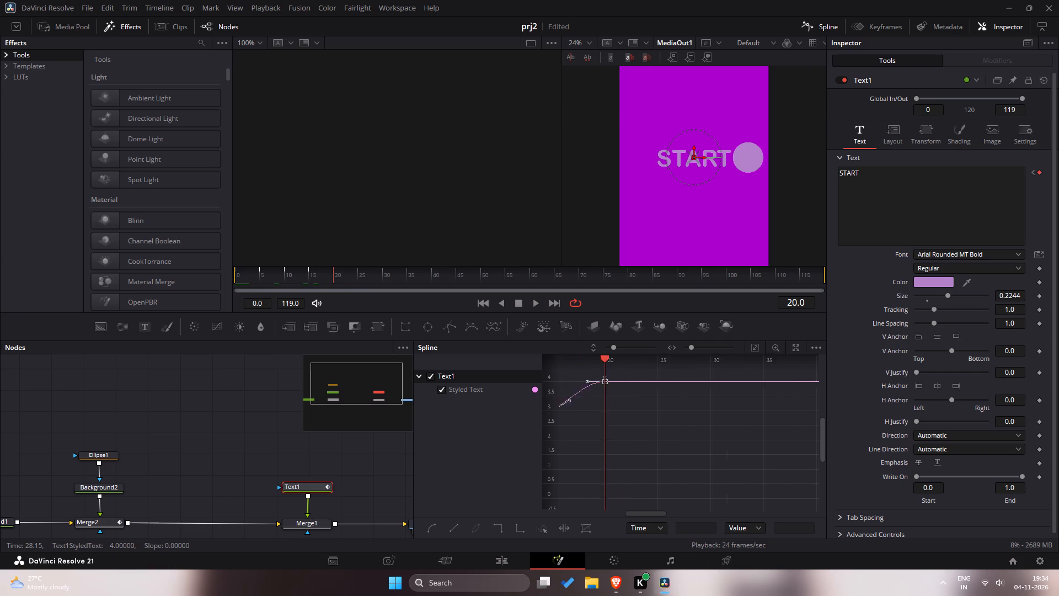
left_click_drag(638, 514, 609, 518)
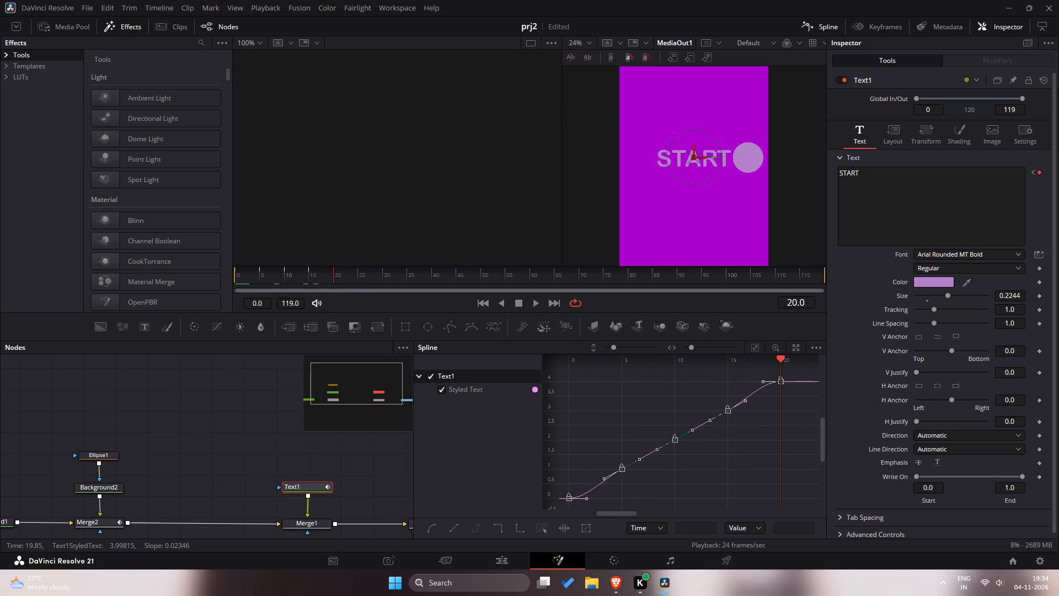
left_click_drag(780, 360, 546, 391)
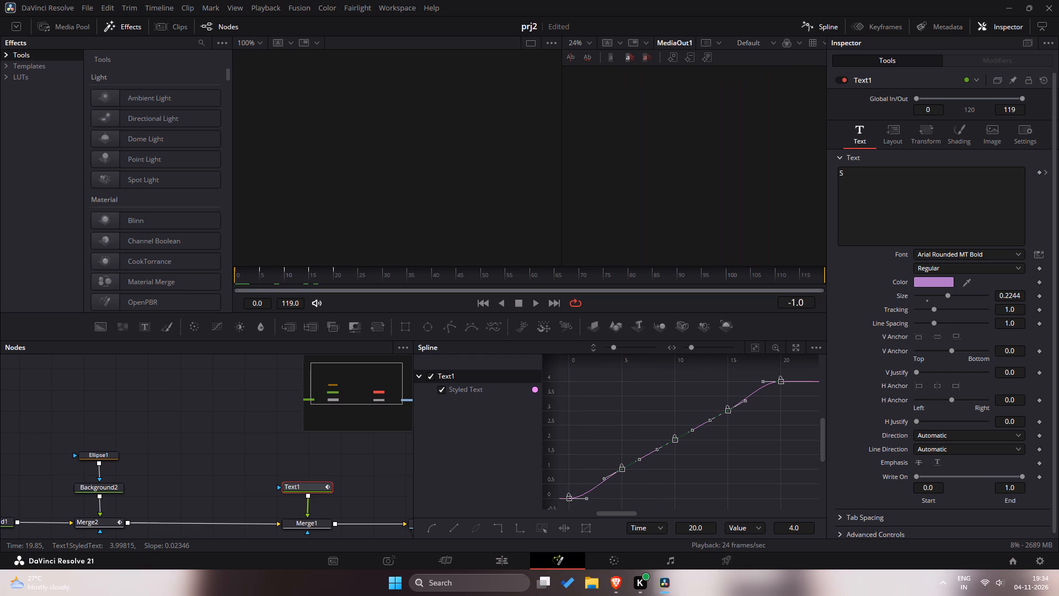
left_click_drag(546, 391, 545, 393)
key("space")
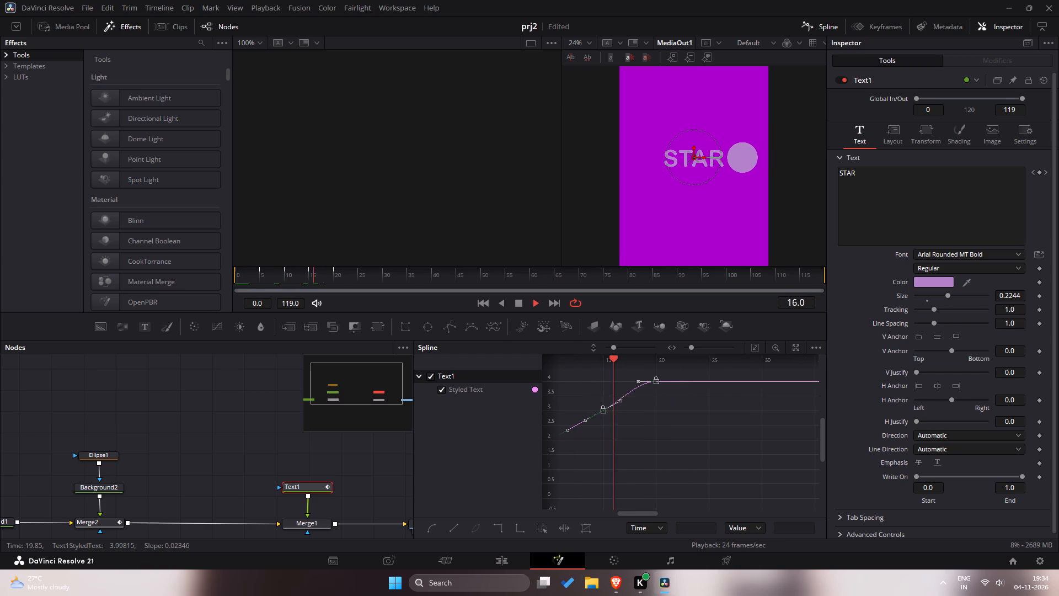
key("space")
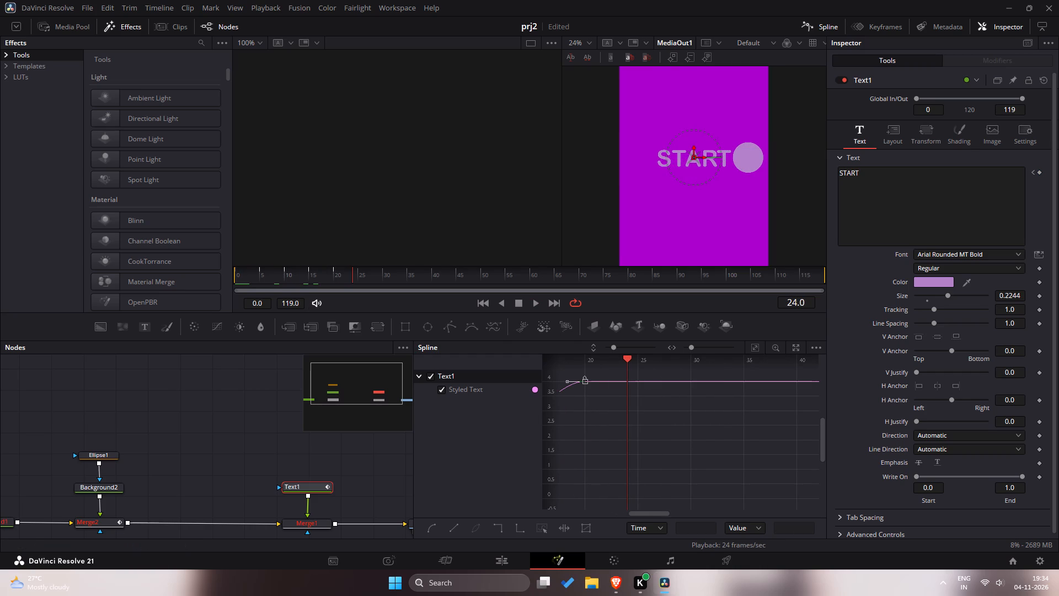
left_click_drag(266, 278, 216, 271)
key("space")
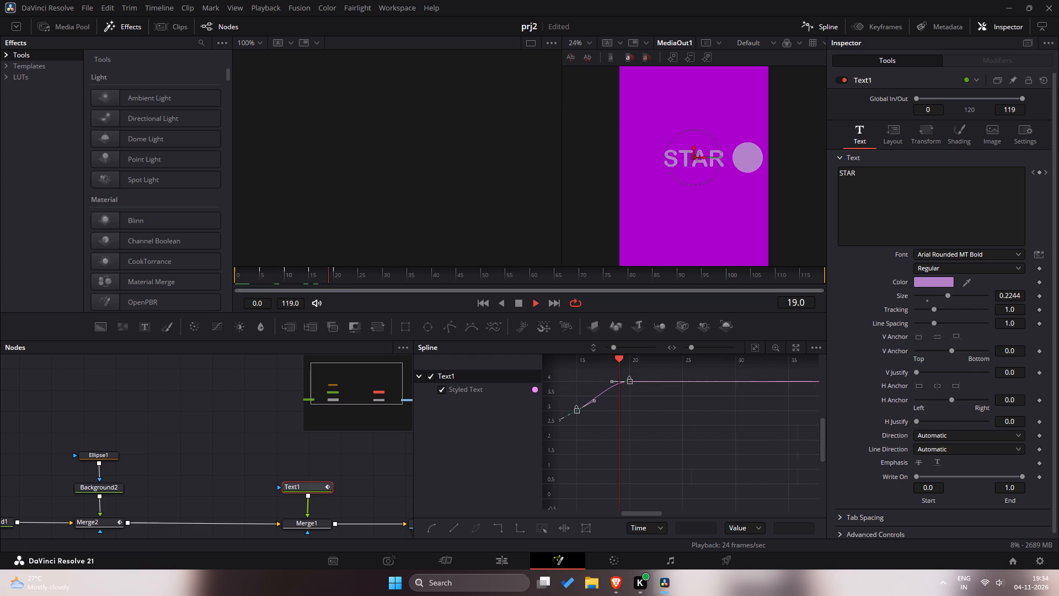
key("space")
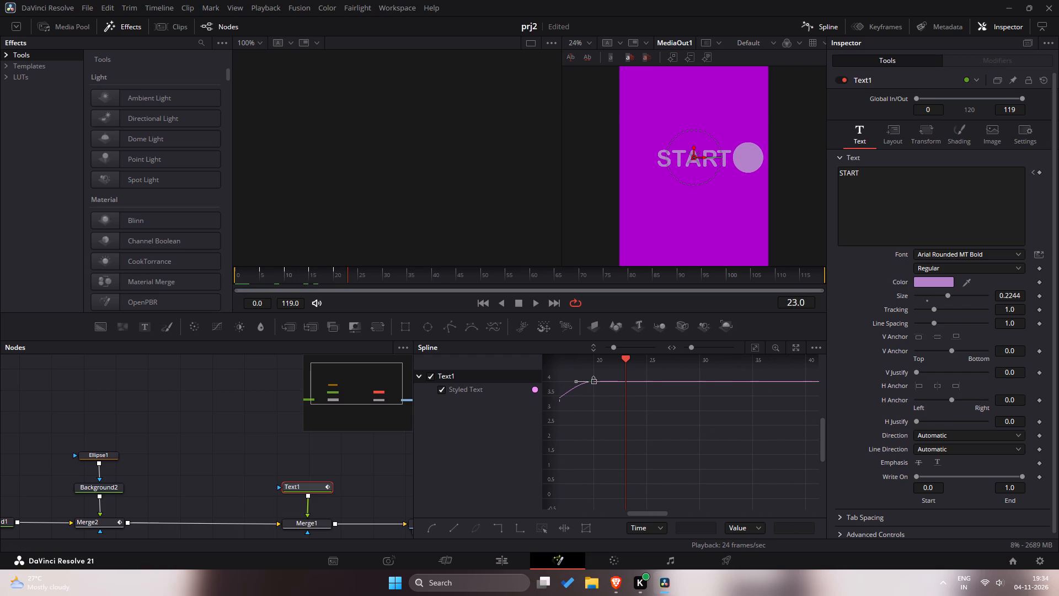
Scrub between frames 12 and 23 to compare each letter's appearance with the circle's position.
left_click(330, 268)
left_click_drag(330, 280, 329, 280)
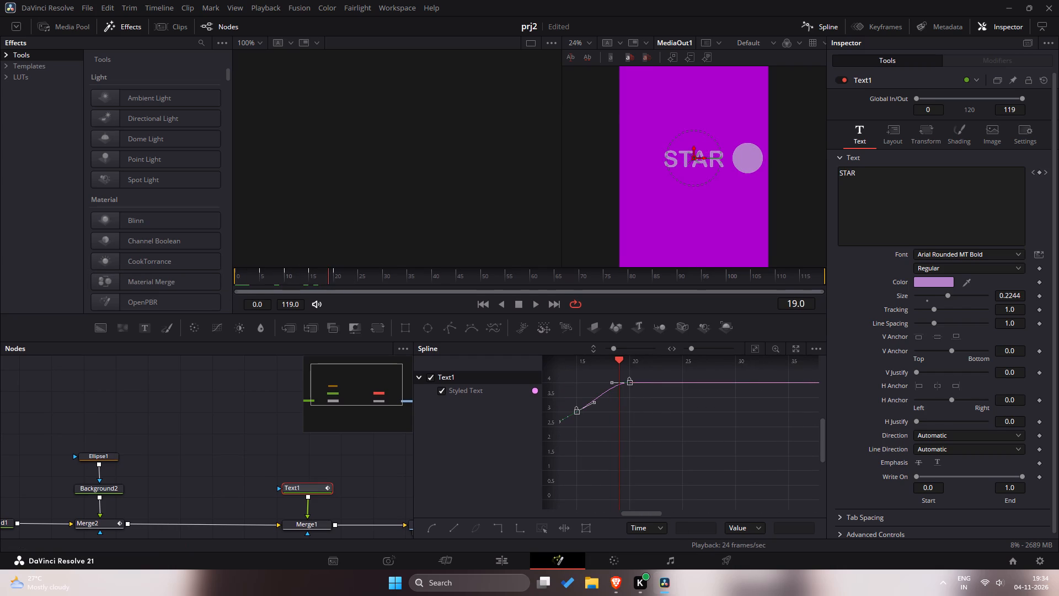
left_click_drag(329, 280, 298, 269)
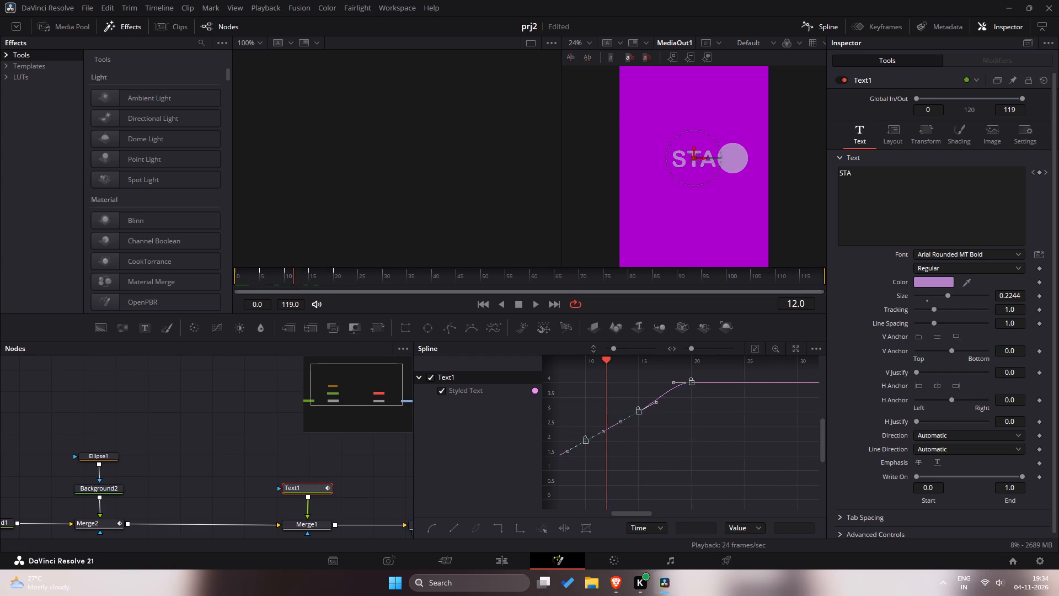
left_click_drag(298, 269, 350, 290)
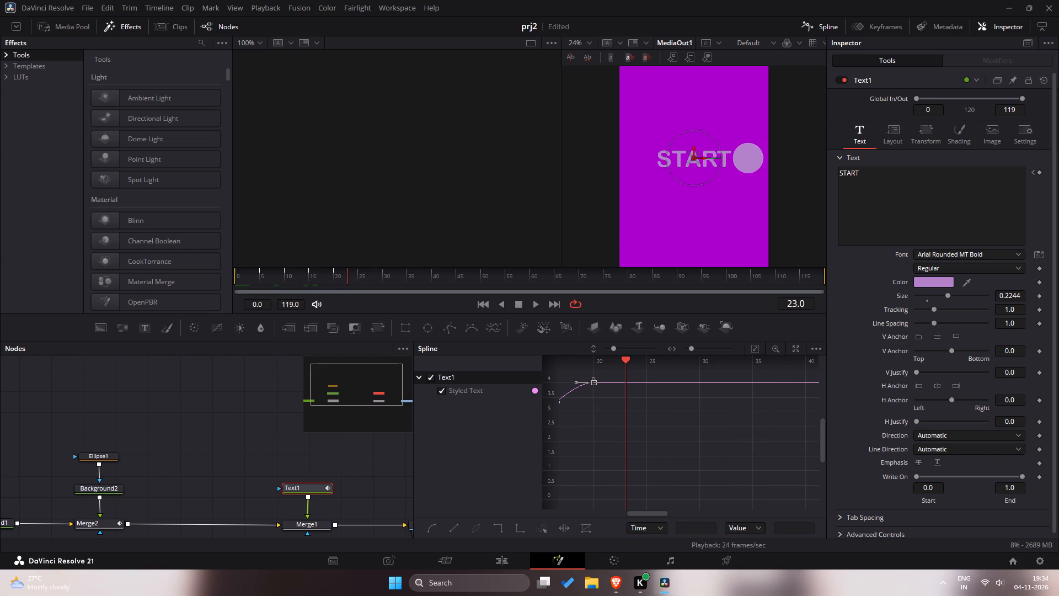
Replace the Spline editor with the Keyframes editor and expand Text1 to show its Styled Text keyframes from frame 0.
left_click(811, 27)
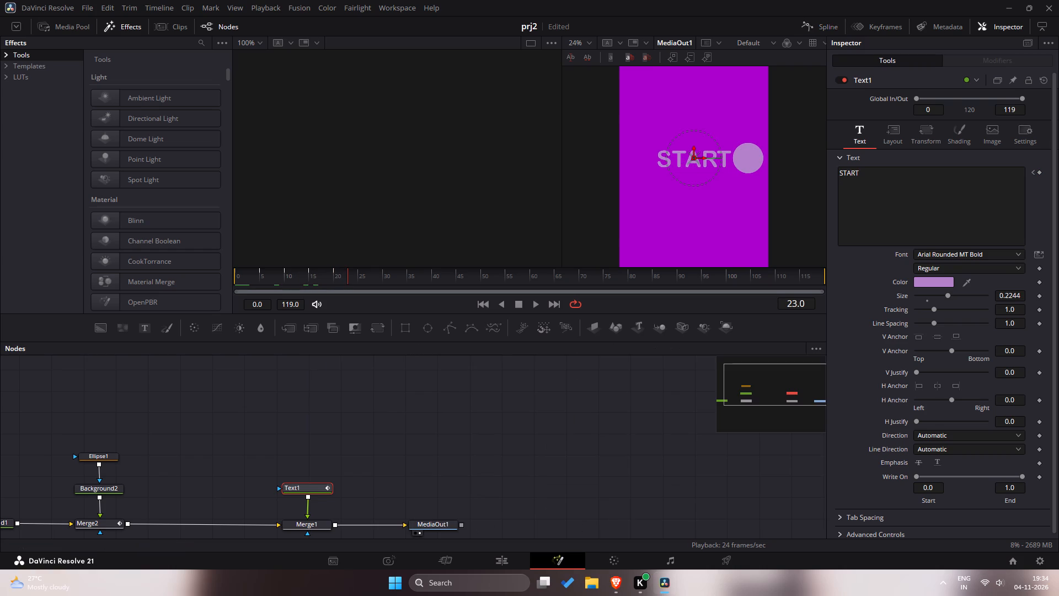
left_click(870, 29)
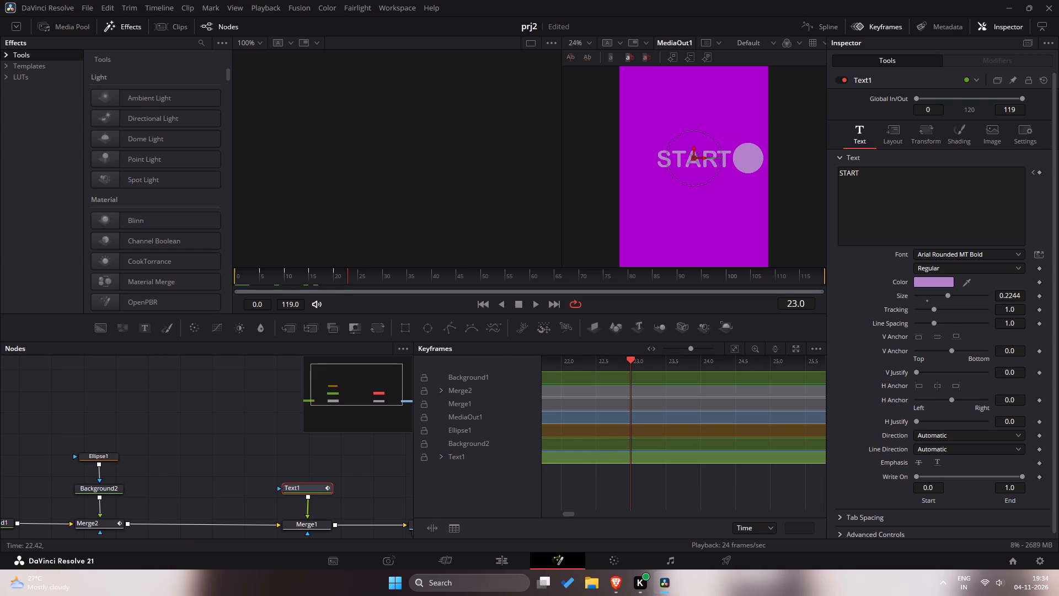
left_click(457, 457)
left_click(732, 350)
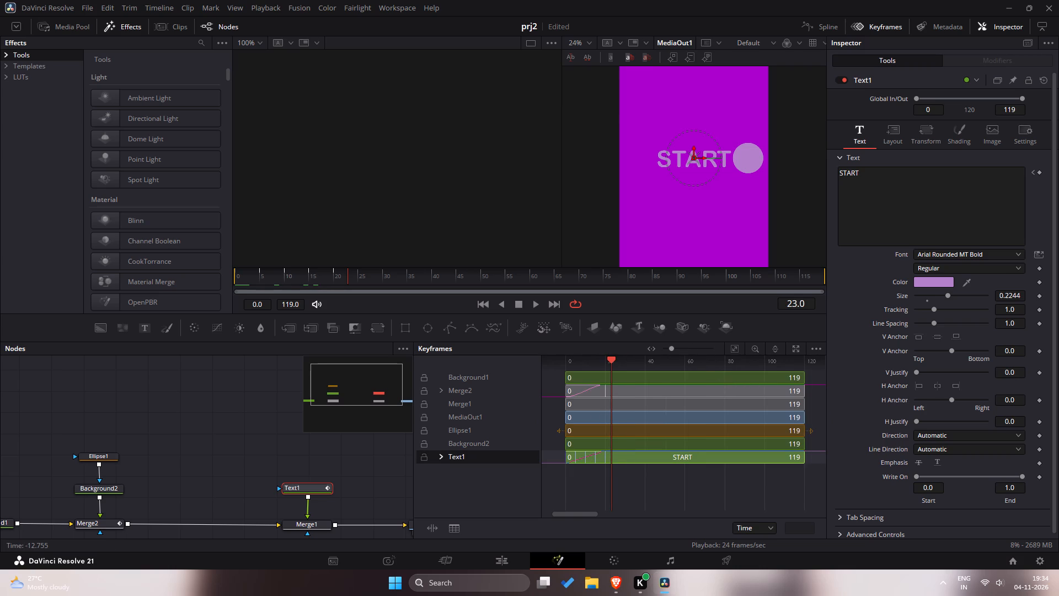
left_click(440, 457)
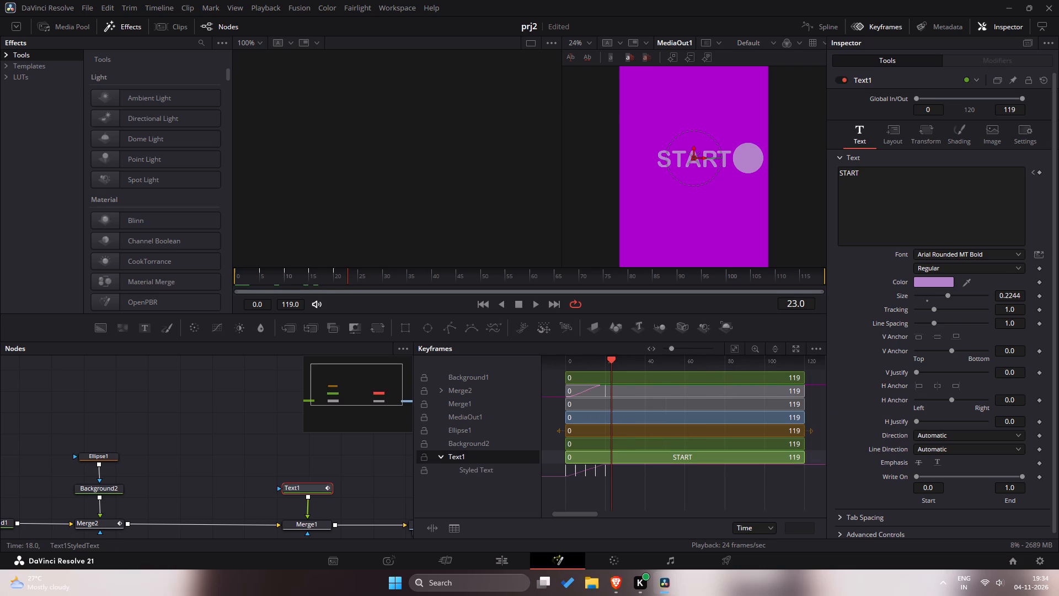
scroll(602, 473, "up", 3, "ctrl")
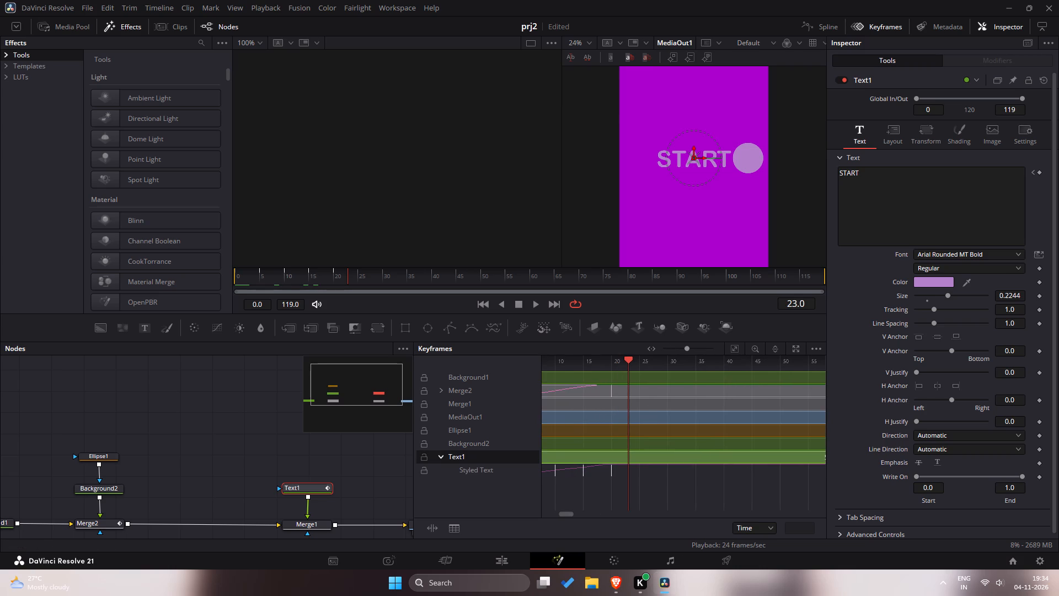
left_click_drag(572, 514, 566, 513)
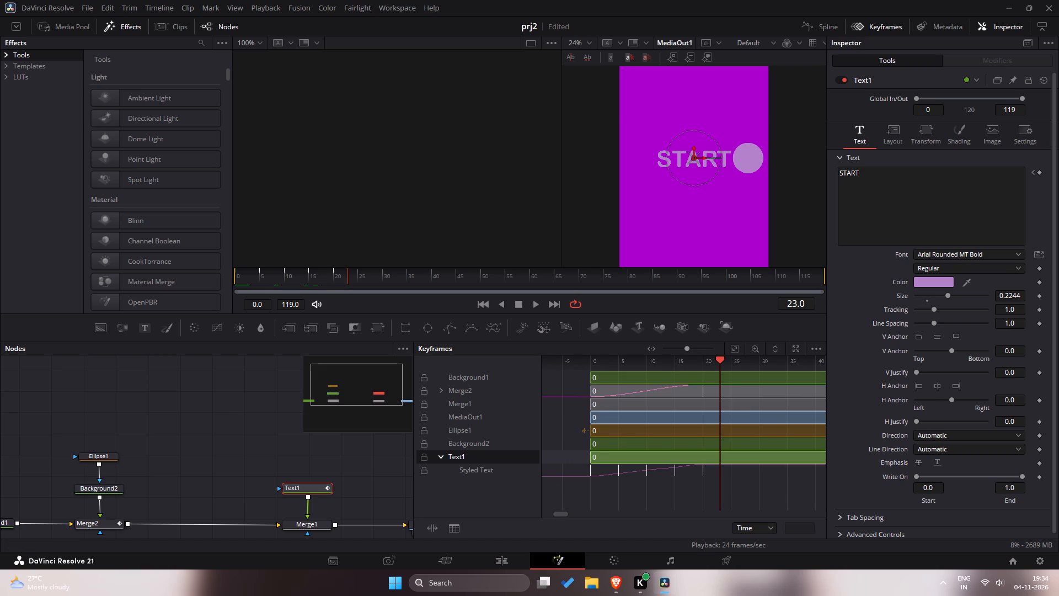
Scrub between frames 5 and 20 to examine when each letter of START appears as the circle moves.
left_click_drag(268, 274, 265, 283)
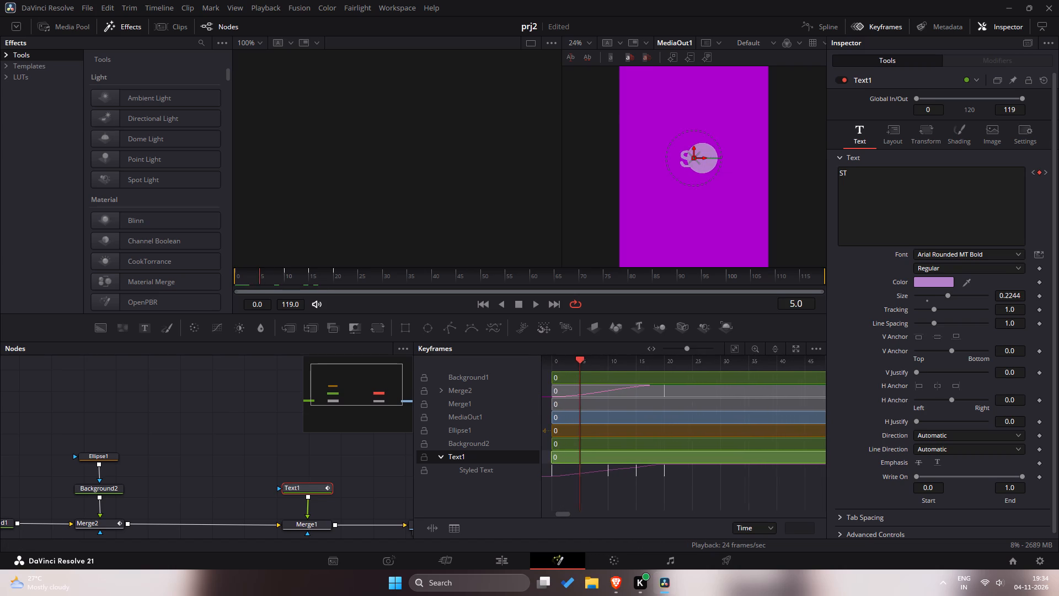
left_click_drag(265, 283, 306, 298)
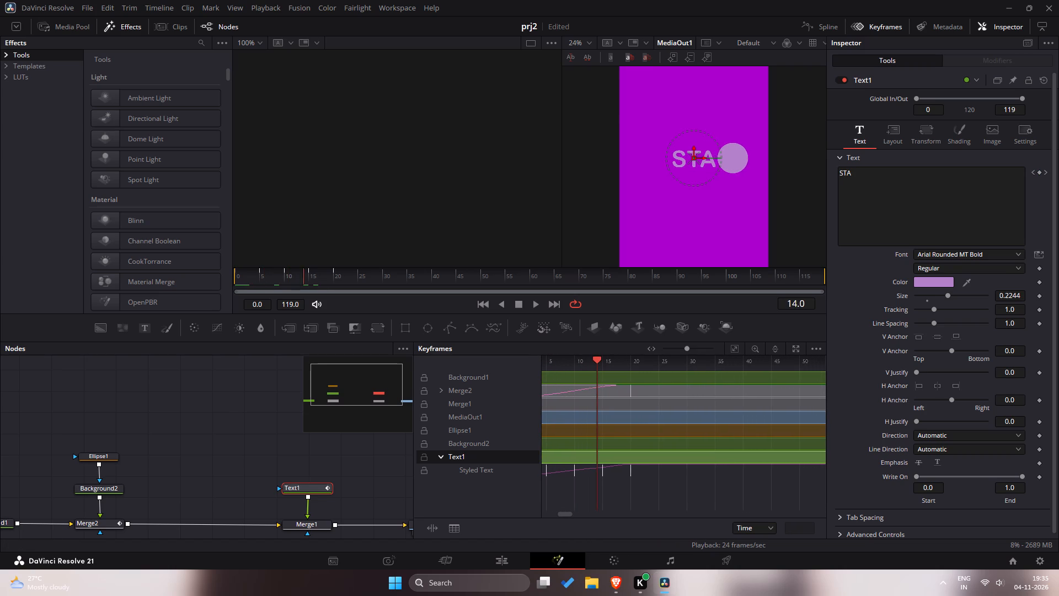
left_click_drag(306, 298, 337, 311)
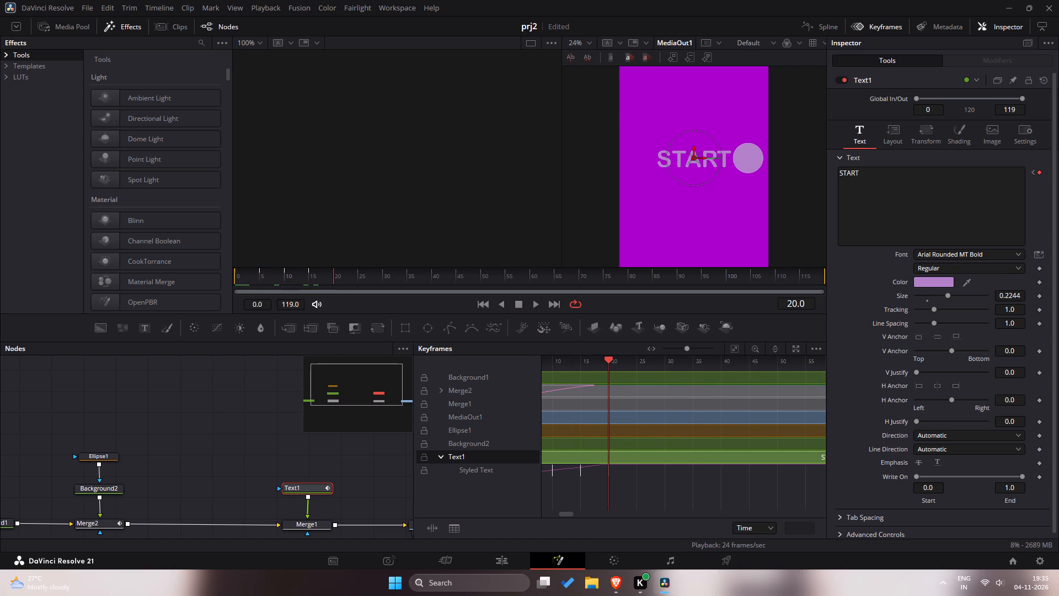
left_click_drag(337, 311, 314, 313)
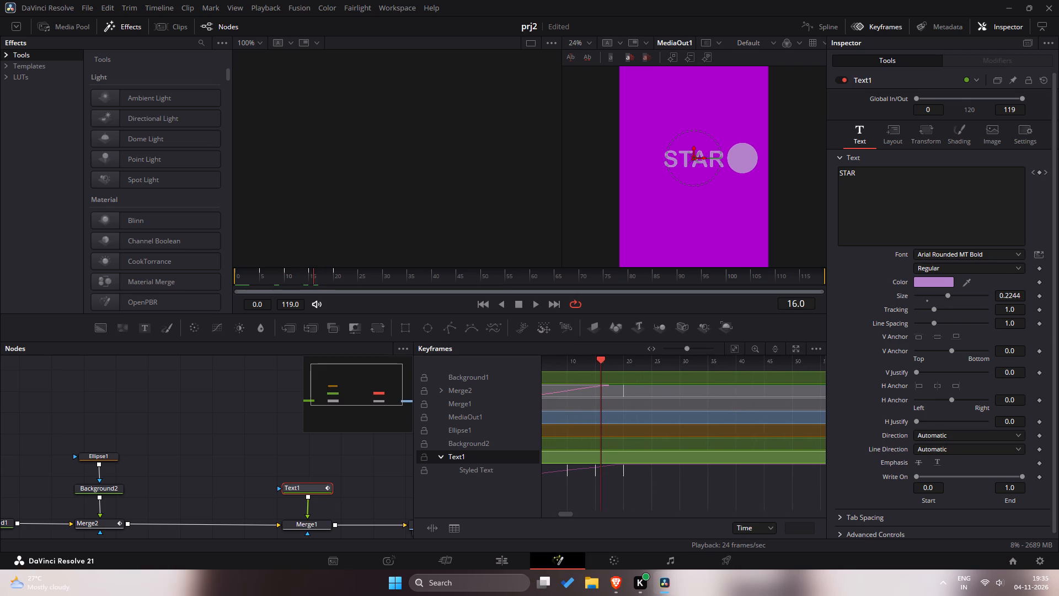
Switch to Brave and replay the start of the reference video to study how the circle reveals the first word's letters.
key("alt+Tab")
left_click_drag(459, 485, 412, 471)
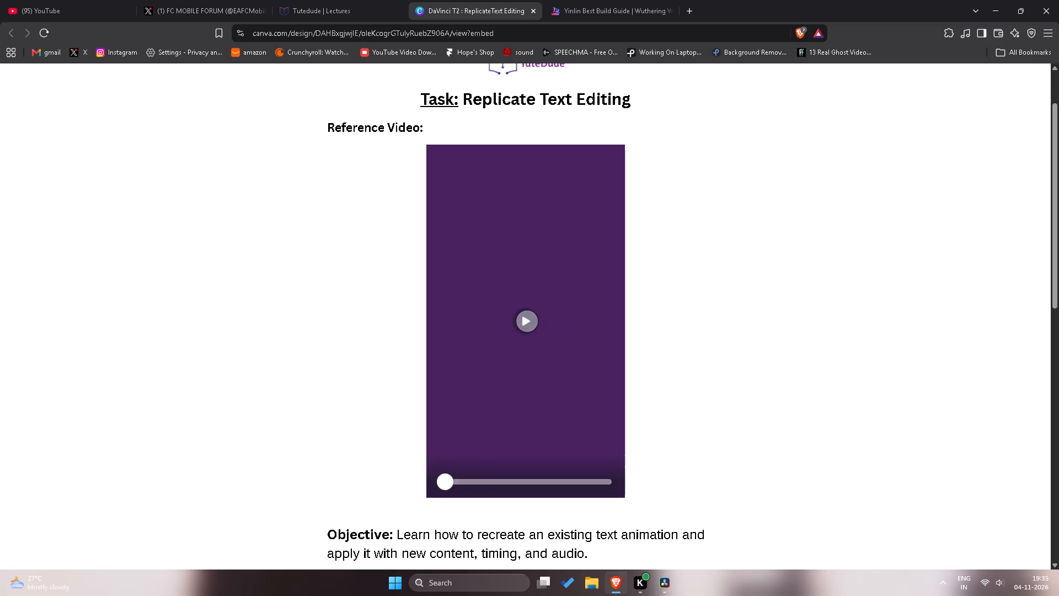
left_click(522, 321)
left_click(522, 321)
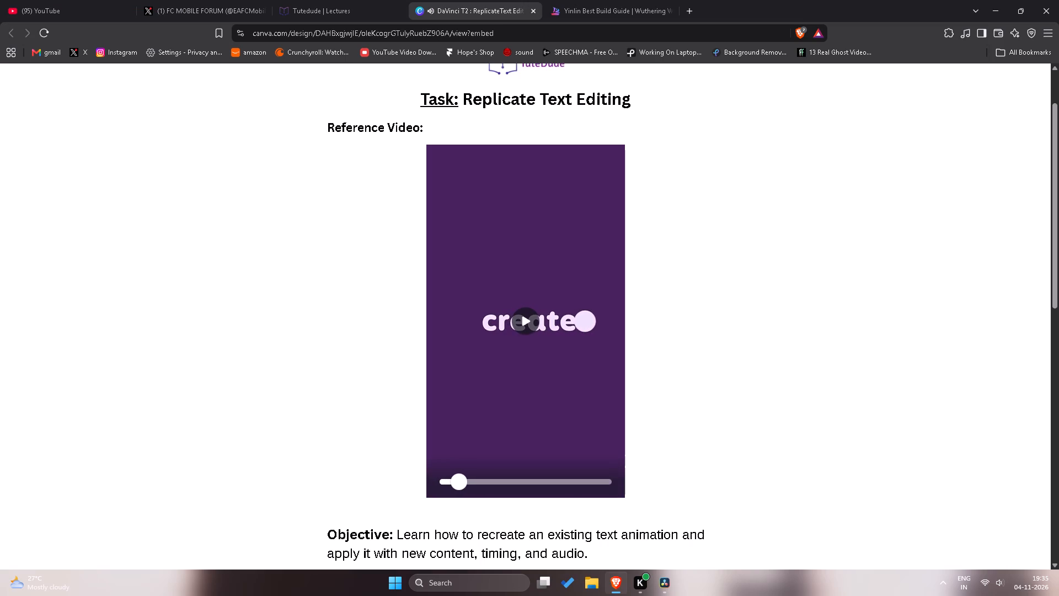
left_click_drag(453, 487, 425, 476)
left_click(507, 321)
left_click(533, 322)
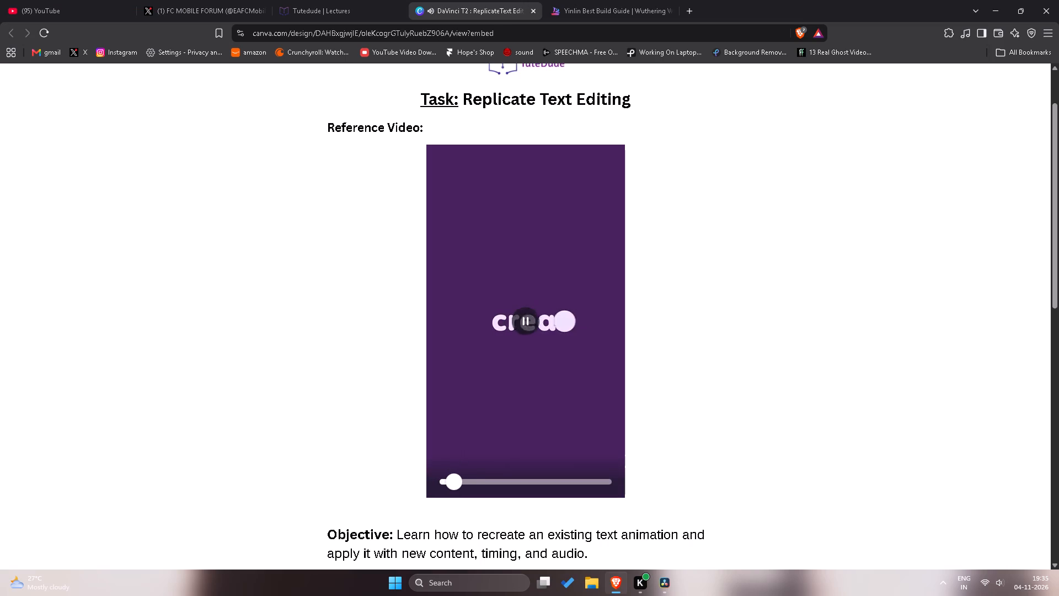
left_click(534, 323)
Back in DaVinci Resolve, move Text1's second, third and fourth Styled Text keyframes to frames 3, 7 and 10.
key("alt+Tab")
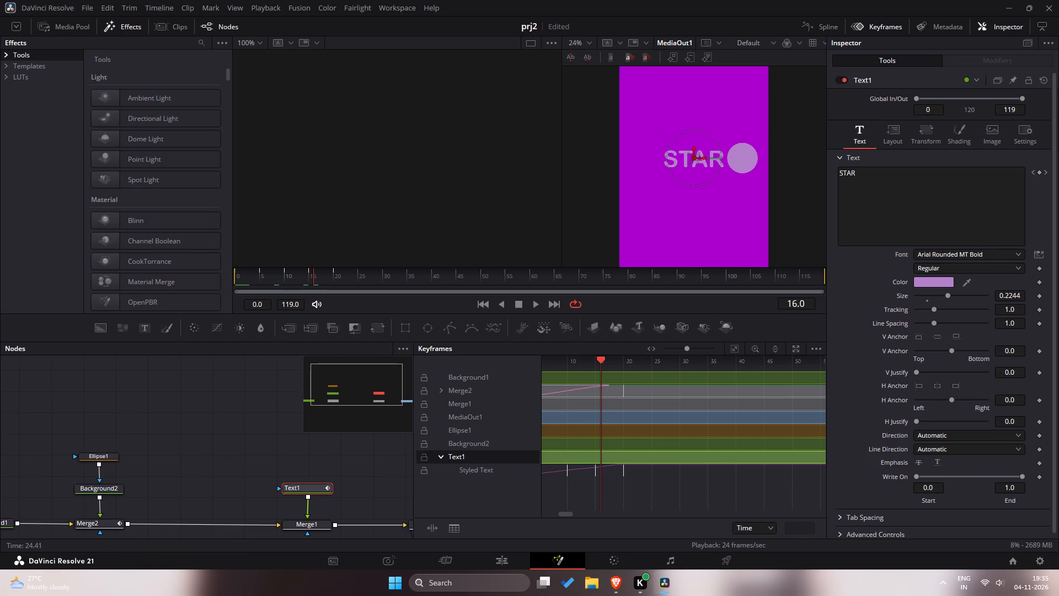
left_click_drag(686, 349, 681, 352)
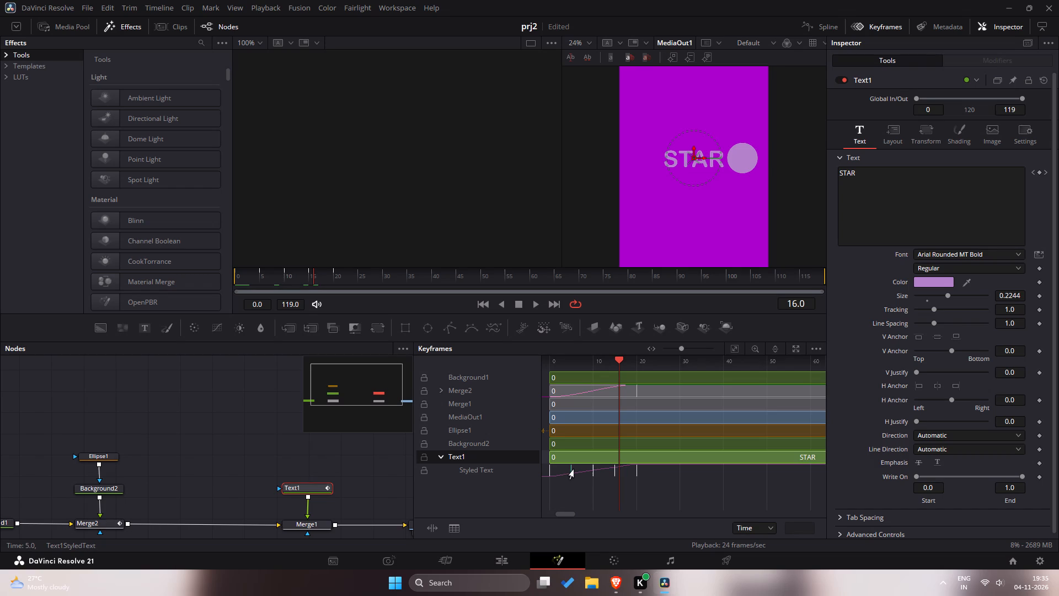
left_click_drag(570, 469, 563, 469)
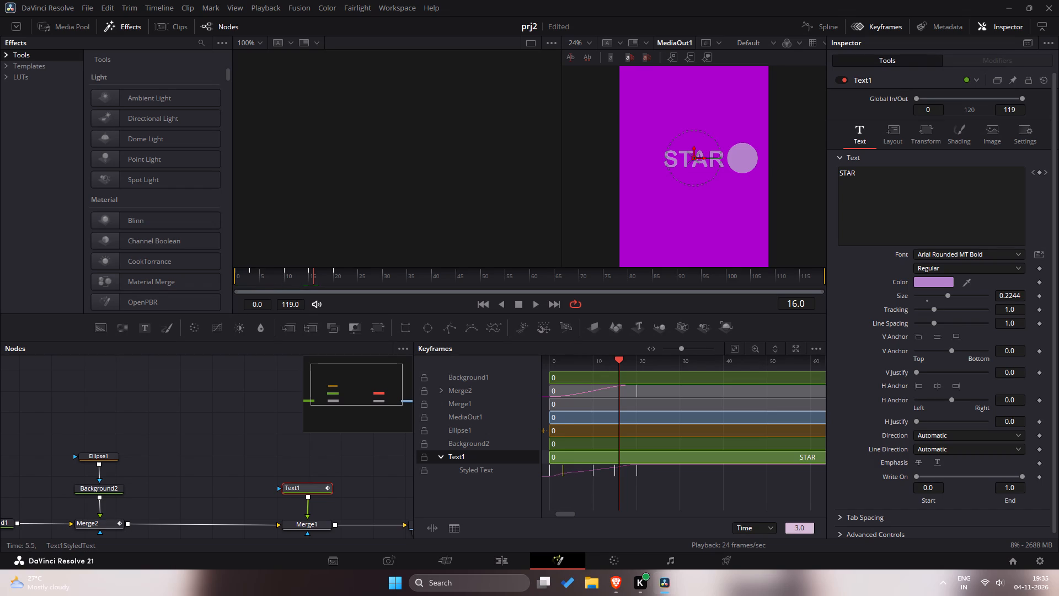
left_click_drag(594, 471, 582, 471)
left_click_drag(616, 472, 603, 472)
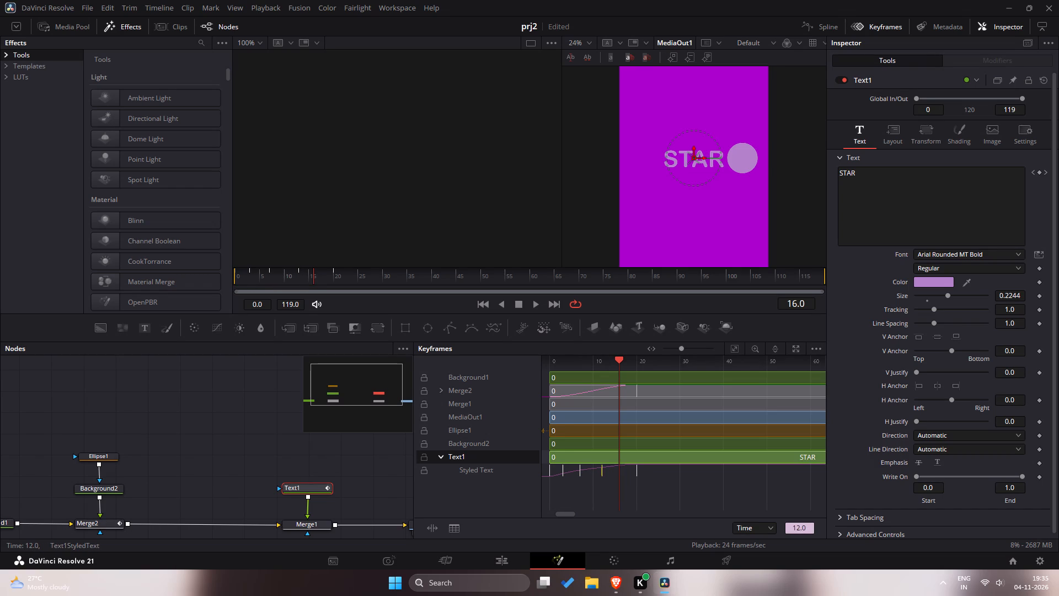
left_click_drag(603, 472, 597, 472)
left_click_drag(597, 472, 596, 473)
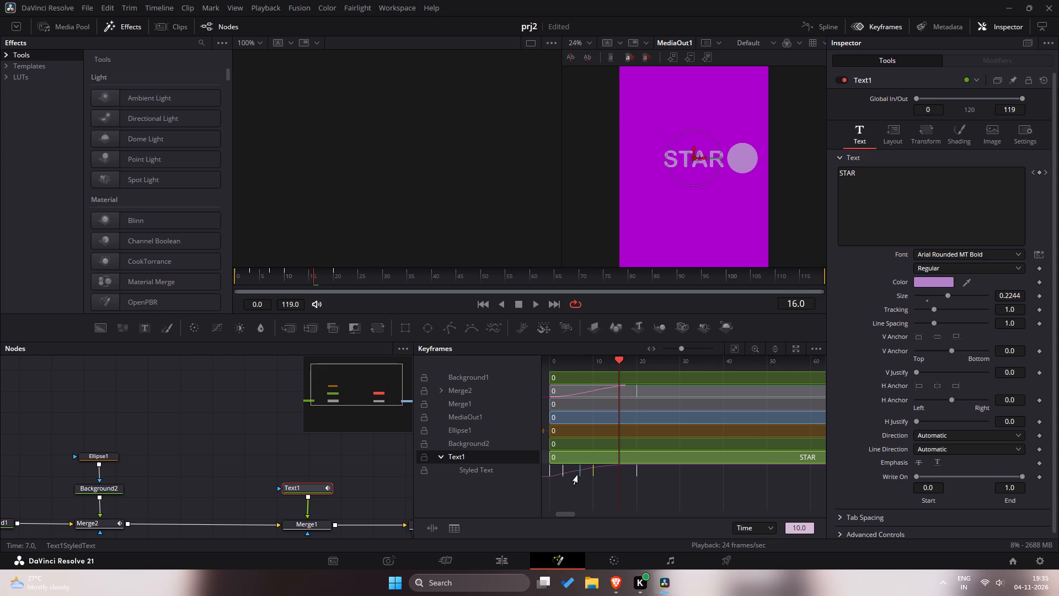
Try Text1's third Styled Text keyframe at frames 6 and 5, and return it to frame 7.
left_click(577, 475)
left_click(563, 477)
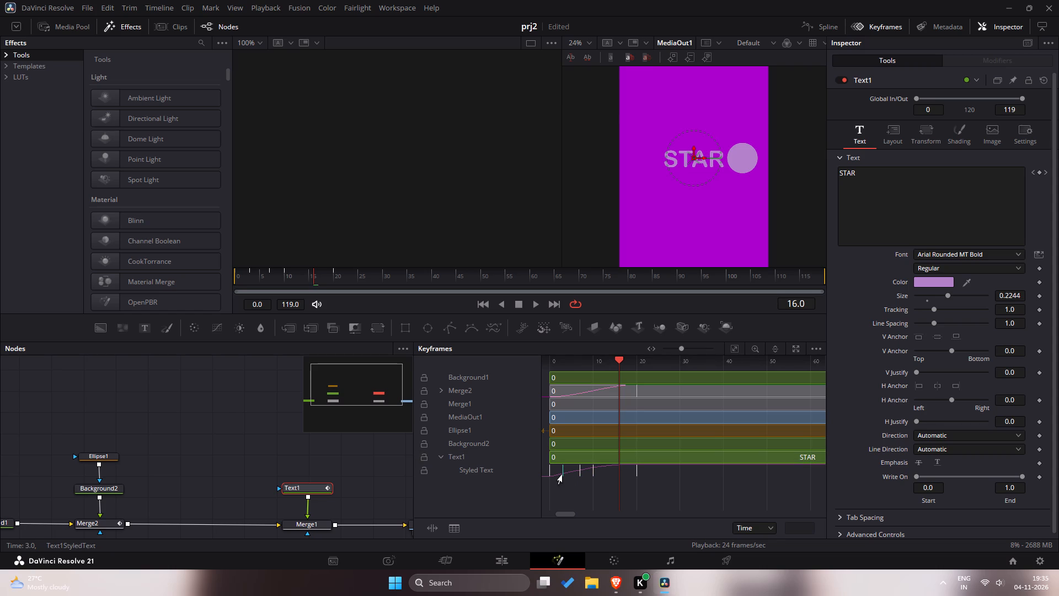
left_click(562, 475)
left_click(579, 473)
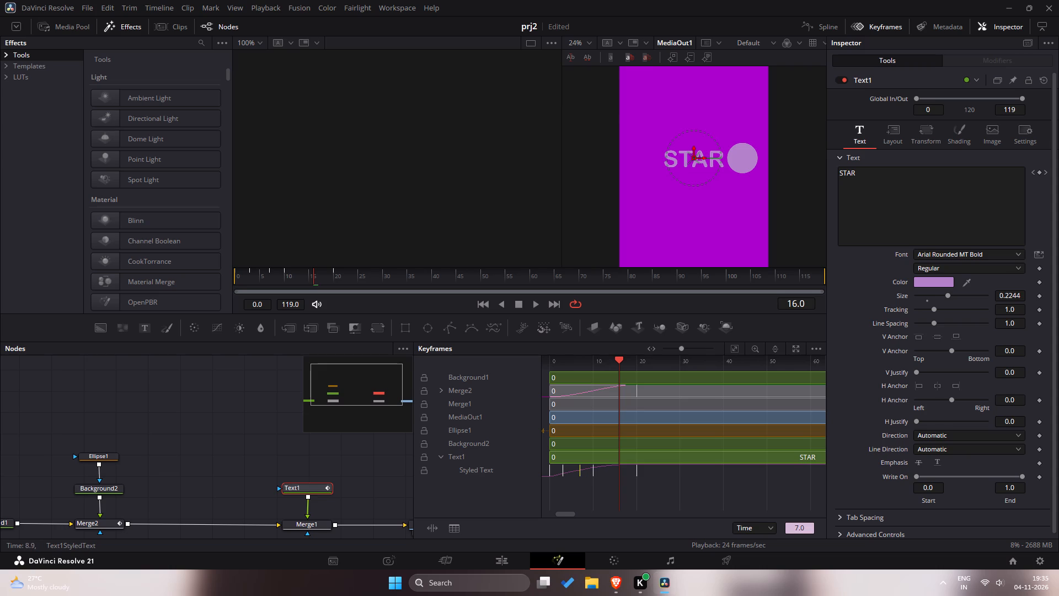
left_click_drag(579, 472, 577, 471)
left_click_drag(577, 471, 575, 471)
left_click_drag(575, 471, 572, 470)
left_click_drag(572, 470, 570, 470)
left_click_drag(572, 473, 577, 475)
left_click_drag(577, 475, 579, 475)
Move Text1's fourth Styled Text keyframe to frame 11 and its last one to frame 15.
left_click(593, 473)
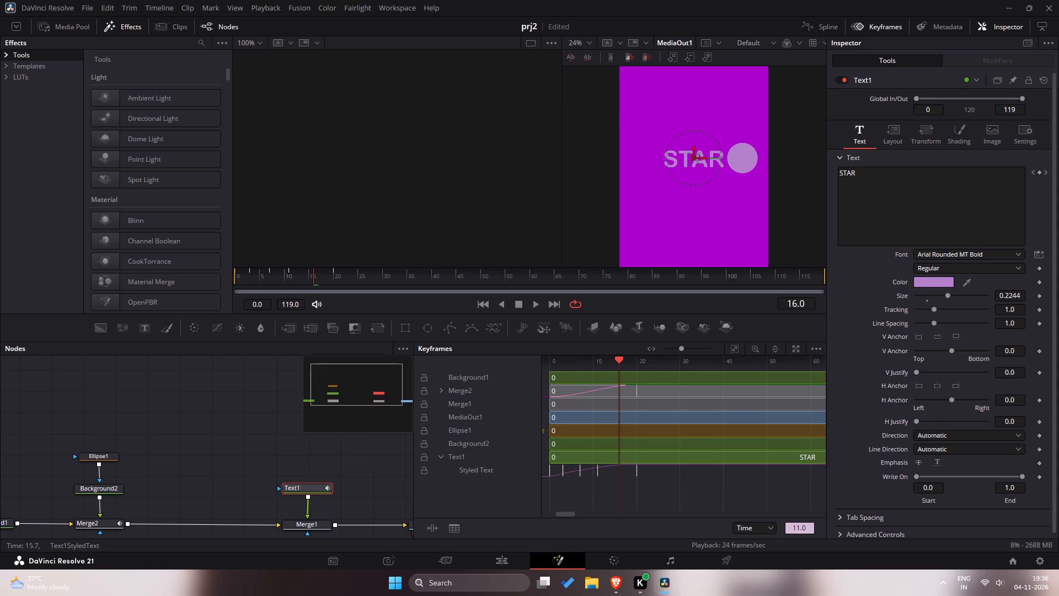
left_click_drag(638, 473, 617, 471)
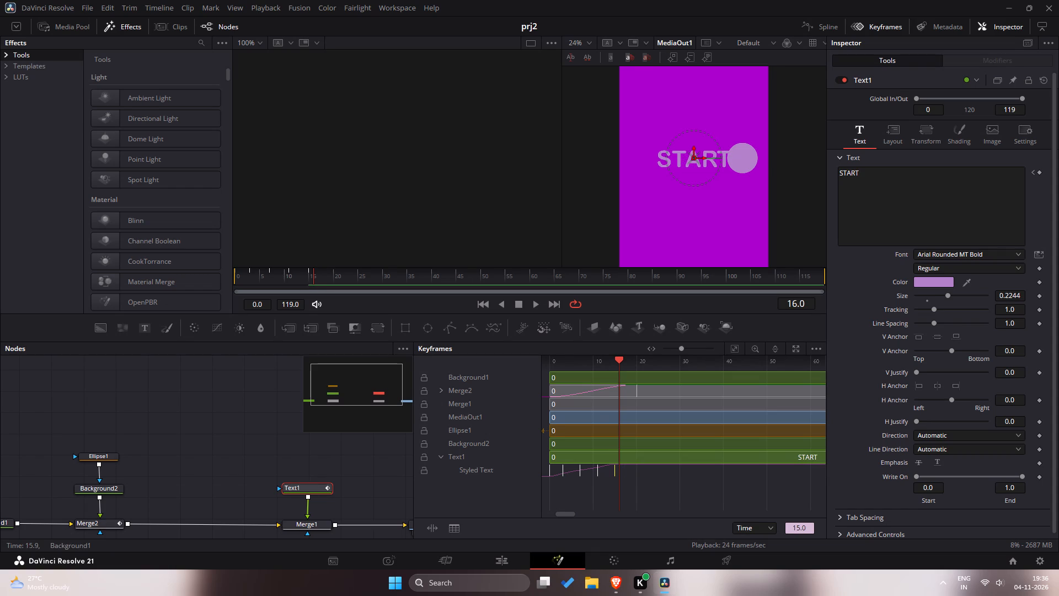
Scrub between frames 0 and 16 and play from the beginning to check the retimed letters against the moving circle.
left_click_drag(617, 366, 538, 365)
key("space")
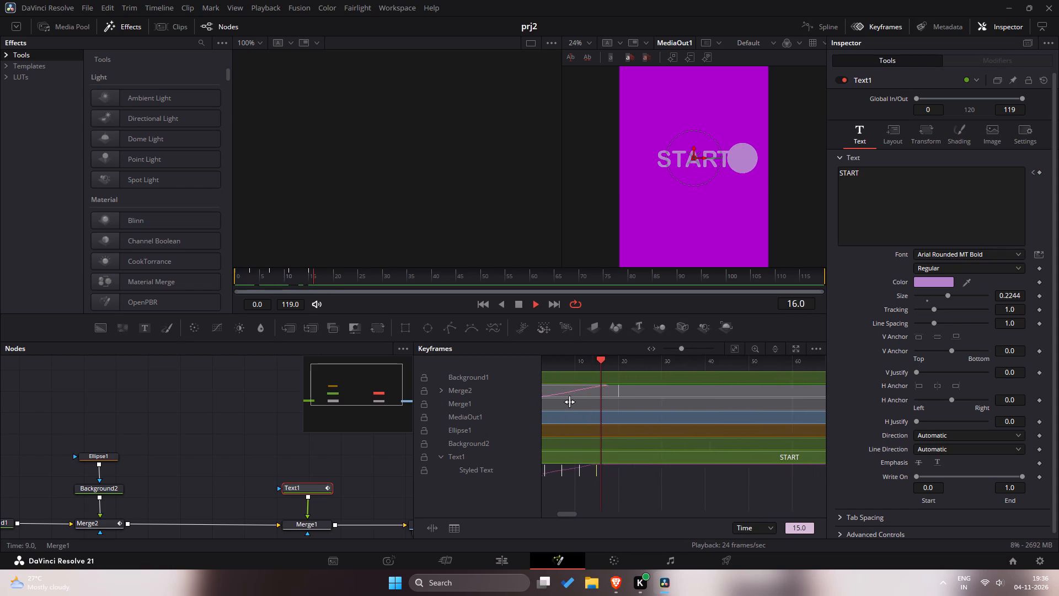
key("space")
left_click_drag(289, 270, 240, 273)
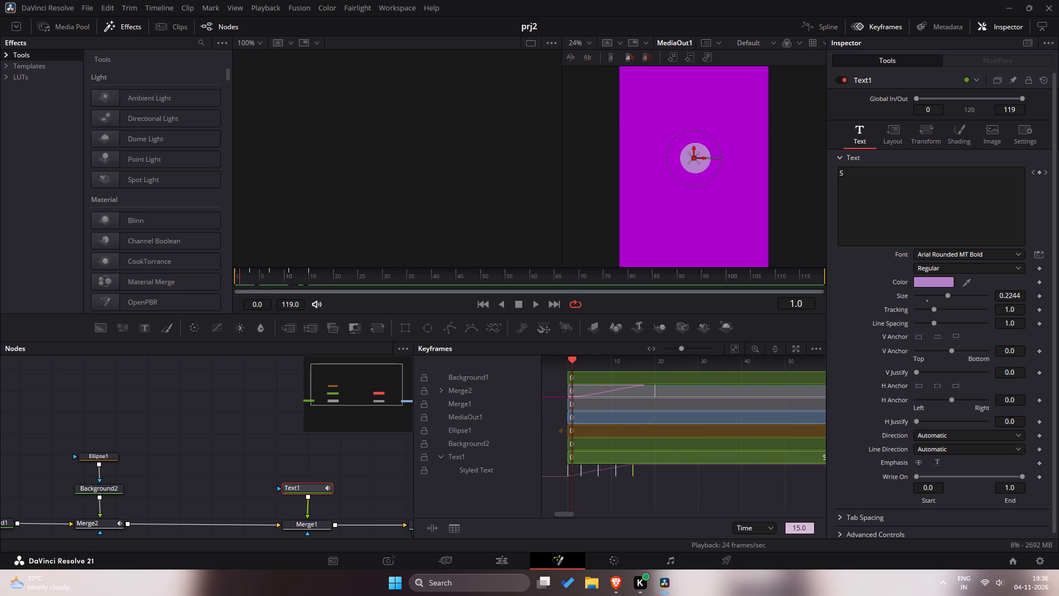
left_click_drag(240, 273, 306, 284)
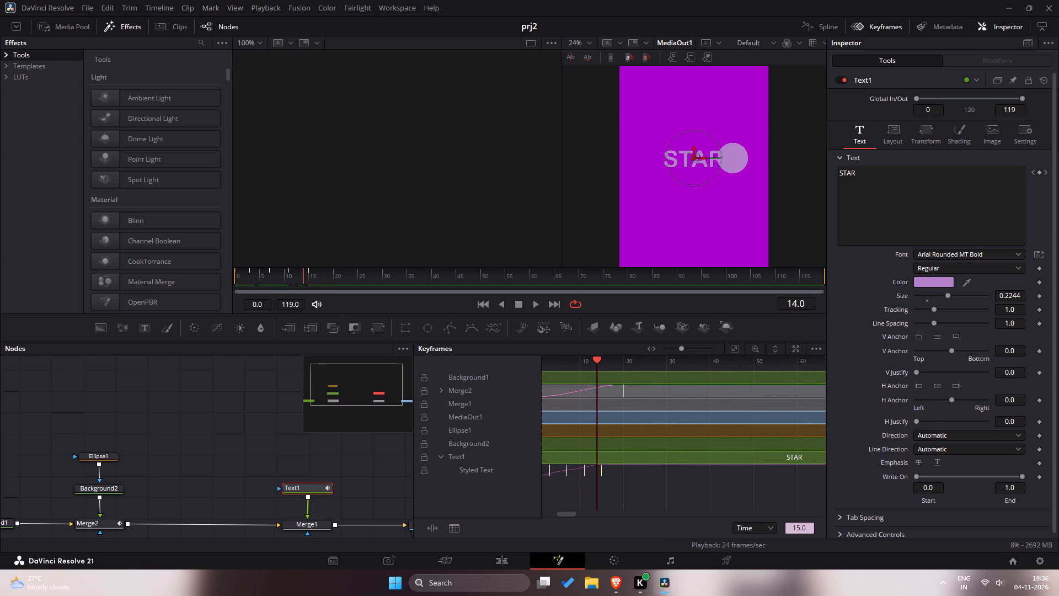
left_click_drag(306, 284, 269, 291)
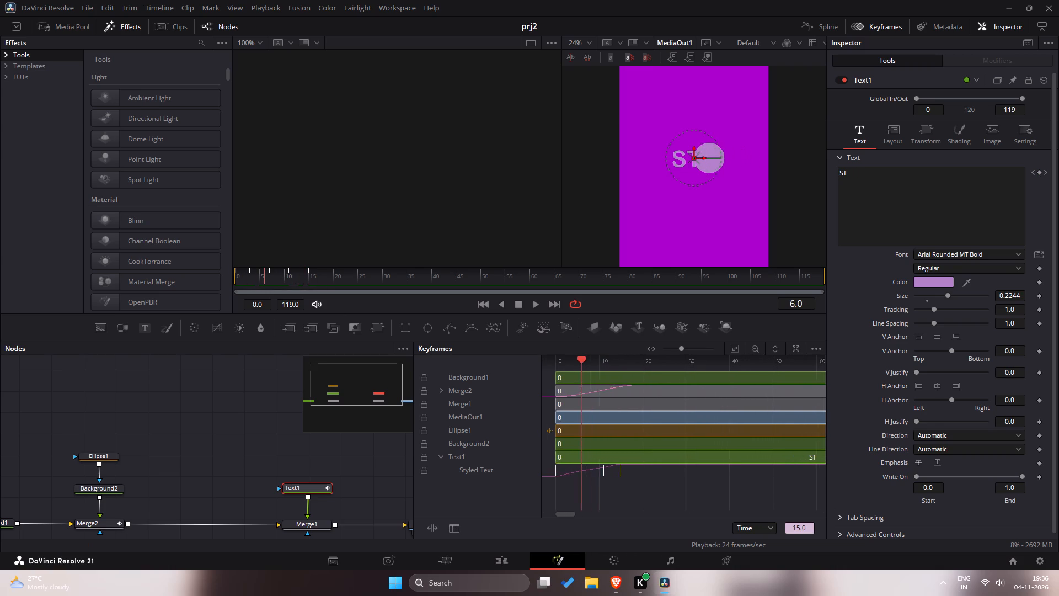
left_click_drag(269, 291, 272, 315)
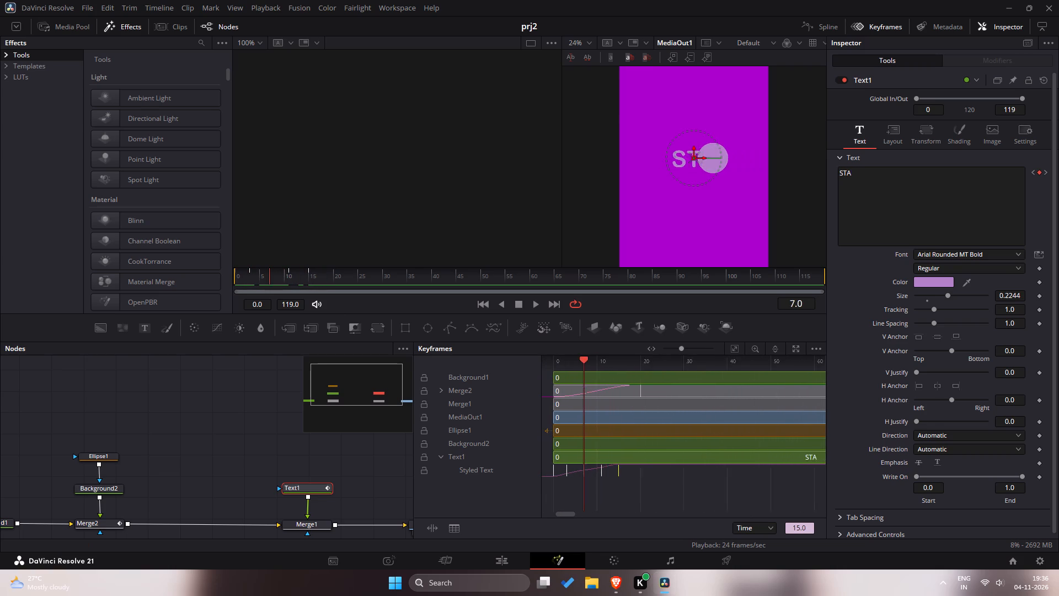
left_click_drag(272, 315, 244, 336)
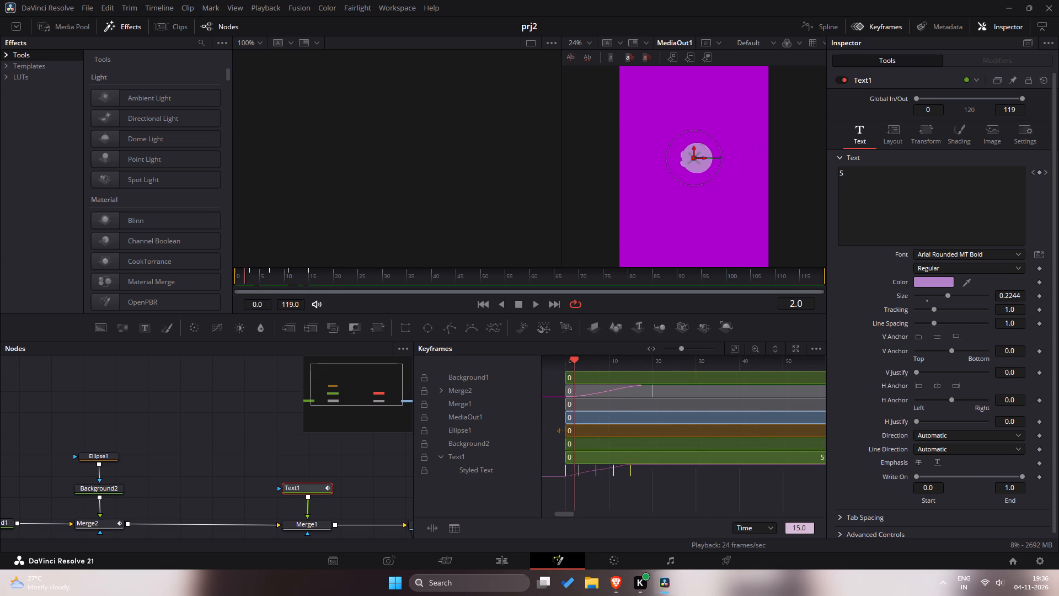
left_click_drag(244, 336, 245, 342)
left_click_drag(245, 342, 314, 347)
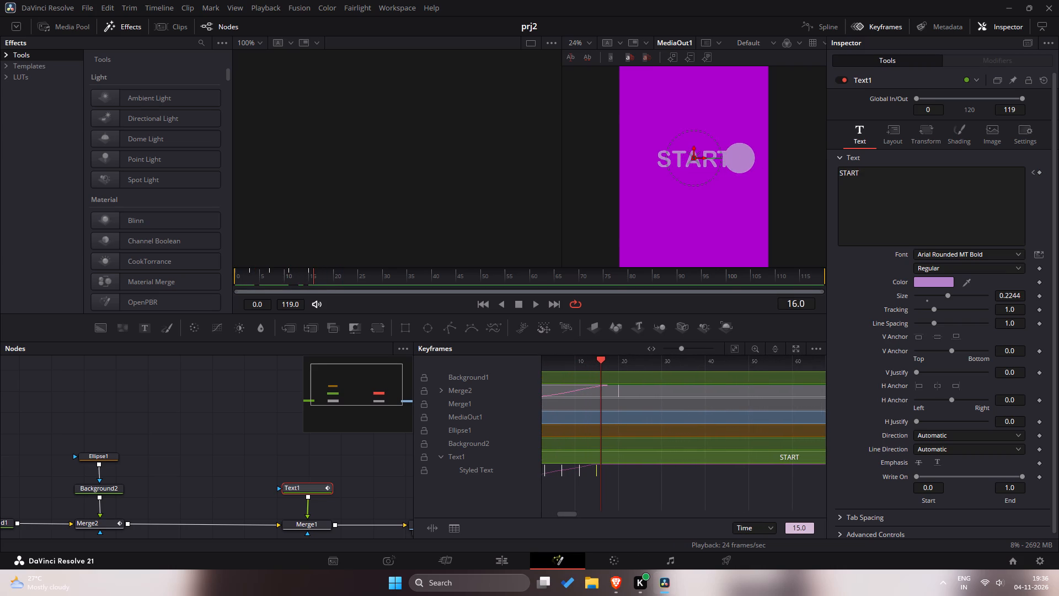
left_click_drag(314, 347, 195, 358)
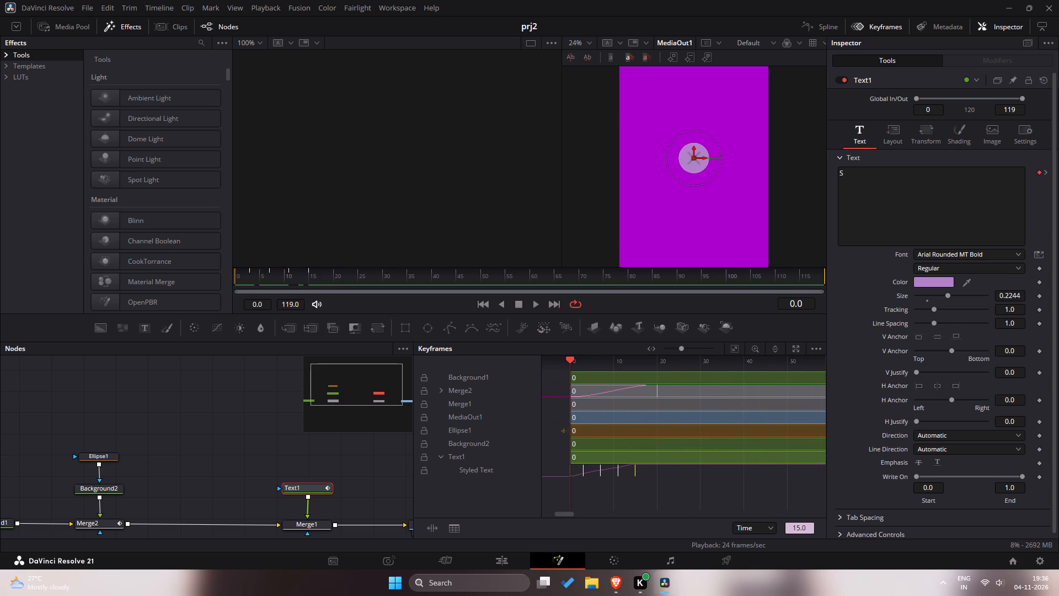
key("space")
key("space")
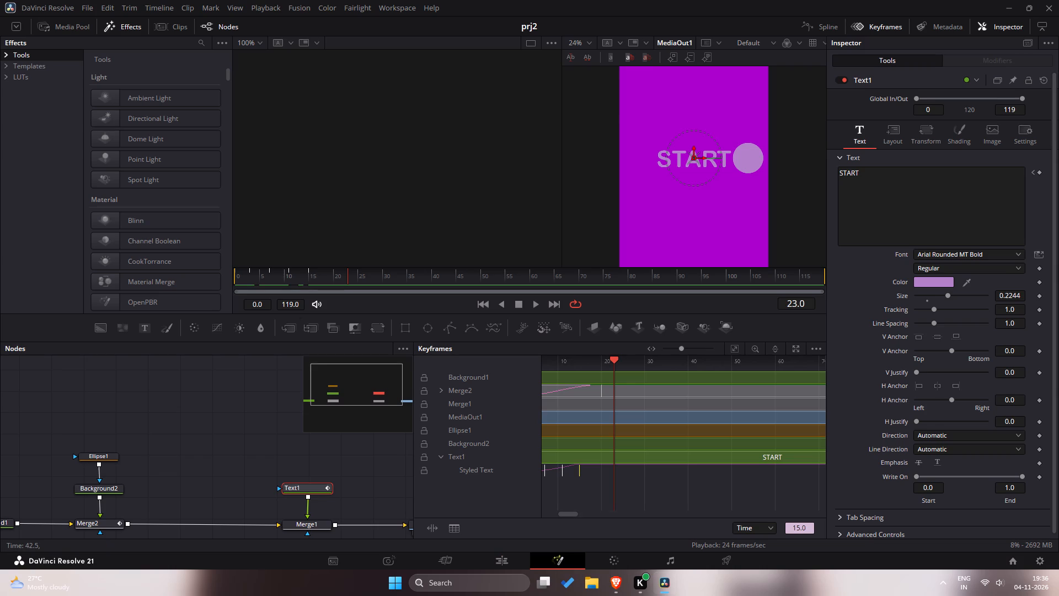
Switch to Brave and replay the reference video's opening several times, pausing to examine how the moving circle reveals the letters.
key("alt+Tab")
left_click_drag(457, 474, 391, 465)
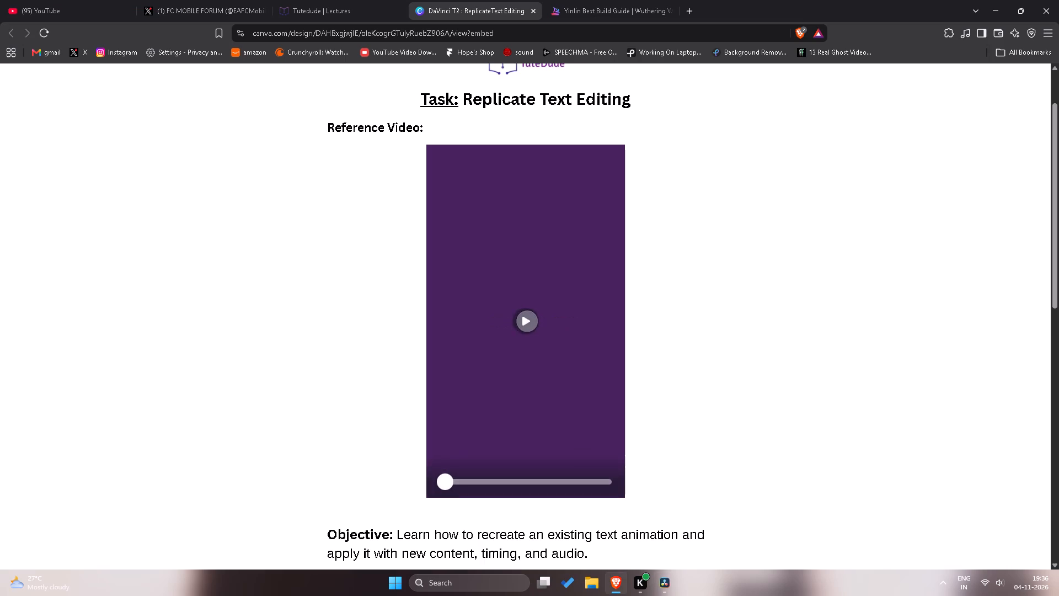
left_click(515, 321)
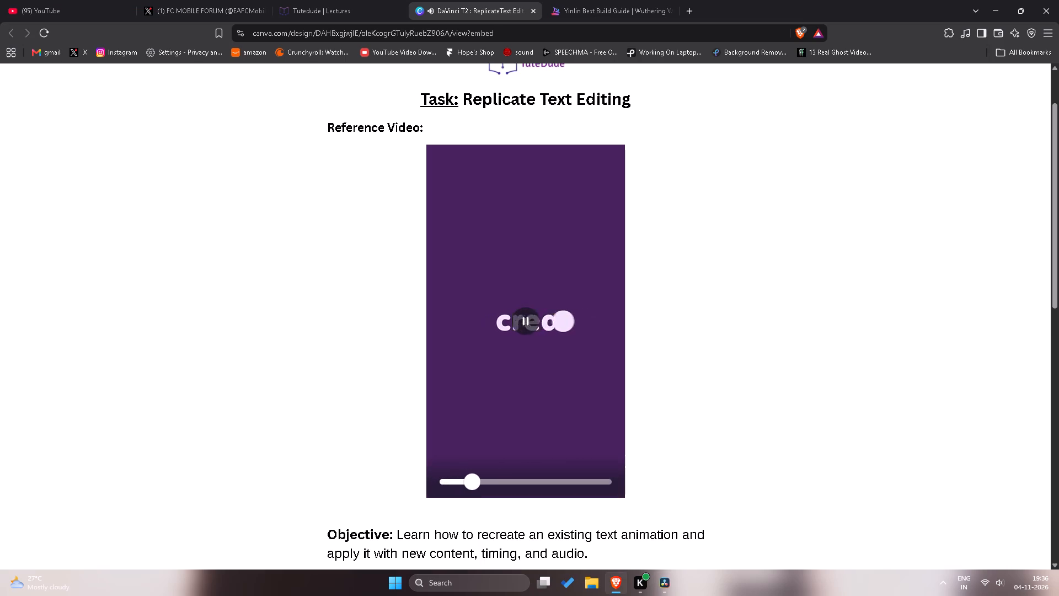
left_click(518, 321)
left_click_drag(474, 480, 400, 471)
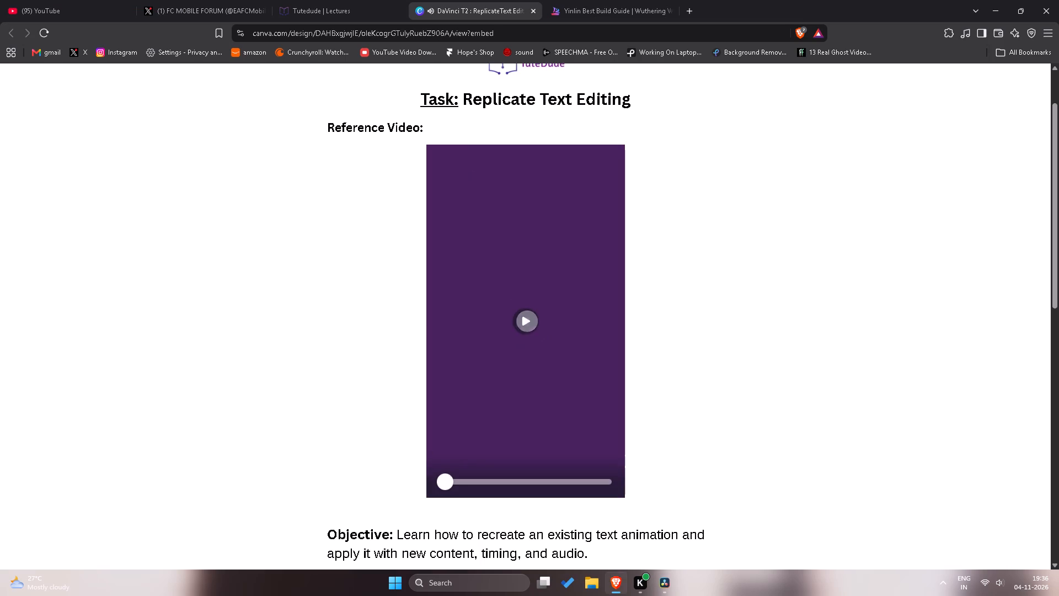
left_click(525, 317)
left_click(525, 317)
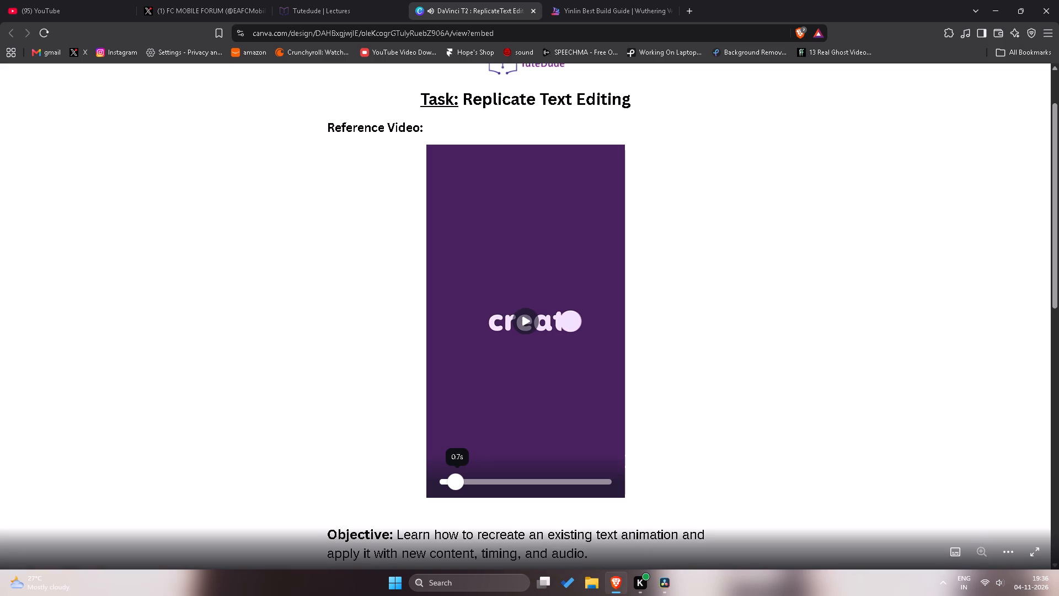
left_click_drag(457, 490, 428, 491)
left_click(527, 305)
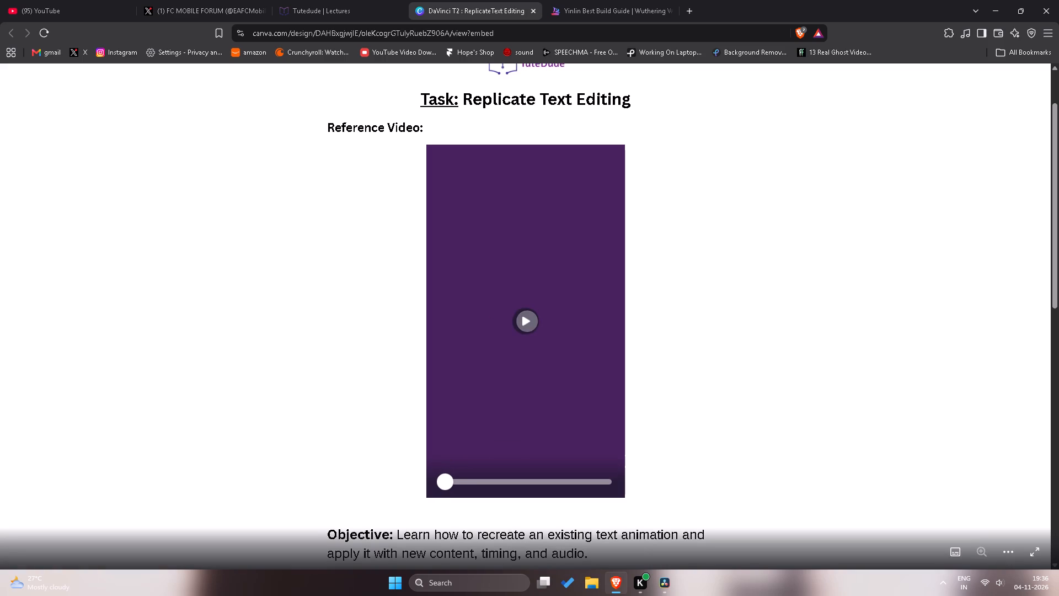
left_click(521, 318)
left_click(521, 318)
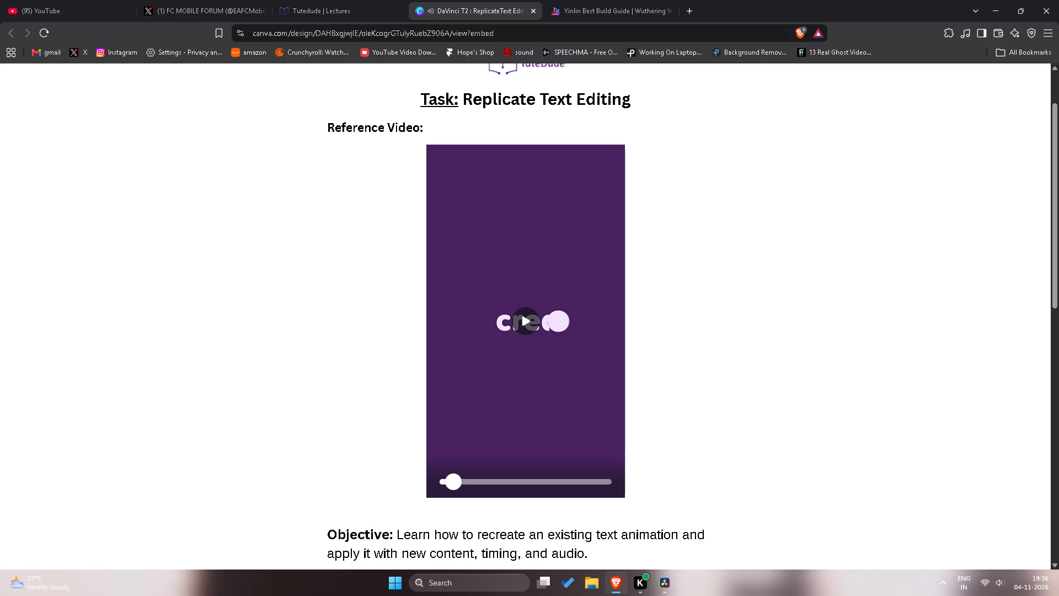
left_click(522, 320)
left_click_drag(531, 321, 535, 323)
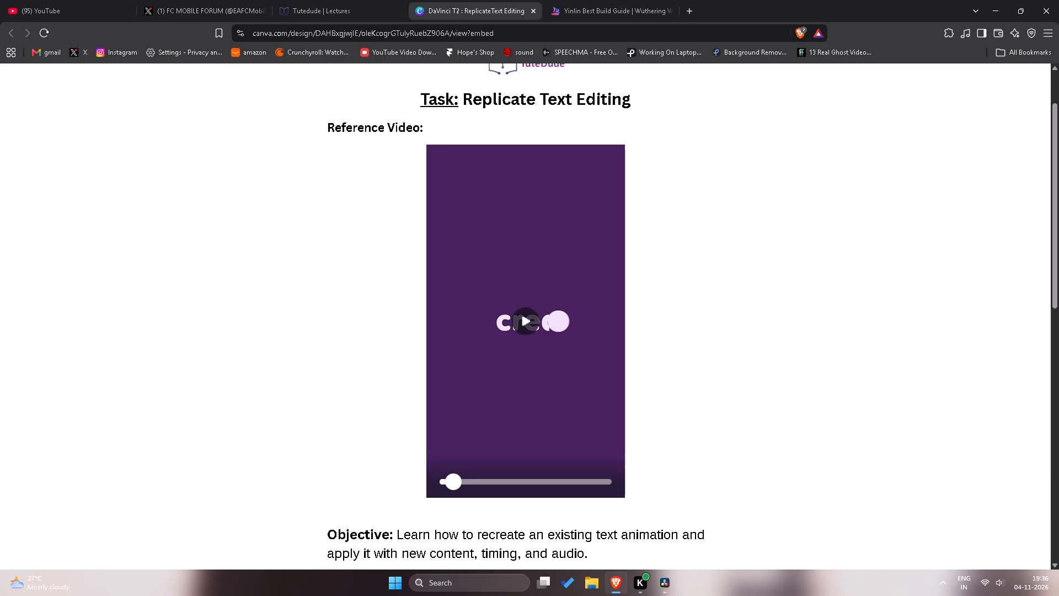
left_click_drag(535, 323, 536, 324)
left_click(536, 324)
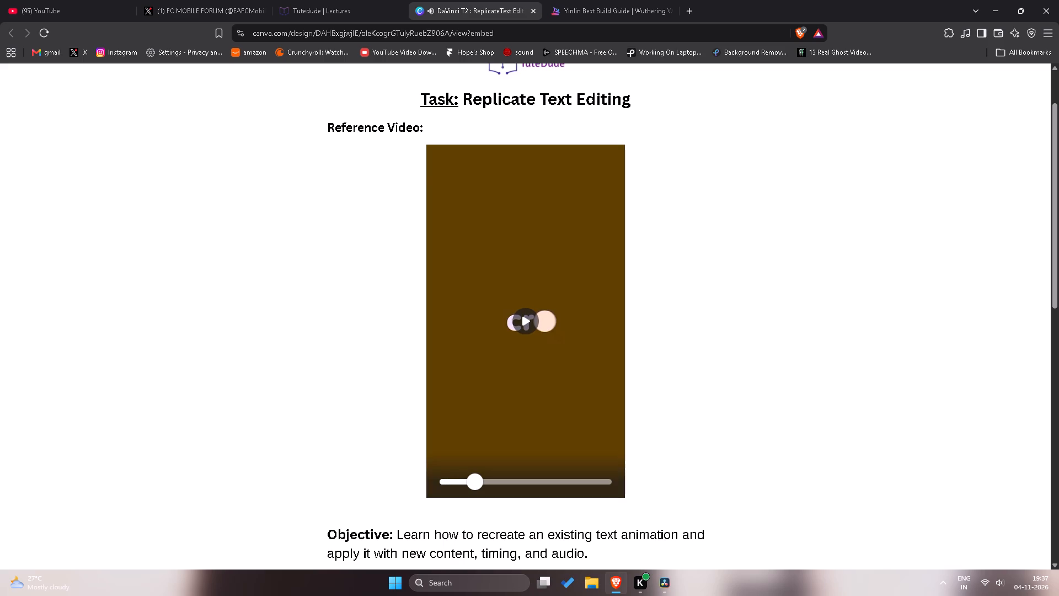
Back in DaVinci Resolve, hide the keyframes view and paste a copy of the Text1 and Merge1 nodes in empty graph space.
key("alt+Tab")
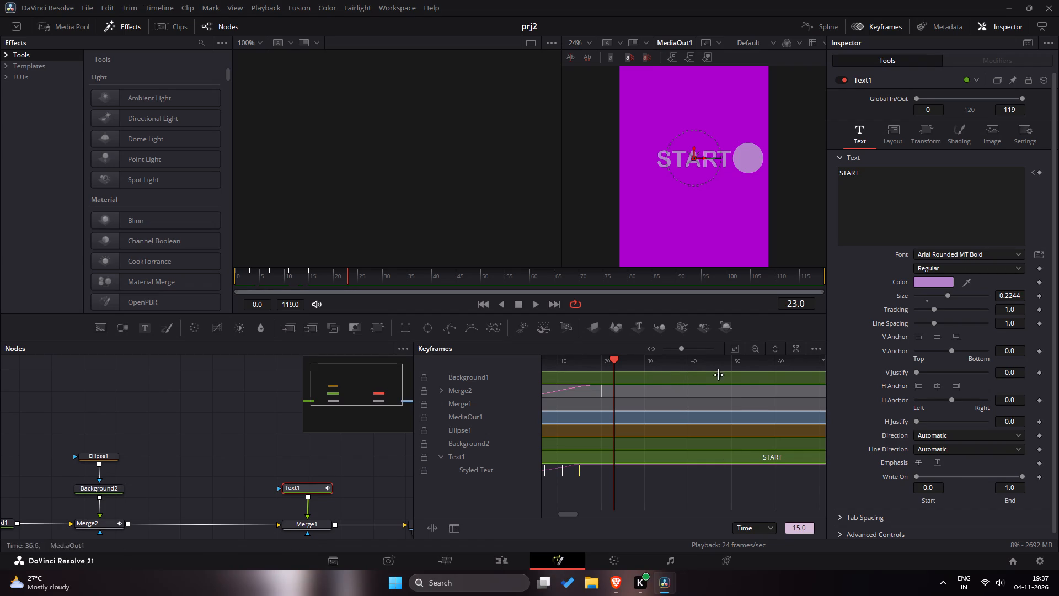
left_click(869, 30)
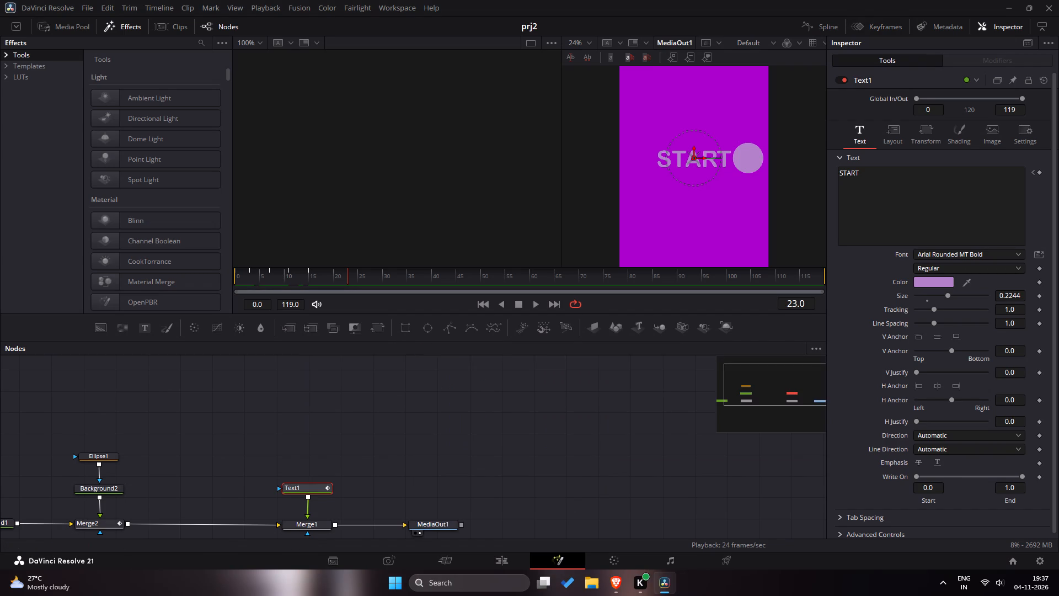
scroll(384, 460, "down", 1)
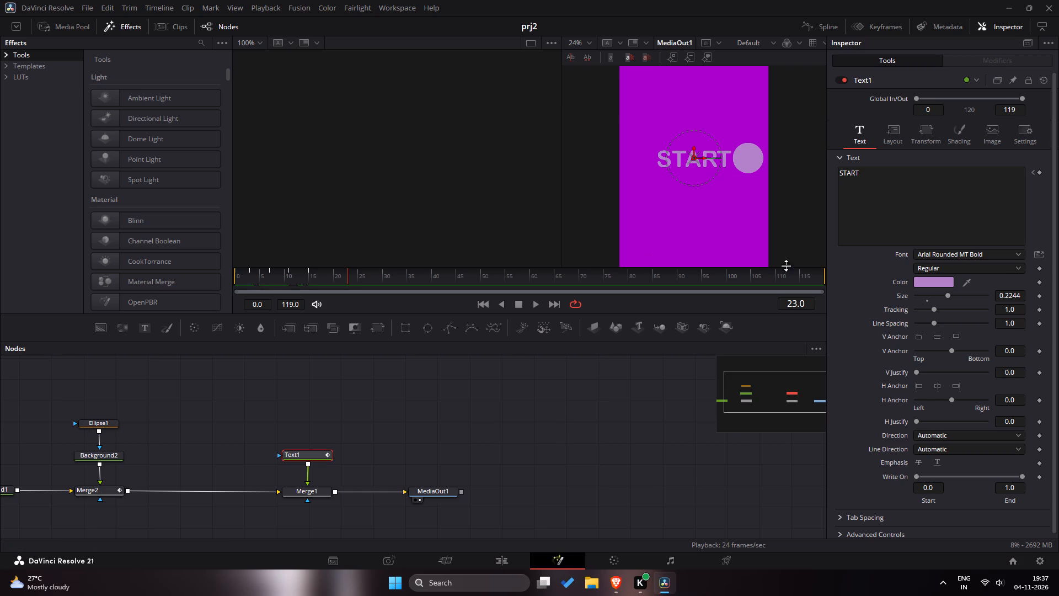
left_click_drag(309, 438, 305, 499)
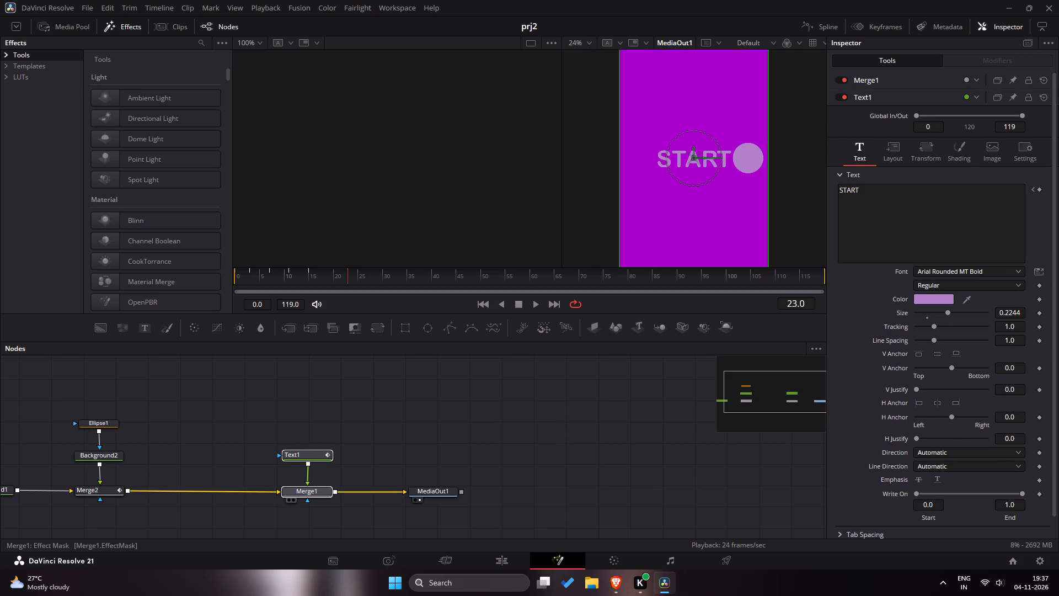
key("ctrl+c")
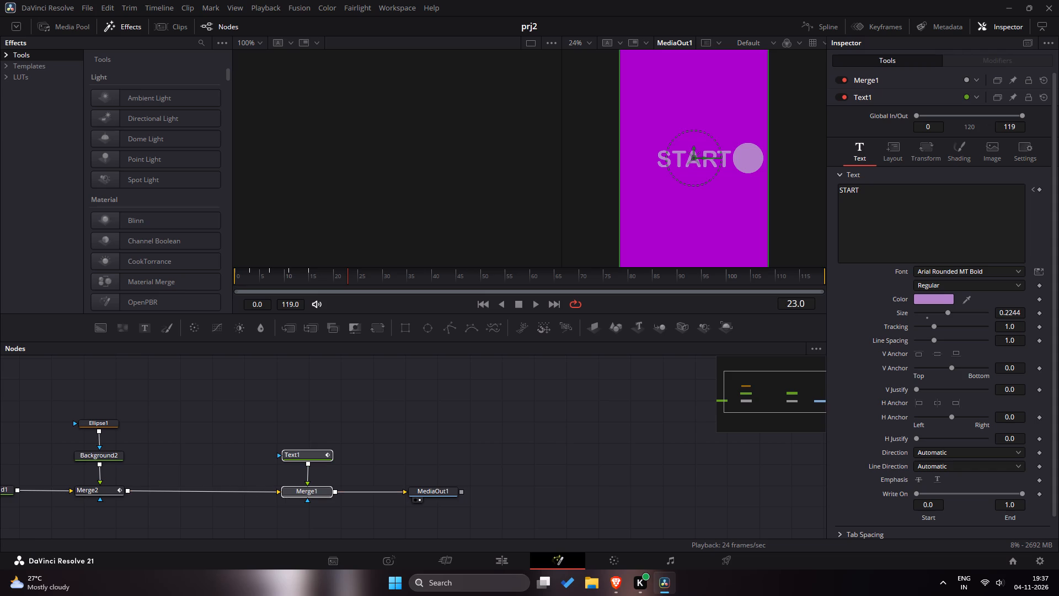
left_click(397, 402)
triple_click(388, 390)
key("ctrl+v")
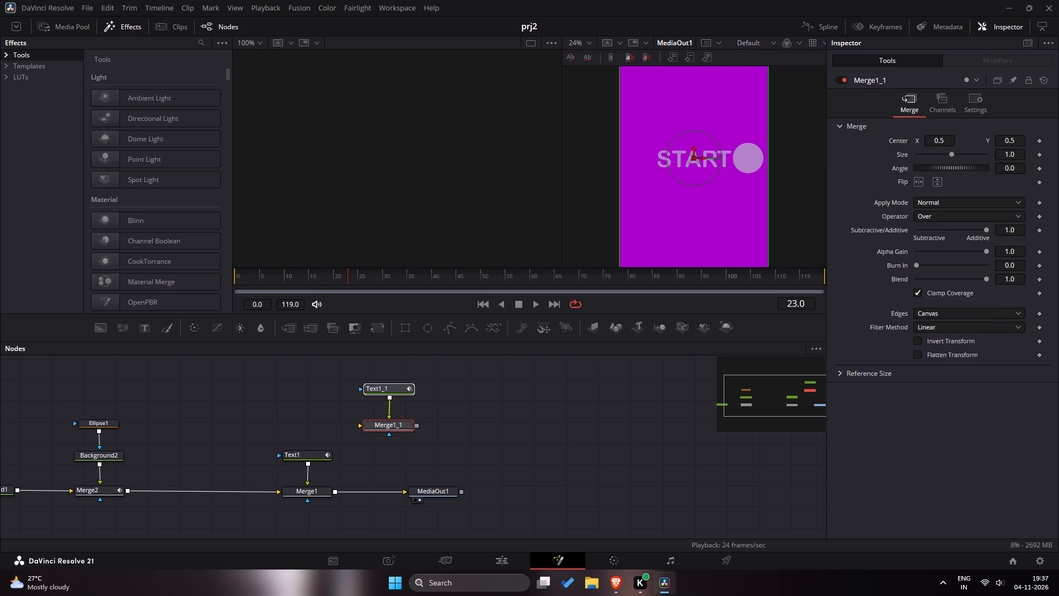
Move the copied Text1_1 and Merge1_1 pair clear of the main node chain, above Ellipse1.
left_click_drag(398, 426, 72, 374)
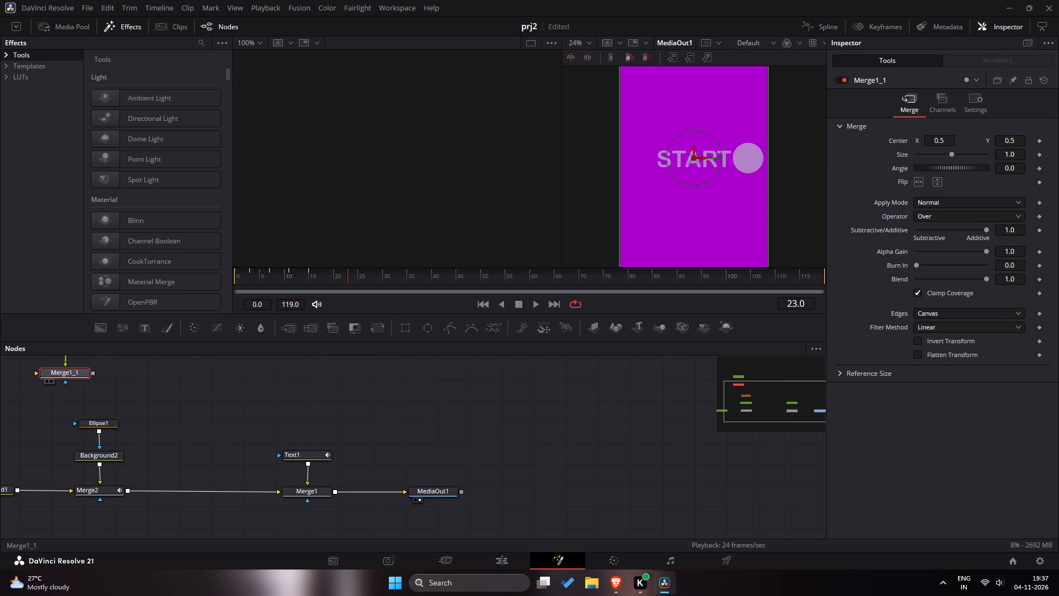
left_click_drag(72, 374, 55, 356)
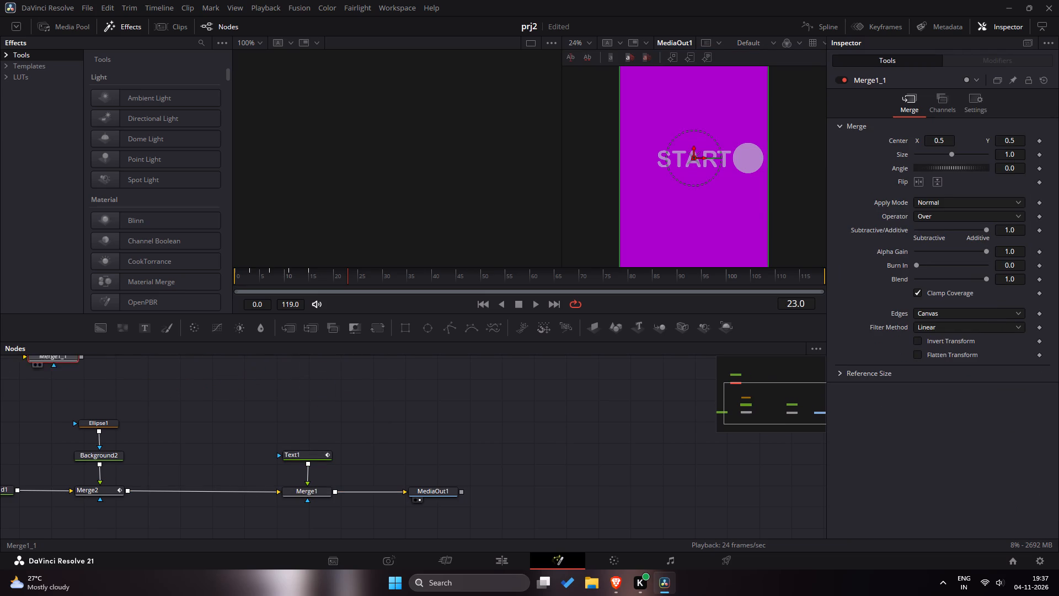
left_click_drag(55, 356, 42, 355)
double_click(352, 406)
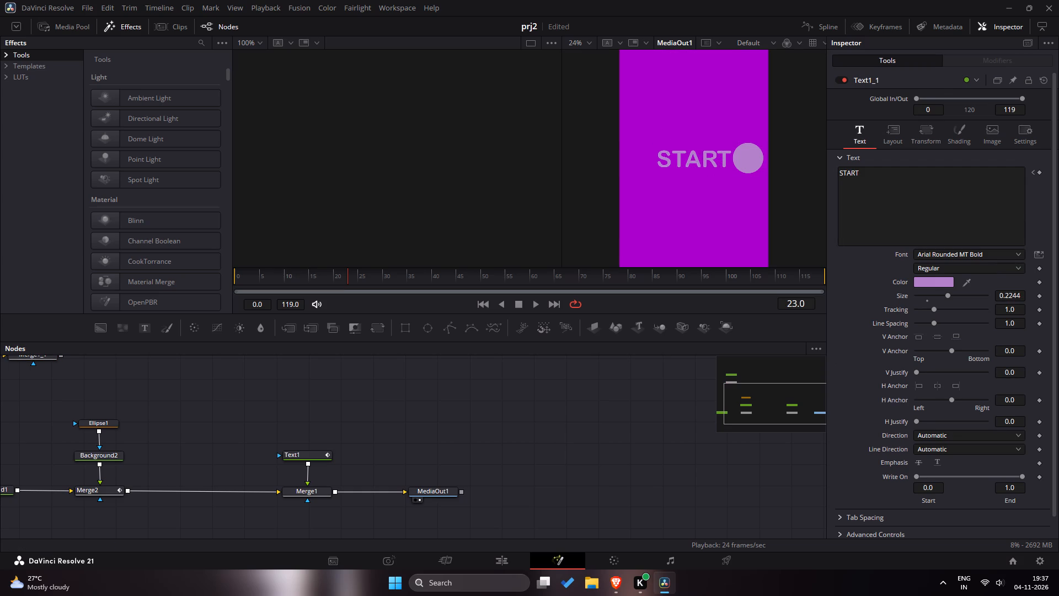
Select the original Text1 node.
left_click(309, 457)
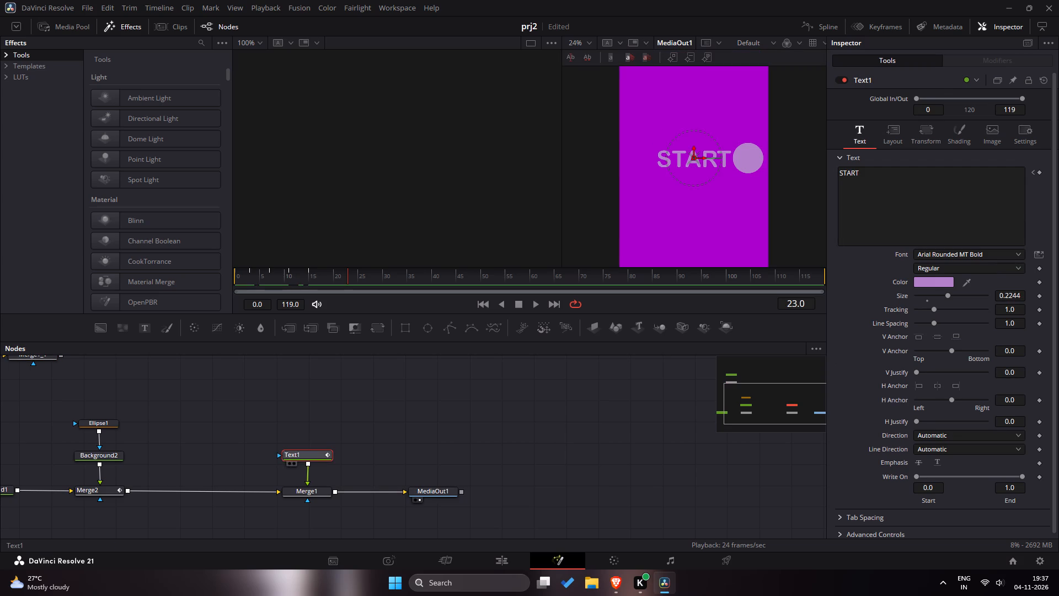
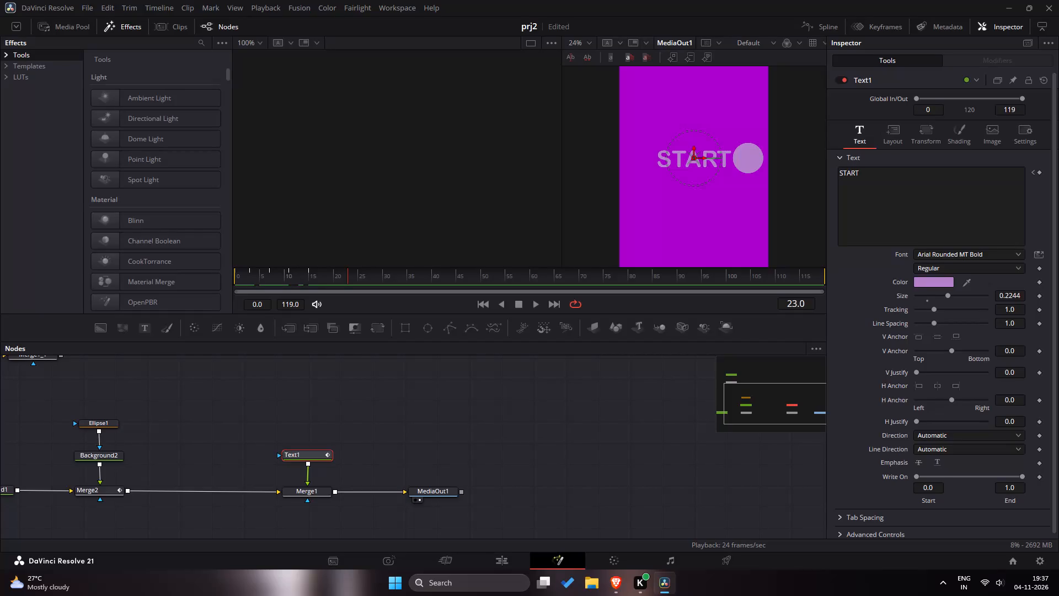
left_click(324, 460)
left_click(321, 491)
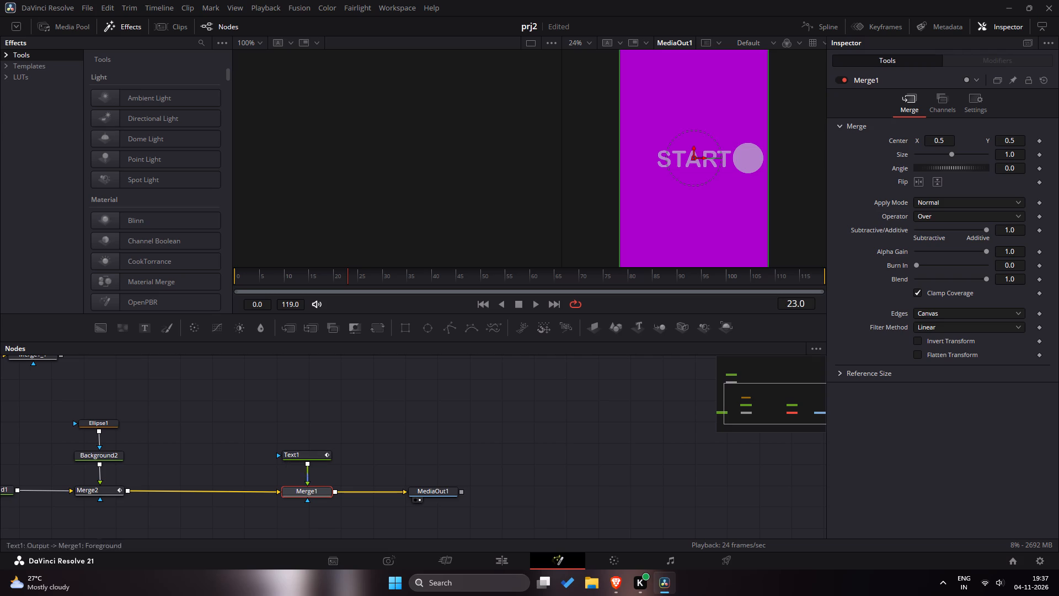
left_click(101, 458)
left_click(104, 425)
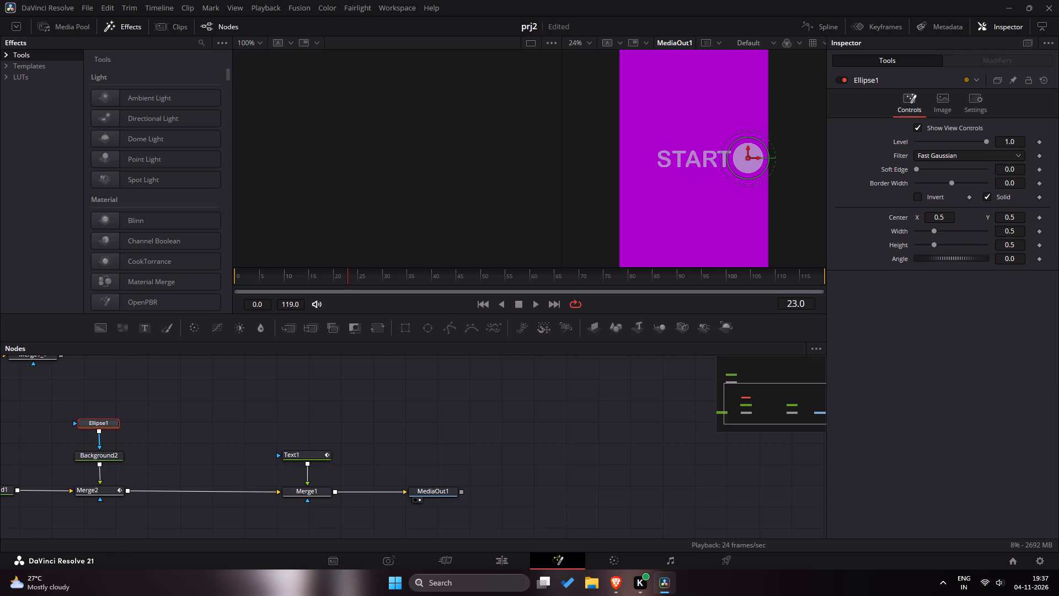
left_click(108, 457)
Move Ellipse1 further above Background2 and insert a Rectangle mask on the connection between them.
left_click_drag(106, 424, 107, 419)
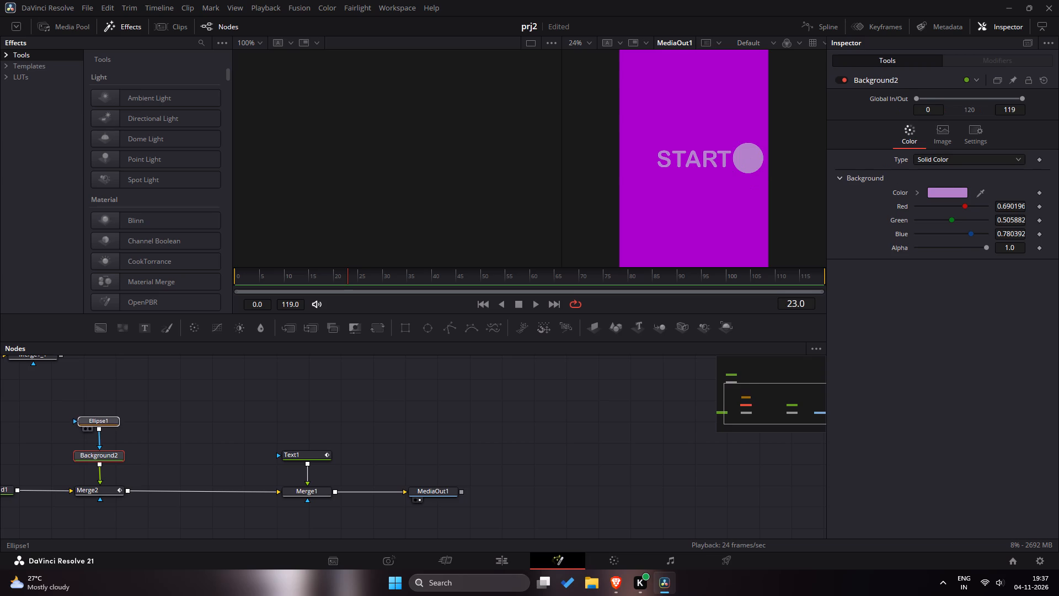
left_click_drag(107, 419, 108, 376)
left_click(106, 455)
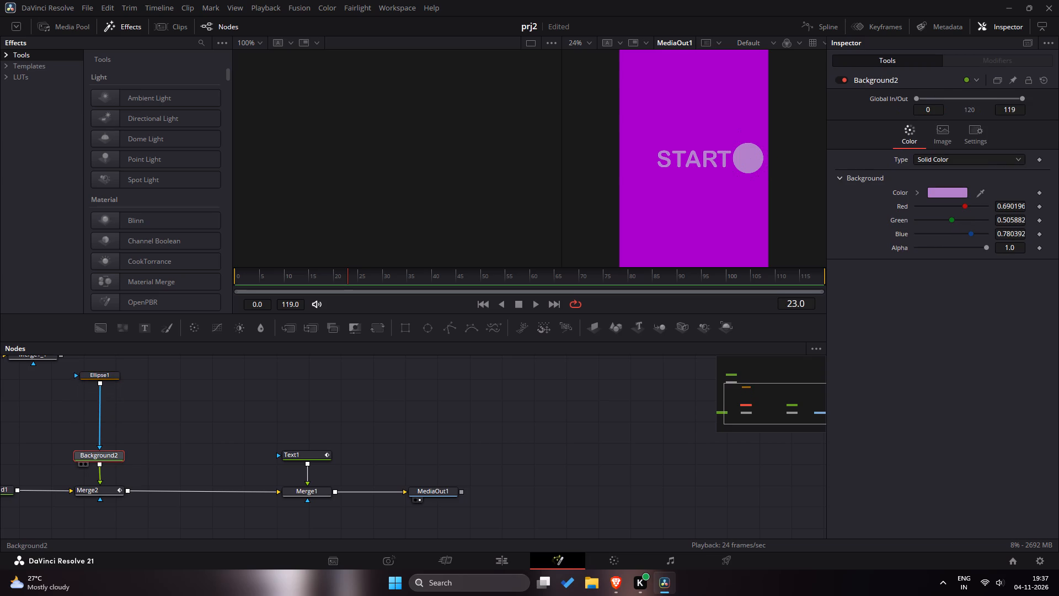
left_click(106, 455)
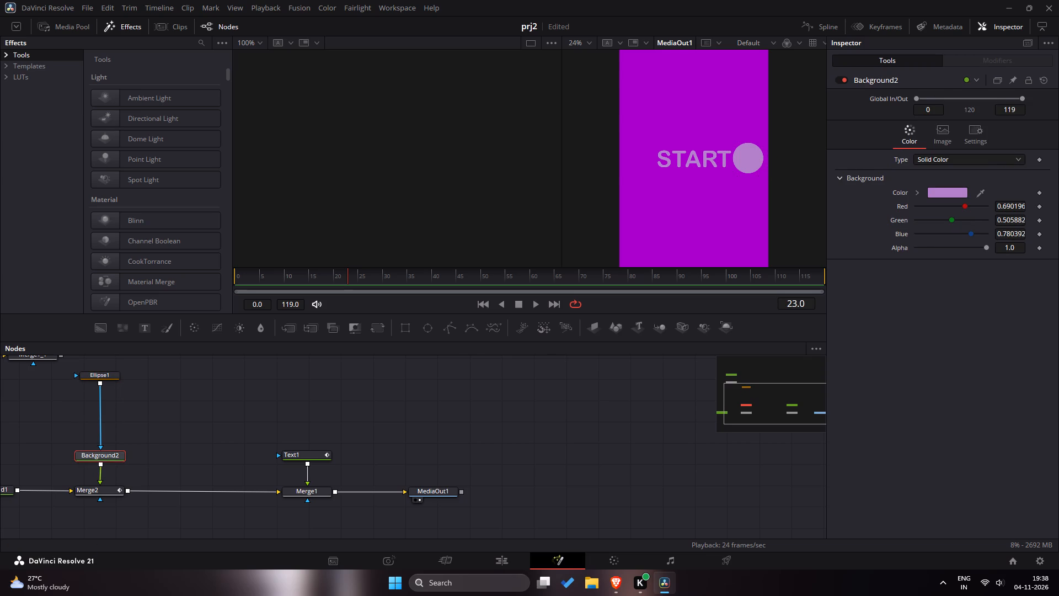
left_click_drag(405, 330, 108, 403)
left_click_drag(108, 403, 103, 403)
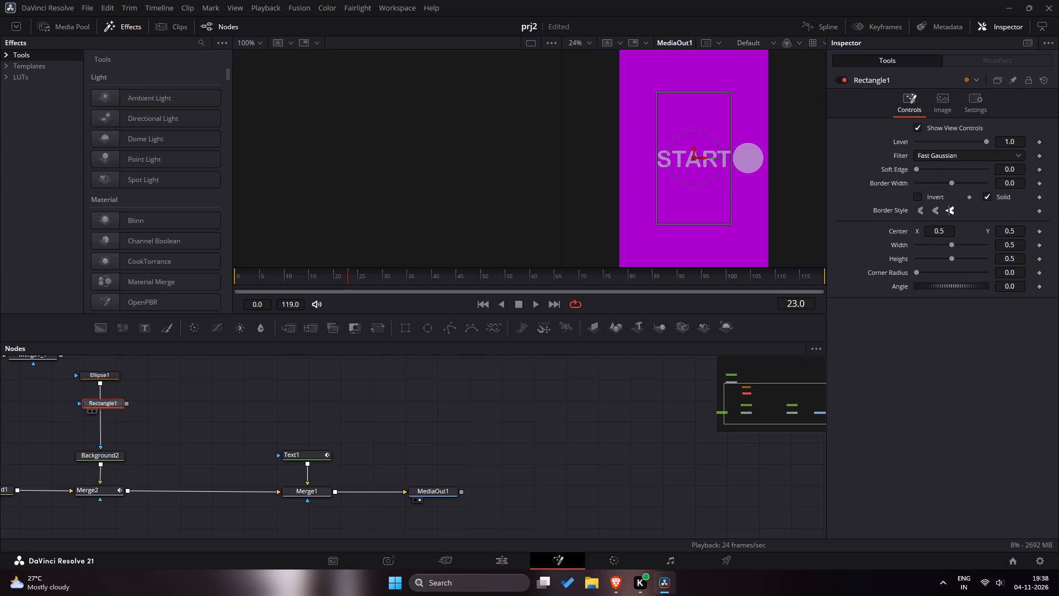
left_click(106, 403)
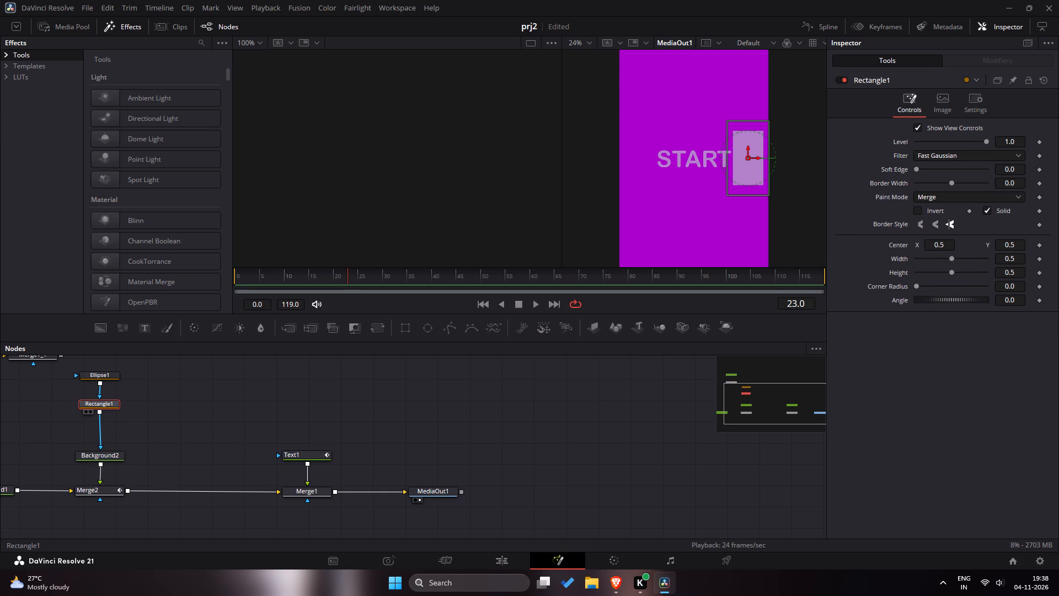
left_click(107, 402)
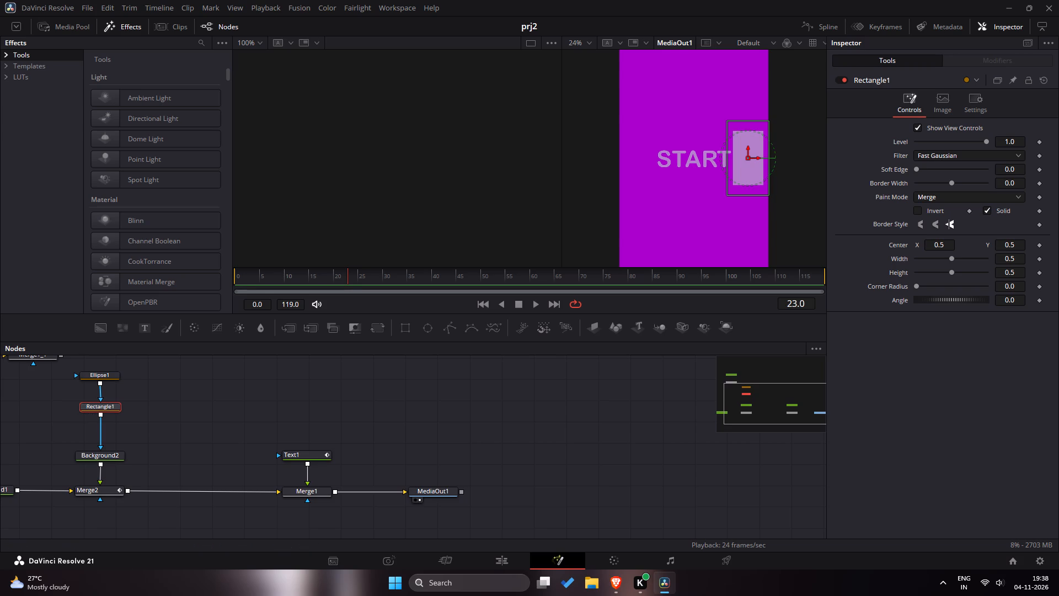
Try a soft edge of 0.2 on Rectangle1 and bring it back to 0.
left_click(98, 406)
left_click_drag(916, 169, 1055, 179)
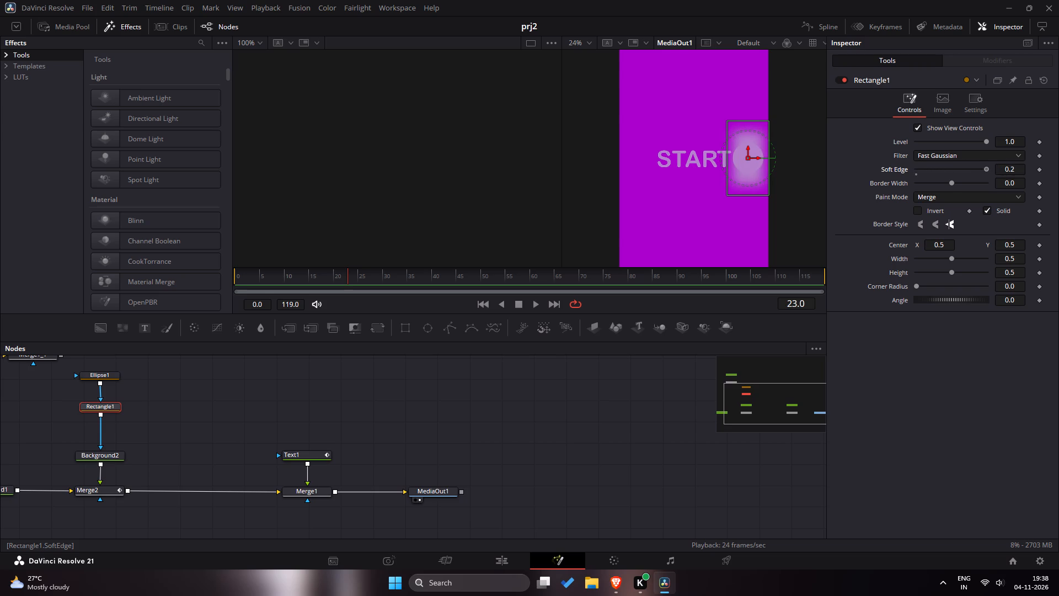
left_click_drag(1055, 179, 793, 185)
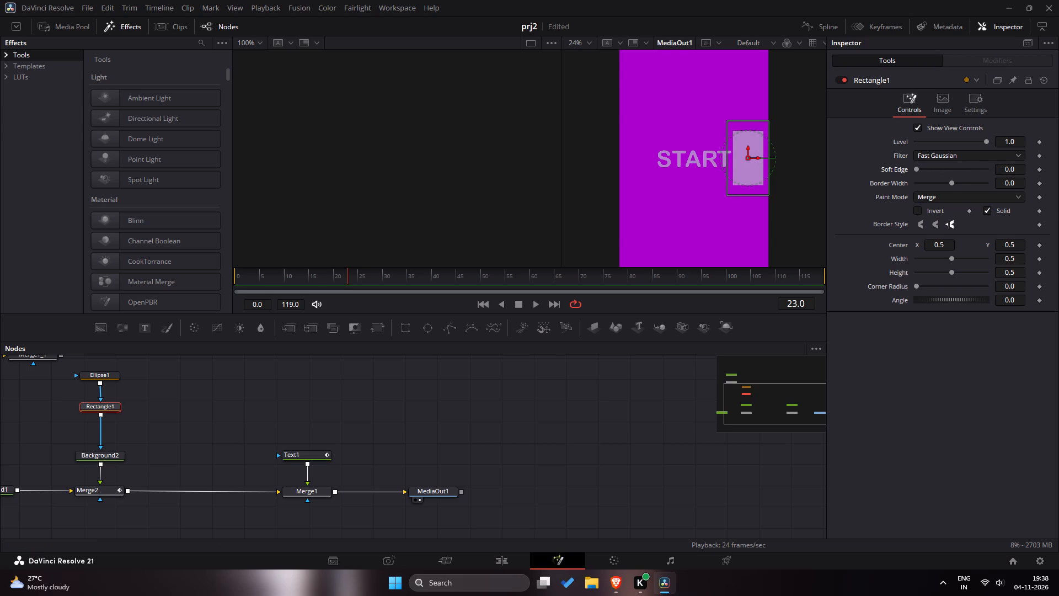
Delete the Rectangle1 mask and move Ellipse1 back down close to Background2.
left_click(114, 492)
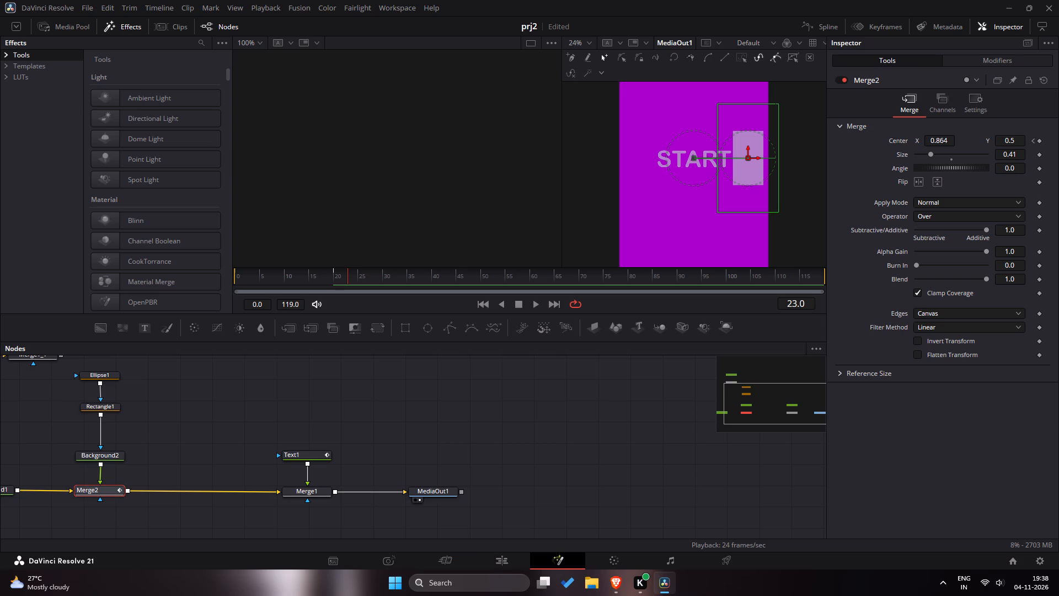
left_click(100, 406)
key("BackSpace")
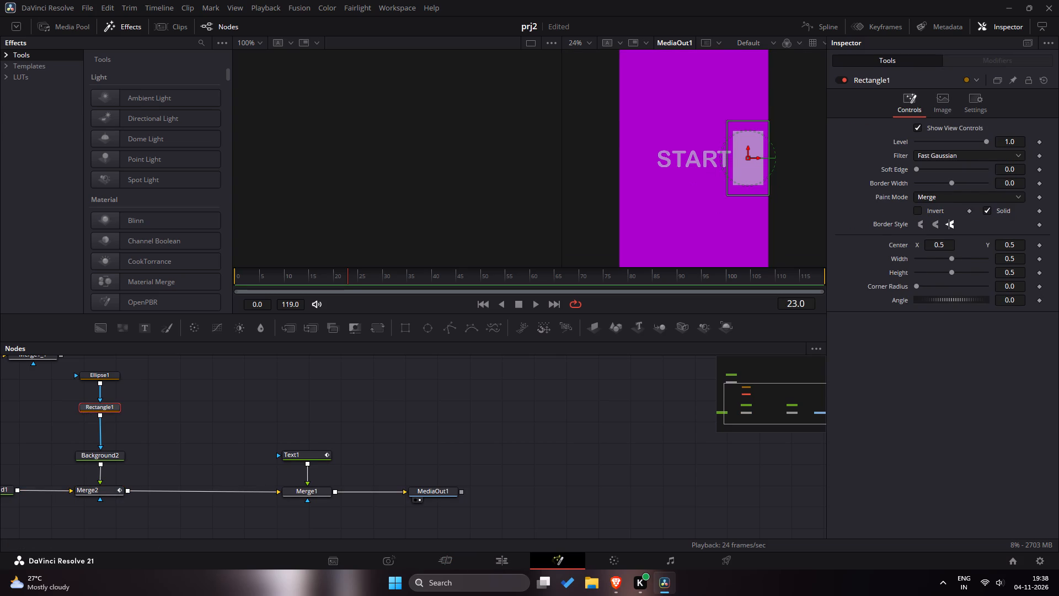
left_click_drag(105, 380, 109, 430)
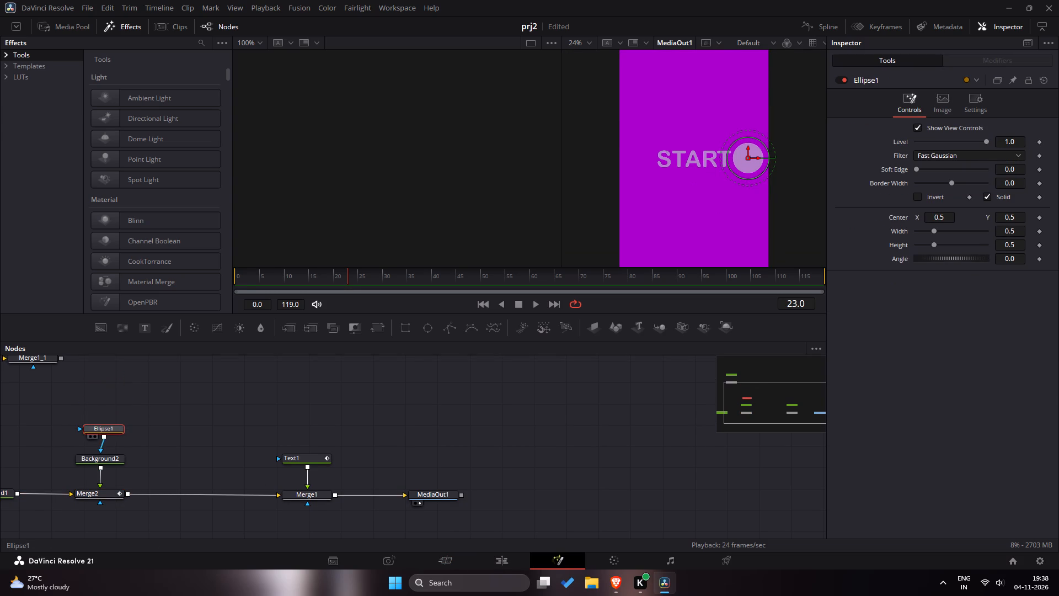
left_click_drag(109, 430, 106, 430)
Move Ellipse1, Background2 and Merge2 together closer to Merge1 to free space before them in the chain.
left_click_drag(97, 415, 95, 495)
left_click_drag(95, 495, 156, 496)
left_click(235, 429)
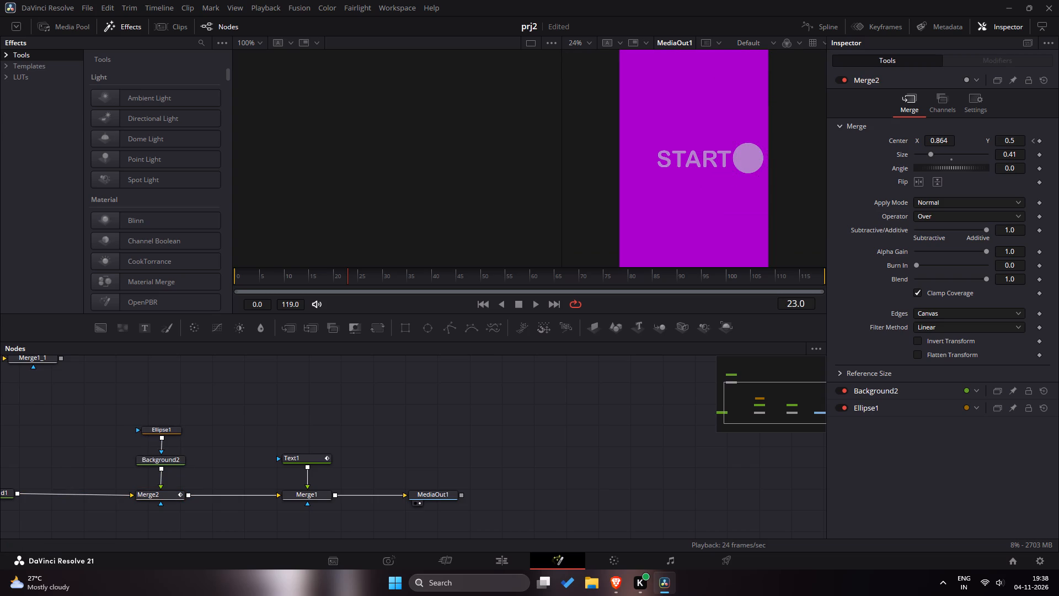
Add an unconnected Rectangle mask node beside Ellipse1, on the side away from Text1.
left_click_drag(405, 329, 91, 431)
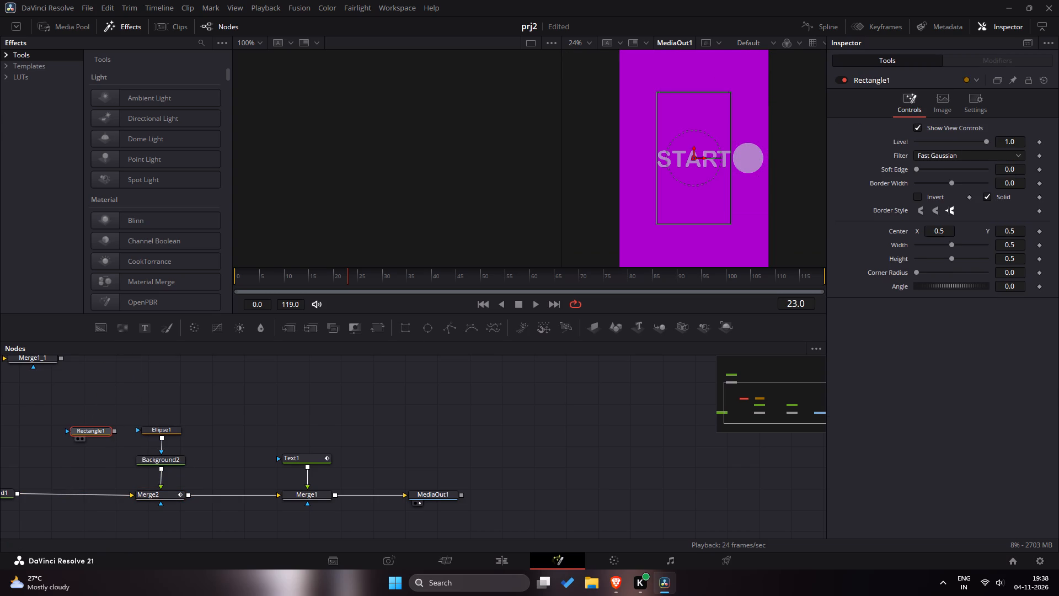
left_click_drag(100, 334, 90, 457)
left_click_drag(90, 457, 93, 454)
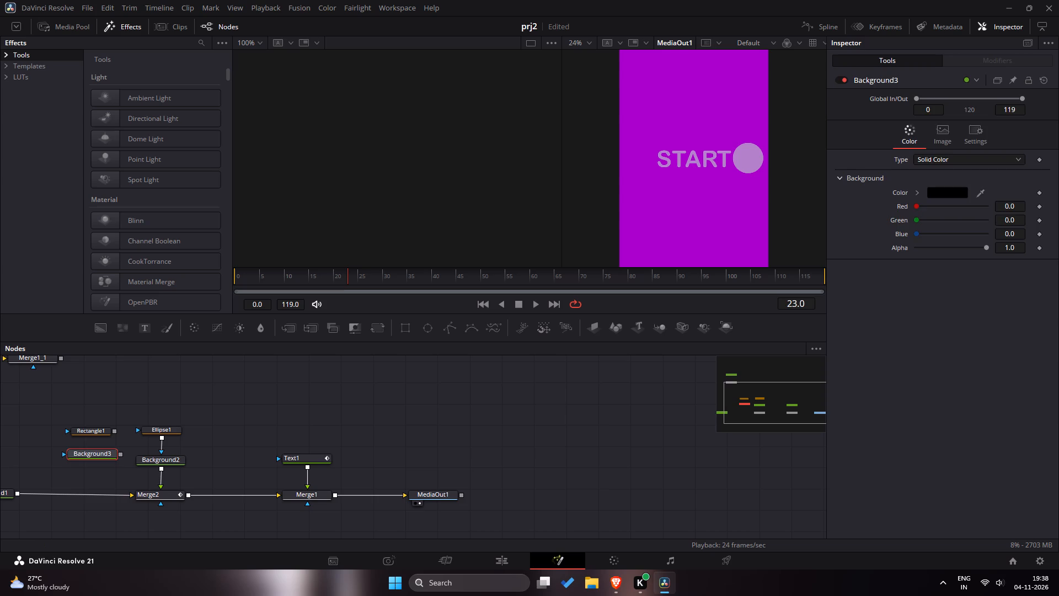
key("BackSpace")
Add a Background node below Rectangle1 and connect the rectangle to it as its mask.
left_click(89, 432)
left_click(101, 331)
left_click_drag(115, 429, 109, 453)
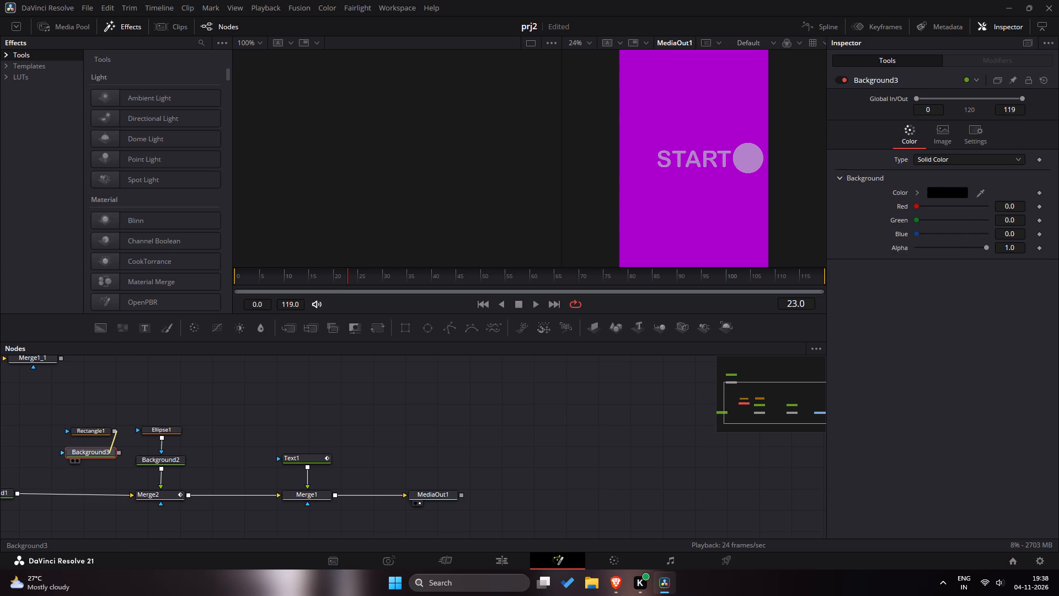
Merge the rectangle-masked Background3 over the first background's output, ahead of Merge2, and line up the new merge node.
left_click_drag(117, 452, 30, 493)
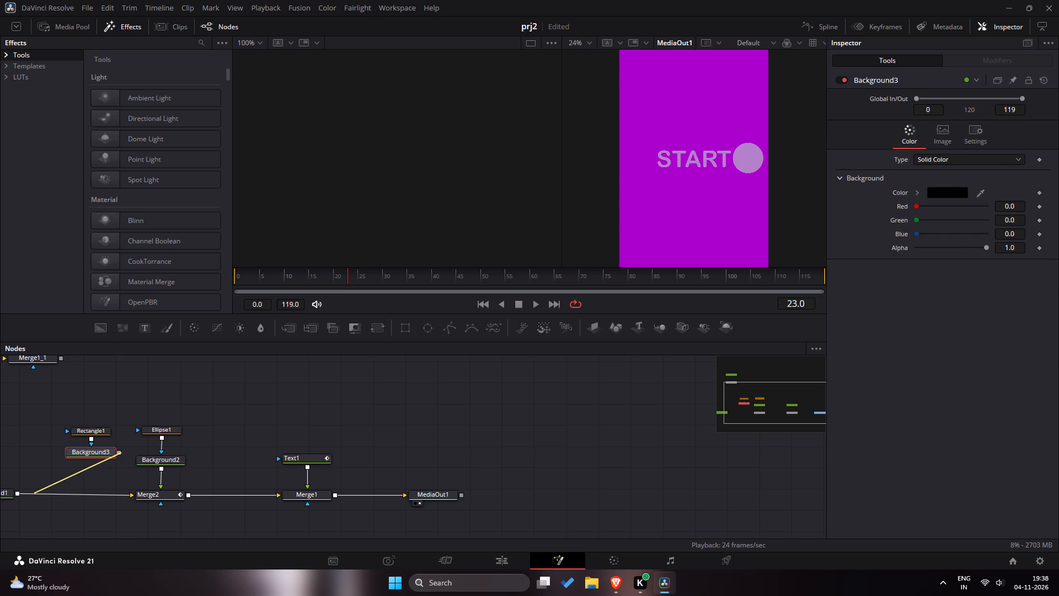
left_click_drag(30, 493, 17, 494)
left_click(81, 492)
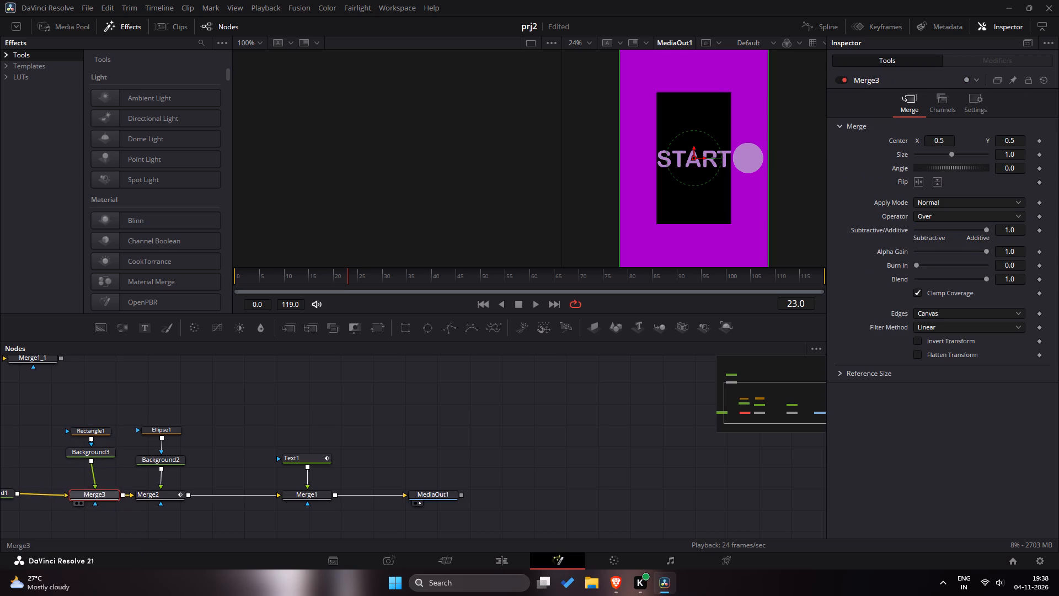
left_click(85, 427)
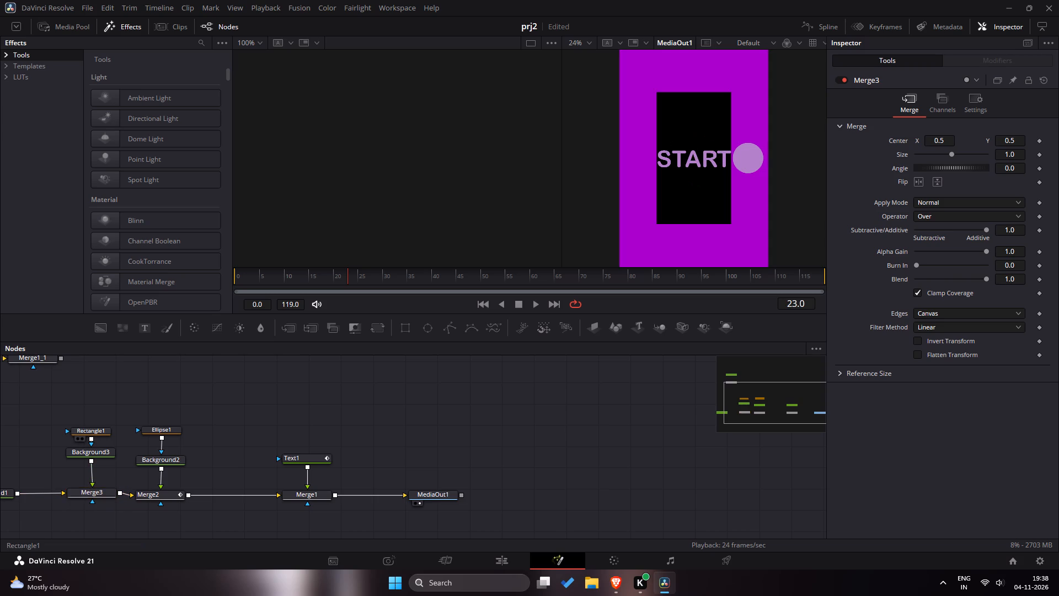
left_click(89, 435)
left_click(92, 495)
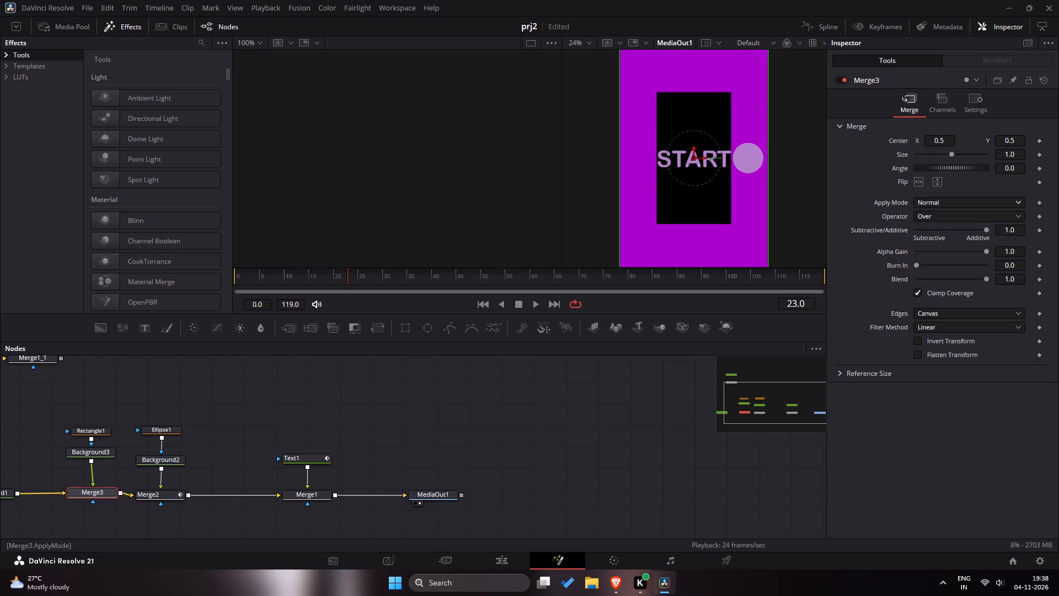
Match Background3's colour to the canvas purple by sampling it, and move the node slightly down between Rectangle1 and Merge3.
left_click(81, 454)
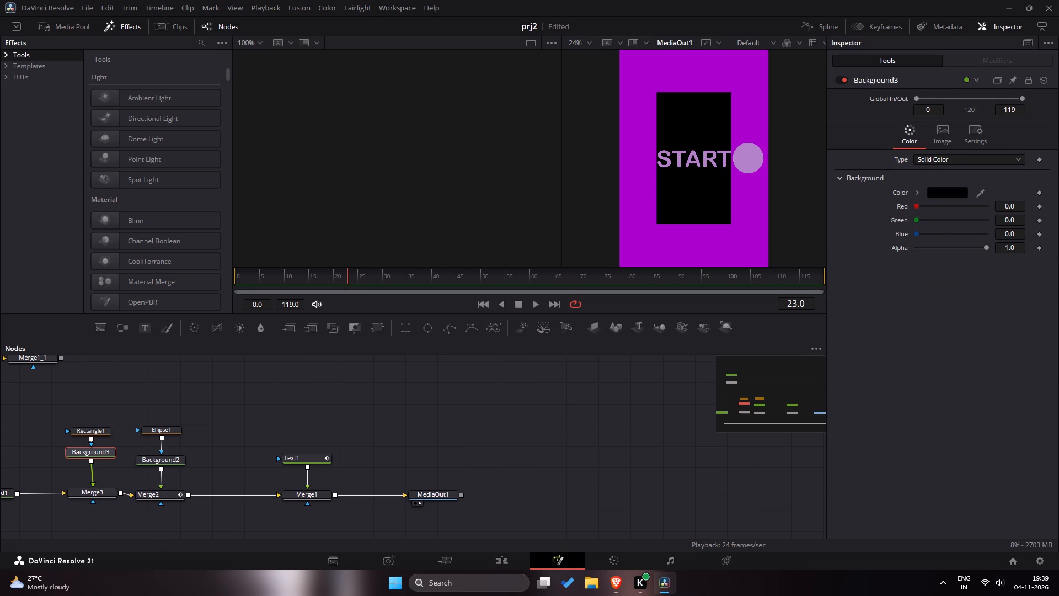
left_click_drag(981, 195, 752, 156)
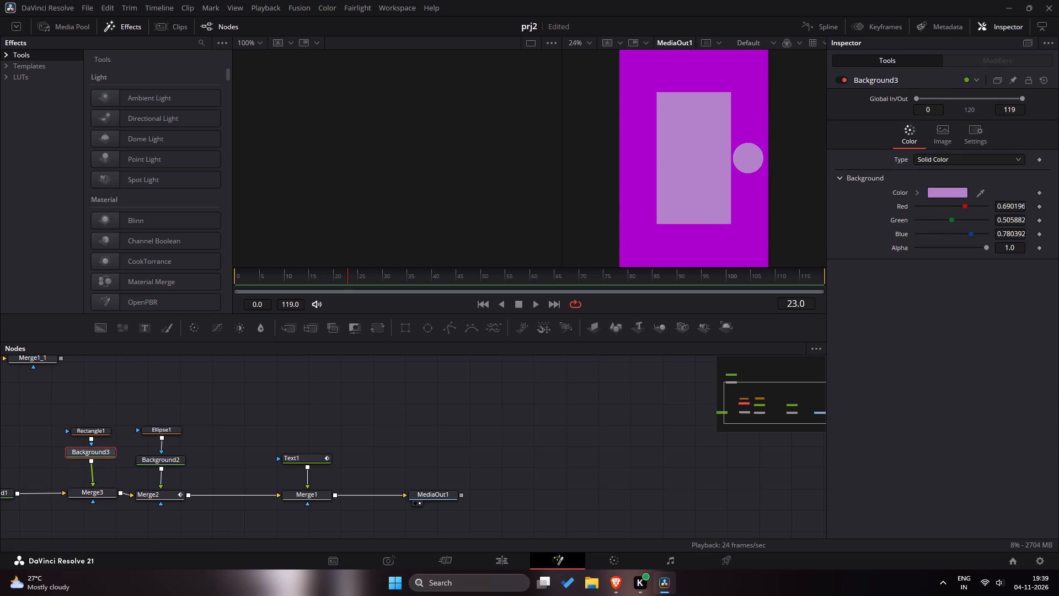
left_click_drag(980, 196, 767, 102)
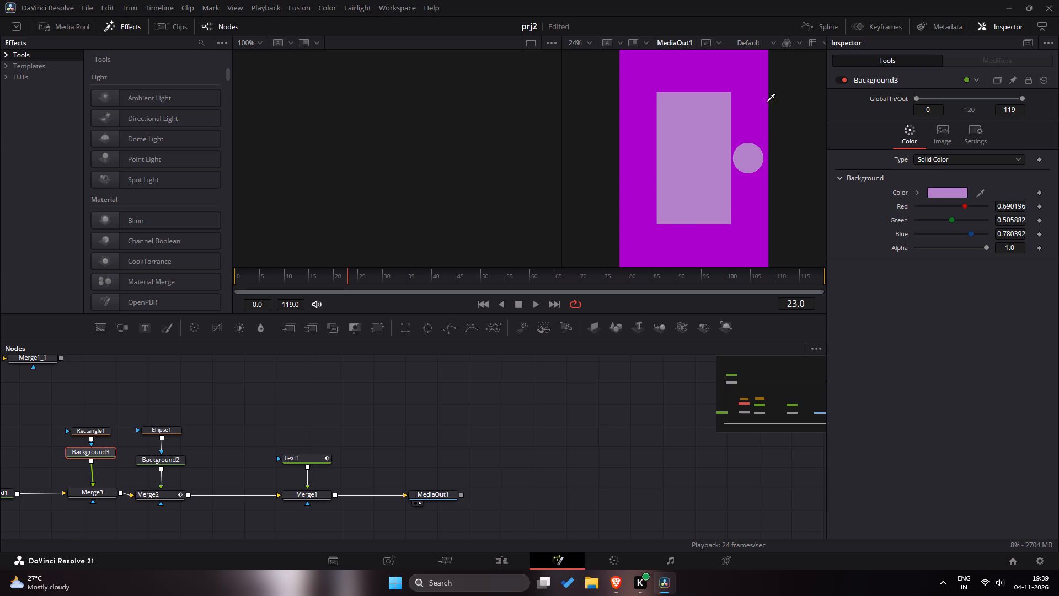
left_click_drag(767, 102, 744, 88)
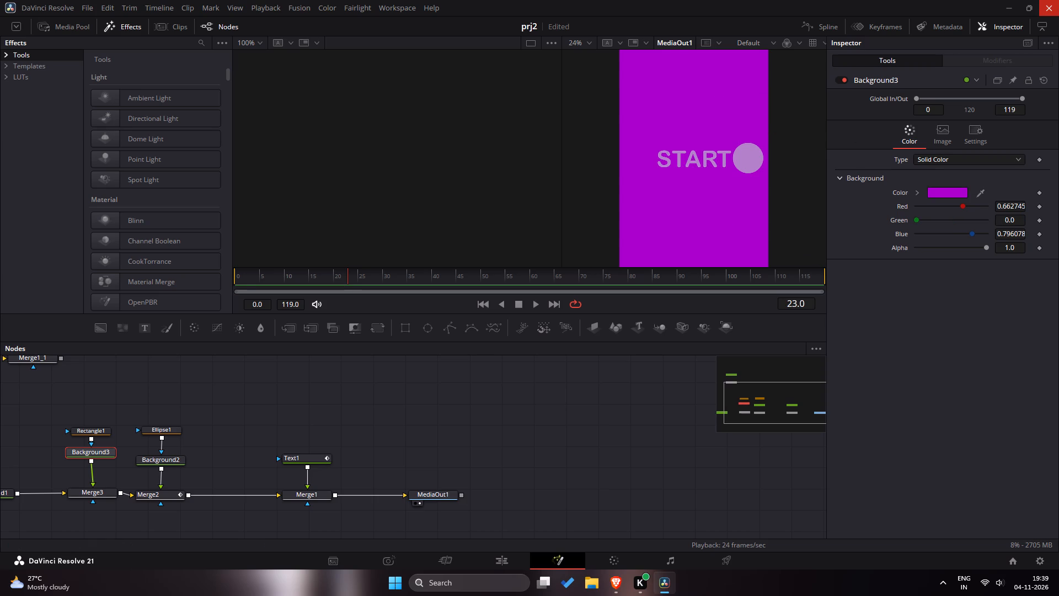
left_click_drag(94, 456, 95, 462)
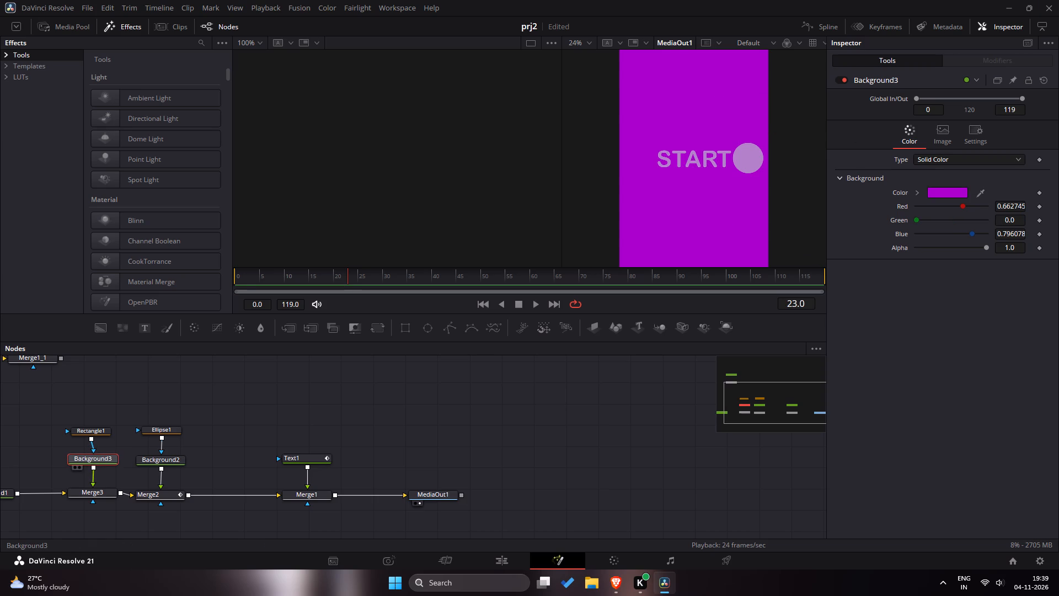
left_click_drag(95, 462, 90, 462)
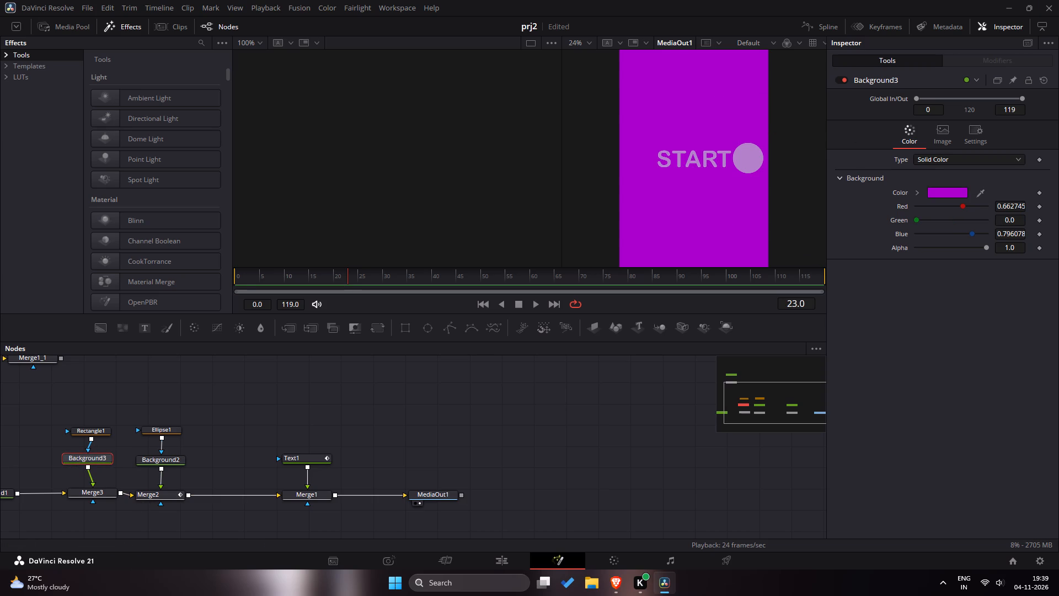
Reset Text1's styled text to default, clearing START and its animation.
left_click(296, 460)
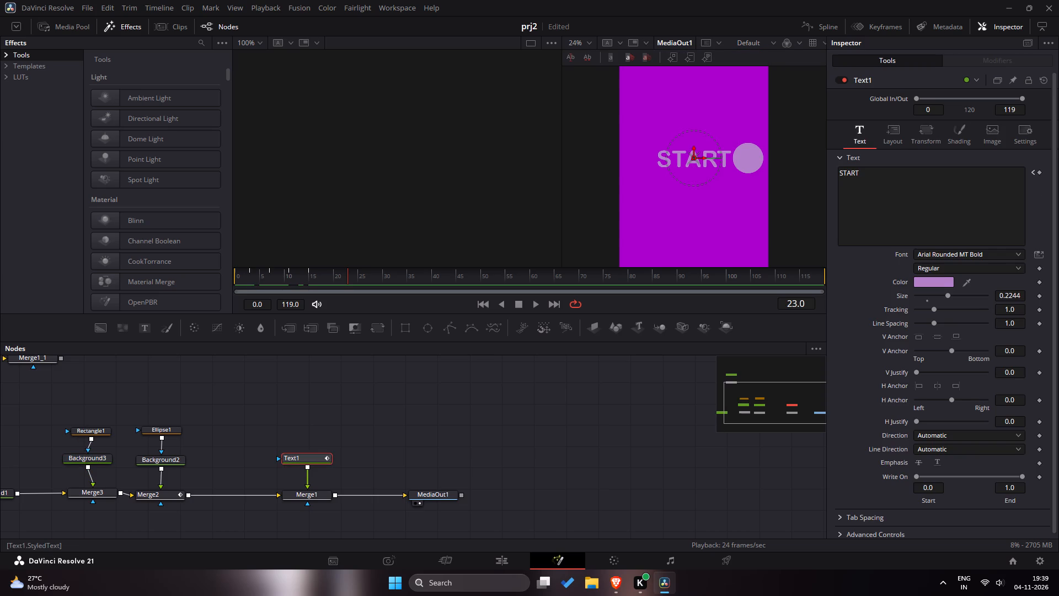
right_click(1005, 184)
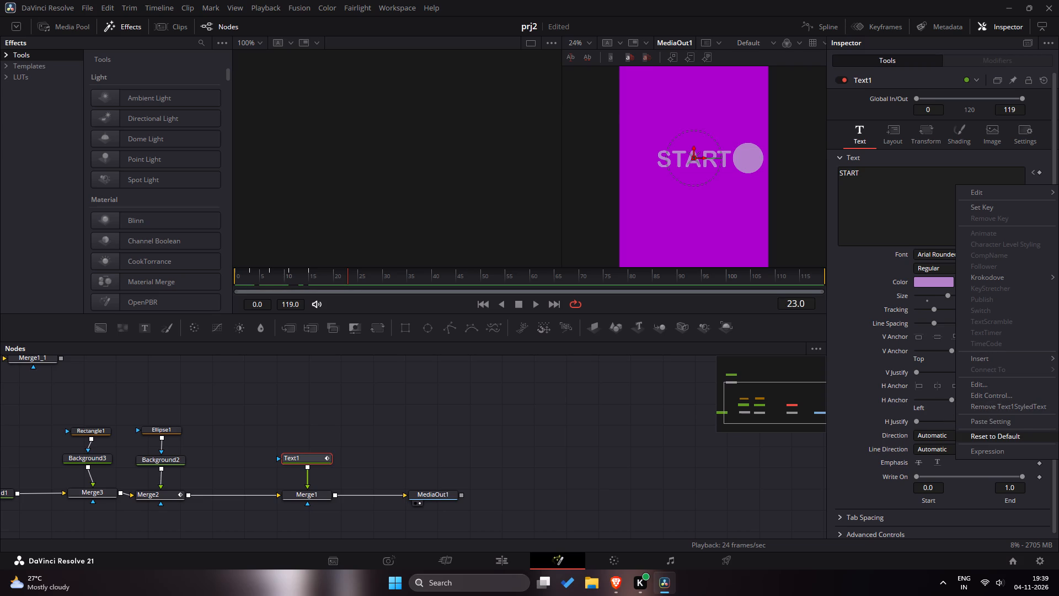
left_click(994, 435)
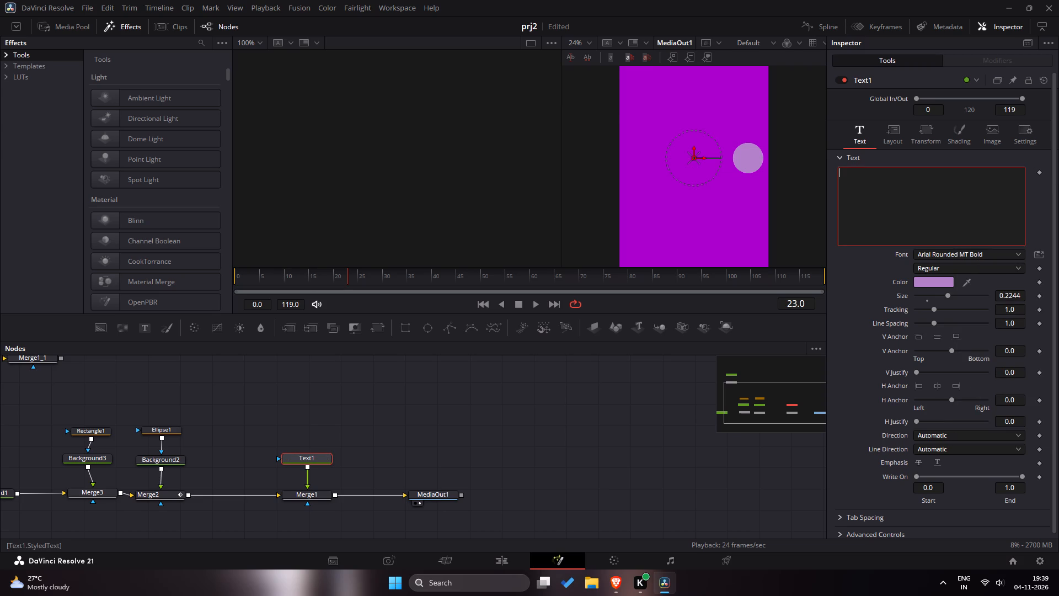
Enter START as Text1's styled text again.
left_click(865, 189)
left_click(869, 187)
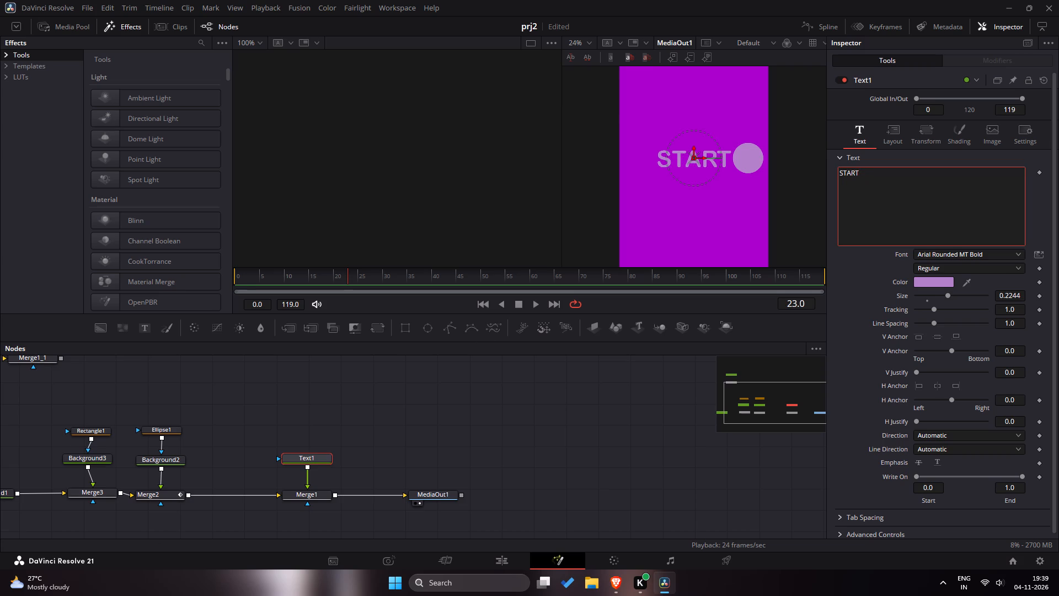
Line up Background3 and Rectangle1 in a straight column above Merge3, and level Merge2 with Merge3.
left_click(99, 462)
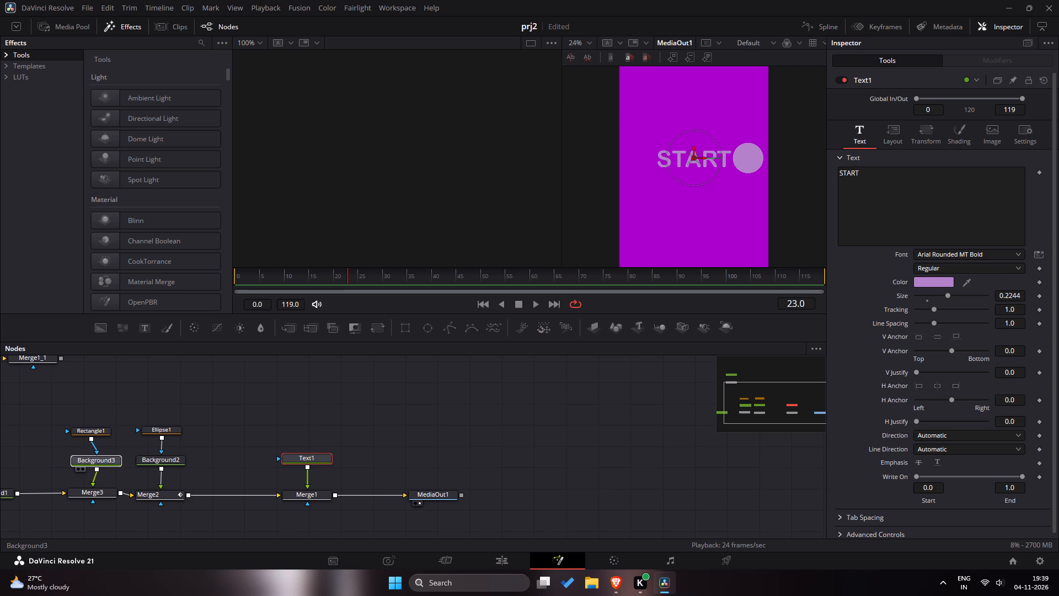
left_click(95, 434)
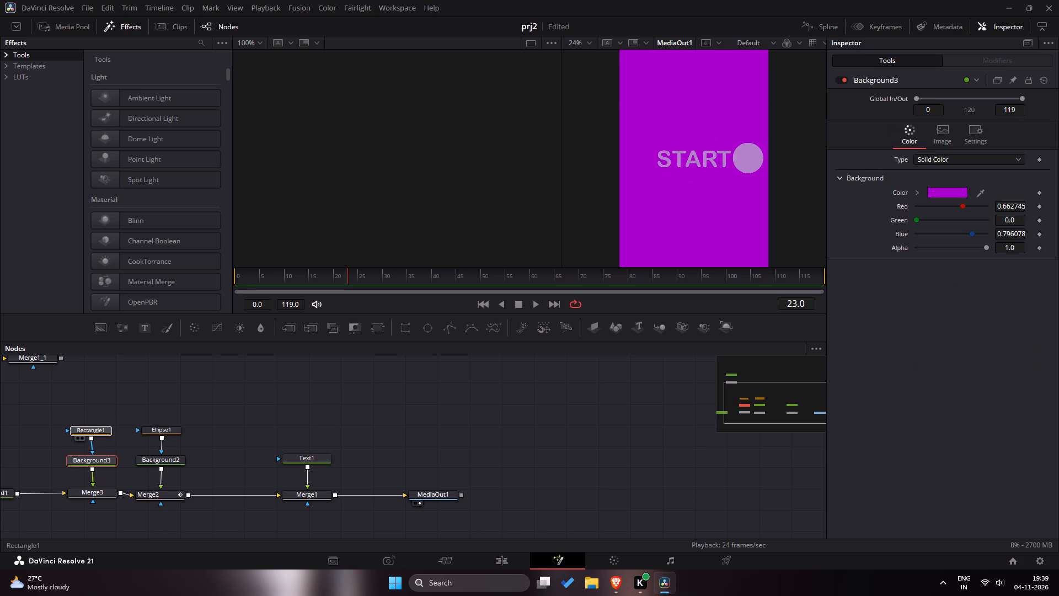
left_click(105, 409)
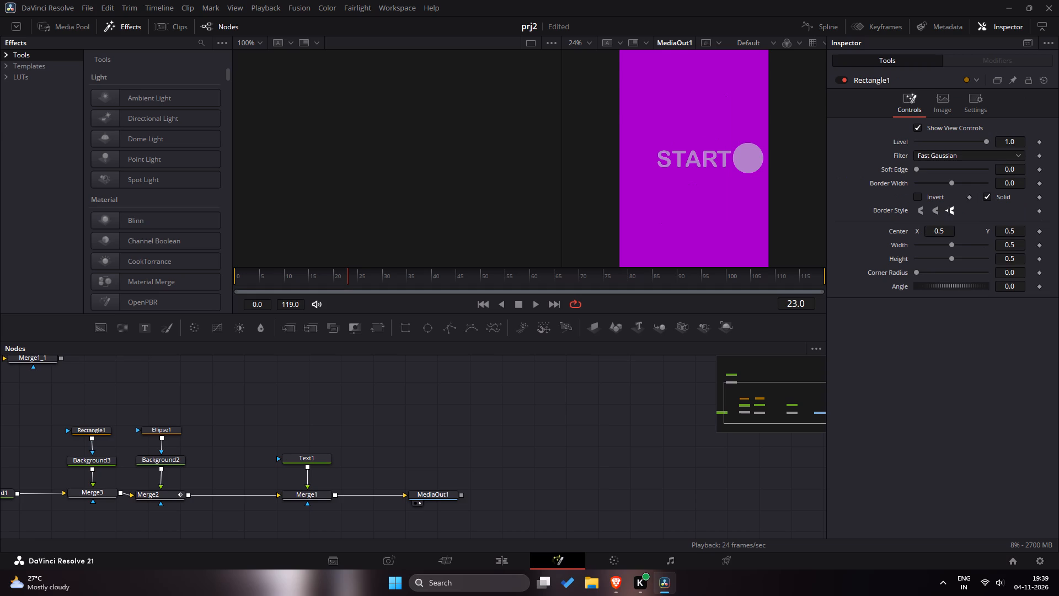
left_click(159, 496)
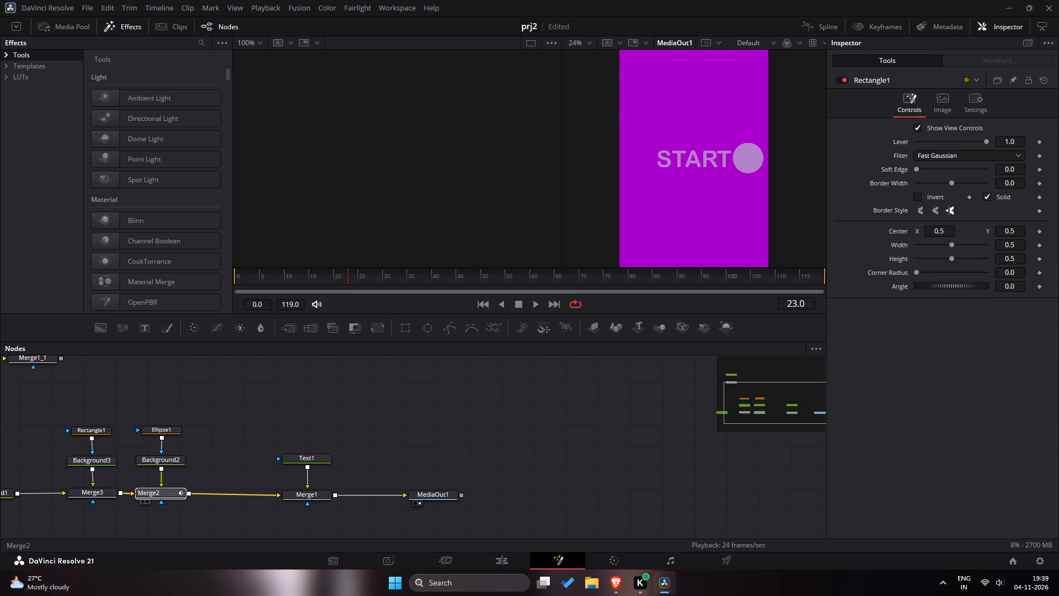
left_click(255, 435)
Shrink the rectangle layer in Merge3 to size 0.28 and shift it over the circle at centre X 0.836.
left_click(79, 492)
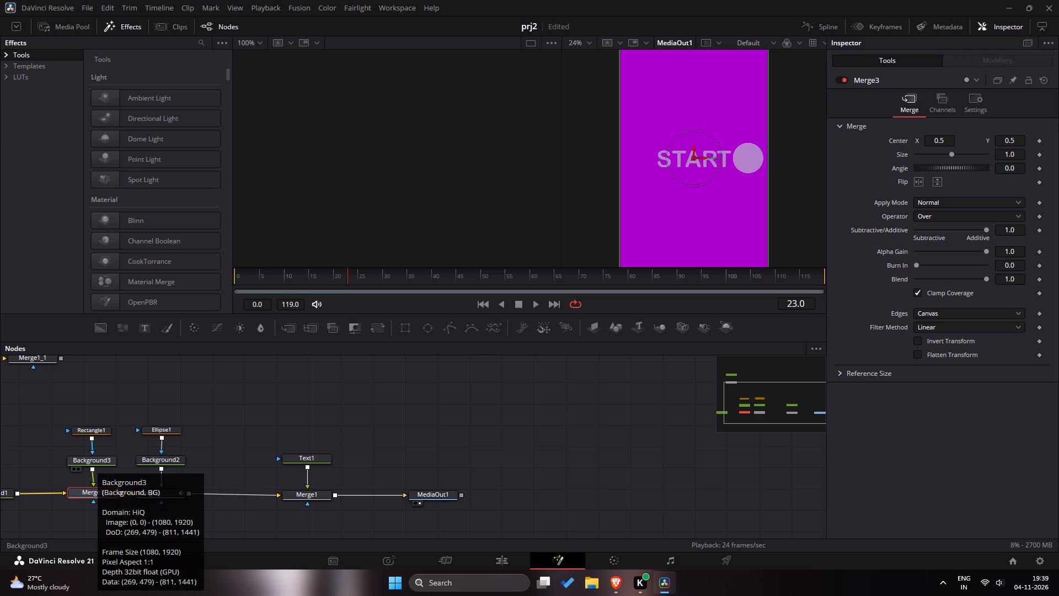
left_click_drag(950, 156, 945, 156)
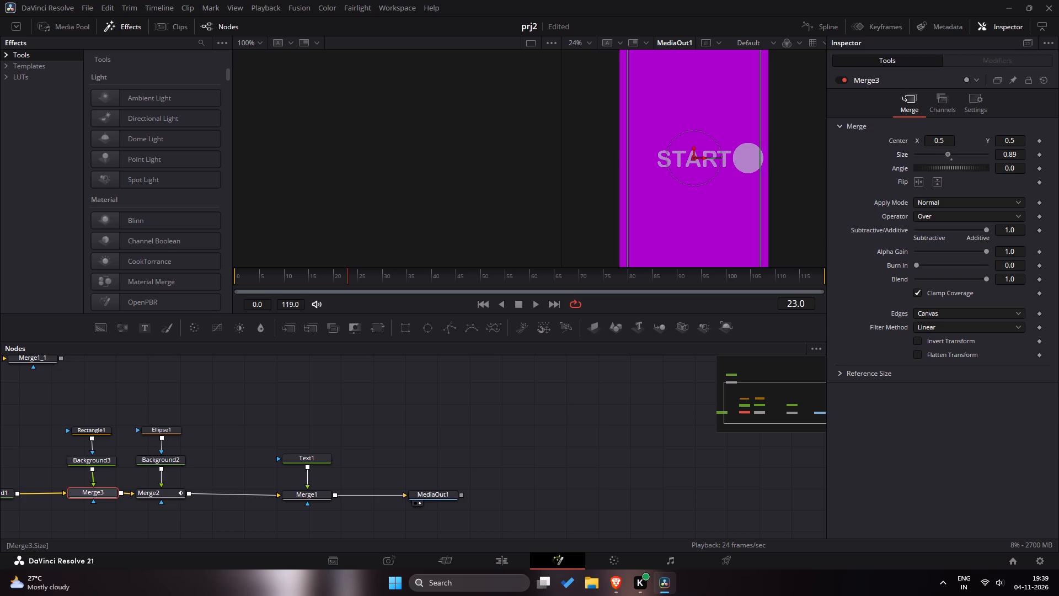
left_click_drag(945, 156, 922, 157)
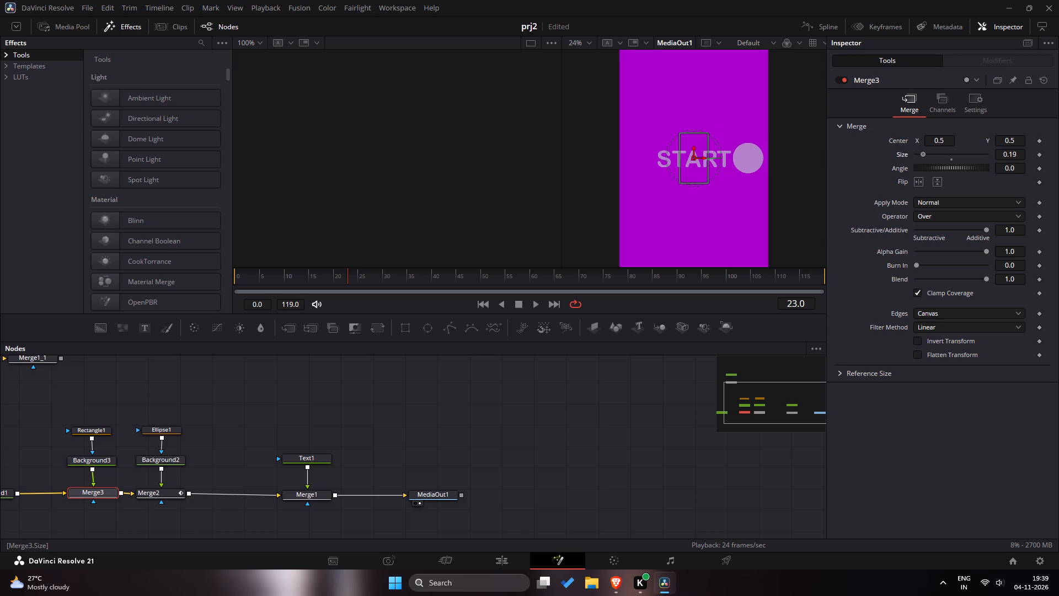
left_click_drag(922, 157, 923, 159)
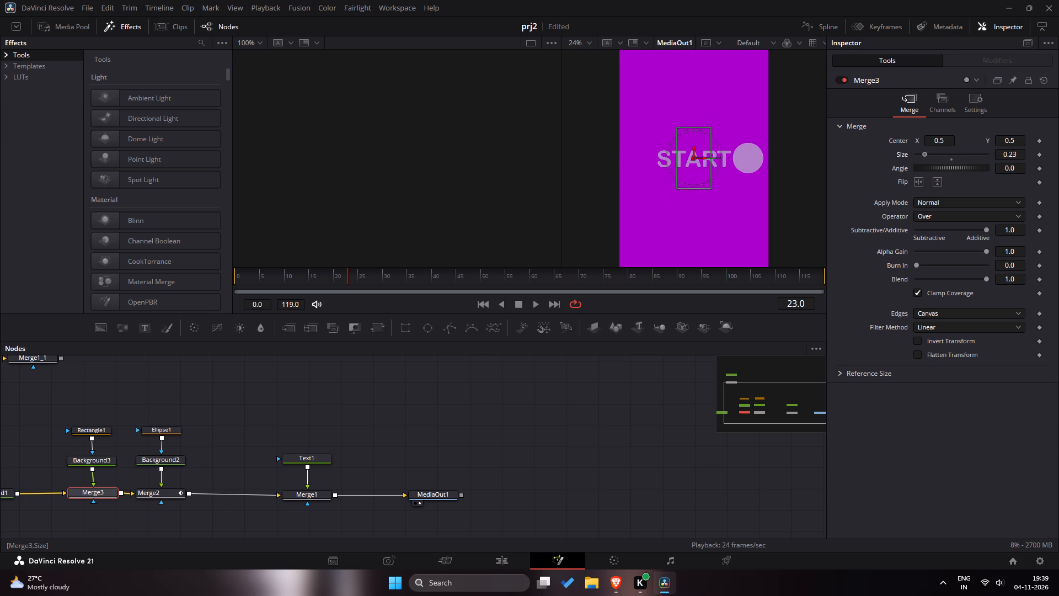
left_click_drag(923, 159, 924, 159)
left_click_drag(938, 137, 630, 155)
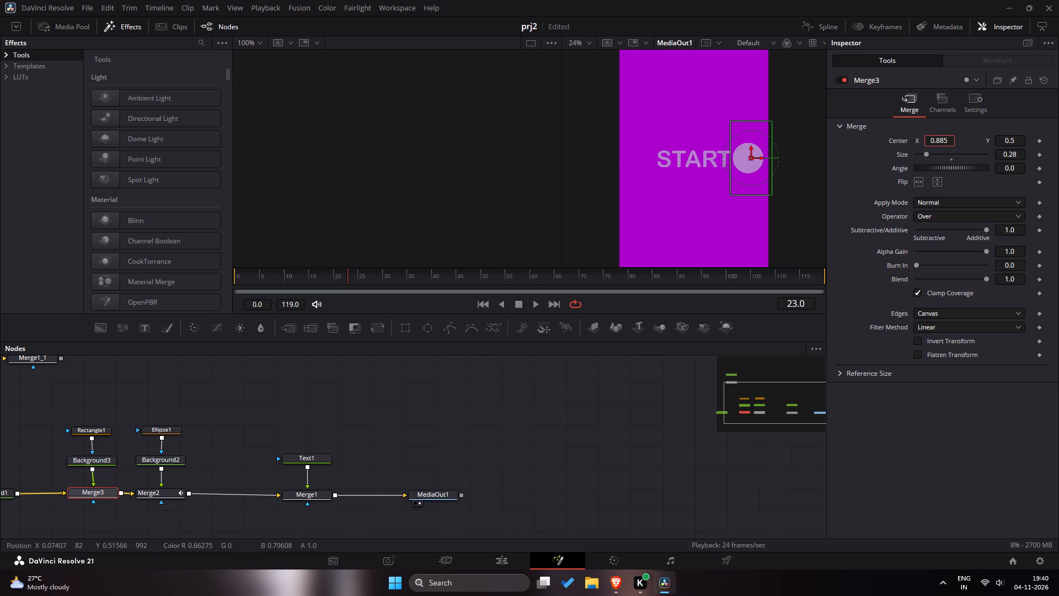
left_click_drag(630, 155, 604, 157)
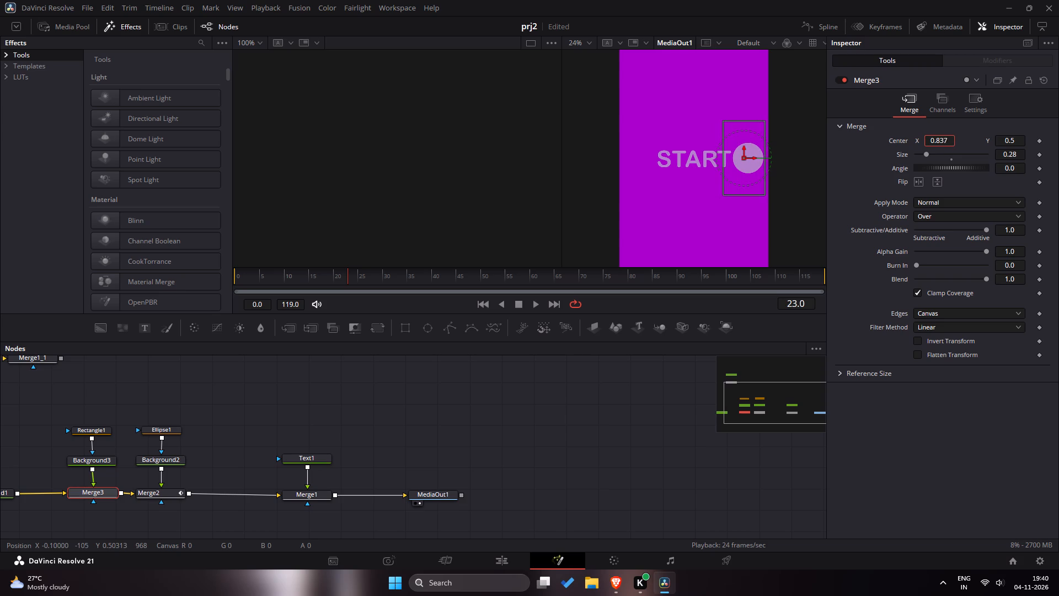
left_click_drag(604, 157, 603, 157)
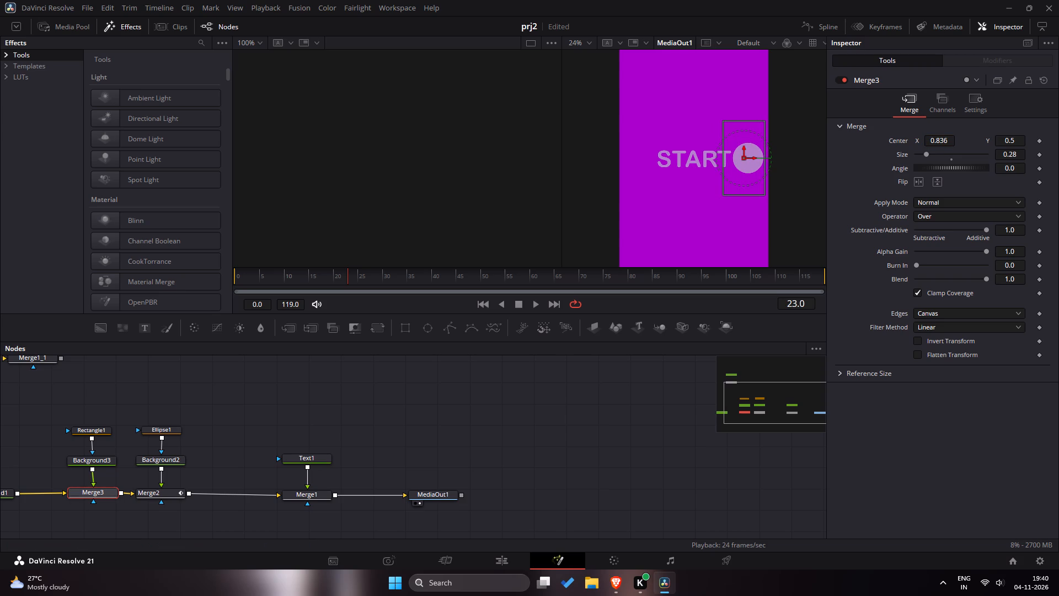
Detach the Rectangle1, Background3 and Merge3 group, insert it between Merge2 and Merge1, and connect Background1's output directly to Merge2.
left_click_drag(62, 493, 52, 492)
left_click_drag(52, 492, 50, 490)
left_click_drag(132, 494, 126, 494)
left_click_drag(78, 387, 84, 525)
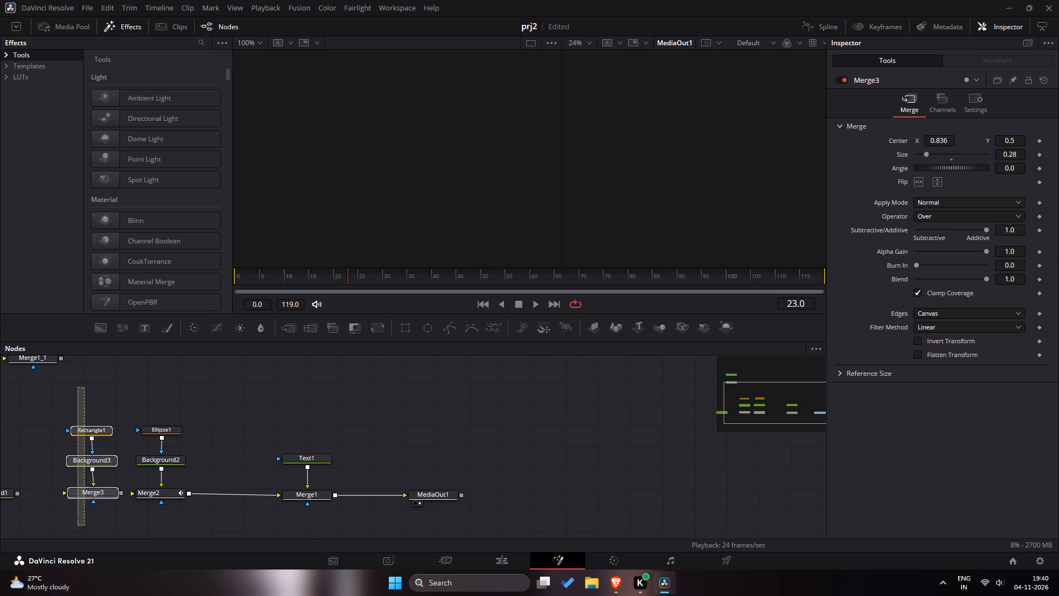
left_click_drag(84, 525, 94, 505)
left_click_drag(100, 489, 233, 487)
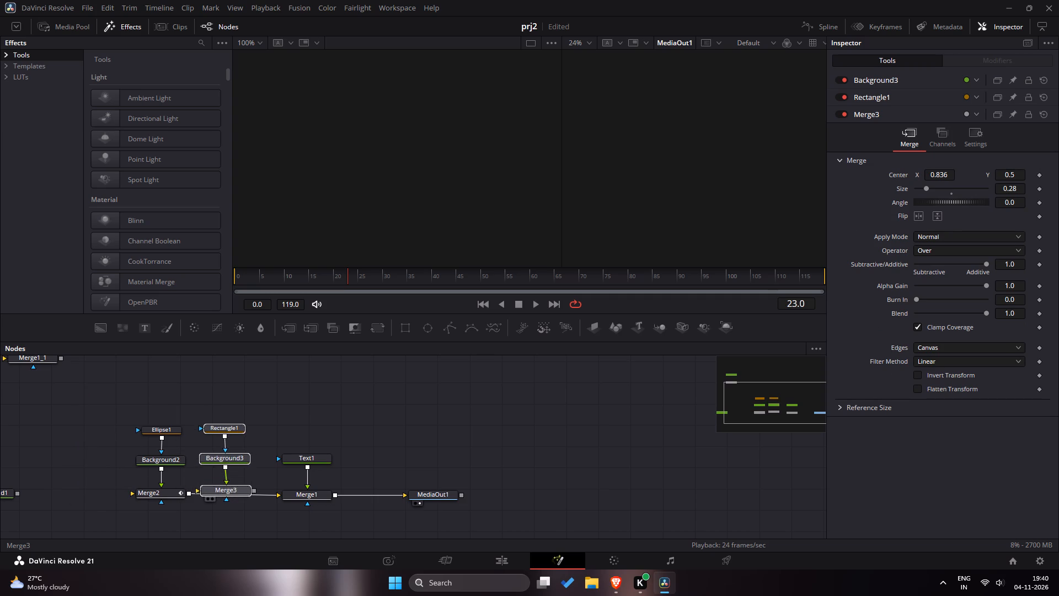
left_click_drag(233, 487, 238, 493)
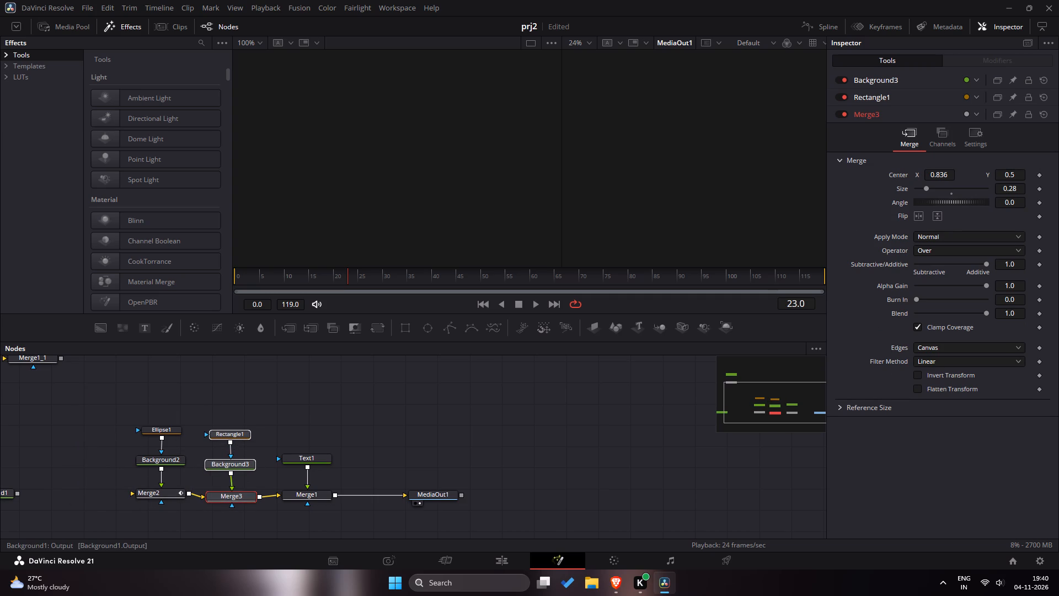
left_click_drag(17, 493, 142, 493)
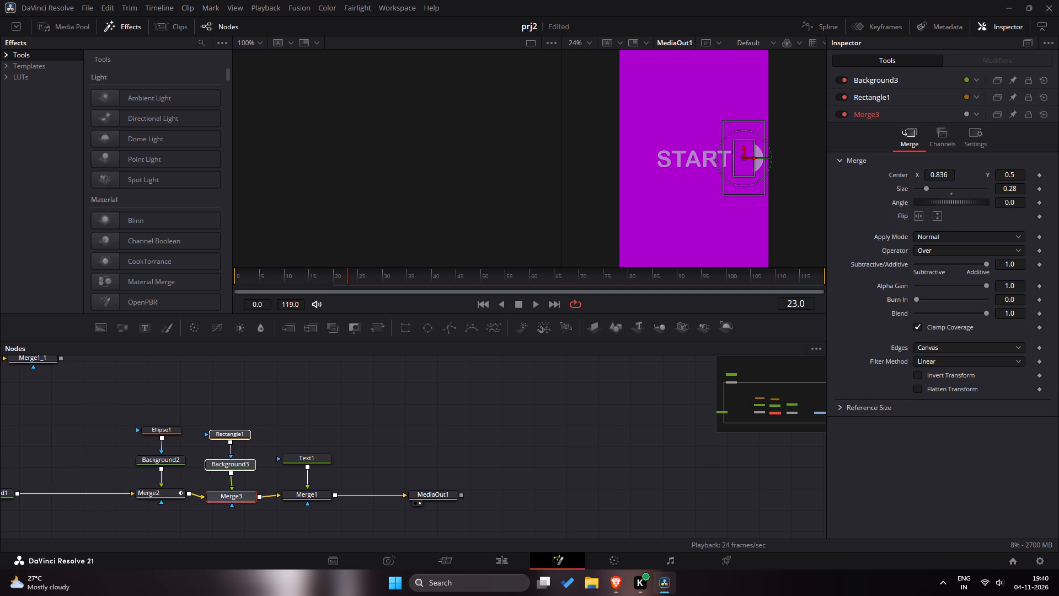
Tidy the node layout by moving the Ellipse1, Background2, Merge2 group nearer Background1 and centring the Merge3 group between Merge2 and Merge1.
left_click_drag(157, 394, 162, 498)
left_click_drag(164, 493, 100, 494)
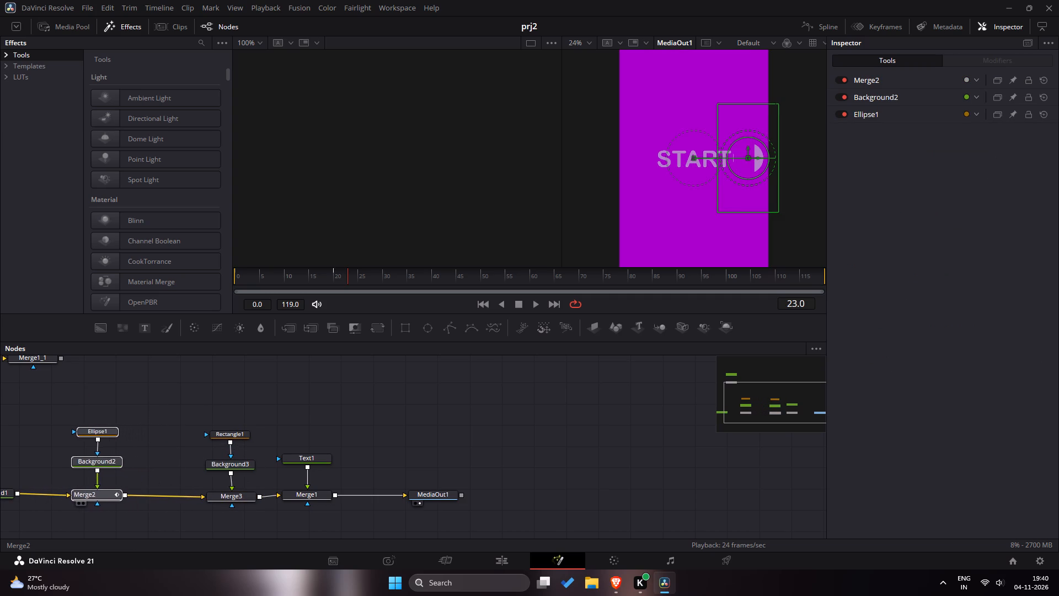
left_click_drag(100, 494, 101, 493)
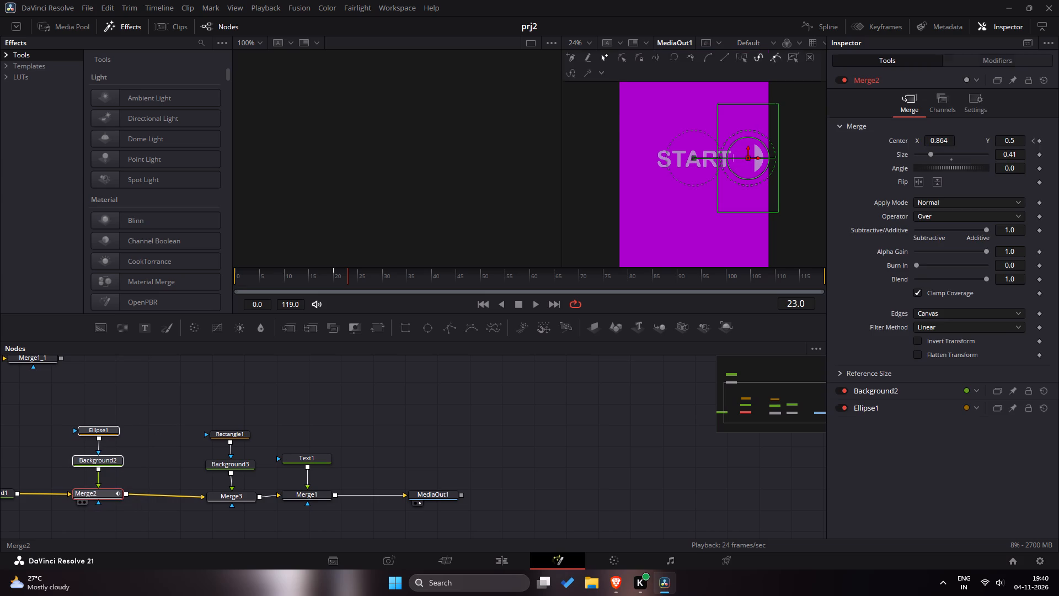
left_click_drag(238, 407, 237, 494)
left_click_drag(237, 494, 220, 490)
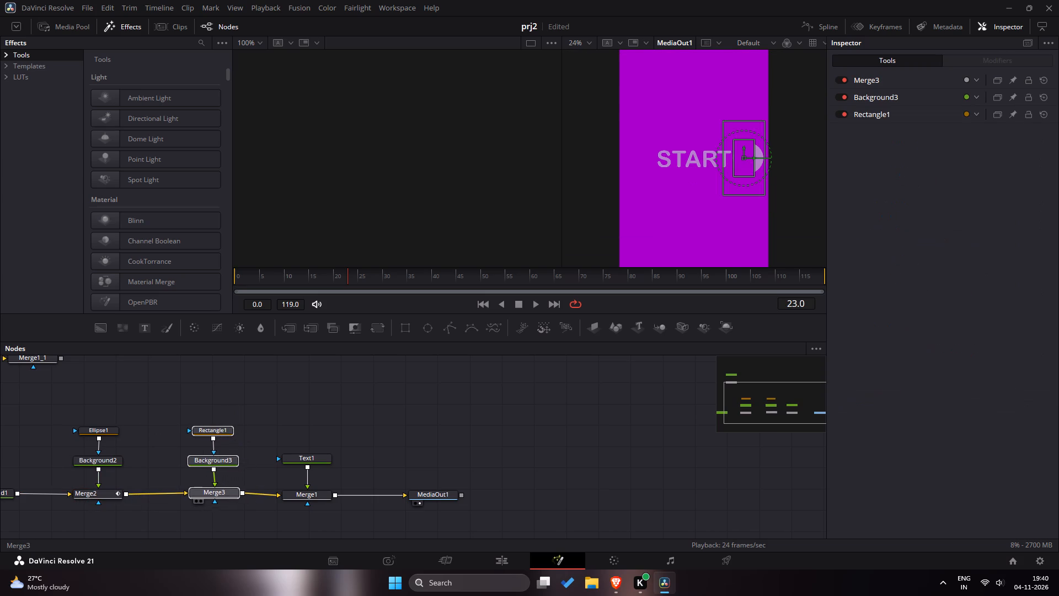
left_click_drag(220, 490, 219, 491)
left_click(284, 395)
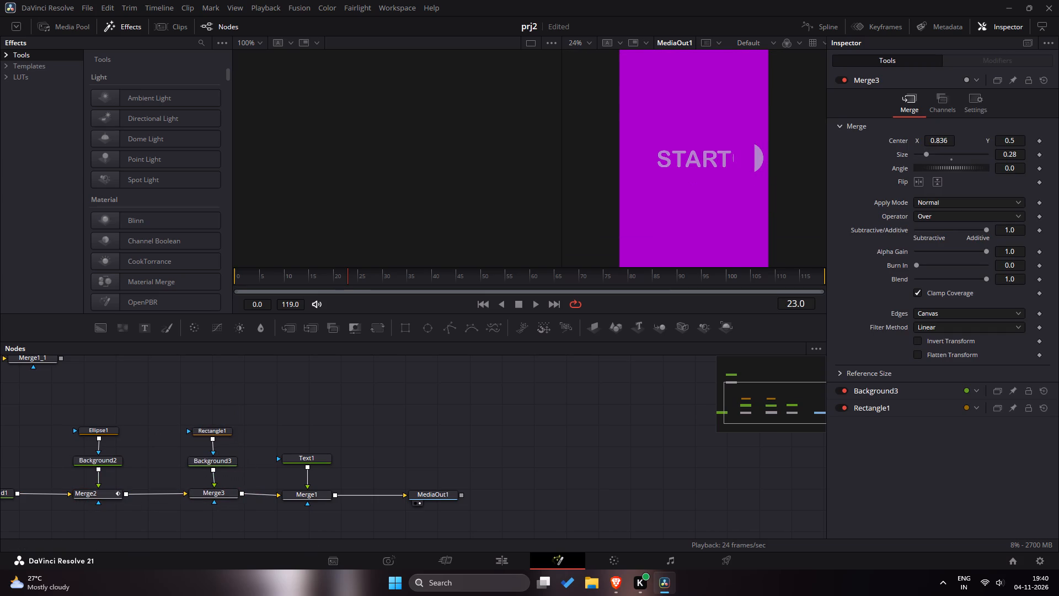
Adjust Merge3's size to about 0.2 to fit the rectangle around the circle.
left_click(205, 491)
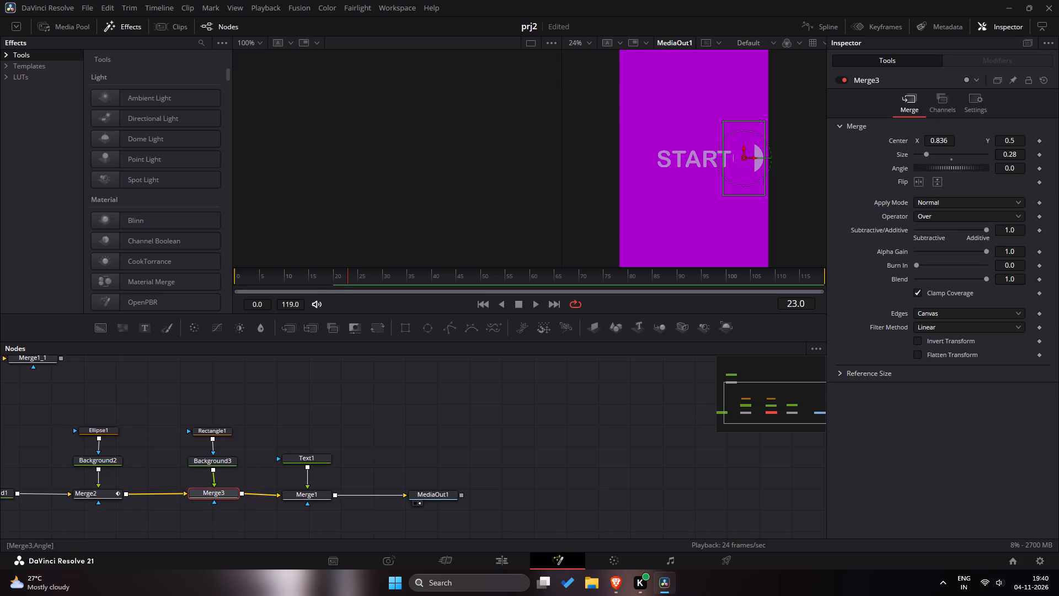
left_click_drag(927, 155, 946, 163)
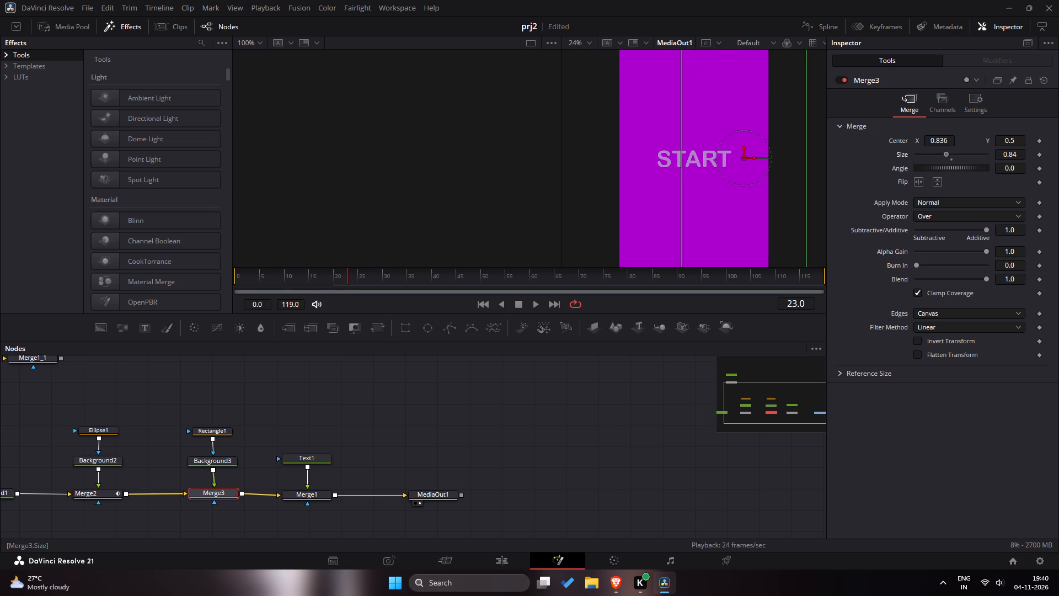
left_click_drag(946, 163, 930, 164)
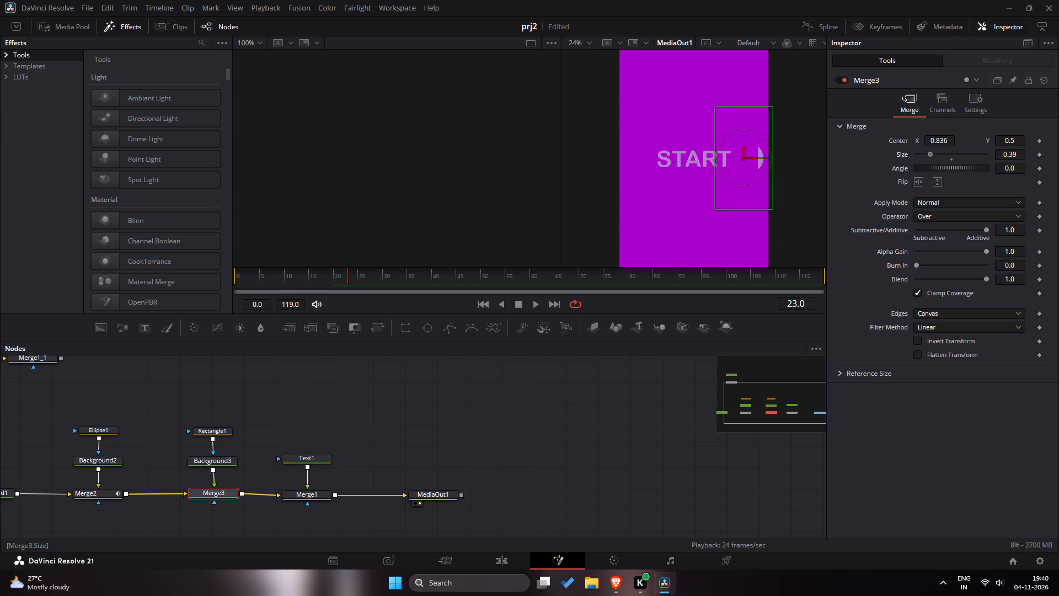
left_click_drag(930, 164, 925, 163)
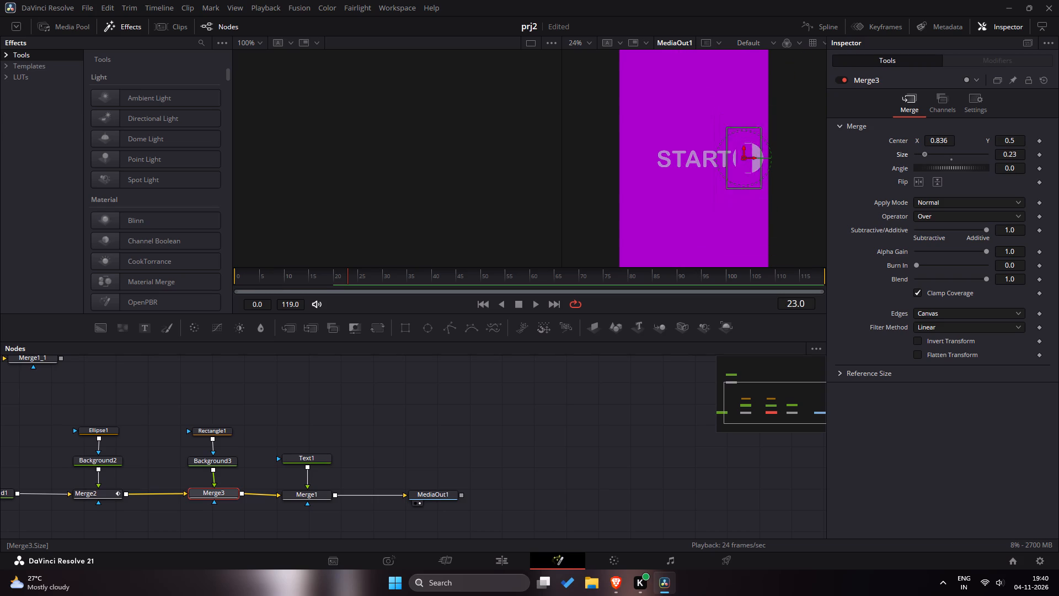
left_click_drag(925, 163, 927, 166)
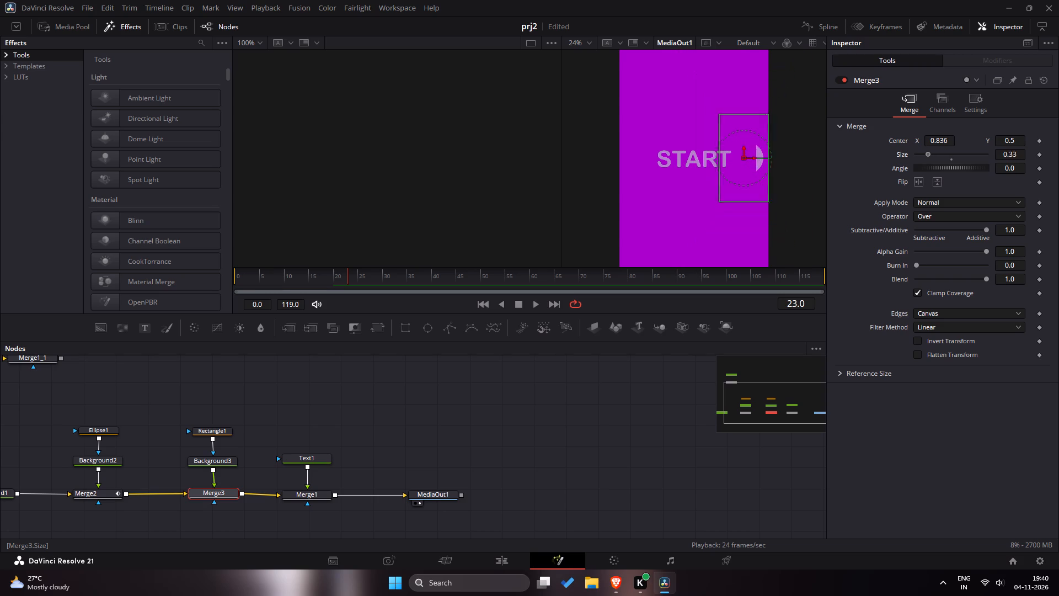
left_click_drag(927, 166, 924, 168)
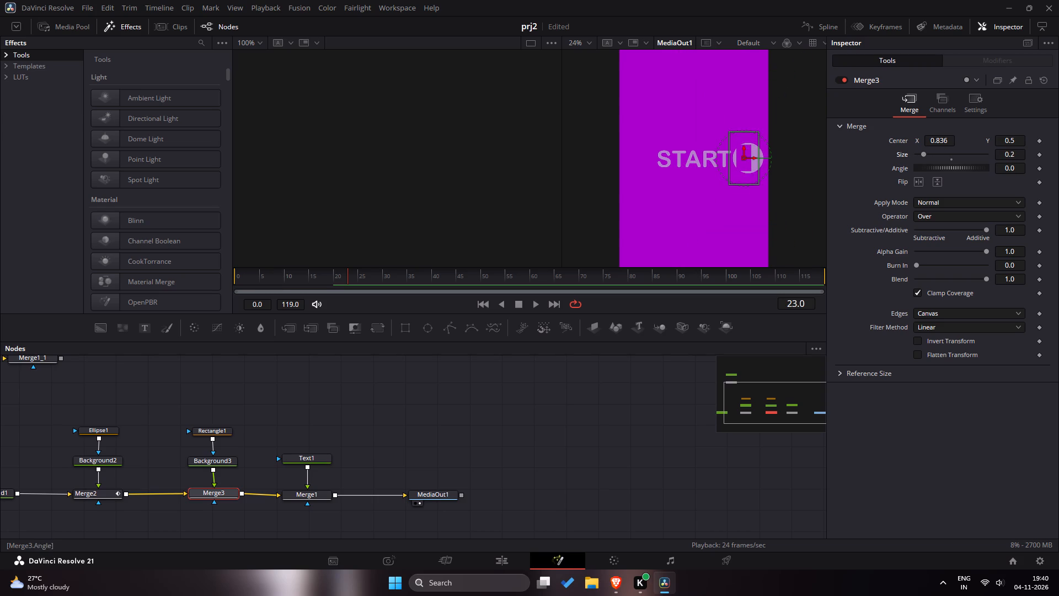
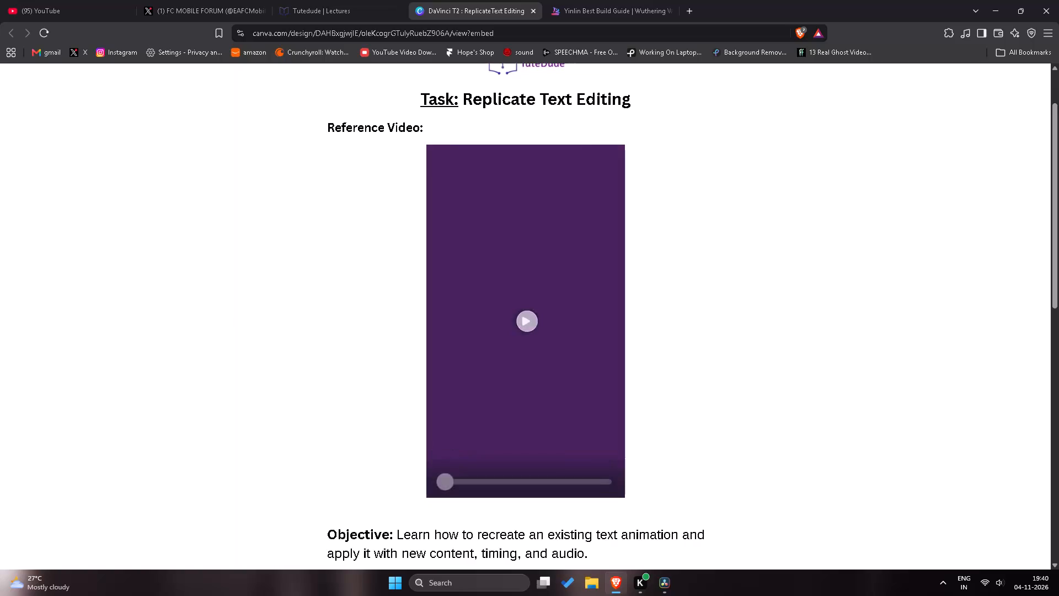
Play the reference video to study how the circle and mask reveal the words, and return to DaVinci Resolve.
left_click(518, 317)
left_click(518, 317)
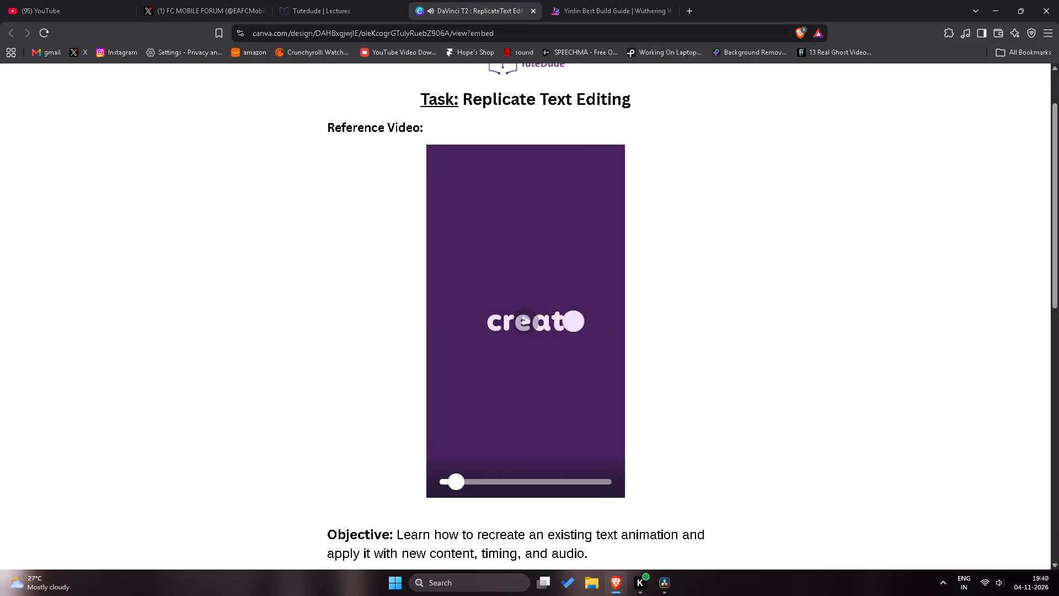
left_click(531, 321)
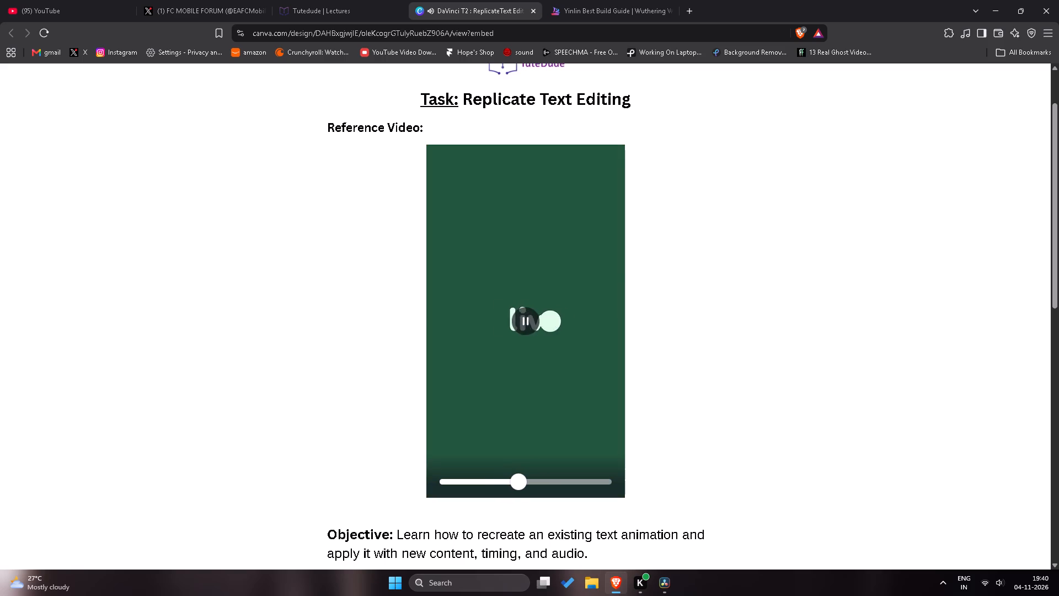
left_click(534, 326)
key("alt+Tab")
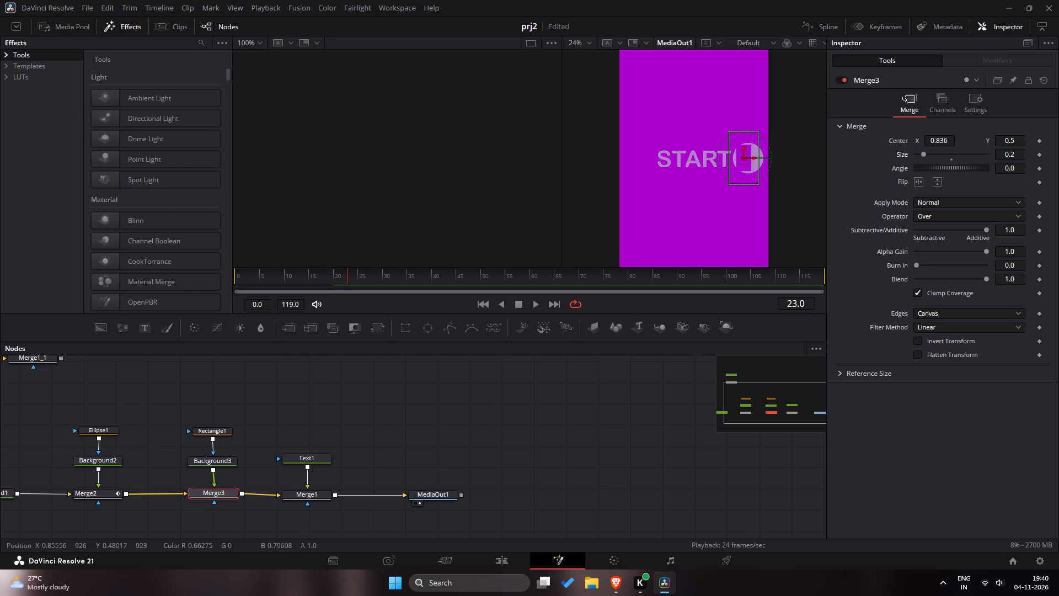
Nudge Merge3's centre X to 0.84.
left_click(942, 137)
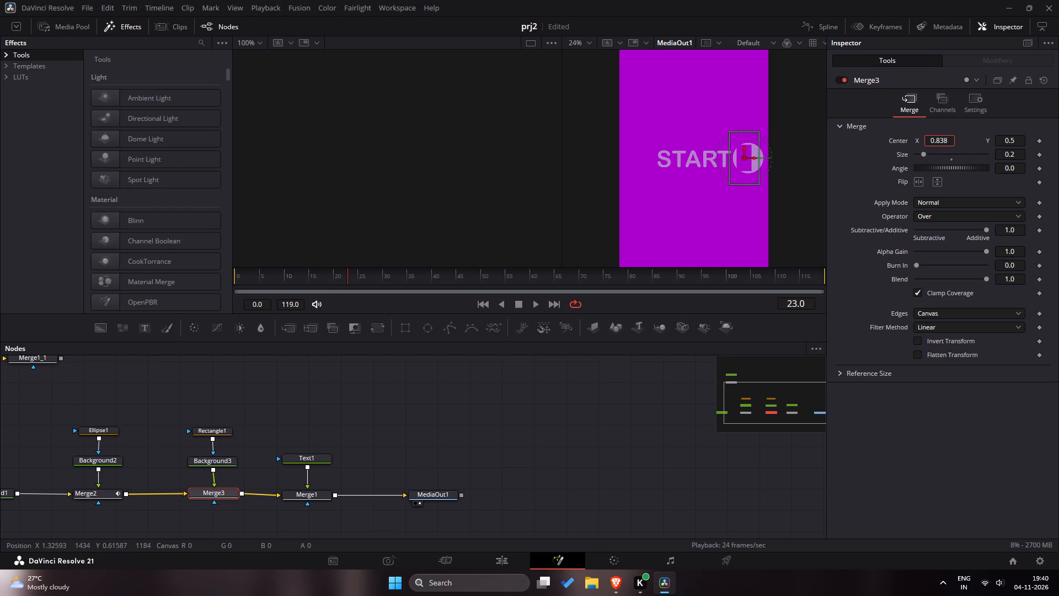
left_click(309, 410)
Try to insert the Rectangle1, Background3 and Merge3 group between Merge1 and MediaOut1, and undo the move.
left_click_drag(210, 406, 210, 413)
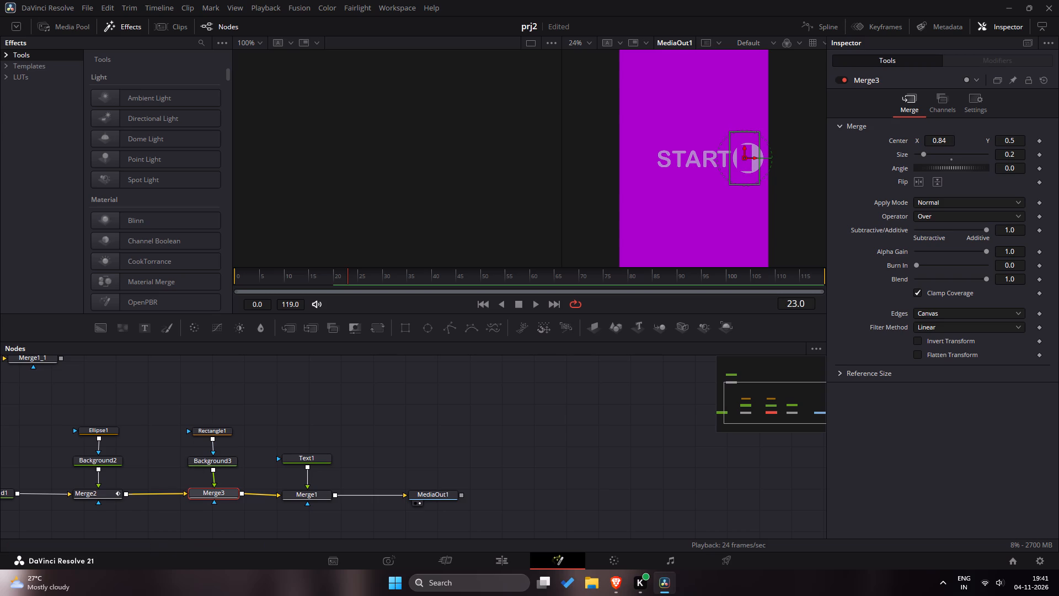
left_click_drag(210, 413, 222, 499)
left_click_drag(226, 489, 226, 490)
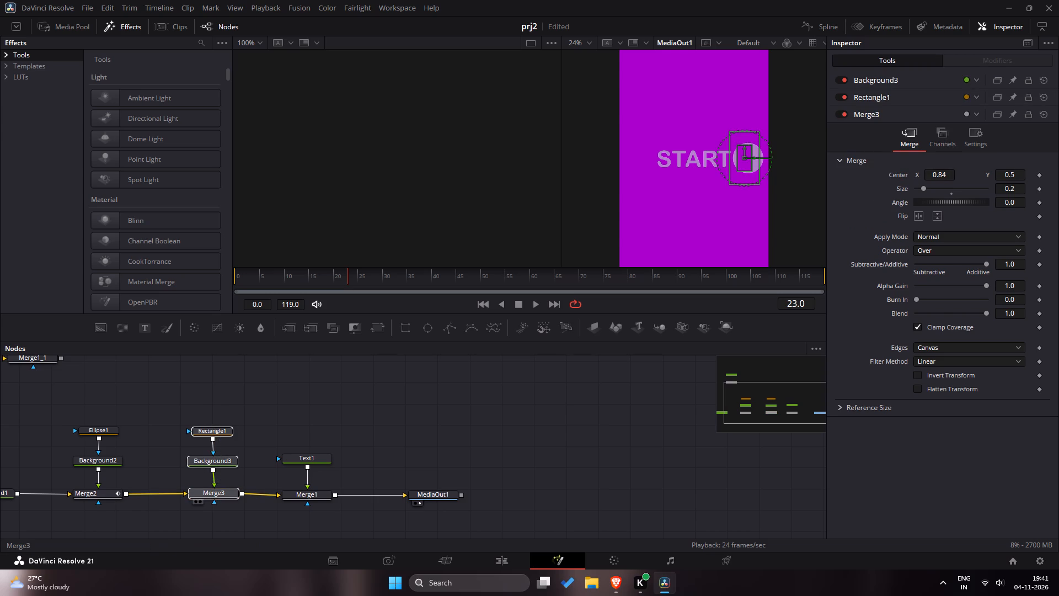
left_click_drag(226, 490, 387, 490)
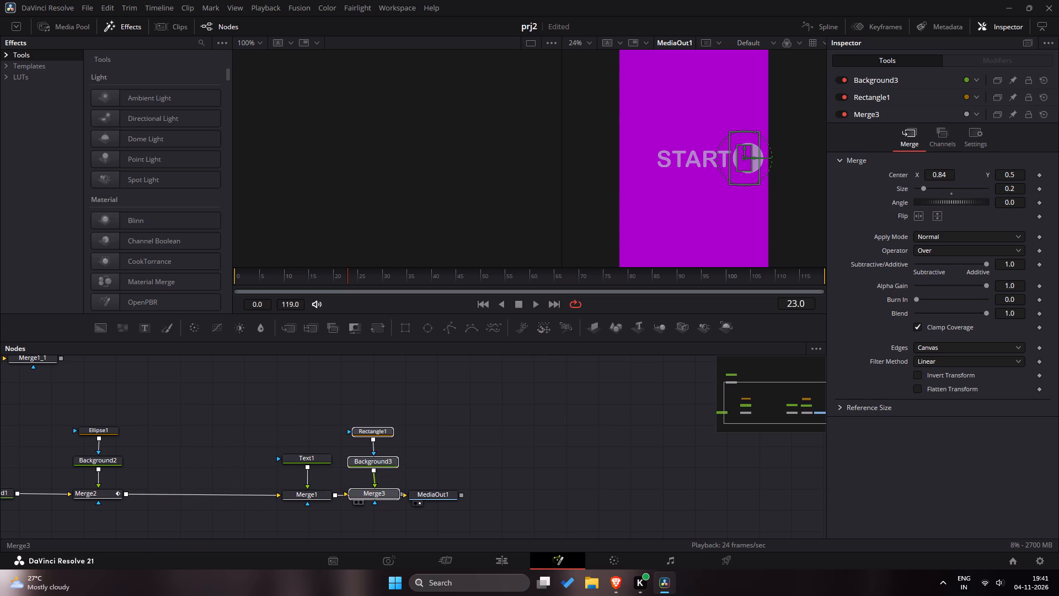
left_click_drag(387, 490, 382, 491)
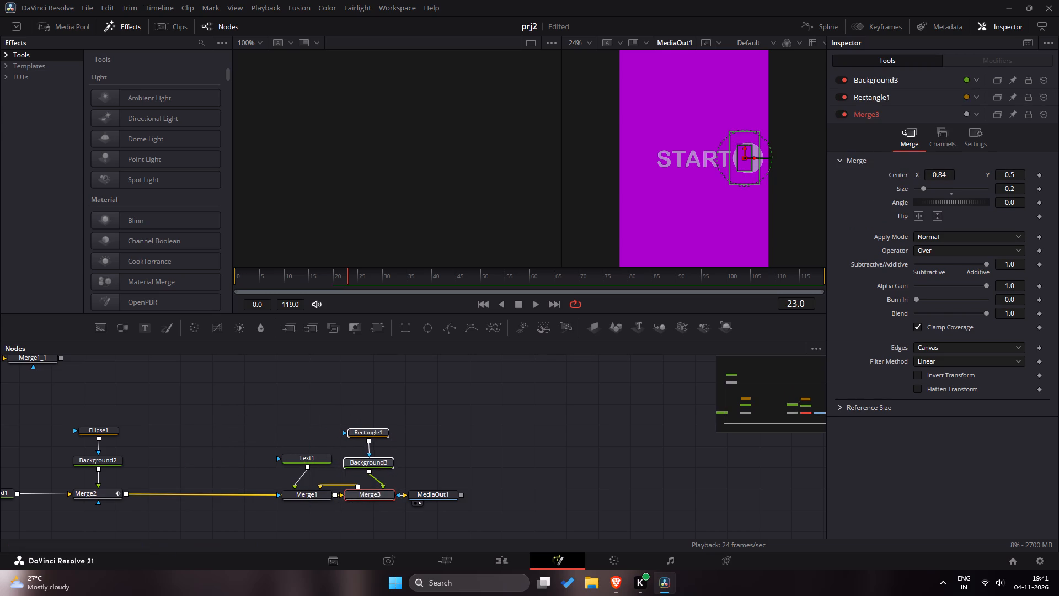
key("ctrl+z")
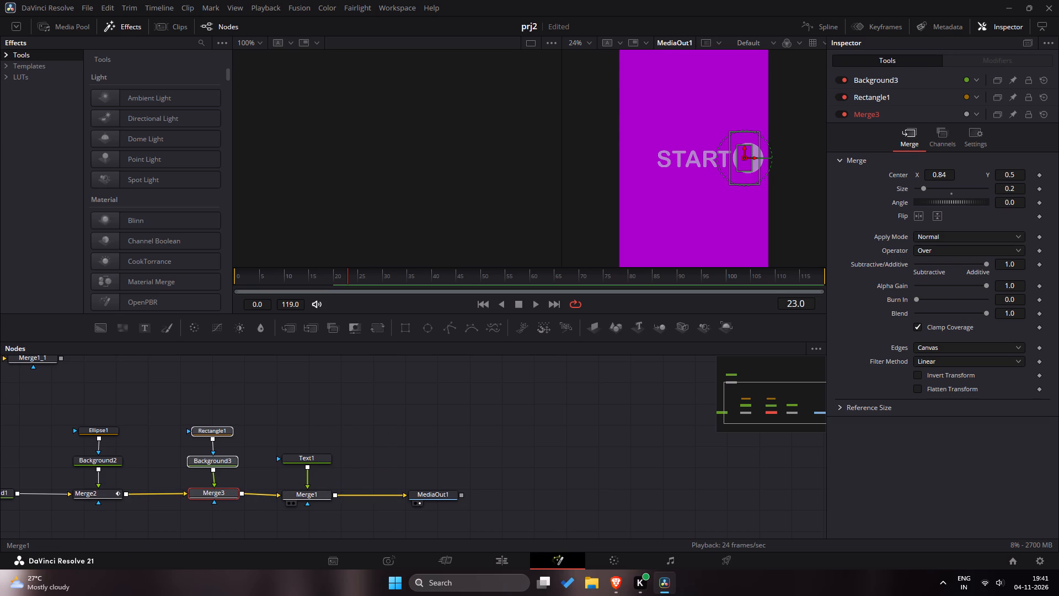
Bring the Text1 and Merge1 nodes closer to Merge3 and move MediaOut1 far along to free space after Merge1.
left_click_drag(304, 433, 304, 499)
left_click_drag(307, 495, 295, 495)
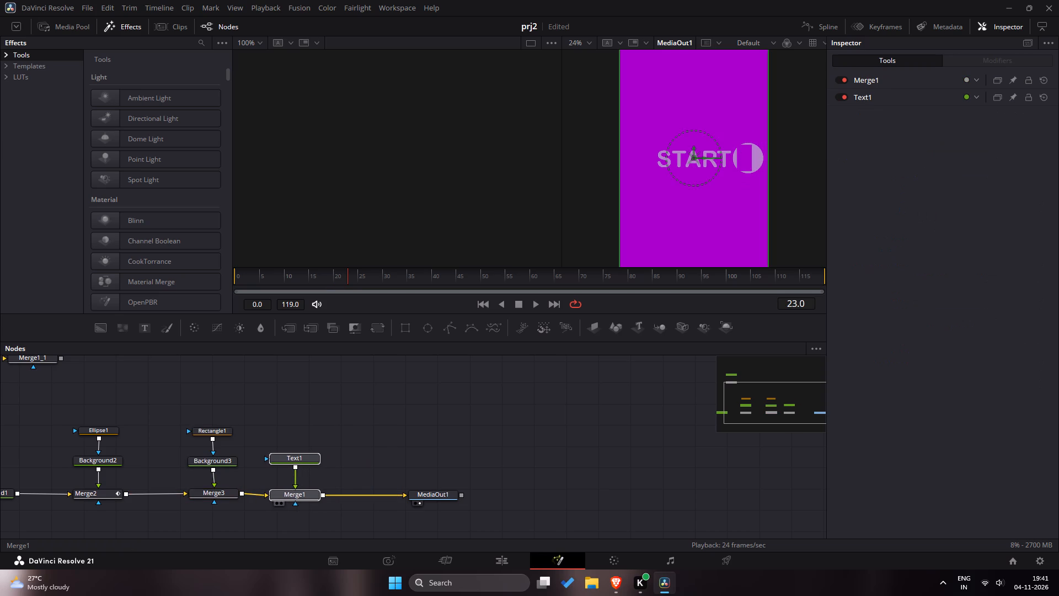
left_click_drag(295, 495, 285, 493)
left_click_drag(427, 494, 698, 490)
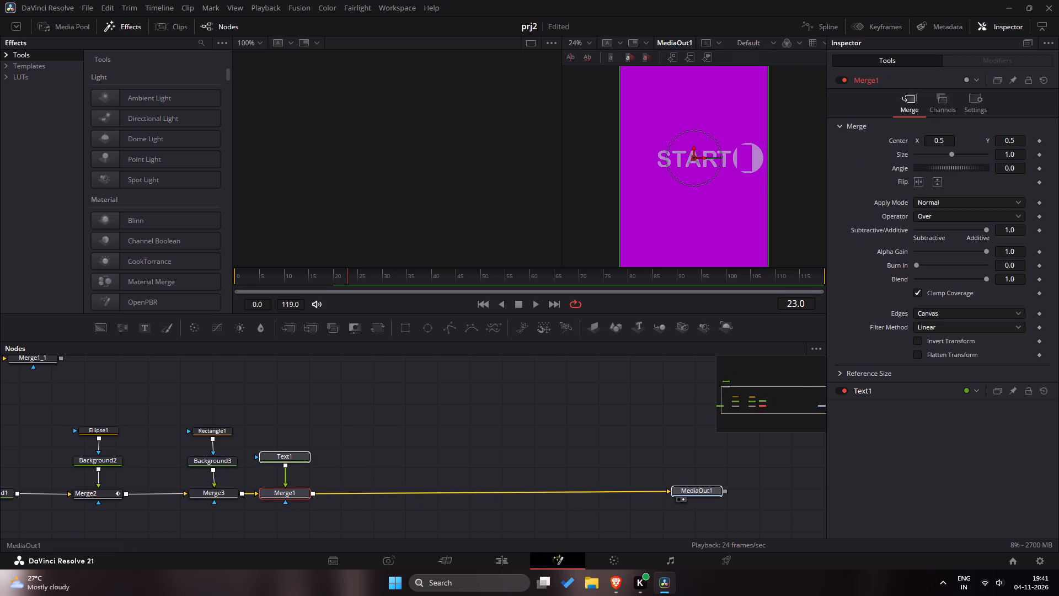
left_click_drag(698, 490, 700, 488)
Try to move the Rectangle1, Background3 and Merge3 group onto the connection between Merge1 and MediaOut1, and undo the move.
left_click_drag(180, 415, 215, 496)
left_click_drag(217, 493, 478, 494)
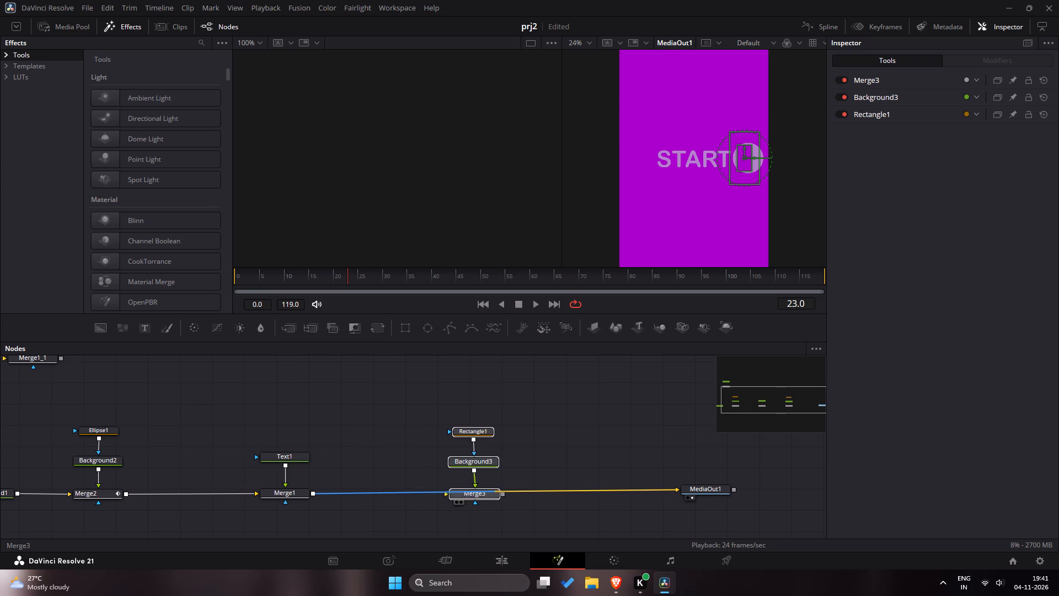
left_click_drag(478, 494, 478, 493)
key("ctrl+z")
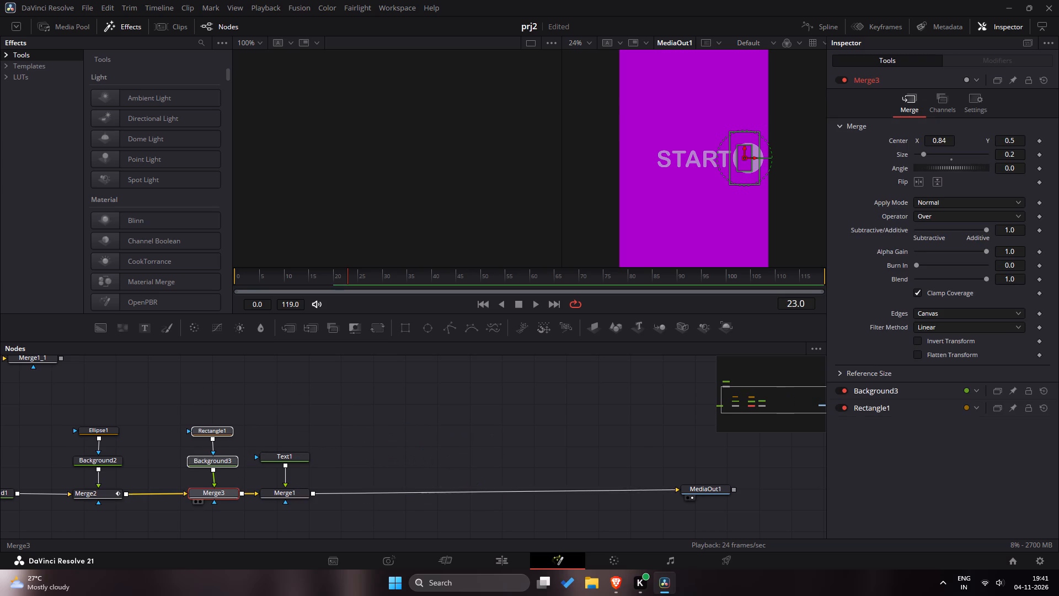
Insert the Rectangle1, Background3, Merge3 group between Merge1 and MediaOut1, then close the node gaps after Merge2 and Merge1.
left_click_drag(219, 494, 216, 498)
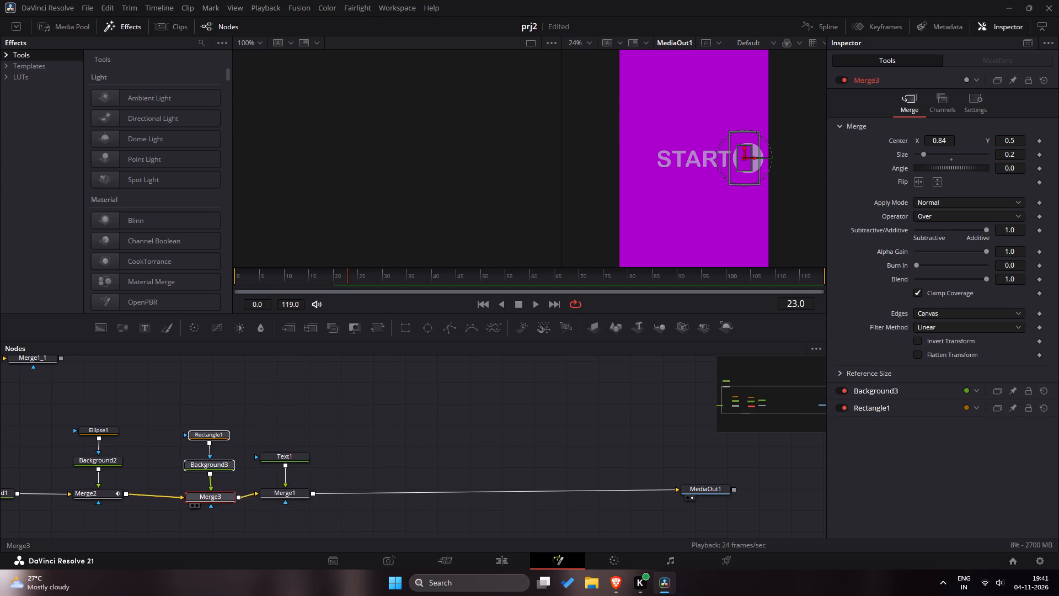
left_click_drag(216, 498, 444, 493)
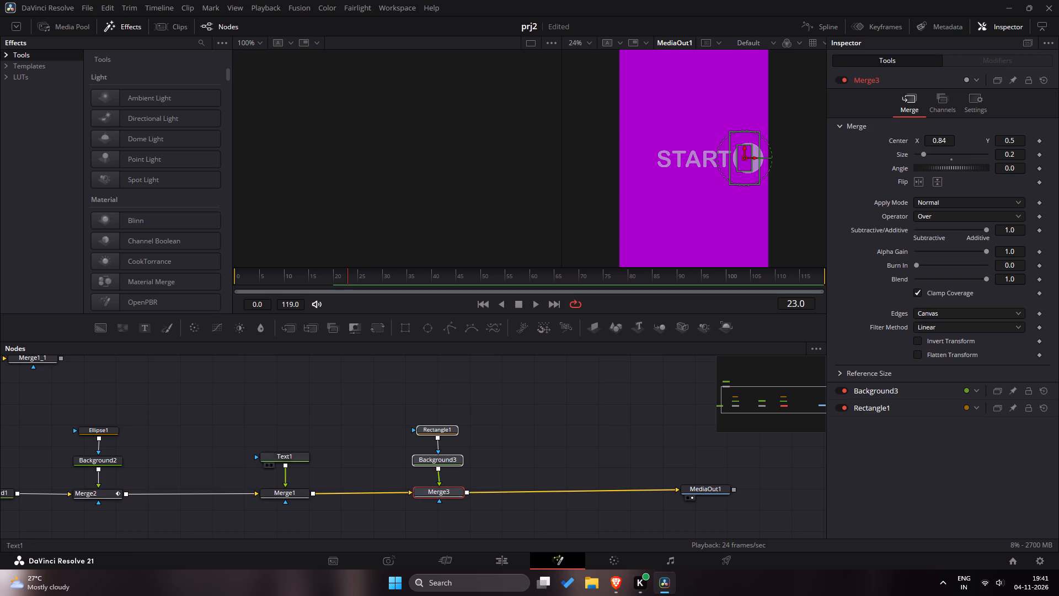
left_click_drag(277, 445, 281, 492)
left_click_drag(281, 492, 181, 493)
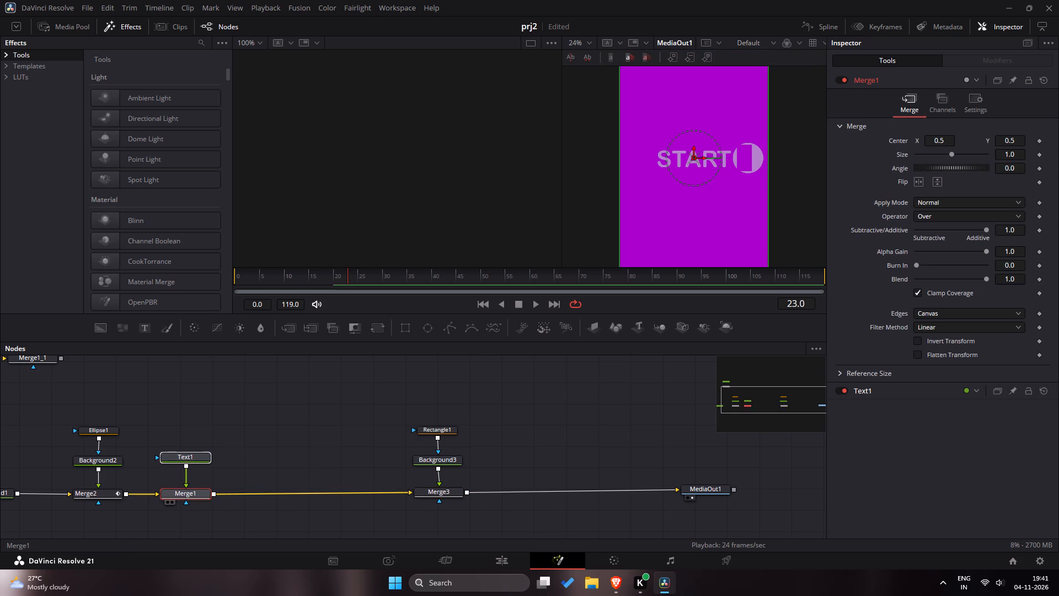
left_click_drag(441, 397, 444, 494)
left_click_drag(444, 493, 288, 492)
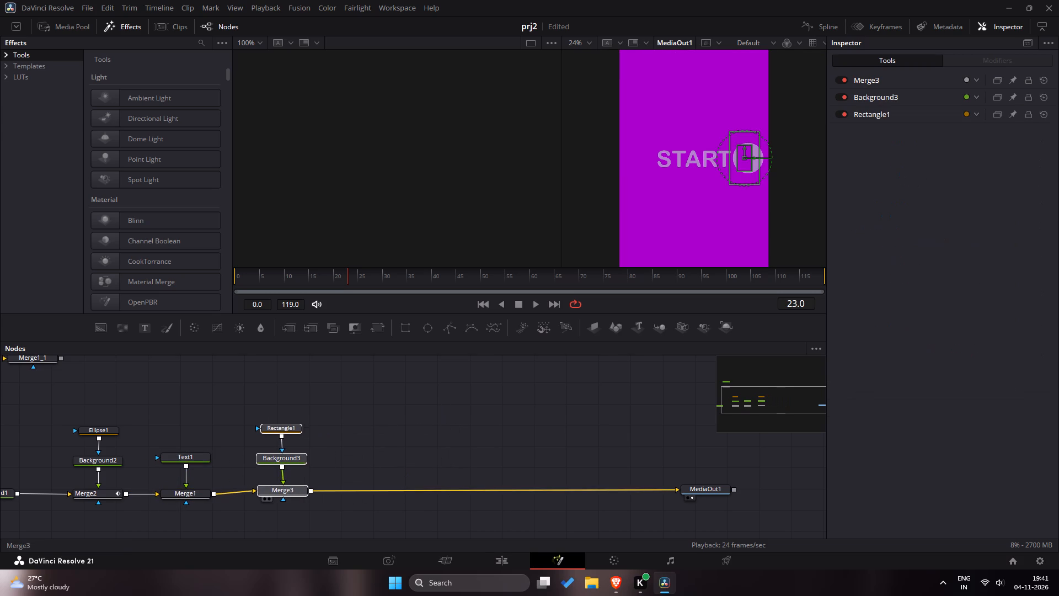
left_click_drag(288, 492, 289, 493)
left_click(363, 434)
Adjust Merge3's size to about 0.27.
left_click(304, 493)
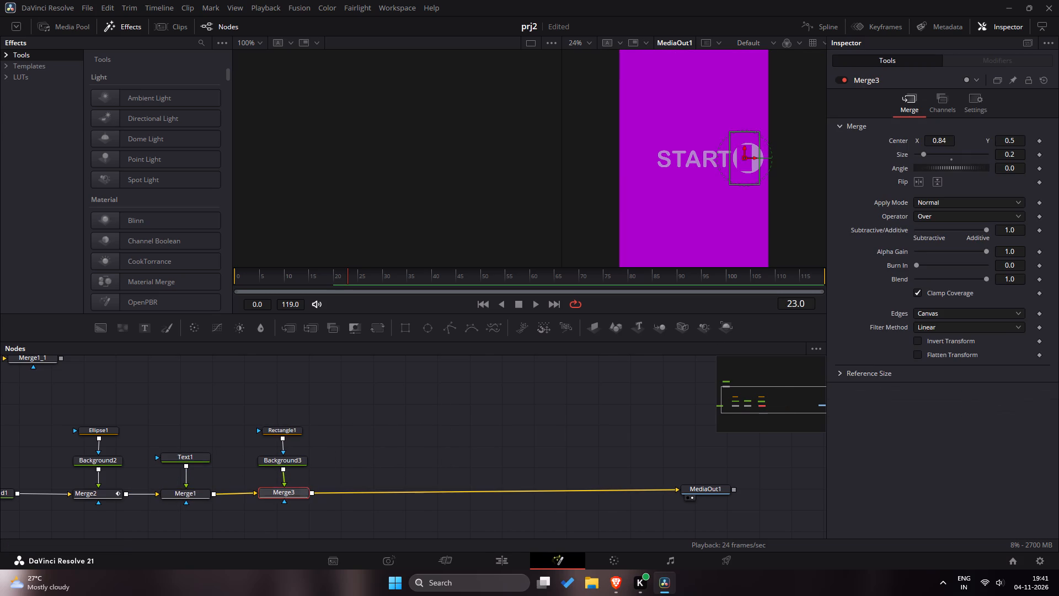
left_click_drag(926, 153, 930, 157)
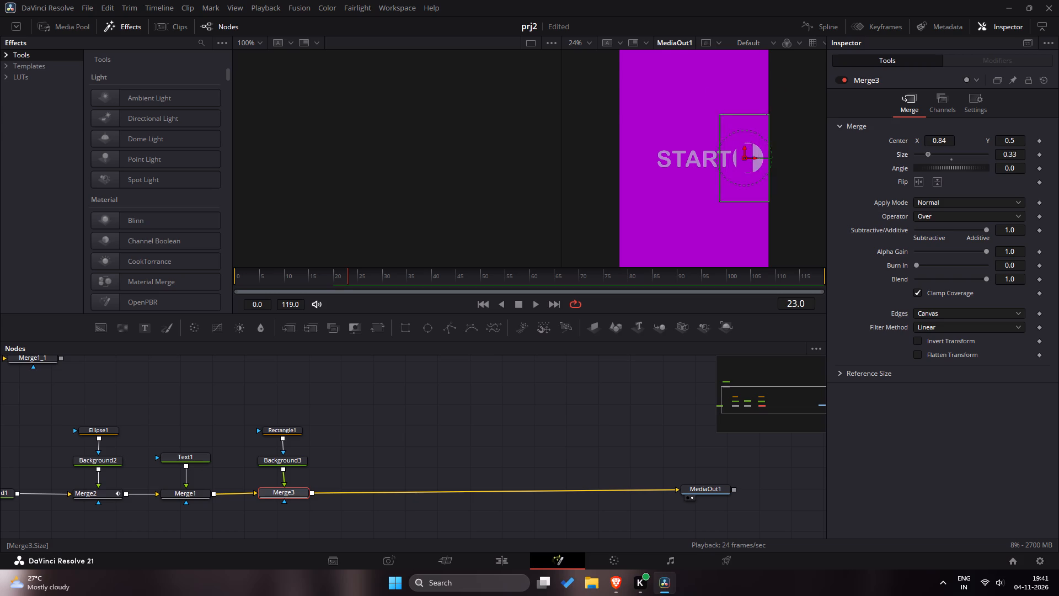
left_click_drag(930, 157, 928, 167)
Move the Ellipse1, Background2 and Merge2 group between Merge3 and MediaOut1 so the circle is composited over the rectangle.
left_click_drag(78, 389, 106, 501)
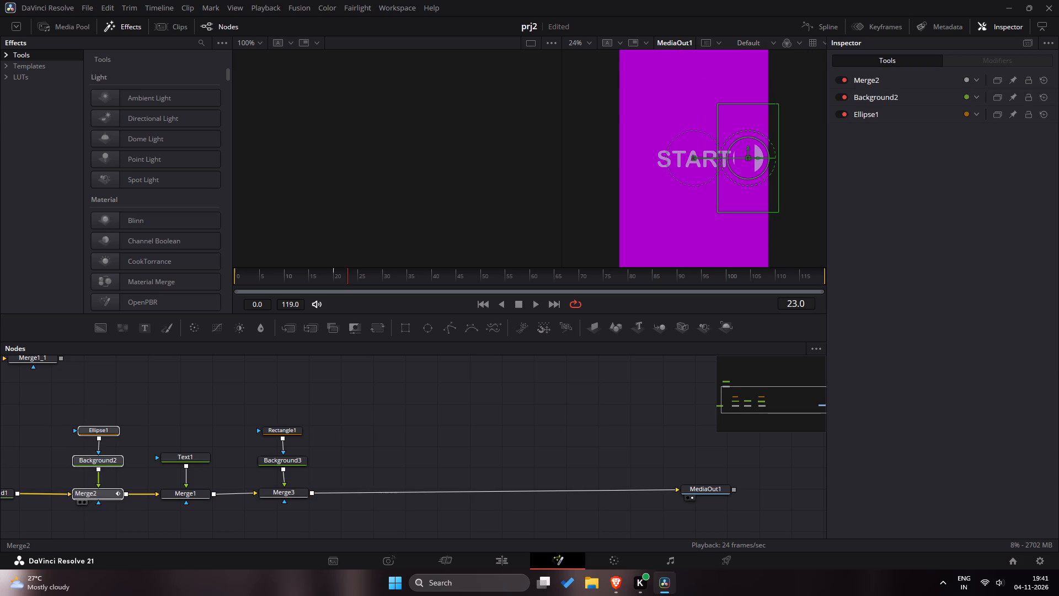
left_click_drag(105, 493, 387, 492)
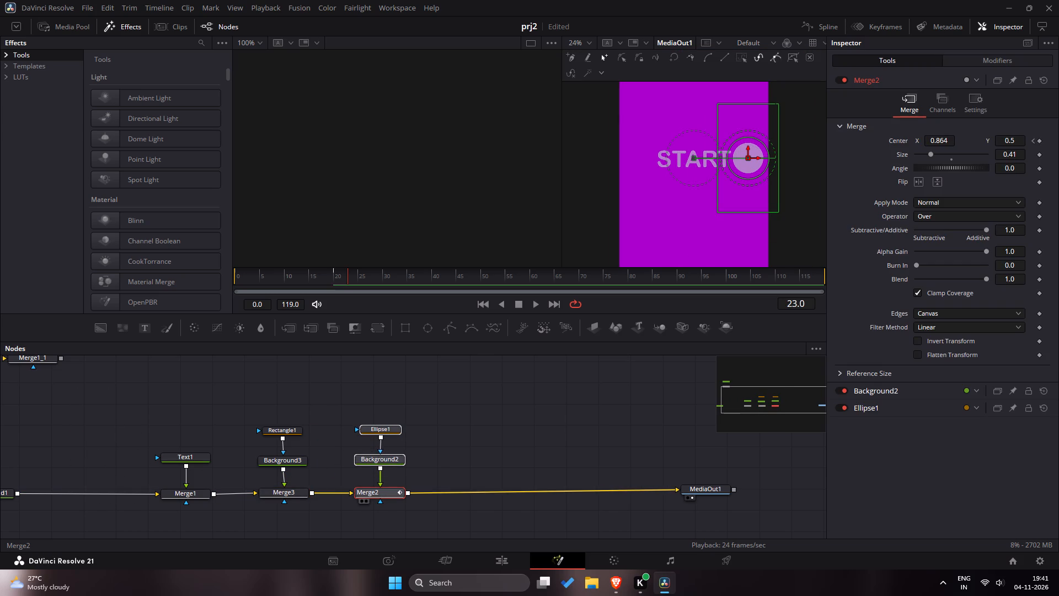
Align Merge3's rectangle with the circle by setting its centre X to 0.863 and its size to 0.41.
left_click(296, 491)
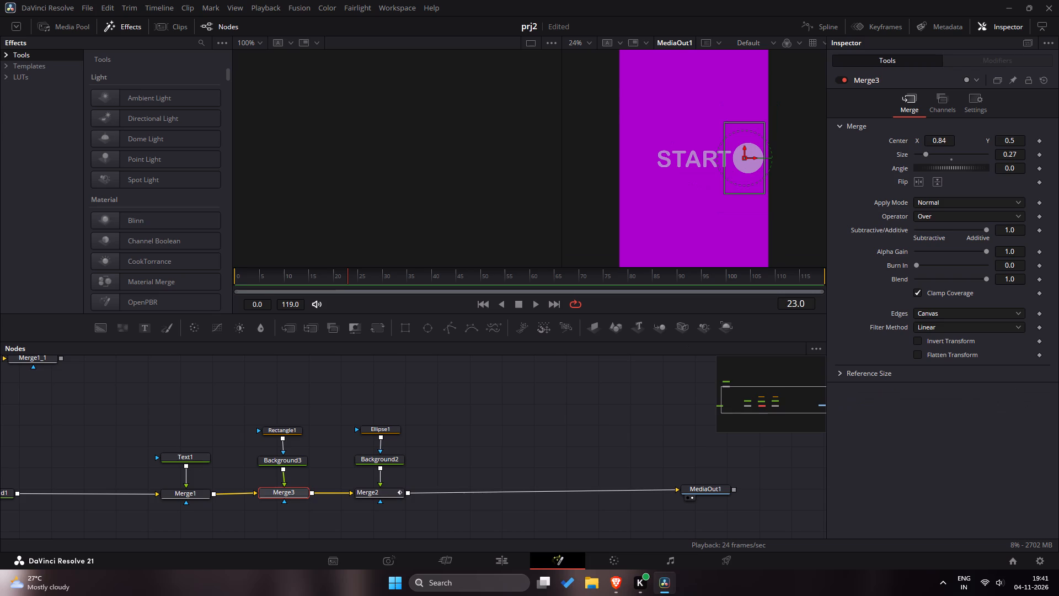
left_click_drag(937, 139, 839, 148)
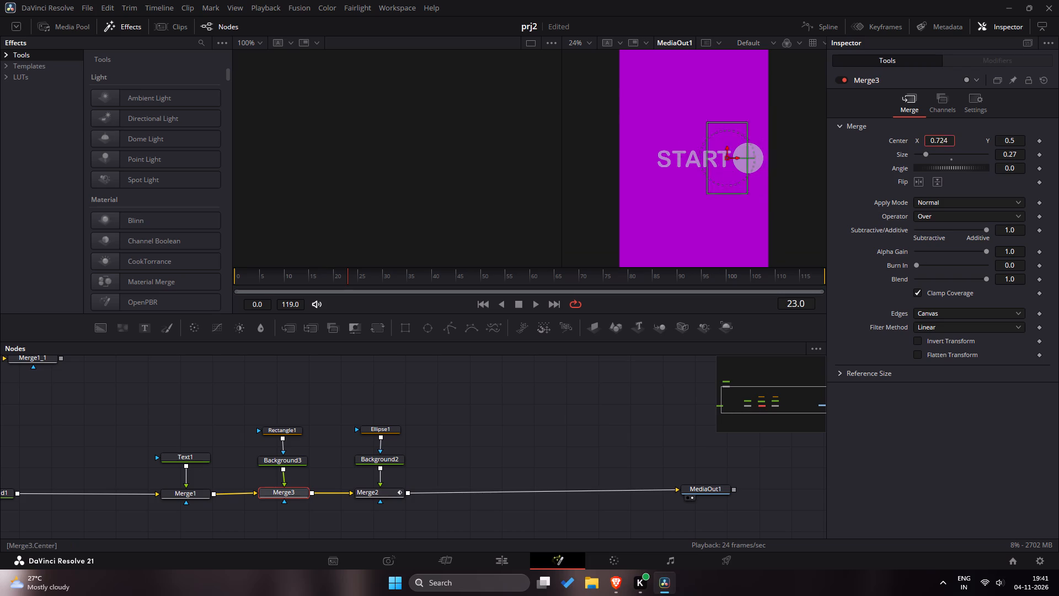
left_click_drag(839, 148, 951, 180)
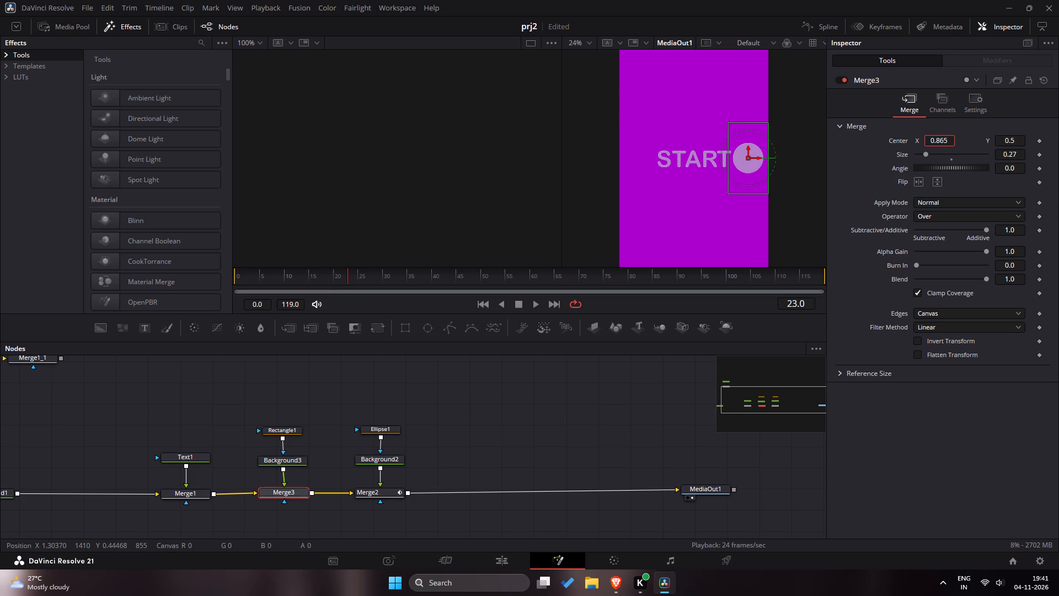
left_click_drag(951, 180, 950, 180)
left_click_drag(924, 156, 925, 156)
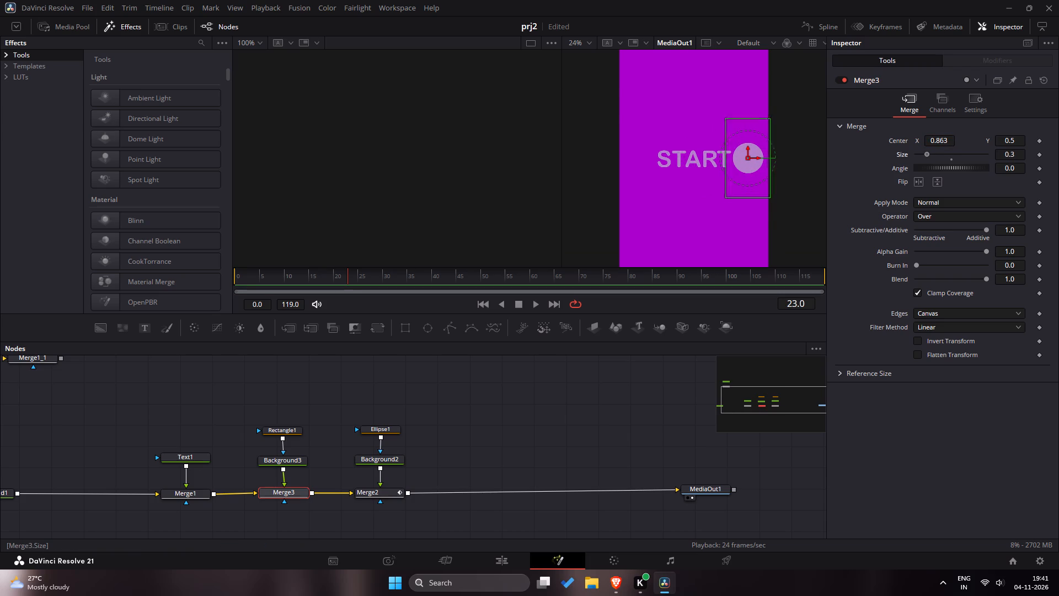
left_click_drag(925, 156, 946, 161)
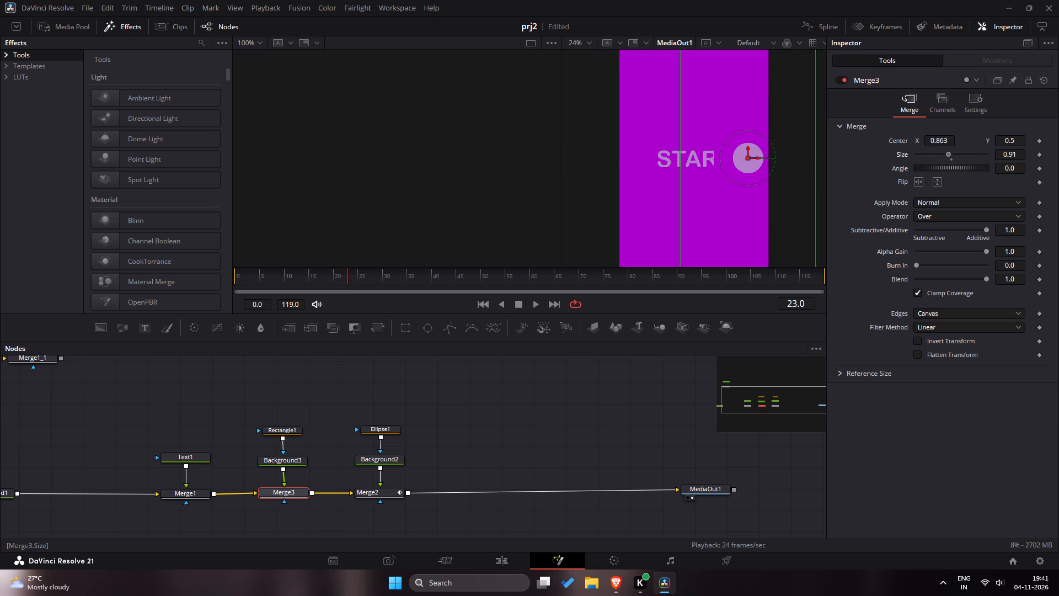
left_click_drag(946, 161, 930, 164)
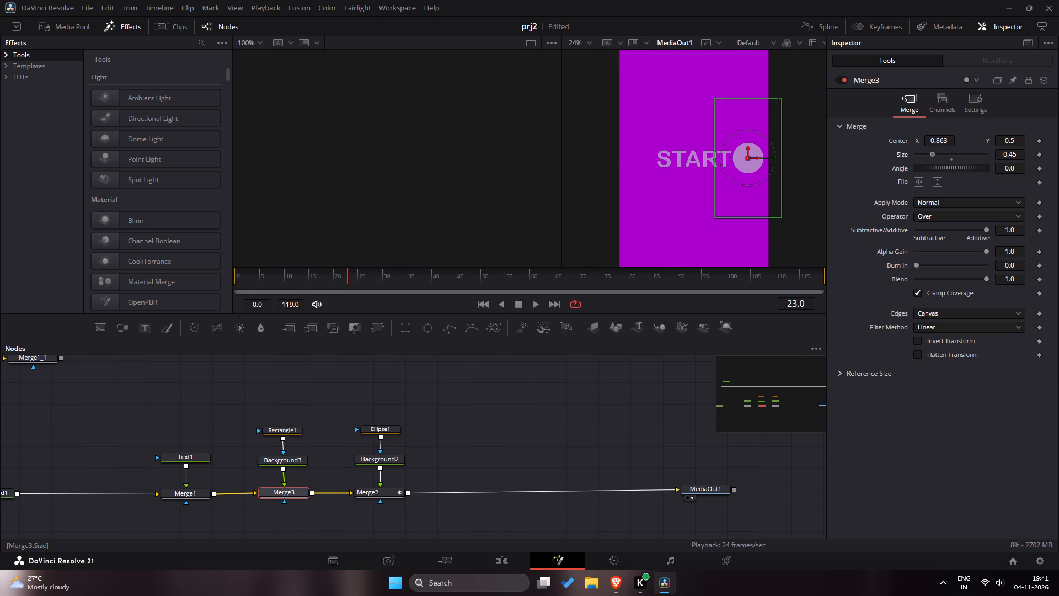
left_click_drag(930, 164, 929, 164)
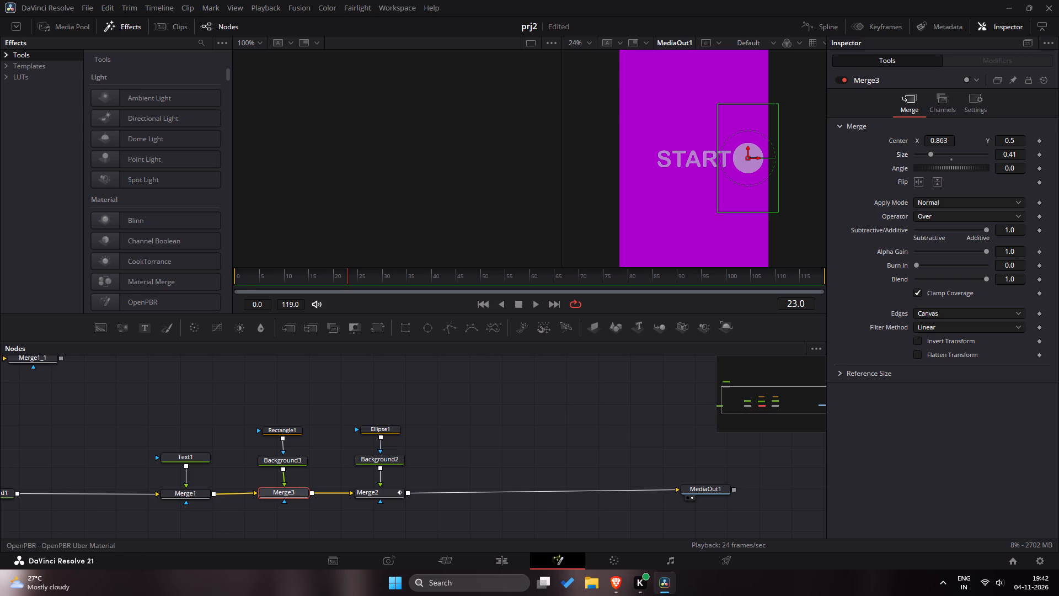
At frame 0, reset Merge3's centre to X 0.5, Y 0.5 to match the circle's starting position in Merge2.
left_click_drag(287, 275, 205, 279)
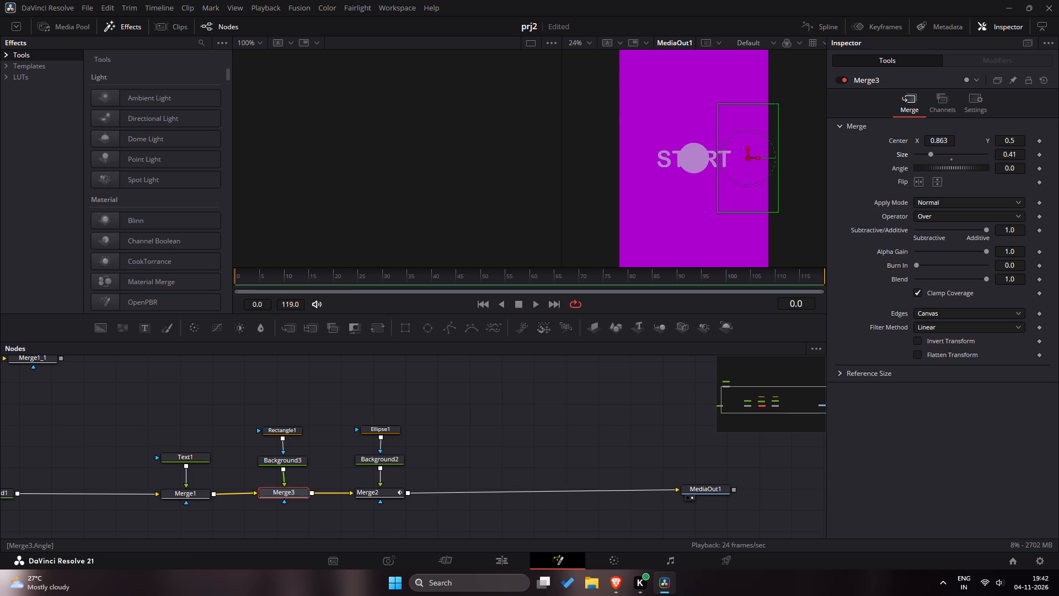
left_click(385, 494)
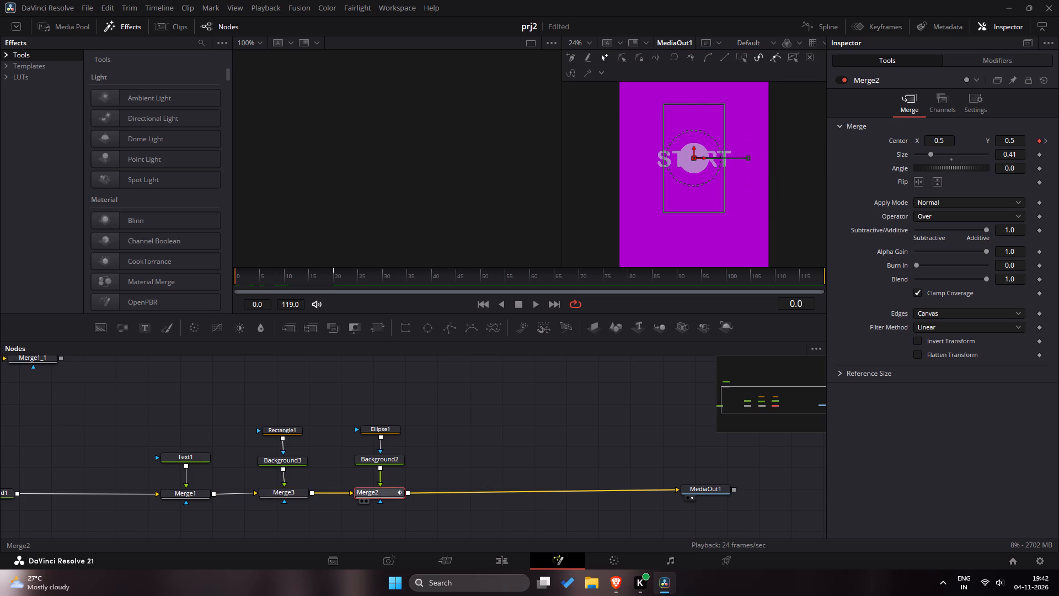
left_click(292, 493)
double_click(903, 144)
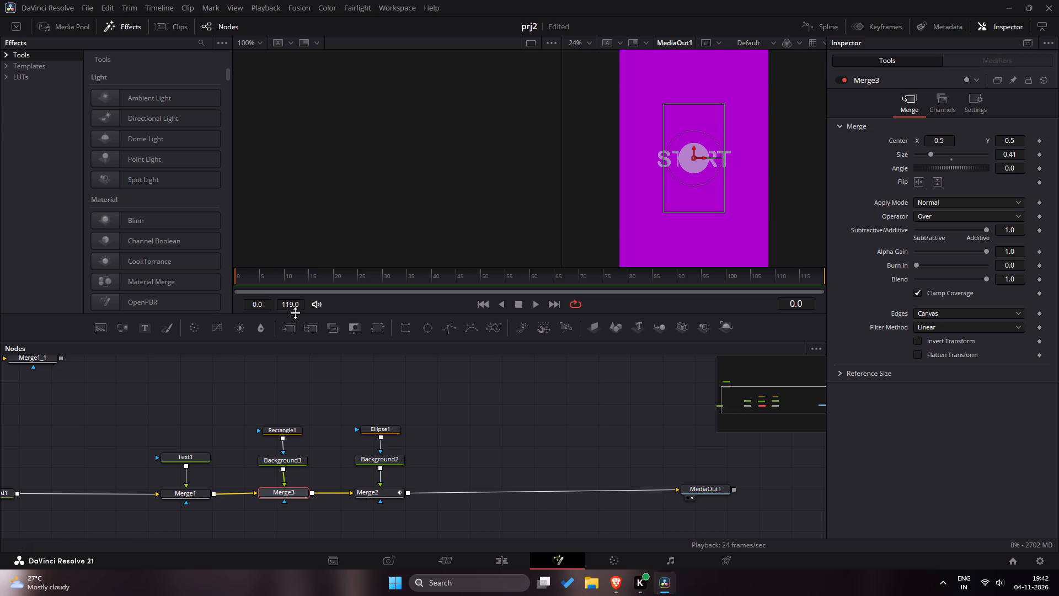
Check Merge2's circle positions between frames 0 and 20, and keyframe Merge3's centre at frame 0.
left_click(380, 496)
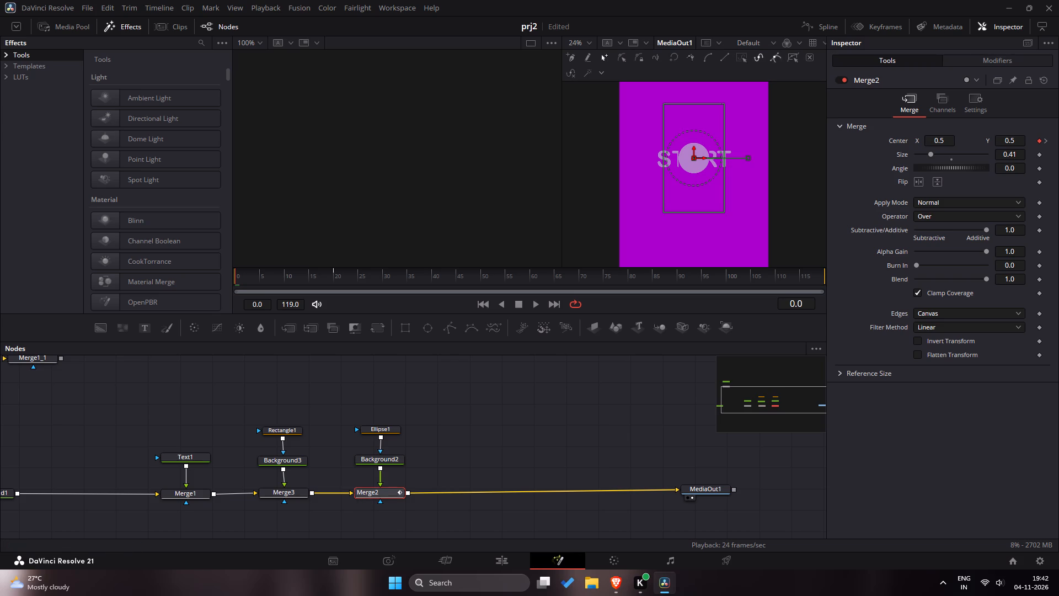
left_click_drag(241, 274, 333, 278)
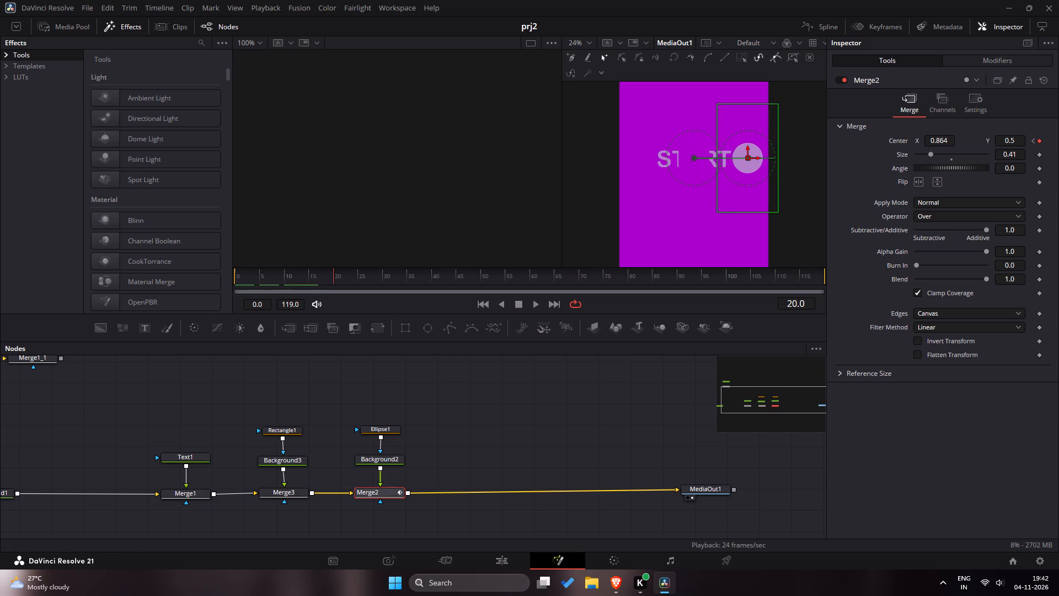
left_click_drag(333, 278, 307, 278)
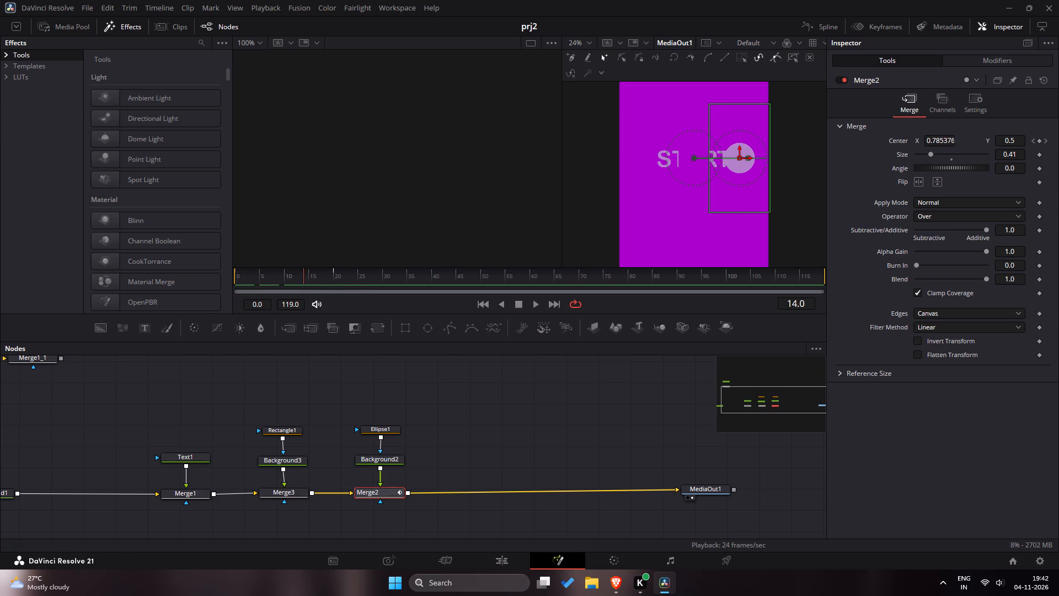
left_click_drag(307, 278, 334, 278)
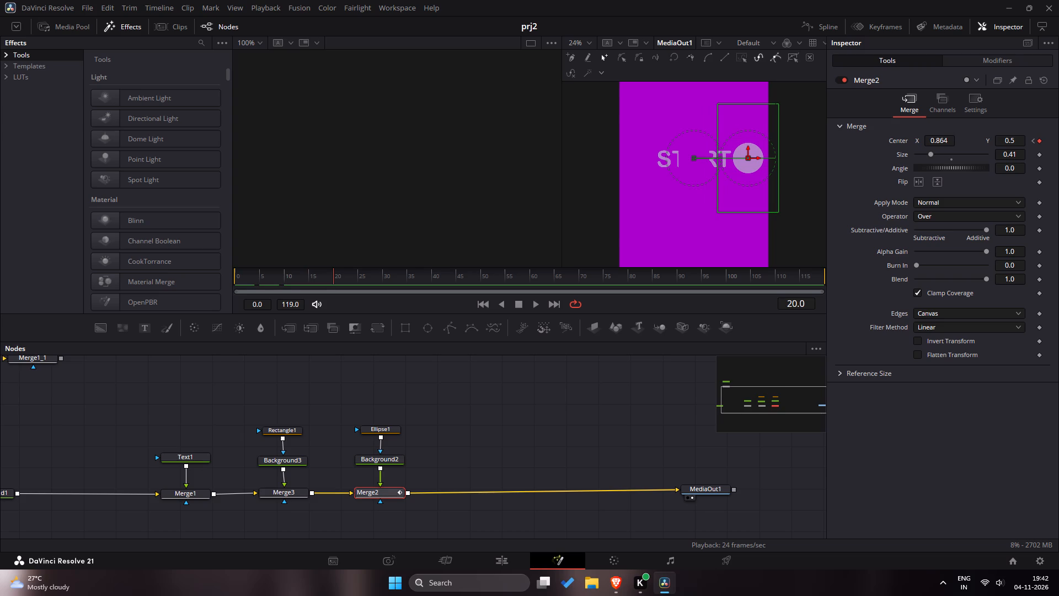
left_click_drag(334, 278, 235, 277)
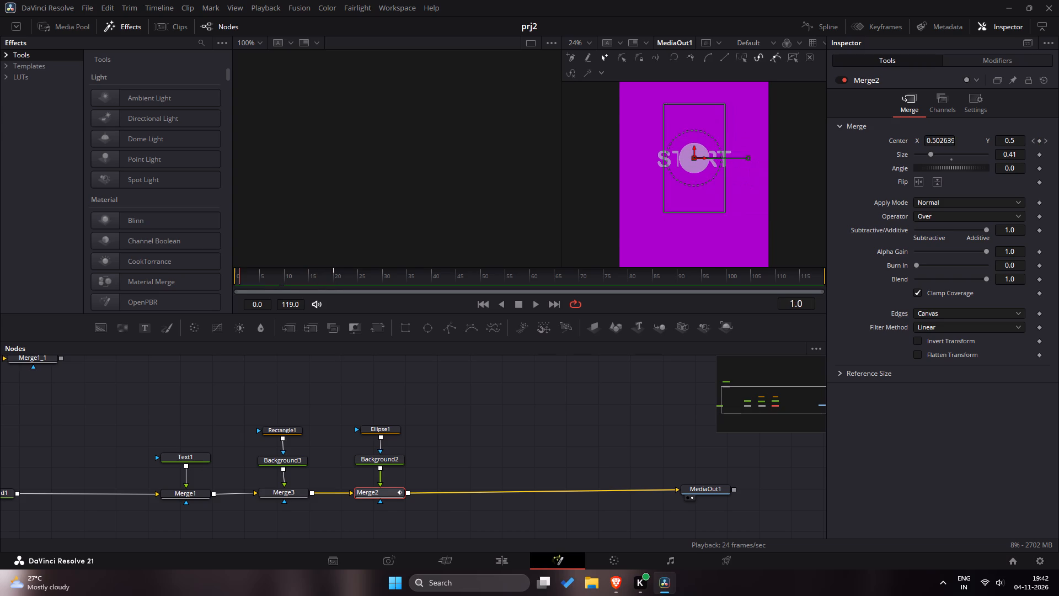
left_click_drag(235, 277, 233, 277)
left_click(288, 491)
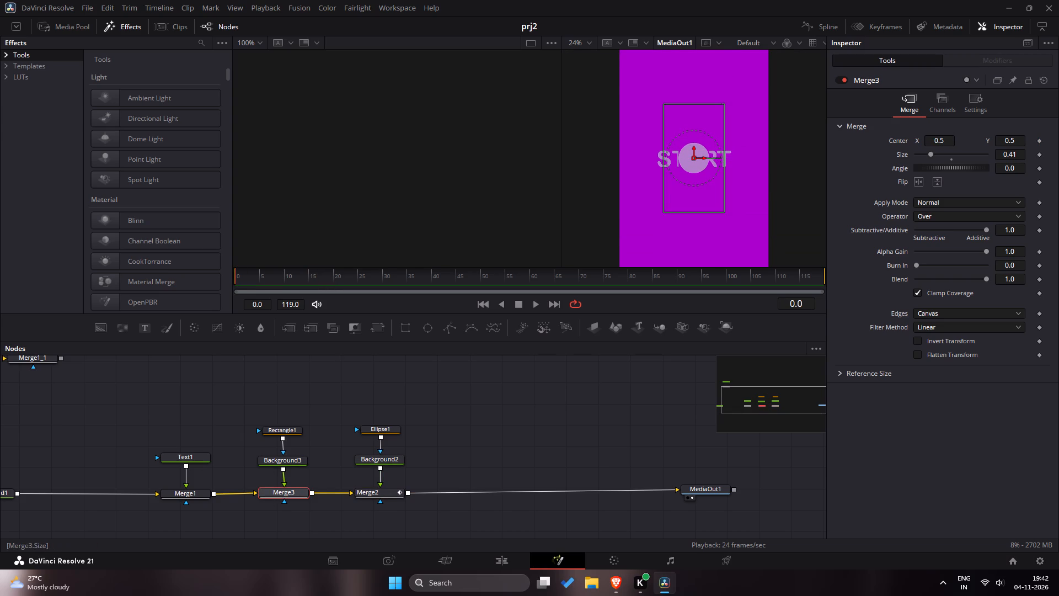
left_click(1040, 142)
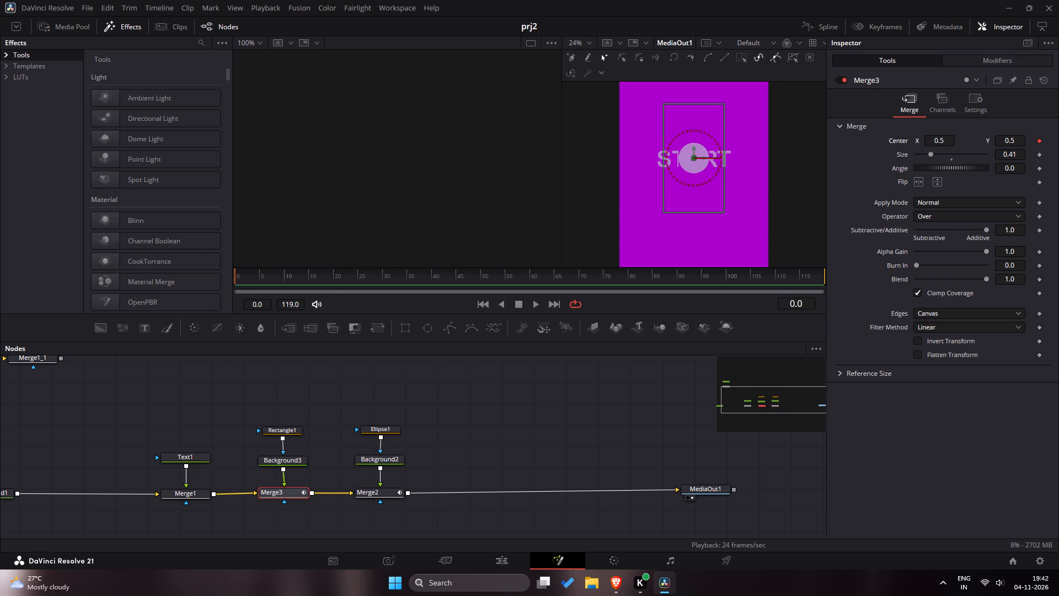
At frame 20, set Merge3's centre X to 0.864 so the rectangle follows the circle.
left_click_drag(284, 276, 336, 272)
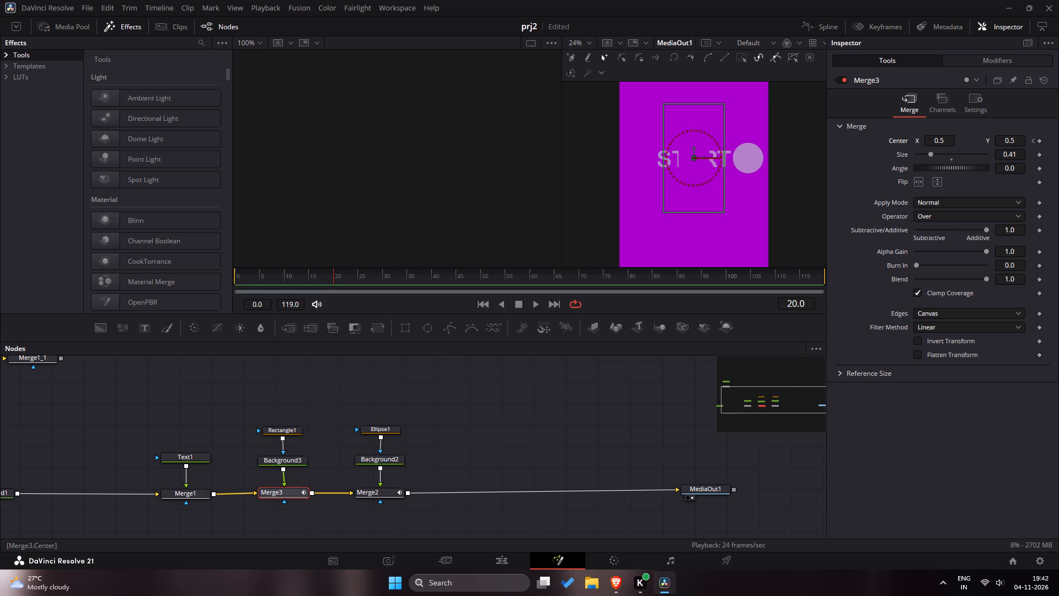
left_click(944, 141)
key("BackSpace")
type("864")
key("Return")
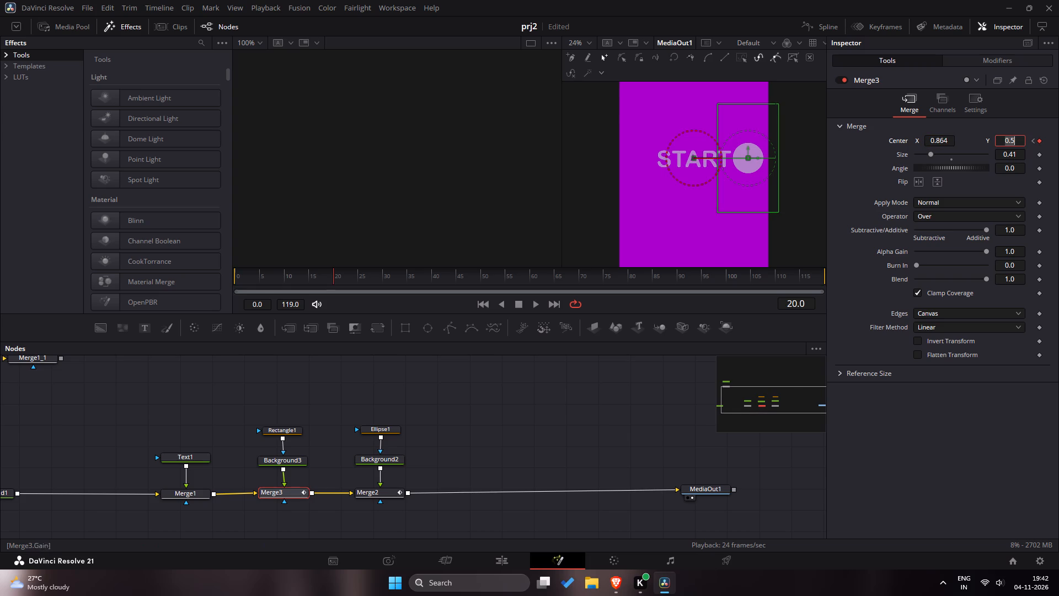
left_click(884, 468)
left_click(787, 502)
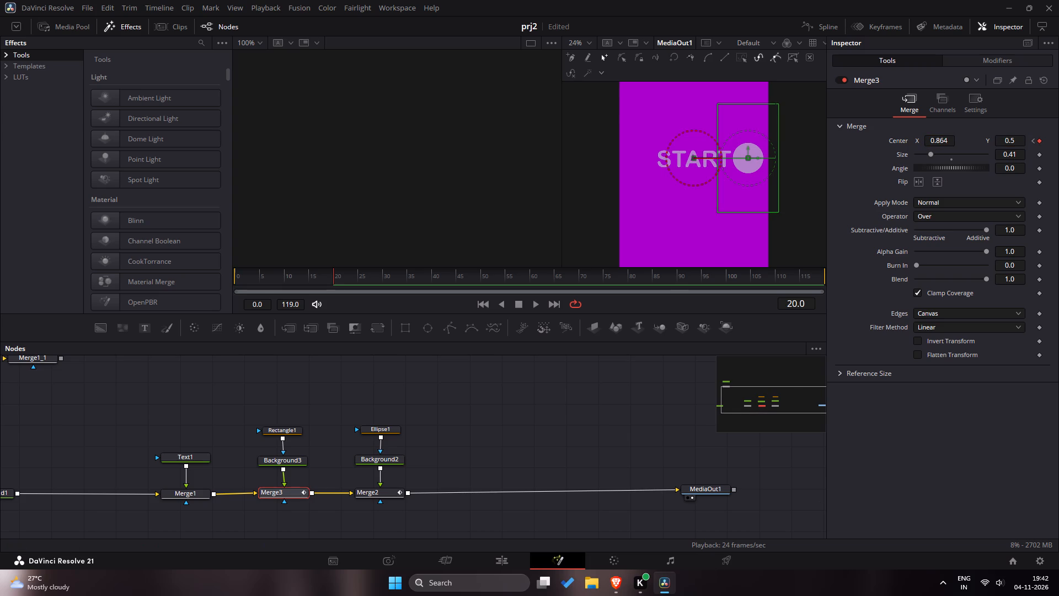
left_click(799, 498)
Play and scrub through the first 26 frames to examine how the circle and rectangle mask uncover the START text.
left_click_drag(261, 274, 259, 274)
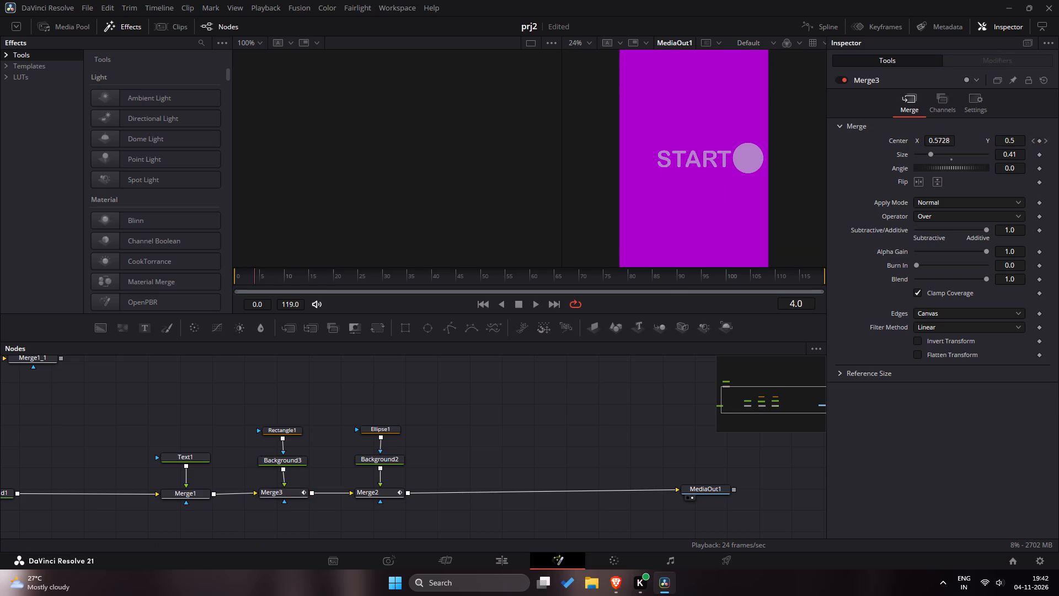
left_click_drag(259, 274, 189, 273)
key("space")
key("space")
left_click_drag(303, 278, 231, 275)
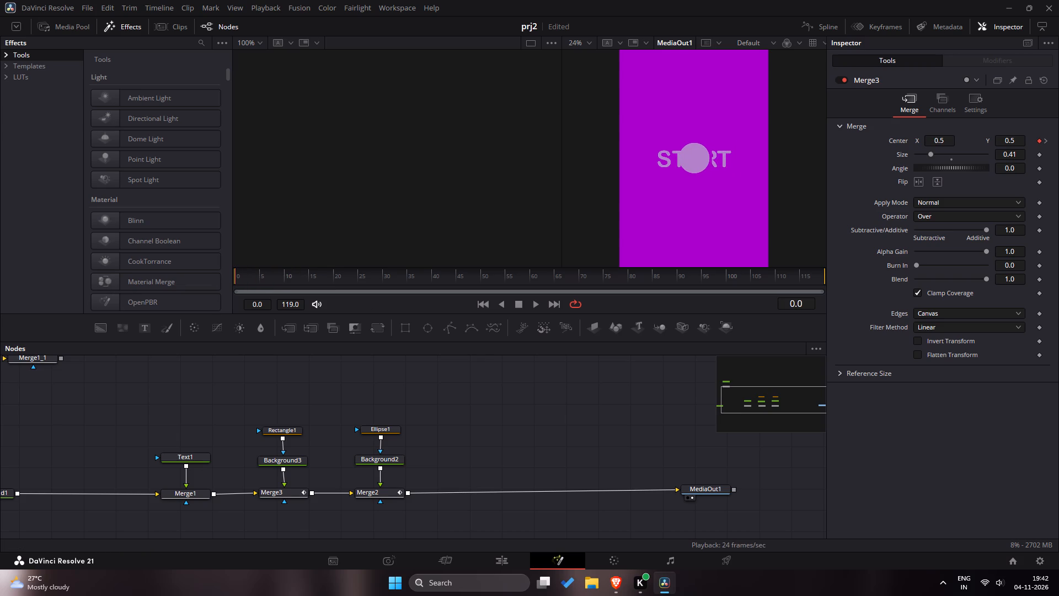
left_click_drag(231, 275, 335, 288)
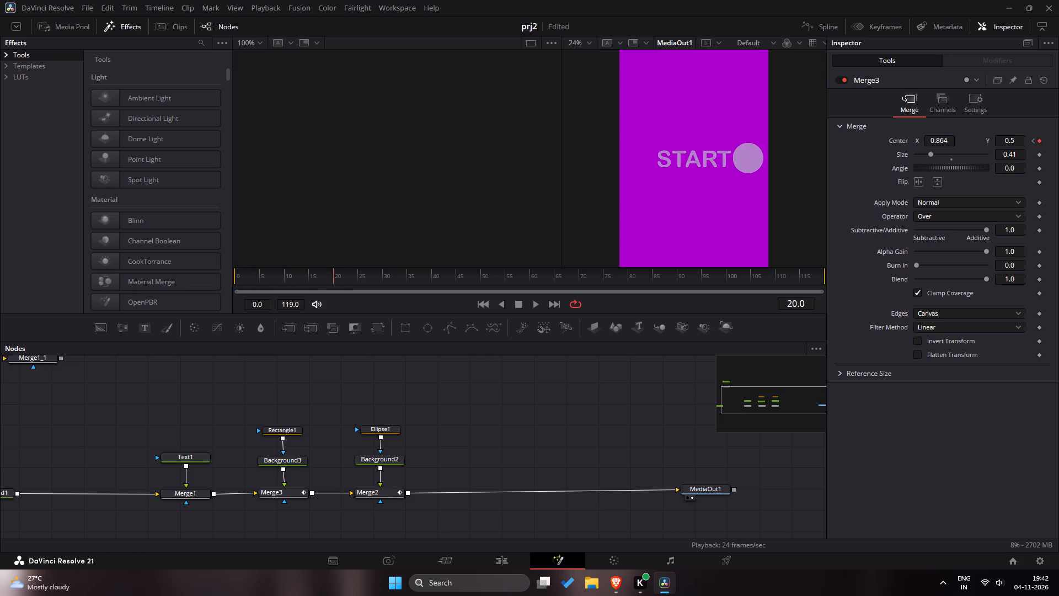
left_click_drag(335, 288, 285, 295)
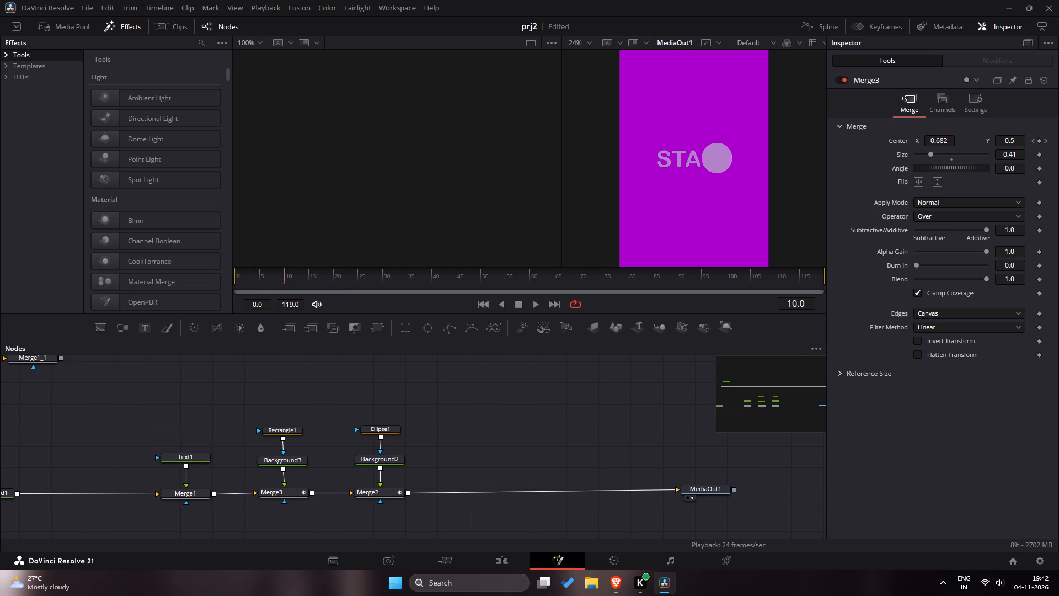
left_click_drag(285, 295, 304, 308)
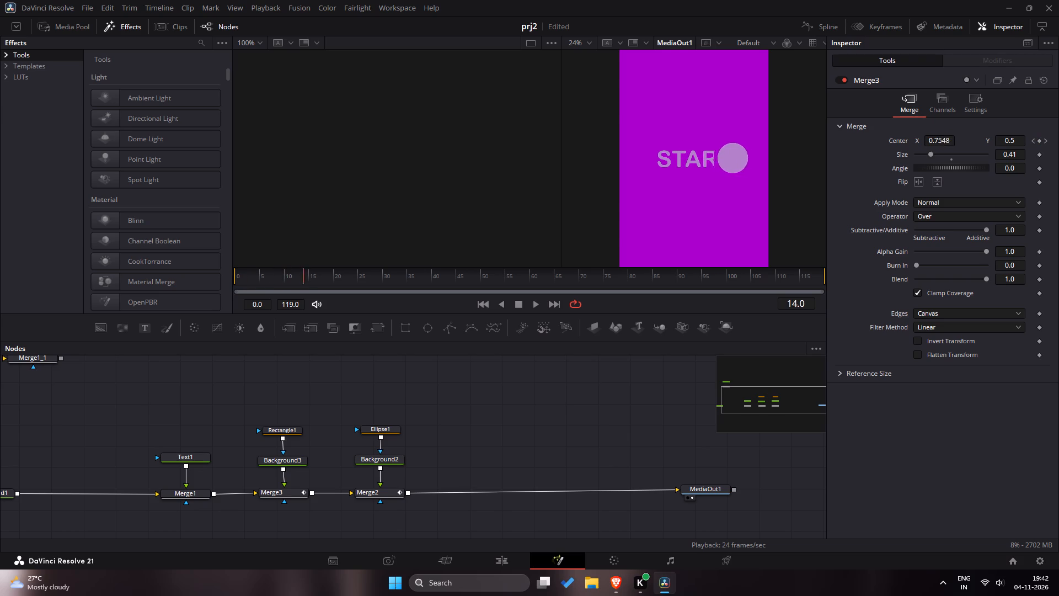
left_click_drag(304, 308, 307, 313)
left_click_drag(307, 313, 252, 311)
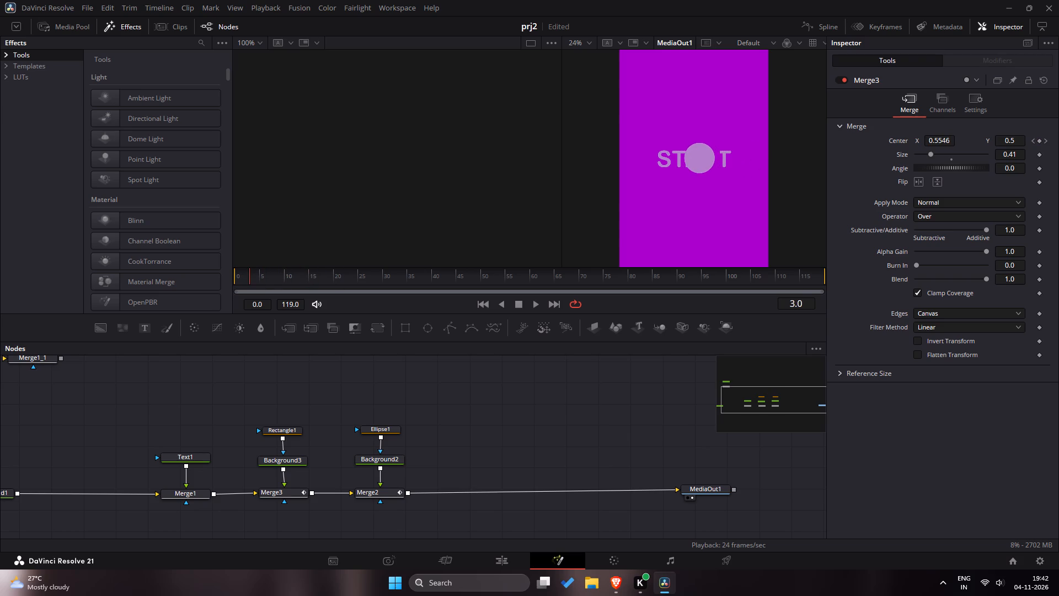
left_click_drag(252, 311, 366, 319)
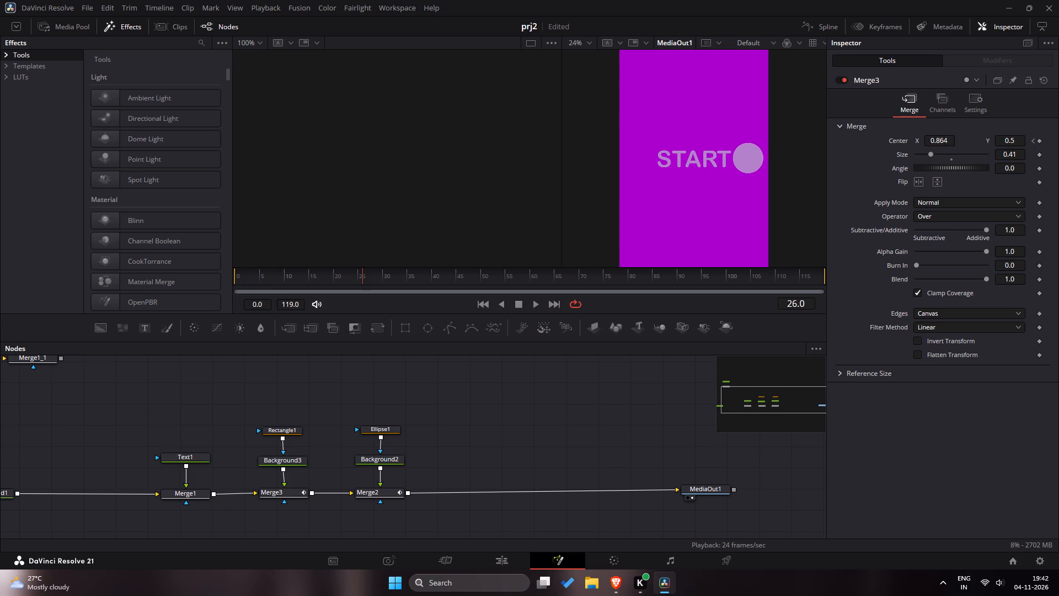
left_click_drag(366, 319, 302, 315)
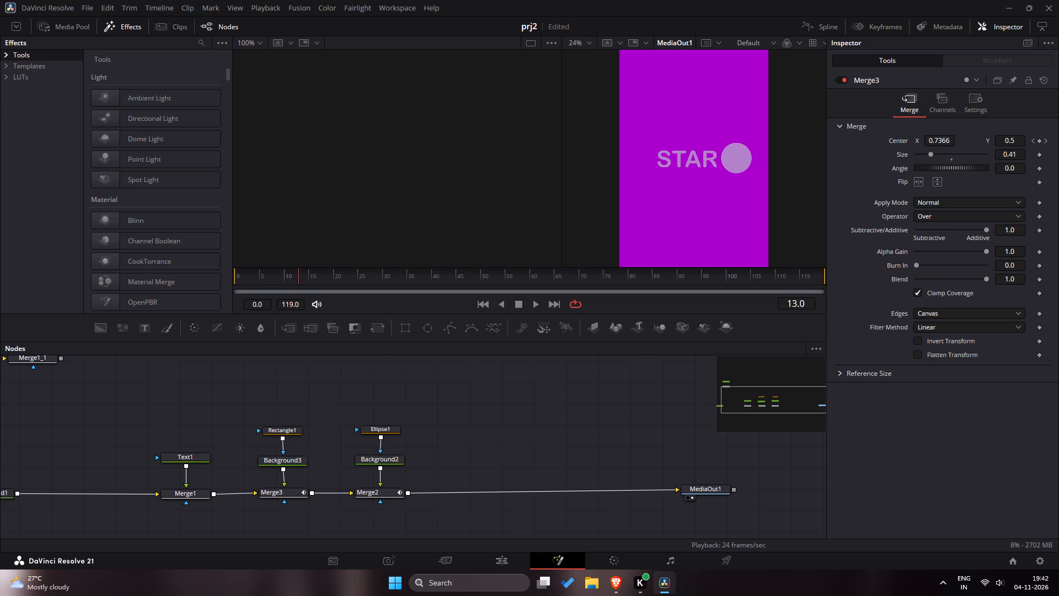
left_click_drag(302, 315, 200, 289)
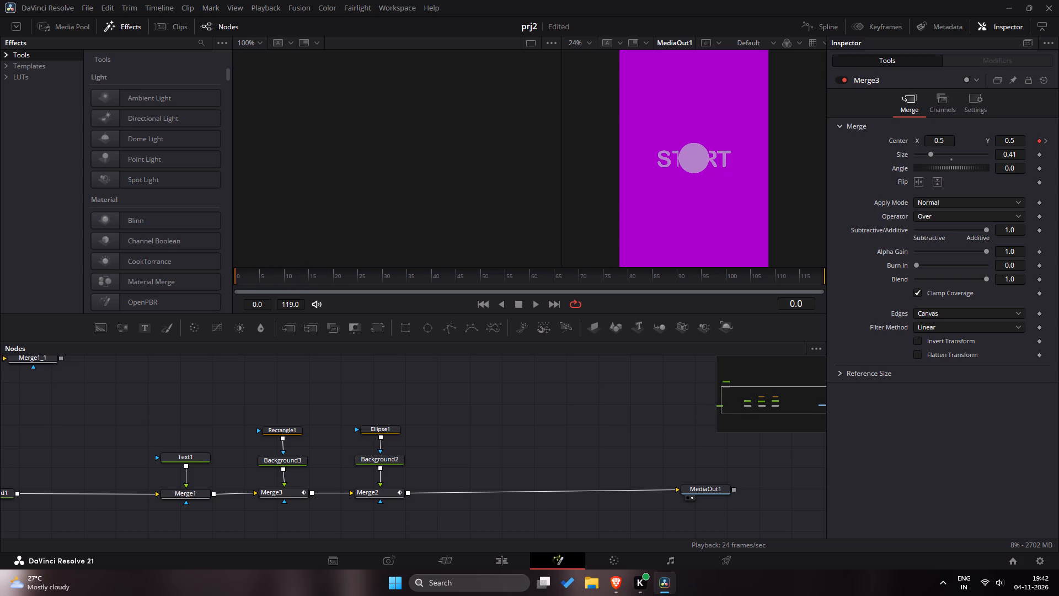
Detach the Text1 and Merge1 pair from the node chain and place it in the empty area above.
left_click(206, 423)
scroll(95, 392, "up", 2)
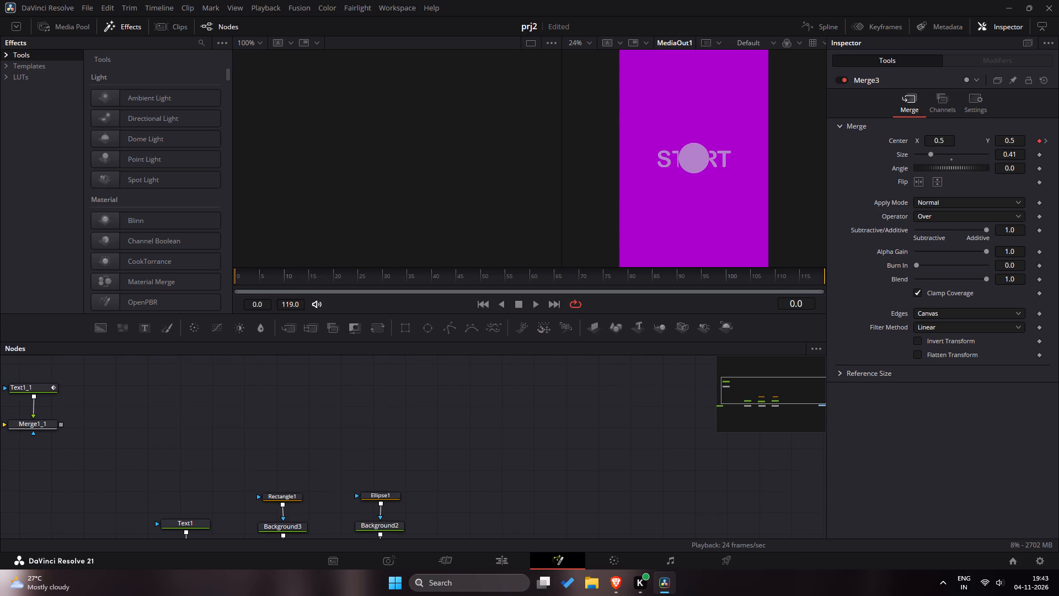
scroll(170, 437, "down", 1)
left_click_drag(190, 472, 192, 529)
left_click_drag(192, 529, 141, 397, "shift")
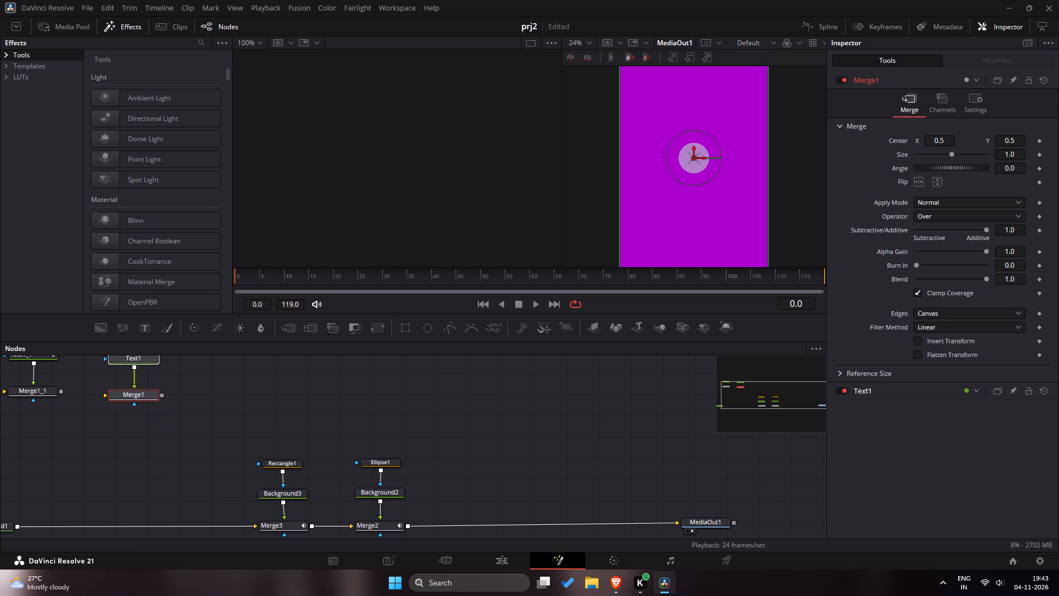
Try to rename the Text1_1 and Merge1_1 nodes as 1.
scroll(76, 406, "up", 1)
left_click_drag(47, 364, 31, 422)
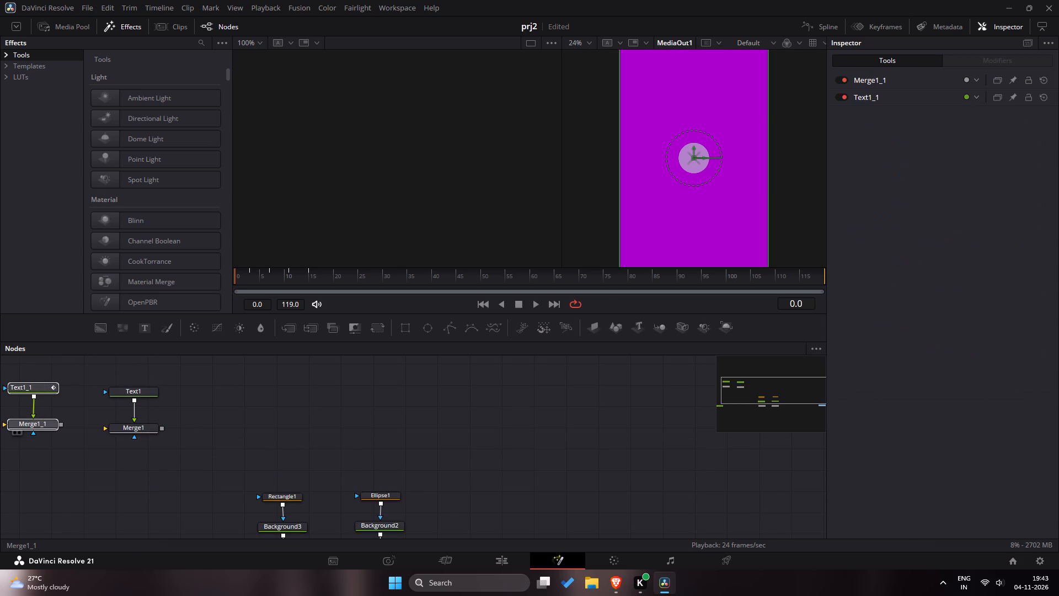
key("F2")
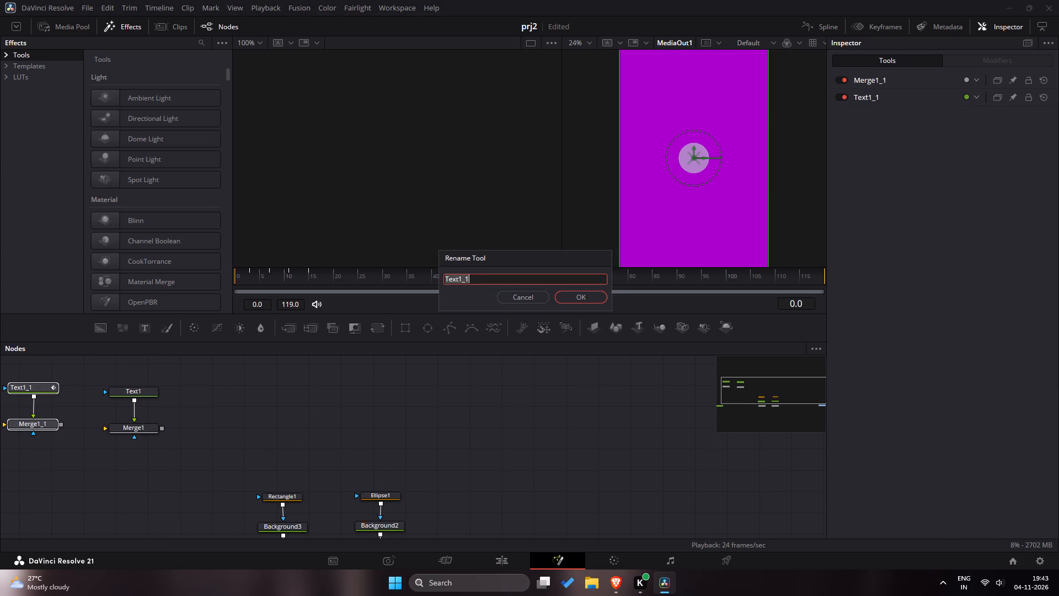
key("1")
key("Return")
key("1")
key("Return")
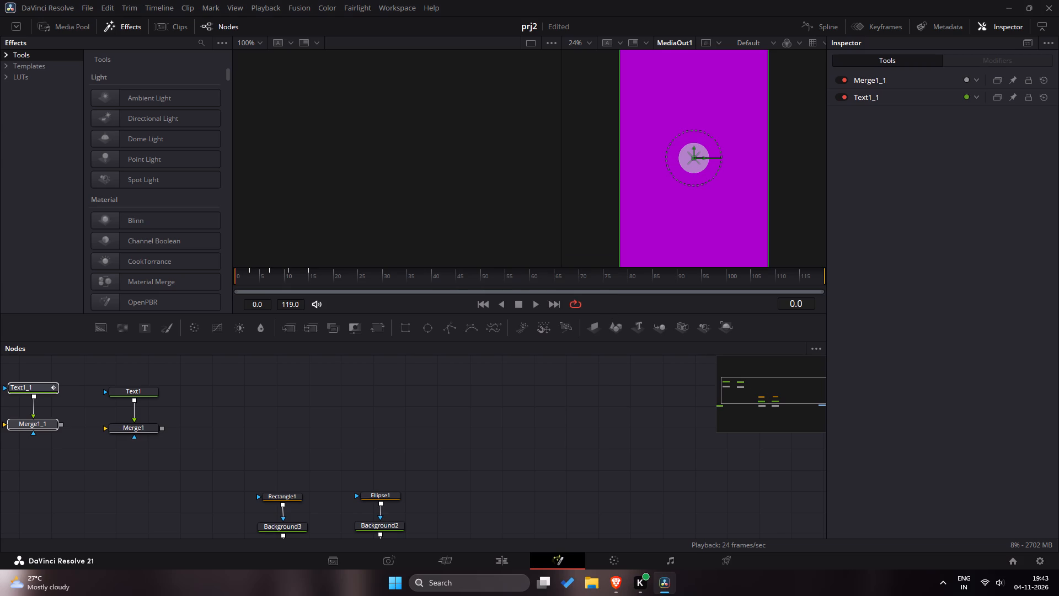
Move Text1_1 and Merge1_1 together and insert Merge1_1 into the main chain just before Merge3.
left_click_drag(46, 375, 49, 430)
left_click_drag(51, 423, 137, 502)
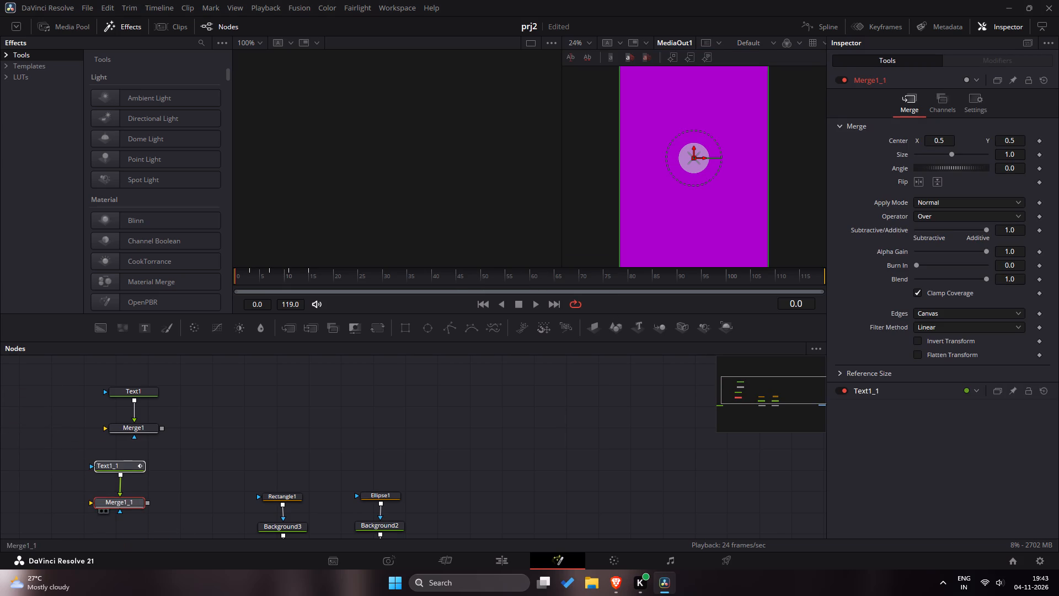
left_click_drag(108, 453, 124, 509)
left_click_drag(127, 503, 156, 570)
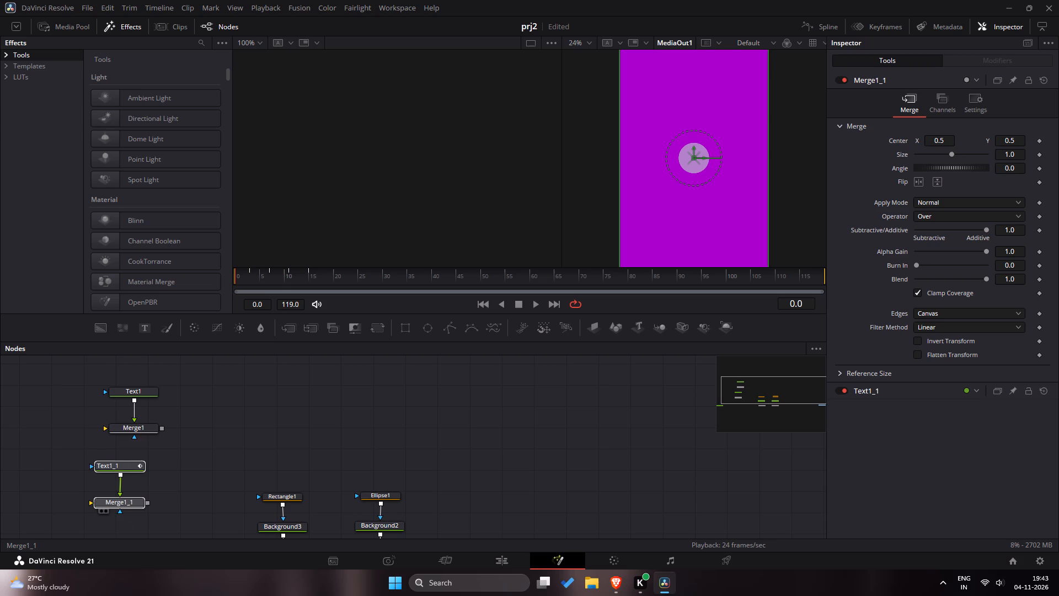
left_click_drag(156, 570, 156, 532)
scroll(165, 522, "down", 2)
left_click_drag(157, 467, 157, 473)
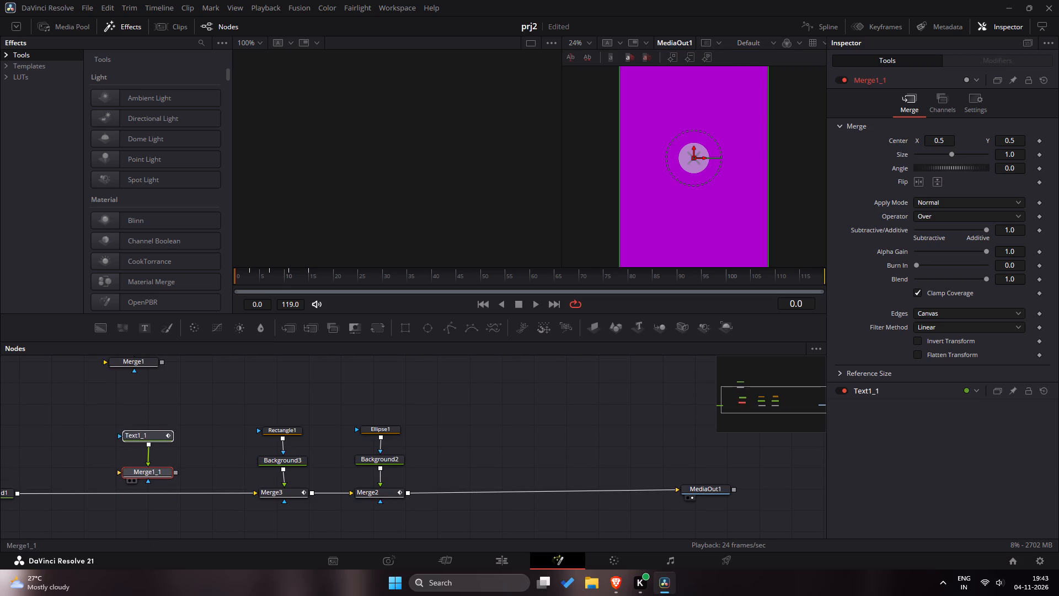
left_click_drag(157, 473, 191, 494)
left_click(192, 493)
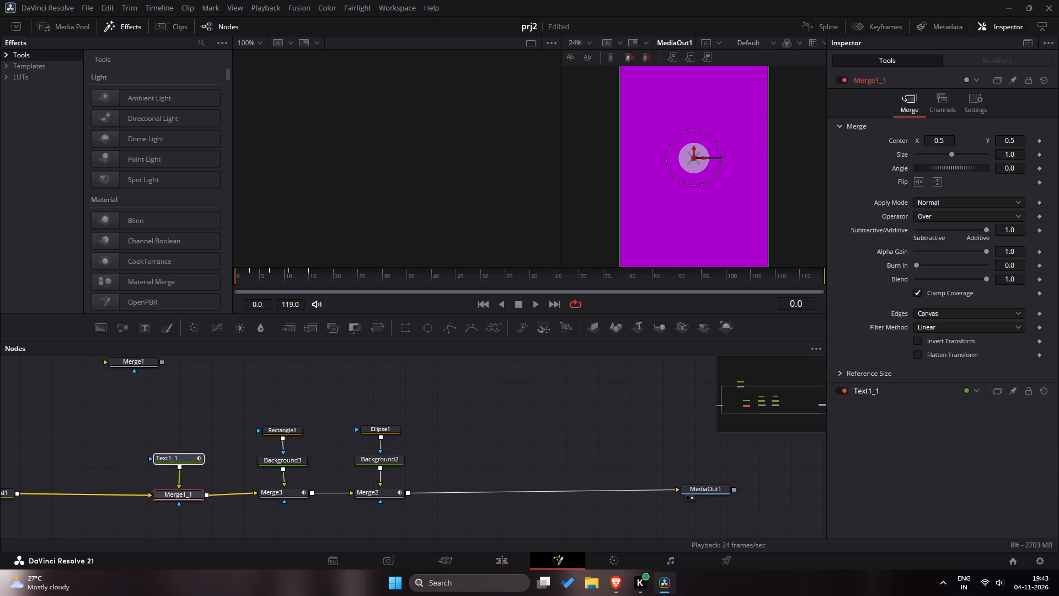
Select Text1_1 and preview the opening frames from frame 0 to examine the START reveal with Merge1_1 in the chain.
left_click(177, 461)
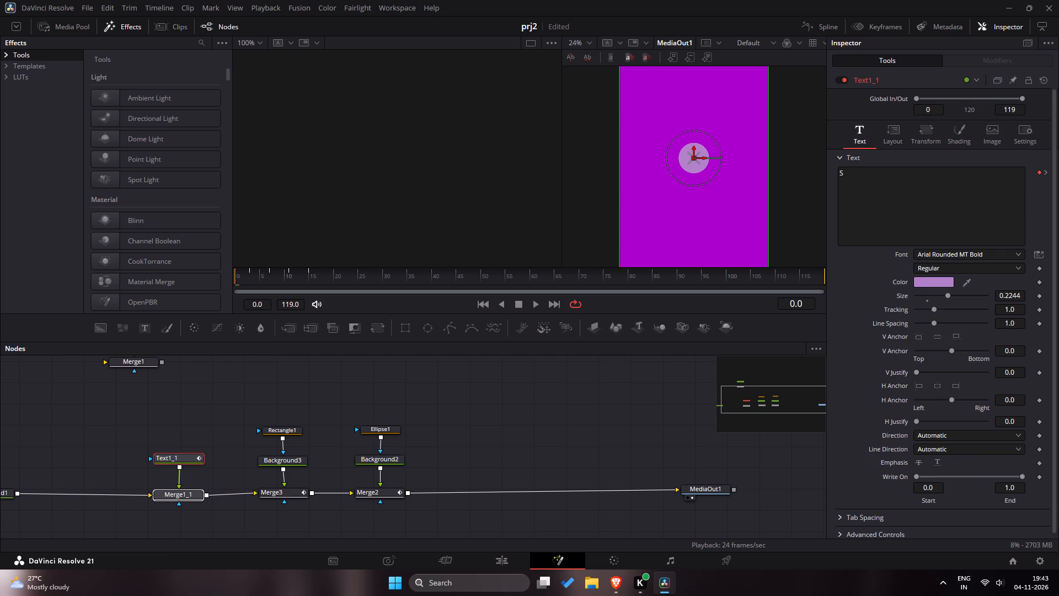
left_click_drag(267, 279, 228, 284)
key("space")
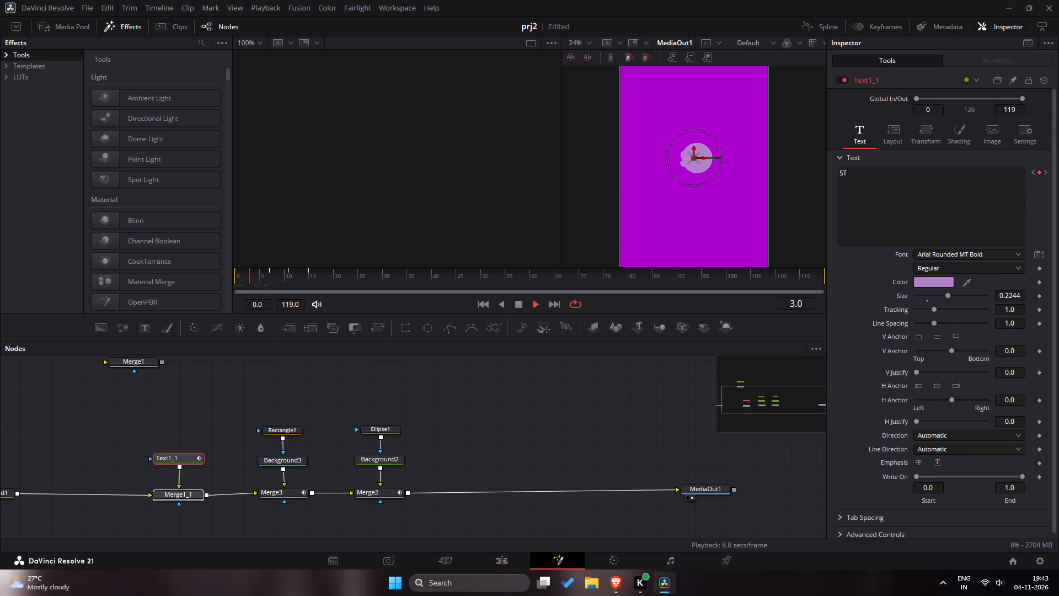
key("space")
left_click_drag(269, 279, 229, 282)
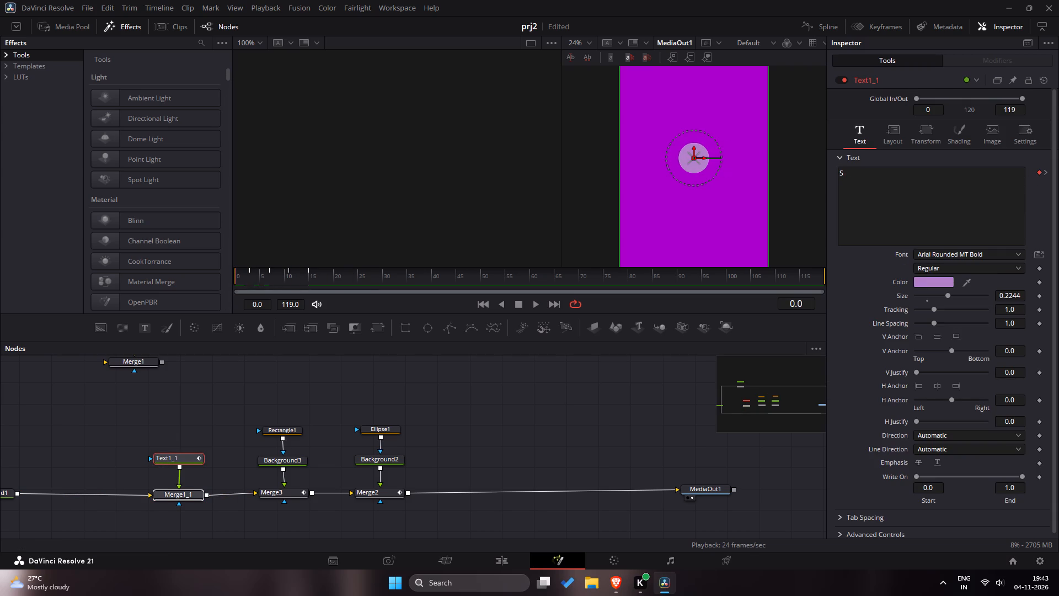
left_click_drag(229, 282, 308, 288)
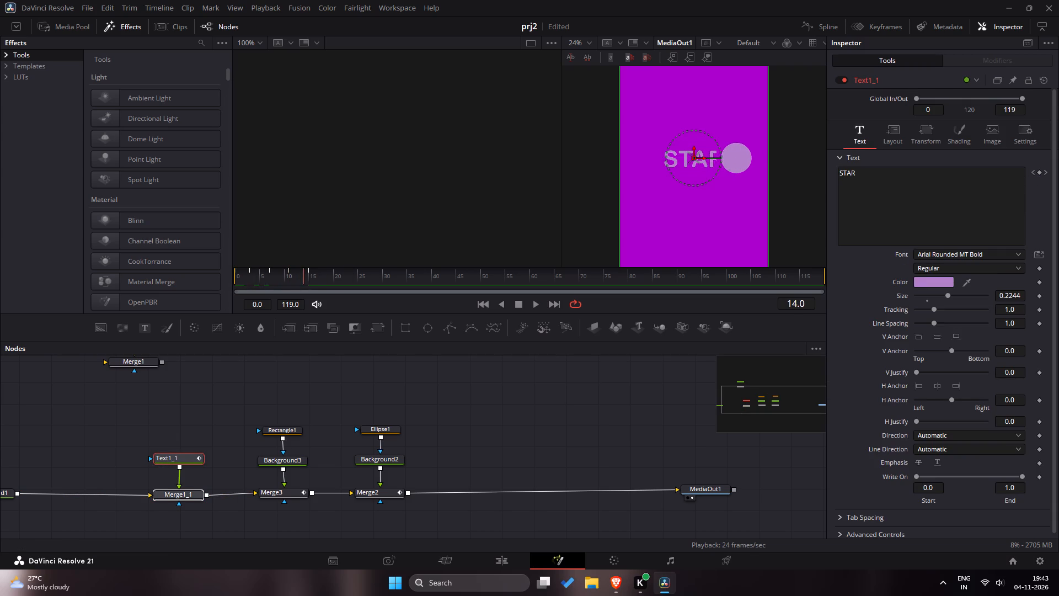
left_click_drag(308, 288, 343, 291)
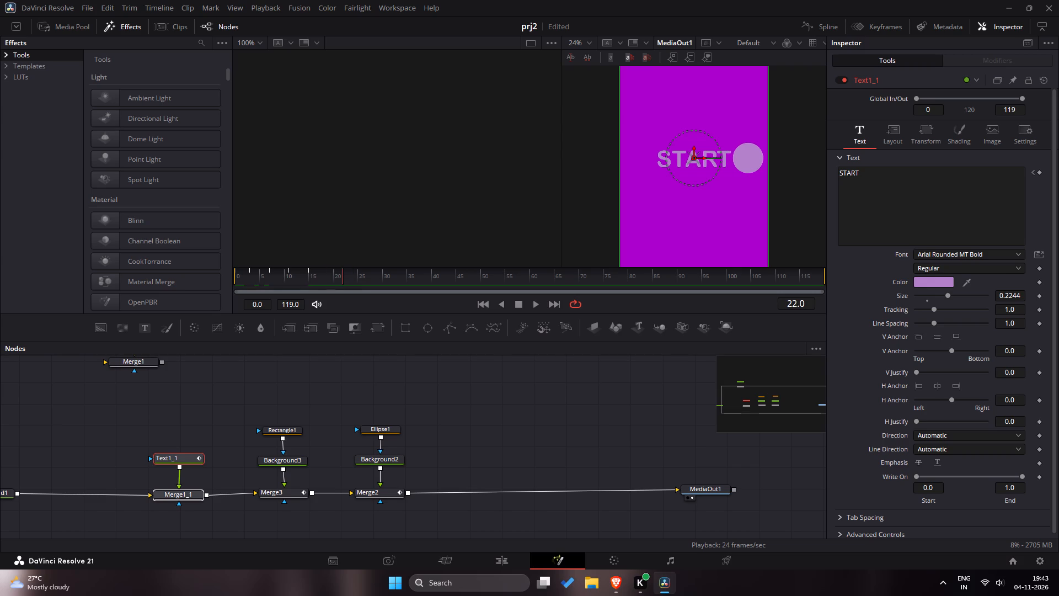
left_click_drag(343, 291, 329, 290)
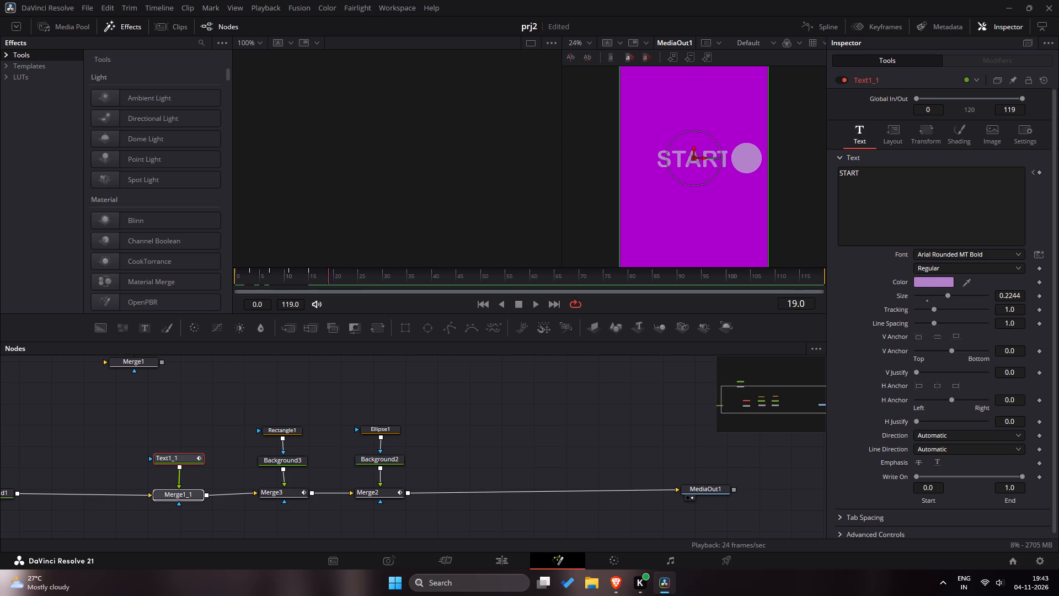
left_click_drag(329, 290, 210, 287)
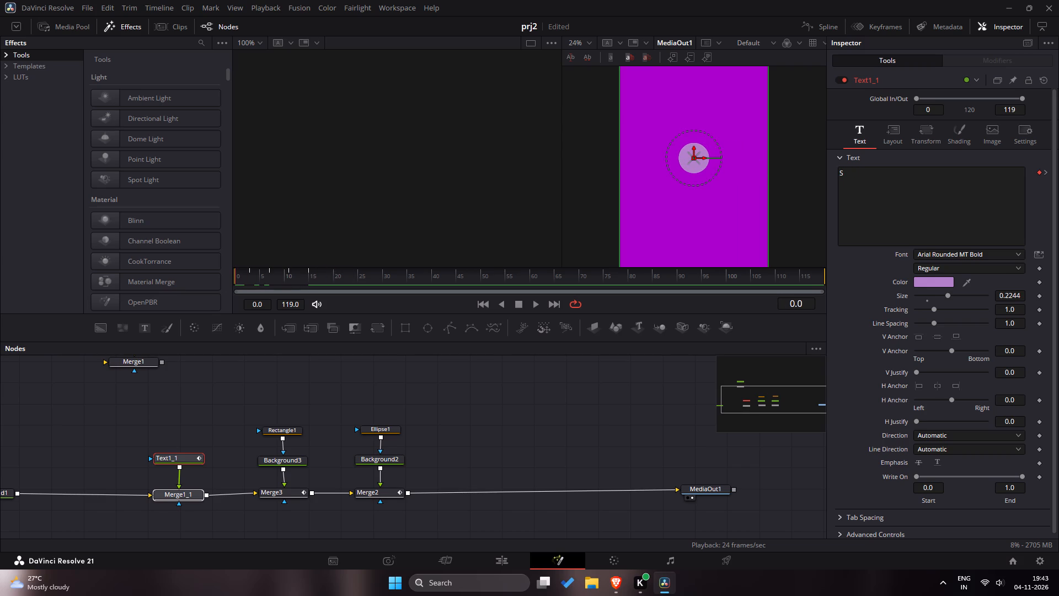
Switch to the reference video in Brave and play it from the beginning through the words "create" and "inspire".
key("alt+Tab")
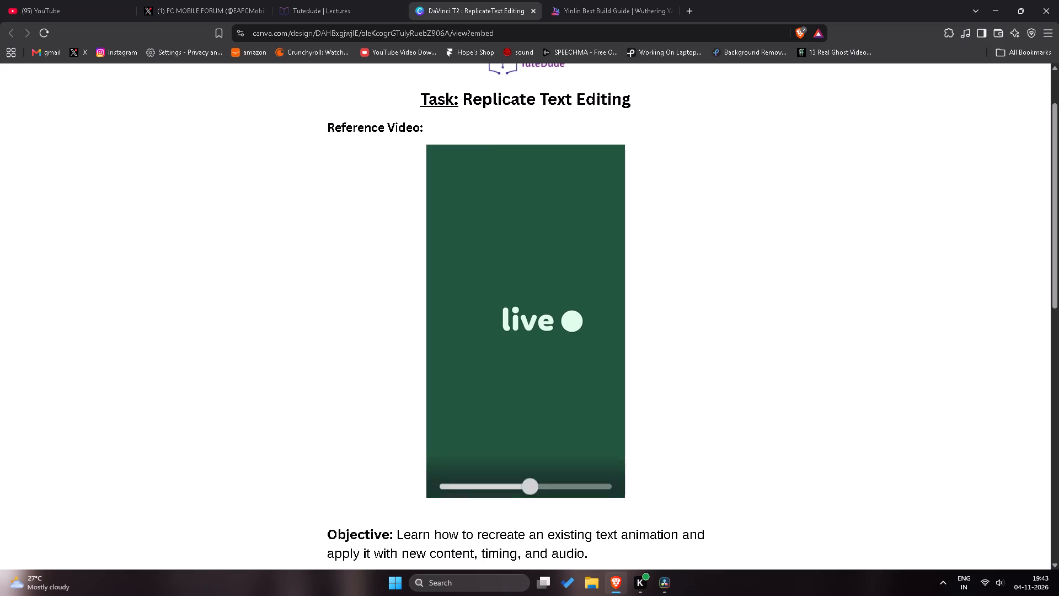
left_click_drag(498, 486, 404, 473)
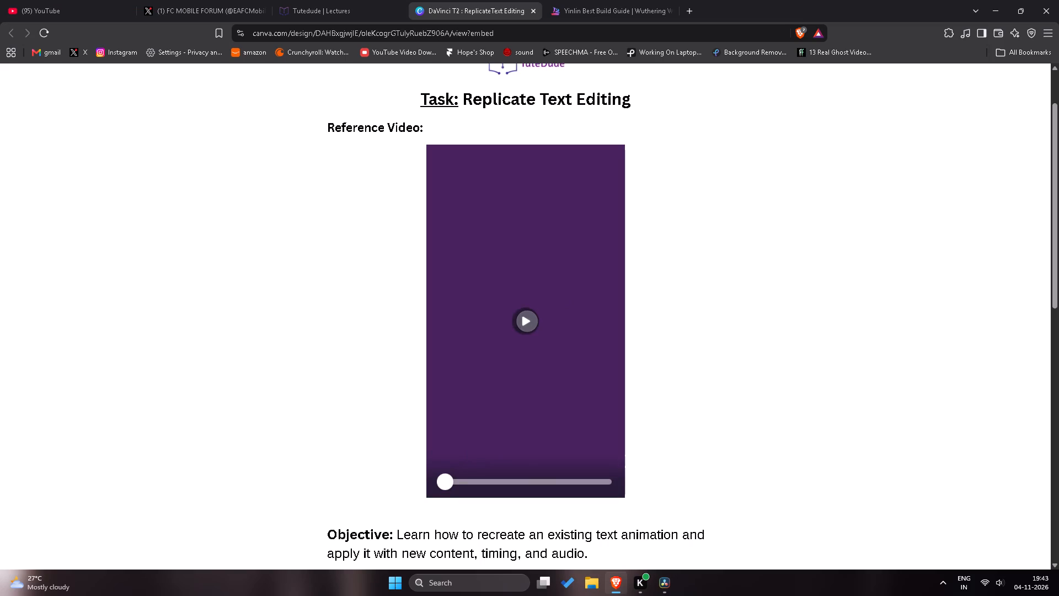
left_click(526, 318)
left_click(532, 318)
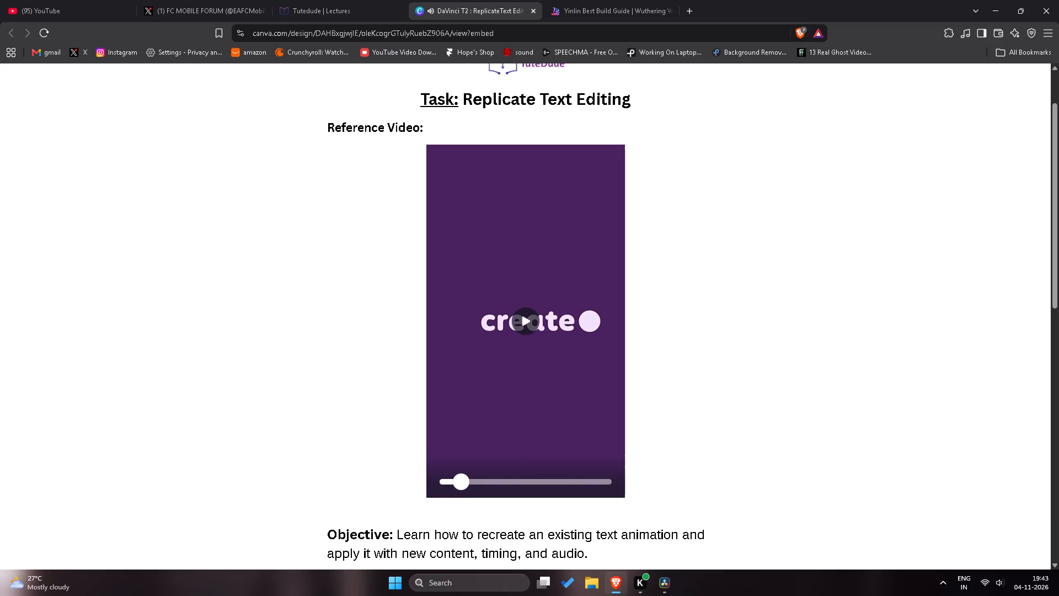
left_click(533, 318)
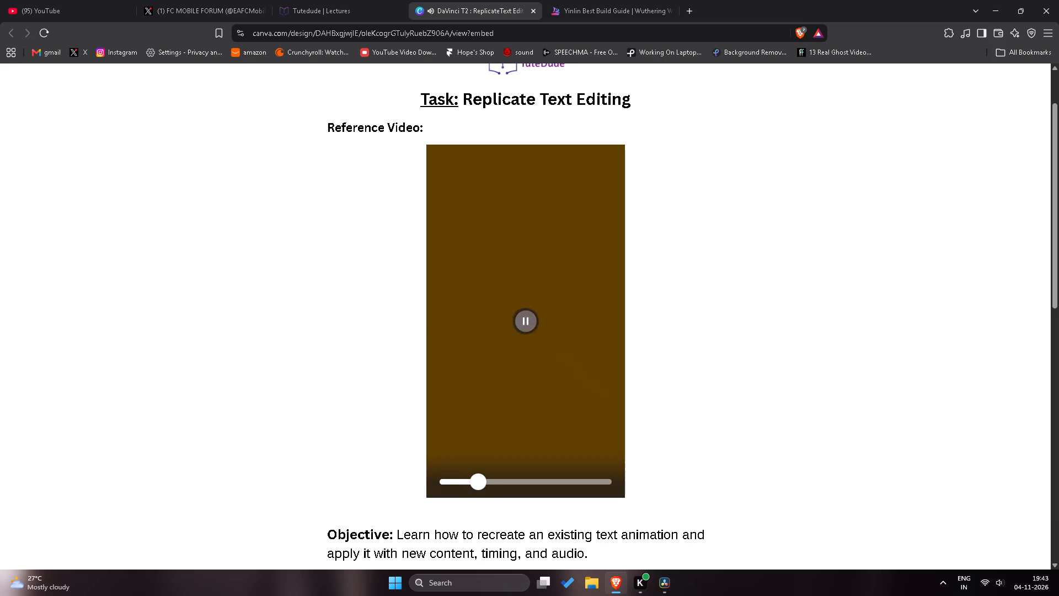
left_click(520, 320)
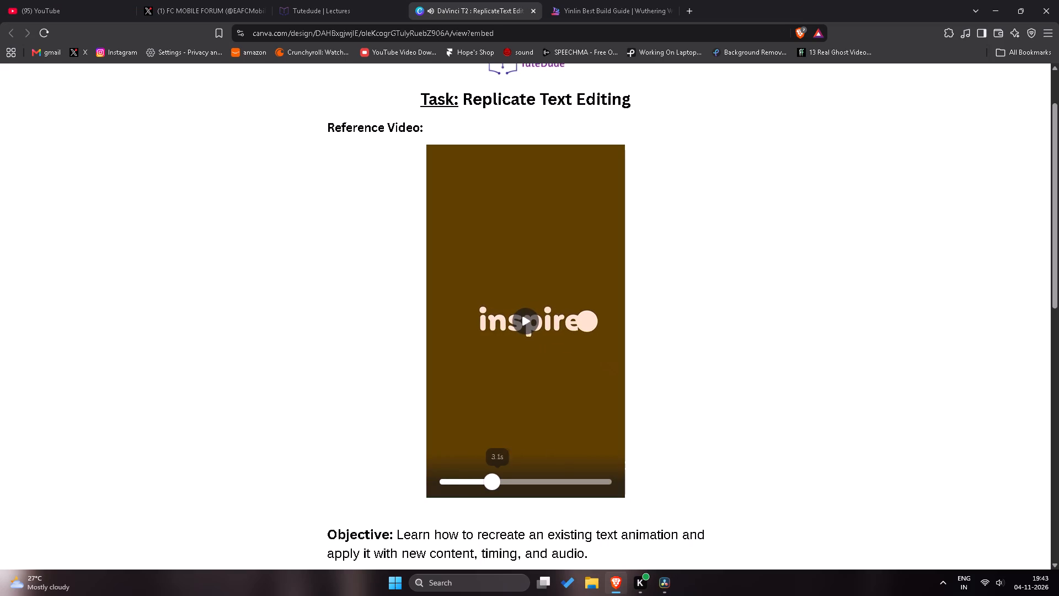
Scrub the reference video between about 1.7 and 2.8 s to examine the circle-driven transition from "create" to "inspire".
left_click_drag(495, 476, 477, 477)
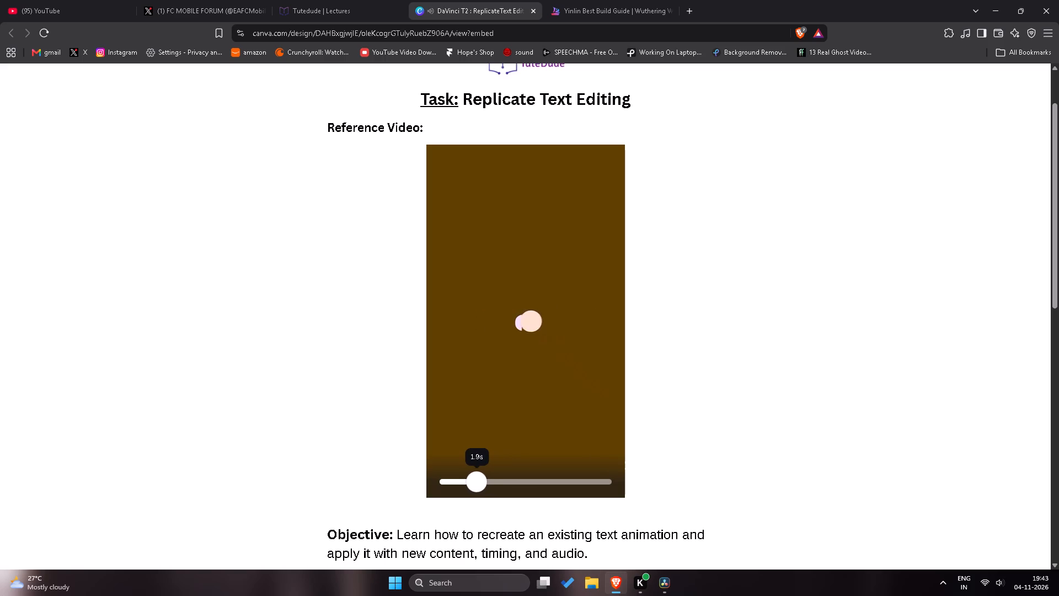
left_click_drag(477, 477, 473, 478)
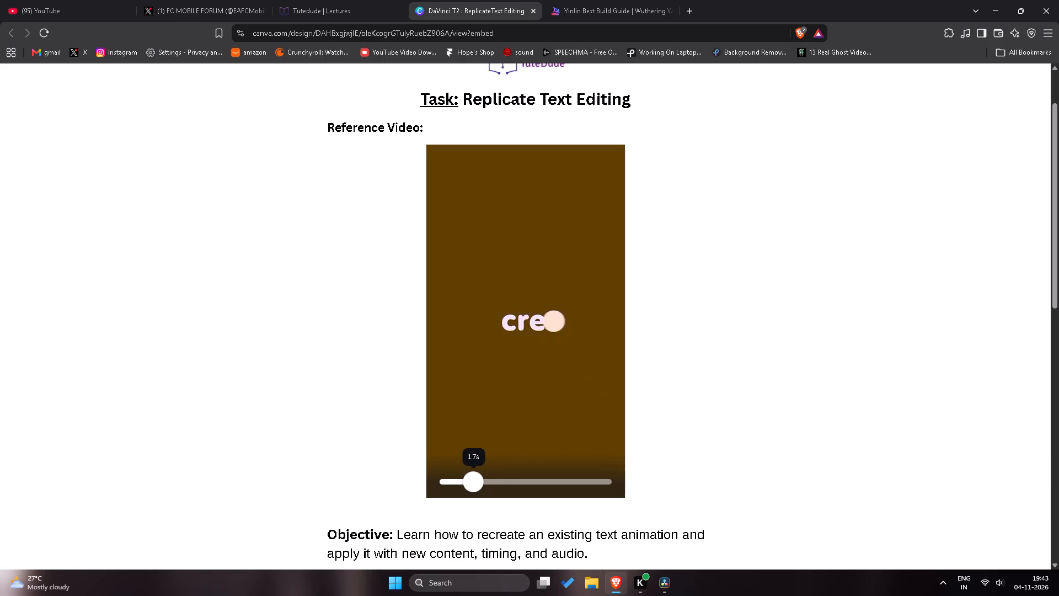
left_click_drag(473, 478, 477, 478)
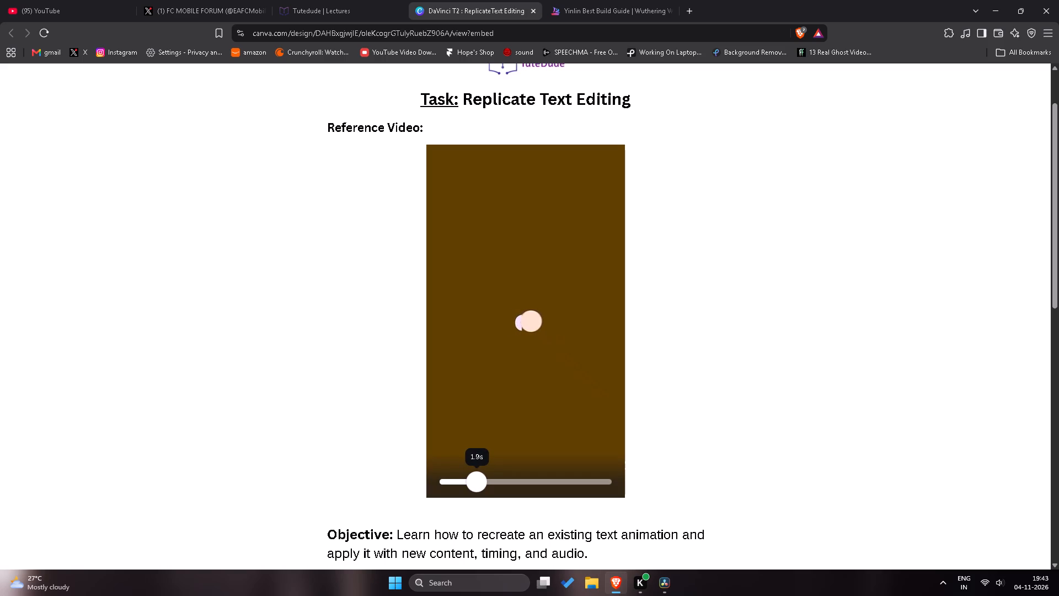
left_click_drag(477, 478, 480, 480)
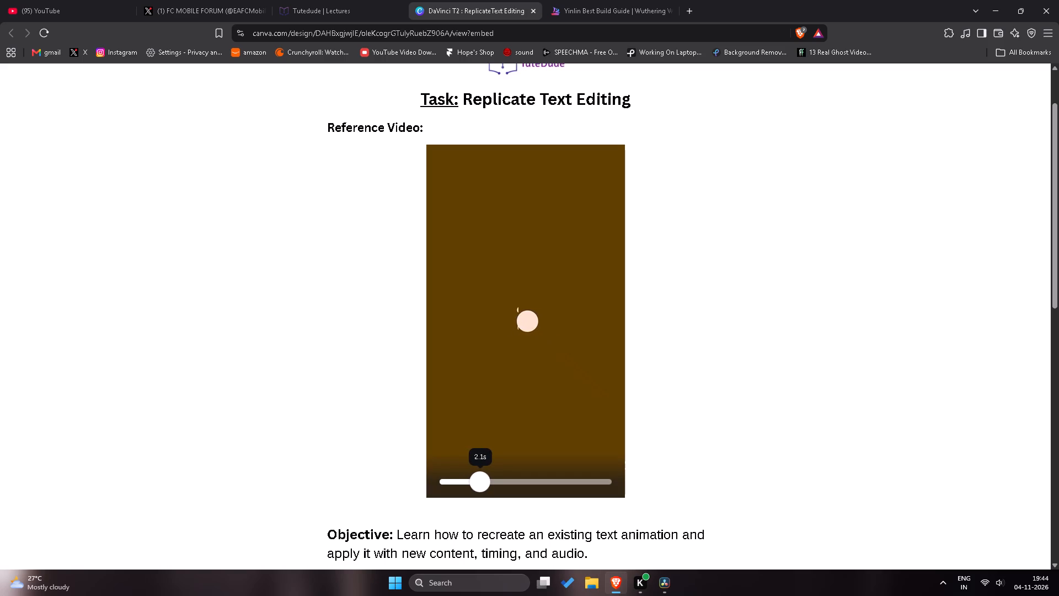
left_click_drag(480, 480, 481, 481)
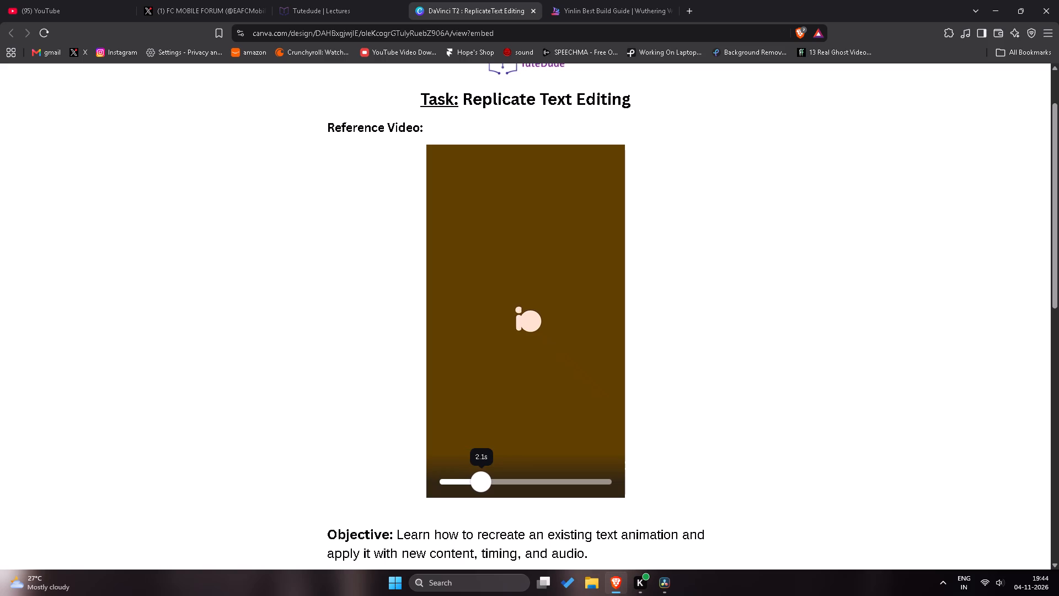
left_click_drag(481, 481, 485, 482)
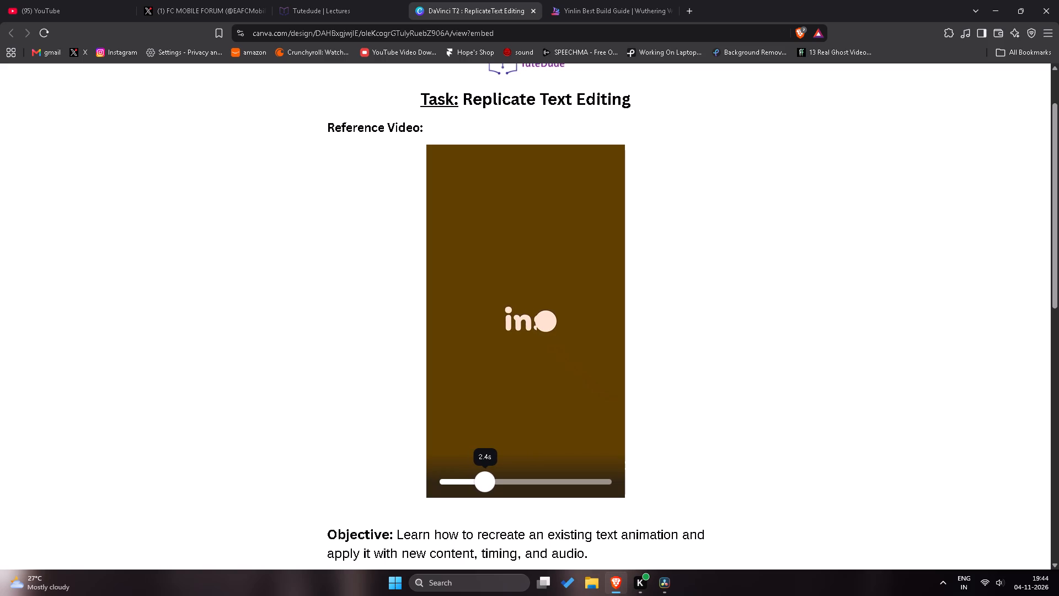
left_click_drag(485, 482, 488, 483)
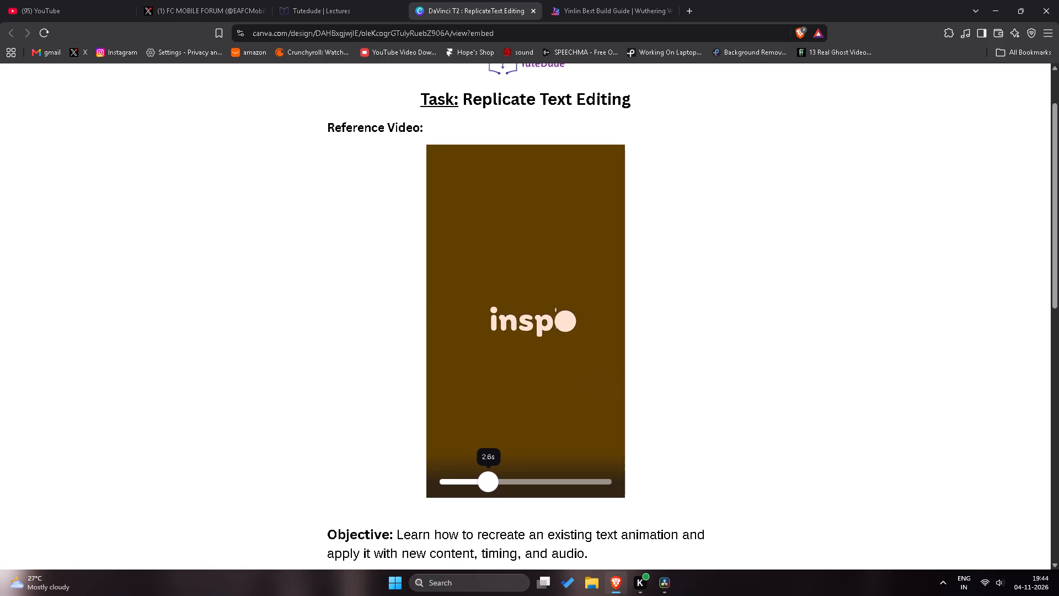
left_click_drag(488, 483, 491, 485)
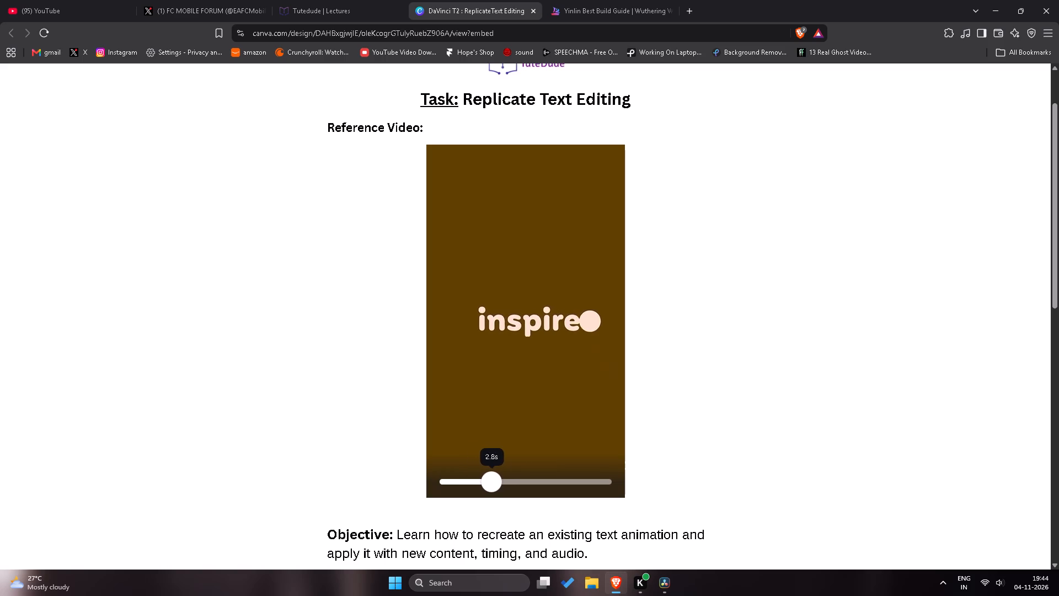
left_click_drag(491, 485, 492, 489)
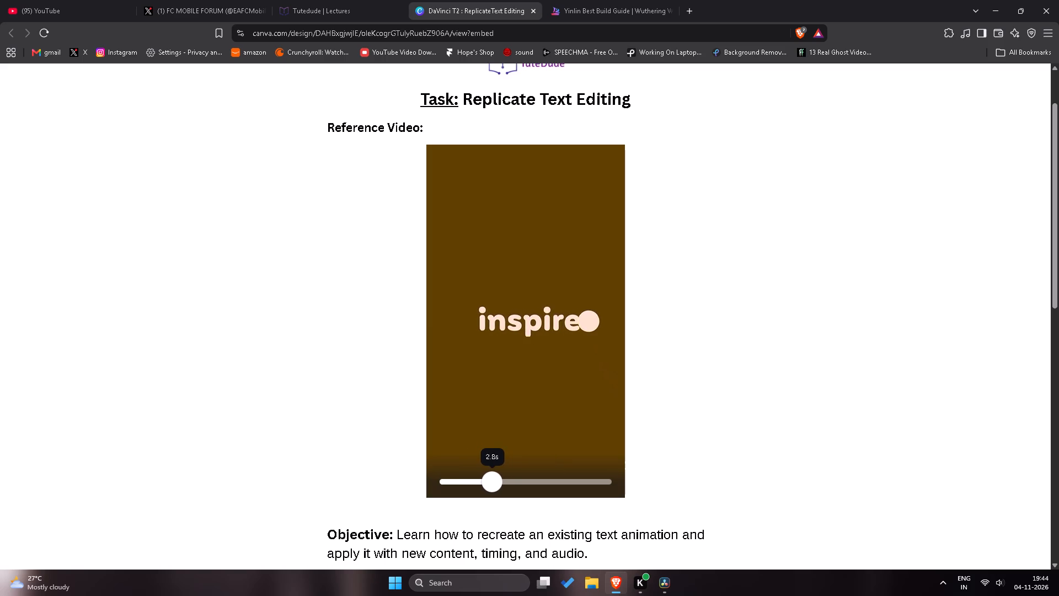
left_click_drag(492, 489, 478, 493)
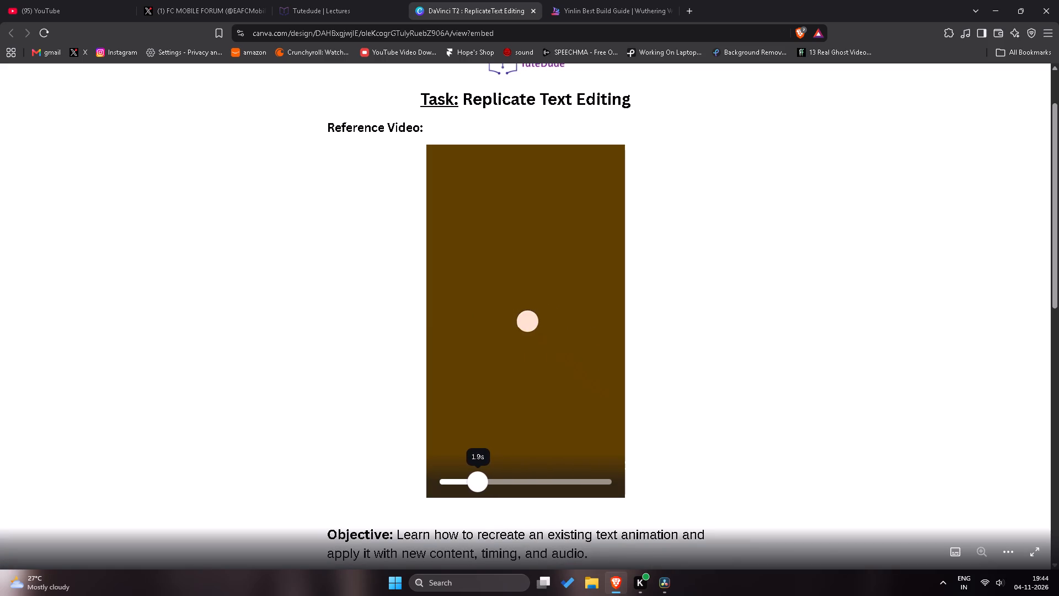
left_click_drag(478, 493, 479, 493)
Switch back to DaVinci Resolve and play the START animation from frame 0 to compare its timing with the reference.
key("alt+Tab")
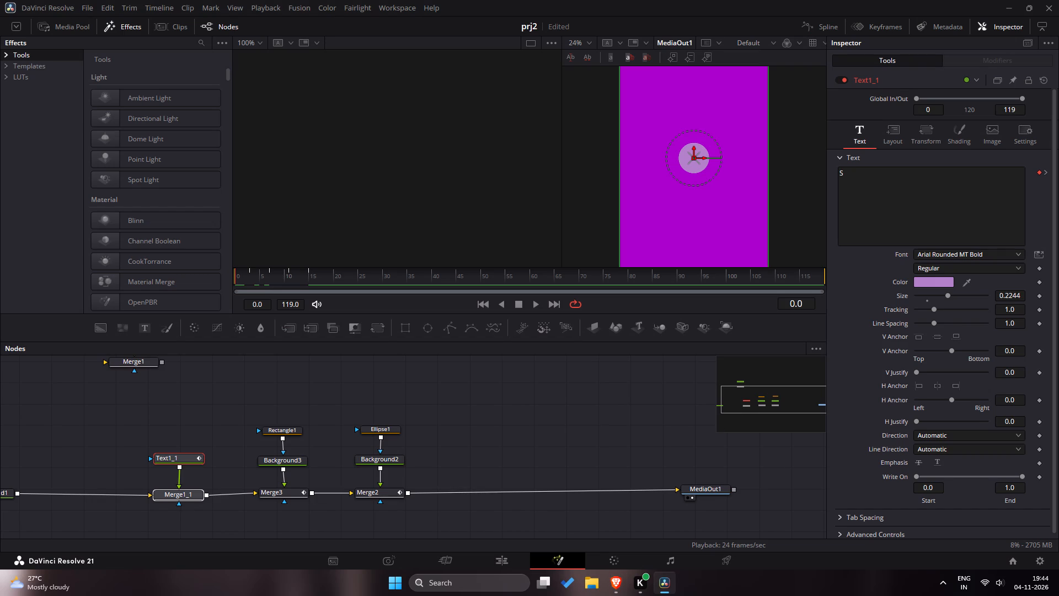
left_click_drag(274, 278, 210, 280)
key("space")
key("space")
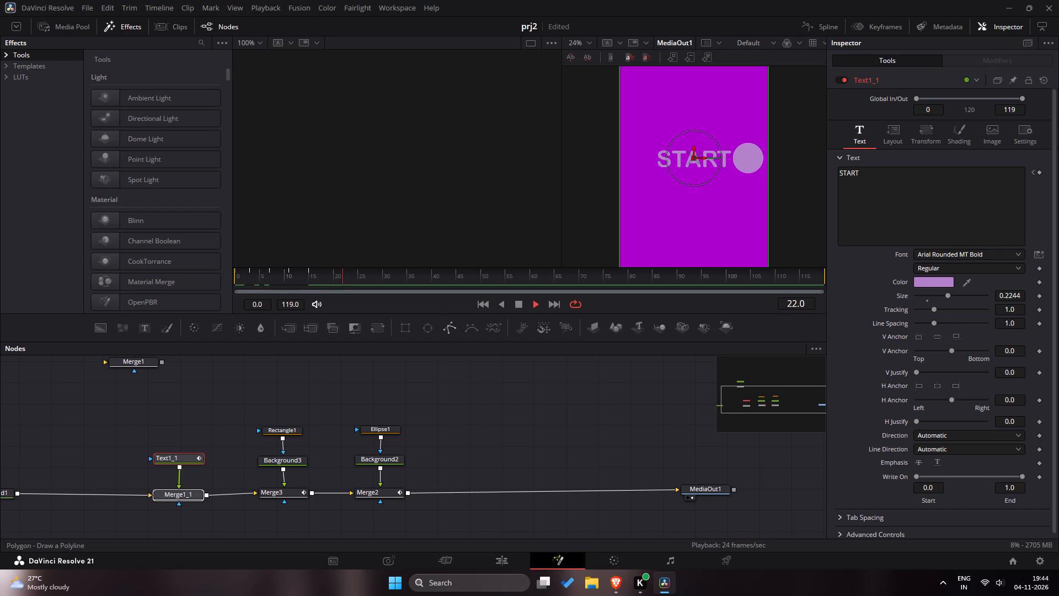
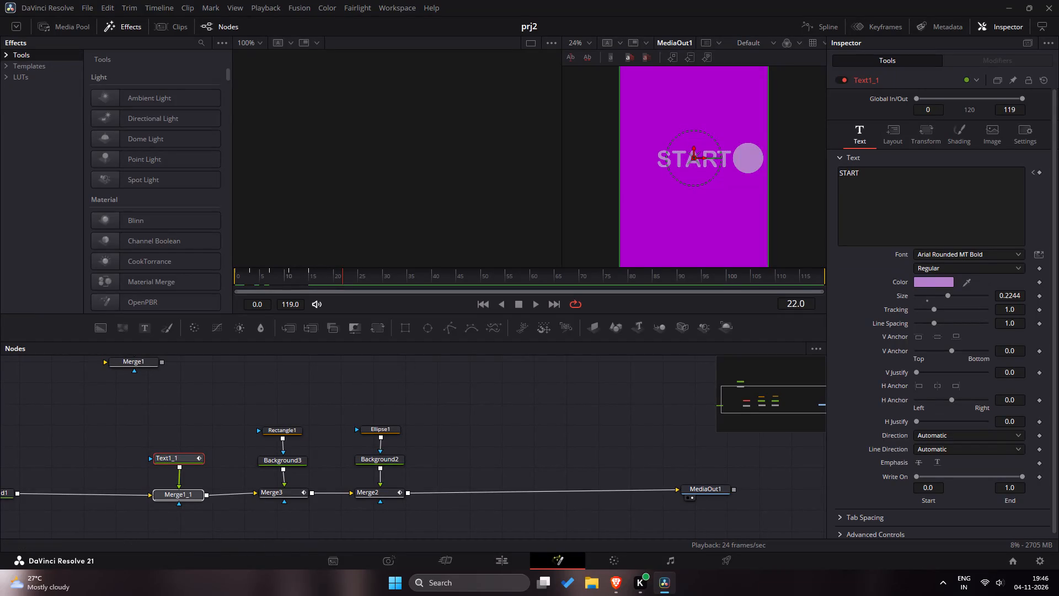
Scrub and play the opening frames from 0 to about 22 to examine how the START letters appear behind the circle.
left_click_drag(290, 284, 308, 288)
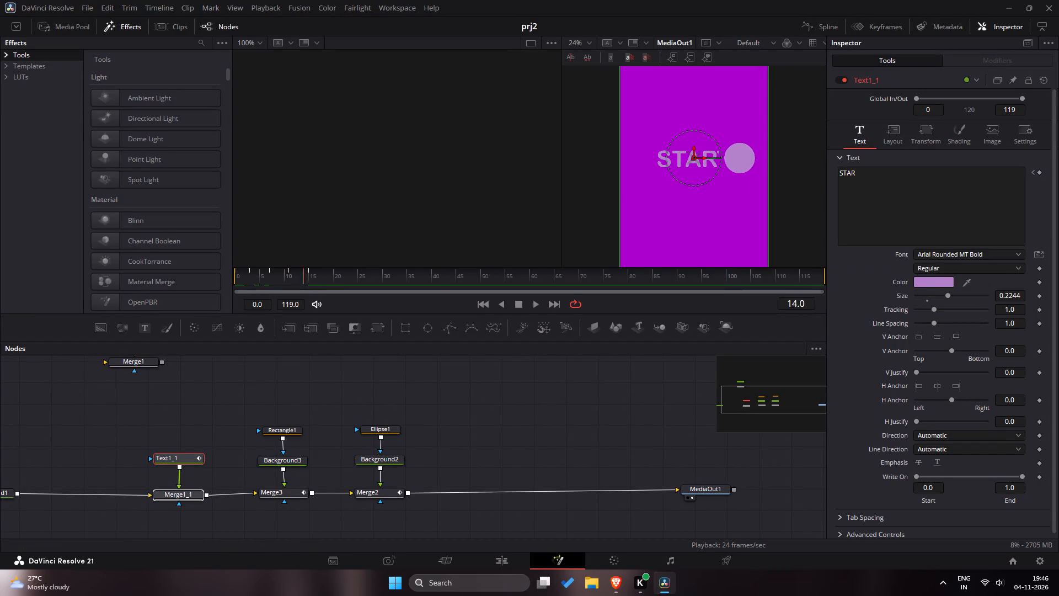
left_click_drag(308, 288, 286, 282)
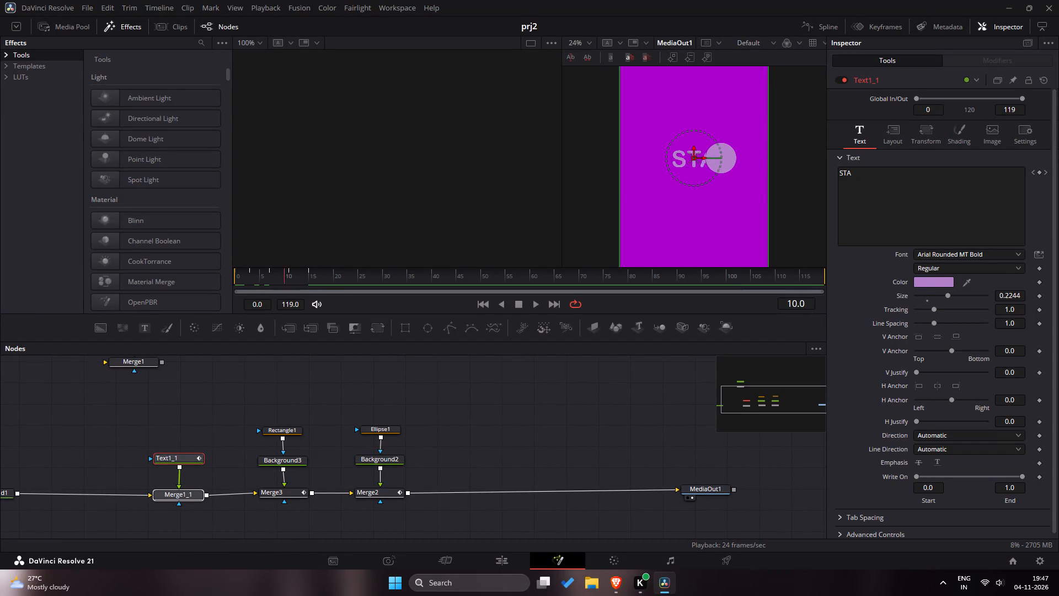
left_click_drag(286, 282, 284, 286)
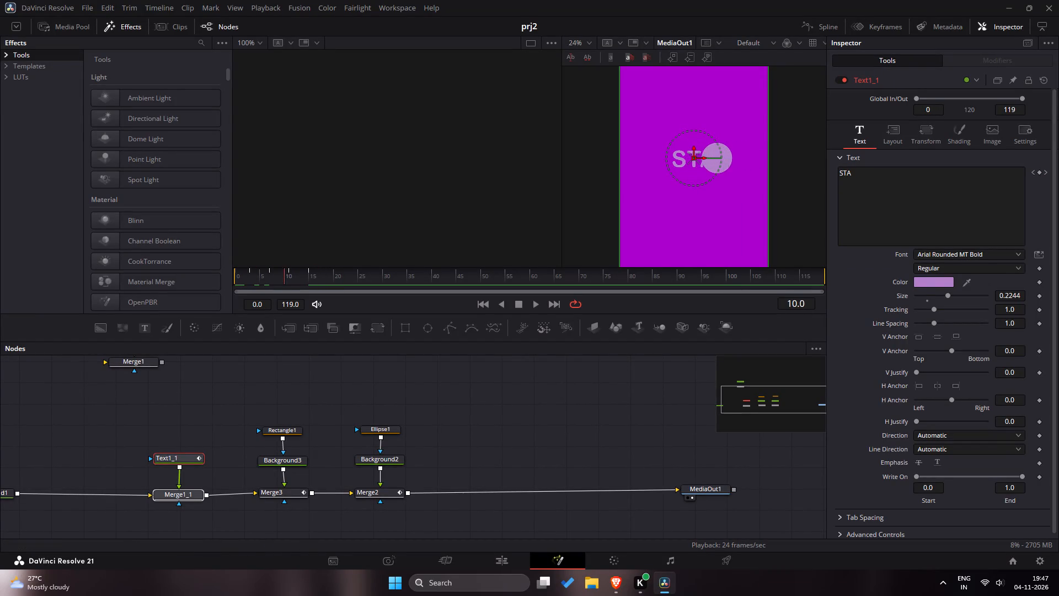
left_click_drag(284, 286, 315, 289)
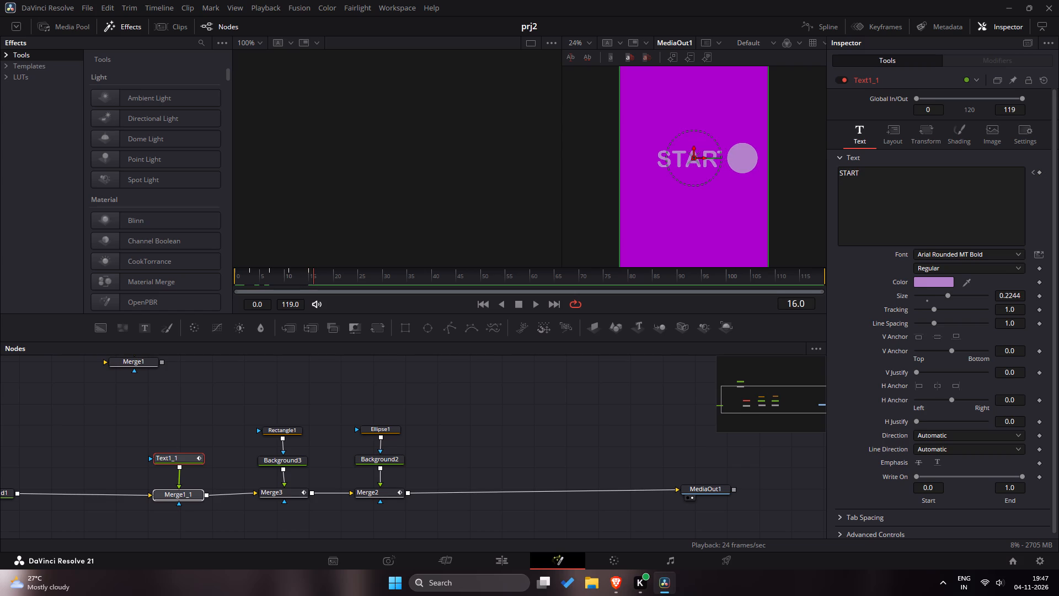
left_click_drag(315, 289, 228, 288)
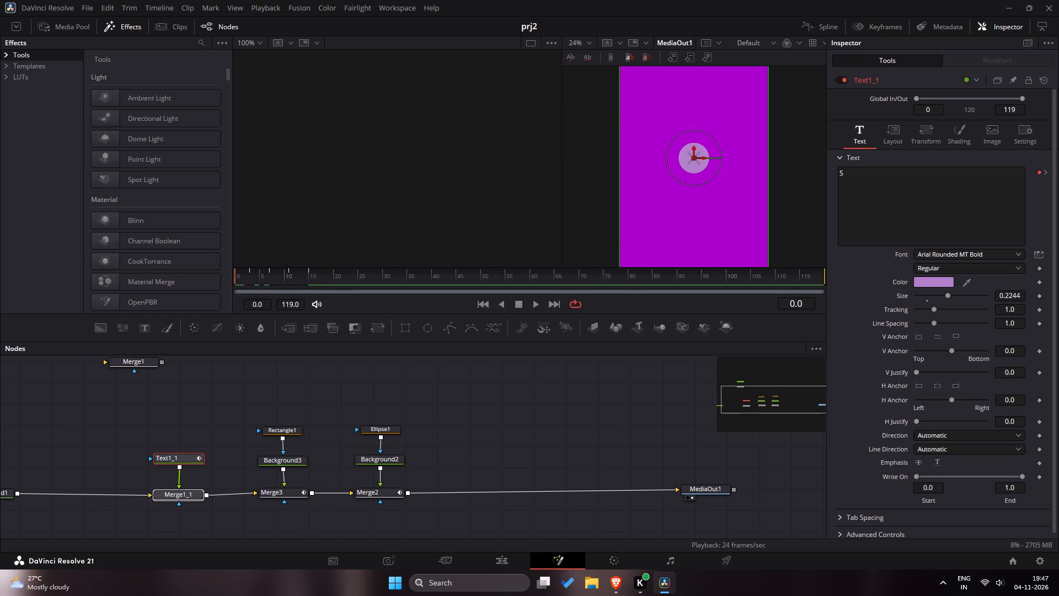
key("space")
key("space")
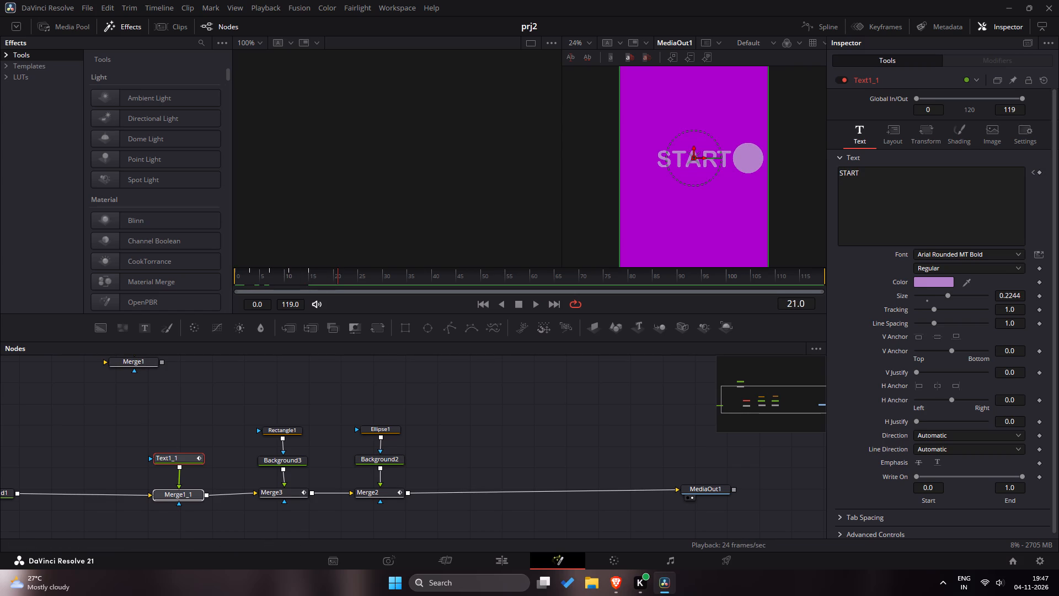
left_click_drag(256, 275, 206, 276)
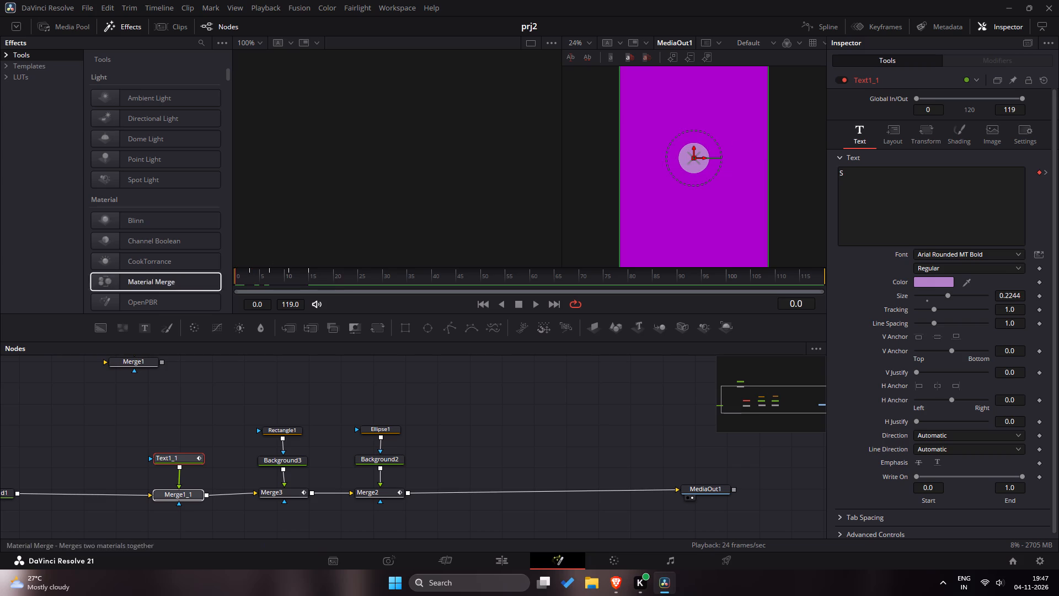
Display Text1_1's Styled Text curve in the Spline editor and smooth all of its keyframes.
left_click(822, 24)
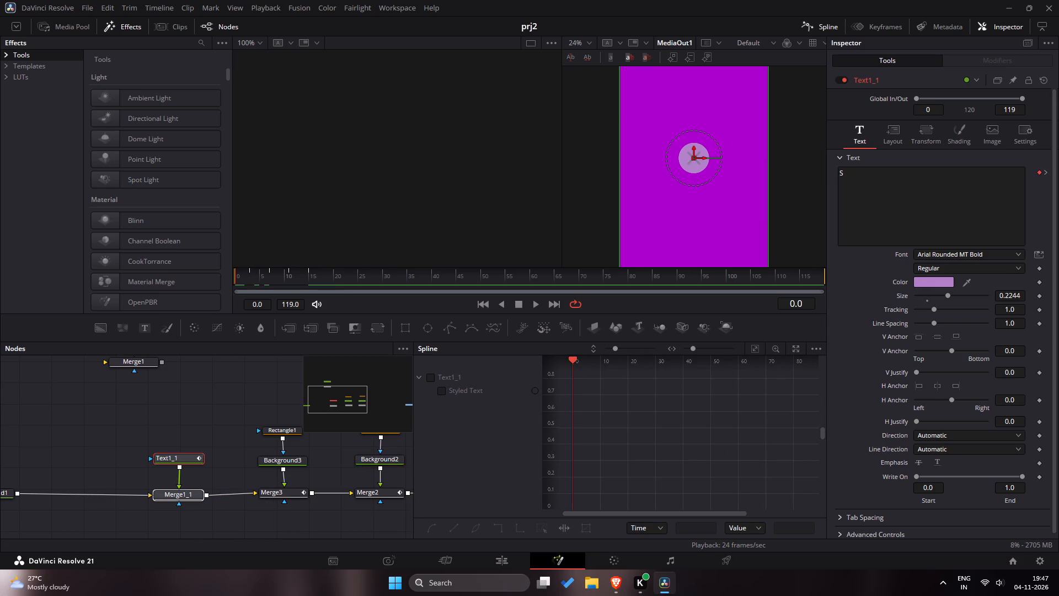
left_click(436, 380)
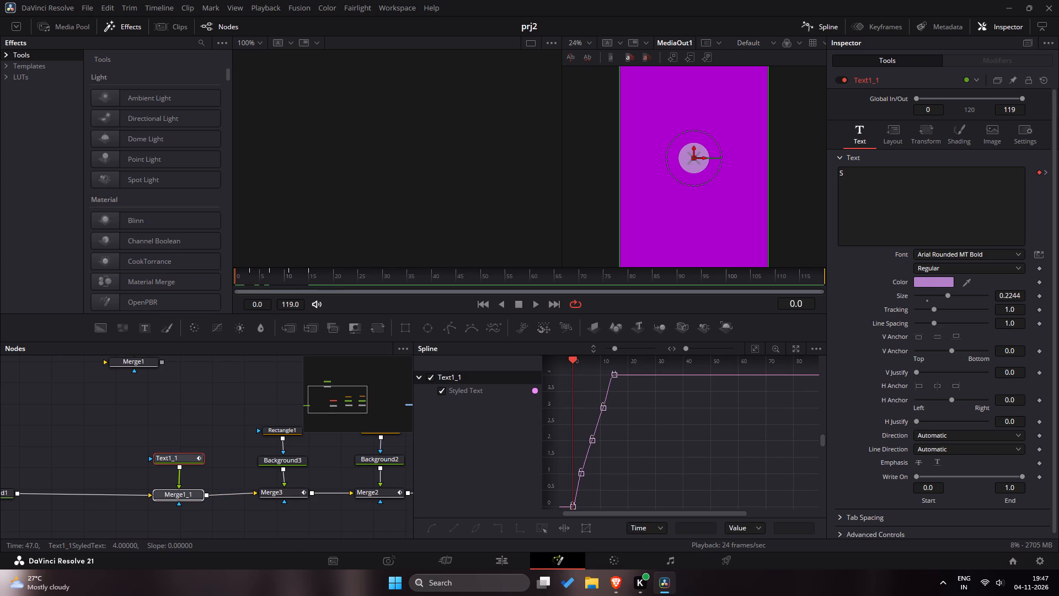
left_click(750, 350)
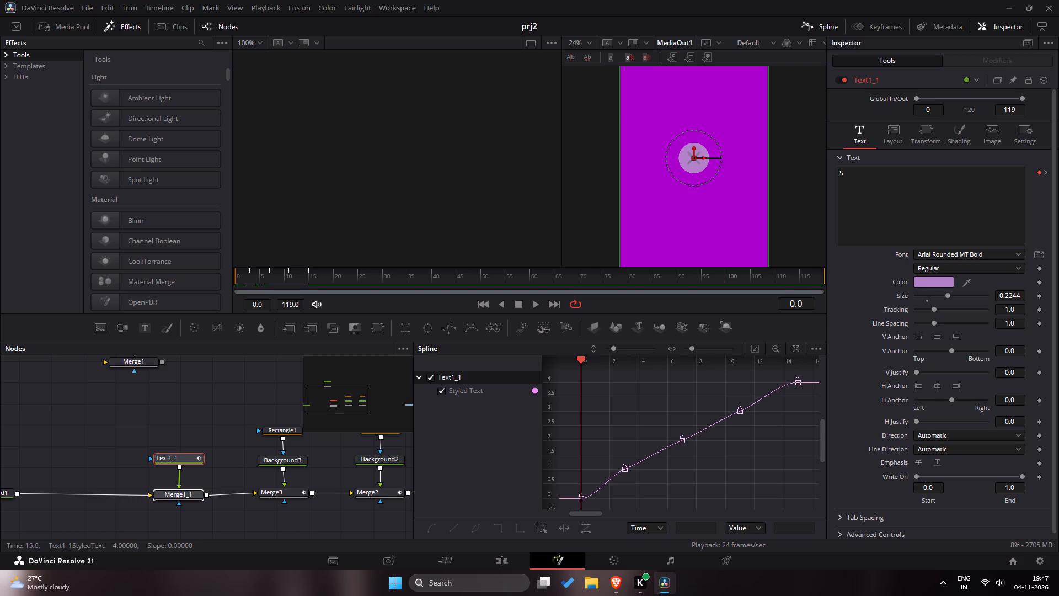
left_click_drag(806, 374, 553, 512)
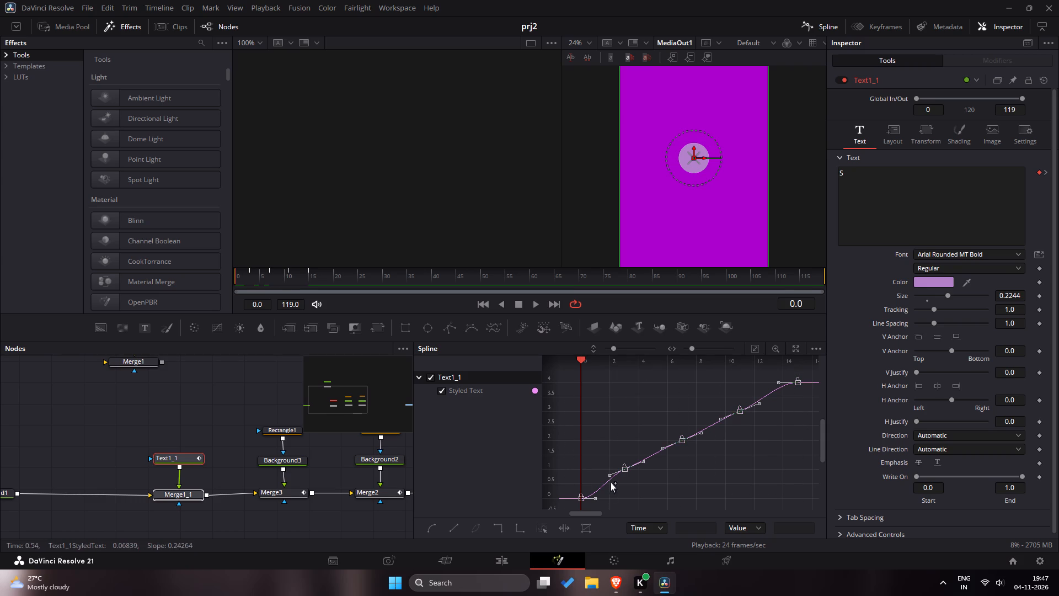
key("s")
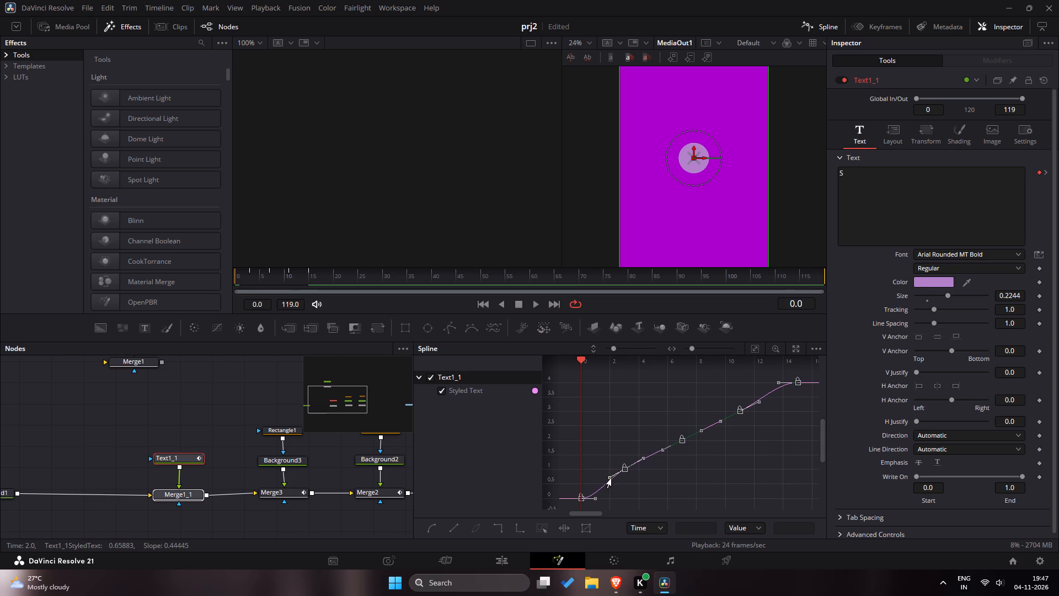
Reshape the Styled Text curve's handles into stepped easing at the second, third, fourth and last keyframes.
left_click_drag(609, 478, 601, 467)
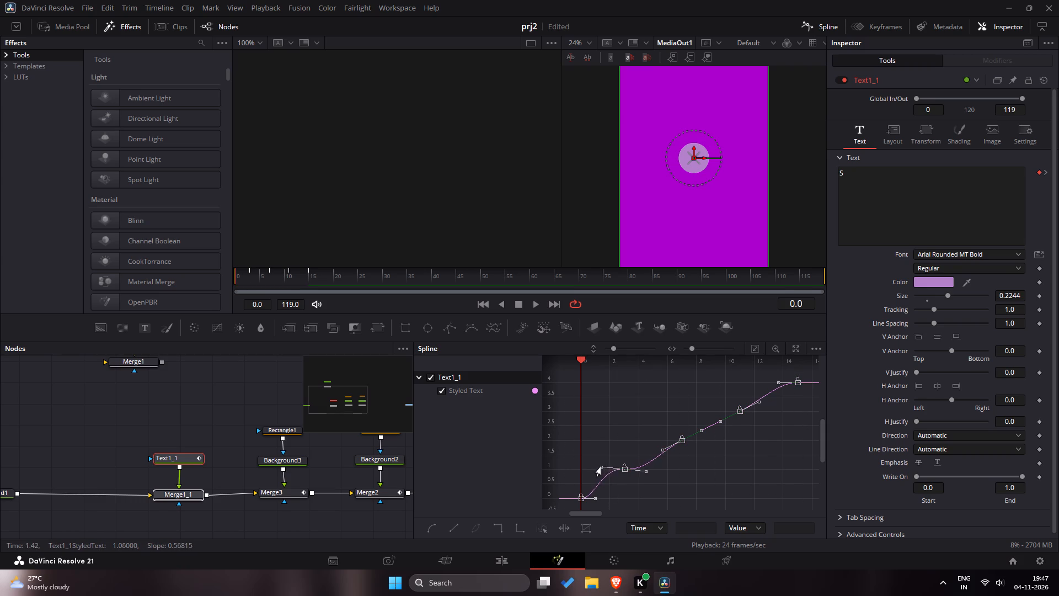
left_click_drag(601, 467, 598, 459)
left_click_drag(663, 449, 677, 460)
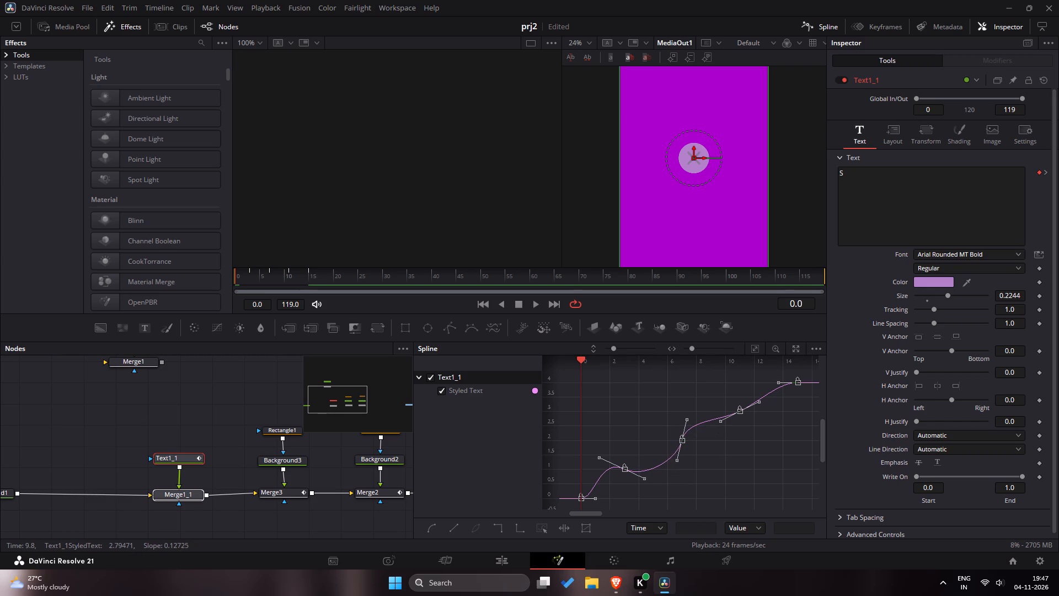
left_click_drag(722, 420, 737, 432)
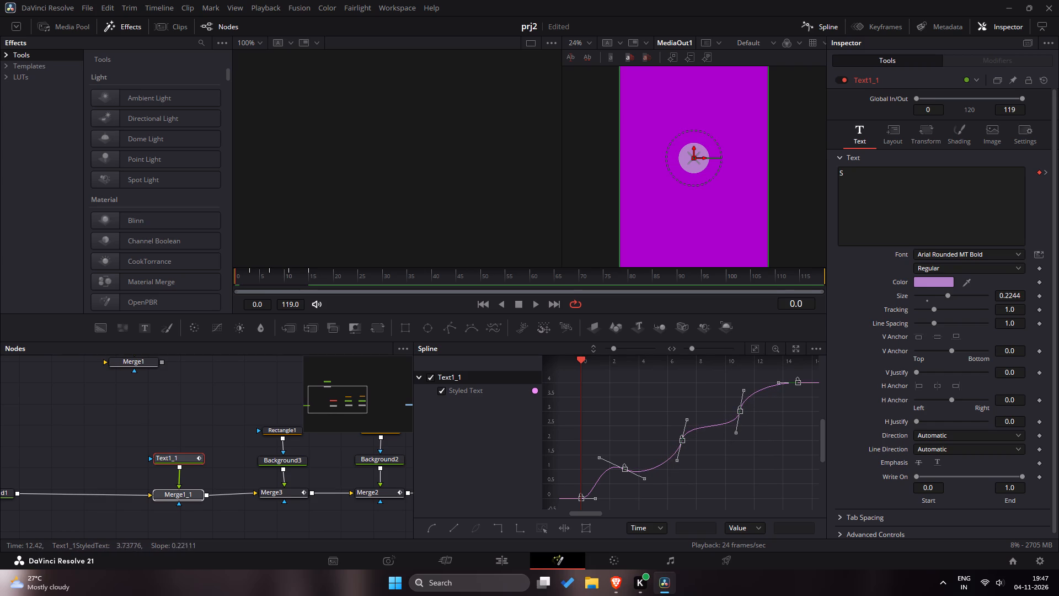
left_click_drag(780, 382, 788, 392)
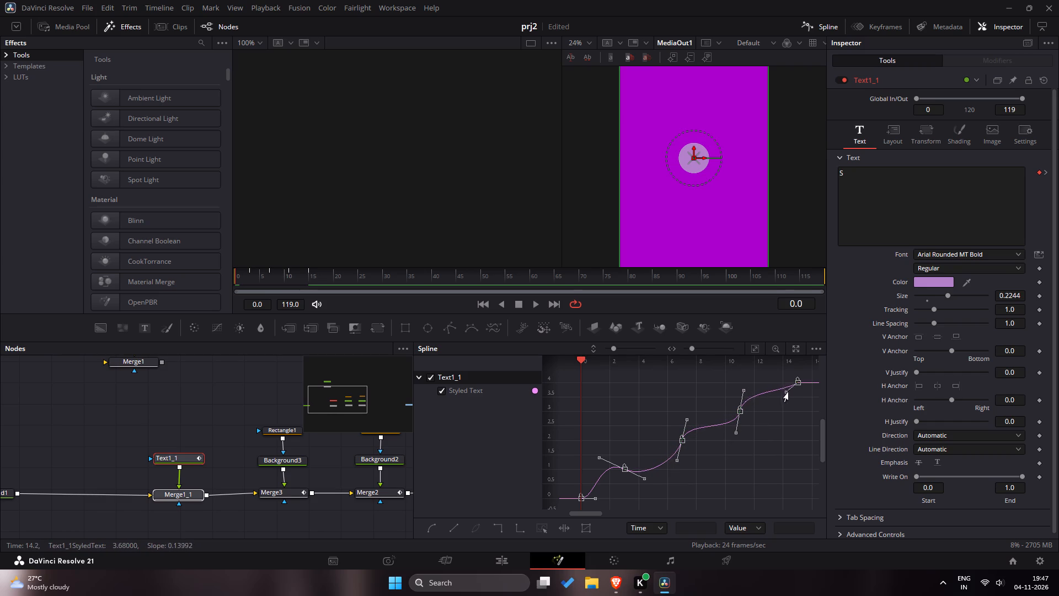
left_click_drag(788, 392, 767, 370)
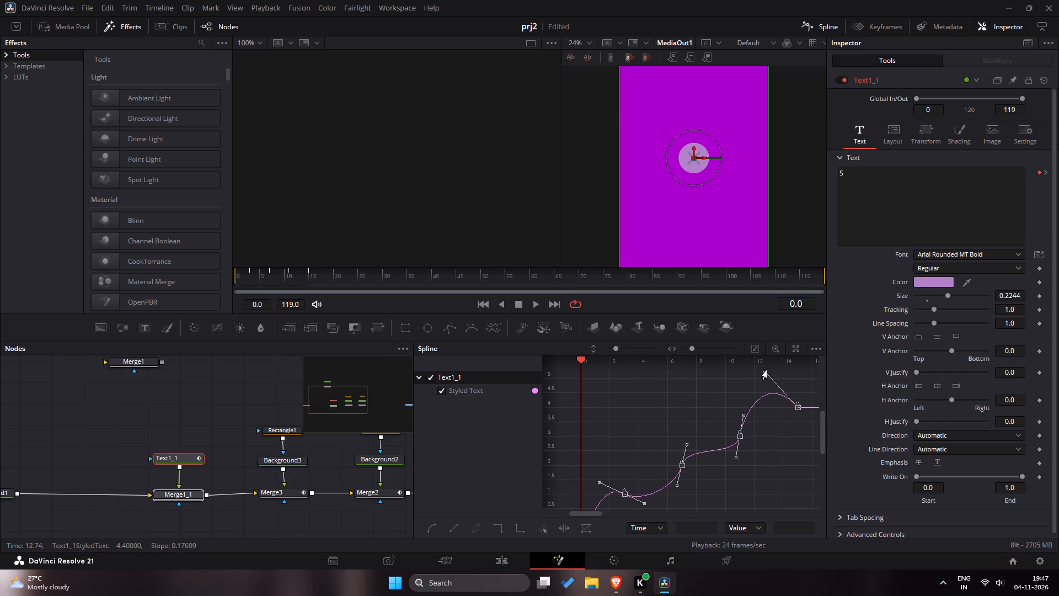
left_click_drag(767, 370, 781, 417)
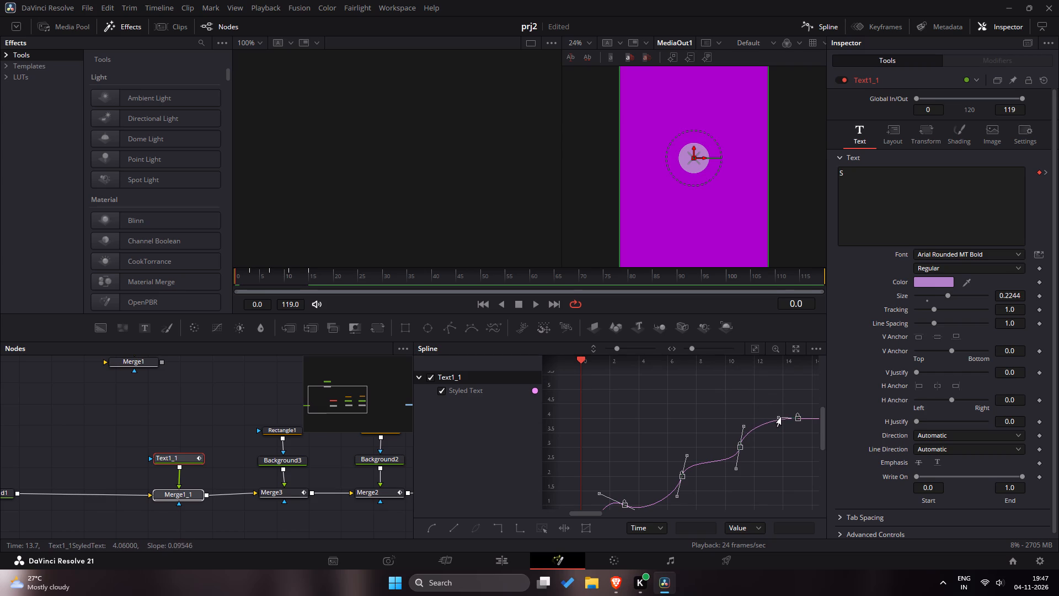
left_click_drag(781, 417, 789, 432)
scroll(780, 437, "down", 4)
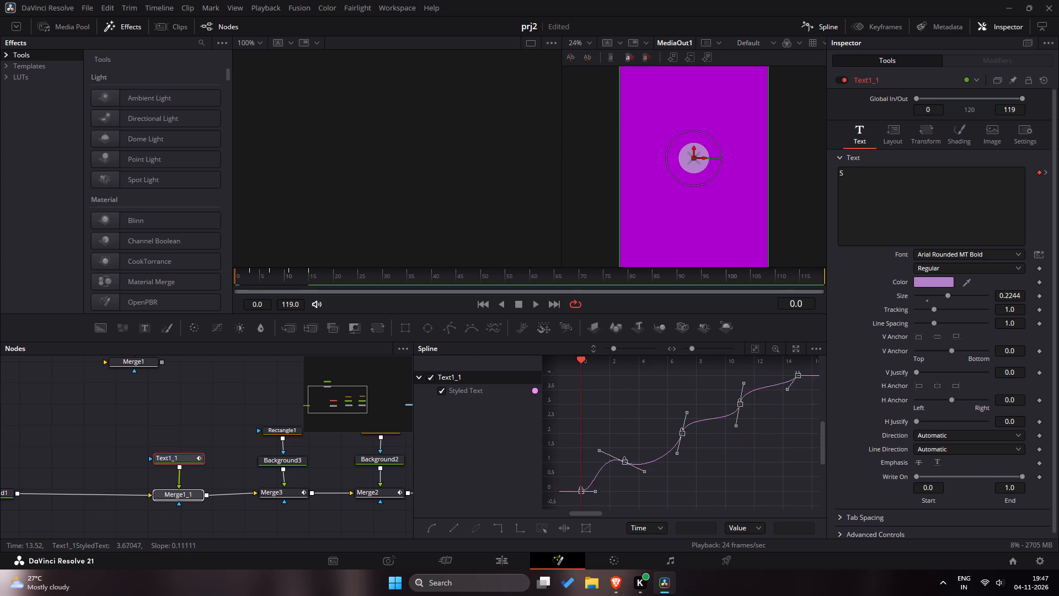
scroll(773, 439, "down", 2)
Play the START animation repeatedly from frame 0 to check the reshaped text timing, and close the Spline editor.
left_click_drag(314, 275, 206, 278)
key("space")
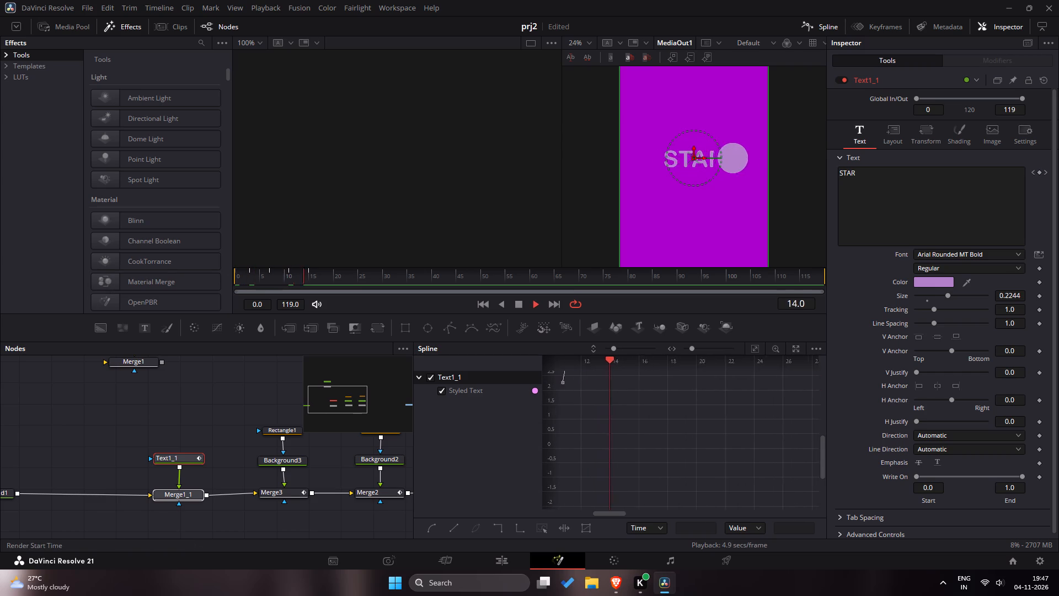
key("space")
left_click_drag(272, 274, 224, 273)
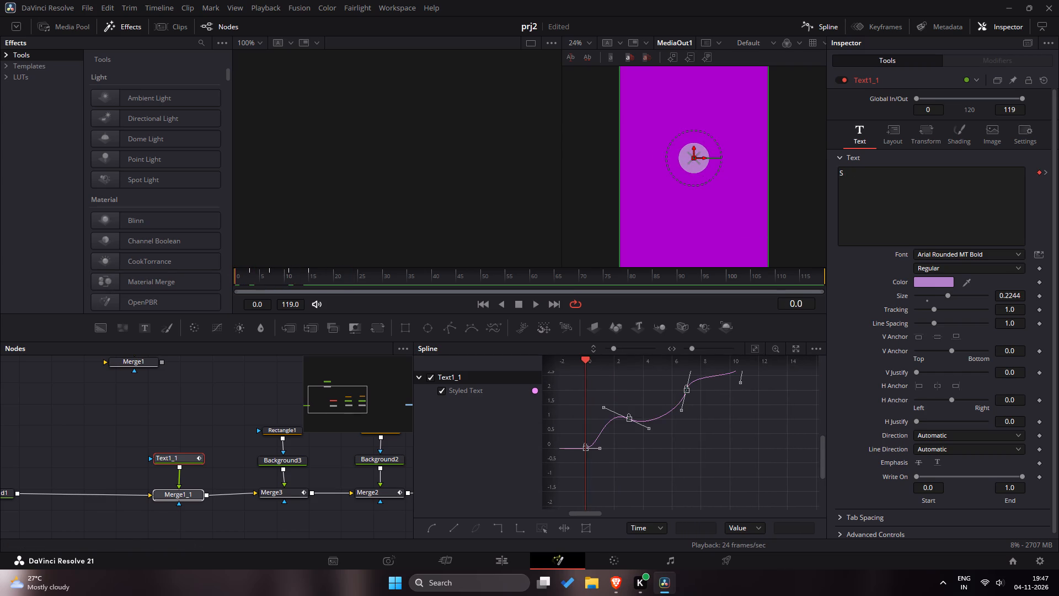
left_click_drag(224, 273, 156, 282)
left_click_drag(242, 279, 218, 287)
key("space")
key("space")
left_click_drag(256, 281, 205, 277)
key("space")
key("space")
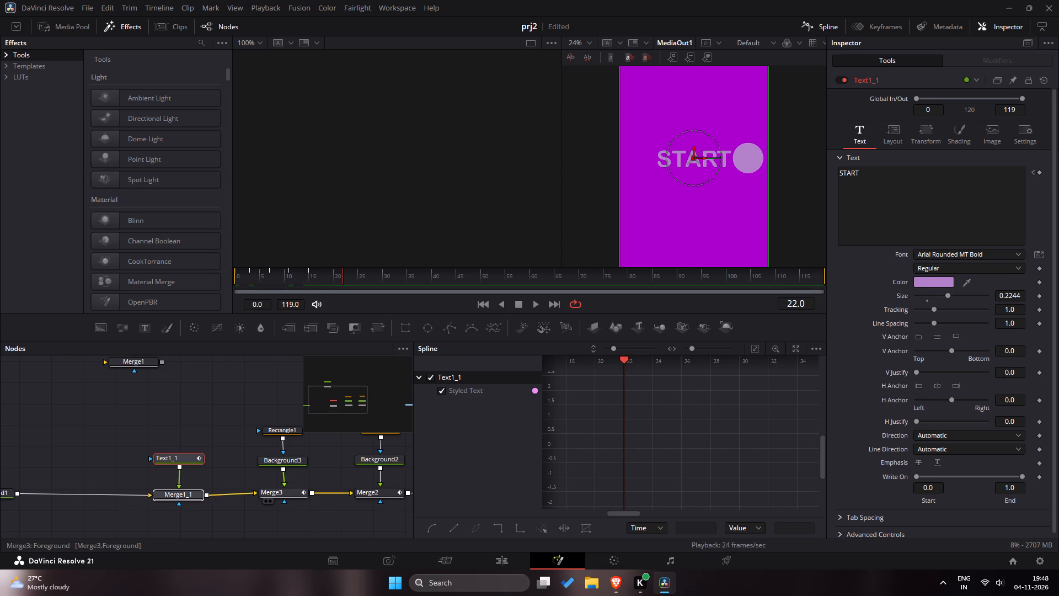
left_click(200, 419)
left_click(826, 32)
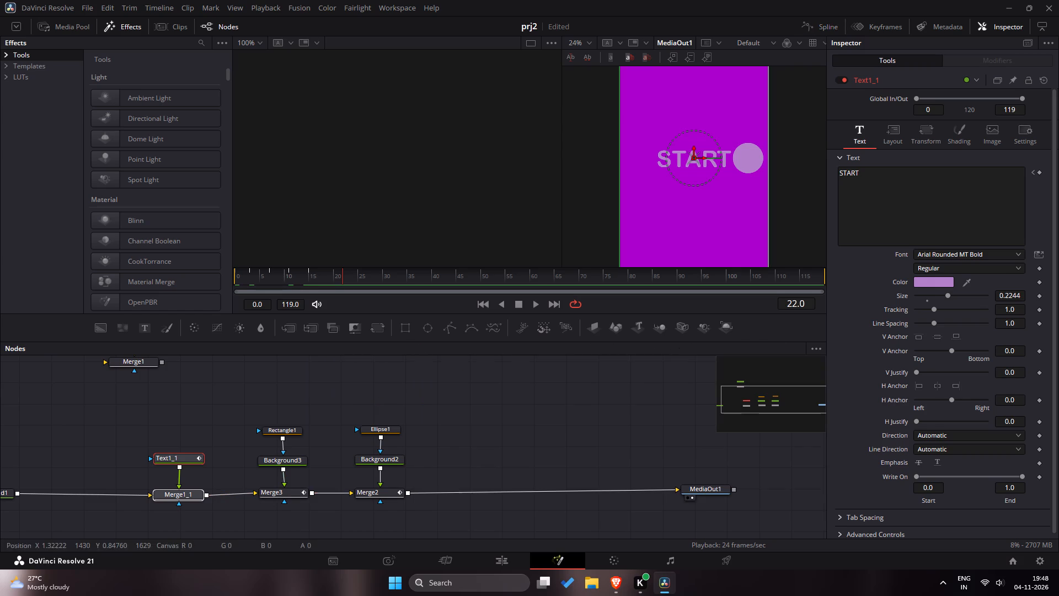
Move Text1_1 higher in the node graph and insert a Vector Motion Blur node, spaced between it and Merge1_1.
left_click(186, 464)
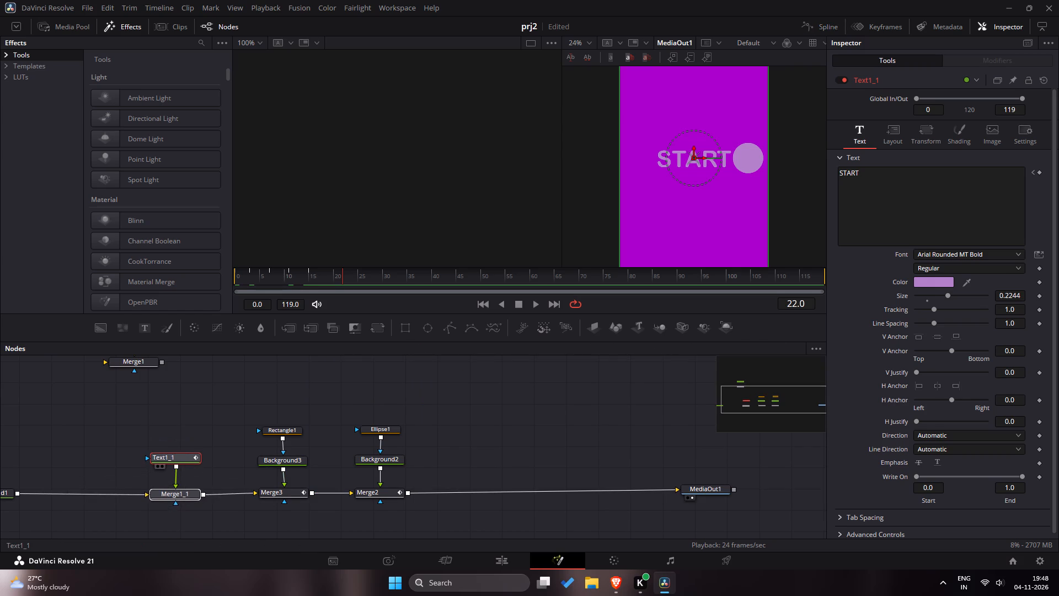
left_click(216, 418)
left_click_drag(192, 456, 192, 417)
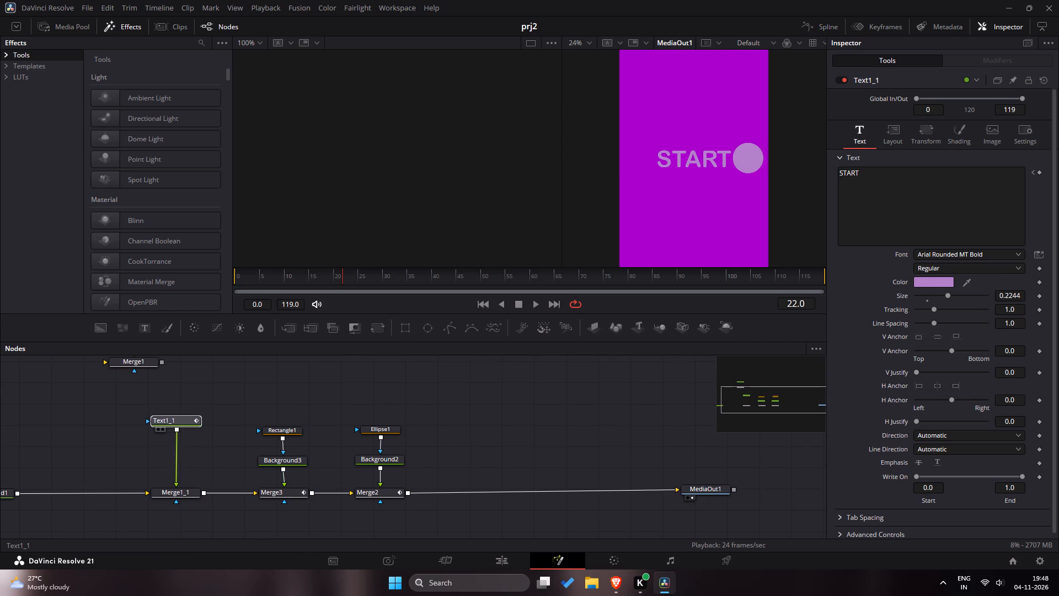
left_click_drag(192, 417, 193, 397)
key("ctrl+space")
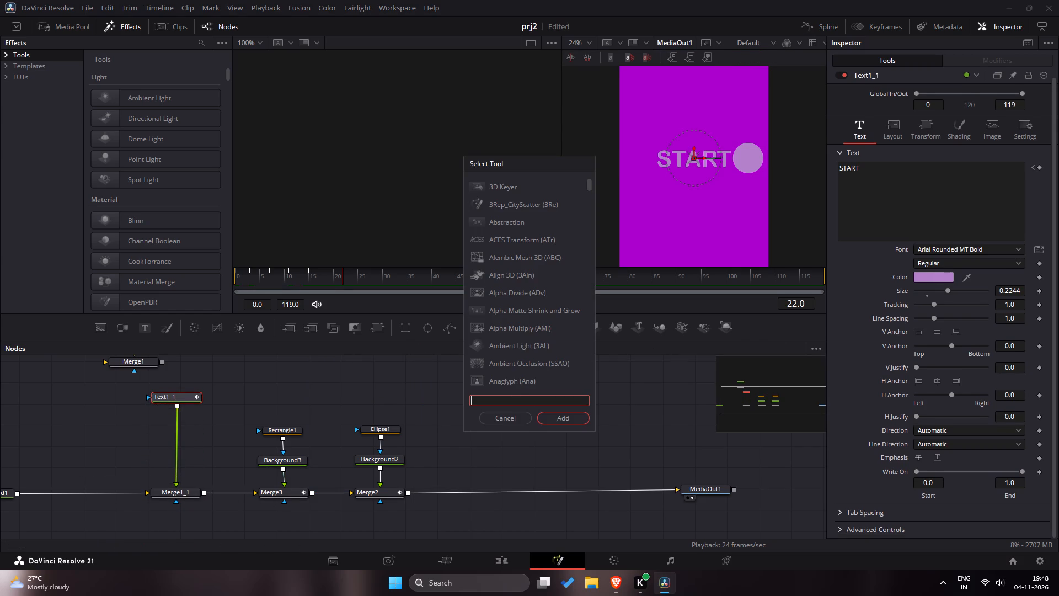
type("vect")
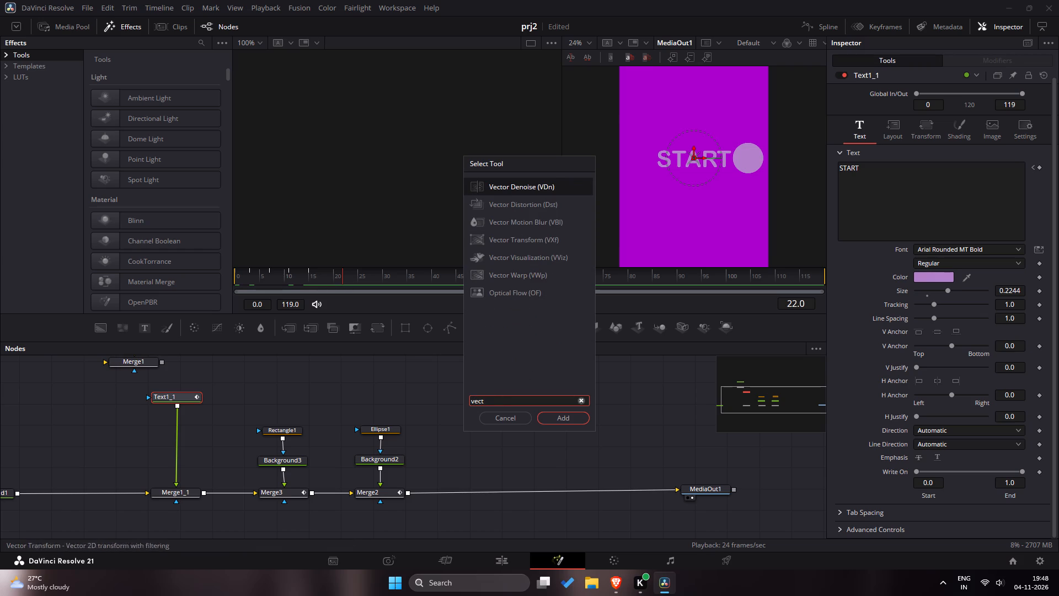
left_click(529, 225)
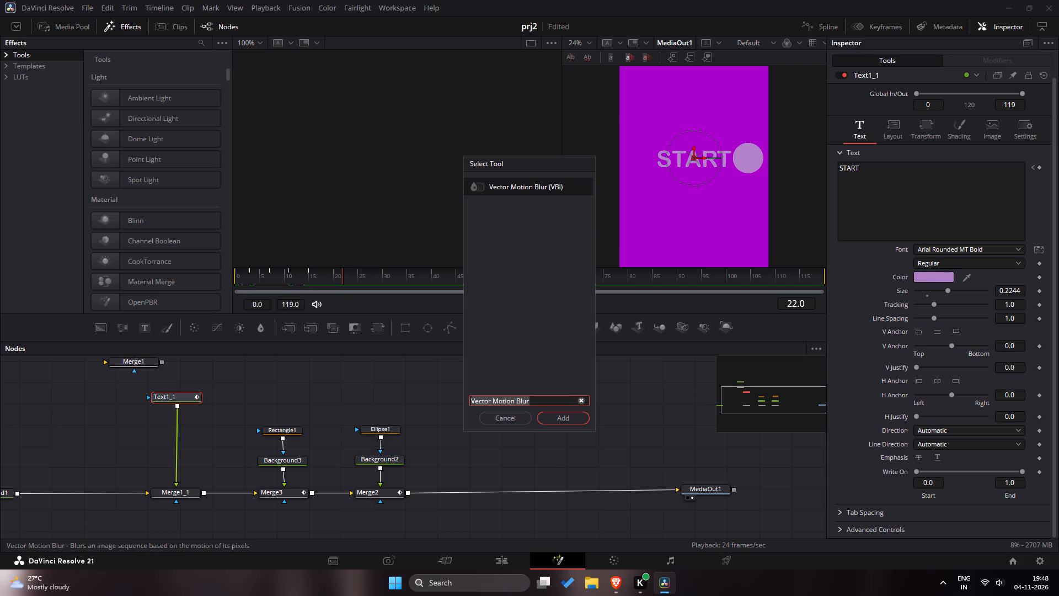
left_click(561, 421)
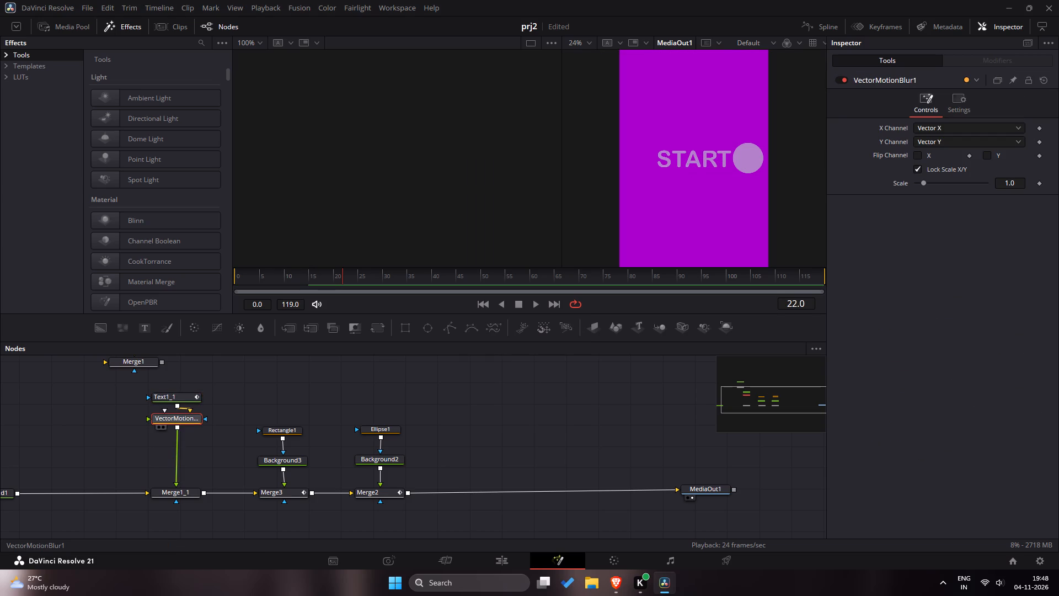
left_click_drag(173, 421, 172, 446)
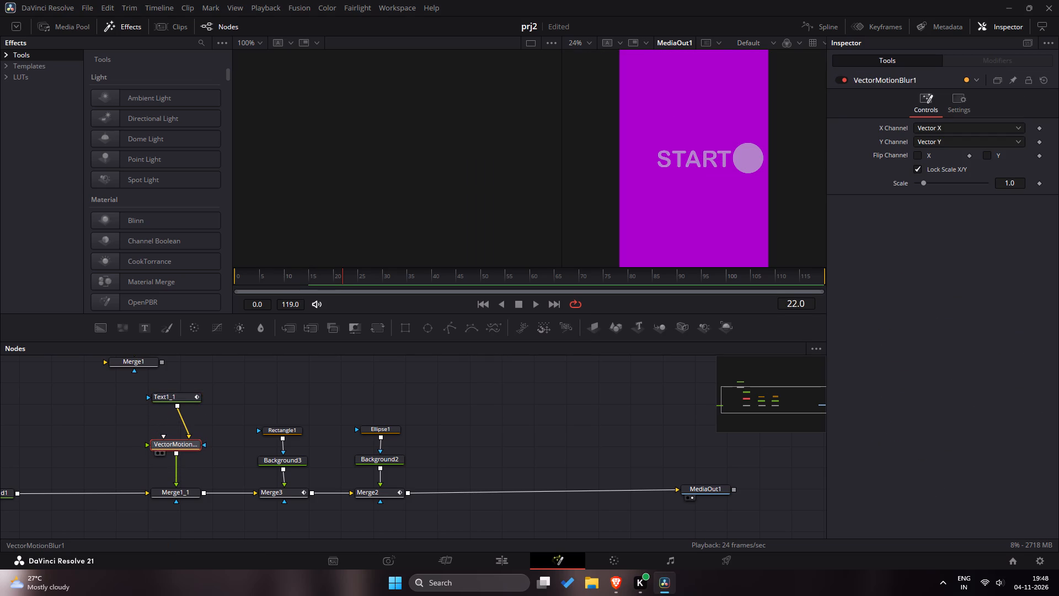
left_click_drag(172, 446, 172, 448)
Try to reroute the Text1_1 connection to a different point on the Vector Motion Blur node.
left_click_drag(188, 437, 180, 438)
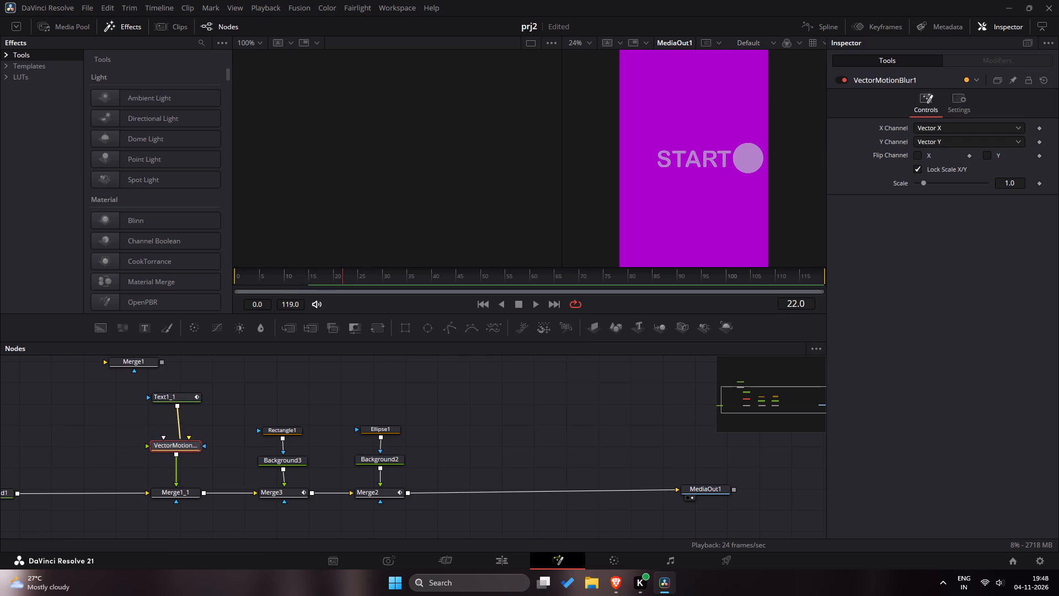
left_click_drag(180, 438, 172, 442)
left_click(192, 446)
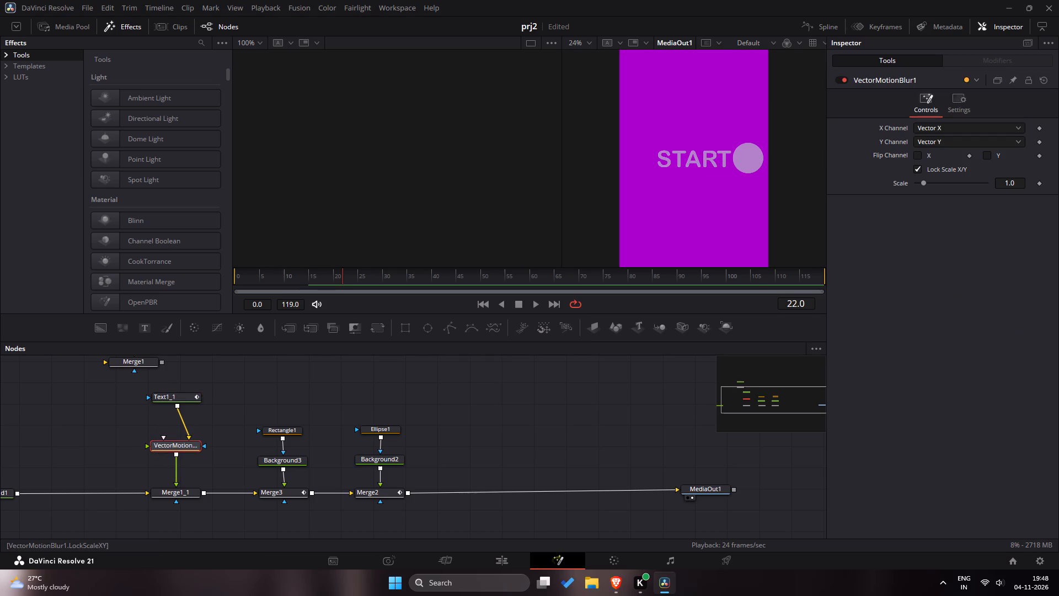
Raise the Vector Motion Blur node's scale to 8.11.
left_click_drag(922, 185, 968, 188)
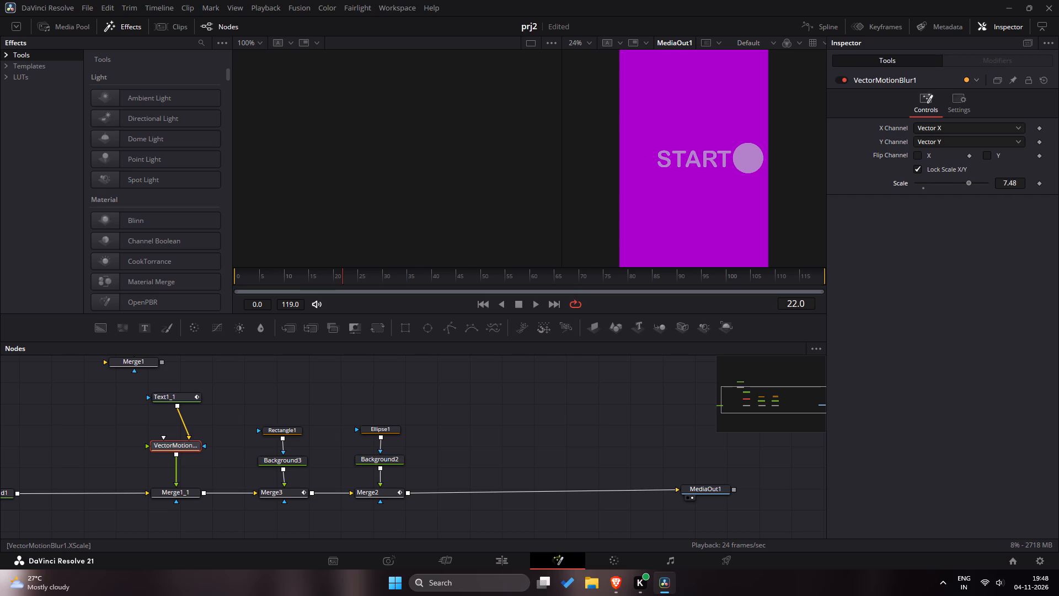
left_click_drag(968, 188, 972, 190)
Play and scrub the START animation repeatedly from frame 0 to examine the motion blur on the text.
left_click_drag(309, 275, 205, 279)
key("space")
key("space")
left_click_drag(292, 270, 228, 270)
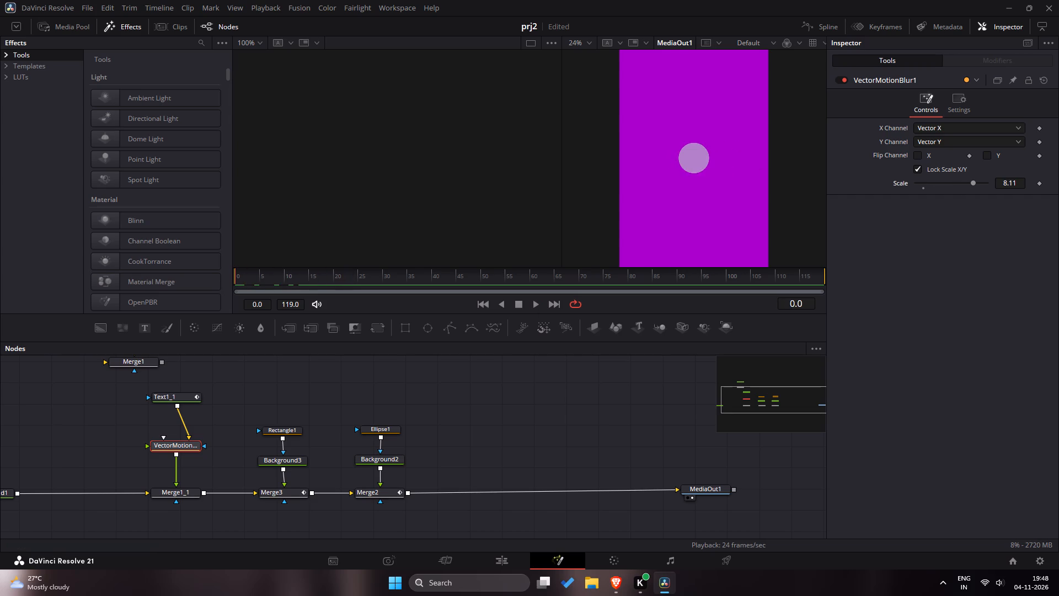
left_click_drag(228, 270, 324, 288)
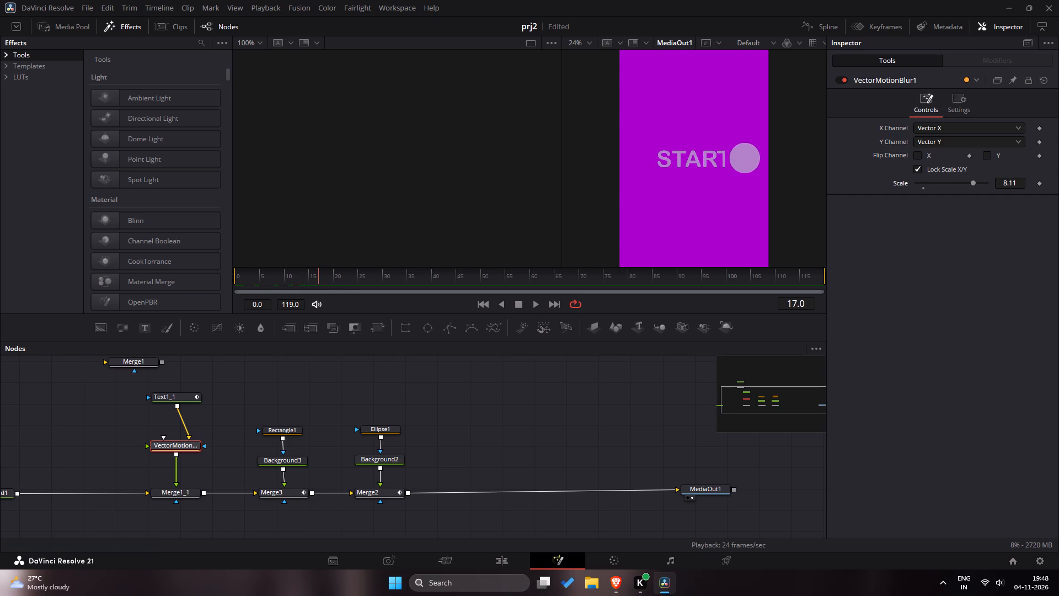
left_click_drag(324, 288, 204, 295)
key("space")
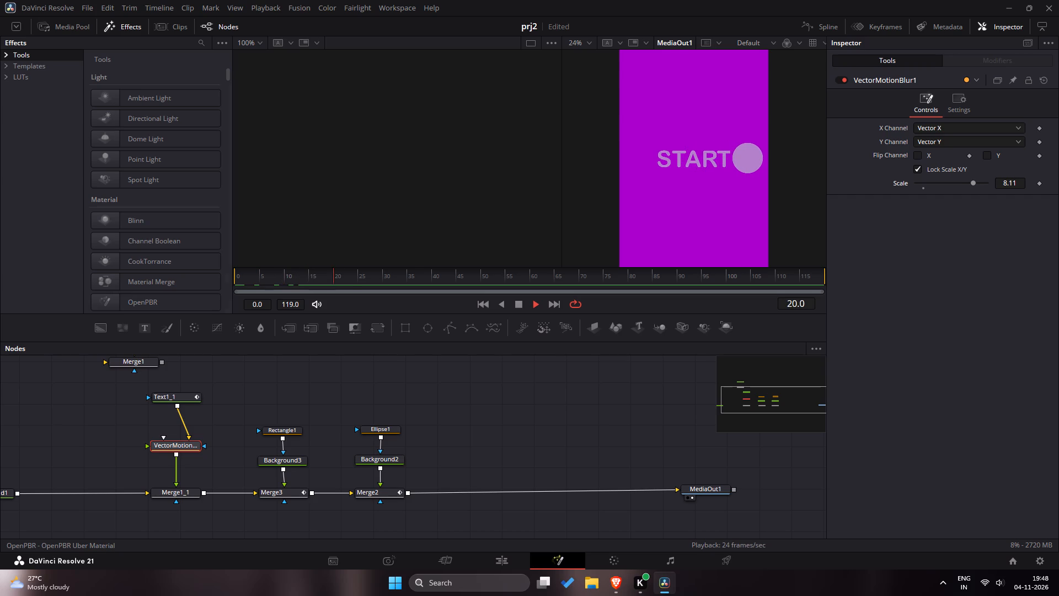
key("space")
left_click(279, 267)
left_click_drag(301, 278, 200, 280)
key("space")
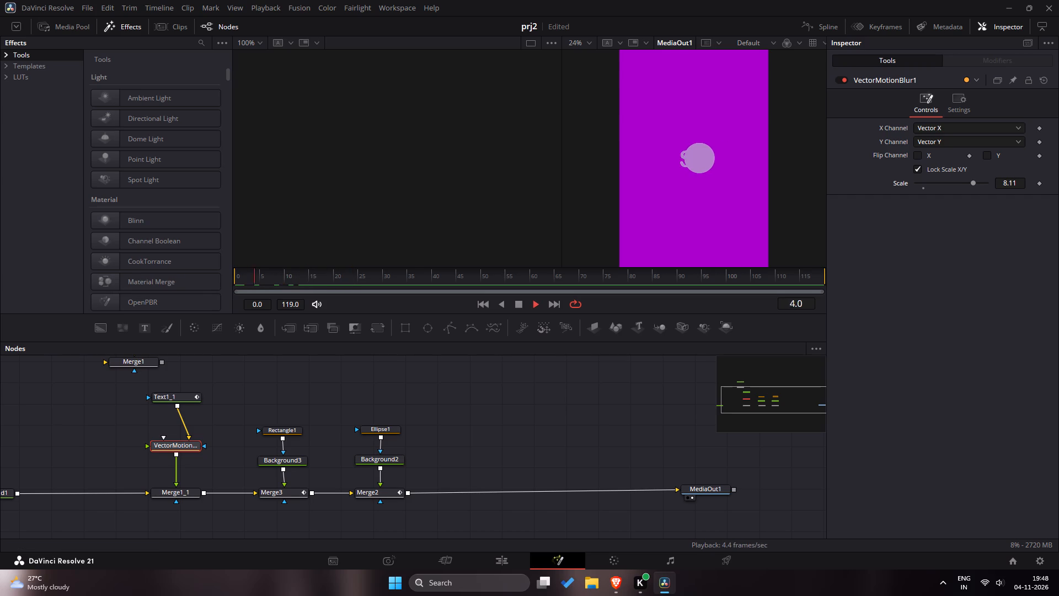
key("space")
left_click_drag(276, 270, 181, 265)
key("space")
key("space")
left_click_drag(333, 275, 263, 275)
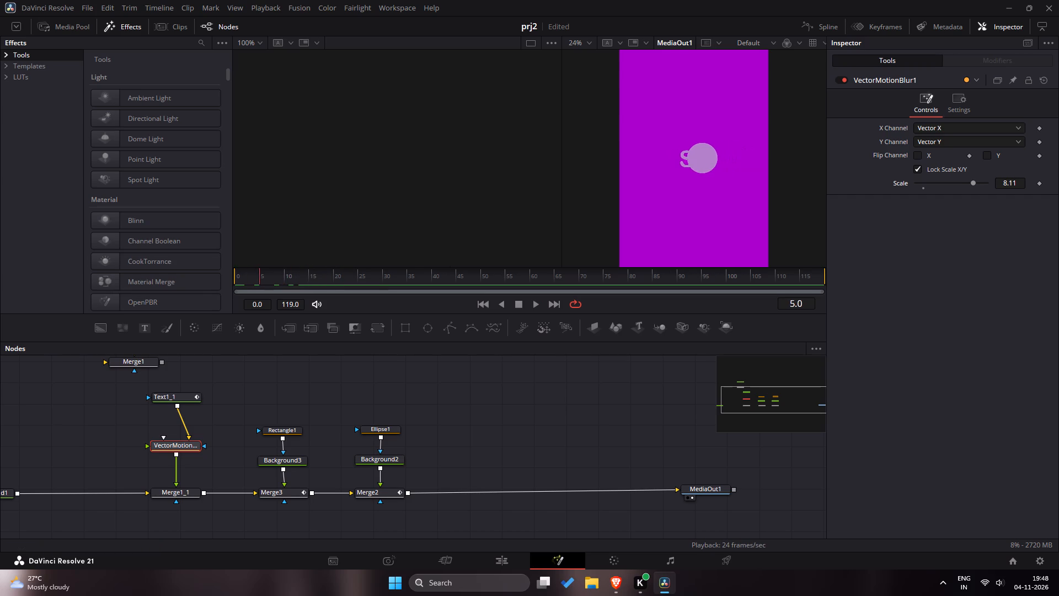
left_click_drag(263, 275, 343, 278)
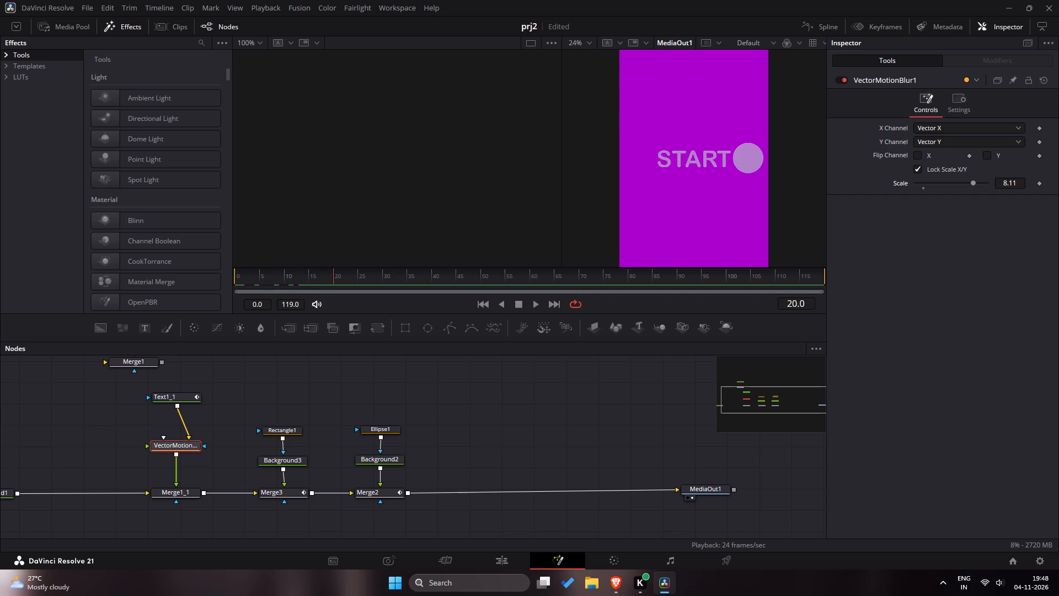
left_click_drag(343, 278, 142, 278)
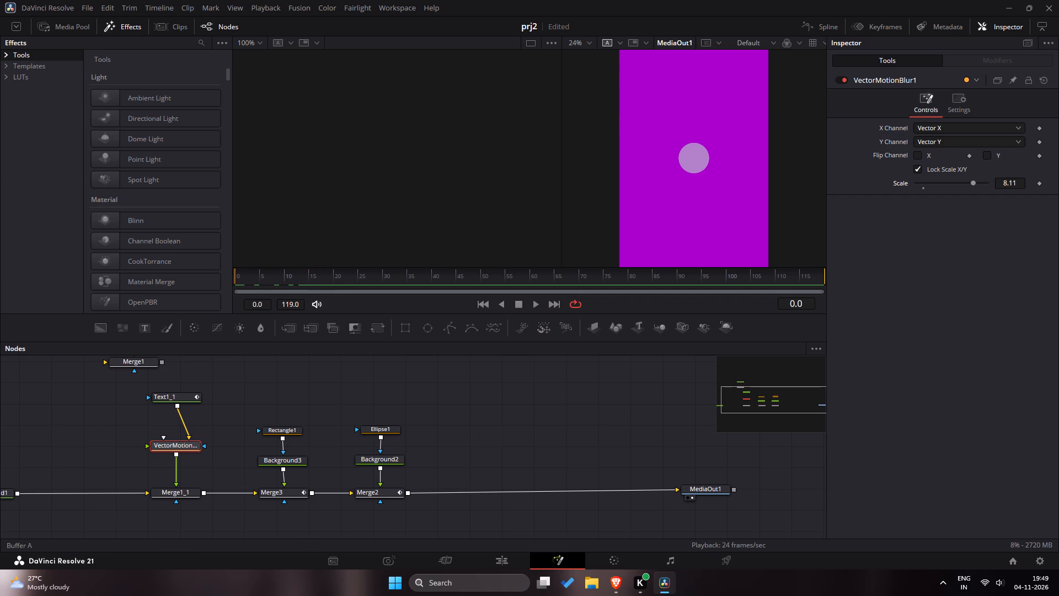
key("space")
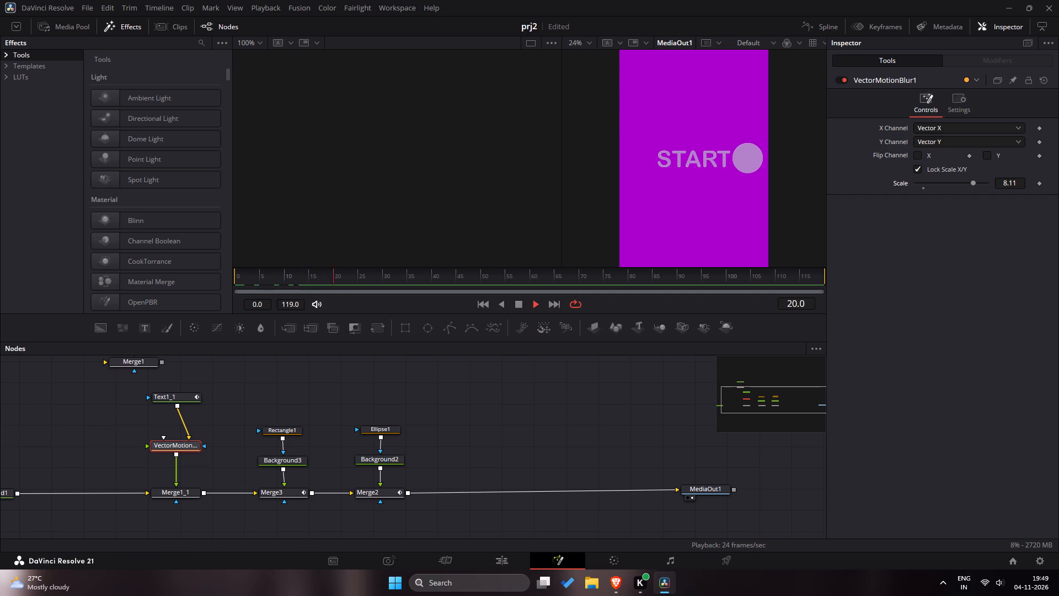
key("space")
left_click_drag(281, 274, 157, 273)
key("space")
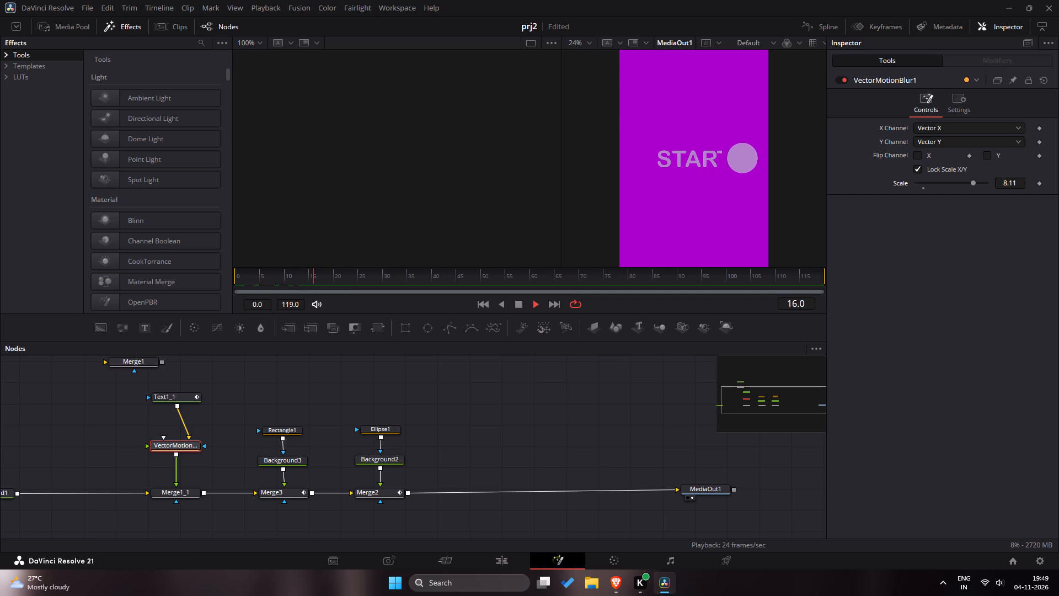
key("space")
Switch to the Brave browser and play the opening of the reference video to compare its text reveal.
key("alt+Tab")
left_click_drag(453, 479, 418, 475)
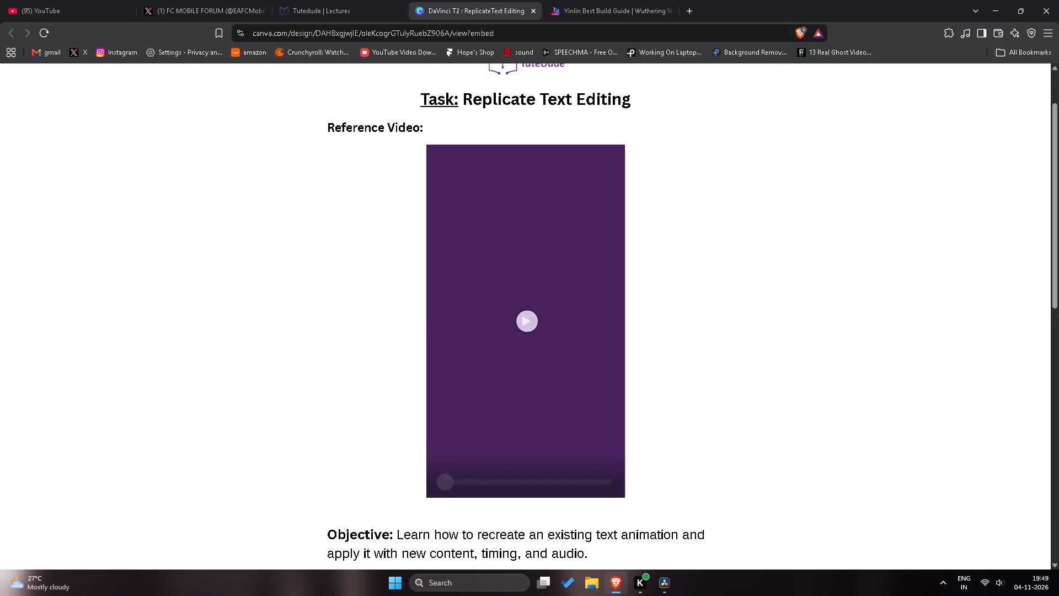
left_click(529, 319)
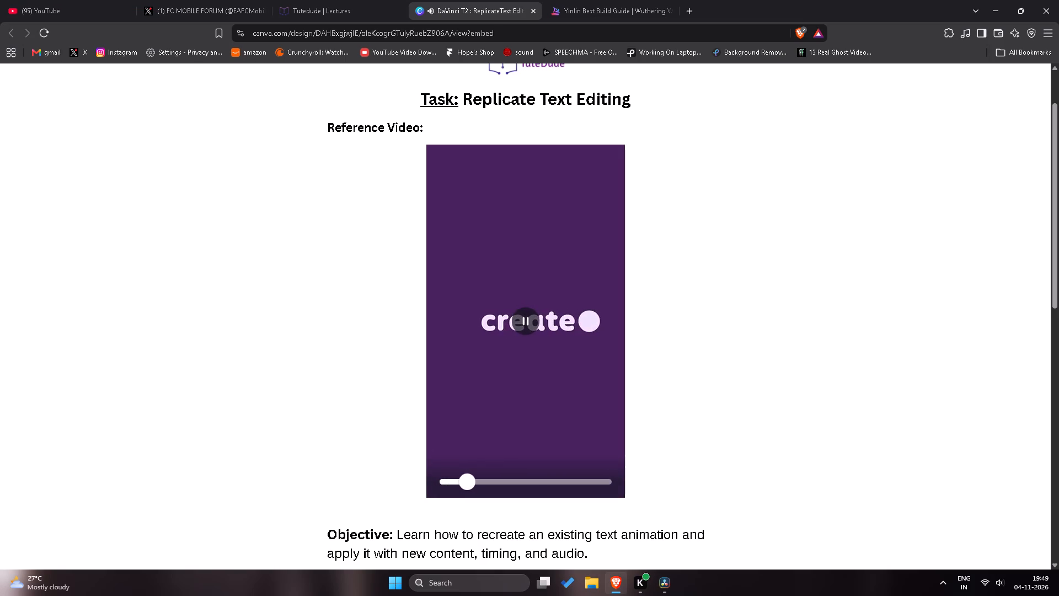
left_click(529, 319)
Return to DaVinci Resolve and play the START animation from frame 0 to compare it with the reference.
key("alt+Tab")
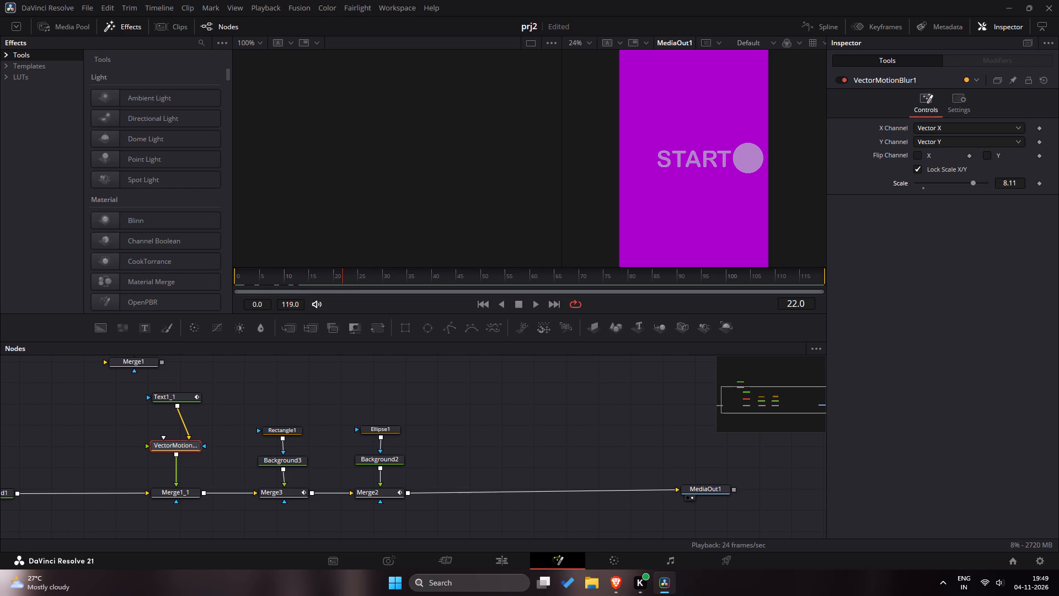
left_click_drag(263, 281, 201, 277)
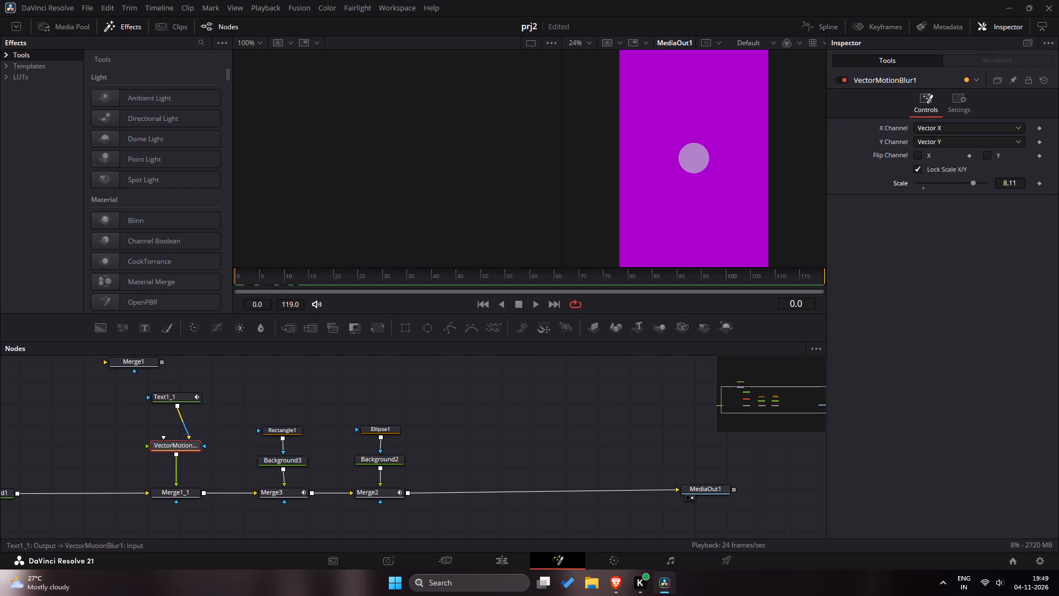
key("space")
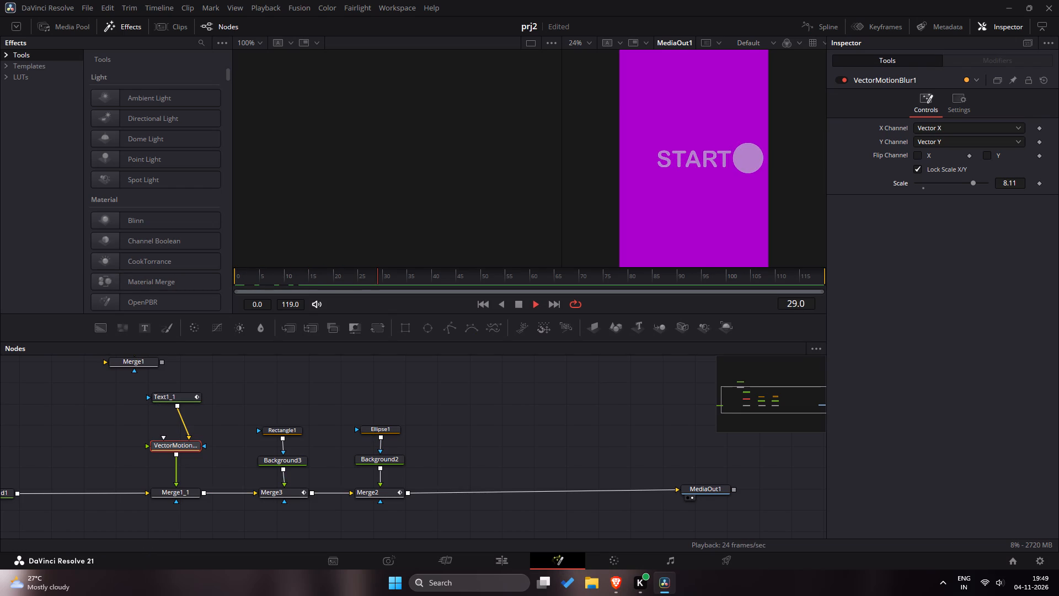
key("space")
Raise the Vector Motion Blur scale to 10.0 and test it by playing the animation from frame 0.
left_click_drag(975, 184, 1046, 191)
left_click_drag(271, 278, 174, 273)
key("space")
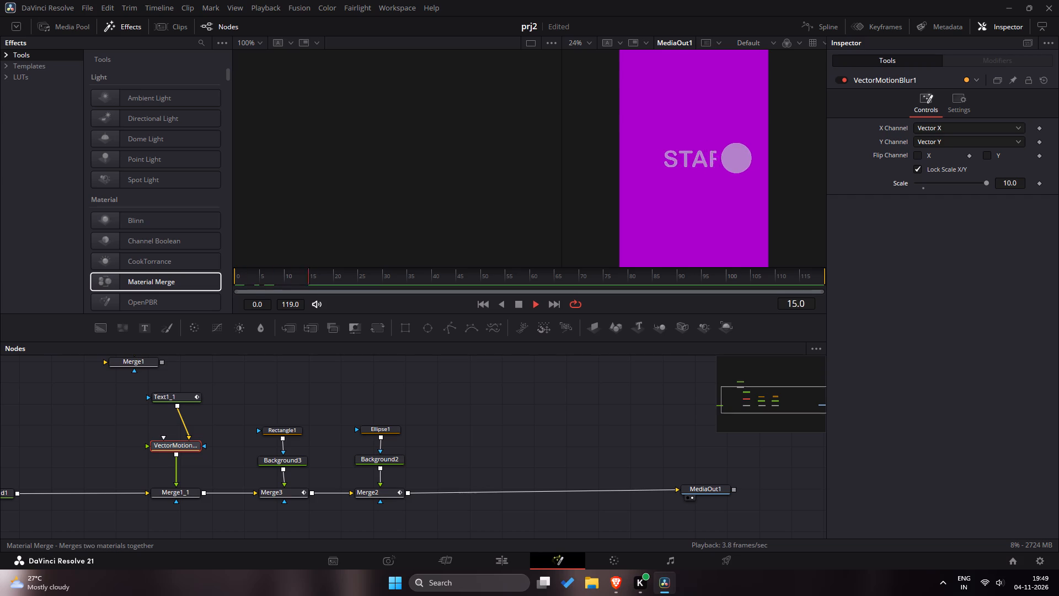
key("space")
Delete the Vector Motion Blur node between Text1_1 and Merge1_1.
key("BackSpace")
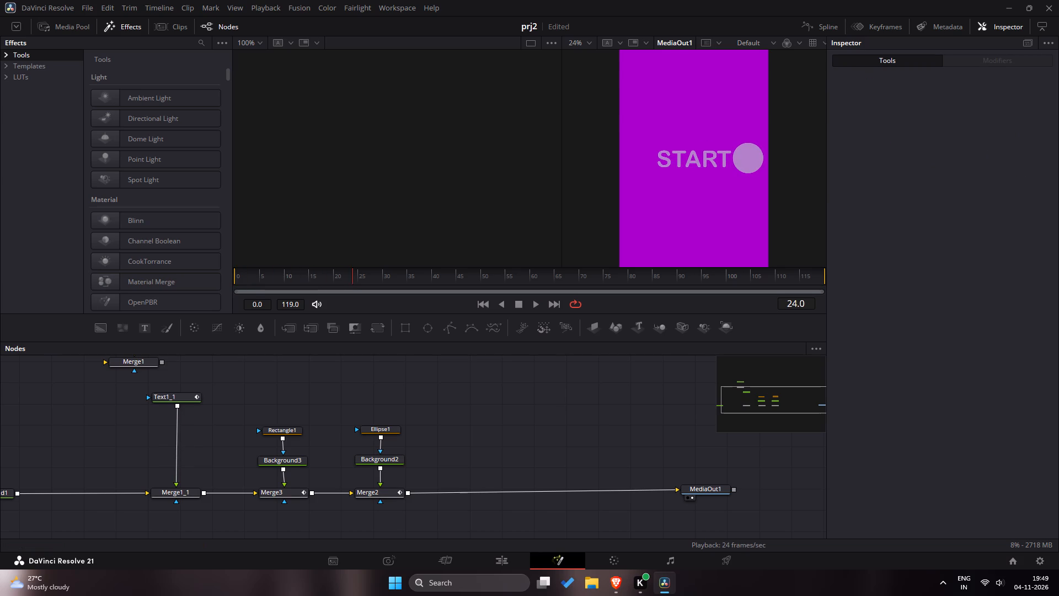
Play the START animation from frame 0 without the motion blur node, and return to the first frame.
key("space")
key("space")
left_click_drag(263, 278, 193, 278)
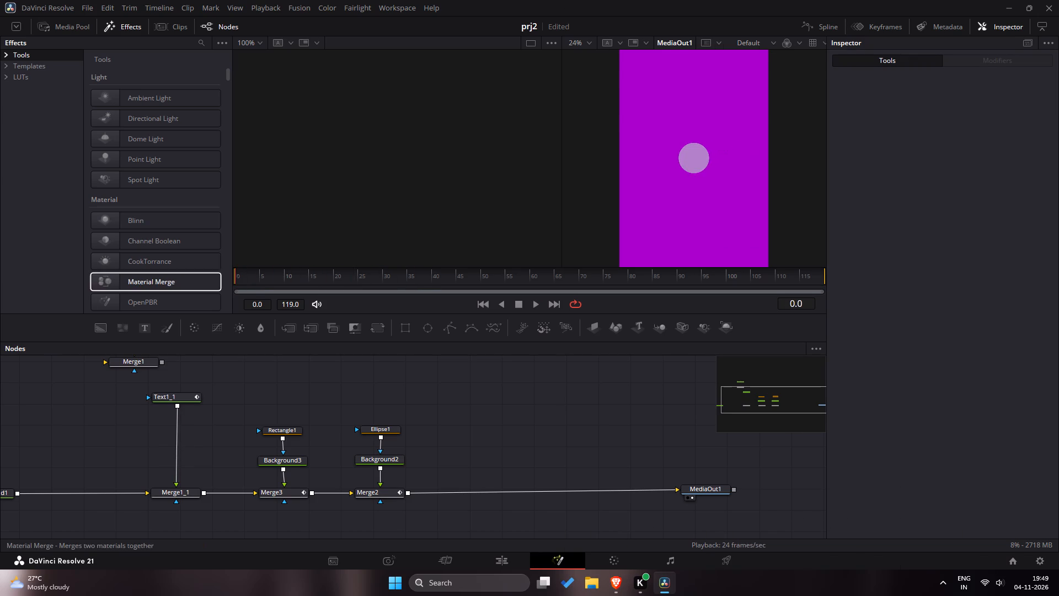
key("space")
key("space")
left_click_drag(281, 274, 271, 275)
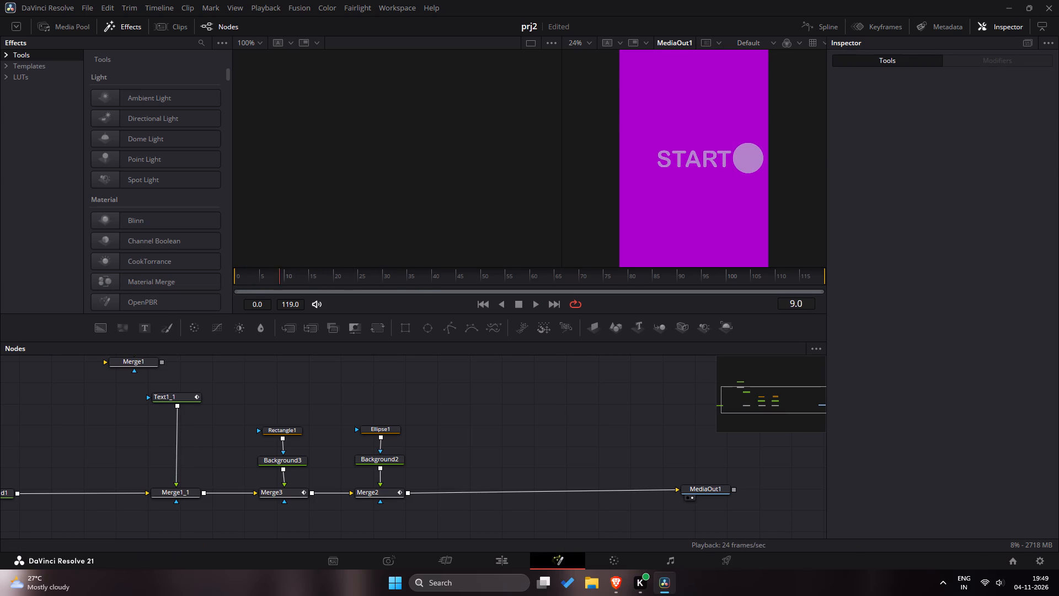
left_click_drag(271, 275, 199, 279)
Open Text1_1's Styled Text curve in the Spline editor and steepen the second keyframe's handles, raising the third's incoming handle above the curve.
left_click(178, 398)
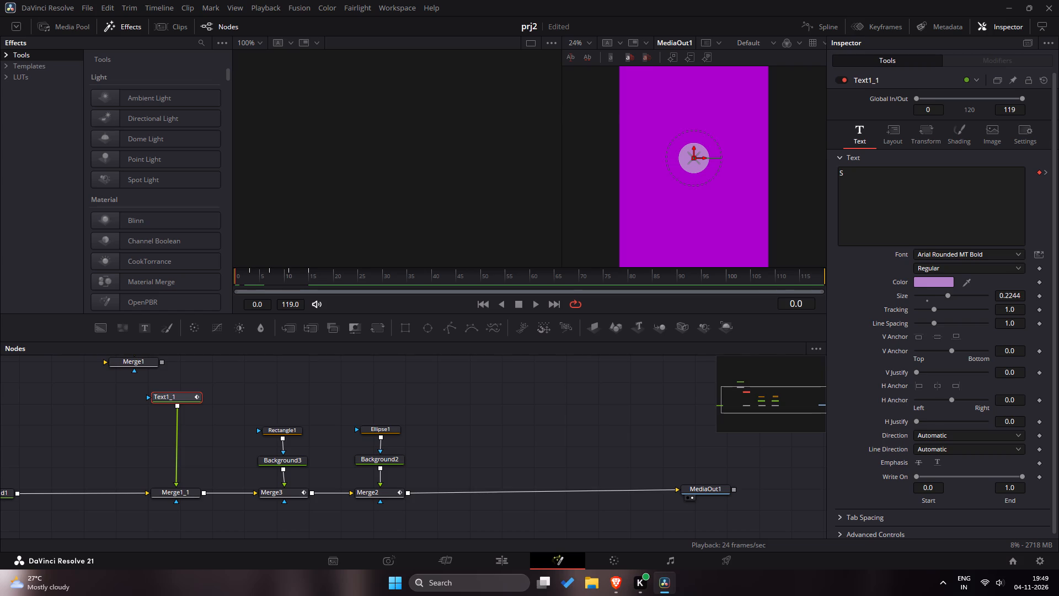
left_click(816, 30)
left_click_drag(661, 429, 661, 429)
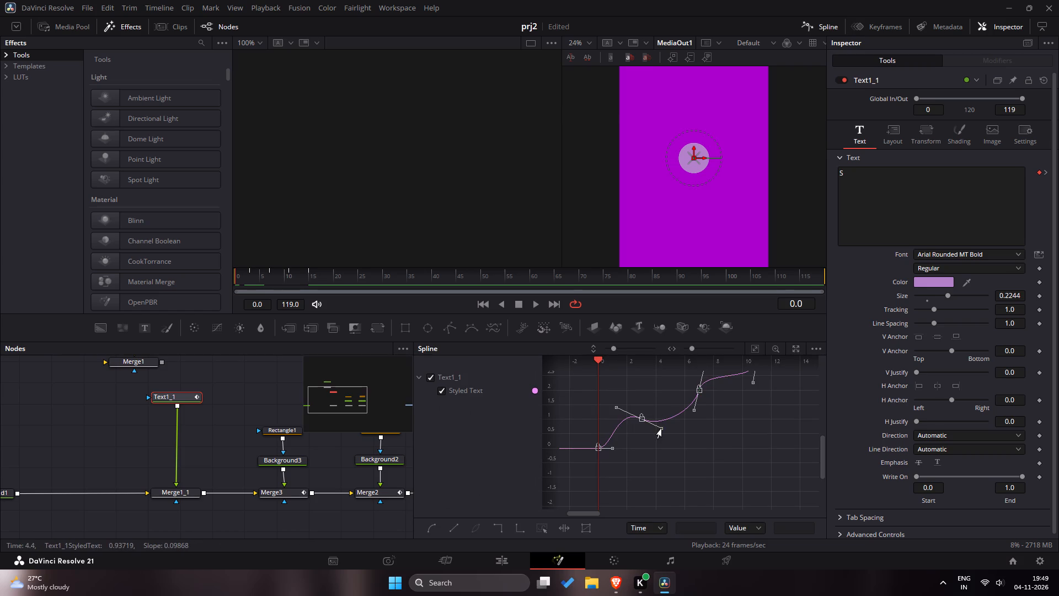
left_click_drag(661, 429, 643, 384)
left_click_drag(694, 411, 684, 405)
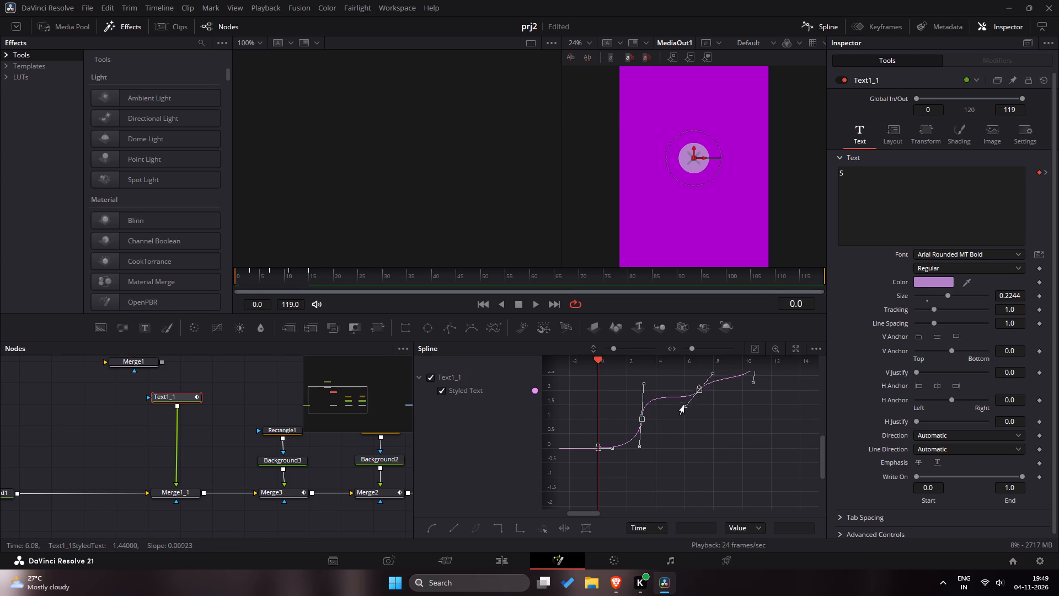
left_click_drag(684, 405, 662, 373)
scroll(718, 413, "up", 2)
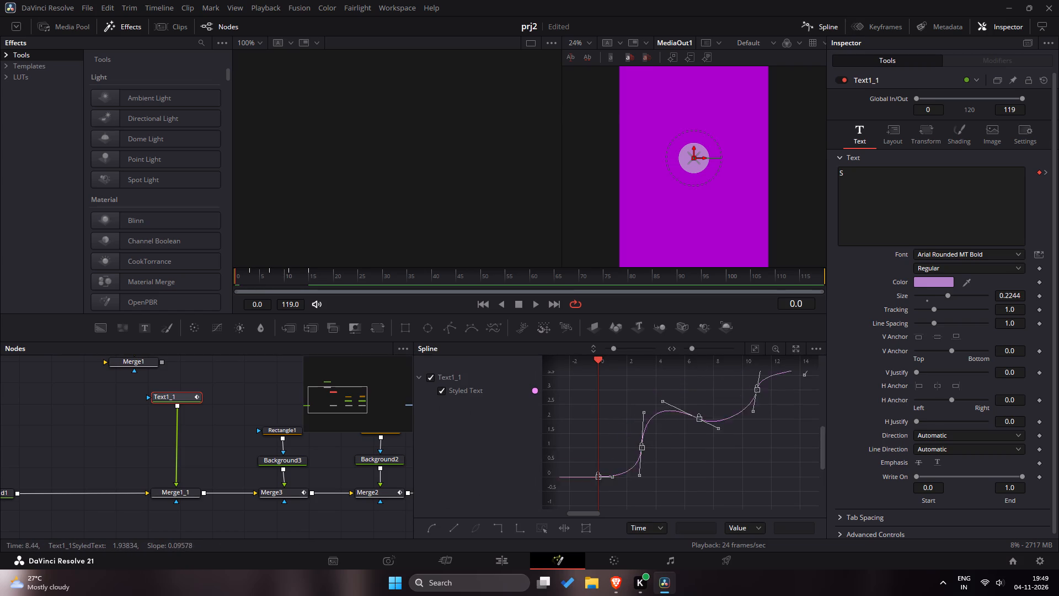
scroll(720, 412, "up", 2)
Fit the Styled Text curve, smooth its last two keyframes, make the fourth's handles vertical and raise the last one's incoming handle.
left_click(807, 404)
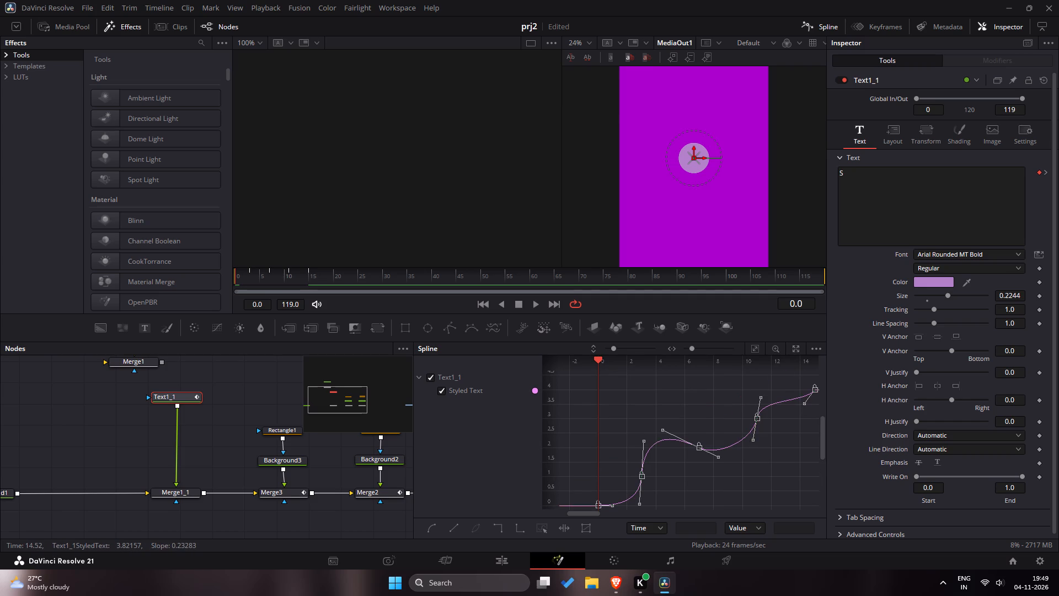
left_click(756, 346)
left_click_drag(805, 374, 737, 424)
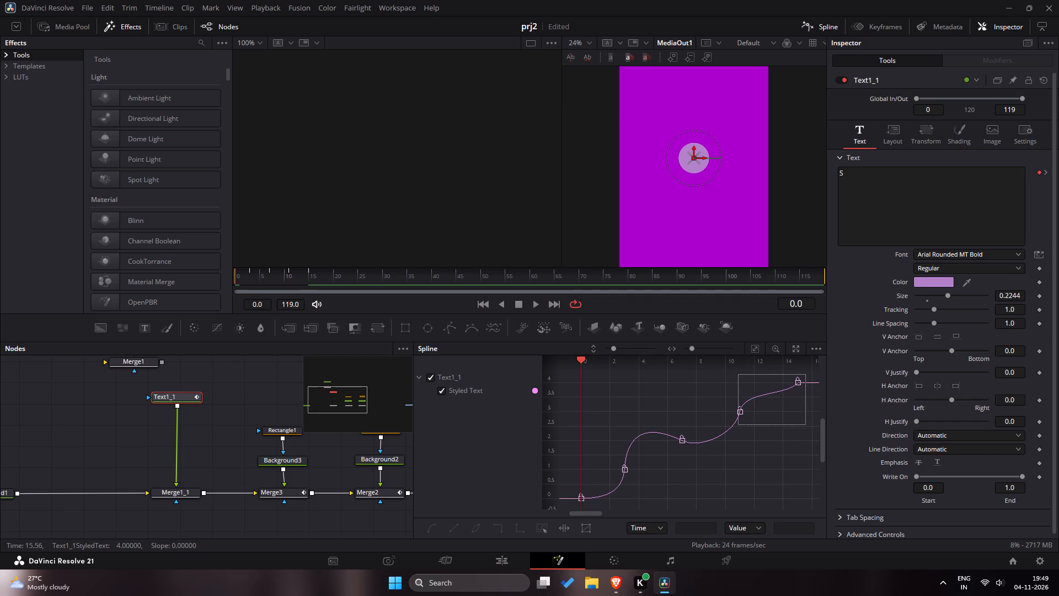
left_click_drag(737, 424, 715, 433)
key("s")
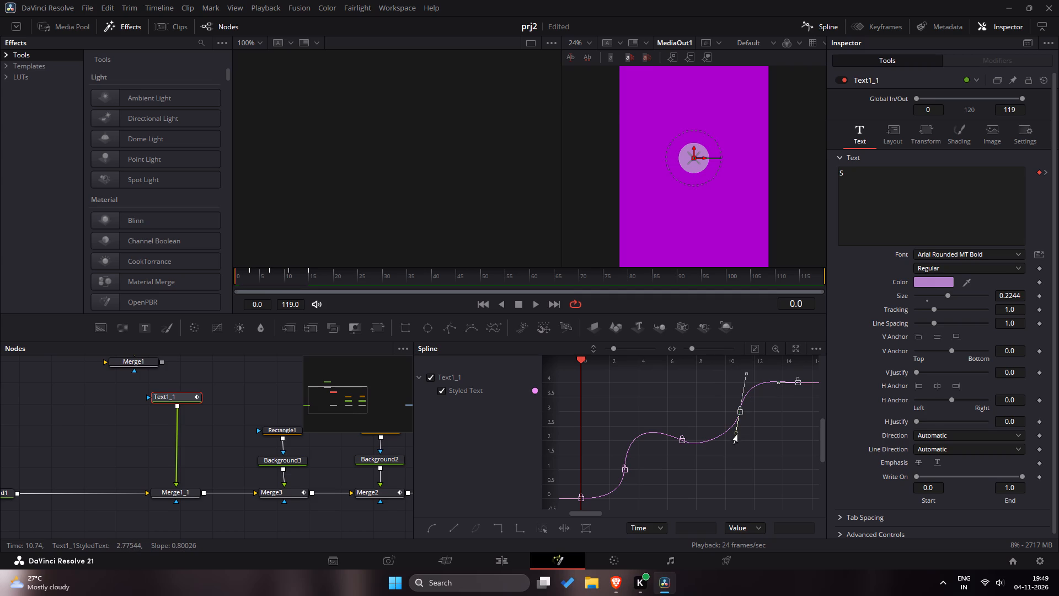
left_click_drag(736, 434, 753, 437)
left_click_drag(779, 384, 775, 372)
scroll(755, 434, "down", 3)
scroll(755, 435, "up", 3)
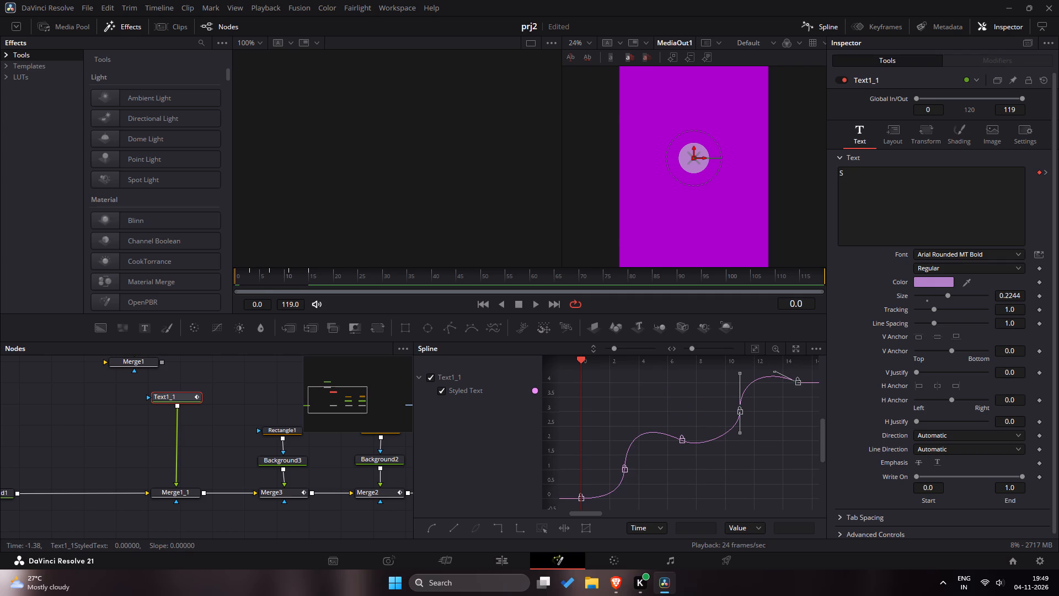
Play and scrub the START animation from frame 0 to check the reshaped text timing, closing the Spline editor for the final playback.
left_click_drag(264, 275, 188, 273)
key("space")
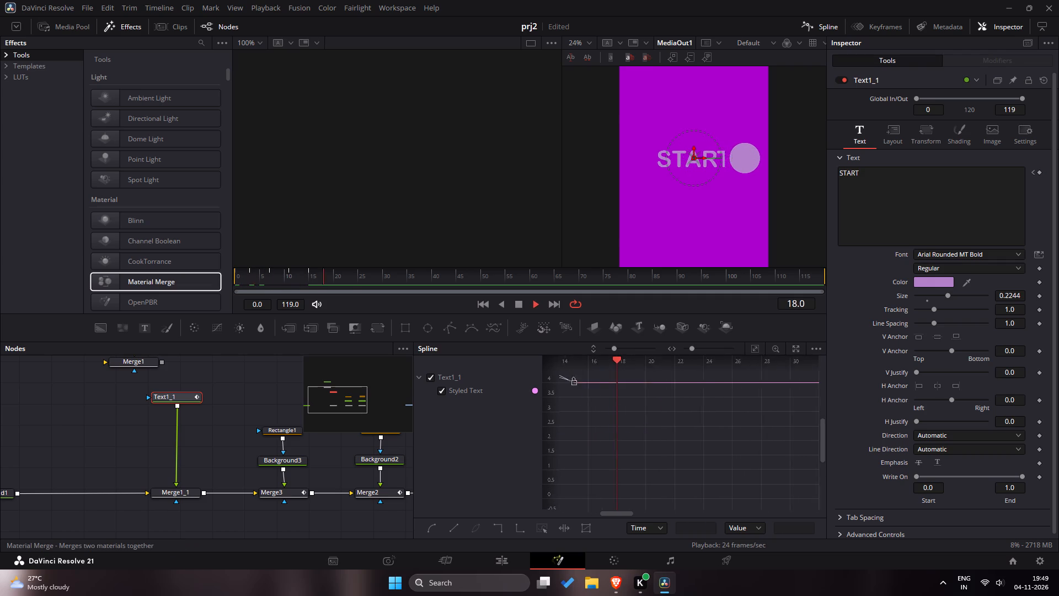
key("space")
left_click_drag(311, 279, 250, 281)
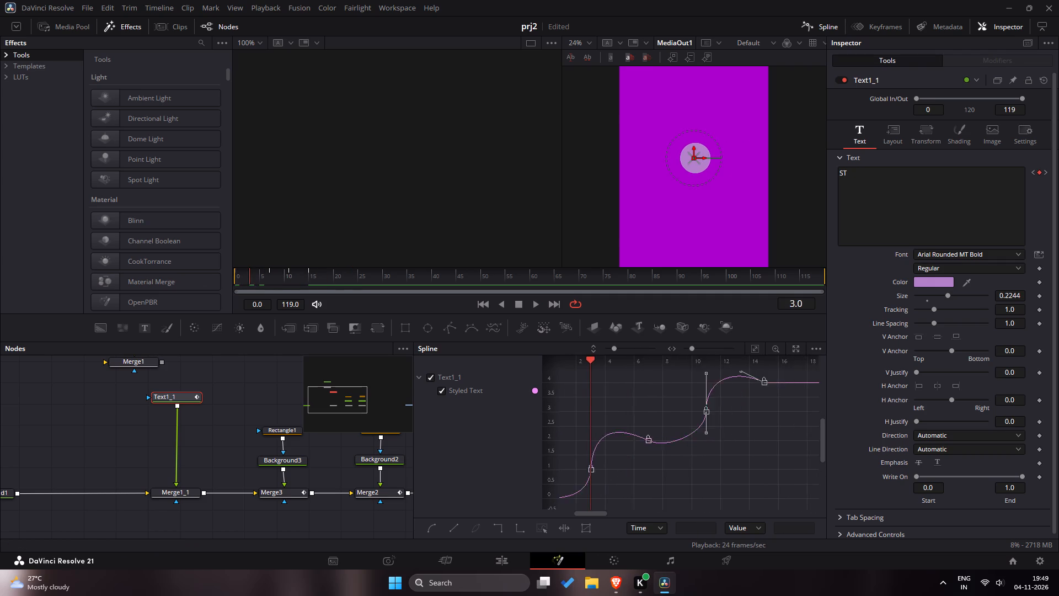
left_click_drag(250, 281, 301, 283)
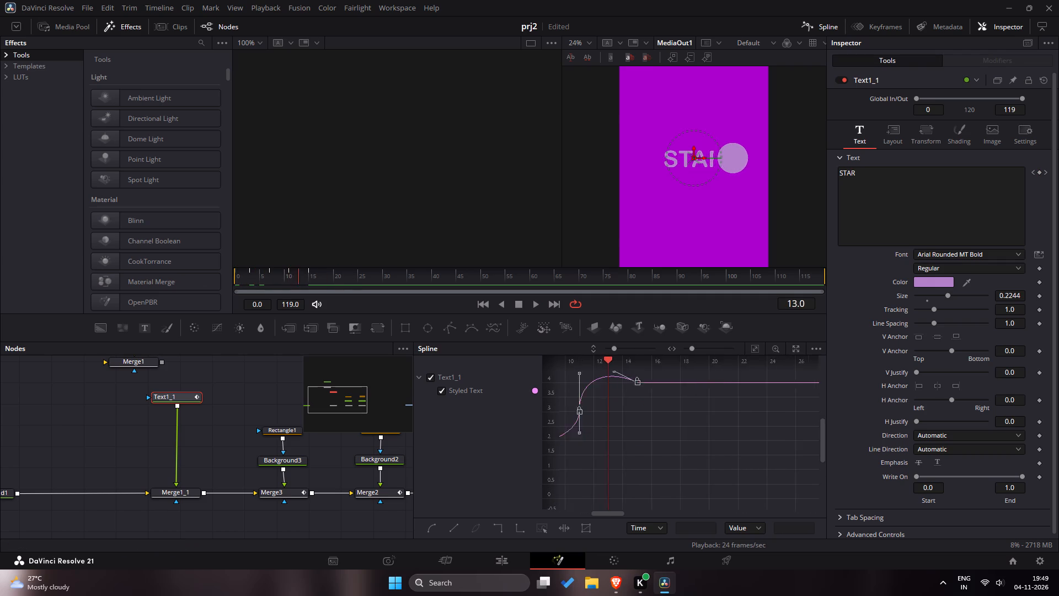
left_click_drag(301, 283, 325, 289)
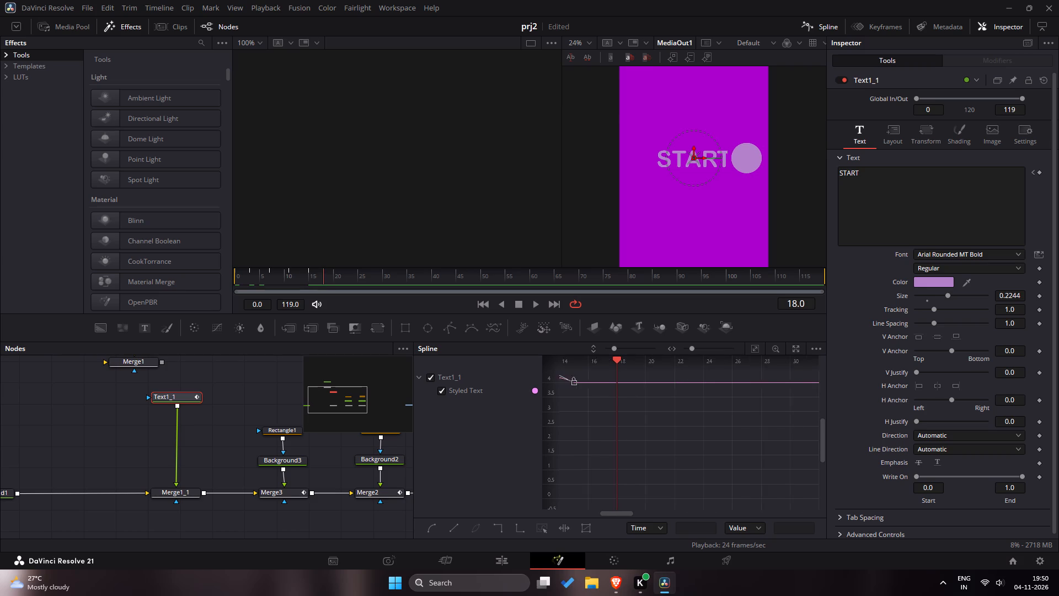
left_click_drag(325, 289, 239, 281)
left_click(809, 26)
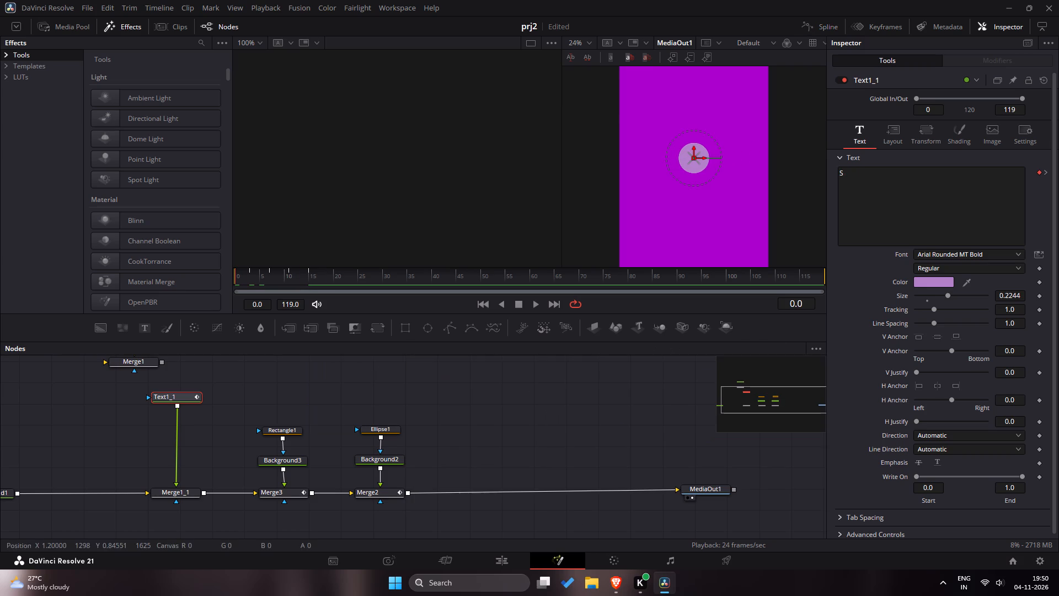
key("space")
key("space")
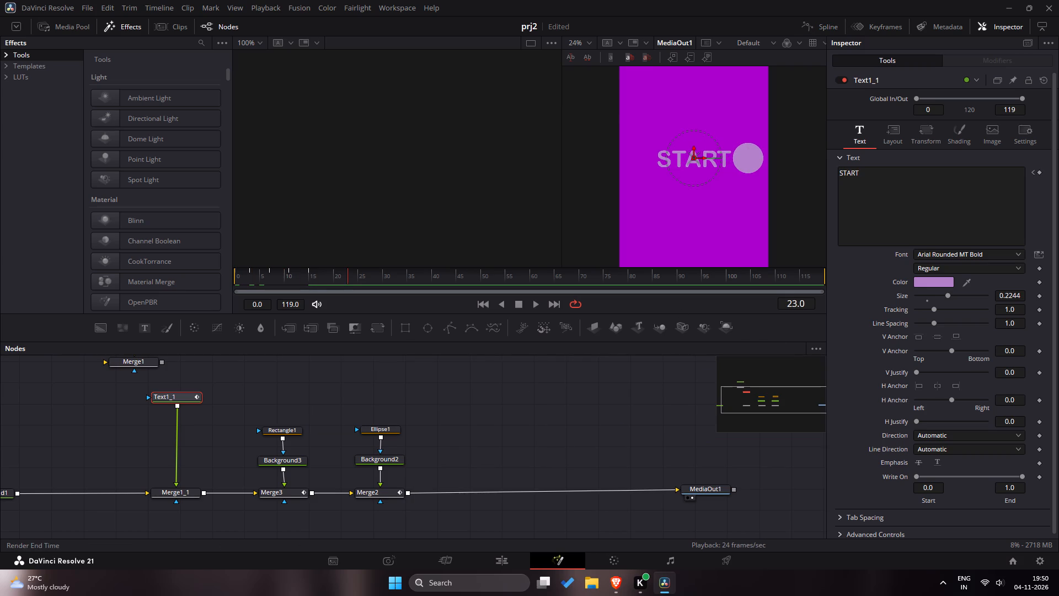
Play and scrub the opening frames of the START animation, returning to frame 0.
left_click_drag(280, 278, 212, 275)
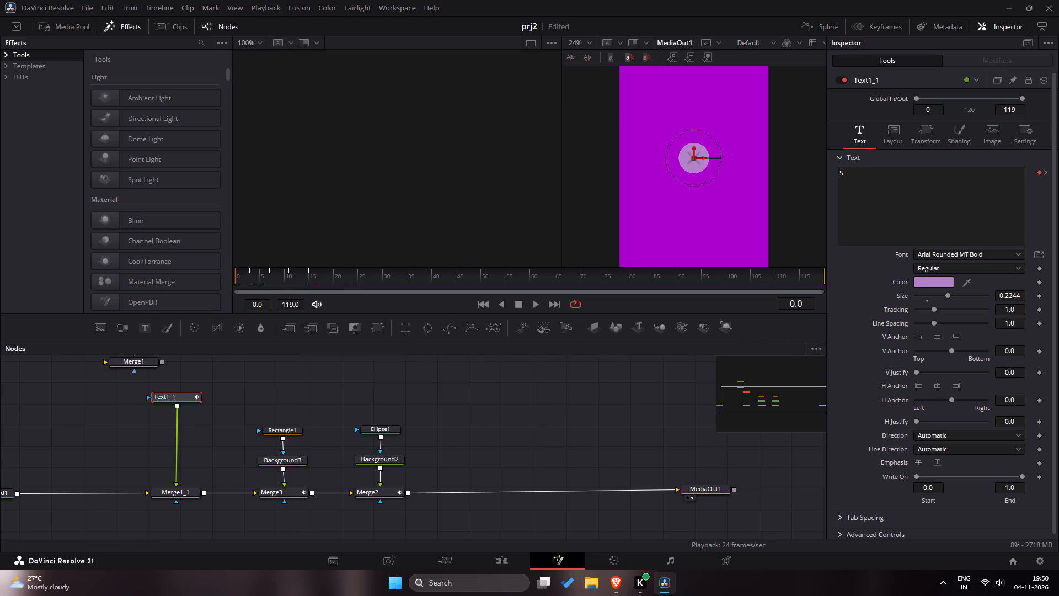
key("space")
key("space")
left_click_drag(296, 278, 276, 278)
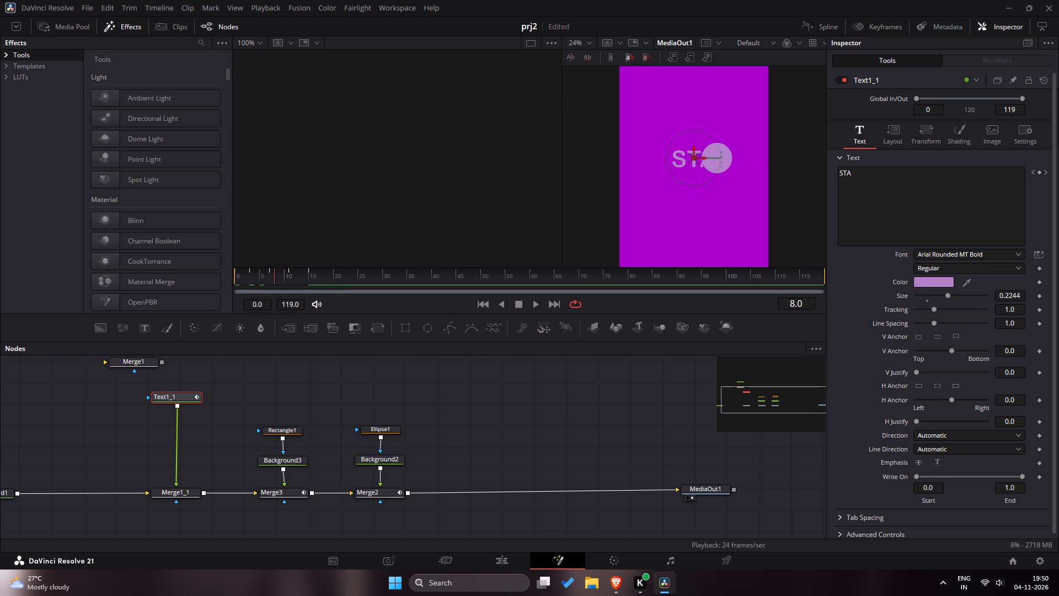
left_click_drag(276, 278, 225, 275)
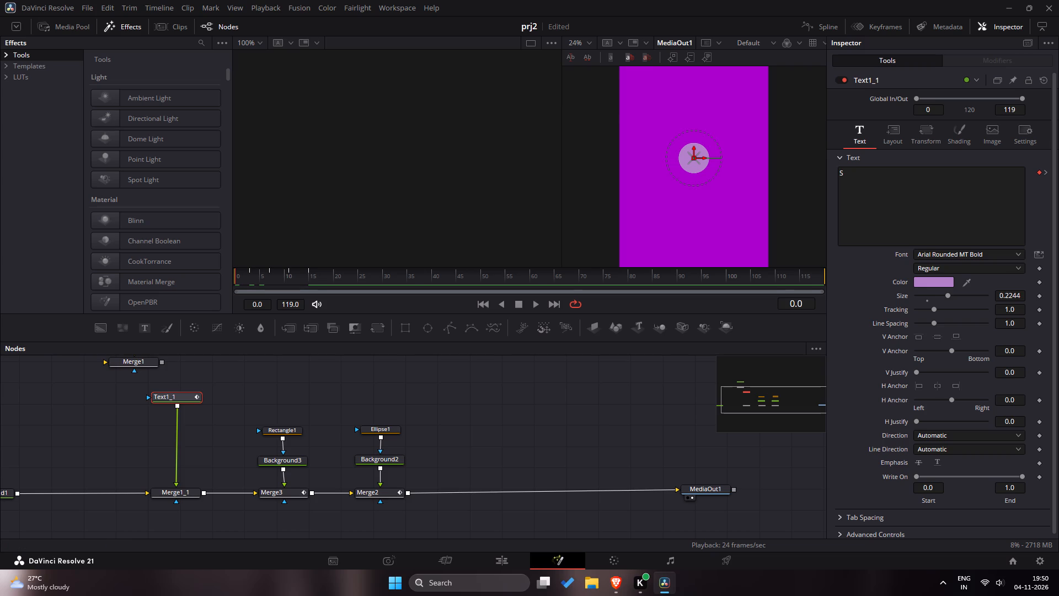
Extract the Text1_1 and Merge1_1 nodes together from the main chain and park them aside, away from the other nodes.
left_click_drag(183, 401, 182, 445)
left_click(201, 424)
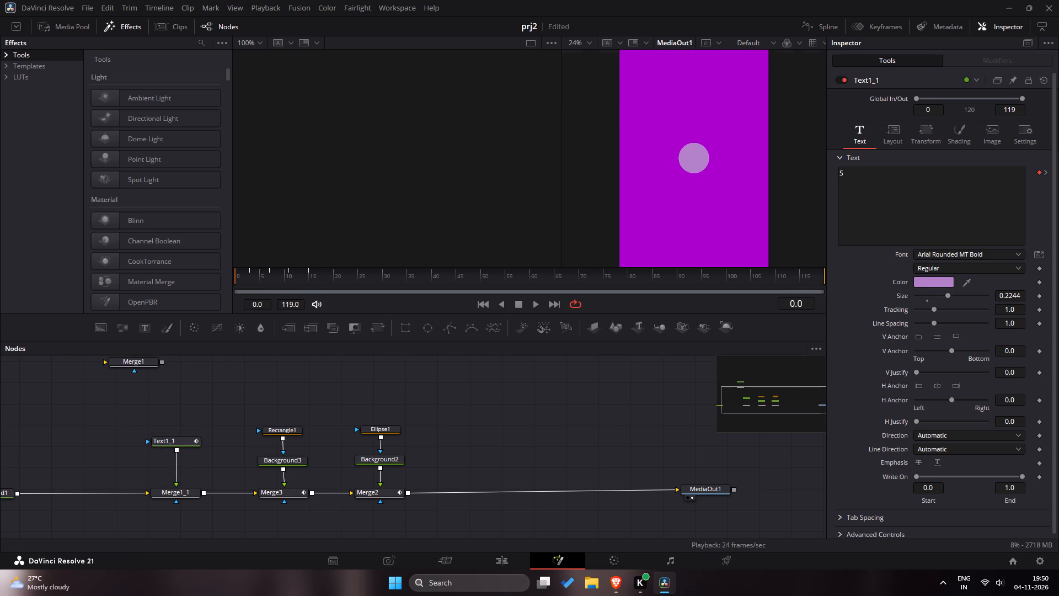
left_click_drag(188, 421, 176, 496)
left_click_drag(176, 495, 97, 425, "shift")
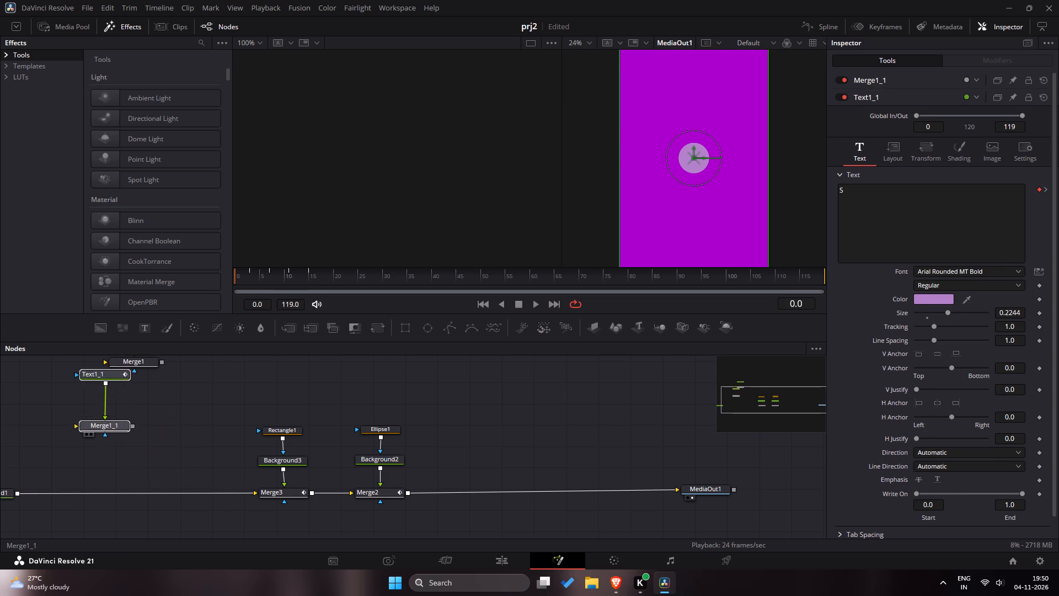
left_click_drag(97, 425, 52, 401, "shift")
Bring the spare Text1 and Merge1 nodes down together and insert Merge1 into the main chain just before Merge3.
scroll(127, 403, "up", 3)
left_click_drag(130, 405, 131, 459)
left_click_drag(132, 459, 132, 460)
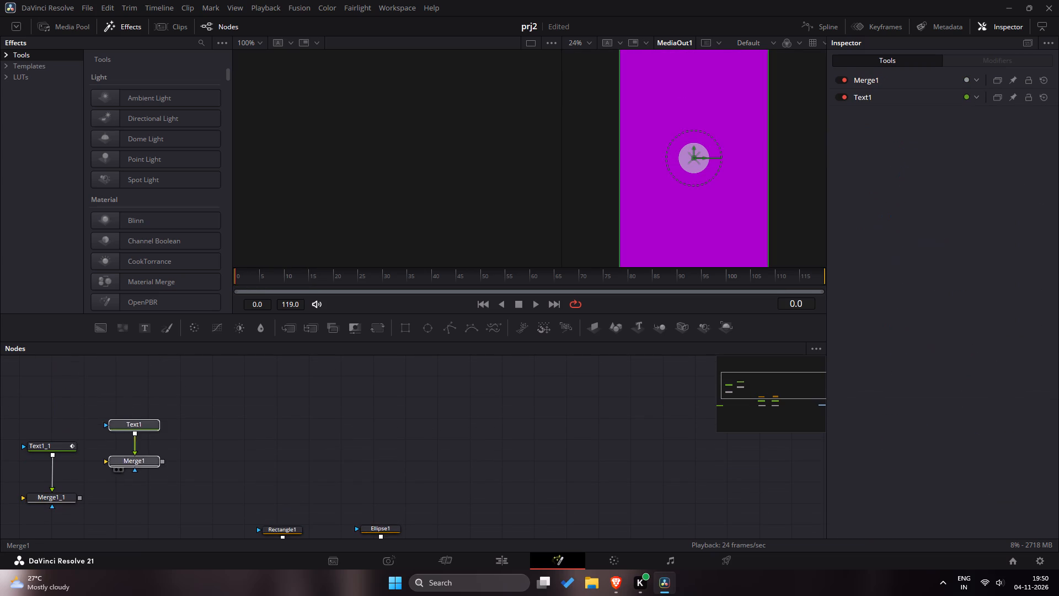
left_click_drag(132, 460, 173, 520)
scroll(176, 518, "down", 3)
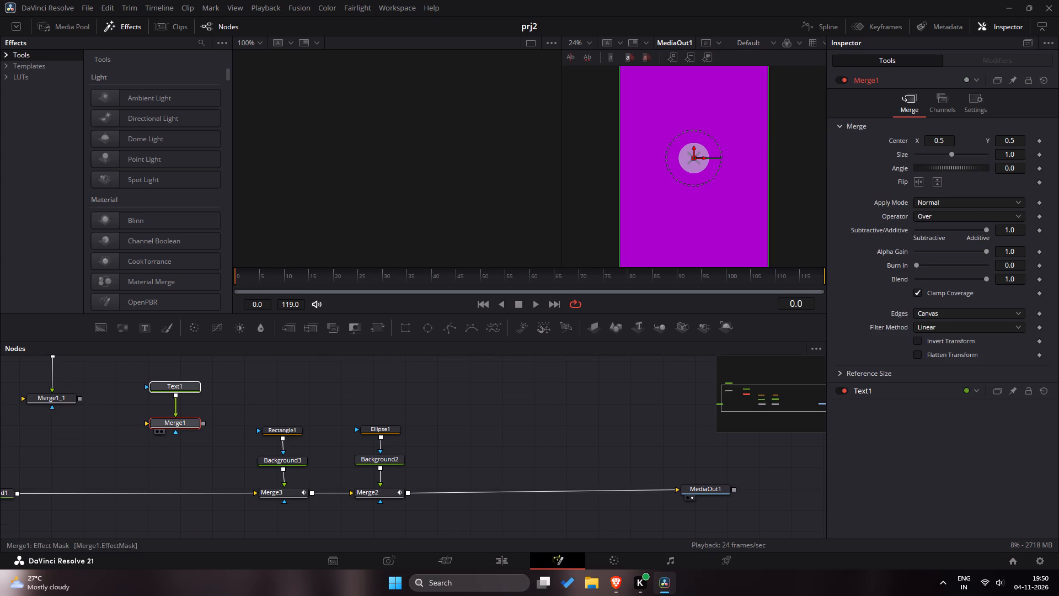
left_click_drag(180, 424, 172, 492)
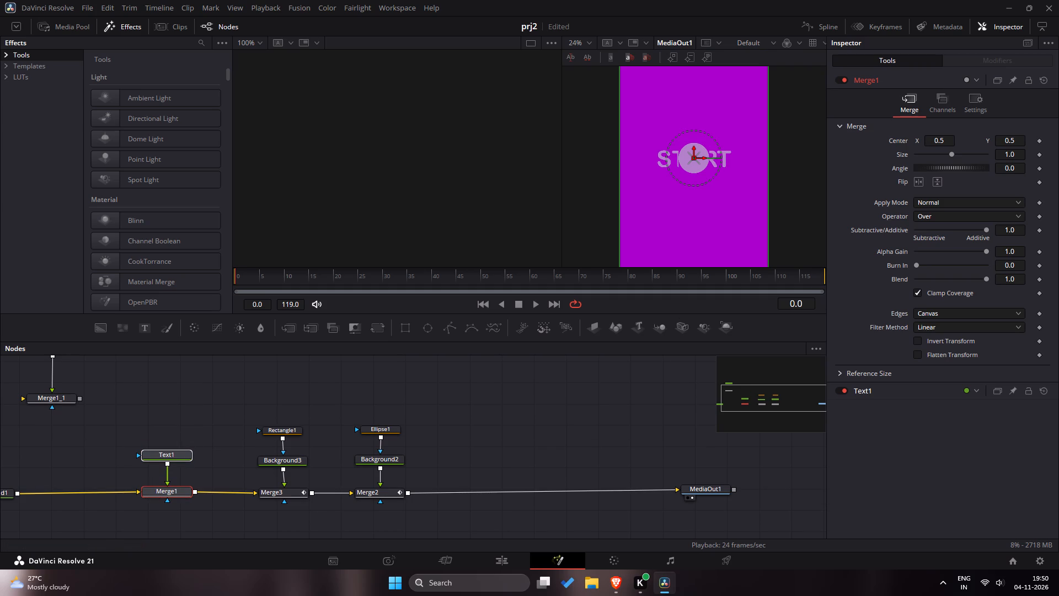
Play the animation from frame 0 with Text1 in the chain, select Text1 and return to frame 0.
left_click_drag(281, 273, 214, 274)
key("space")
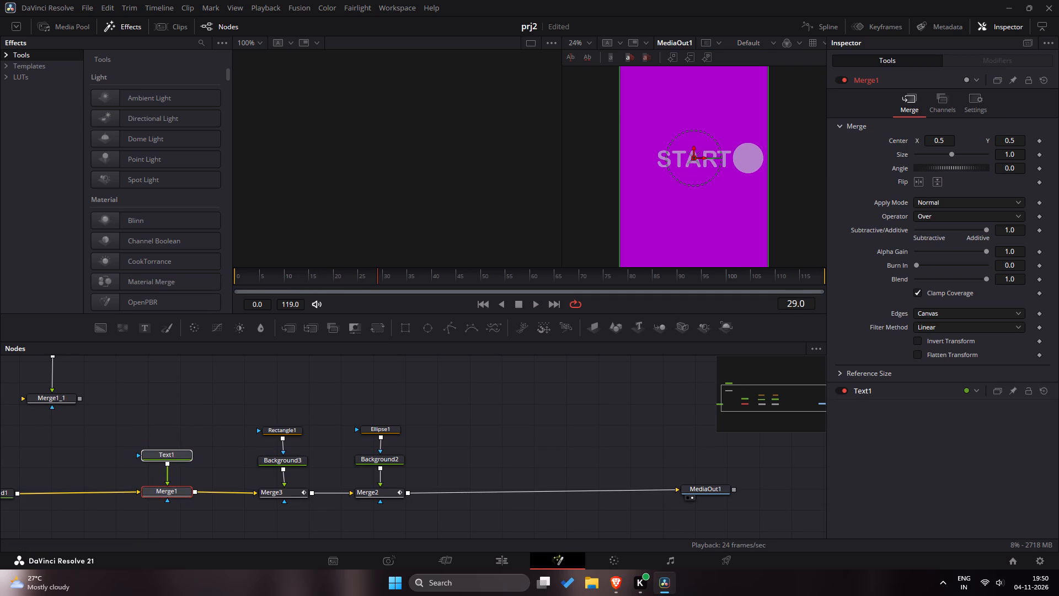
key("space")
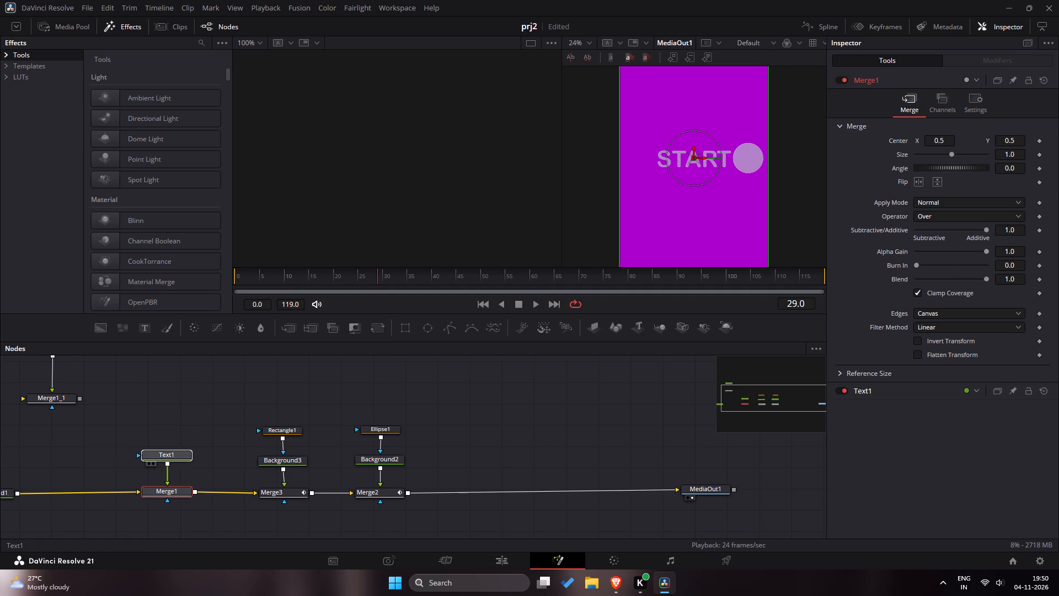
left_click(176, 453)
left_click(183, 444)
left_click(179, 460)
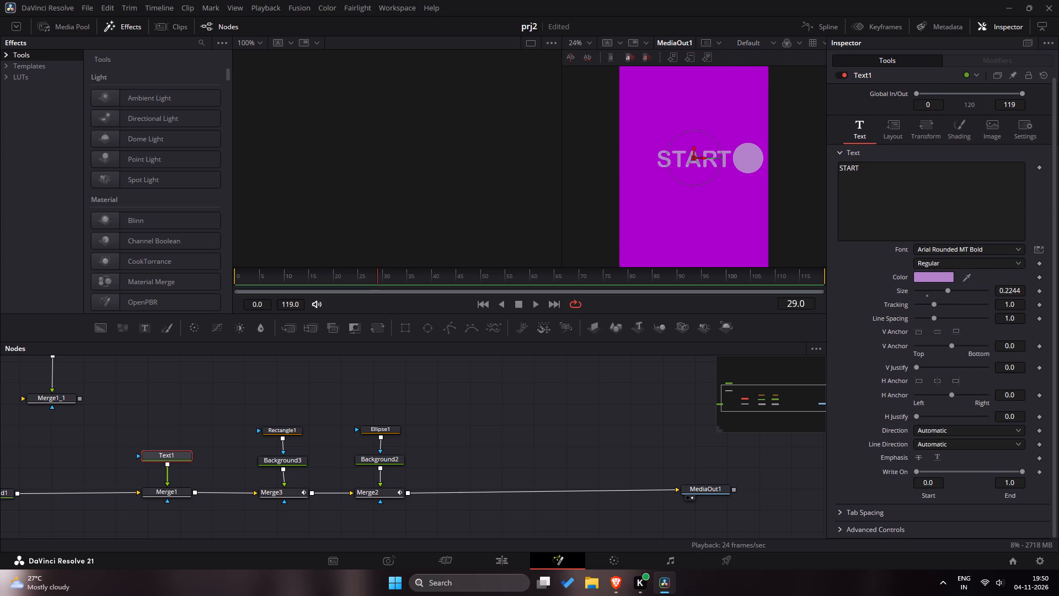
left_click_drag(272, 275, 205, 272)
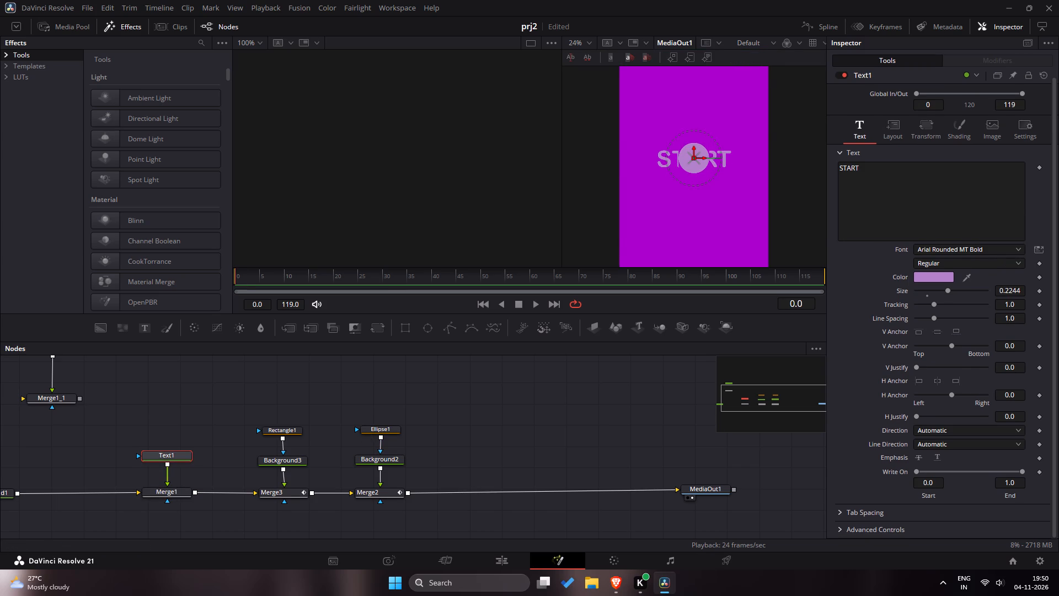
left_click_drag(205, 272, 199, 272)
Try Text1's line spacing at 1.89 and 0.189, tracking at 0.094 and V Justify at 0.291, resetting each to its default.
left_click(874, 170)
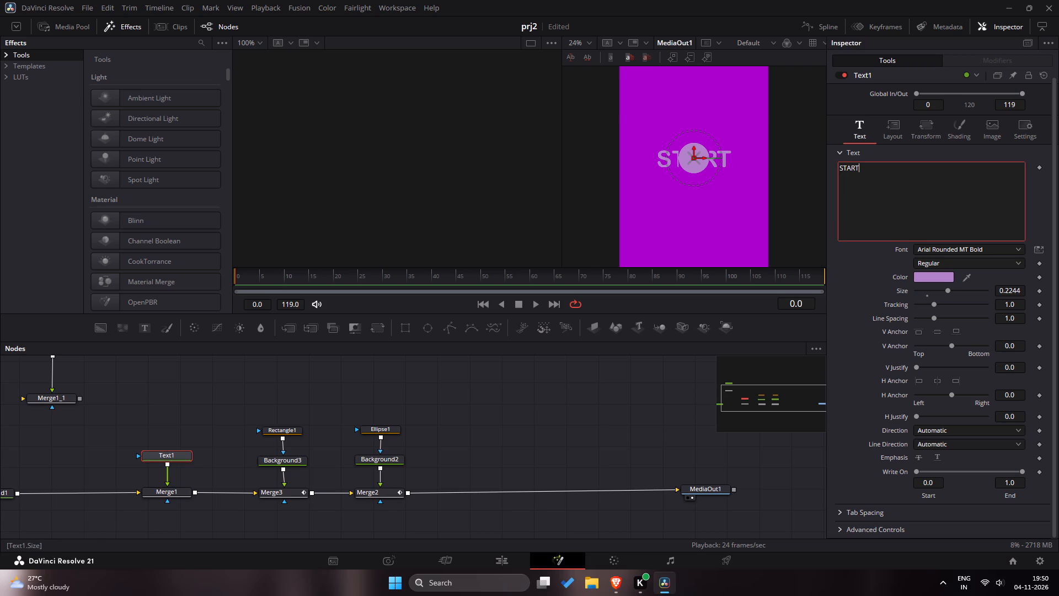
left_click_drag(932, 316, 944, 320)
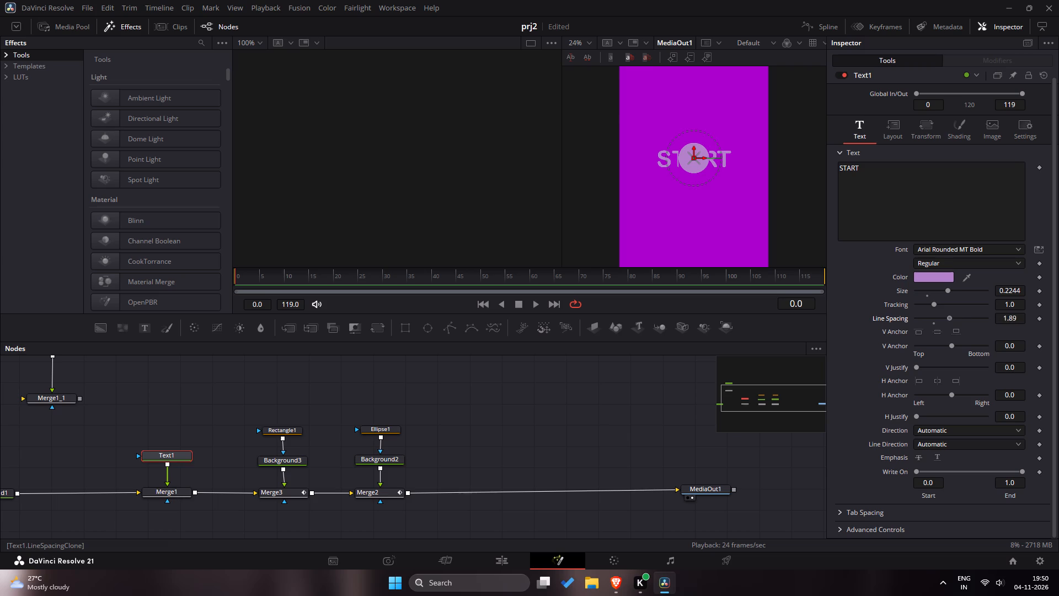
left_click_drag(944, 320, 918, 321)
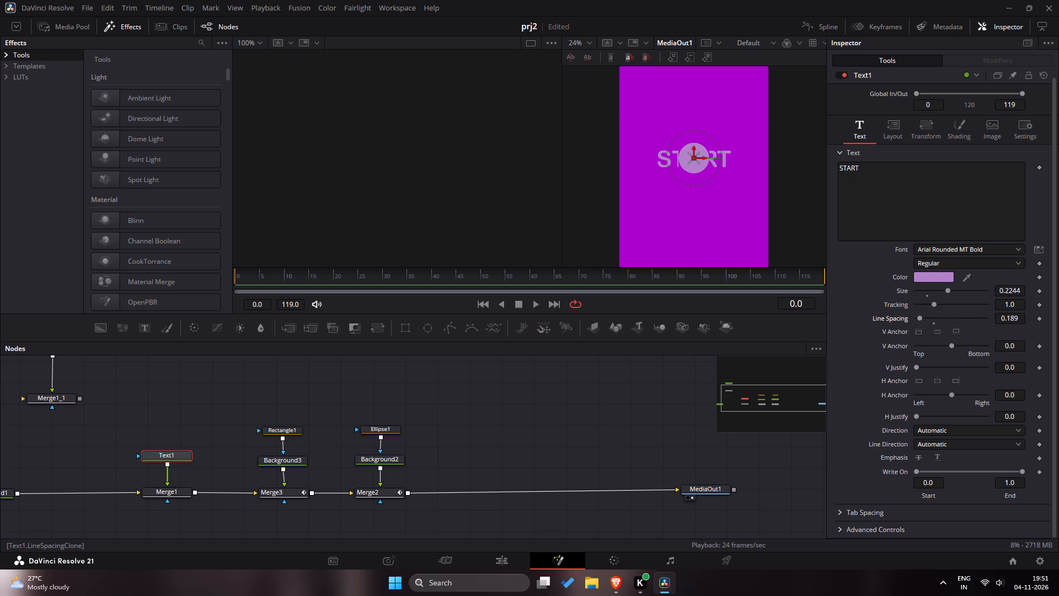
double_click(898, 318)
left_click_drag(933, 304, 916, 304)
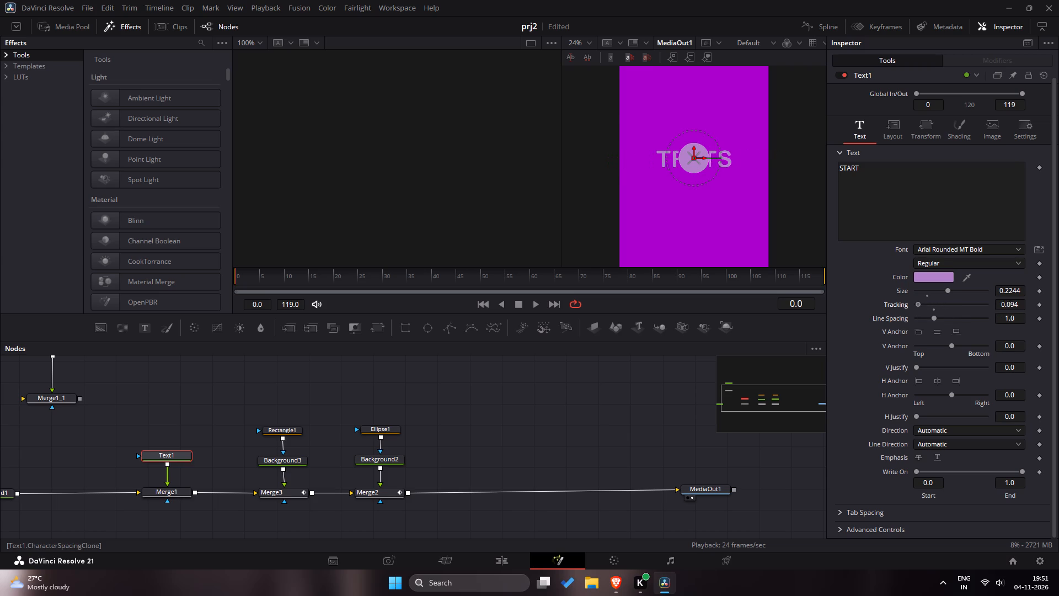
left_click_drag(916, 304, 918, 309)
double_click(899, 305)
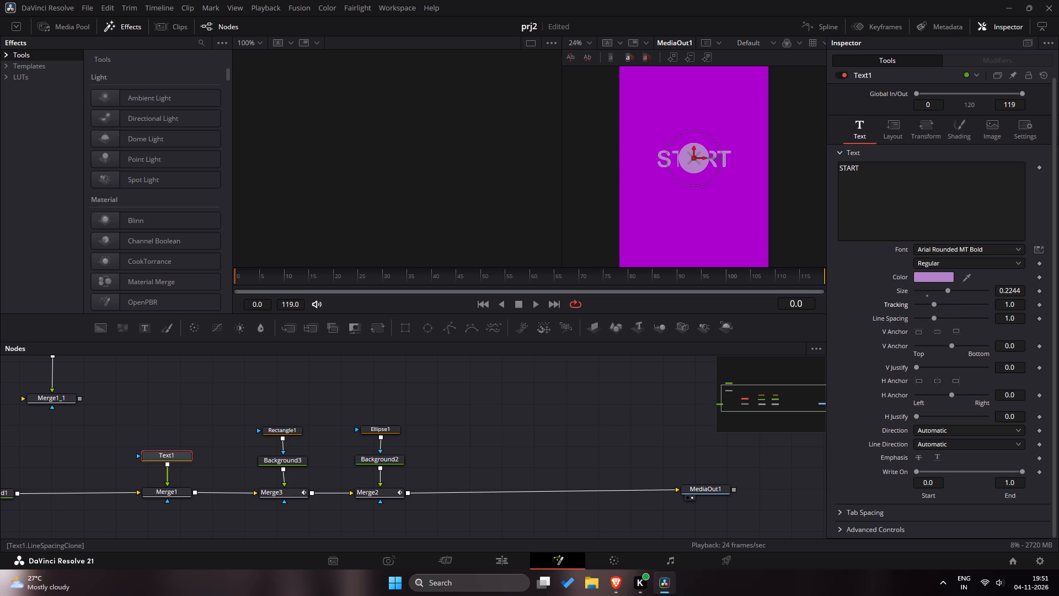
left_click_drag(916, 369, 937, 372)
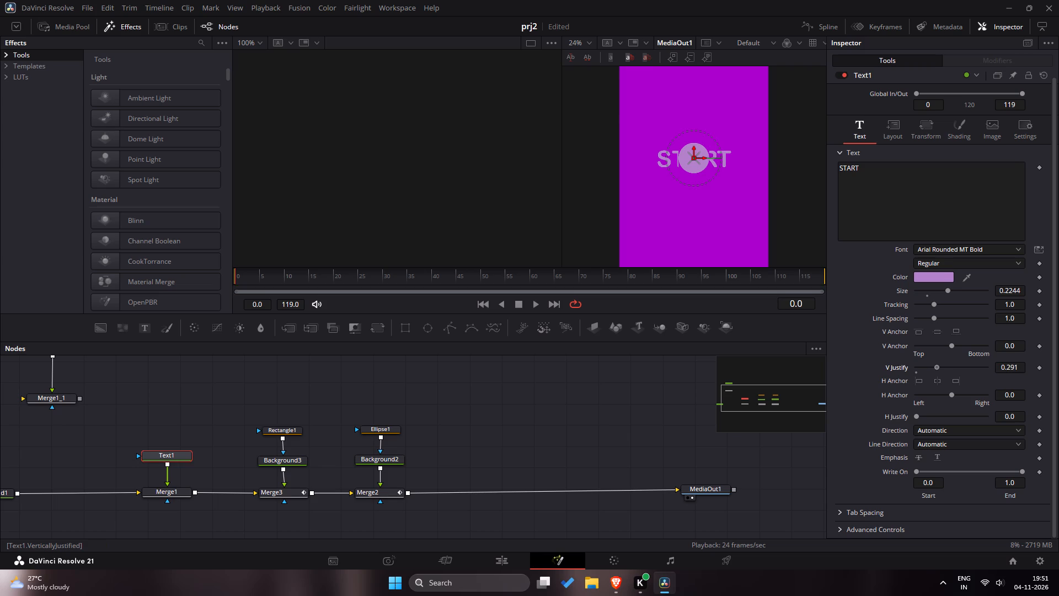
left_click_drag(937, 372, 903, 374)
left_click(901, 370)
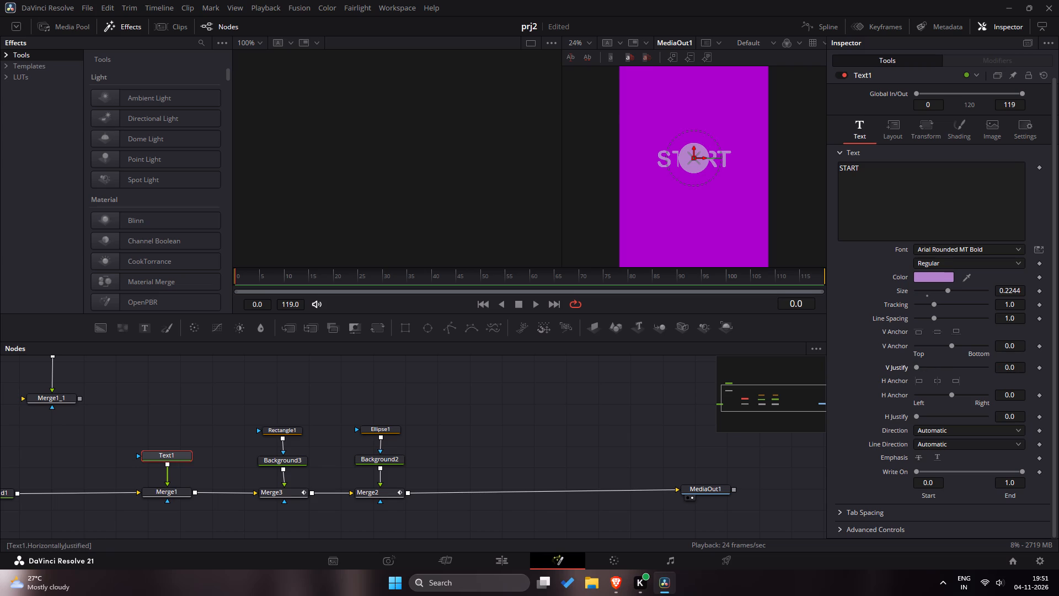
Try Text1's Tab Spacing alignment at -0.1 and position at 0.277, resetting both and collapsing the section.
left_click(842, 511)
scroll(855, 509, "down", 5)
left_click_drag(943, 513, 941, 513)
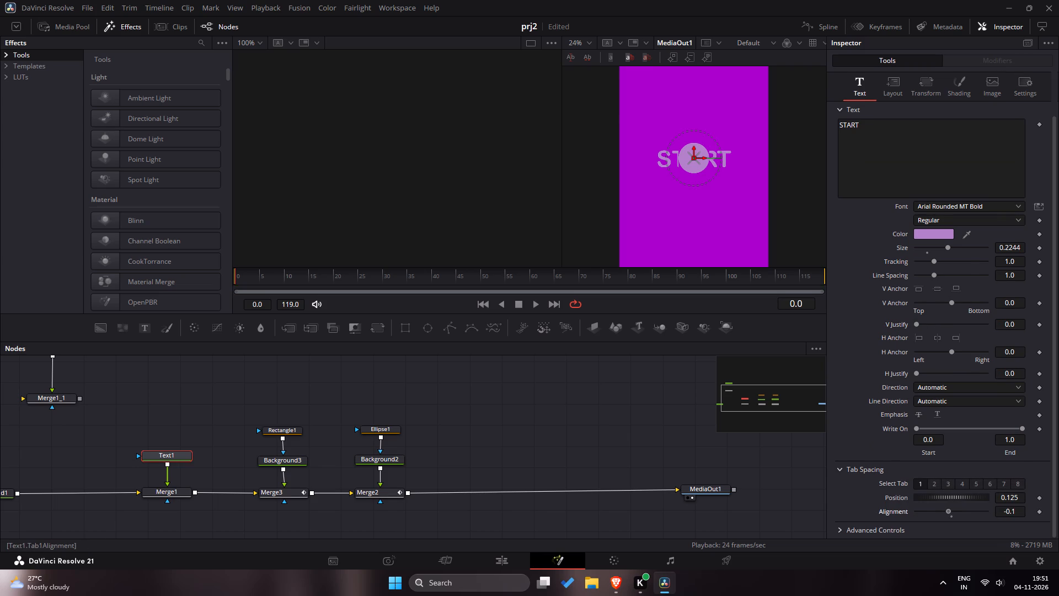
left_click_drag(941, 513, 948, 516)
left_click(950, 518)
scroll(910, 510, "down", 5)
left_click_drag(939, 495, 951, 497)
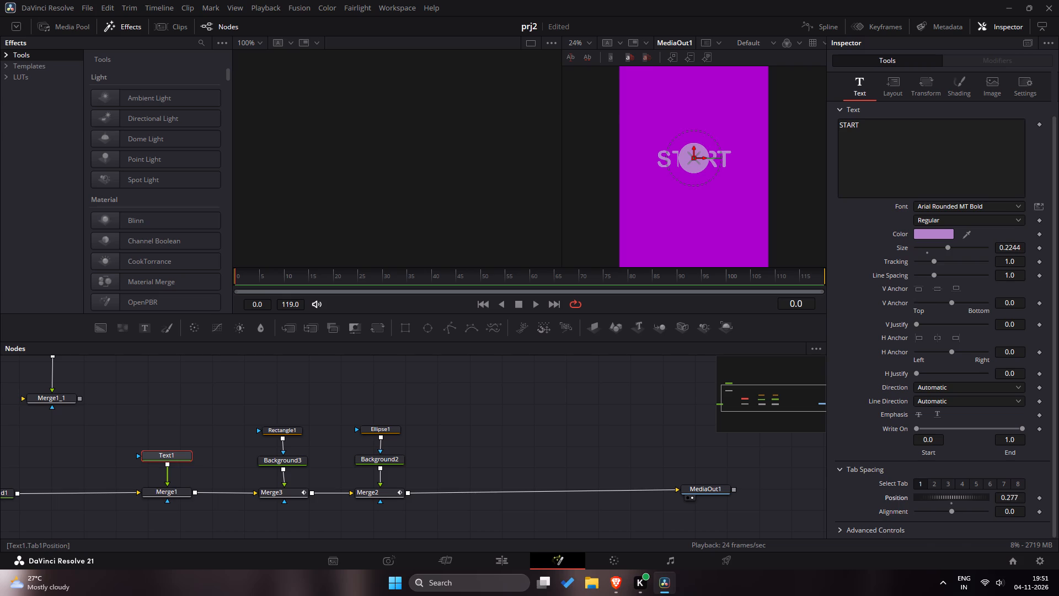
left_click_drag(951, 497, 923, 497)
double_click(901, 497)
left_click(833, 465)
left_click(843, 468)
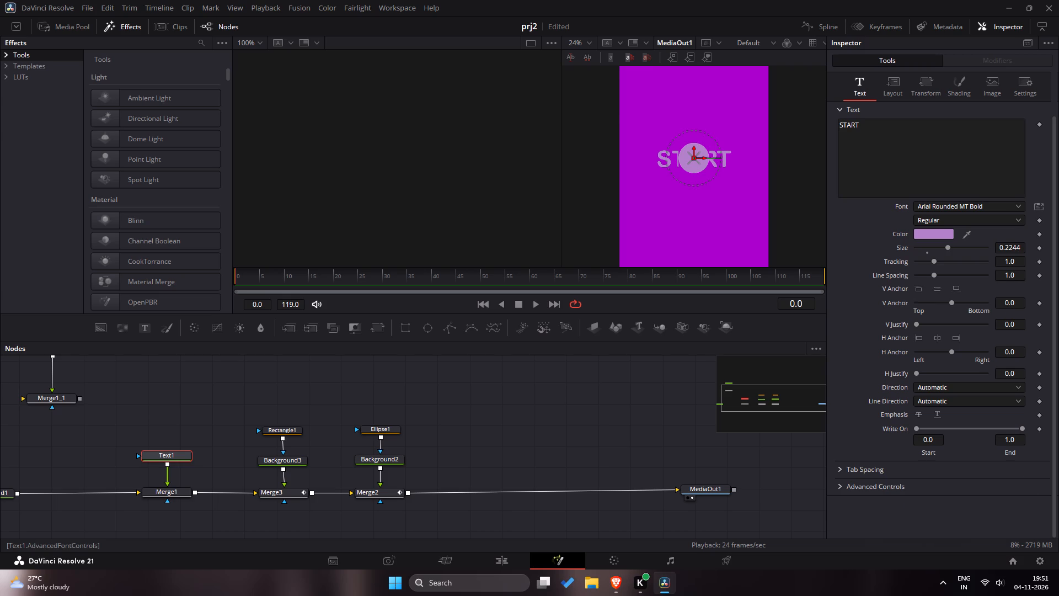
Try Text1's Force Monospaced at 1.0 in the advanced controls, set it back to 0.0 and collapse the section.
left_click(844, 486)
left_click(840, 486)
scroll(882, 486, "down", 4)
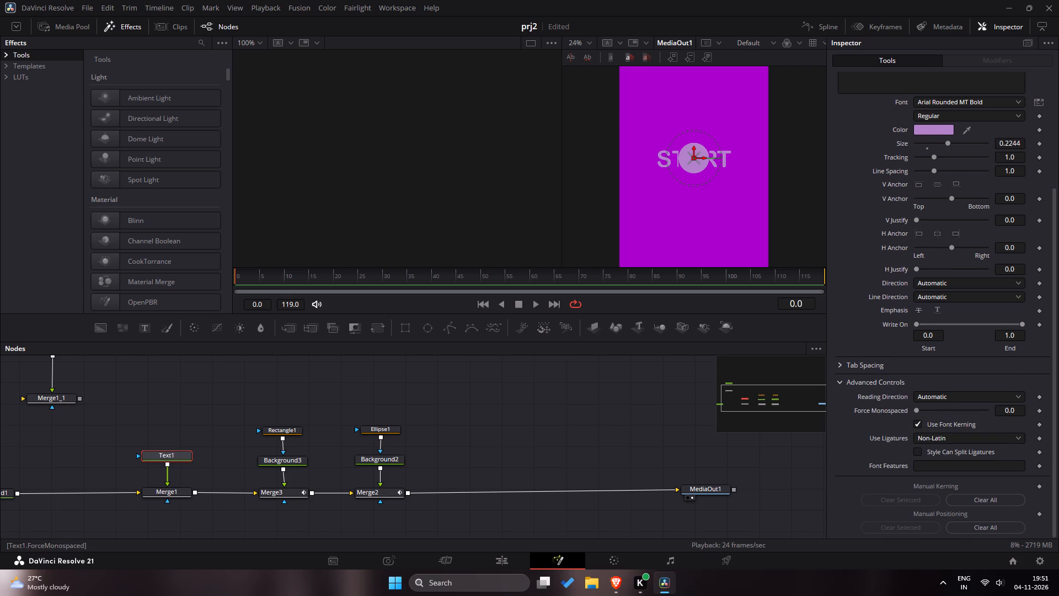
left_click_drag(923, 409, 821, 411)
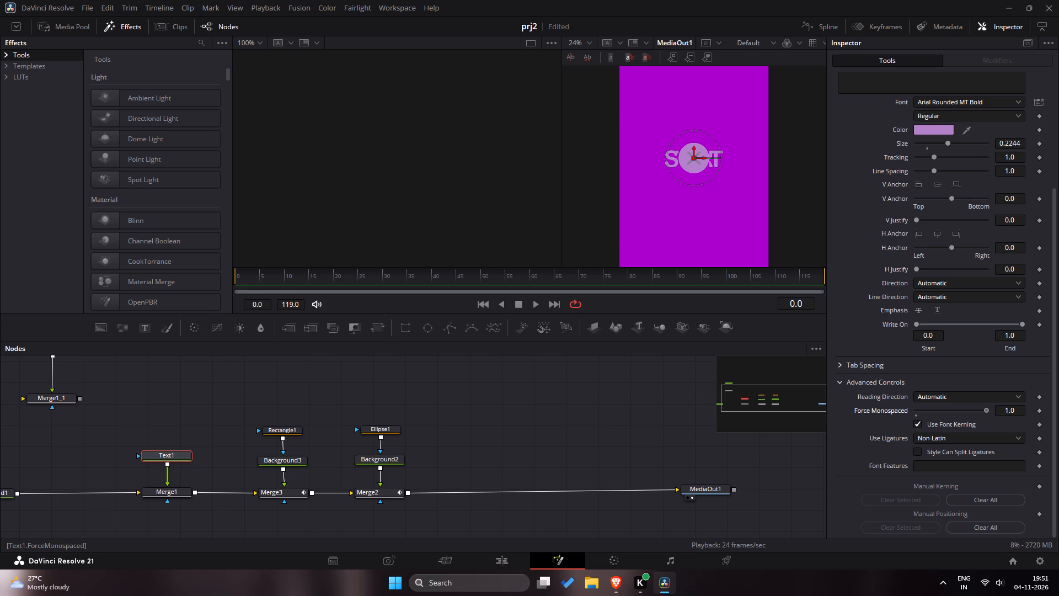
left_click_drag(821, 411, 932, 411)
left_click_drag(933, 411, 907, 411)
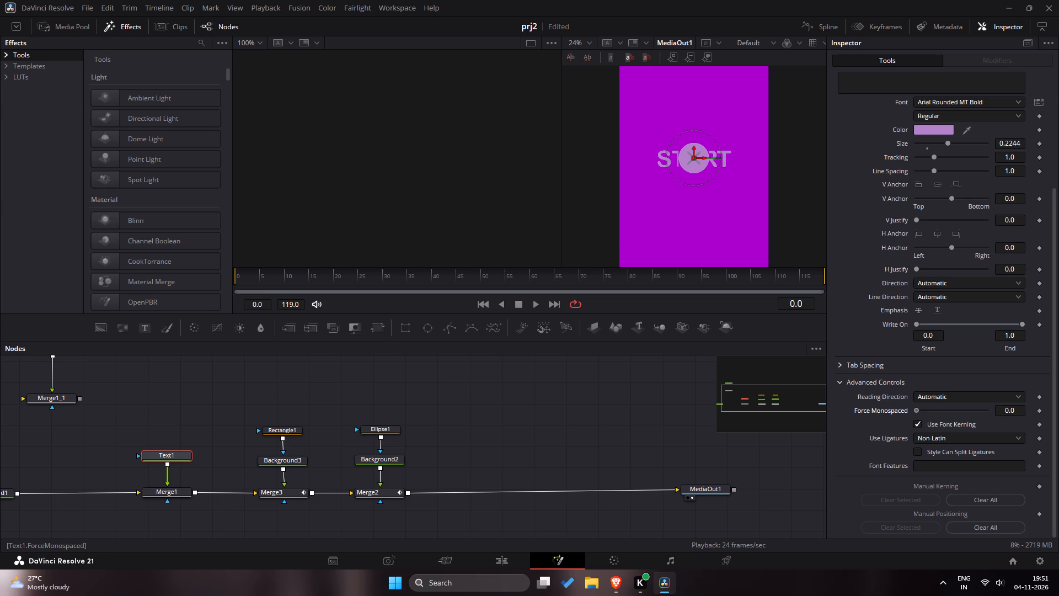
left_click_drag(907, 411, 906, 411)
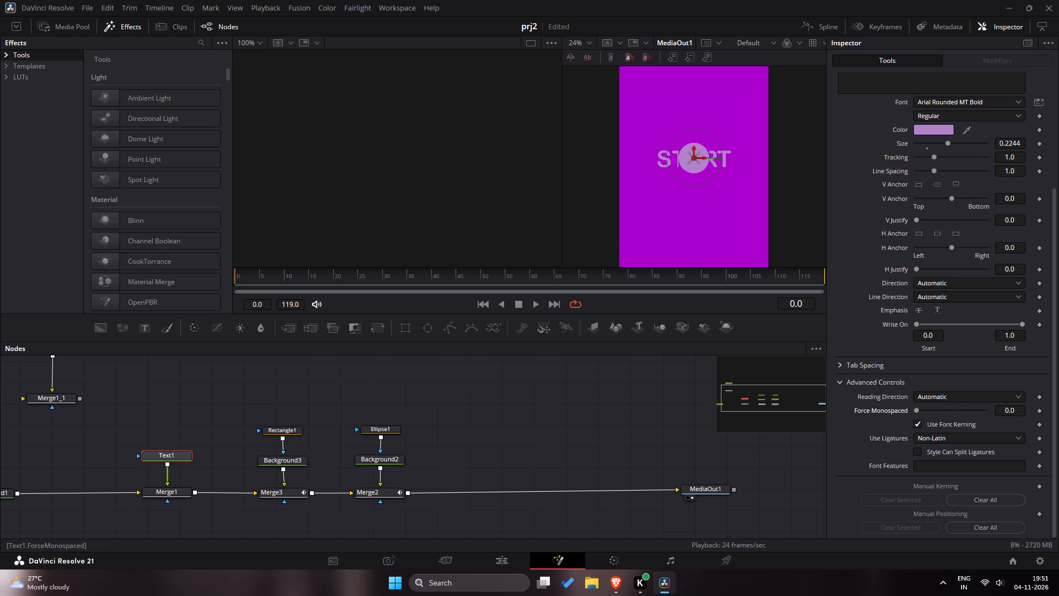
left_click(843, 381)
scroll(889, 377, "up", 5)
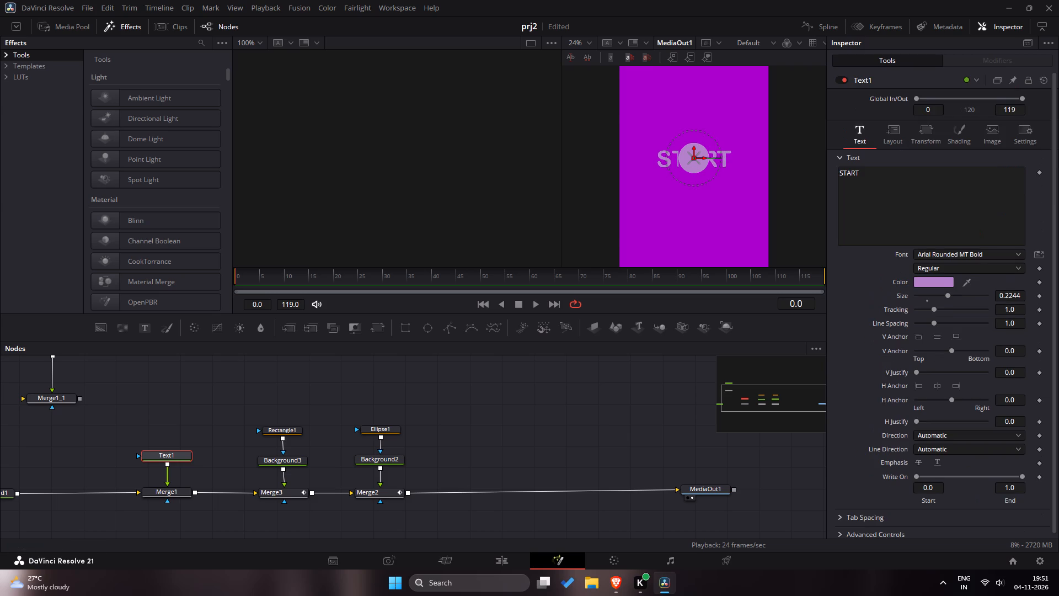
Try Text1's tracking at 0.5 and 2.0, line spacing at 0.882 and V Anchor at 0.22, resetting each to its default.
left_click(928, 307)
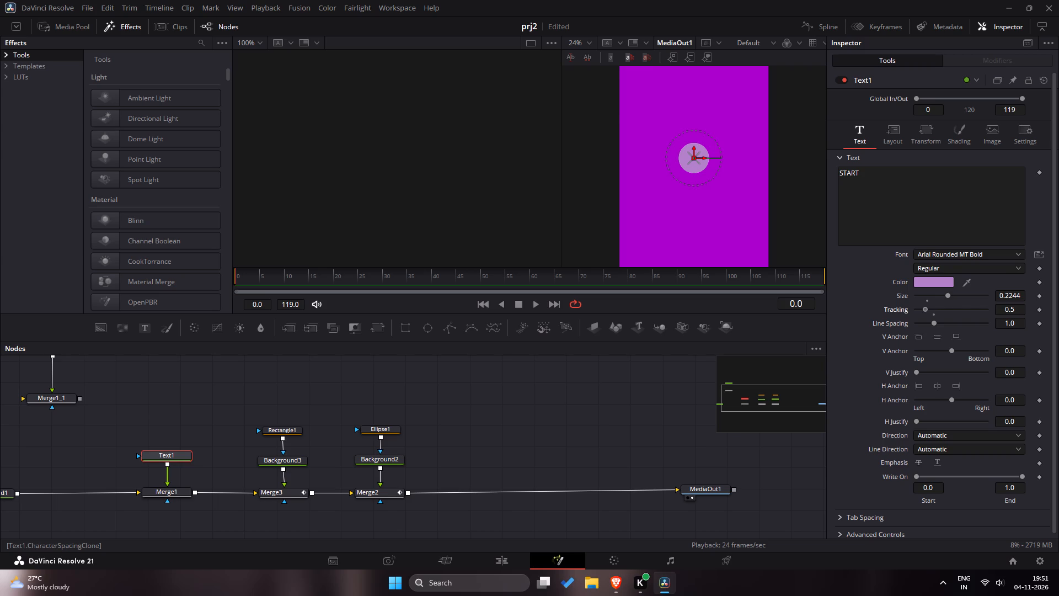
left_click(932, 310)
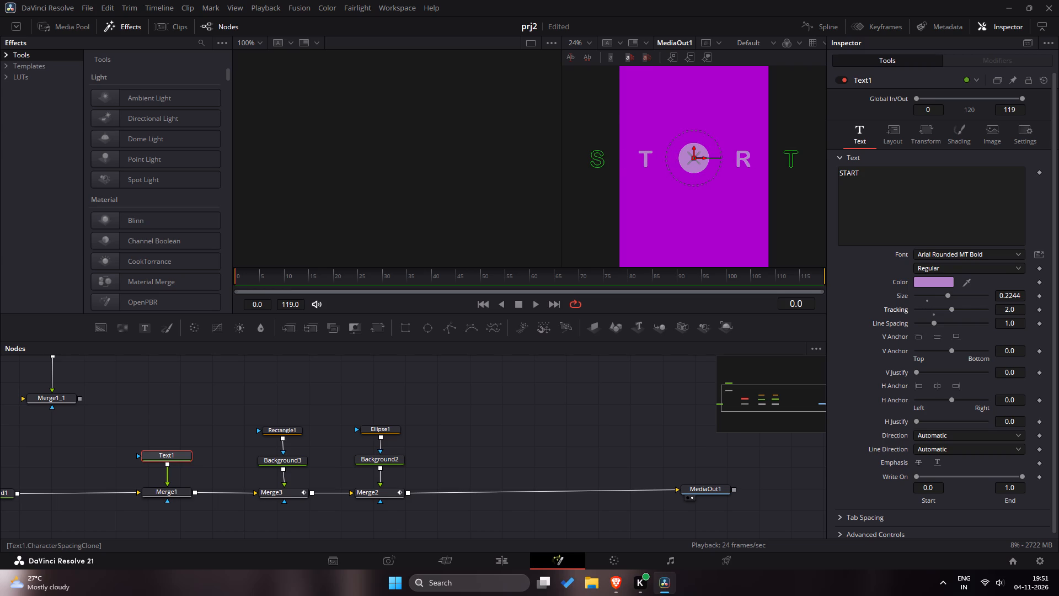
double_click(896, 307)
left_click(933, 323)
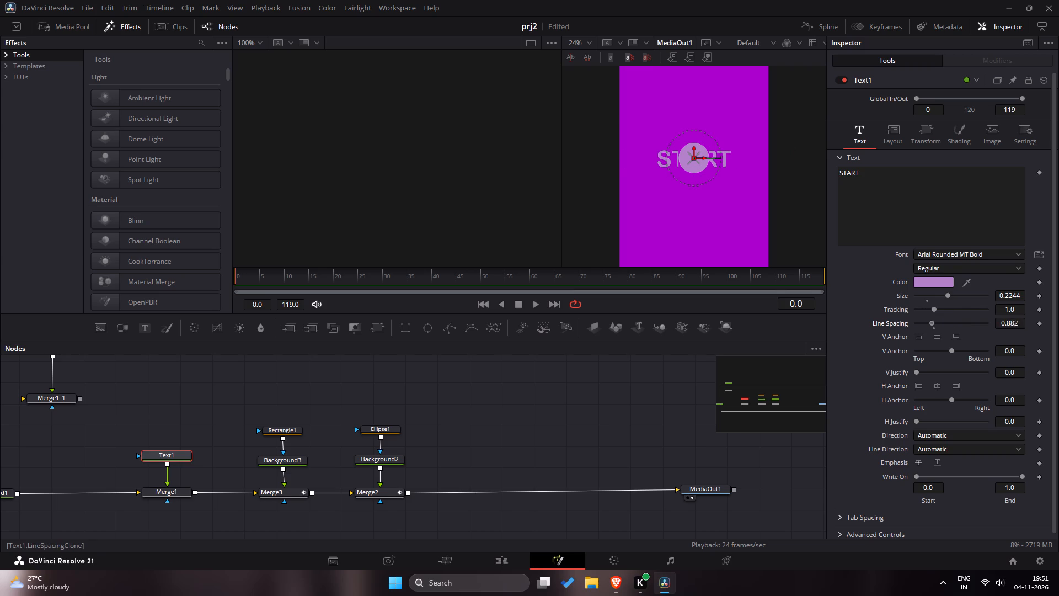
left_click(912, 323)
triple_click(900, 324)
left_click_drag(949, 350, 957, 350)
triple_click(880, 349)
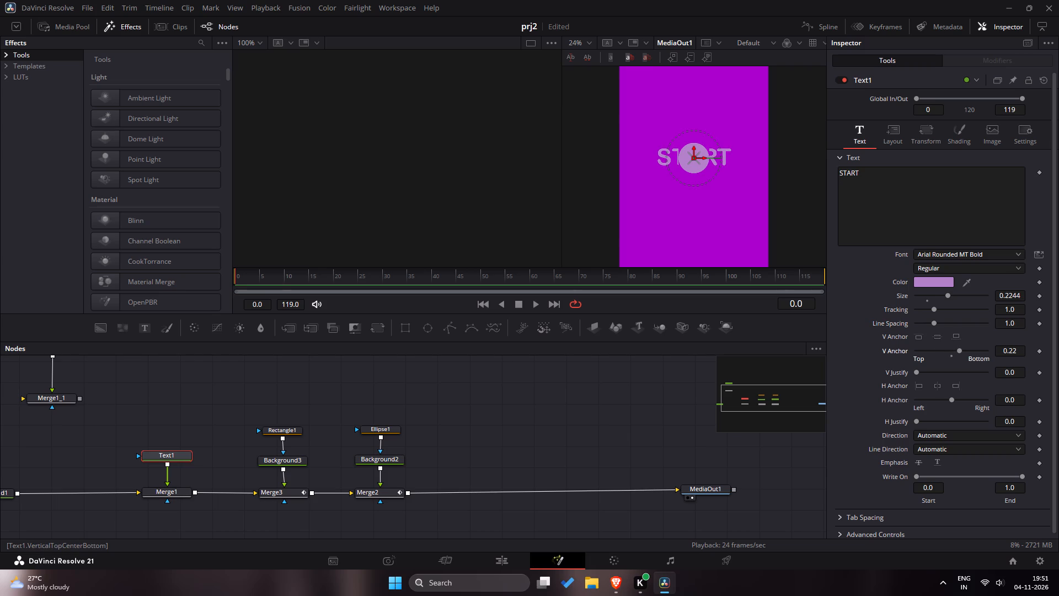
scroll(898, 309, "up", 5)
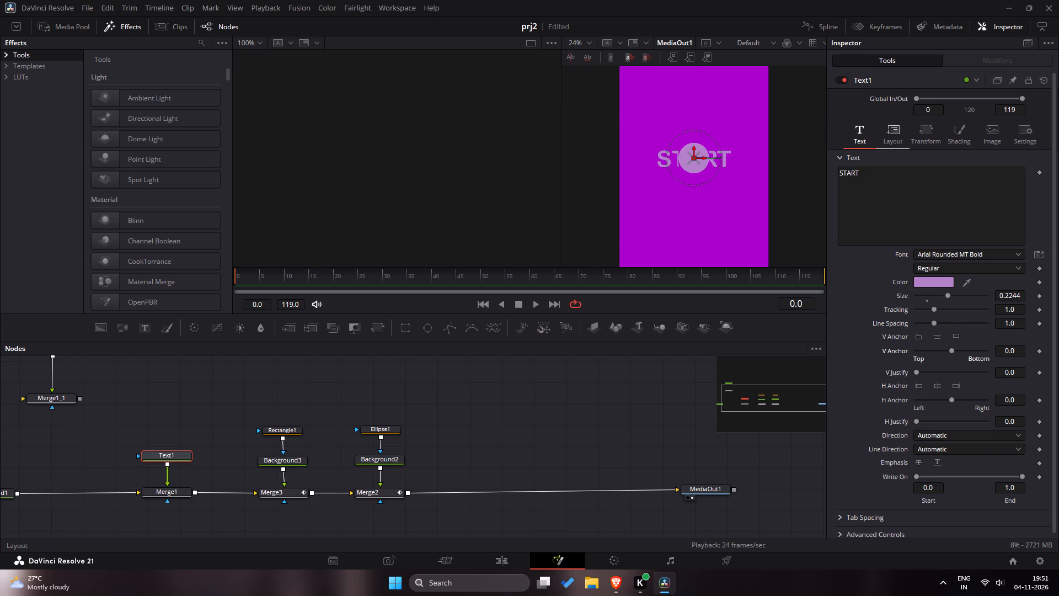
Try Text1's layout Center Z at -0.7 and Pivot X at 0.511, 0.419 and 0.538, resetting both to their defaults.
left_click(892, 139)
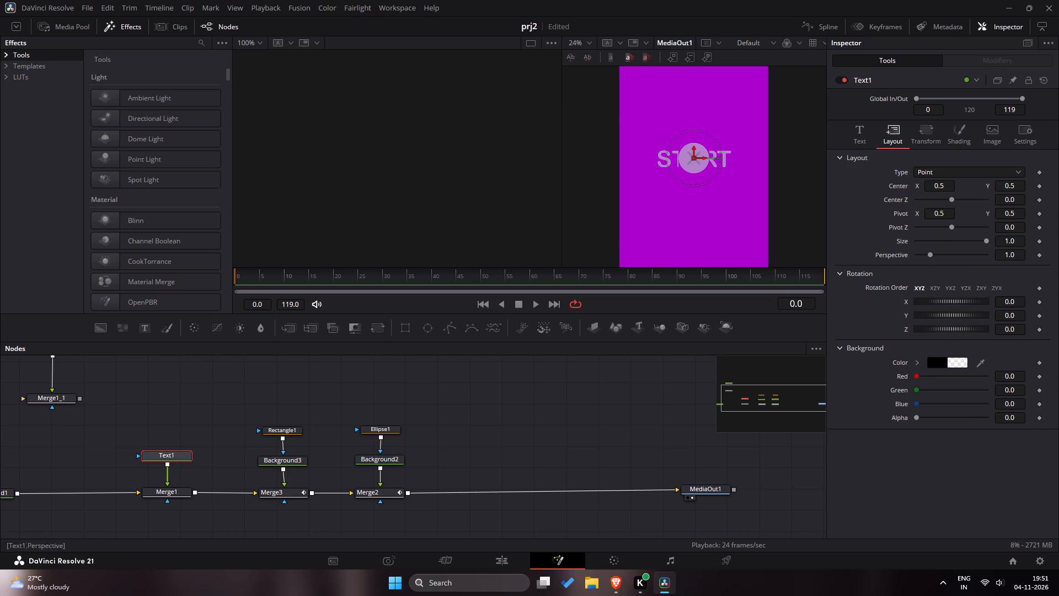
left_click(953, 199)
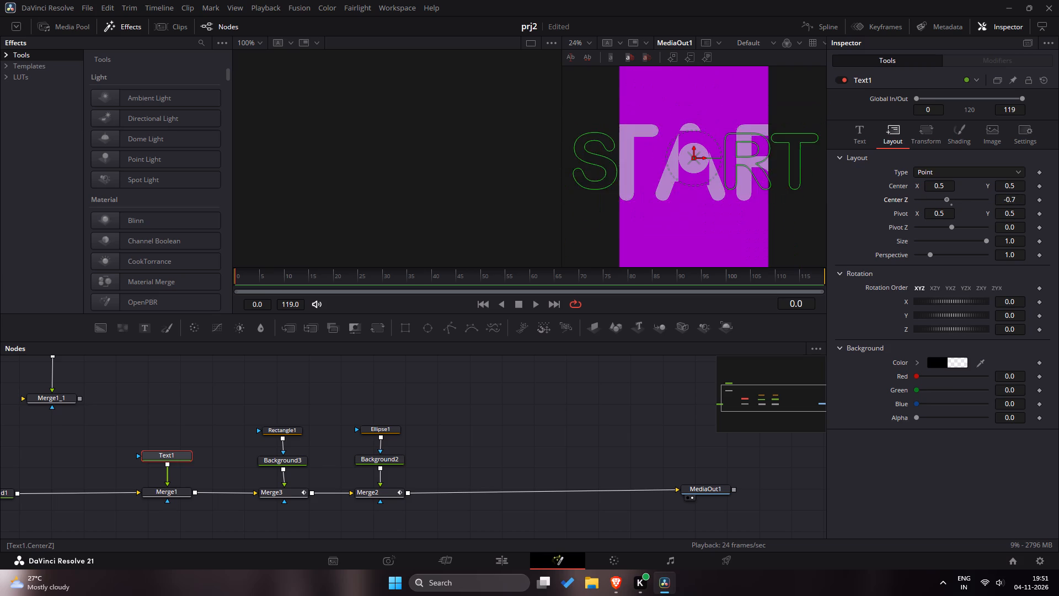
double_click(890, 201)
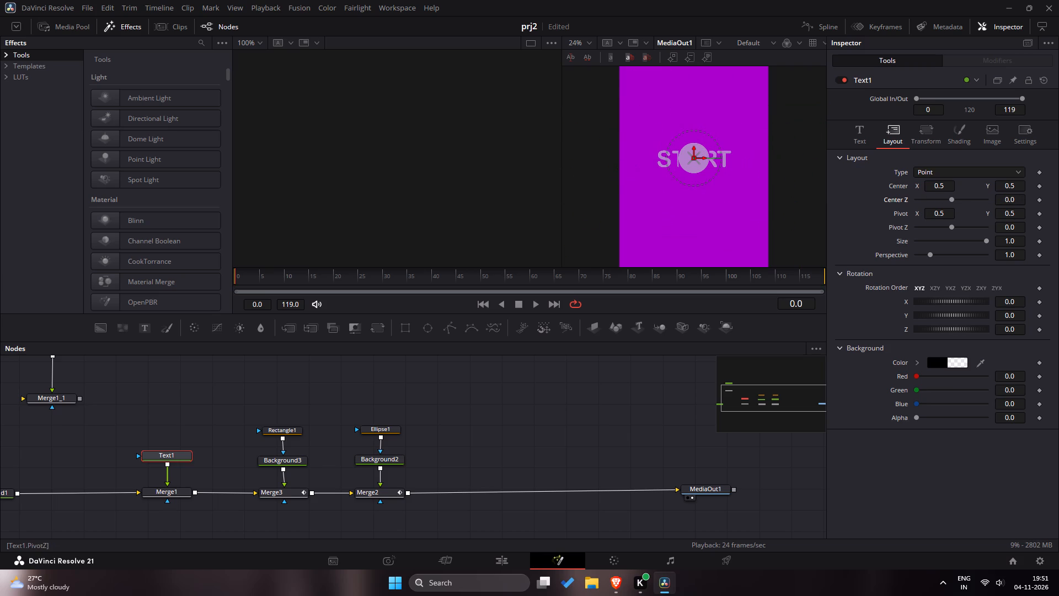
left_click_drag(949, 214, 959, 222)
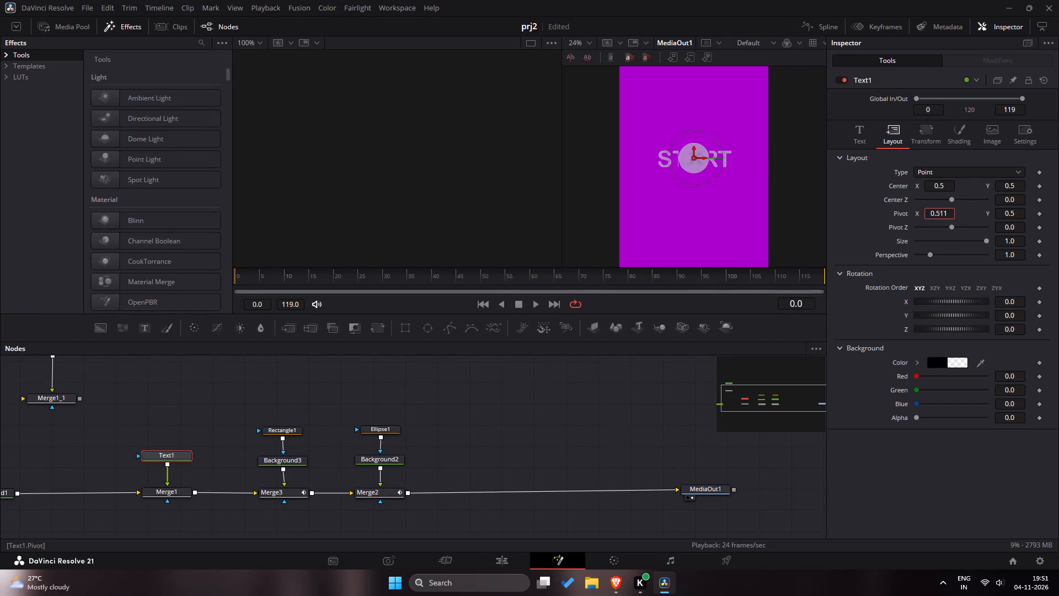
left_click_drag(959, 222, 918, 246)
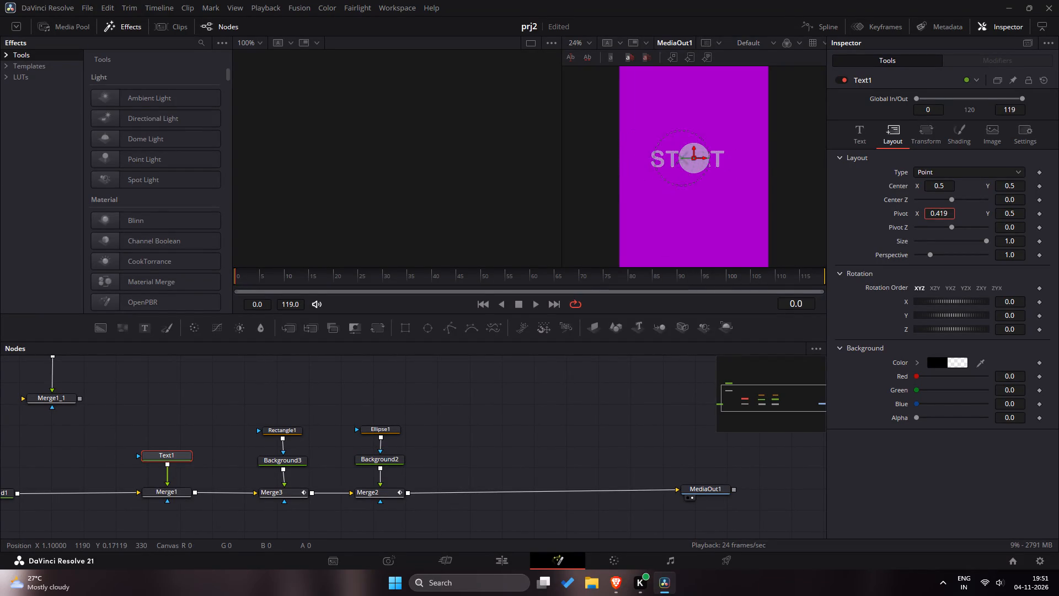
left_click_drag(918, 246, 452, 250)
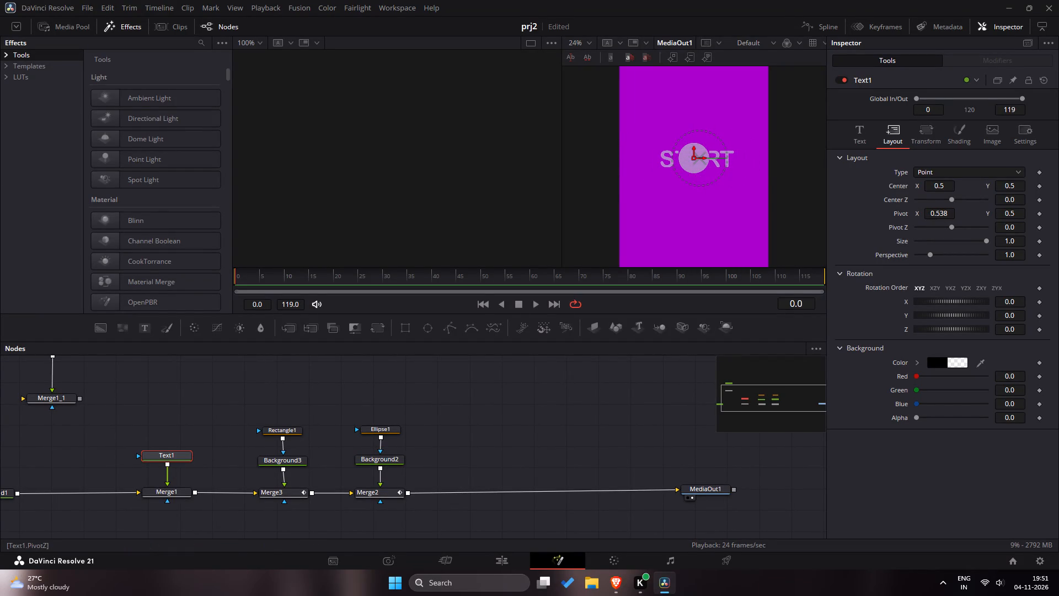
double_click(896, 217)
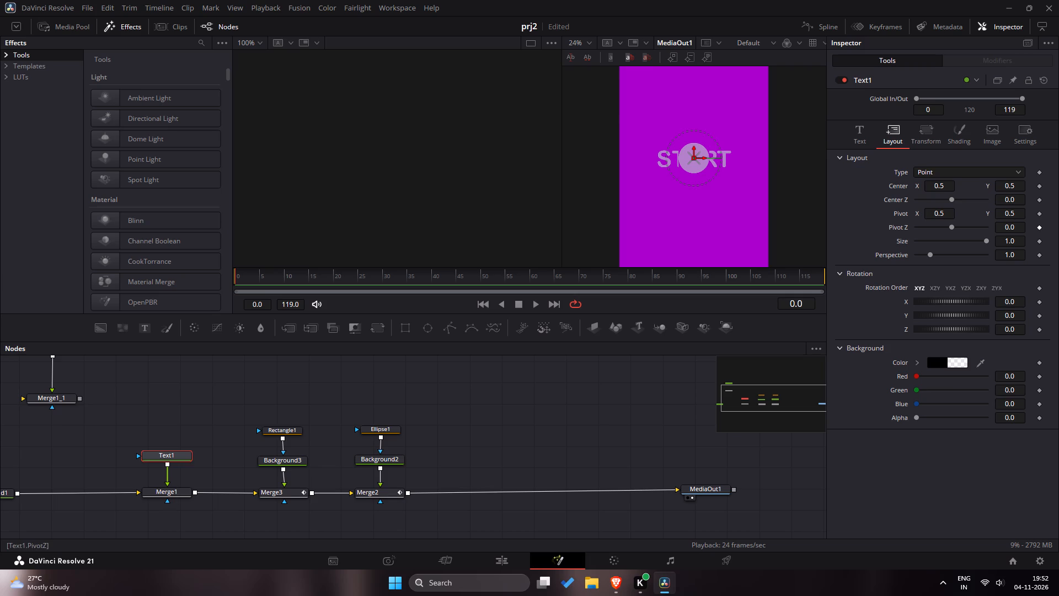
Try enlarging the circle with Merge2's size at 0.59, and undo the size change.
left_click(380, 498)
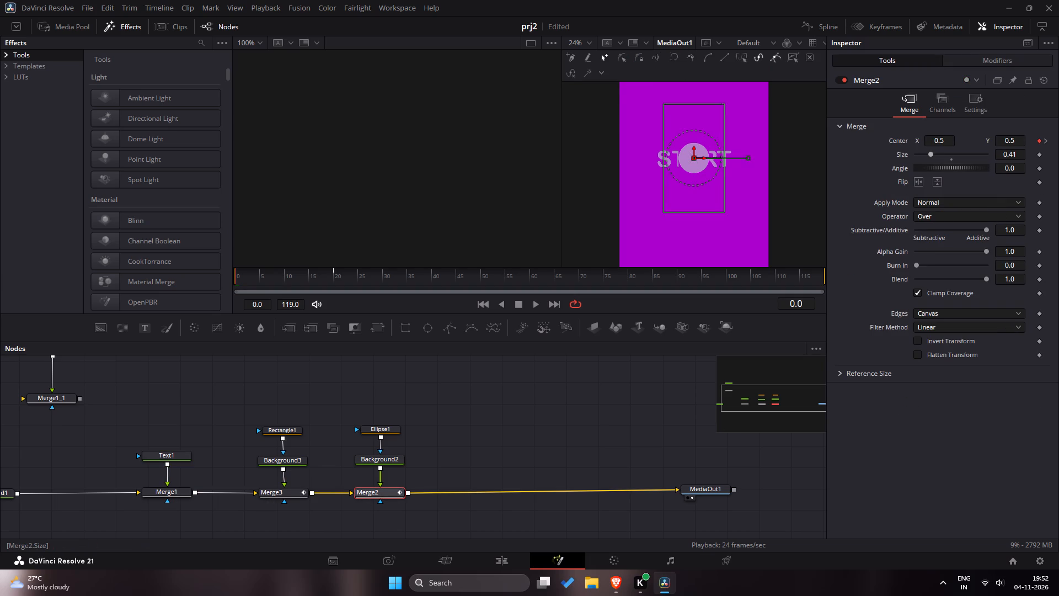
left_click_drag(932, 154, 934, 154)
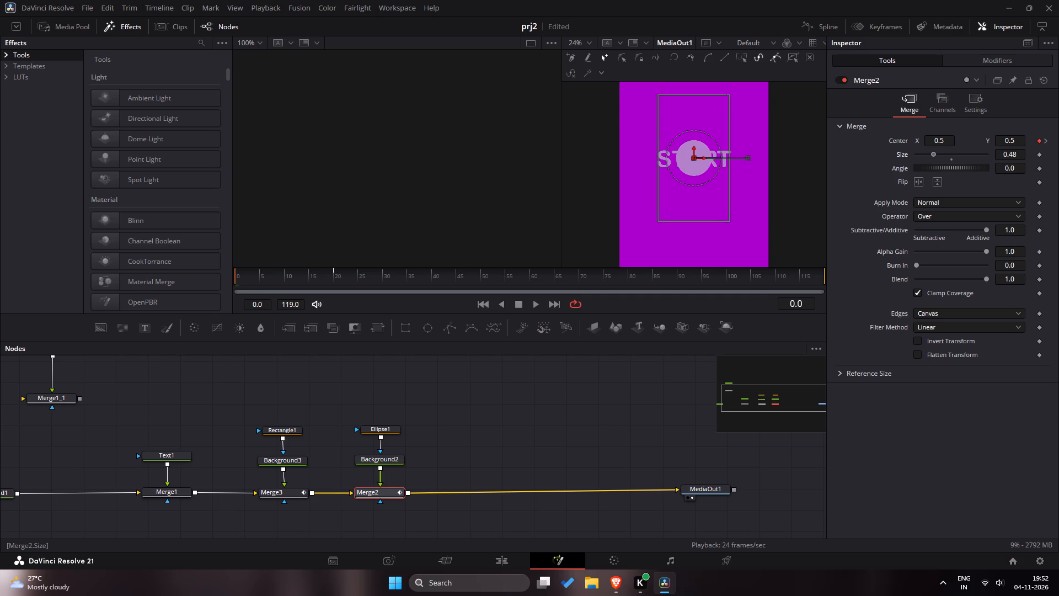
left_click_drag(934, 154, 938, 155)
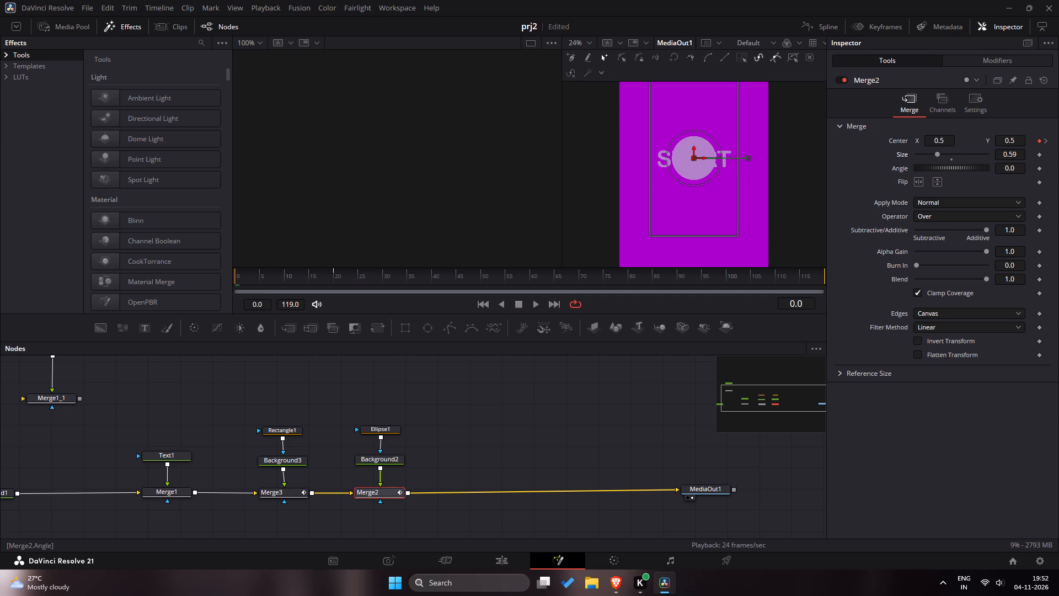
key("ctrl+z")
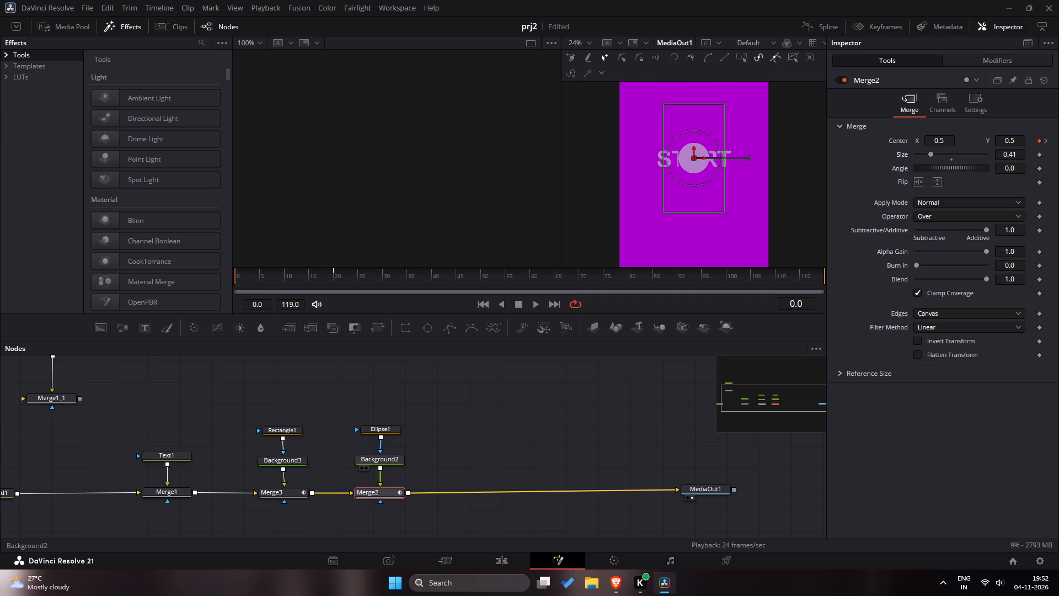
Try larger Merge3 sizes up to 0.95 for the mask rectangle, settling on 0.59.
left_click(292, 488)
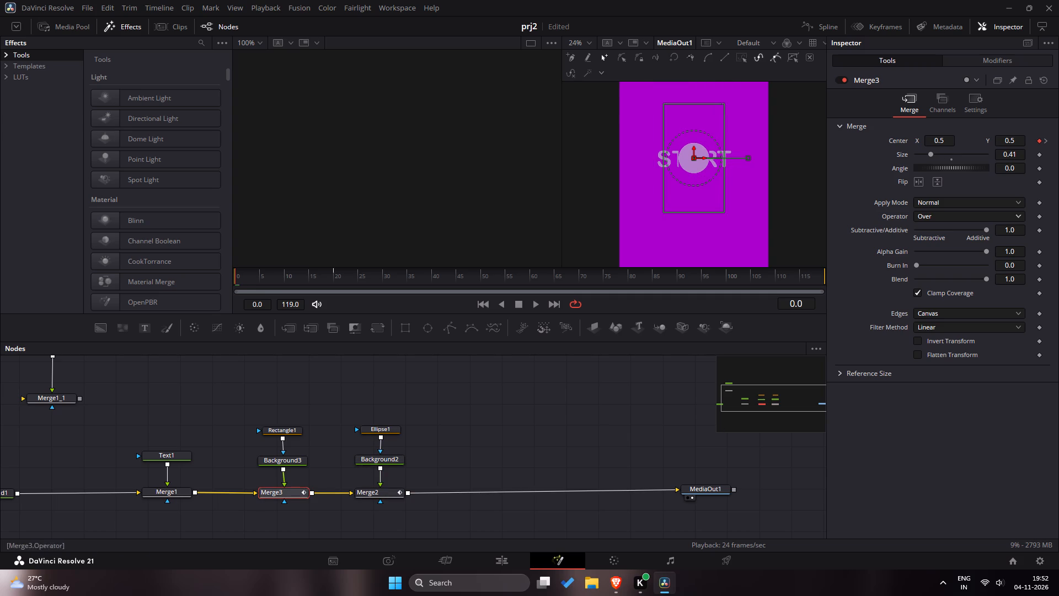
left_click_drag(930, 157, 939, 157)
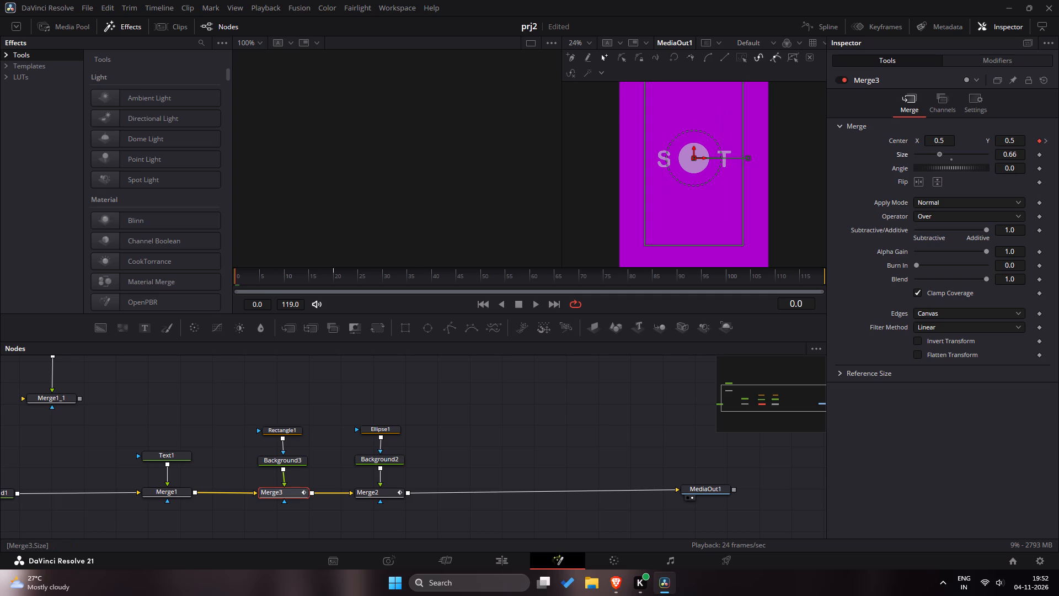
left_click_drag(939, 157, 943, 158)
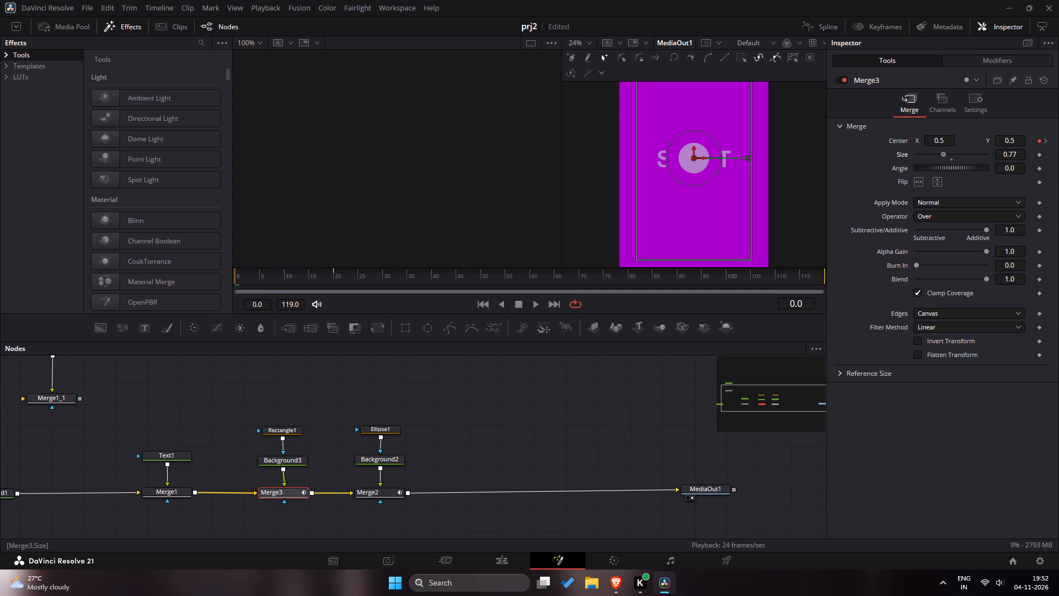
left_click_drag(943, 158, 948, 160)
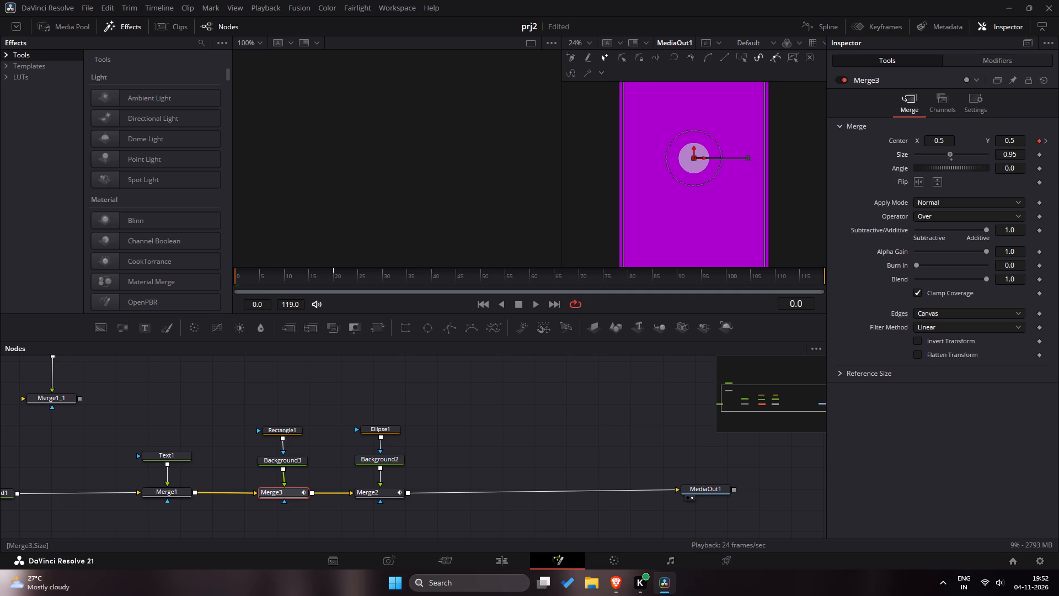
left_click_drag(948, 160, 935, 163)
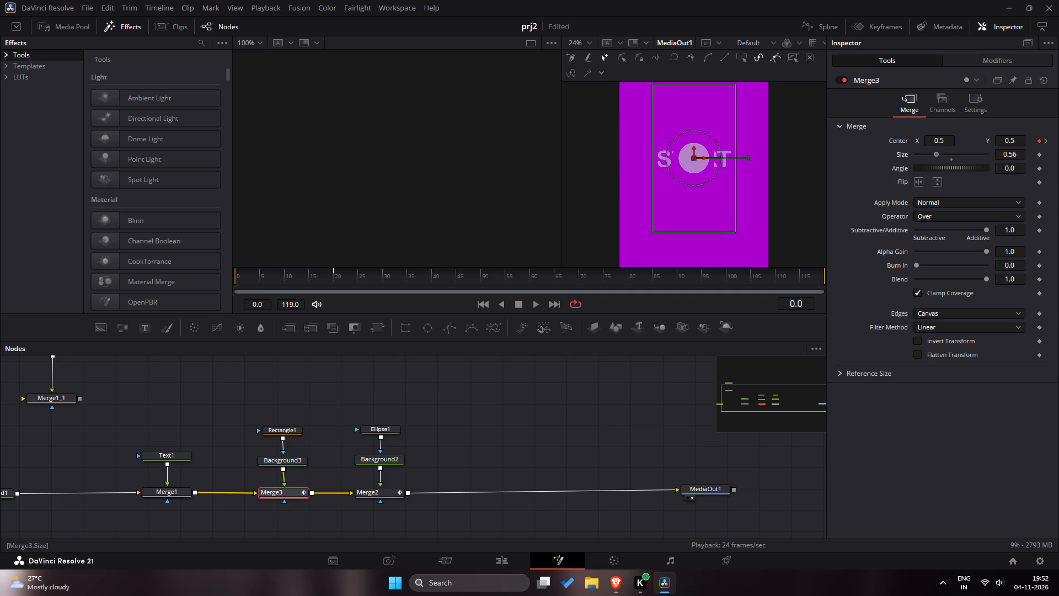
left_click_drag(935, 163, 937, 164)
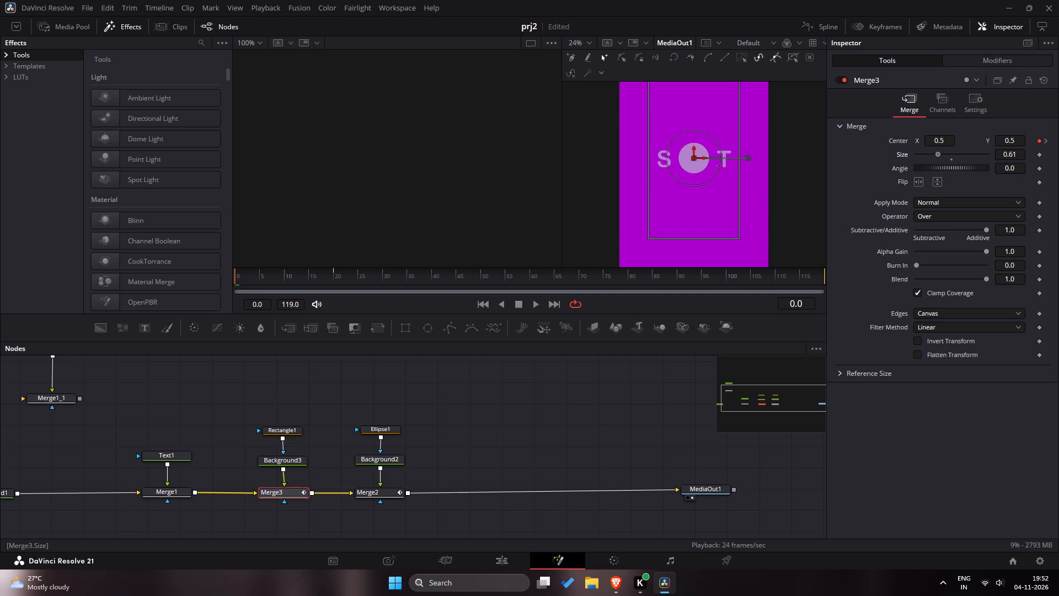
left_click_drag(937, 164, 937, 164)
Shift the mask rectangle sideways at frame 0 by setting Merge3's Center X to 0.603.
left_click_drag(939, 141, 649, 140)
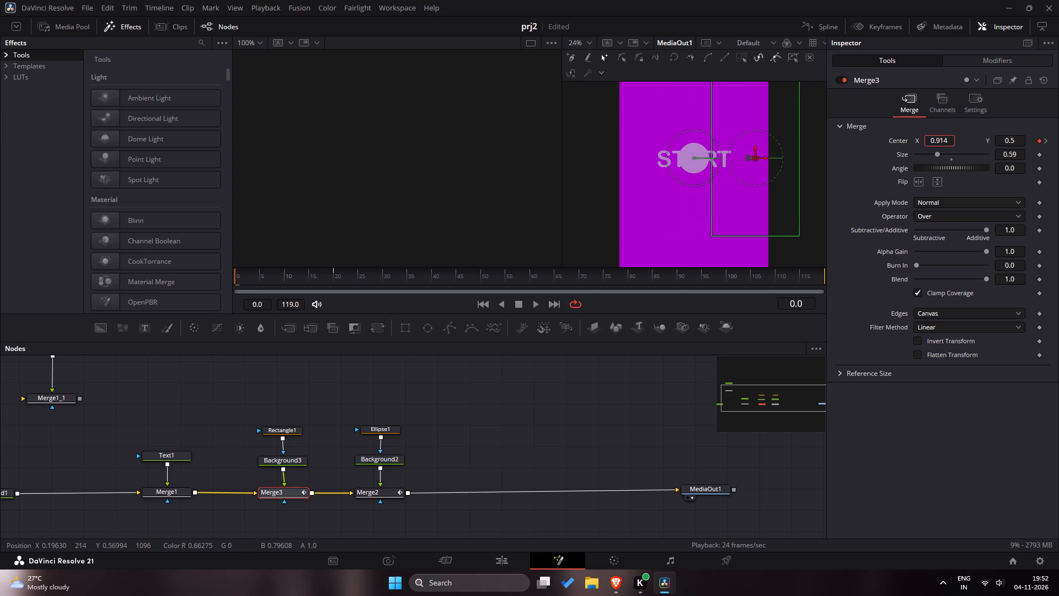
left_click_drag(649, 140, 484, 151)
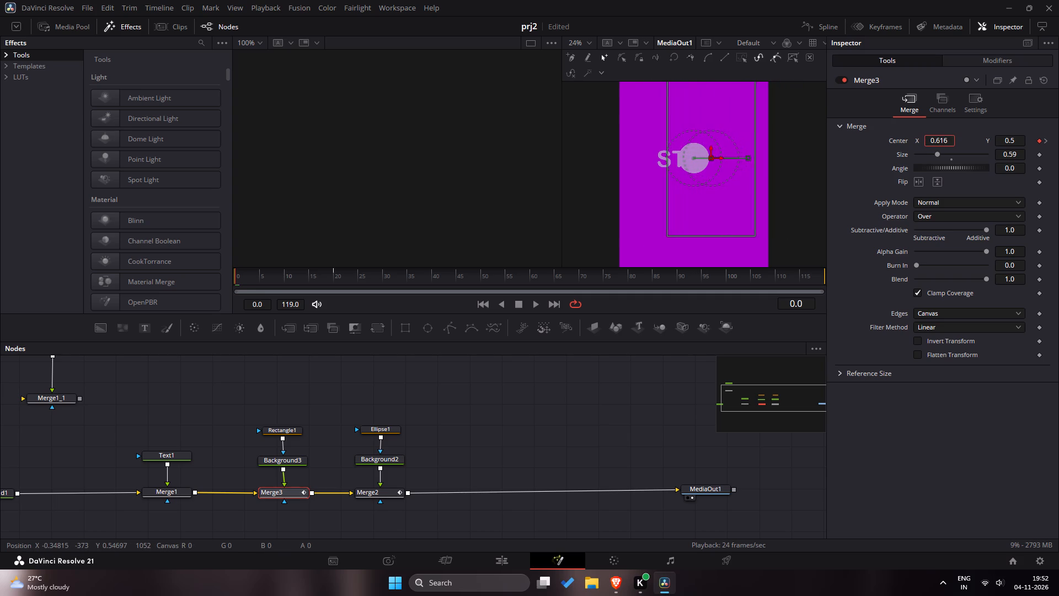
left_click_drag(484, 151, 472, 154)
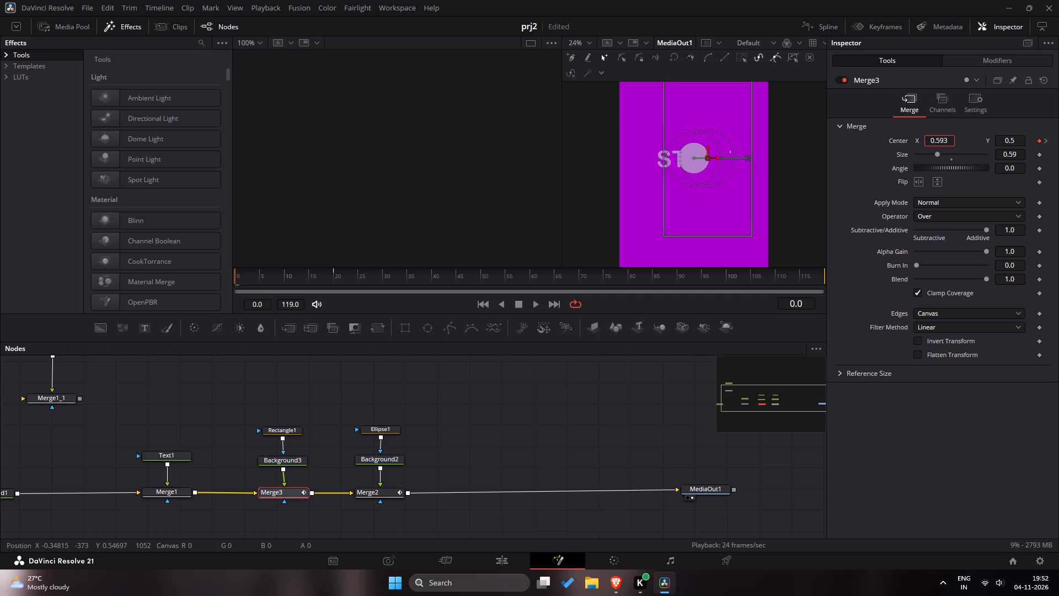
left_click_drag(472, 154, 477, 155)
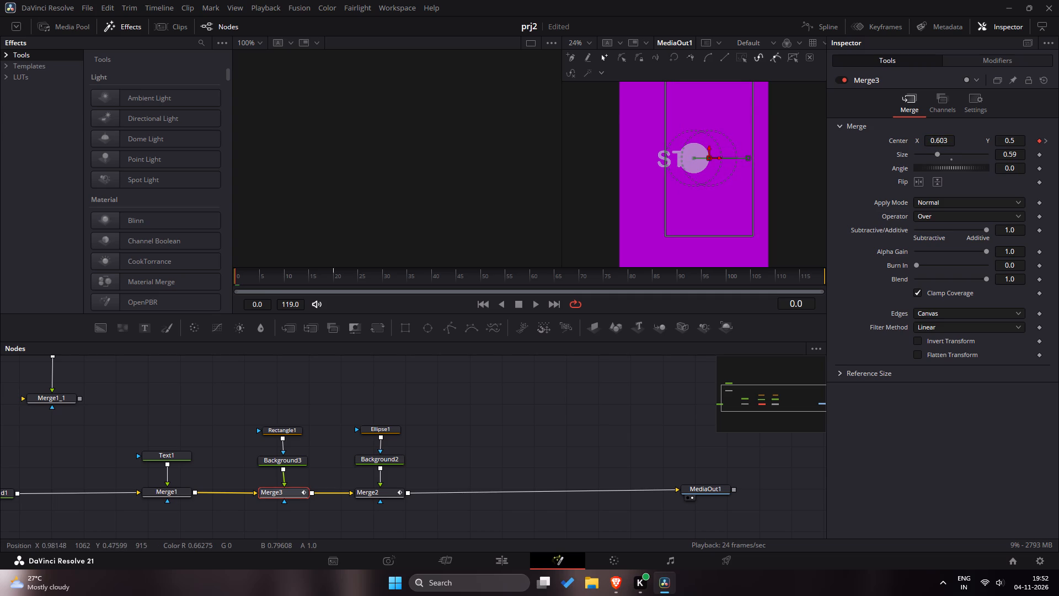
Scale the mask rectangle's outline in the viewer to a Merge3 size of about 0.753.
left_click_drag(752, 166, 757, 166)
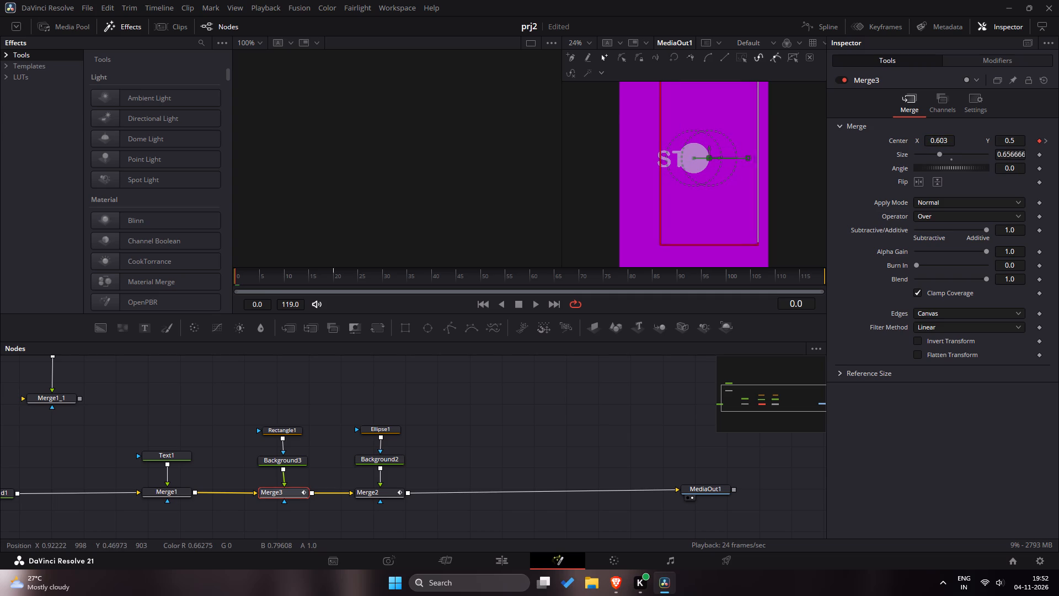
left_click_drag(757, 166, 778, 169)
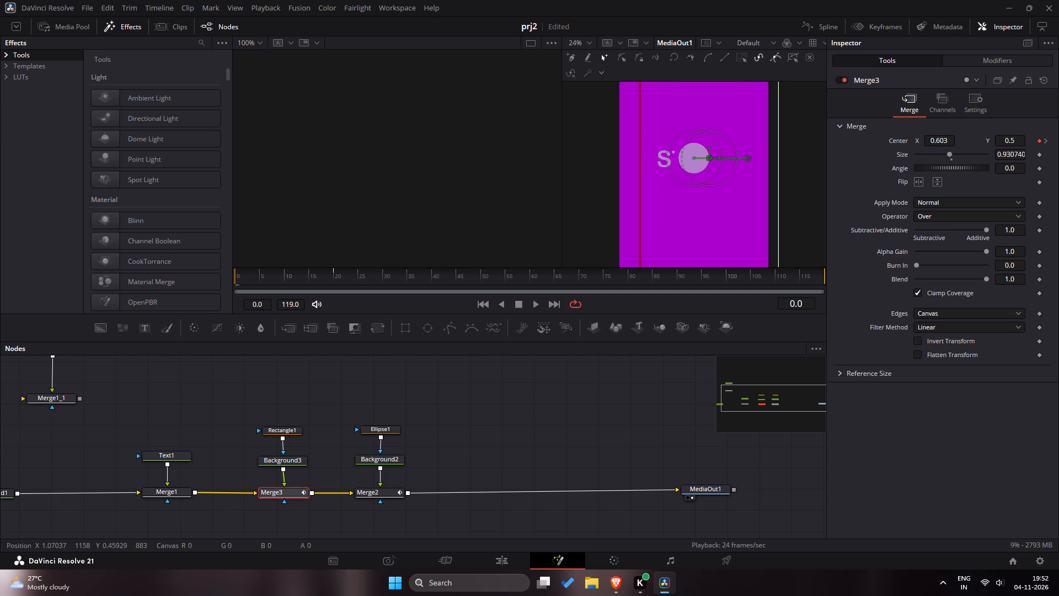
left_click_drag(778, 169, 764, 172)
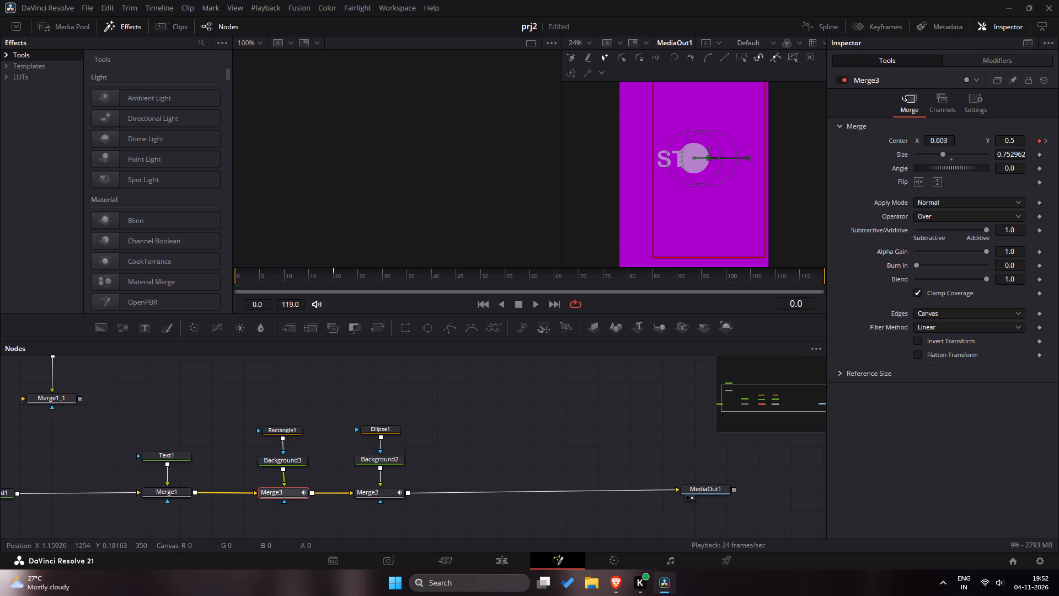
left_click(812, 227)
Deselect the nodes and play the animation from frame 0 to check the text reveal, stopping at frame 16.
left_click_drag(254, 278, 238, 274)
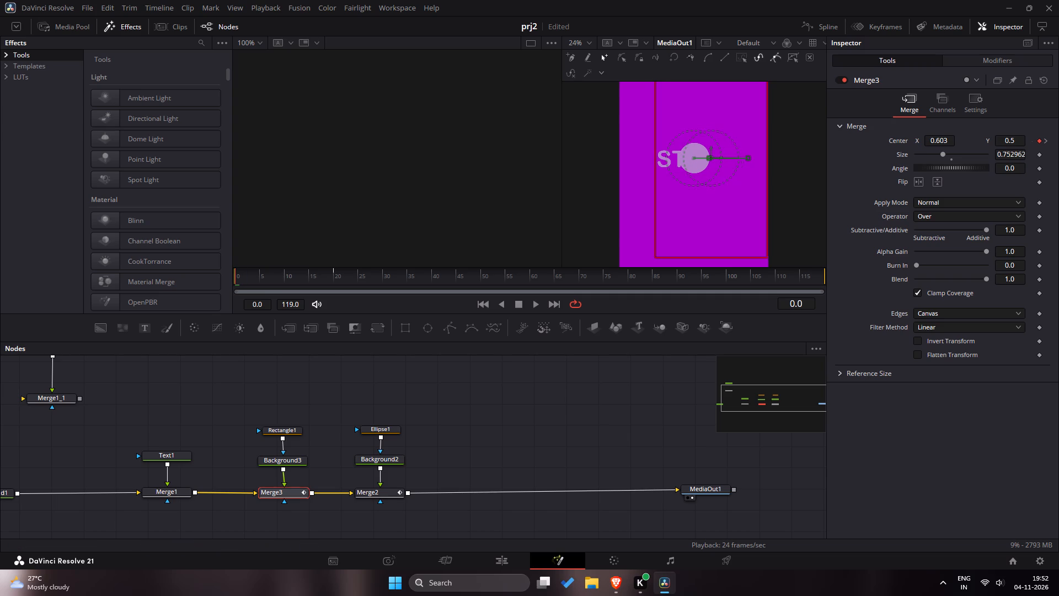
left_click_drag(238, 274, 225, 276)
double_click(540, 392)
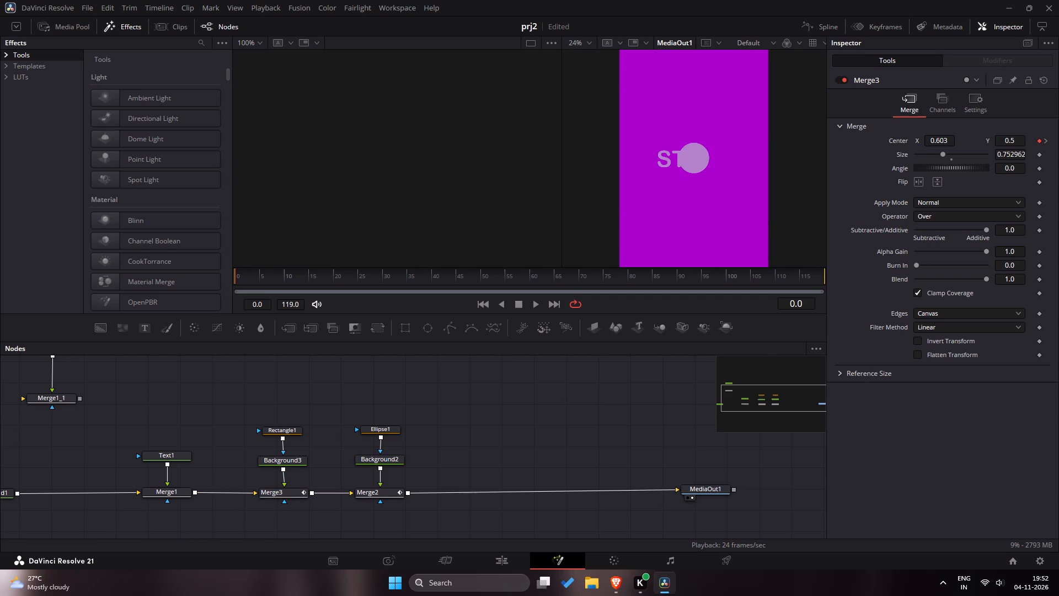
key("space")
key("space")
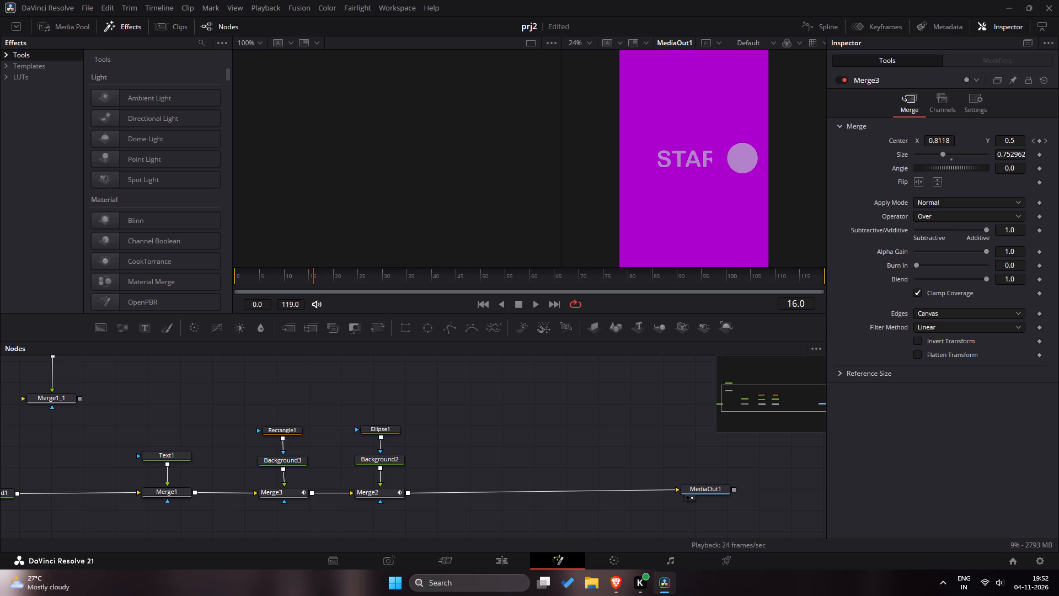
Scrub and play the opening 16 frames, with Merge3 selected and deselected, to check how the mask follows the circle across START.
left_click(286, 493)
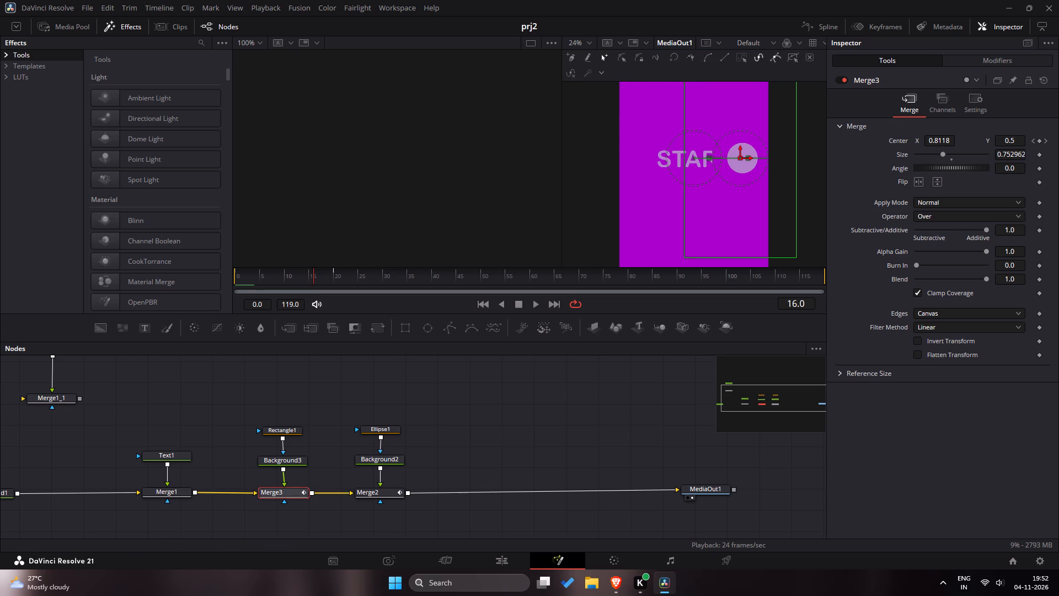
left_click_drag(299, 279, 255, 278)
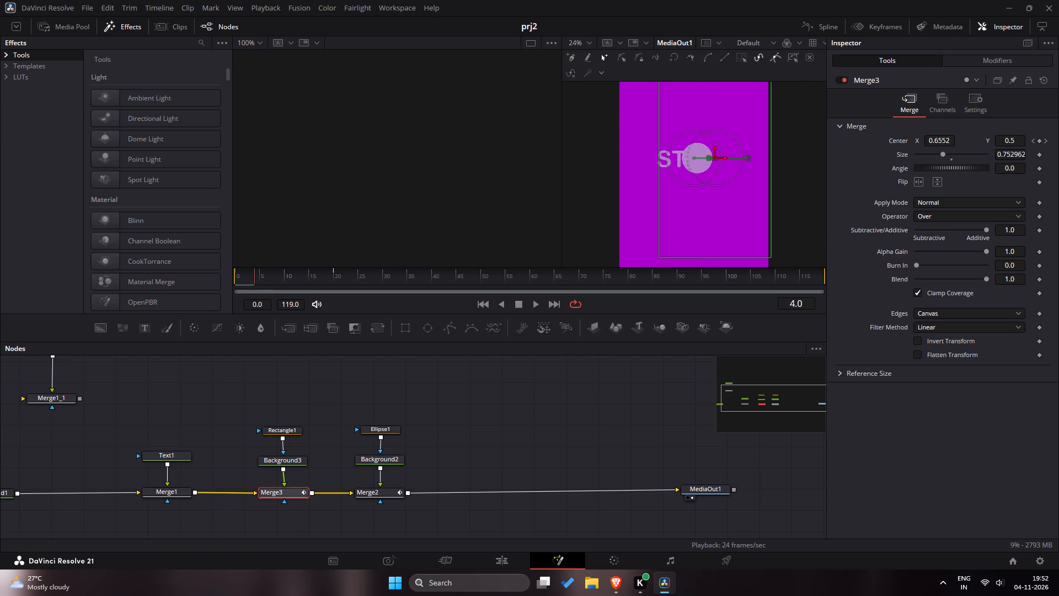
left_click_drag(255, 278, 296, 289)
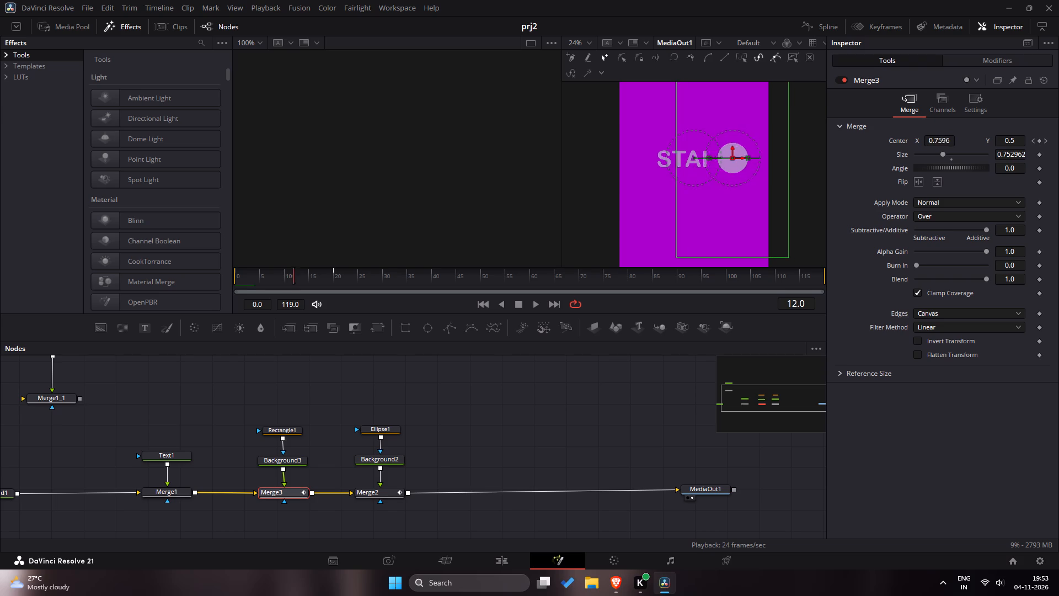
left_click_drag(296, 289, 188, 291)
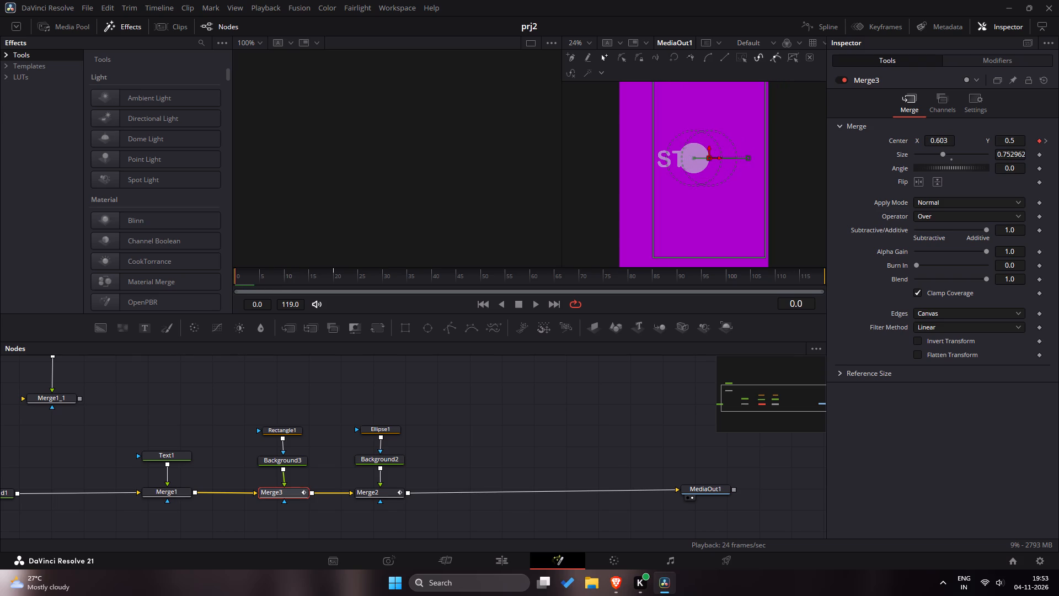
left_click_drag(188, 291, 265, 296)
double_click(494, 414)
left_click_drag(276, 276, 274, 275)
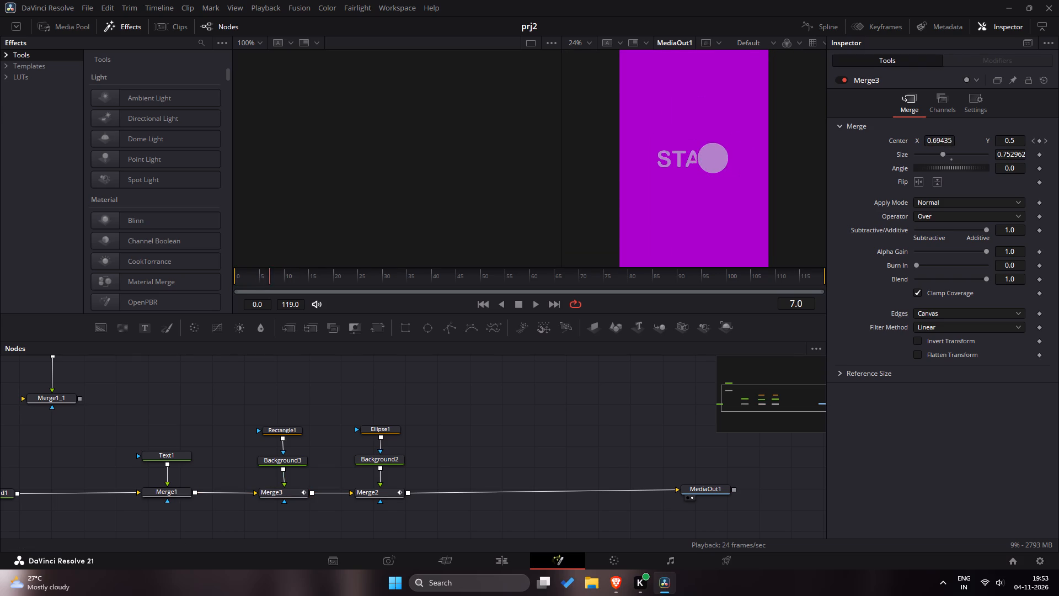
left_click_drag(274, 275, 292, 277)
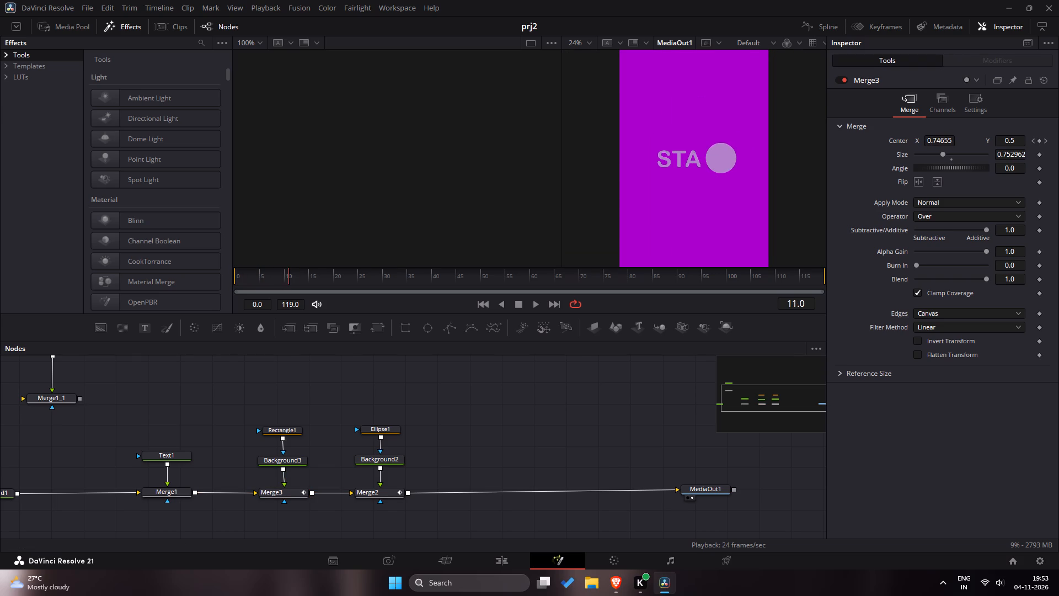
left_click_drag(292, 277, 281, 280)
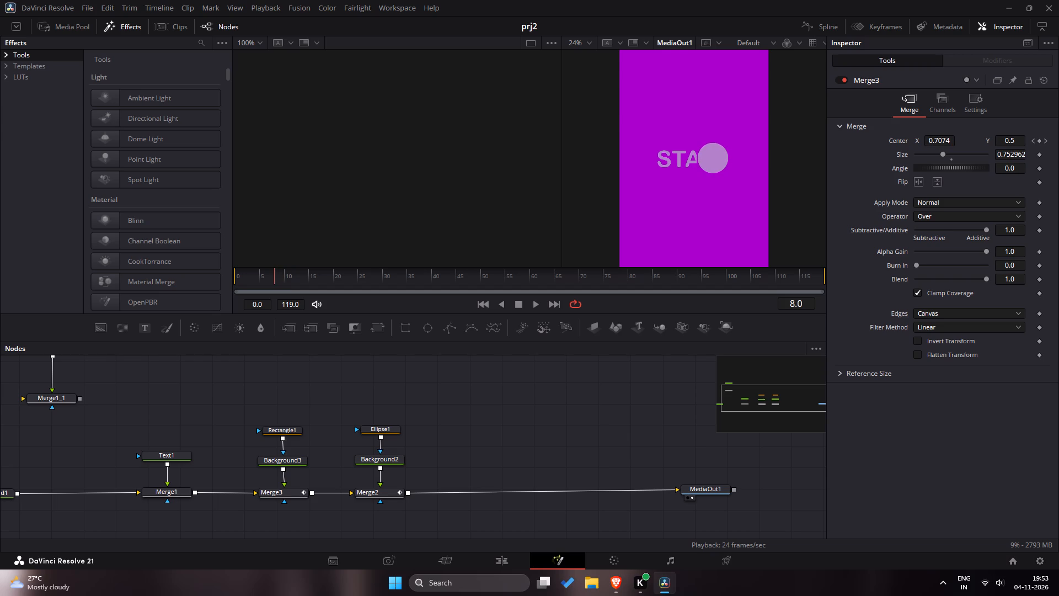
left_click_drag(281, 280, 292, 286)
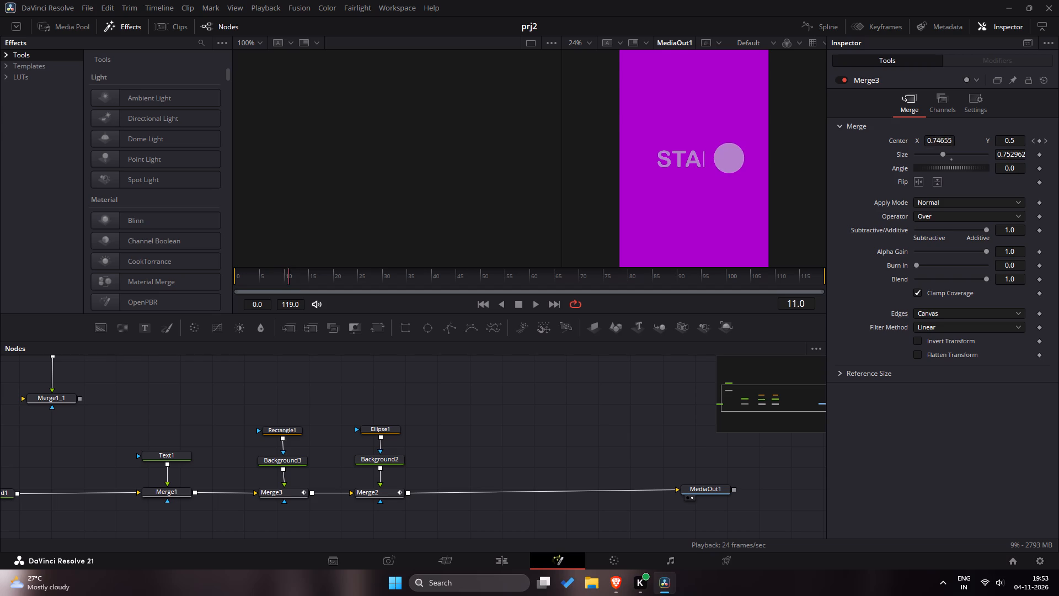
left_click_drag(292, 286, 169, 288)
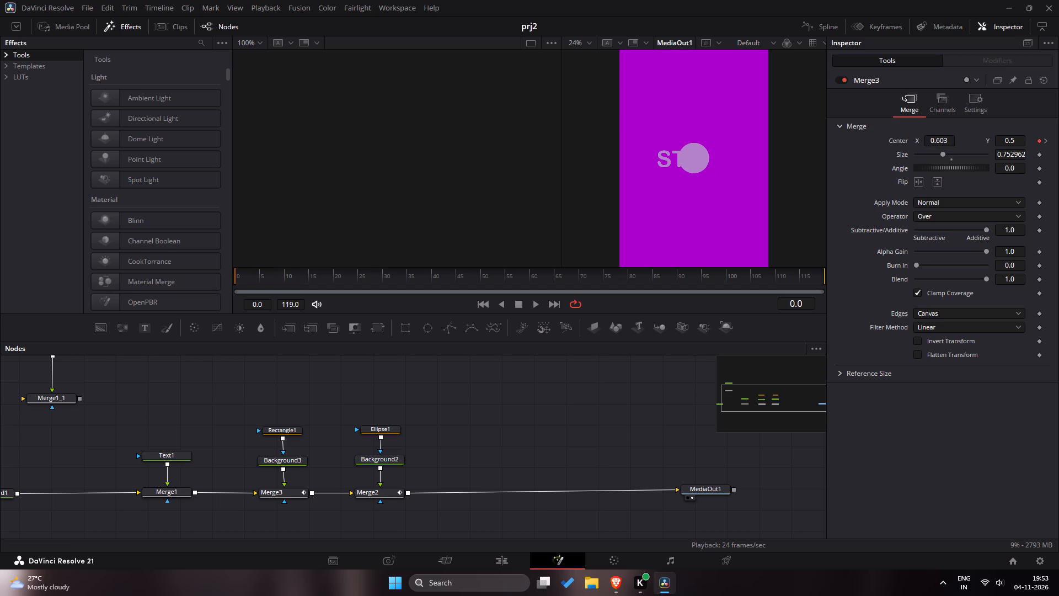
key("space")
key("space")
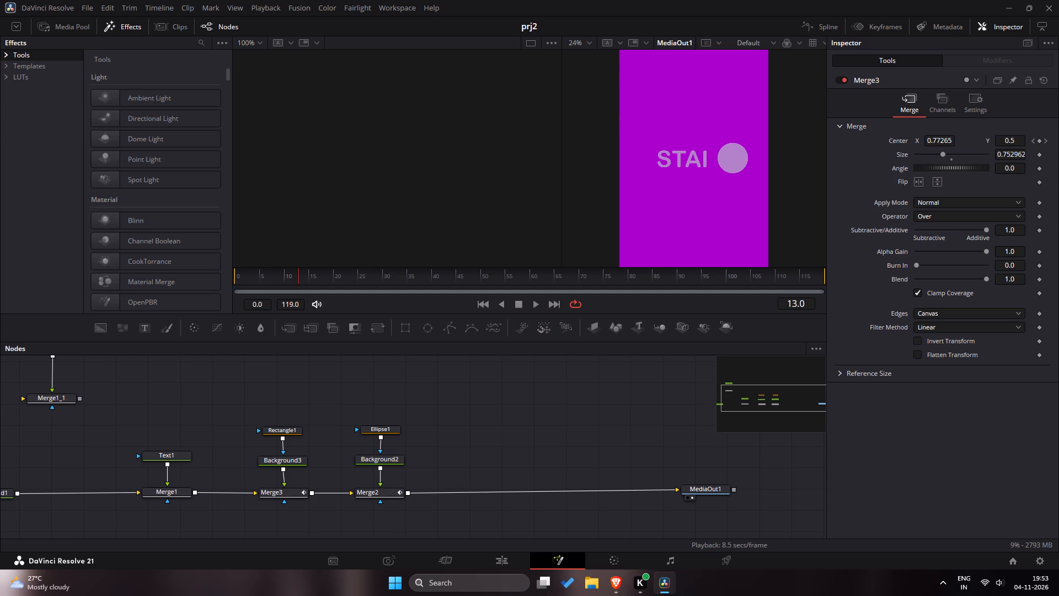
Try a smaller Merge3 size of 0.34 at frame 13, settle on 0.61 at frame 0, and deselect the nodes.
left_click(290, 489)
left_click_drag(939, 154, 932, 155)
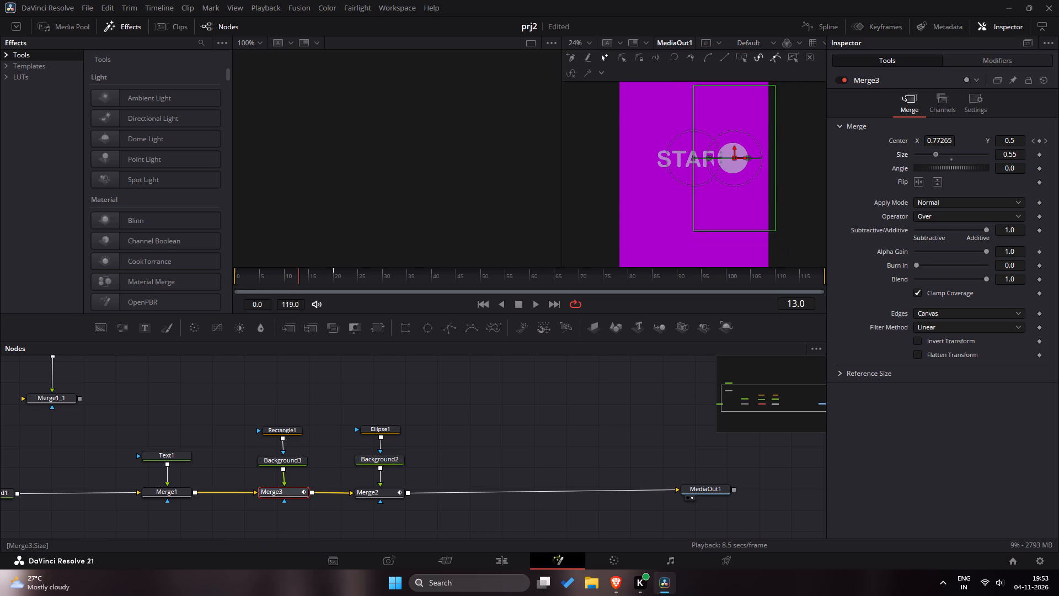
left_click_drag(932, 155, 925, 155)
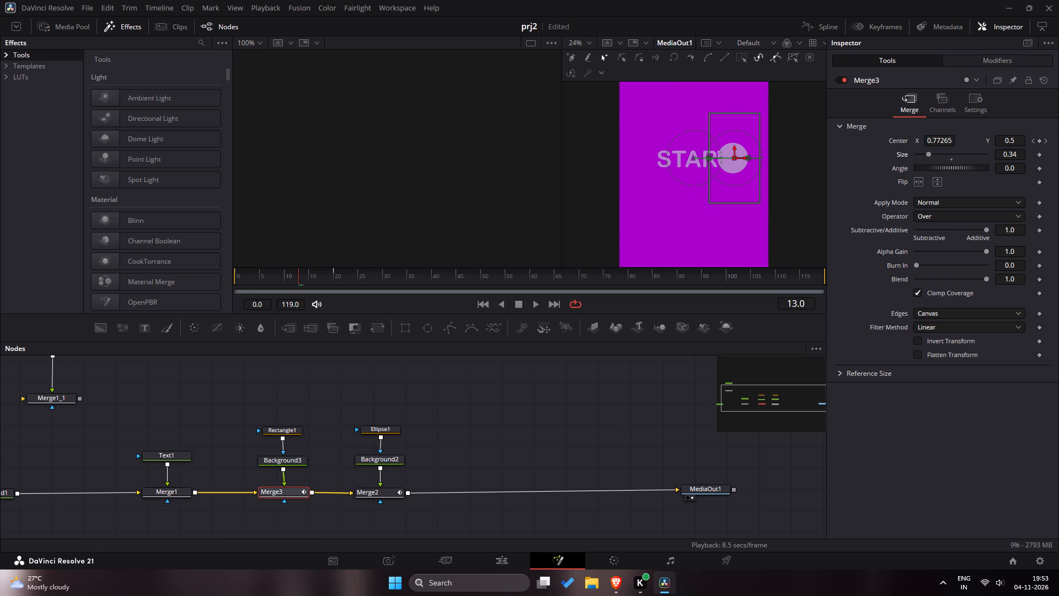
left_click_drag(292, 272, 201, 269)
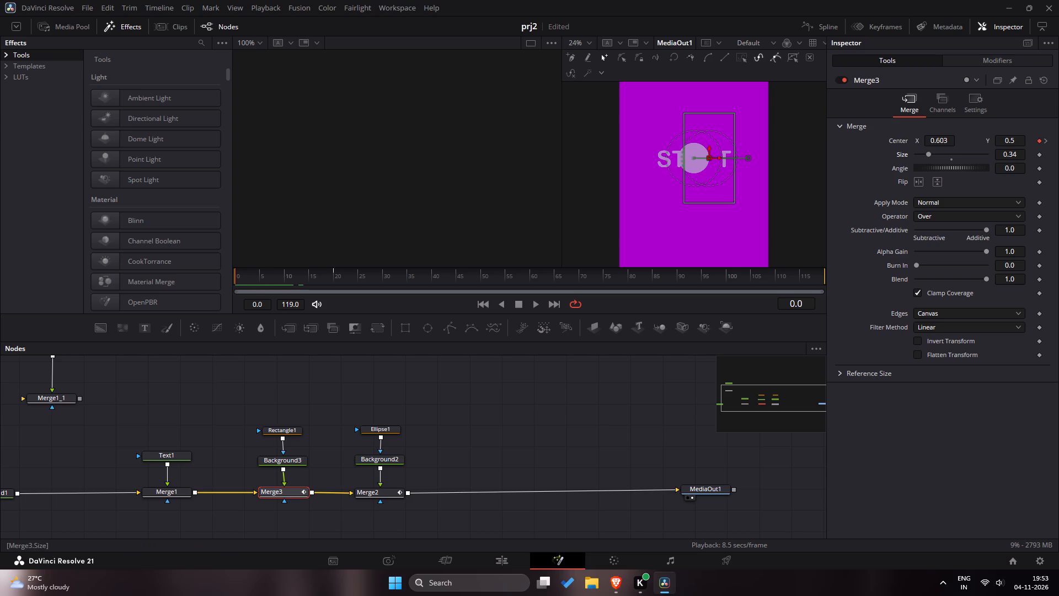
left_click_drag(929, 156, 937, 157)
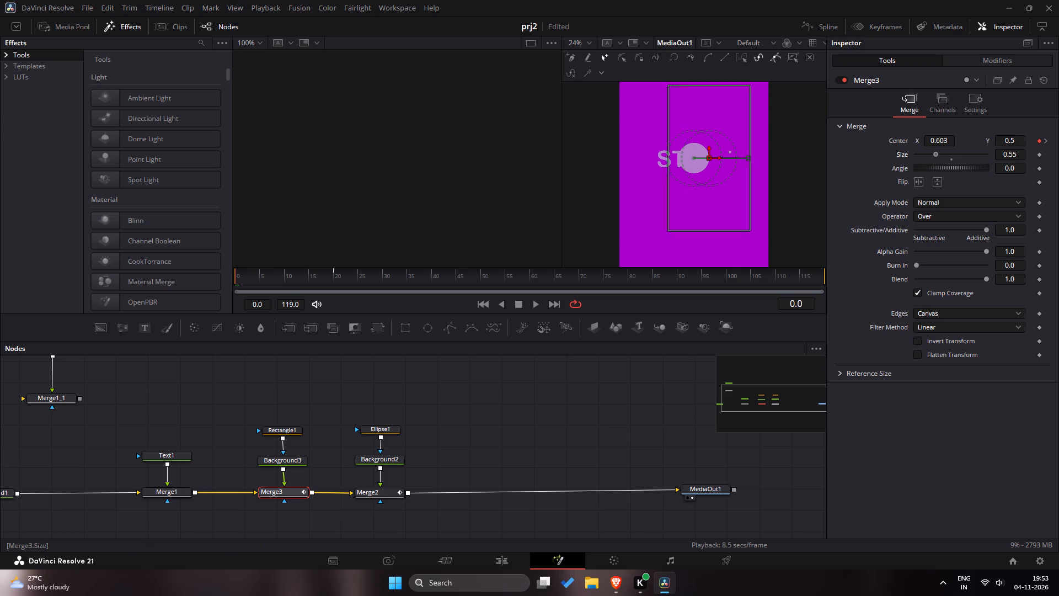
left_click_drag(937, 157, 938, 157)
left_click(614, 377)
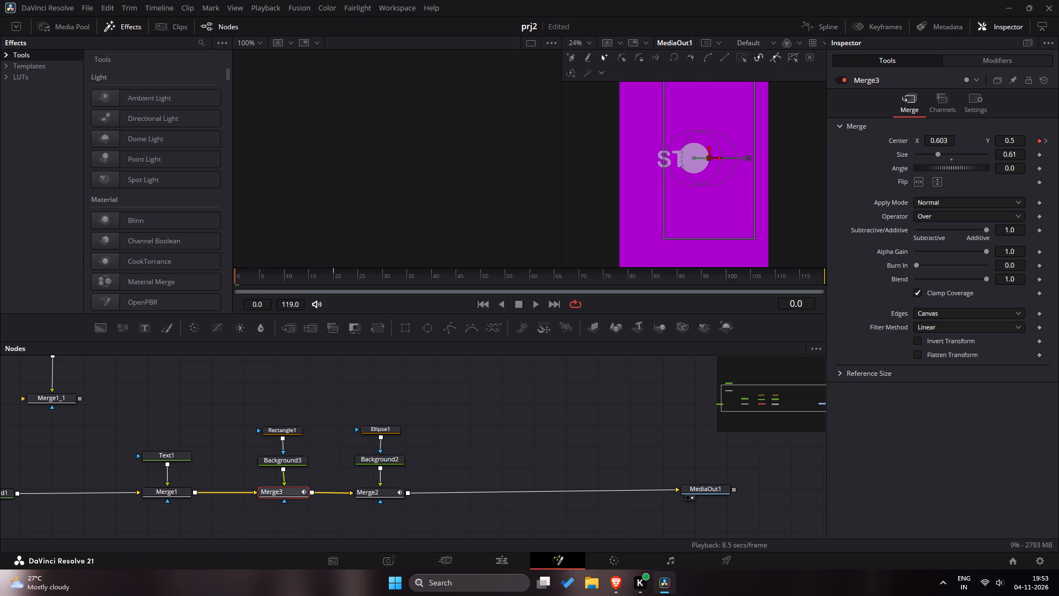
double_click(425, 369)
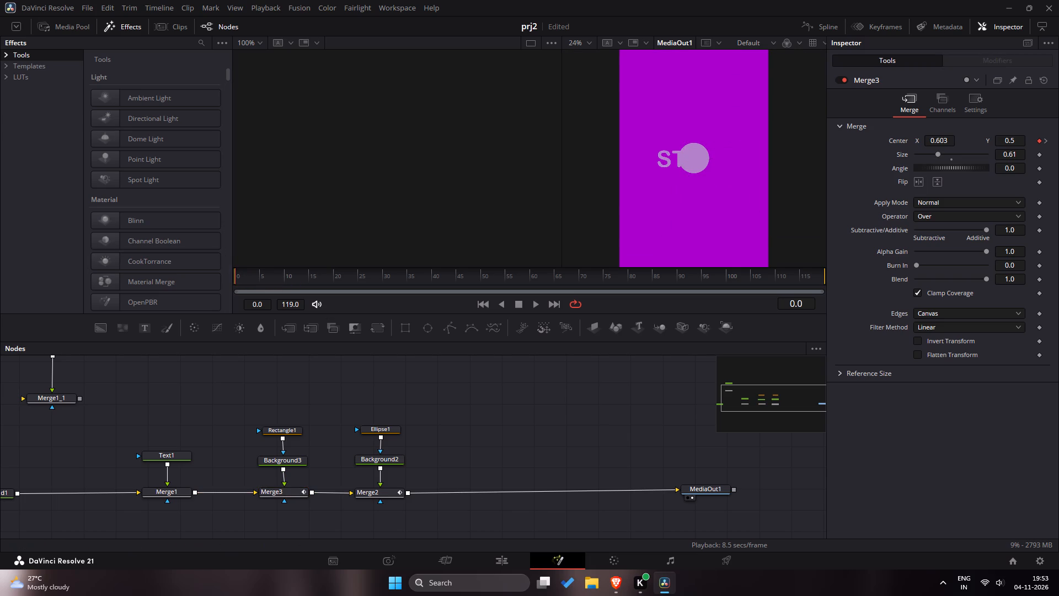
Play the animation from frame 0 and scrub between frames 11 and 17 to check the reveal of START.
key("space")
key("space")
left_click_drag(331, 276, 317, 275)
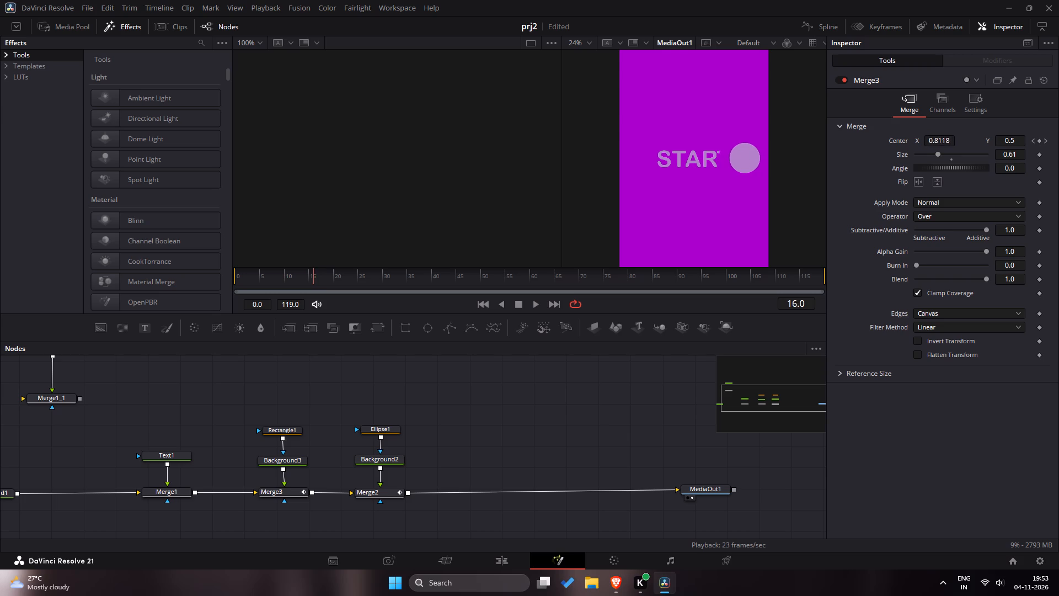
left_click_drag(317, 275, 319, 284)
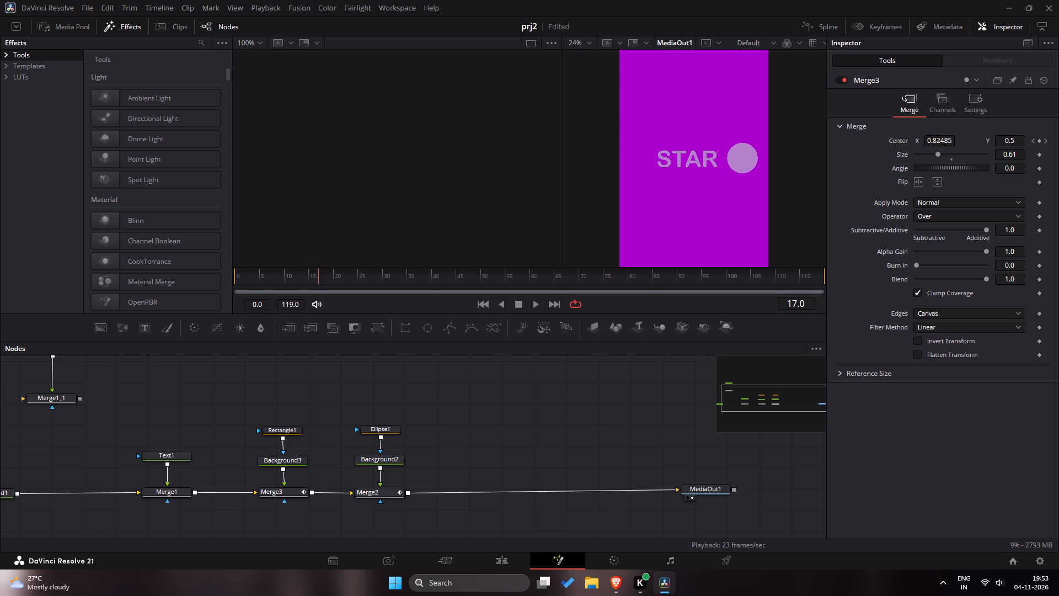
left_click_drag(319, 284, 293, 283)
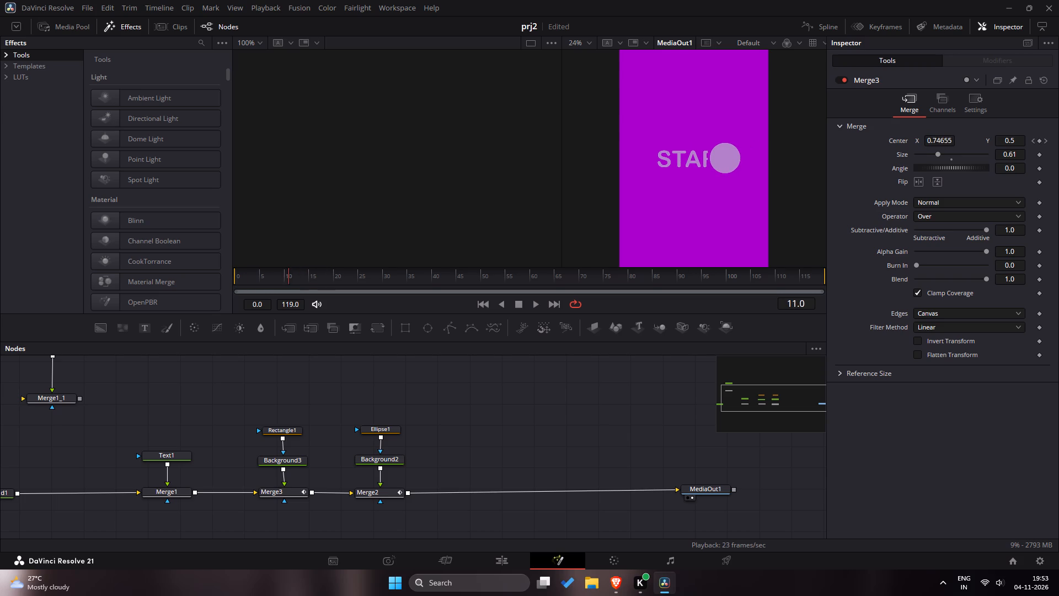
left_click_drag(293, 283, 302, 285)
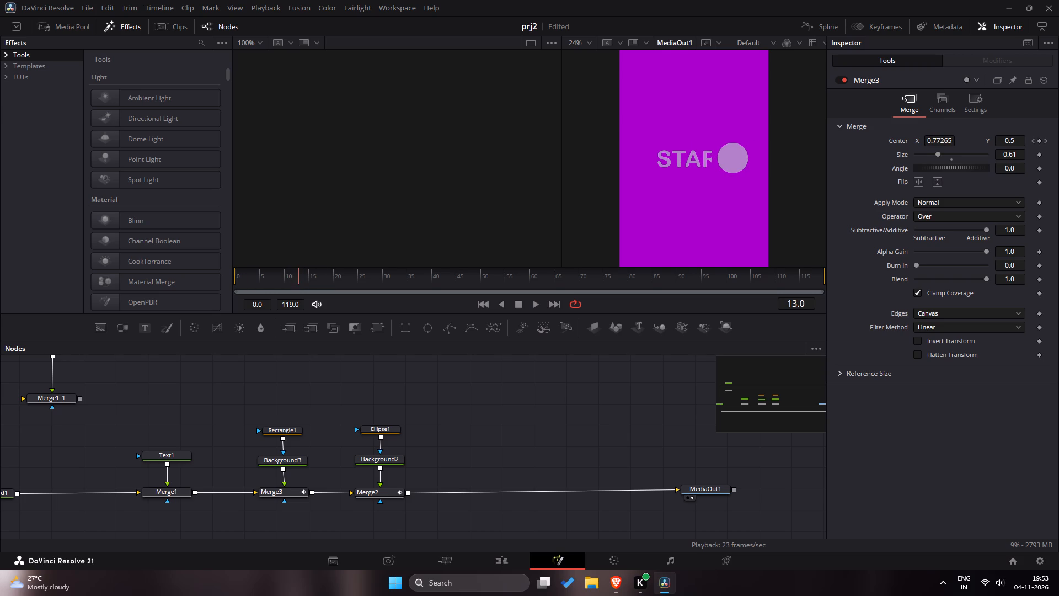
left_click_drag(302, 285, 302, 285)
Reduce Merge3's size to 0.47 at frame 13, deselect the nodes, and check the mask's coverage back at frame 0.
left_click(290, 495)
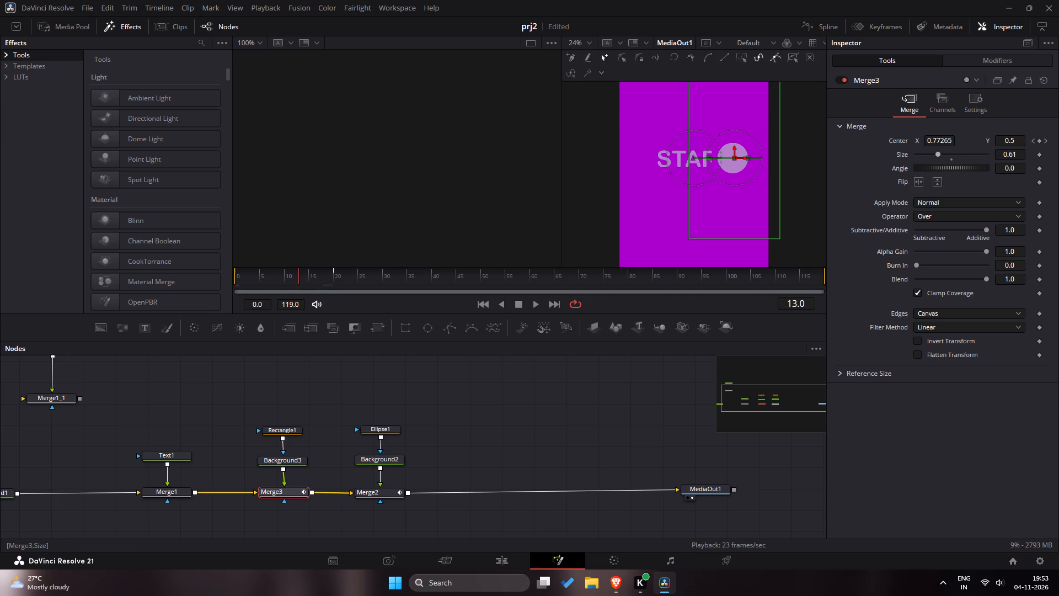
left_click_drag(936, 157, 932, 157)
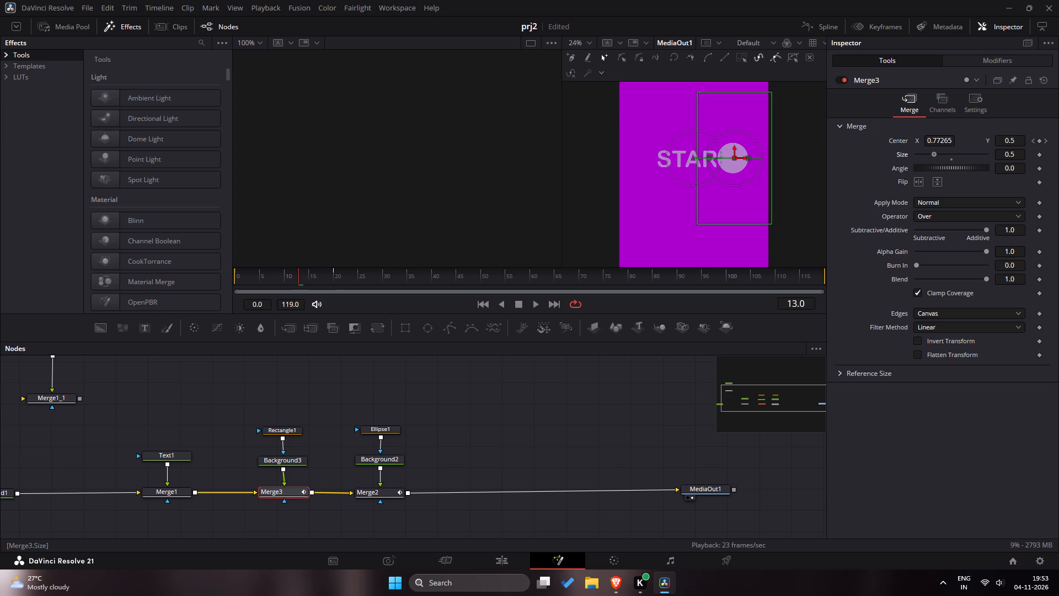
left_click_drag(932, 157, 931, 157)
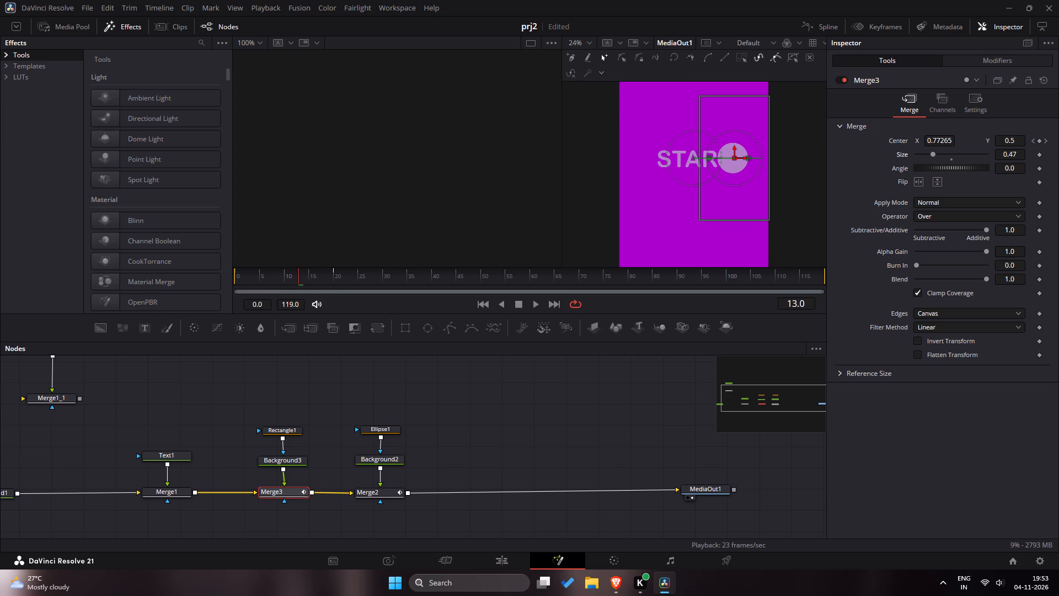
left_click(491, 430)
left_click_drag(289, 276, 279, 276)
double_click(468, 403)
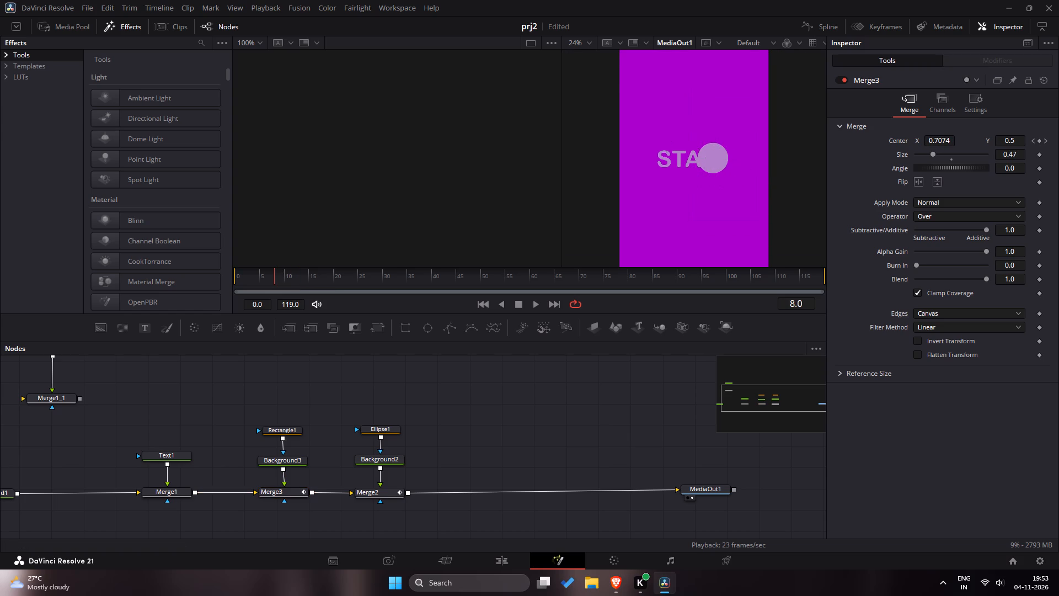
left_click_drag(277, 279, 221, 272)
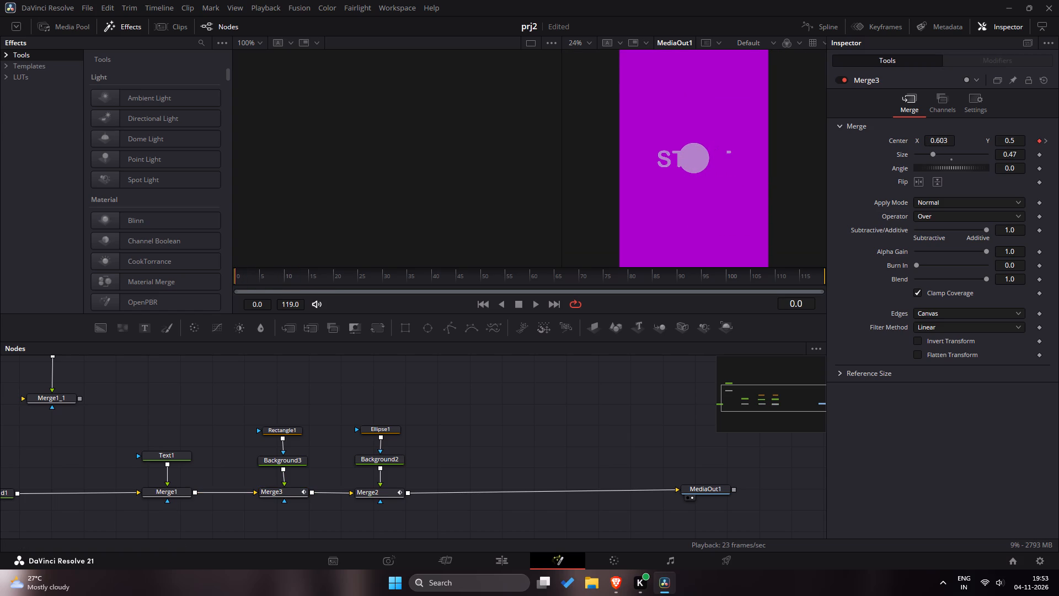
left_click_drag(221, 272, 231, 269)
left_click_drag(231, 269, 230, 269)
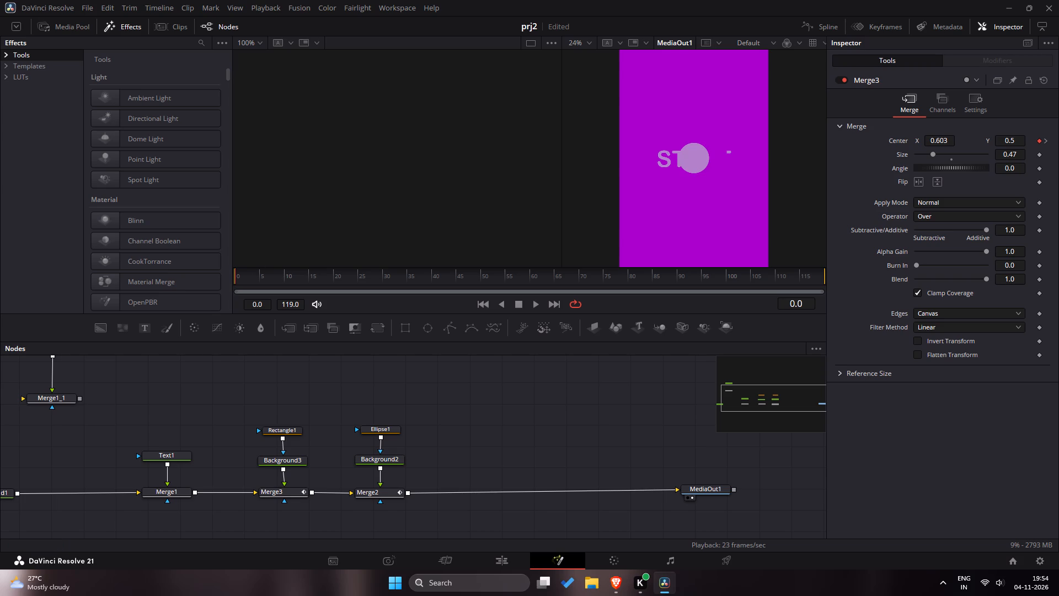
Reduce the START text's size in Text1 to 0.1969 and deselect the node.
left_click(172, 450)
left_click(170, 458)
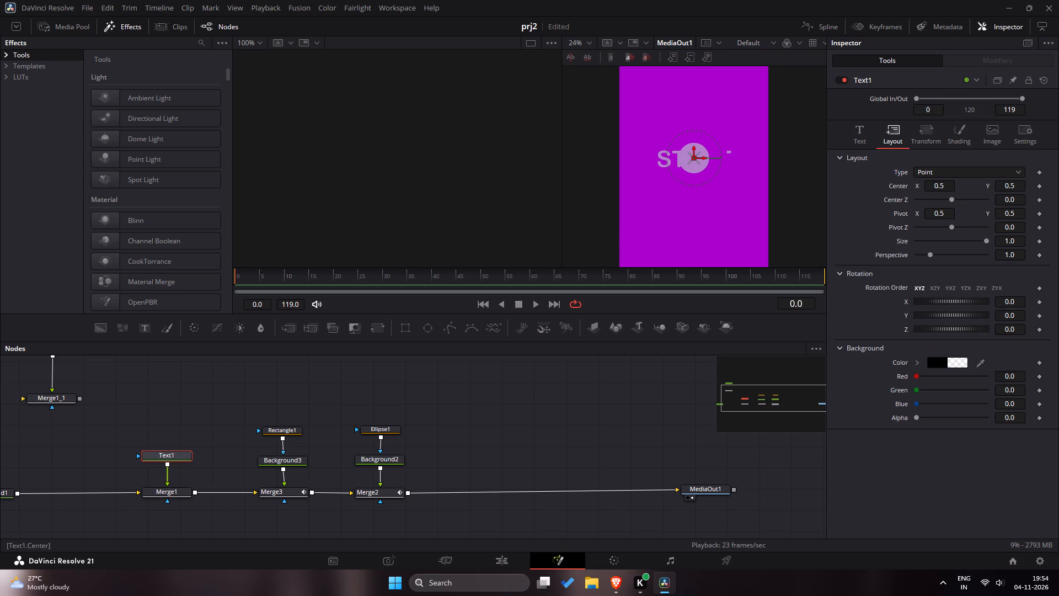
left_click(860, 143)
left_click(948, 298)
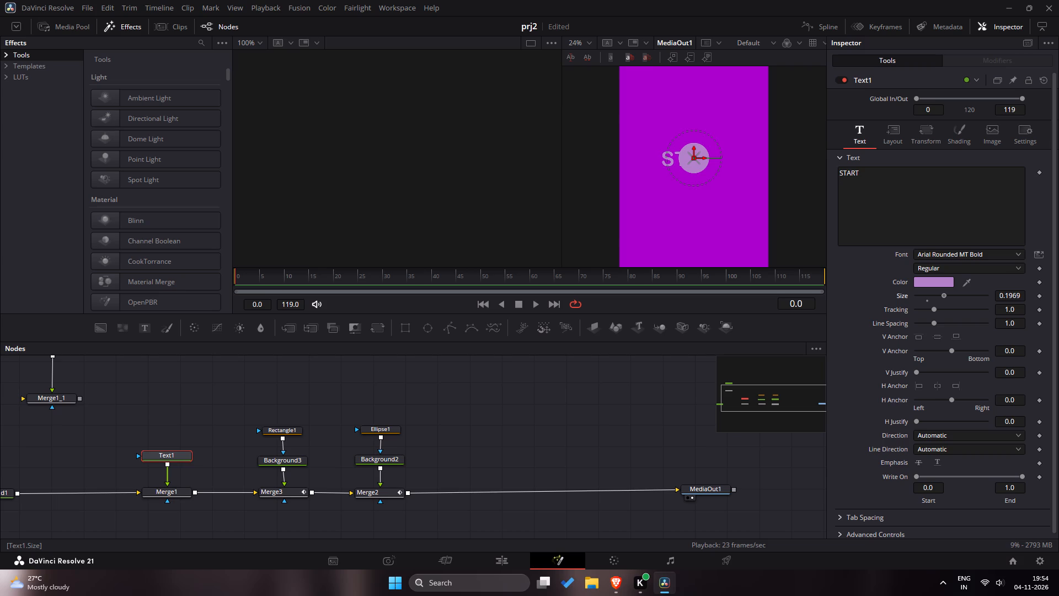
double_click(535, 436)
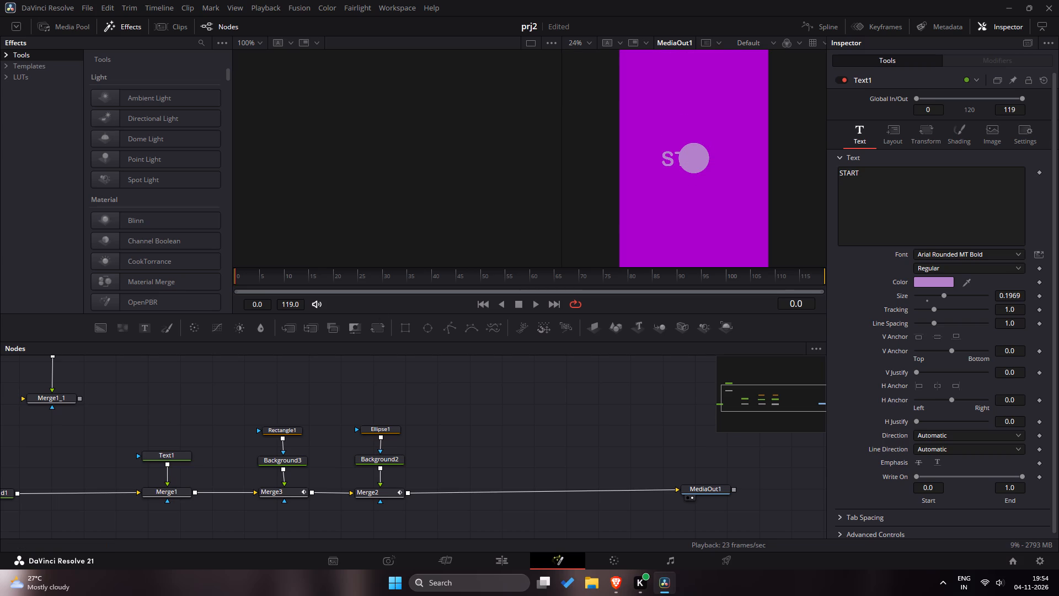
Play the animation from frame 0 and scrub on to frame 19 to check the reveal of the resized text.
key("space")
key("space")
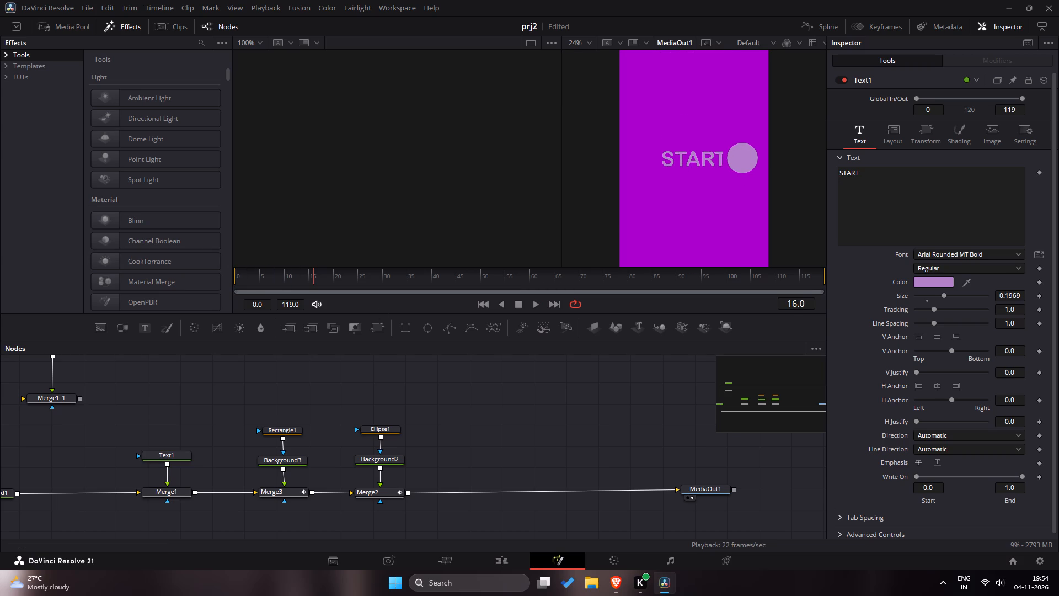
left_click_drag(322, 273, 321, 280)
left_click_drag(321, 280, 332, 288)
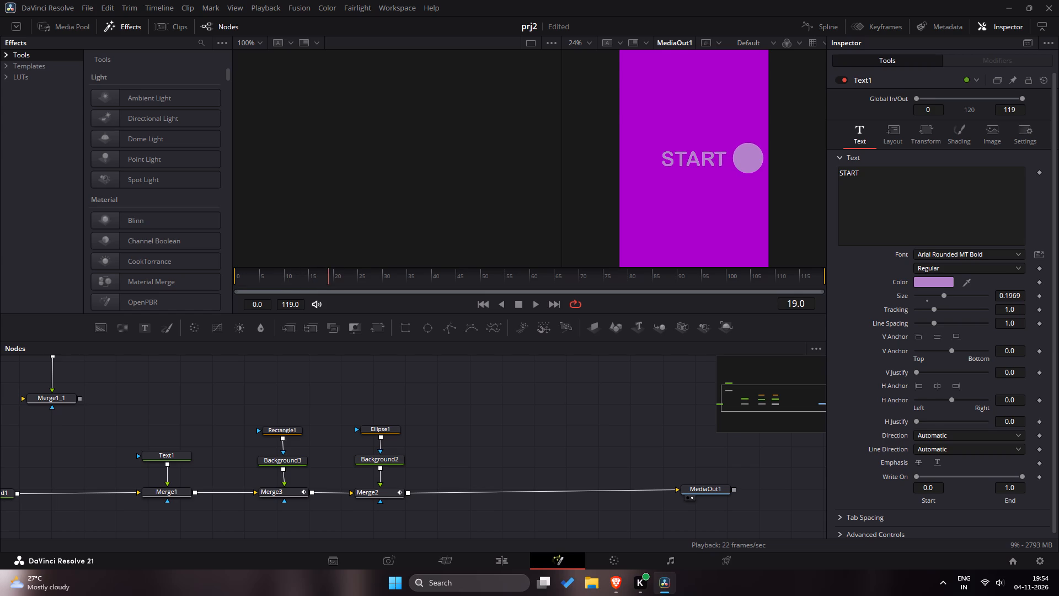
Scrub to frame 20, enlarge the circle by setting Merge2's size to 0.45, and deselect the node.
left_click_drag(332, 288, 356, 301)
left_click_drag(356, 301, 365, 307)
left_click_drag(365, 307, 336, 303)
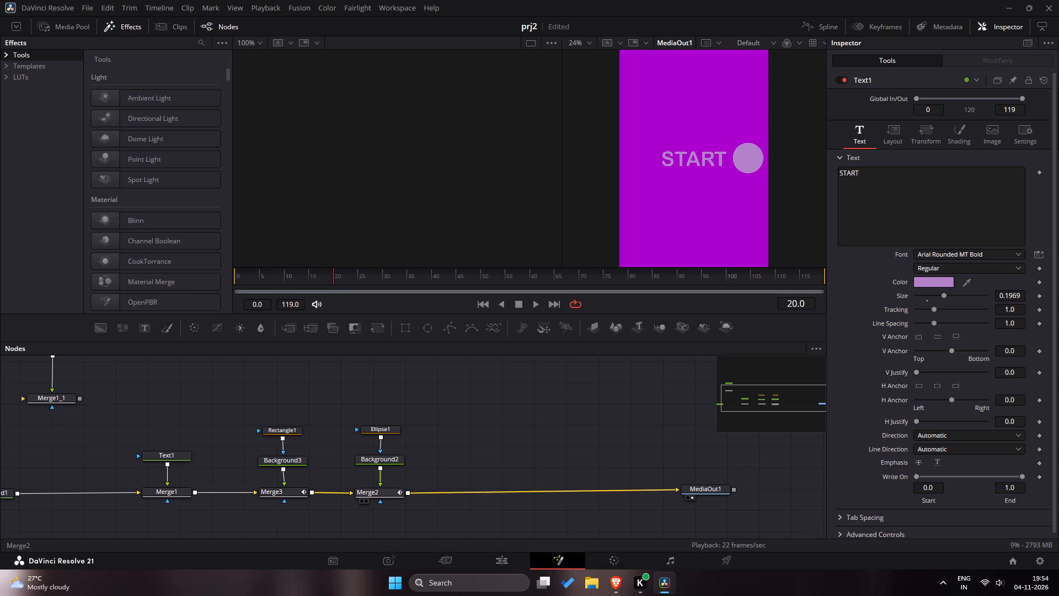
left_click(375, 488)
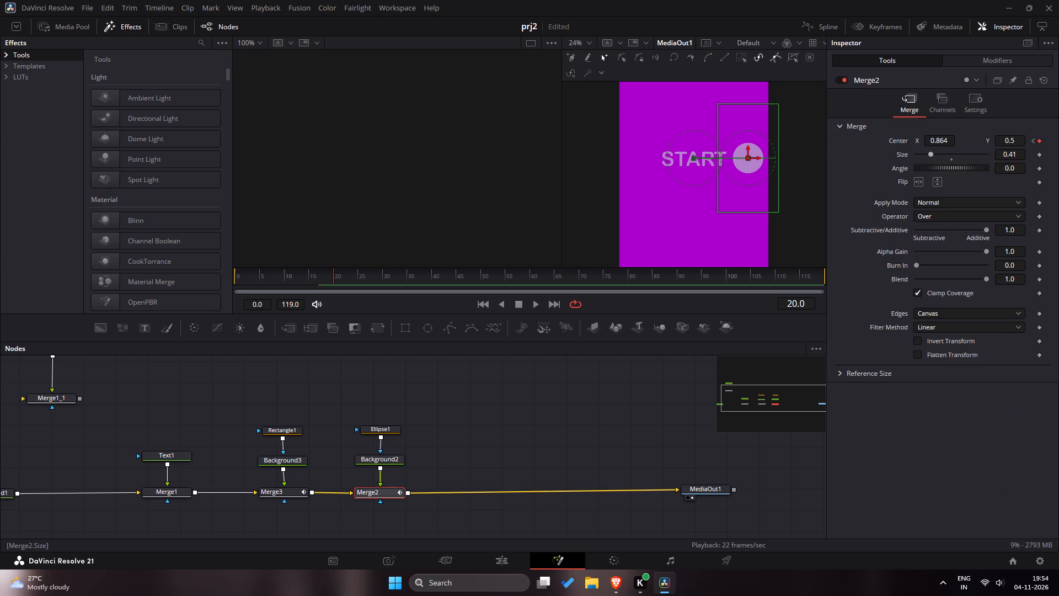
left_click(932, 155)
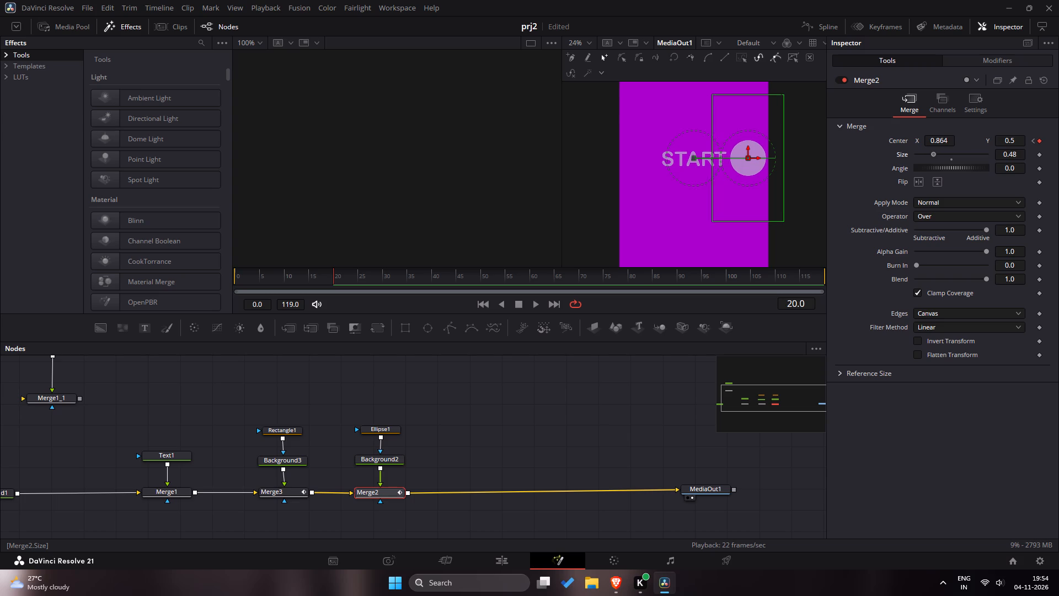
left_click(588, 400)
left_click(930, 154)
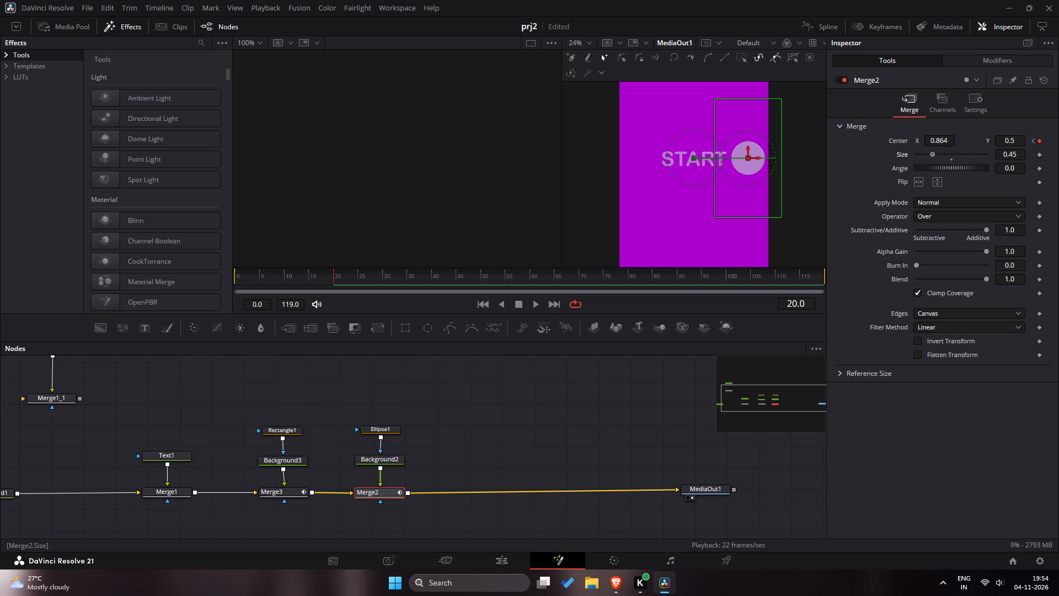
double_click(507, 394)
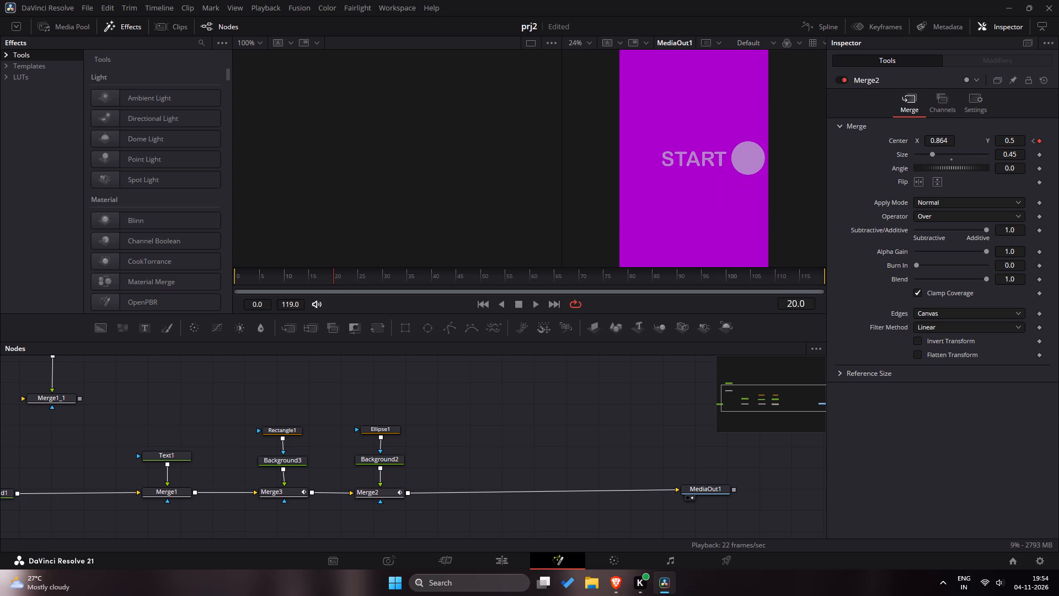
Scrub back to frame 7 and on to frame 15 to check how the enlarged circle covers START.
left_click_drag(345, 275, 271, 290)
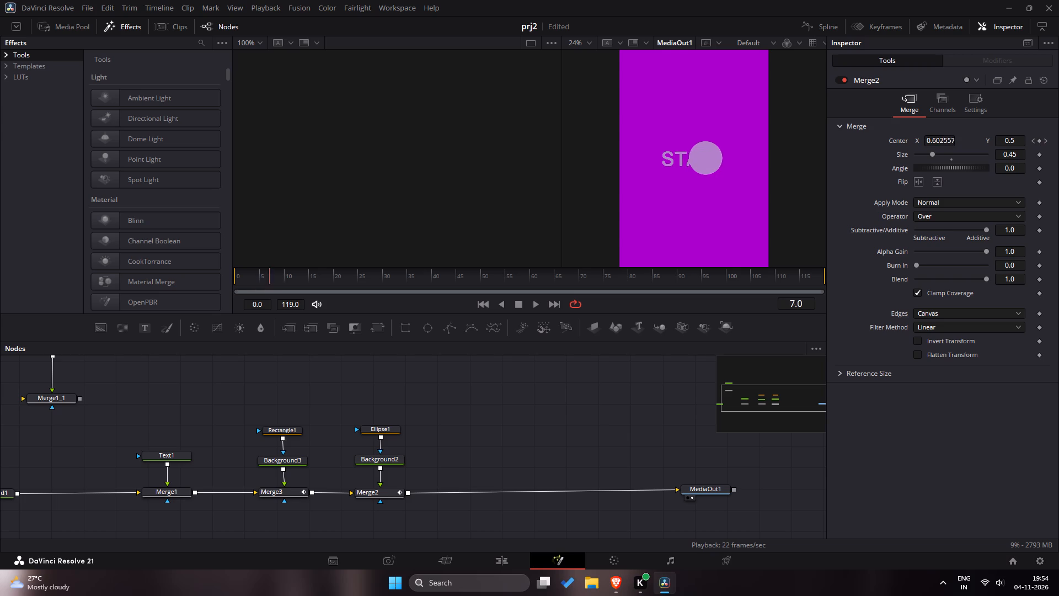
left_click_drag(271, 290, 310, 304)
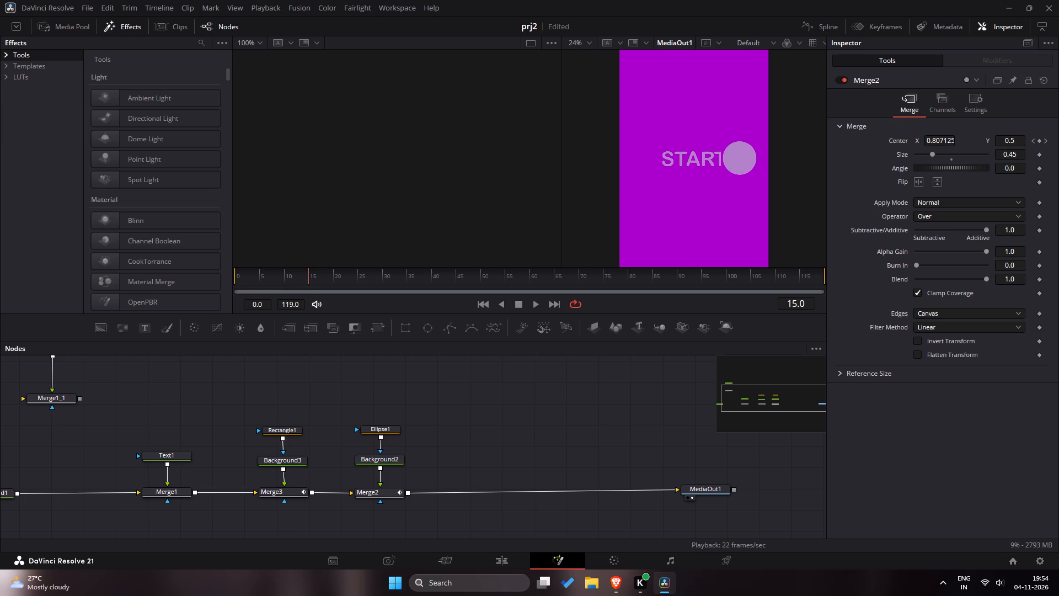
left_click_drag(310, 304, 312, 305)
Switch to the reference video in Brave, replay its opening from the start to compare the circle's reveal, and return to DaVinci Resolve.
key("alt+Tab")
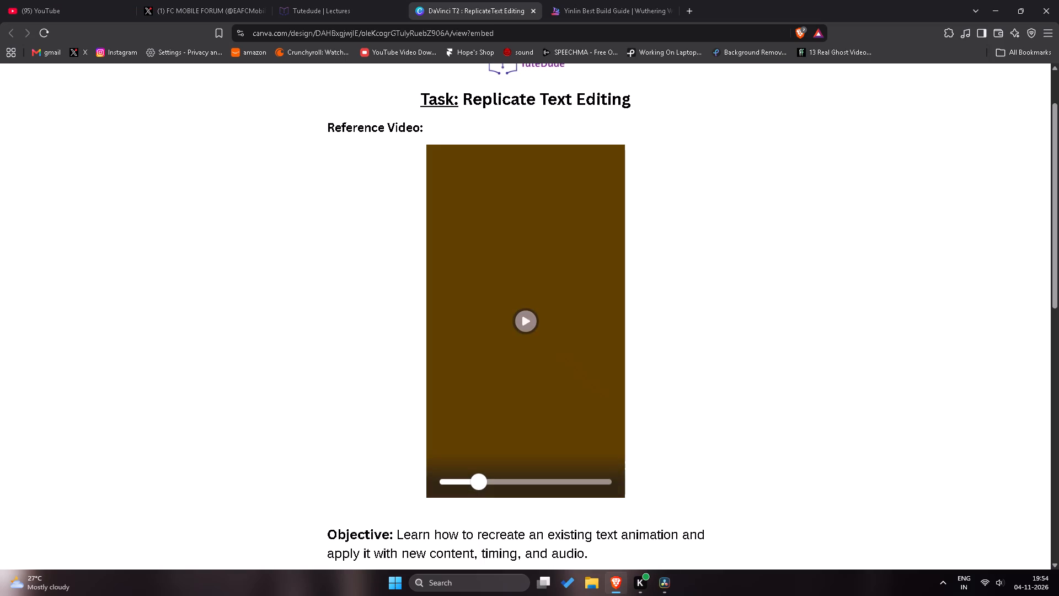
left_click_drag(478, 488, 362, 463)
double_click(528, 324)
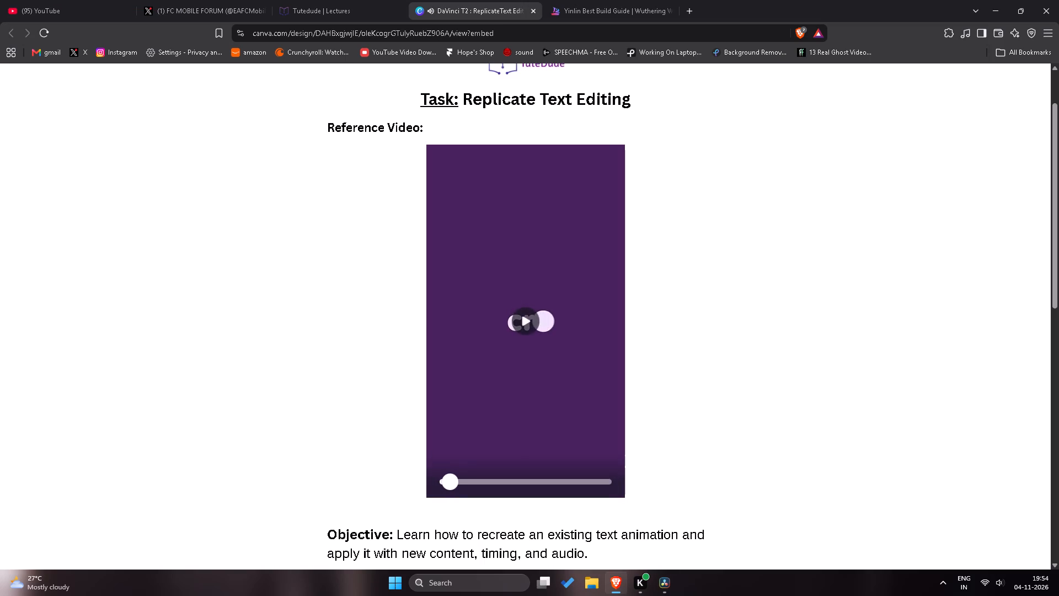
double_click(529, 323)
double_click(529, 324)
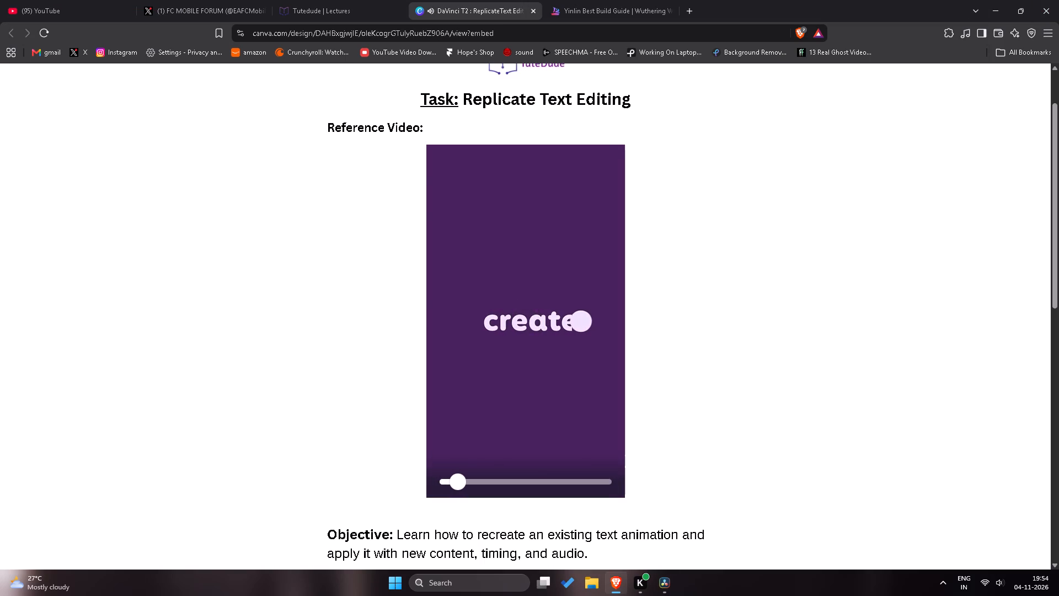
key("alt+Tab")
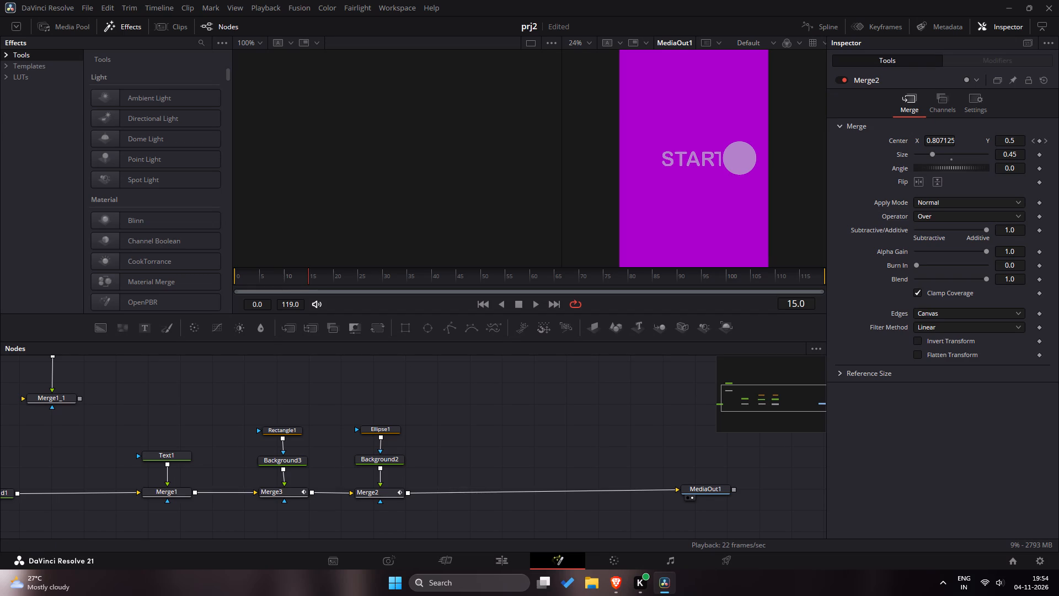
Change the colour of the mask's Background3 node to cyan #00b7cb.
left_click(293, 494)
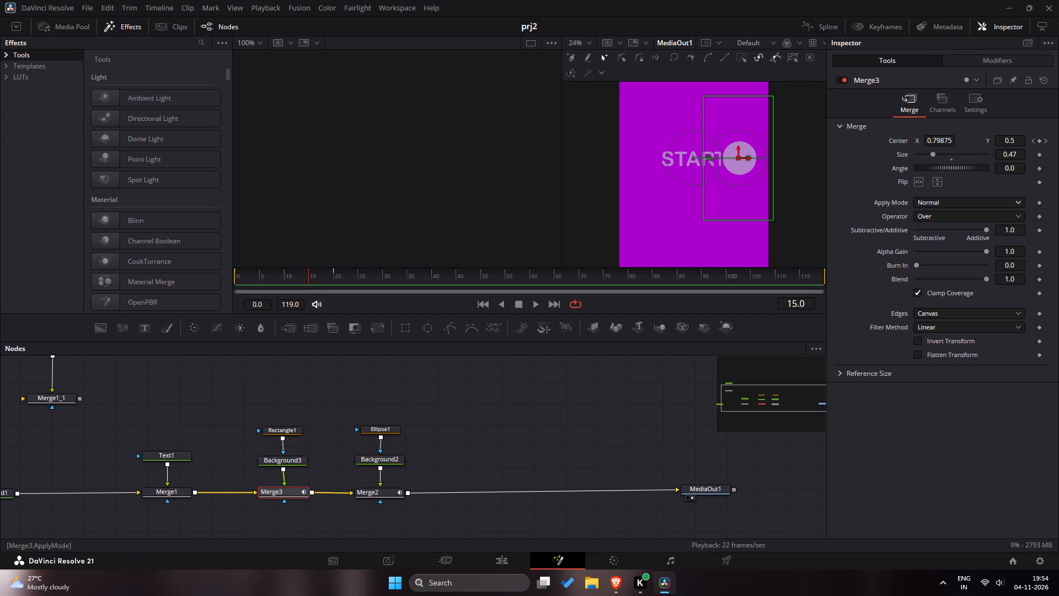
left_click(280, 469)
left_click(301, 461)
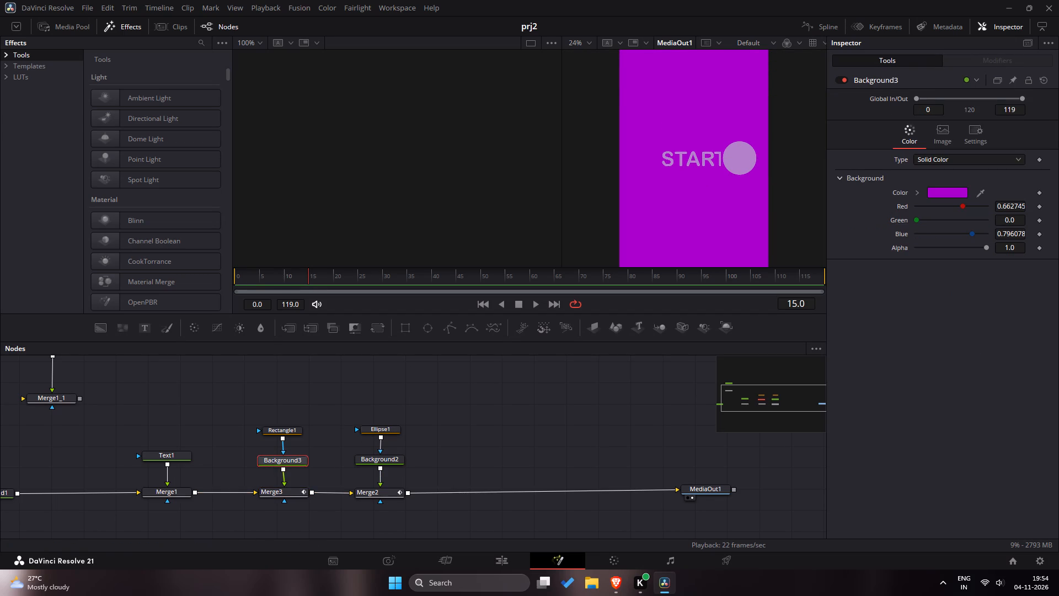
left_click_drag(981, 192, 734, 159)
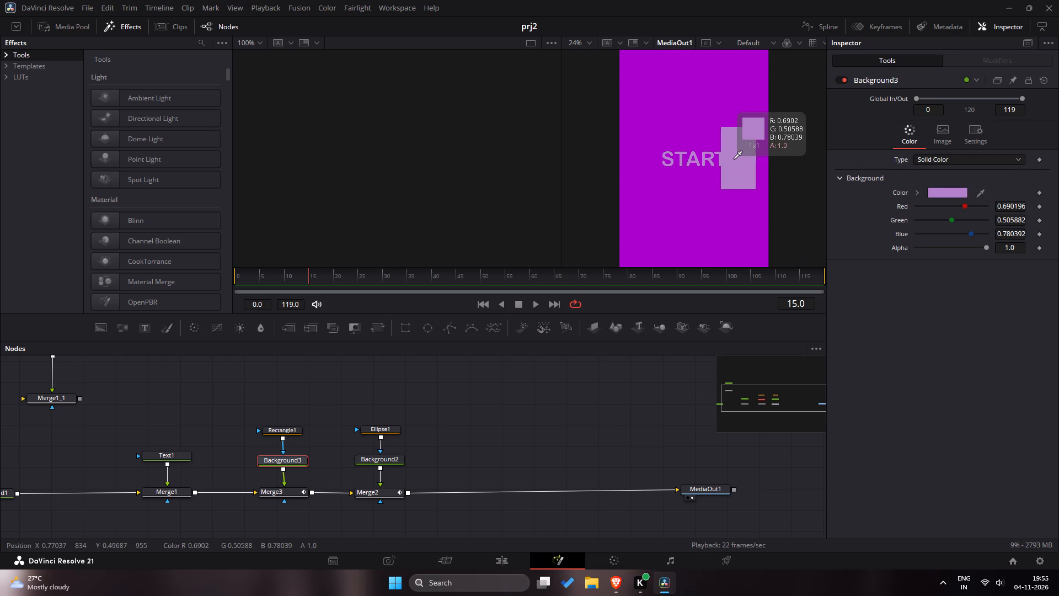
left_click_drag(734, 159, 1001, 194)
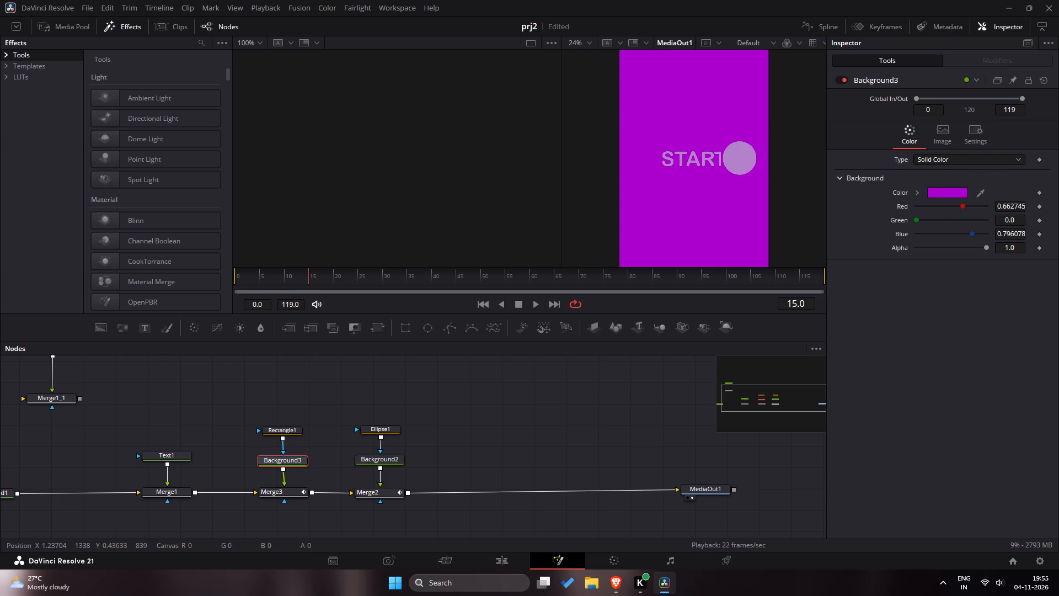
left_click(950, 194)
left_click_drag(597, 210, 581, 160)
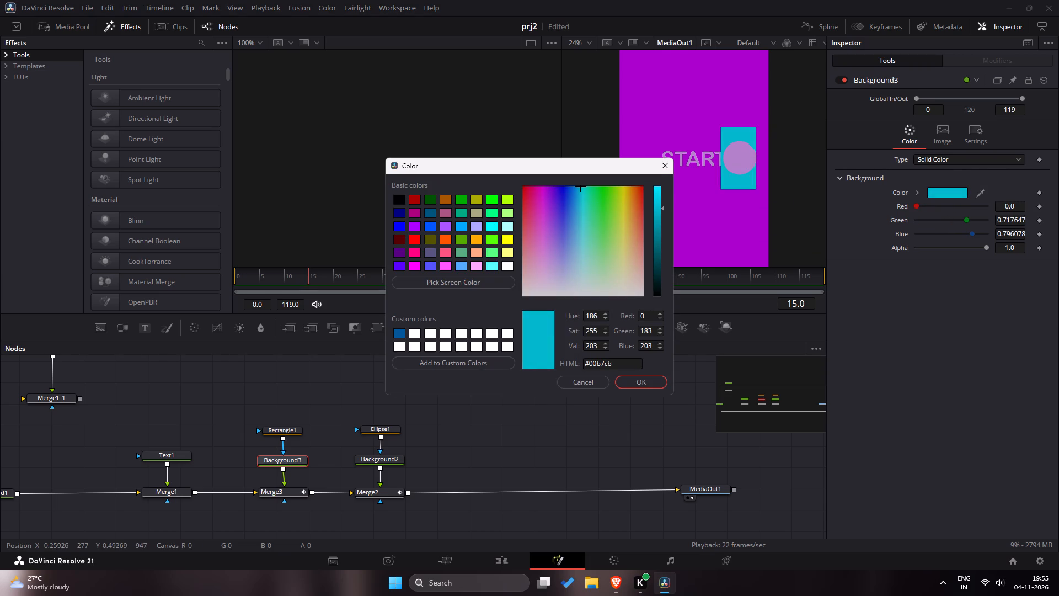
left_click(645, 386)
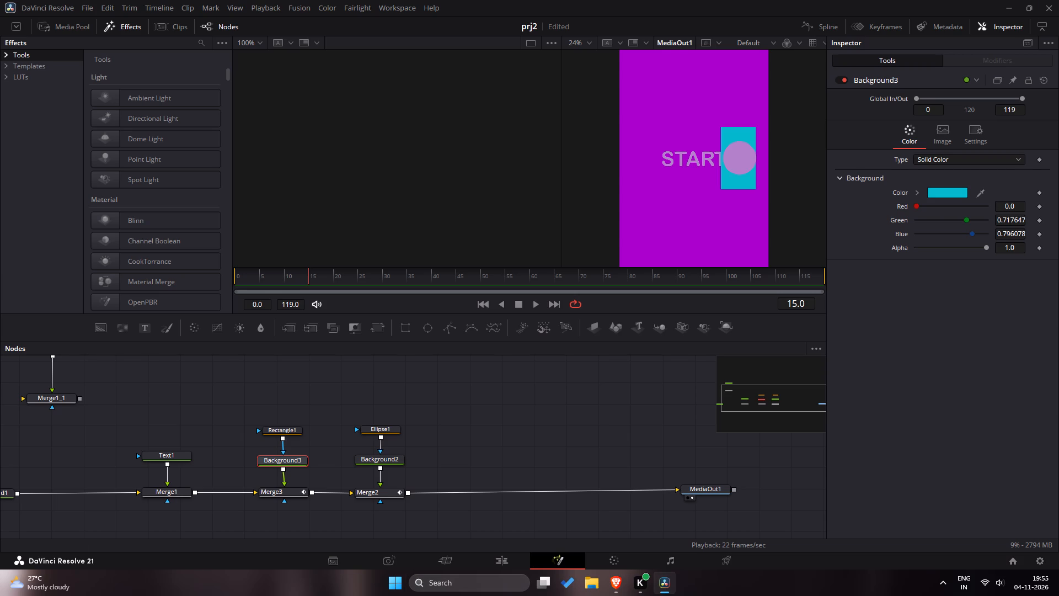
Replace the Rectangle1 mask above Background3 with a new Polygon mask node connected to Background3.
double_click(291, 462)
left_click(291, 428)
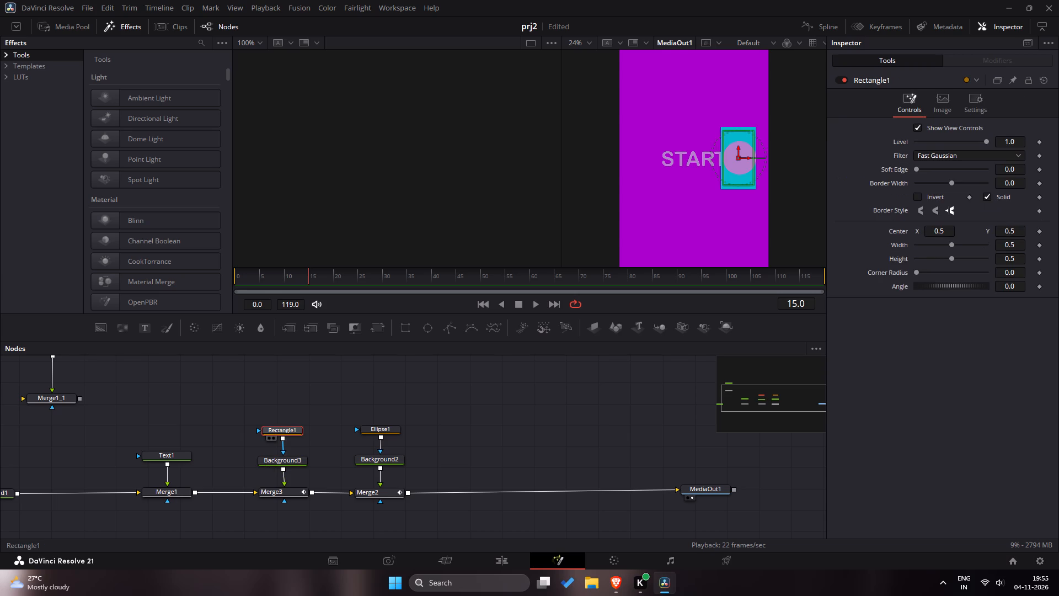
left_click(290, 429)
key("BackSpace")
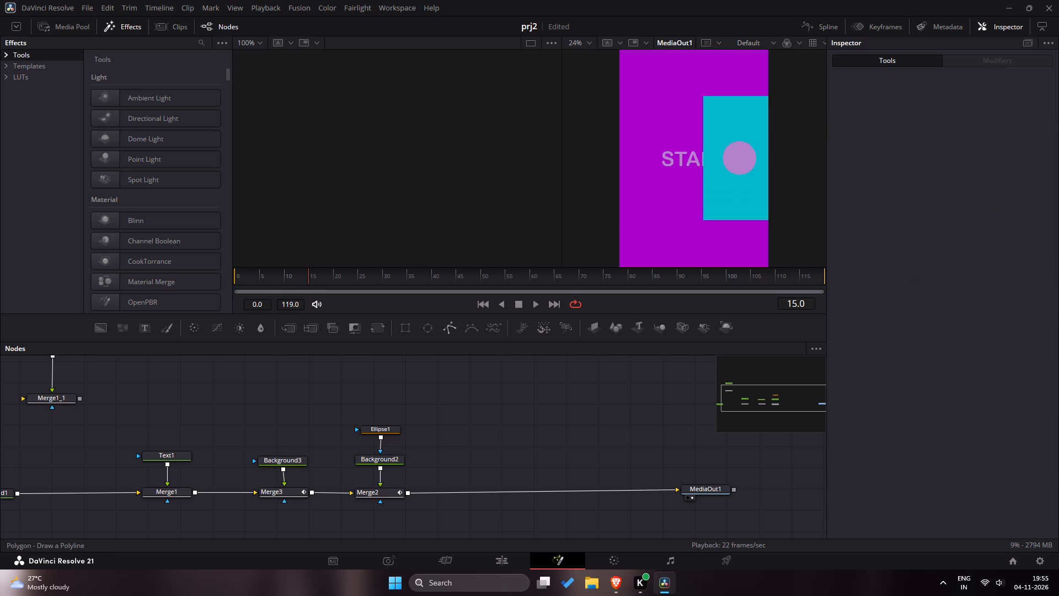
left_click_drag(448, 329, 278, 428)
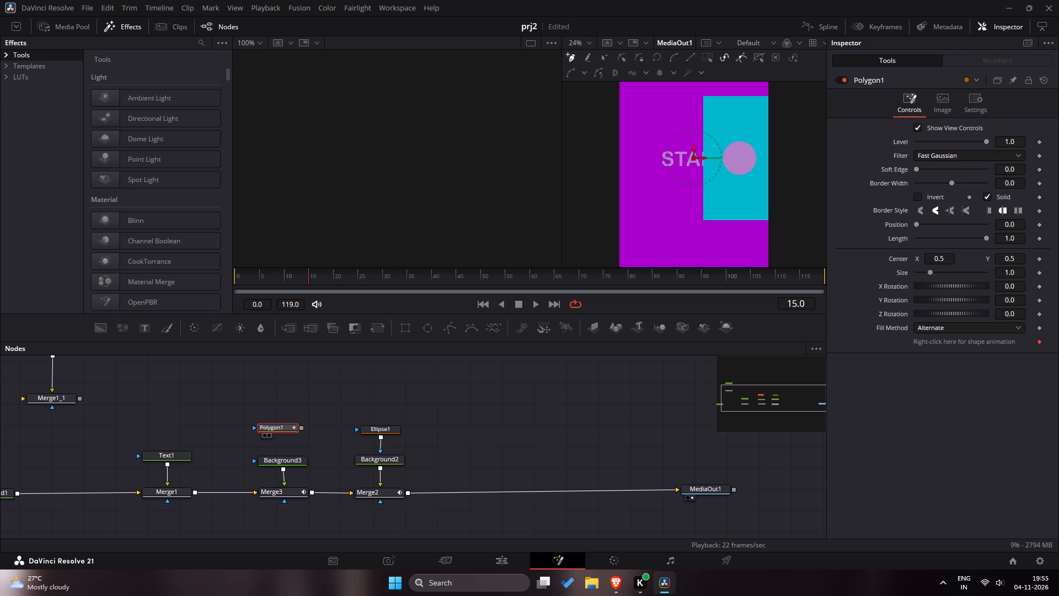
left_click_drag(299, 429, 284, 463)
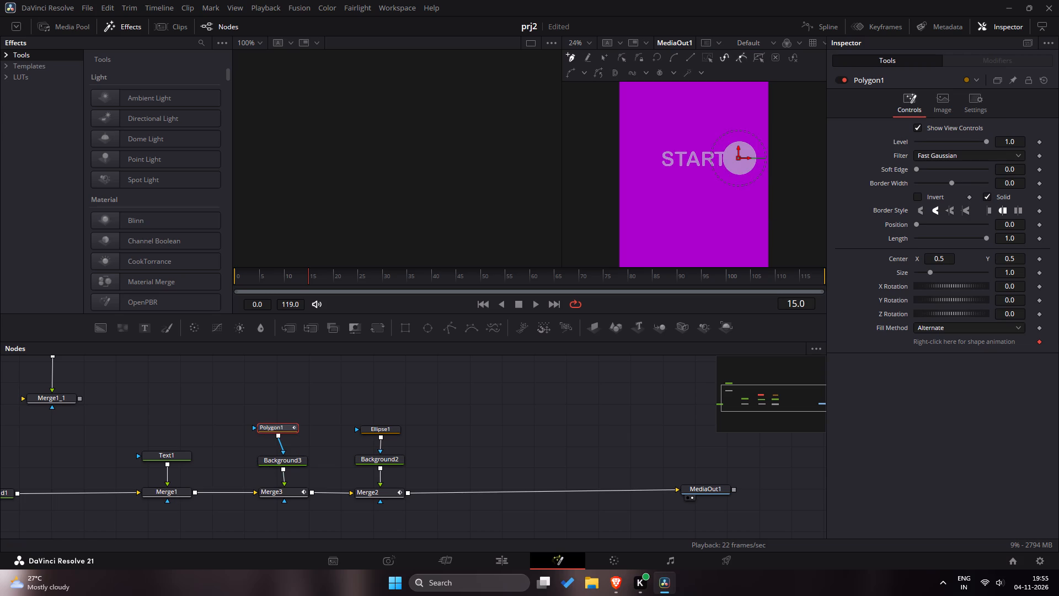
Start the Polygon1 outline along the circle's left edge, from about X 0.70, Y 0.57 down to about X 0.69, Y 0.43.
left_click(724, 139)
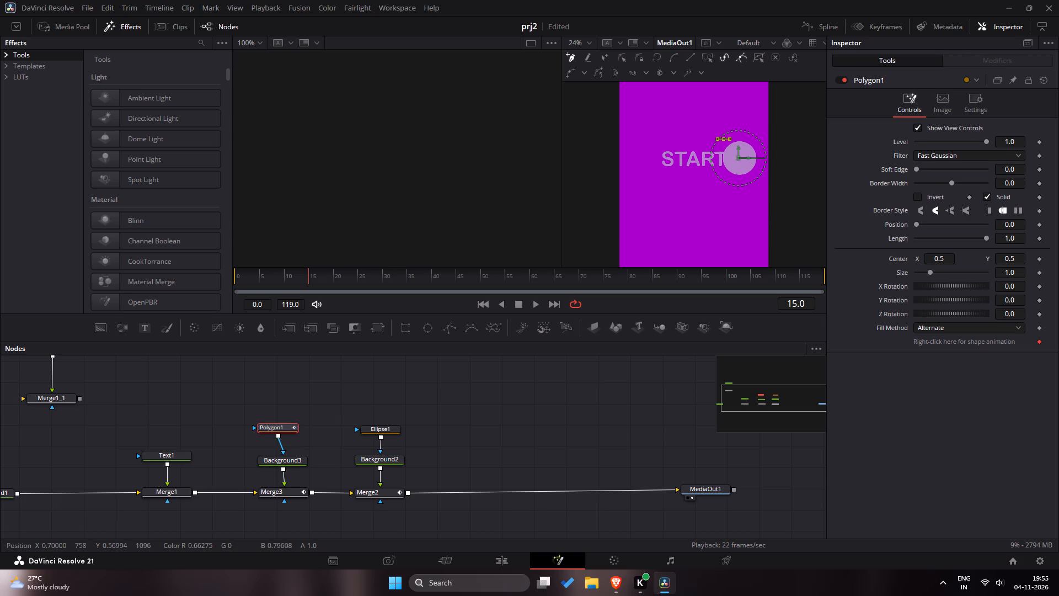
scroll(725, 172, "up", 5, "ctrl")
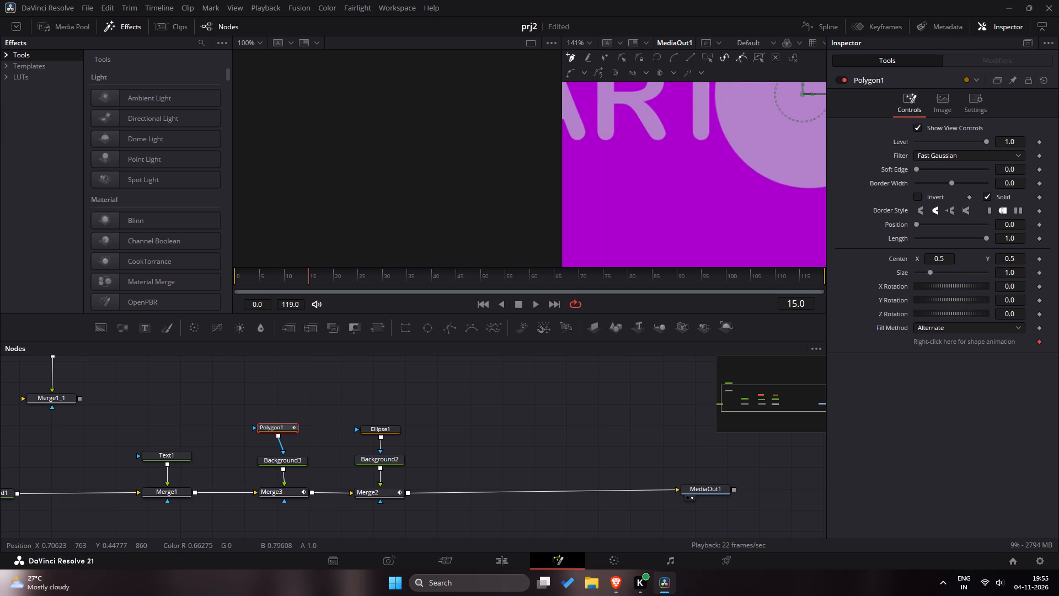
scroll(728, 166, "down", 5)
scroll(728, 166, "up", 6)
scroll(728, 172, "up", 5, "ctrl")
scroll(726, 178, "down", 9, "ctrl")
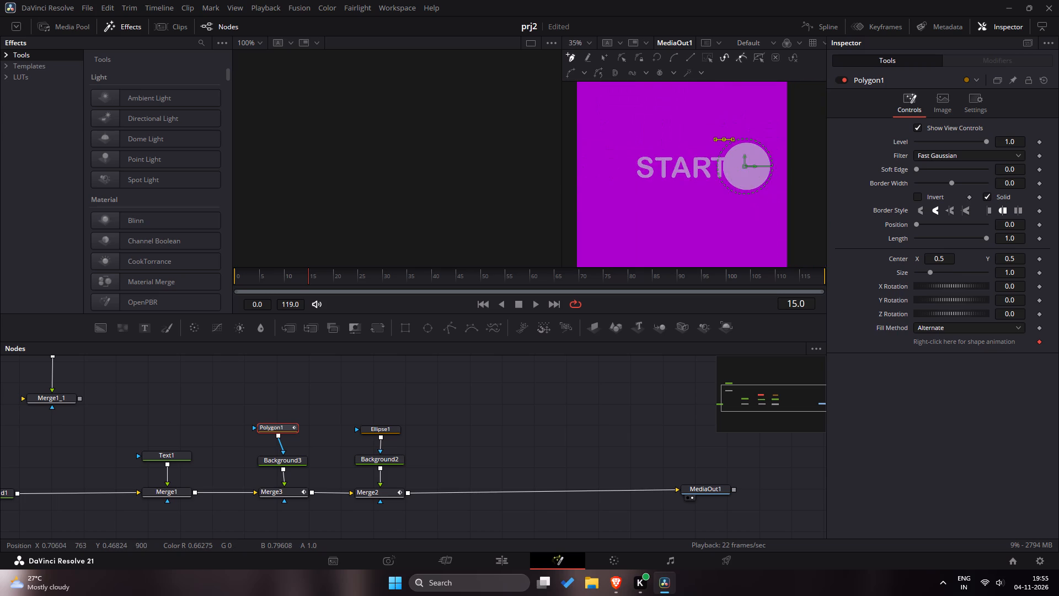
scroll(727, 174, "up", 2)
scroll(726, 178, "down", 2, "ctrl")
scroll(724, 182, "up", 4, "ctrl")
scroll(721, 232, "down", 2)
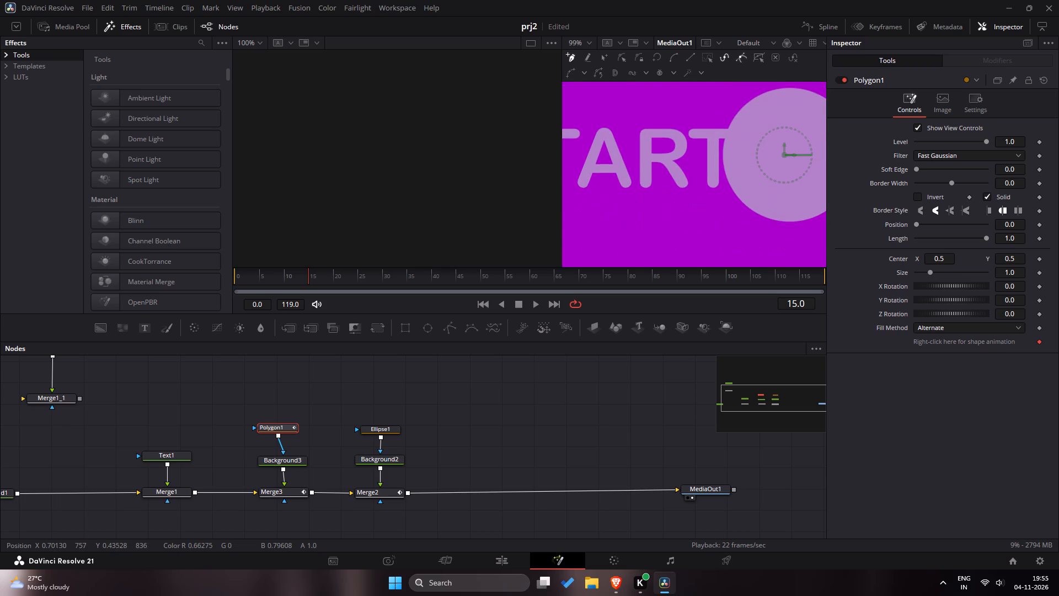
scroll(723, 217, "up", 2)
scroll(725, 253, "down", 1)
left_click(721, 252)
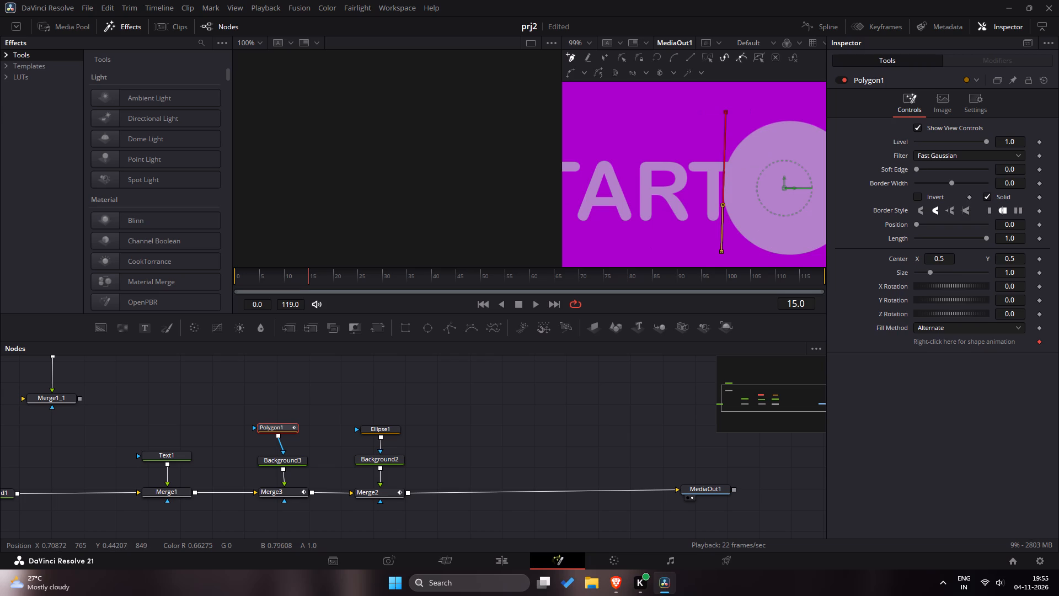
scroll(725, 262, "down", 1)
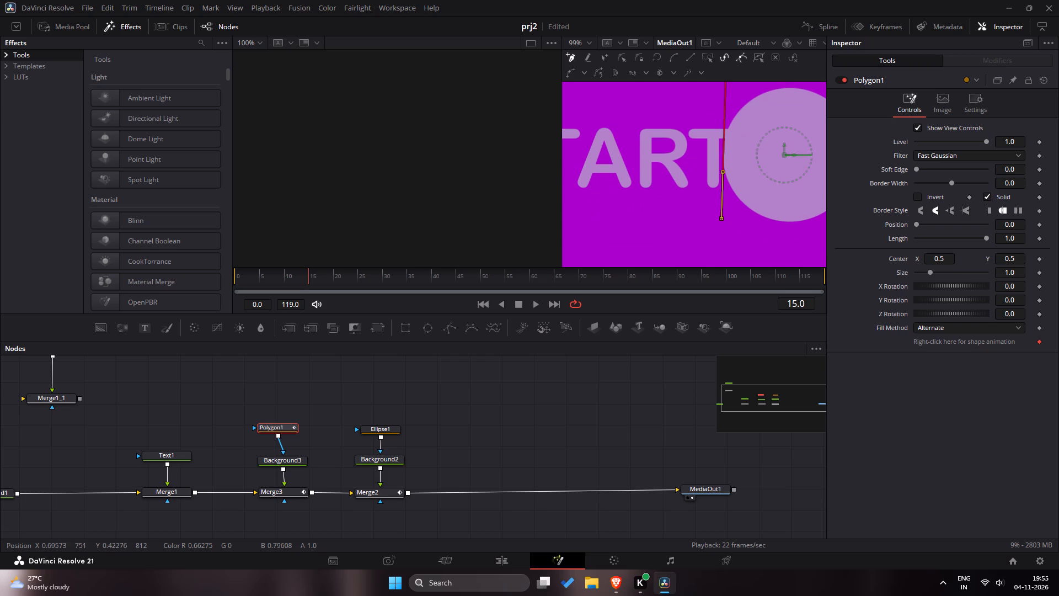
left_click(723, 231)
Continue the Polygon1 outline beneath the circle and up its far side near X 0.98, closing it at the first point as a rough rectangle.
scroll(812, 232, "down", 3, "ctrl")
key("z")
key("z")
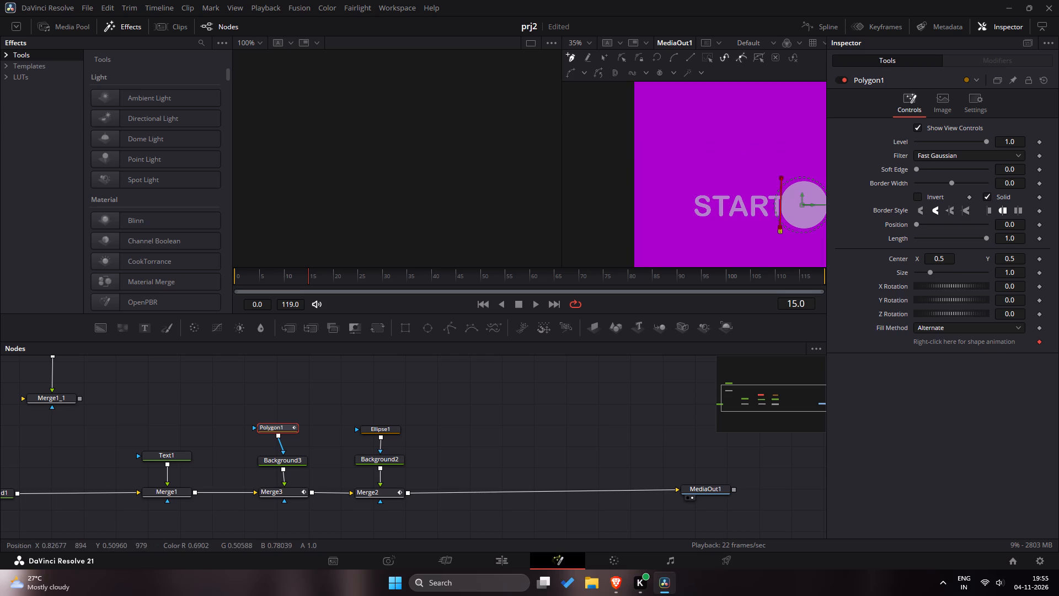
scroll(779, 229, "down", 6)
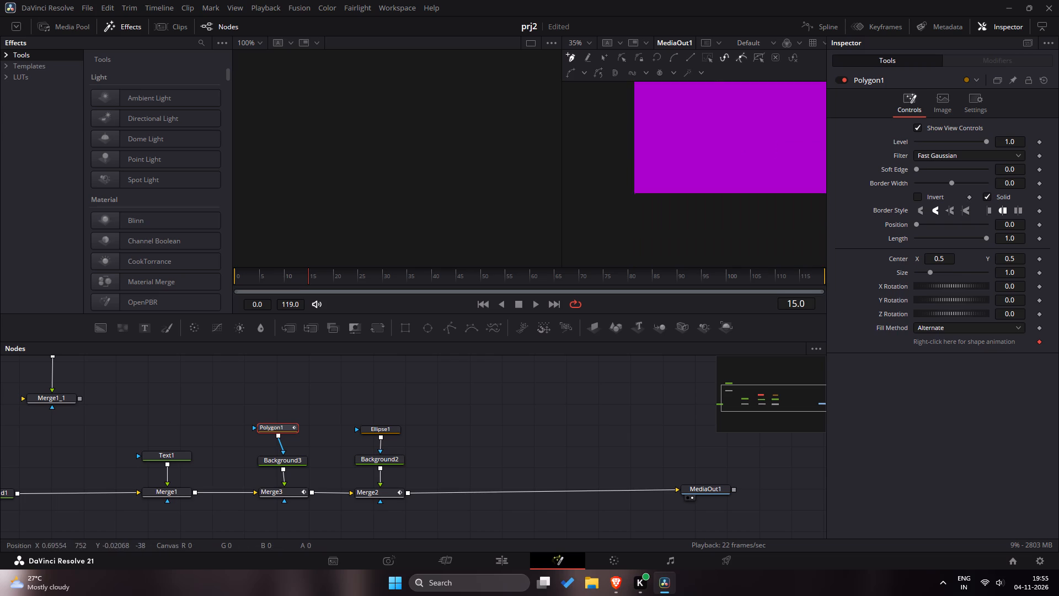
scroll(763, 196, "up", 1)
left_click(578, 42)
left_click(585, 60)
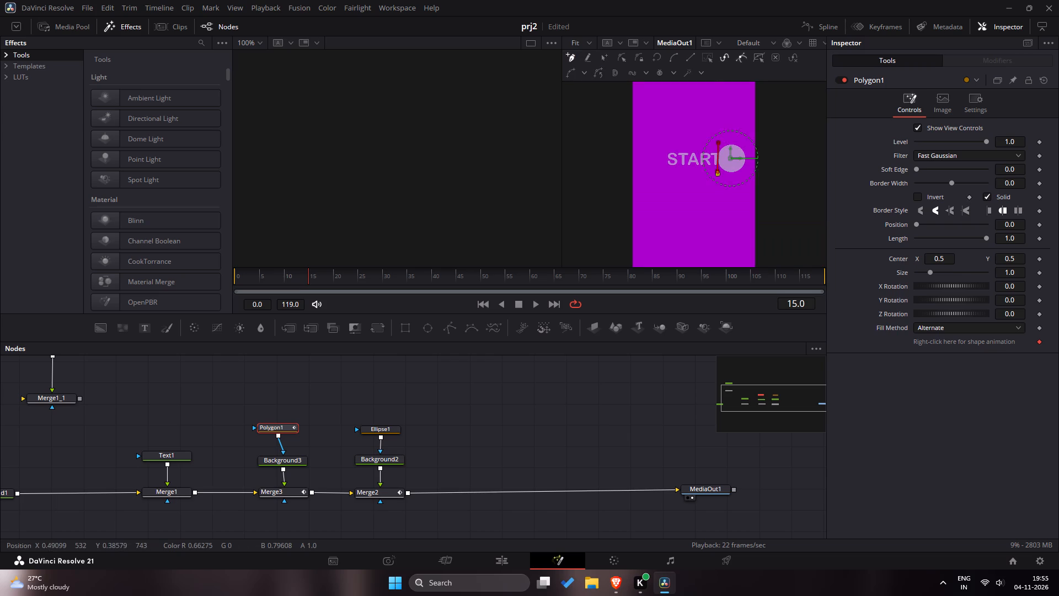
scroll(735, 196, "up", 5)
scroll(734, 200, "down", 4)
scroll(741, 219, "up", 4, "ctrl")
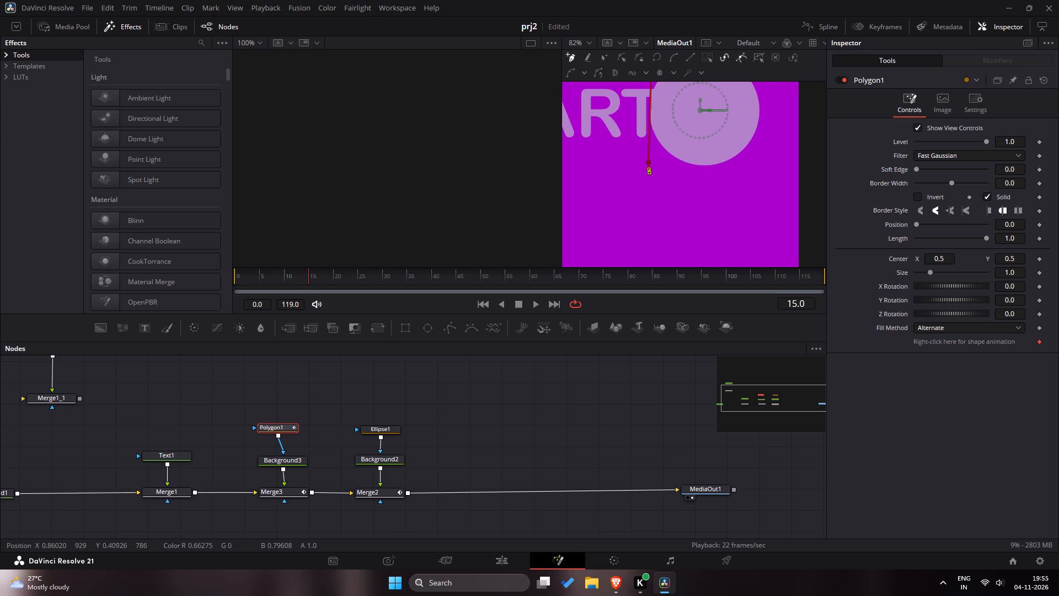
left_click(765, 182)
left_click(790, 180)
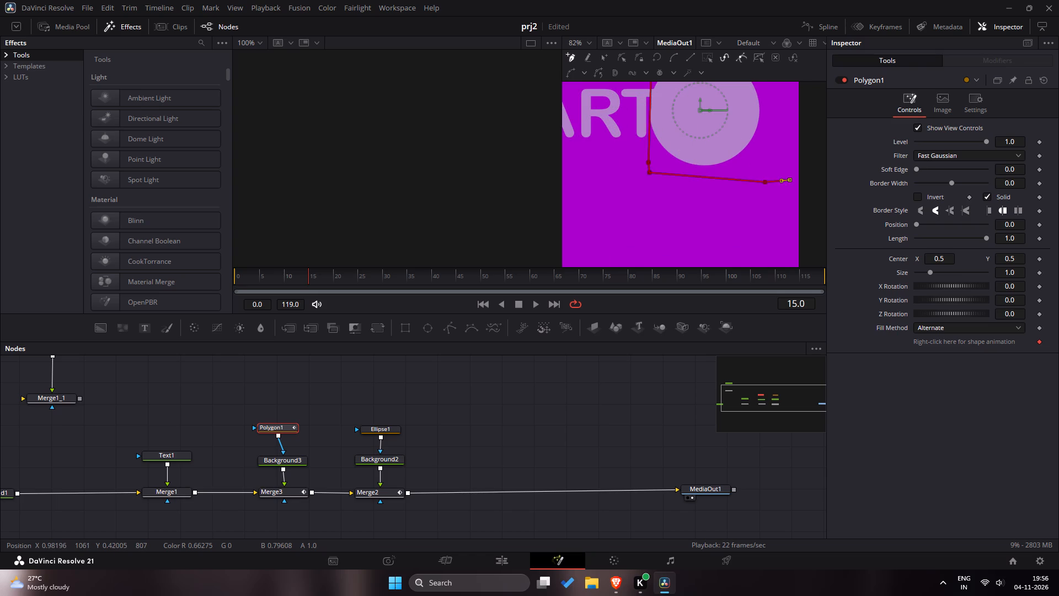
scroll(790, 172, "up", 3)
scroll(789, 182, "down", 2)
left_click(787, 131)
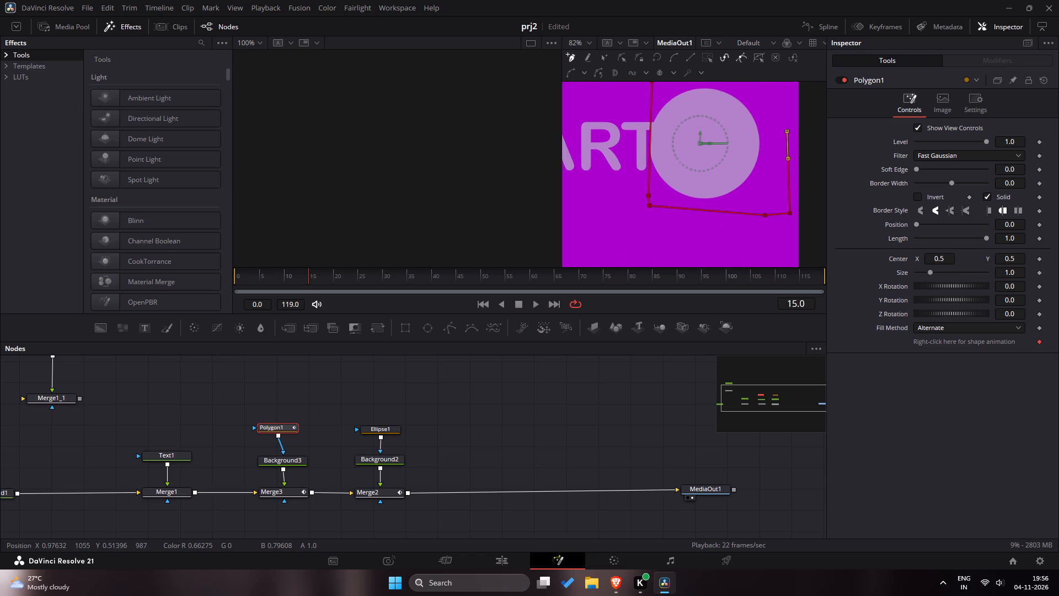
scroll(787, 140, "up", 3)
left_click(783, 176)
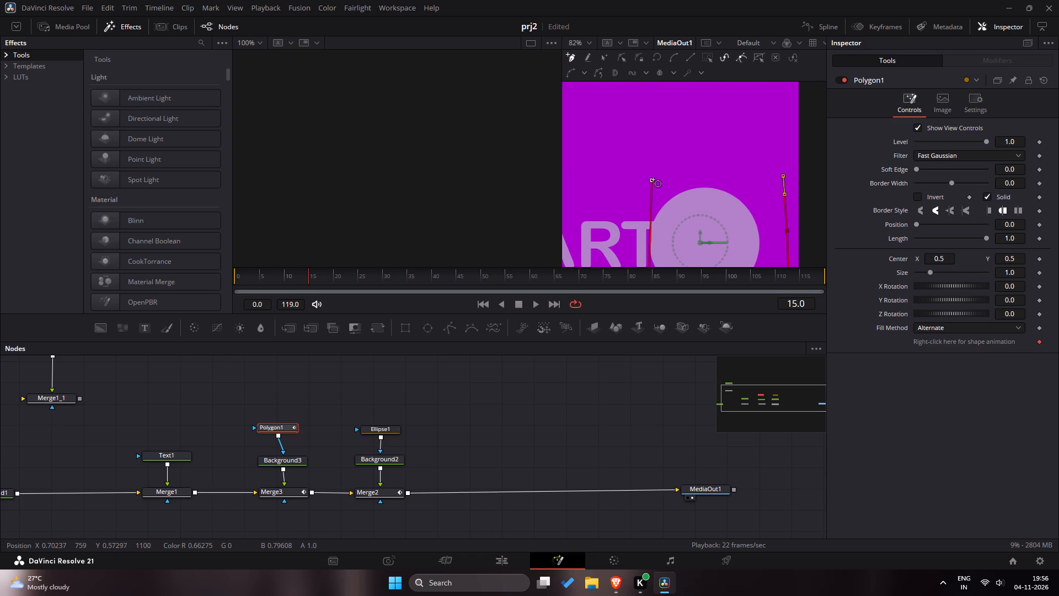
left_click(653, 179)
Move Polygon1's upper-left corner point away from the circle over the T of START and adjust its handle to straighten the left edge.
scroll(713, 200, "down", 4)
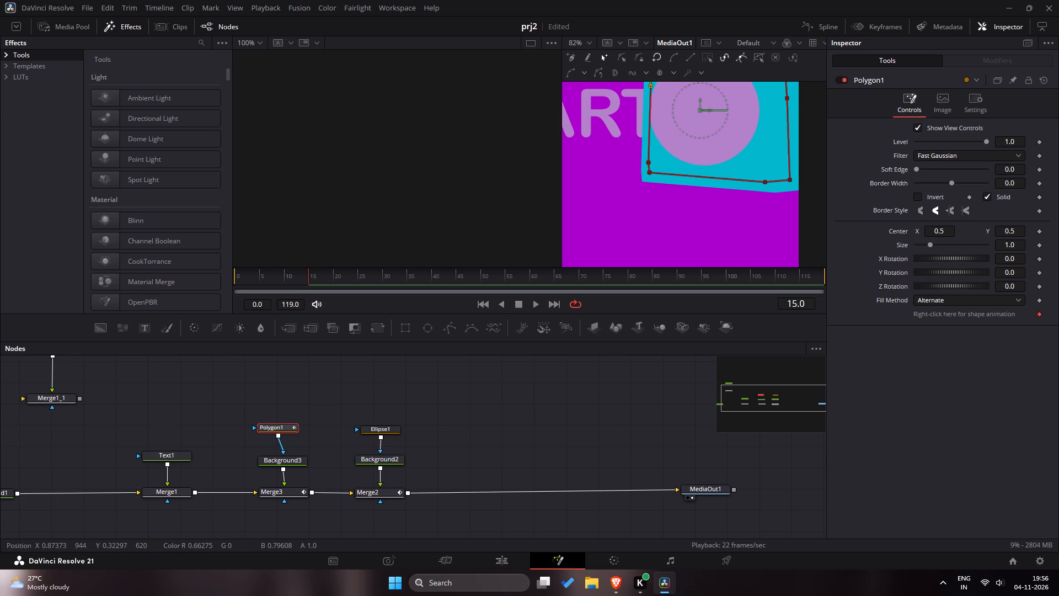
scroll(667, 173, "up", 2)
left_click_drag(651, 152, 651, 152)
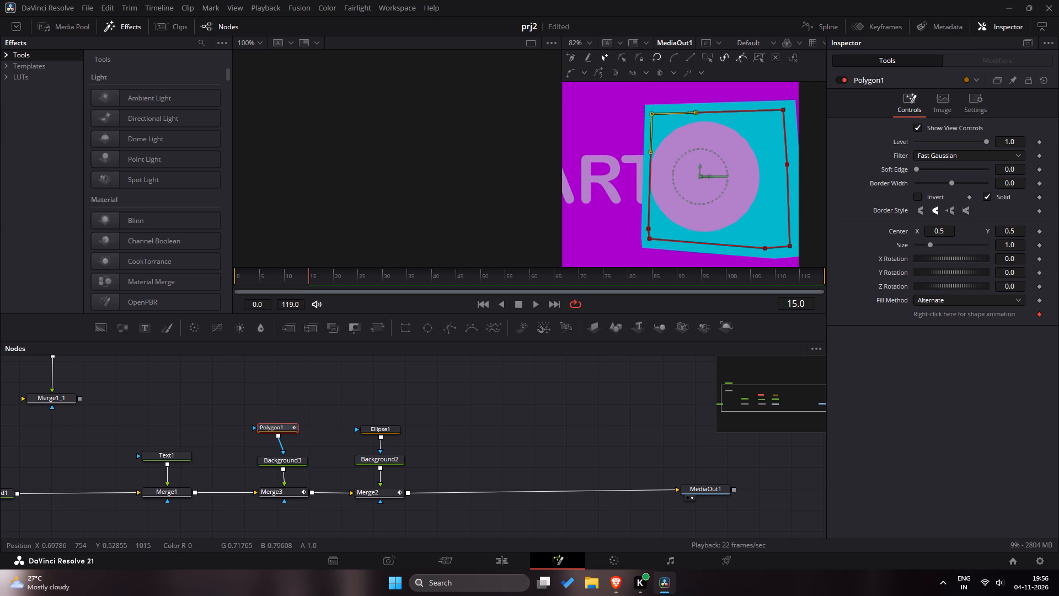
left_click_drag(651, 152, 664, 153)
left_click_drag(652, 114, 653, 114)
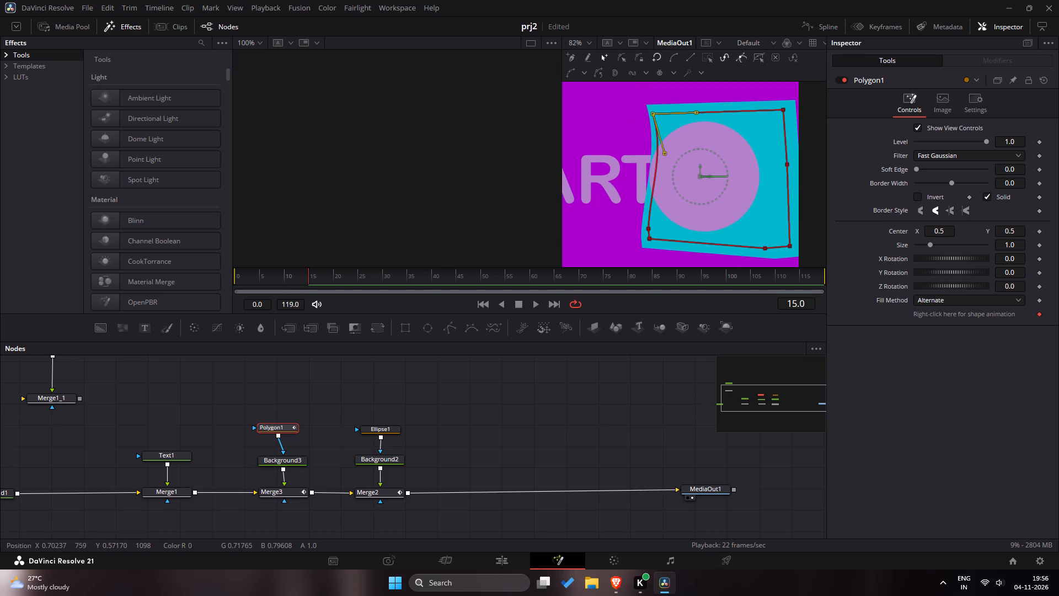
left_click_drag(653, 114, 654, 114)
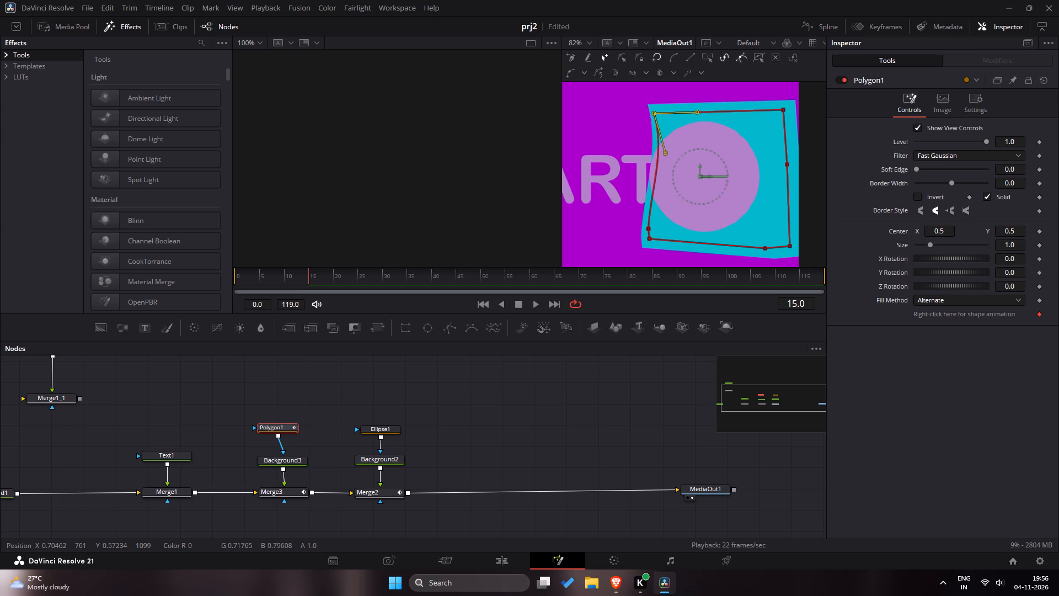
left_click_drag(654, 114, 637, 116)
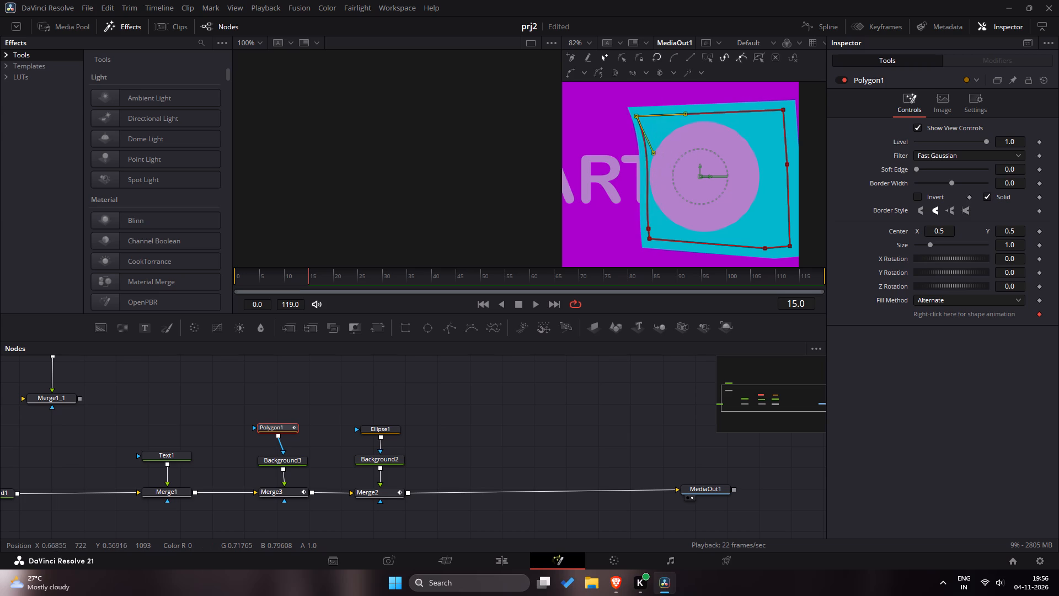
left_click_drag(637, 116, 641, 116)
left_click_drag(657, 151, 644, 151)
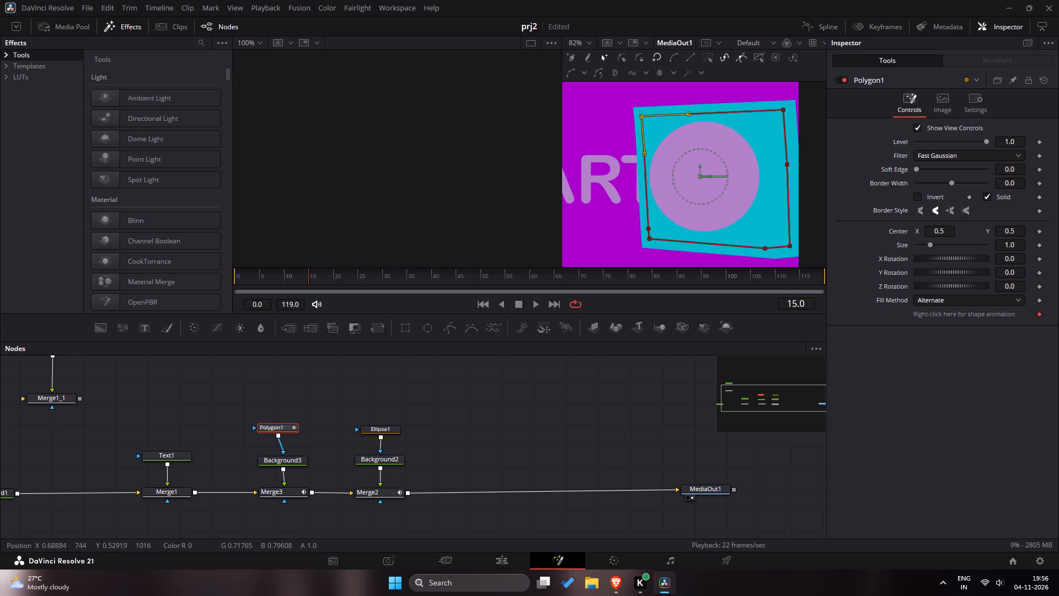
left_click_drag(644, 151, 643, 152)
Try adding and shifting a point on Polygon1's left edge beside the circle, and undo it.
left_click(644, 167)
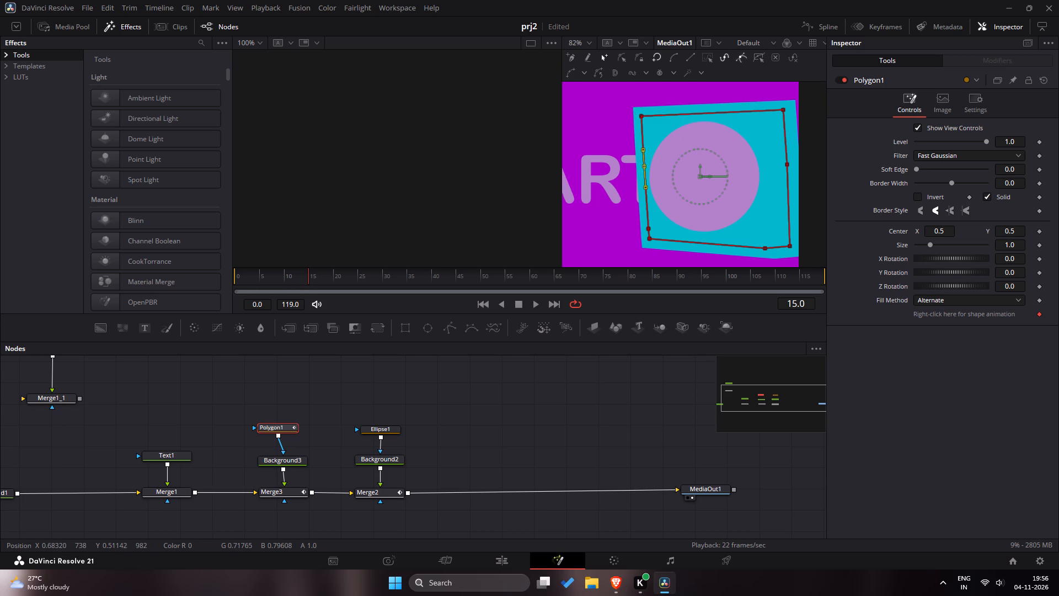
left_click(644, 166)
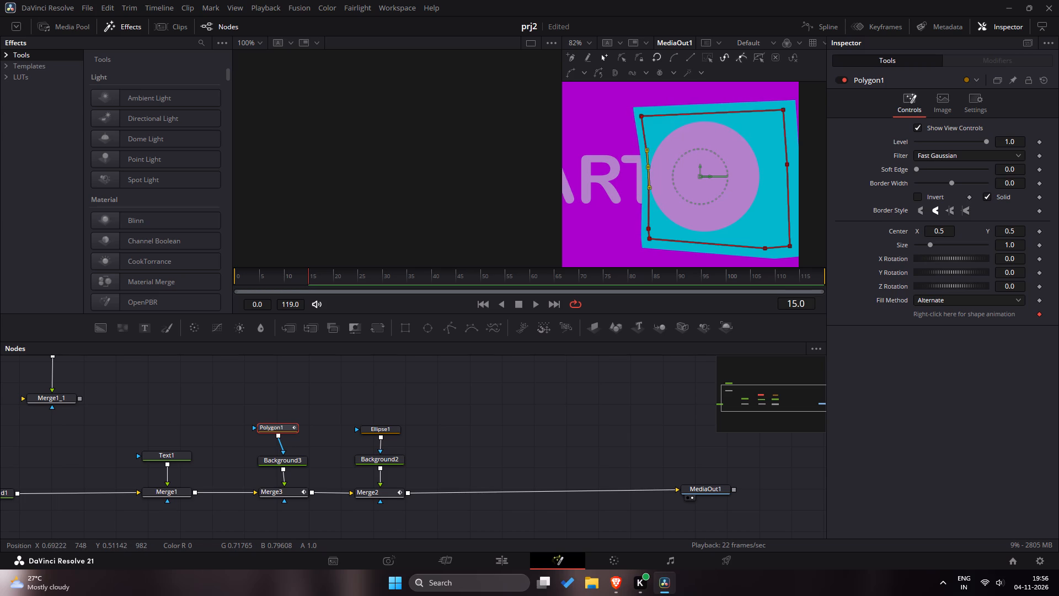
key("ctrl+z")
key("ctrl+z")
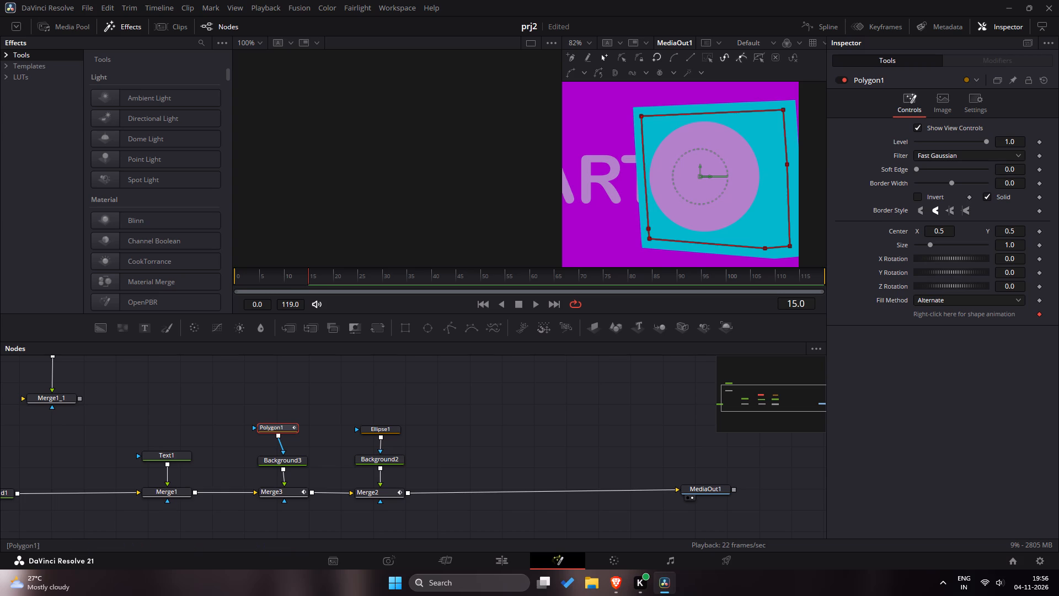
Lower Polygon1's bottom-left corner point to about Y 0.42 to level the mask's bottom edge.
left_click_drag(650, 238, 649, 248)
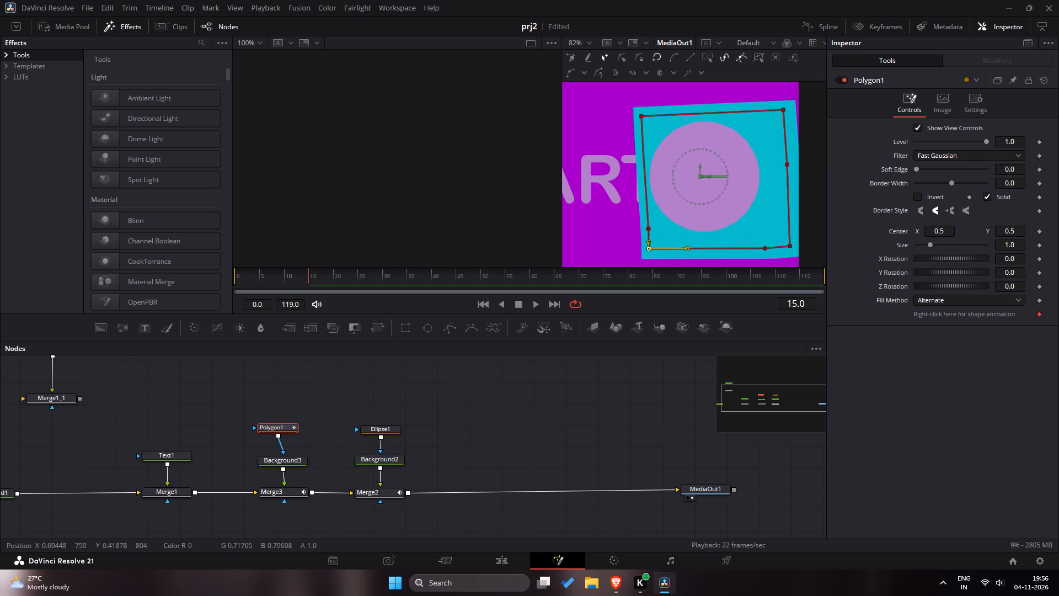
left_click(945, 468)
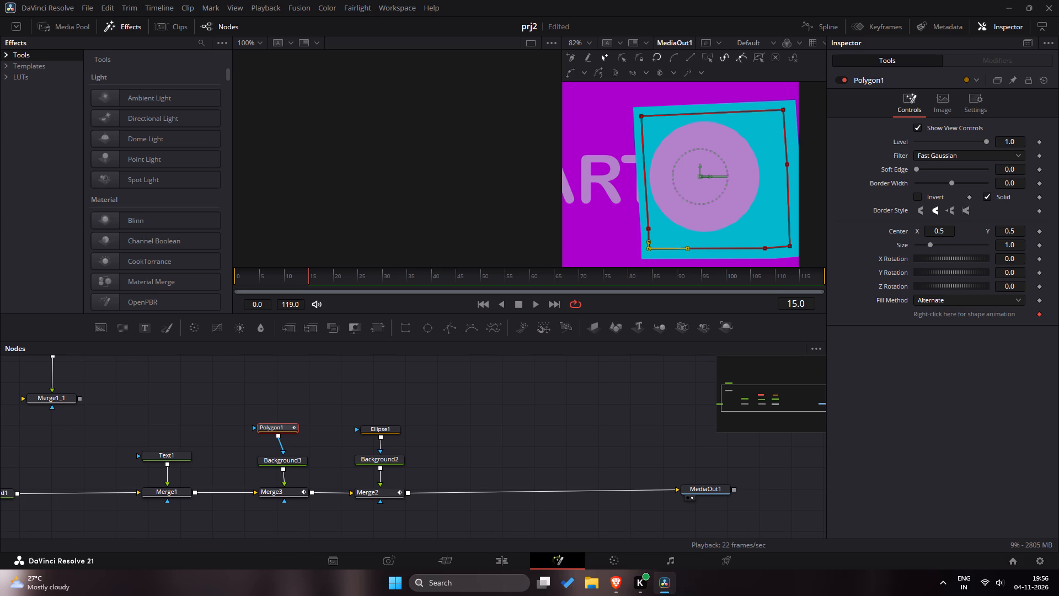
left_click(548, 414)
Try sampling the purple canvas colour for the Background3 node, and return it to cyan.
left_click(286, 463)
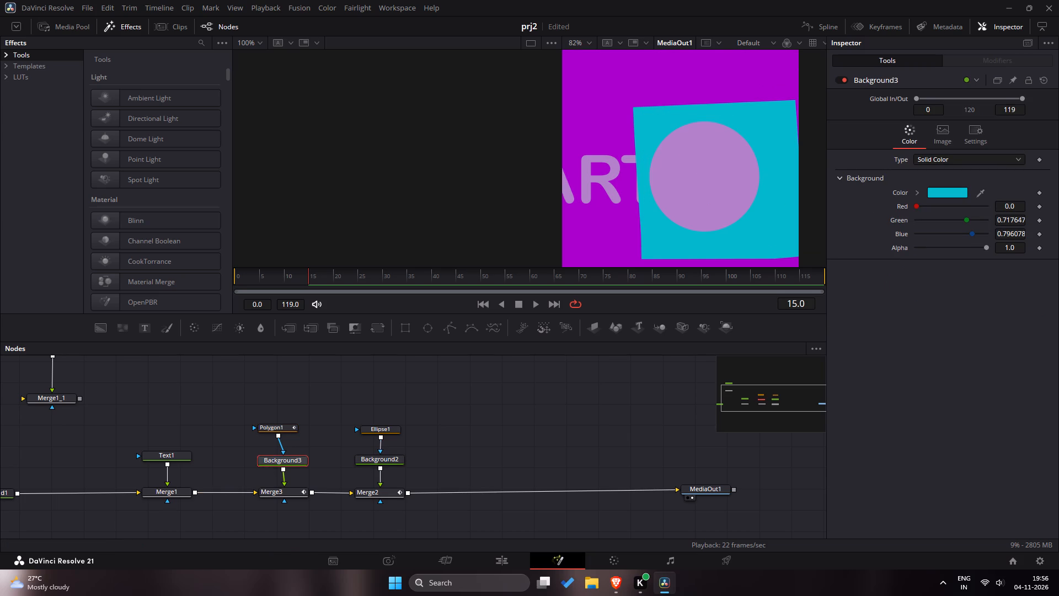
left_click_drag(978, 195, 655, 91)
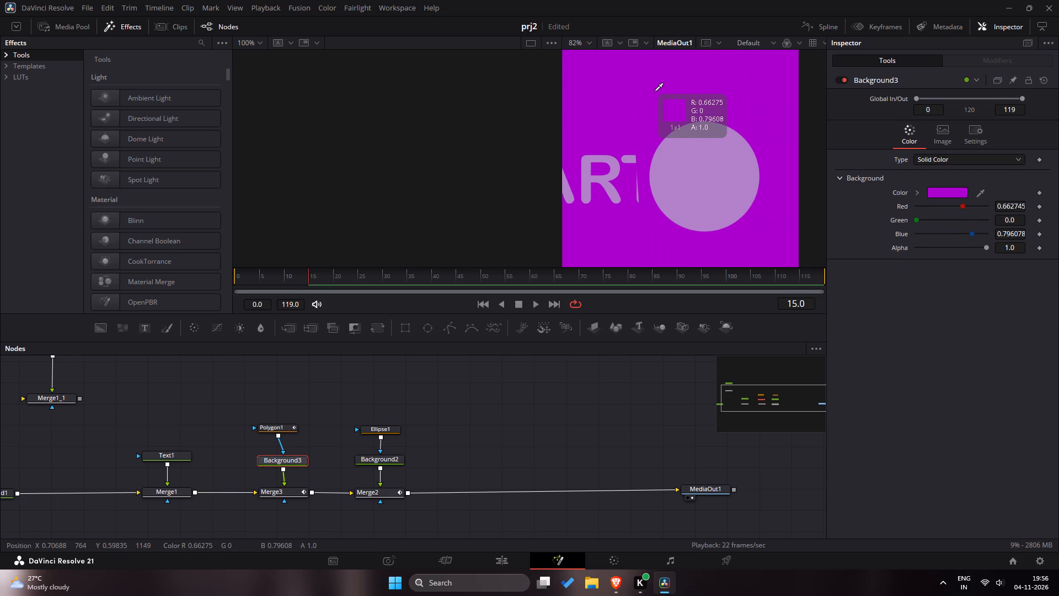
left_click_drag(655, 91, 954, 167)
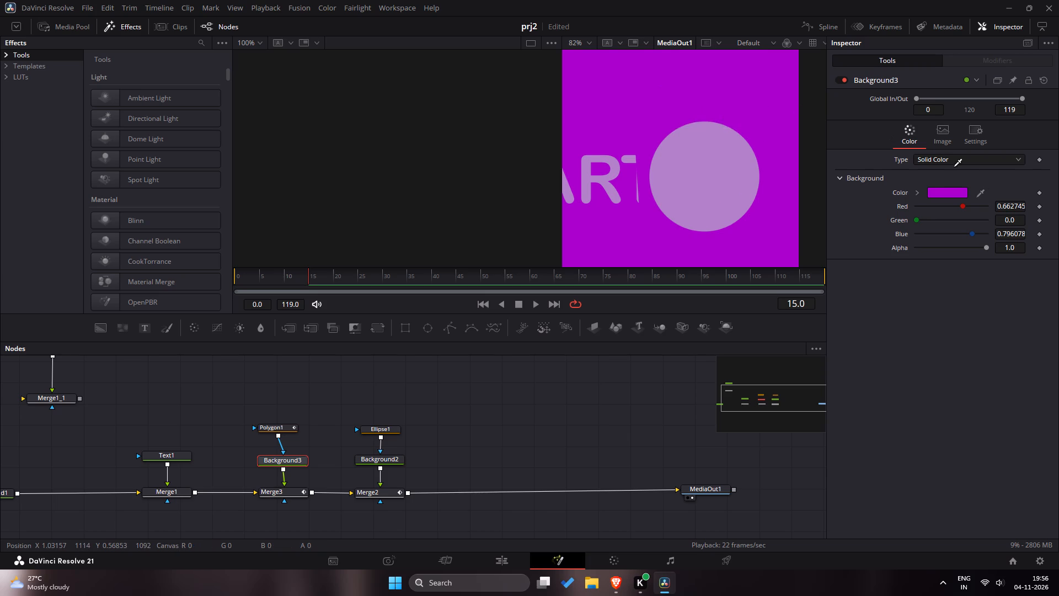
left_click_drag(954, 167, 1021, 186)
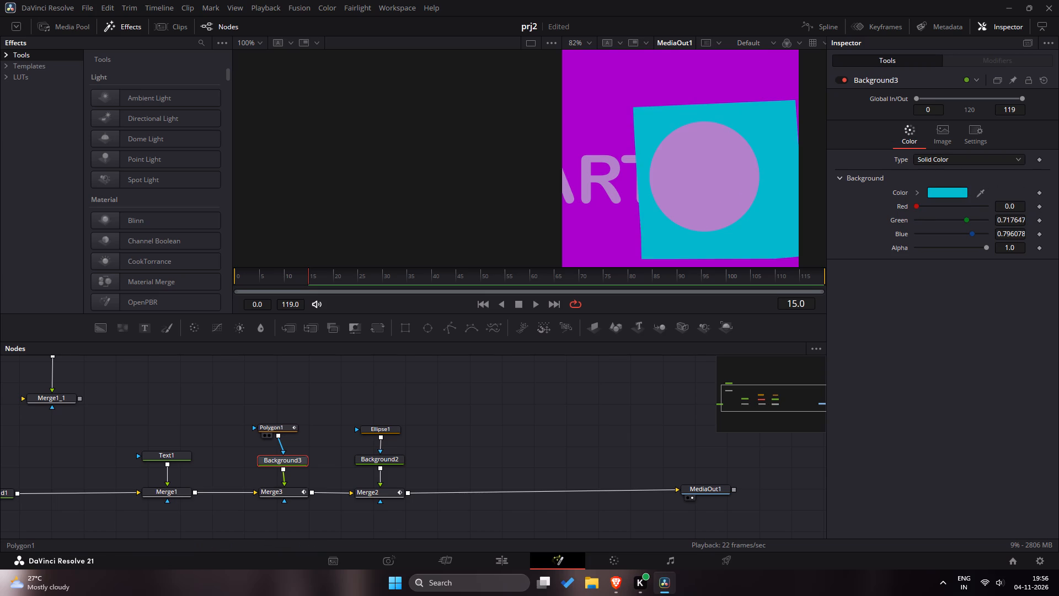
Pull Polygon1's top-left corner in to about X 0.72, Y 0.56 and its bottom-left corner to about X 0.71, Y 0.43, nearer the circle.
left_click(280, 425)
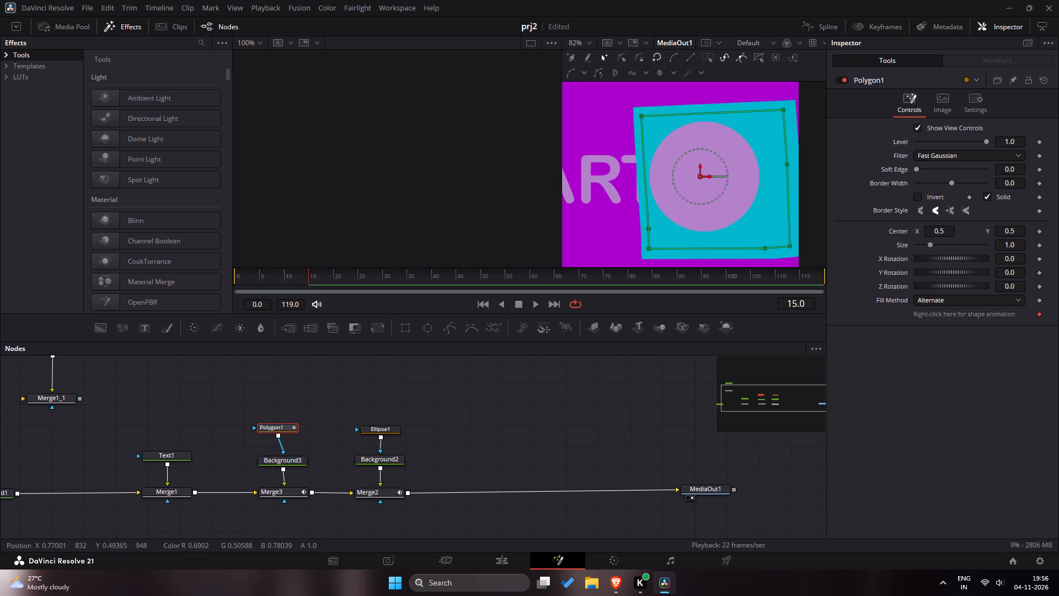
left_click_drag(642, 115, 654, 121)
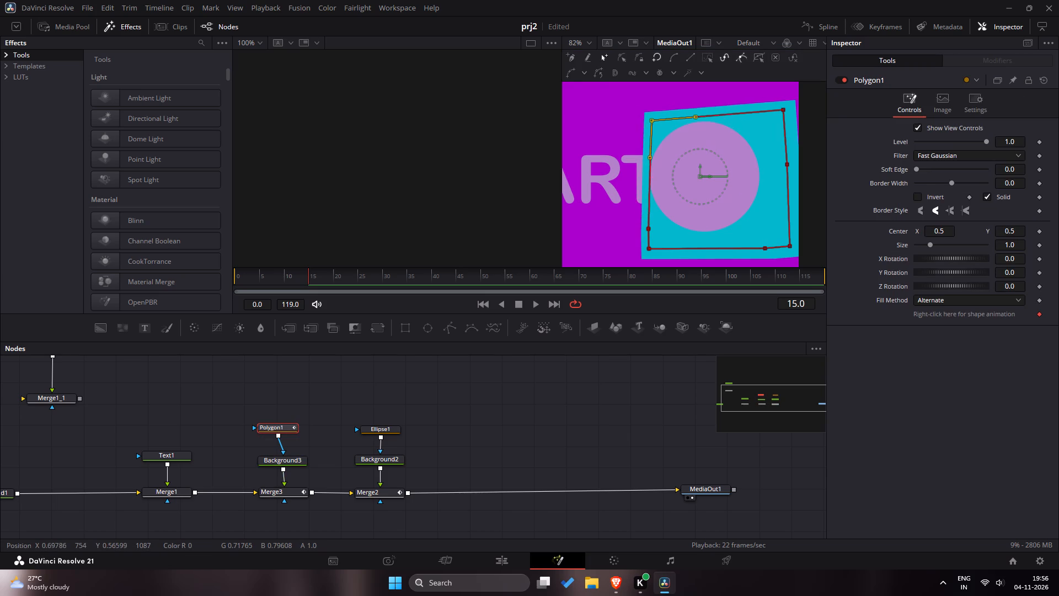
left_click_drag(654, 121, 661, 126)
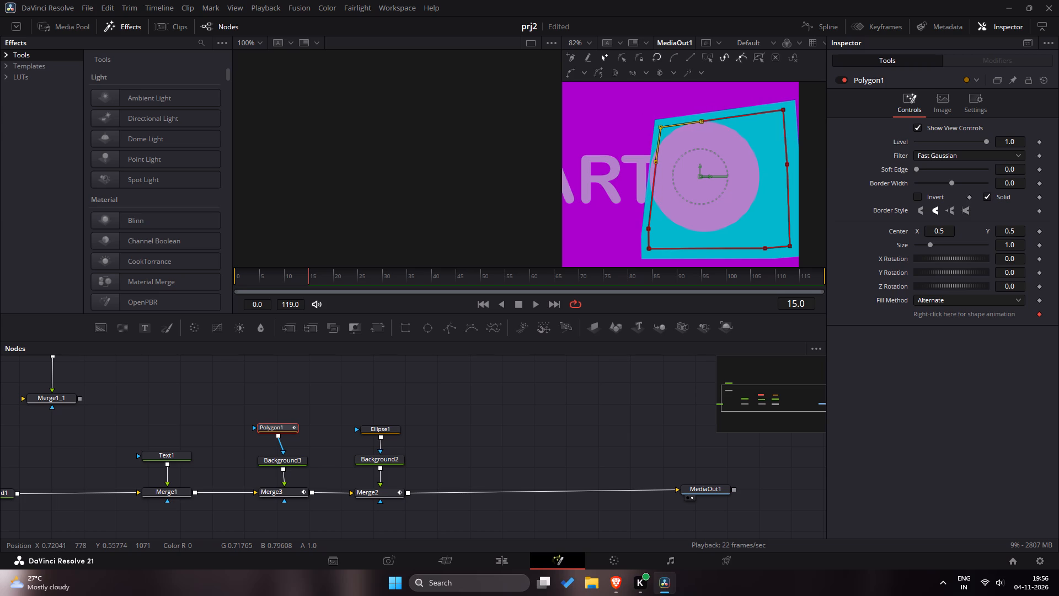
left_click_drag(661, 126, 661, 126)
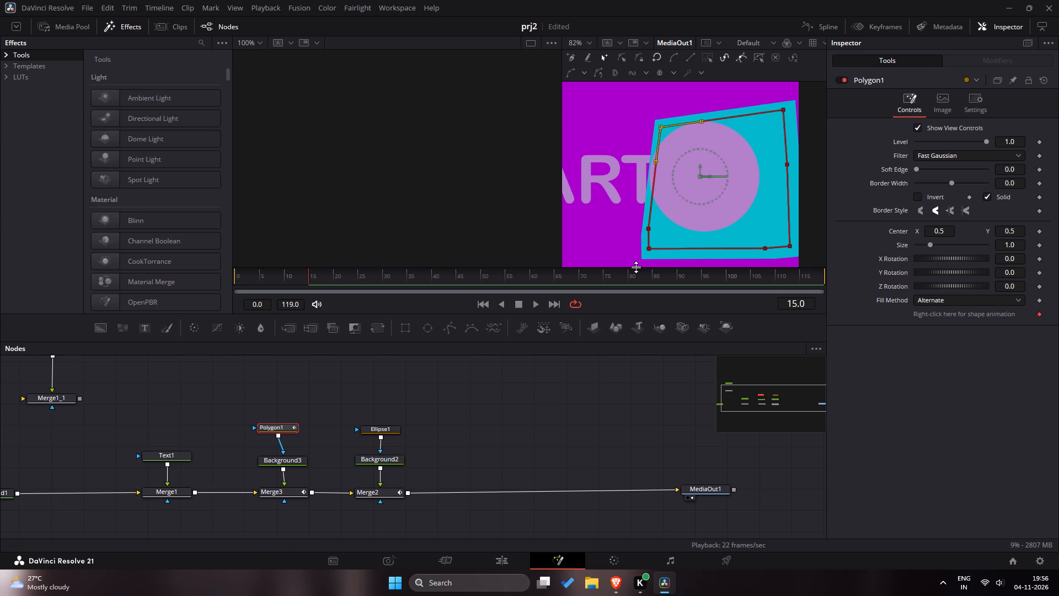
left_click(649, 228)
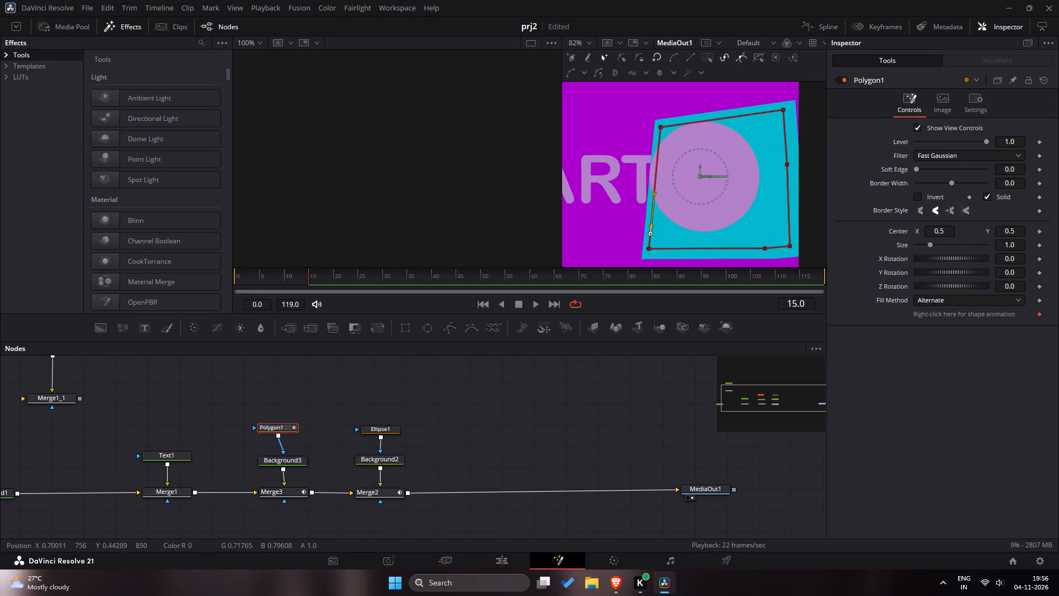
left_click_drag(648, 249, 659, 244)
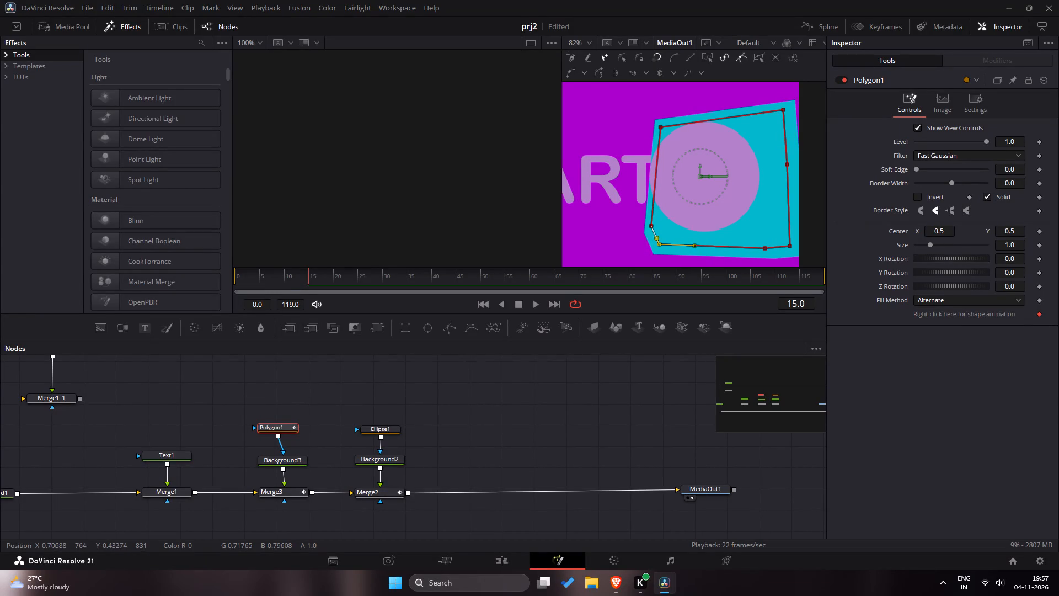
Reshape Polygon1's left edge: raise the lower-left point to about X 0.71, Y 0.46 and add a point near X 0.71, Y 0.51.
left_click(649, 228)
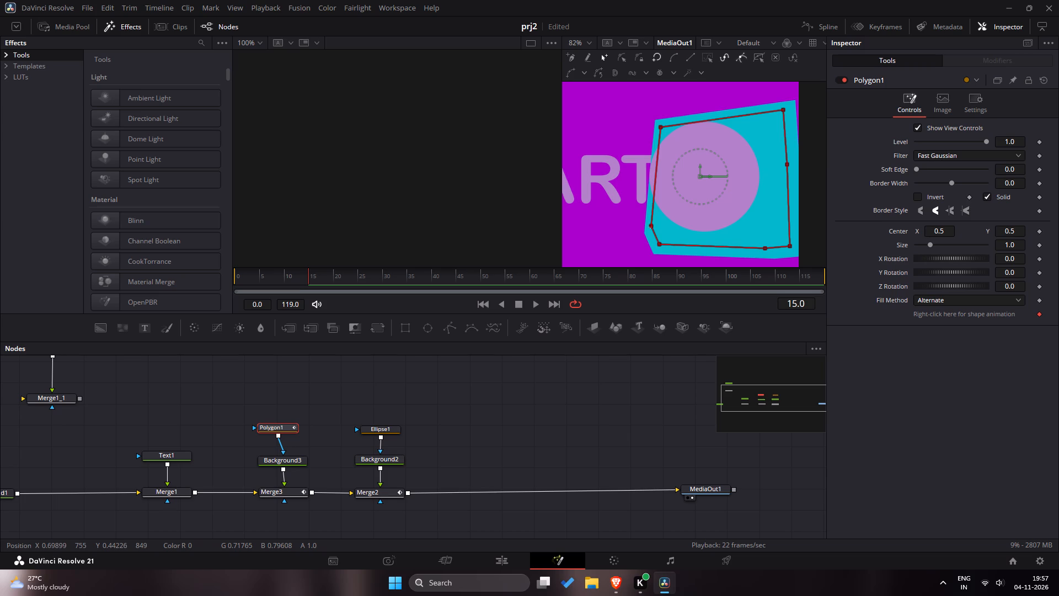
left_click_drag(651, 226, 652, 202)
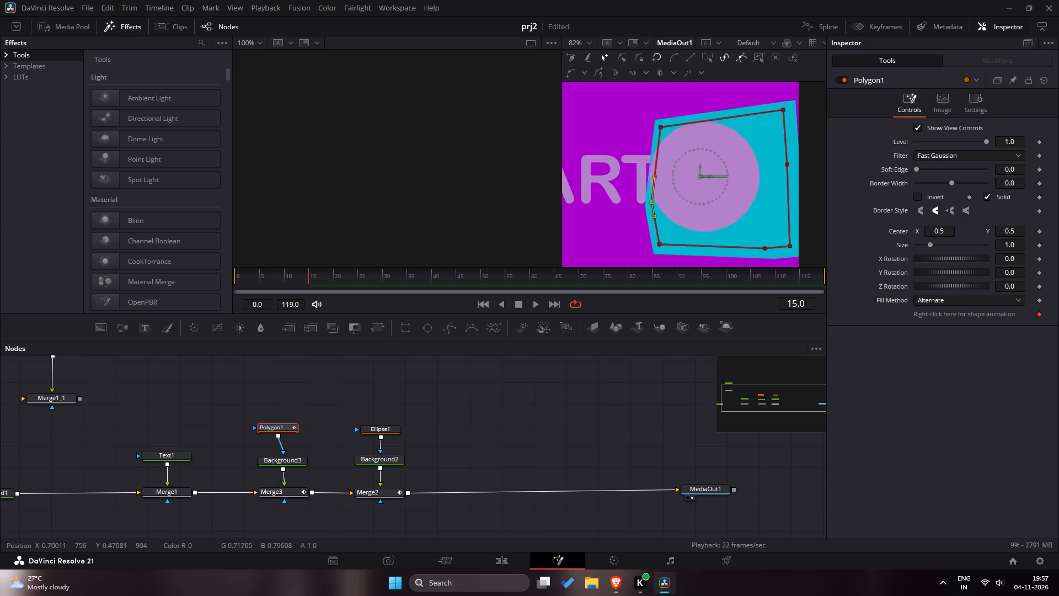
left_click_drag(652, 202, 657, 214)
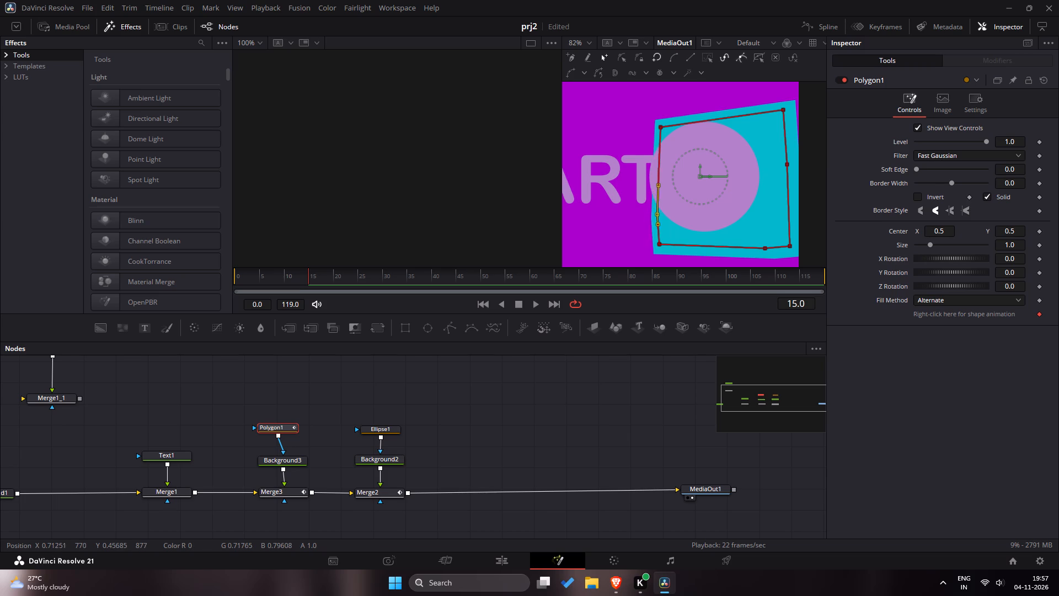
left_click_drag(657, 214, 651, 215)
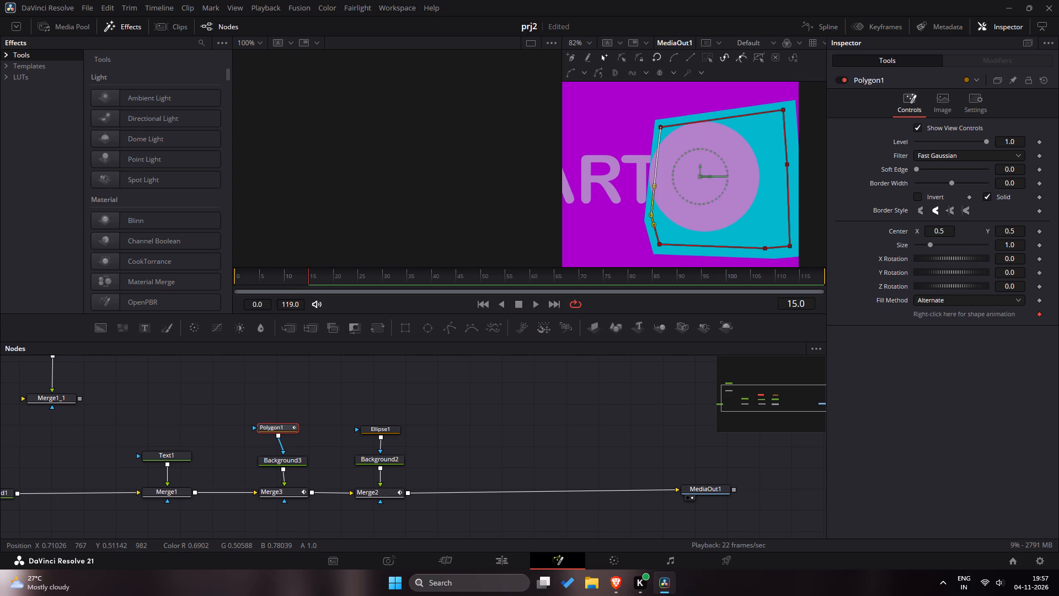
left_click(656, 166)
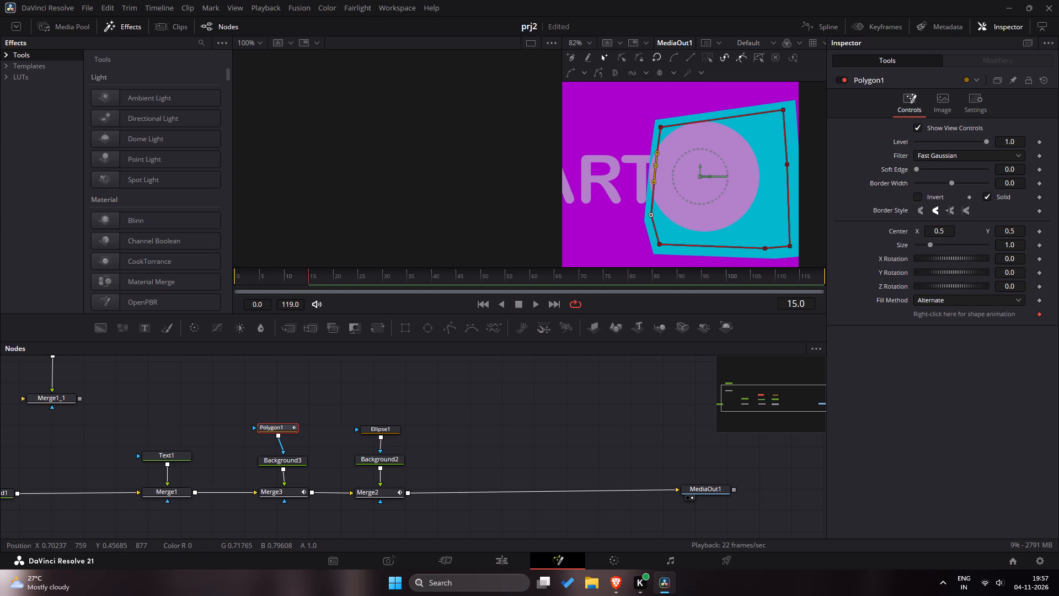
left_click_drag(652, 215, 657, 215)
double_click(619, 238)
left_click(633, 244)
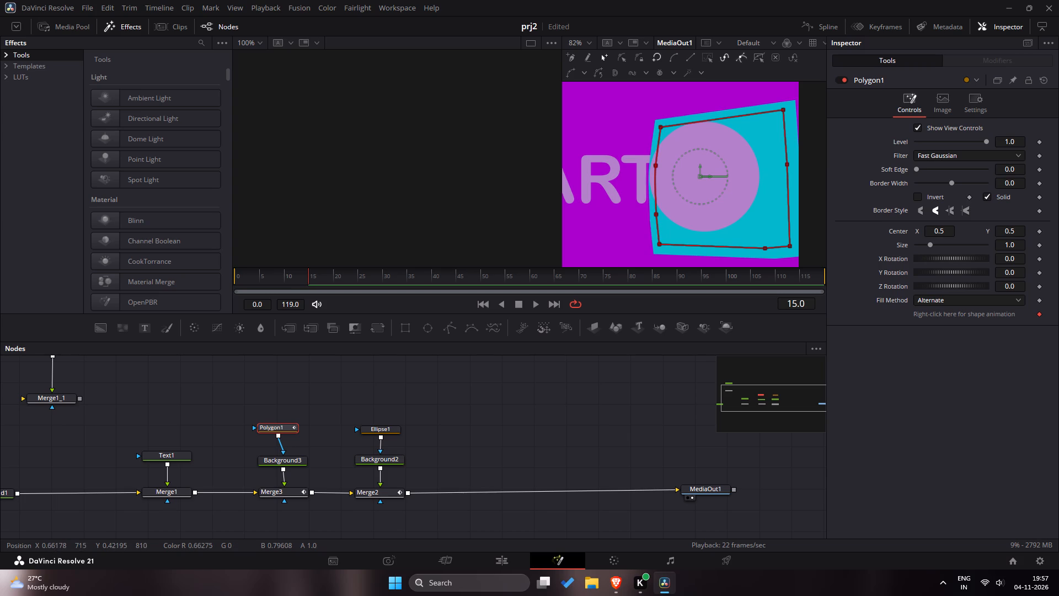
double_click(459, 417)
Recolour the Background3 node by sampling the purple canvas colour.
left_click(287, 460)
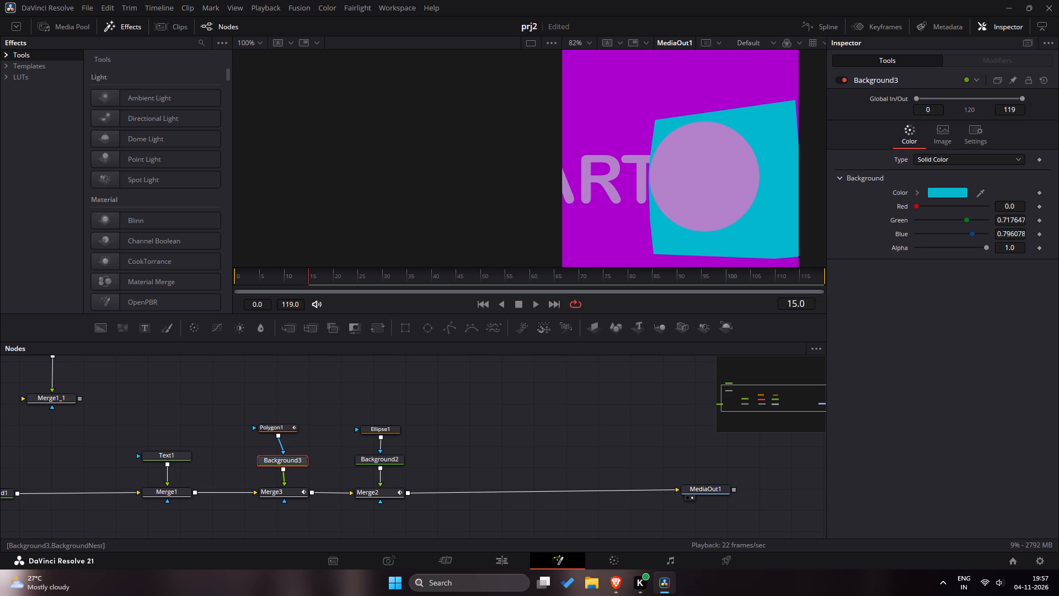
left_click_drag(981, 192, 718, 77)
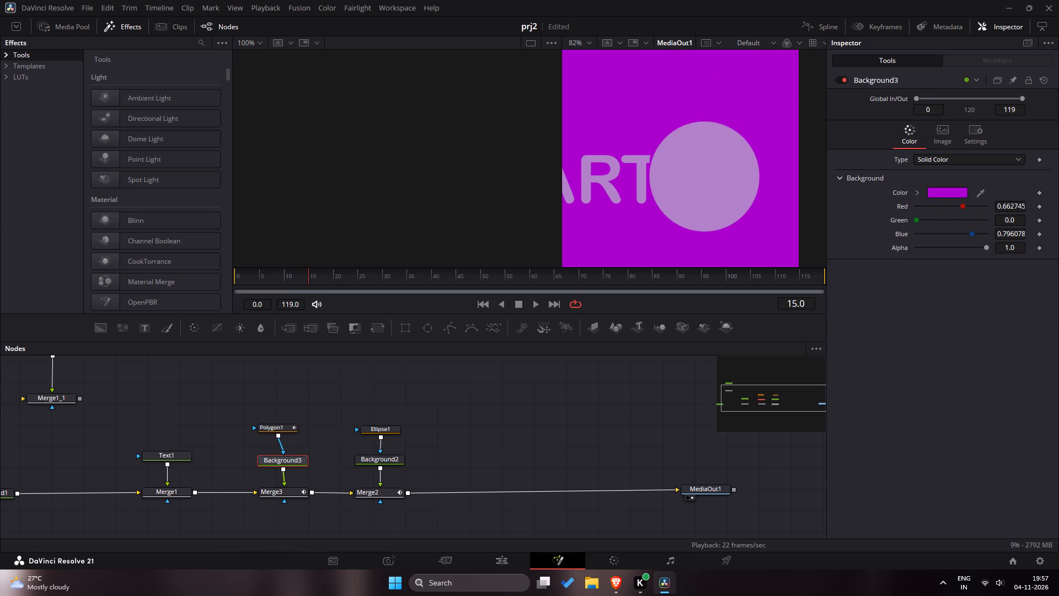
Fit the composition in the viewer, and play and scrub the opening frames to check the START reveal.
left_click_drag(282, 275, 278, 275)
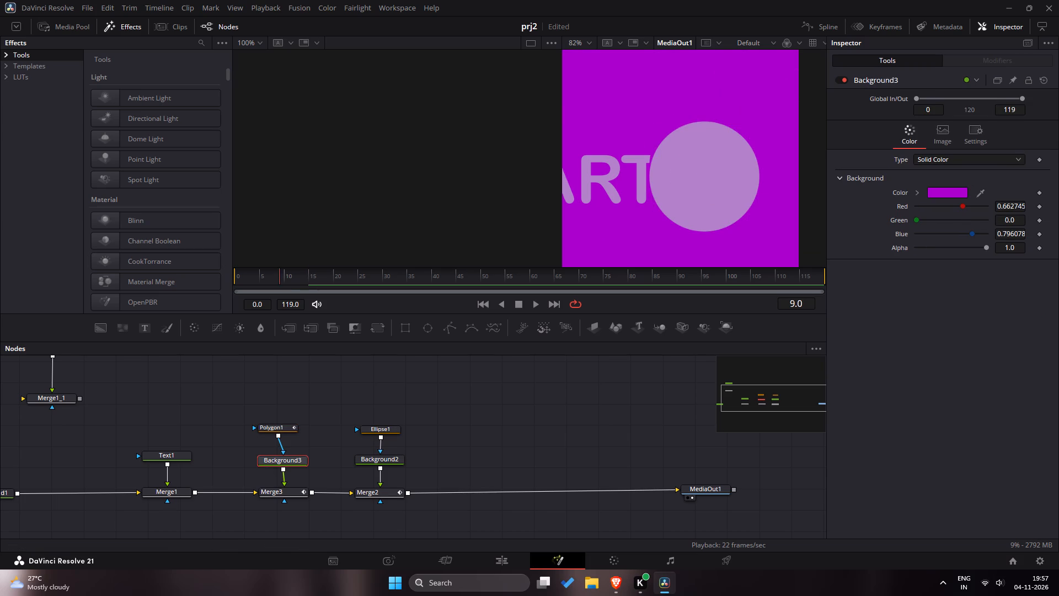
left_click_drag(278, 275, 243, 274)
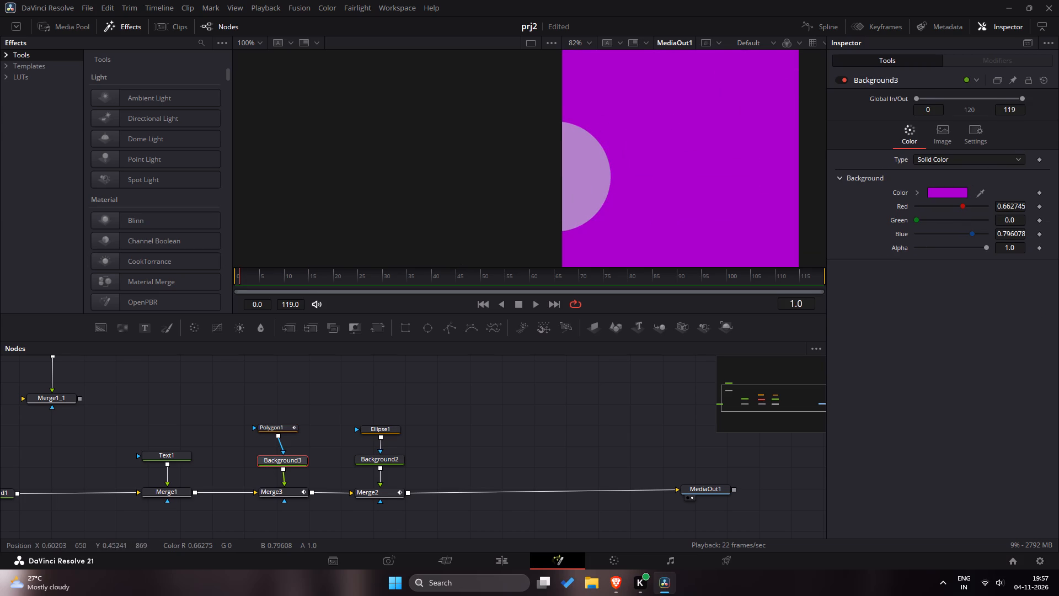
left_click(570, 44)
left_click(575, 56)
key("space")
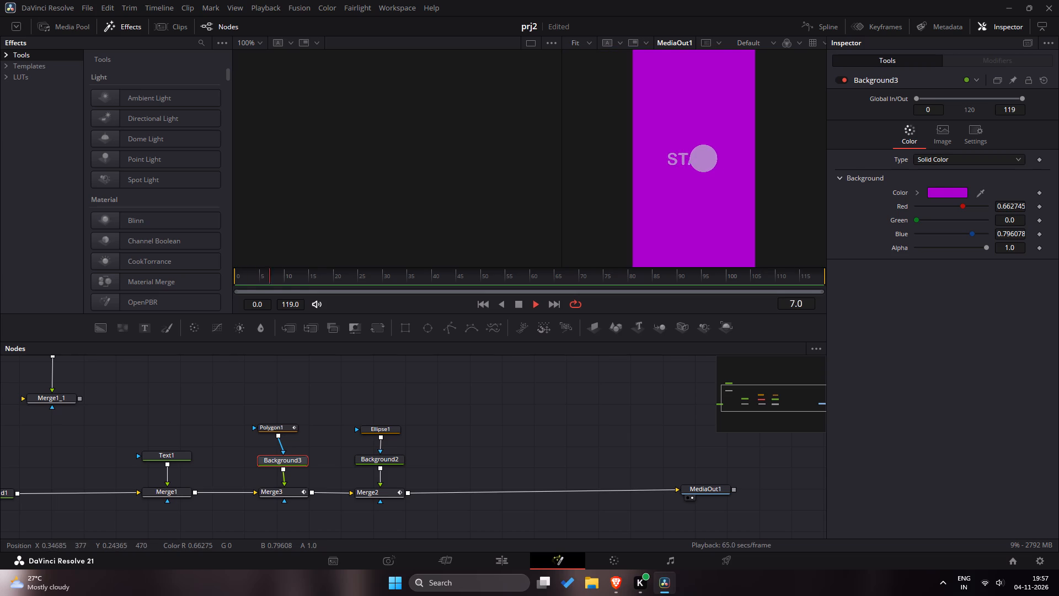
key("space")
left_click_drag(299, 271, 311, 280)
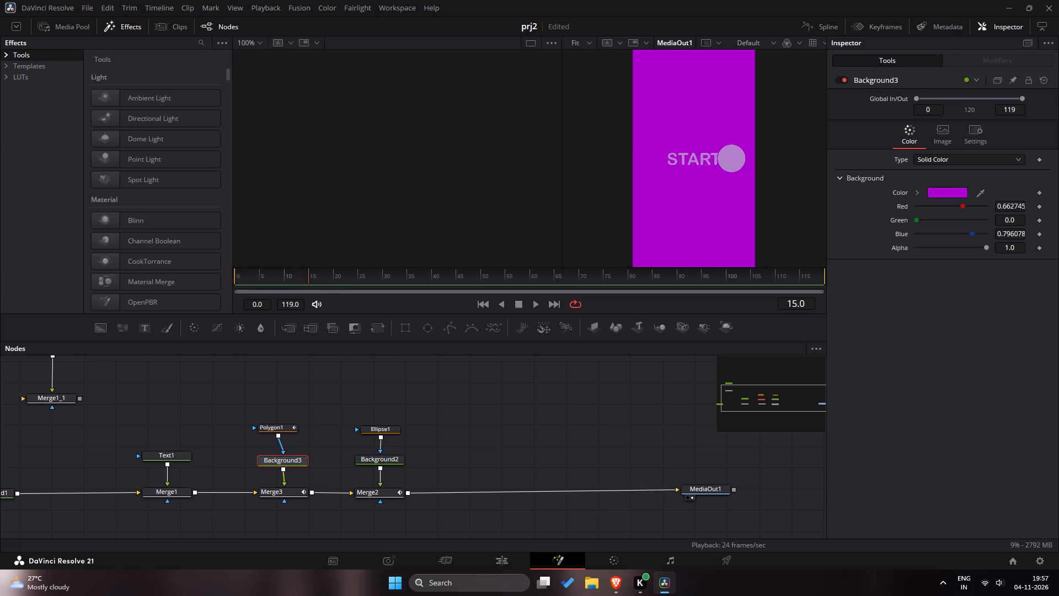
left_click_drag(311, 280, 343, 289)
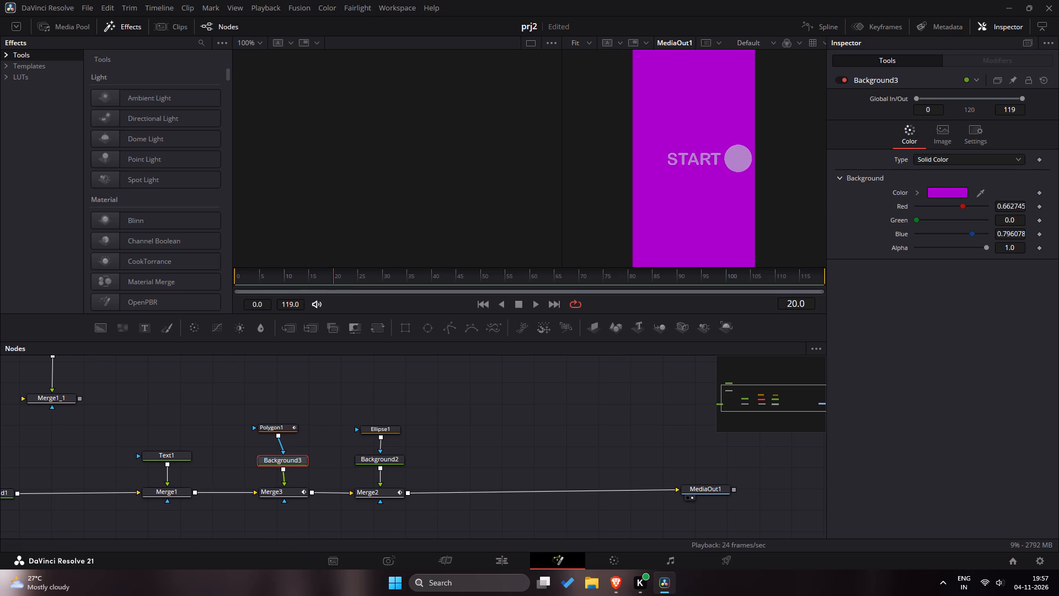
left_click_drag(343, 289, 193, 281)
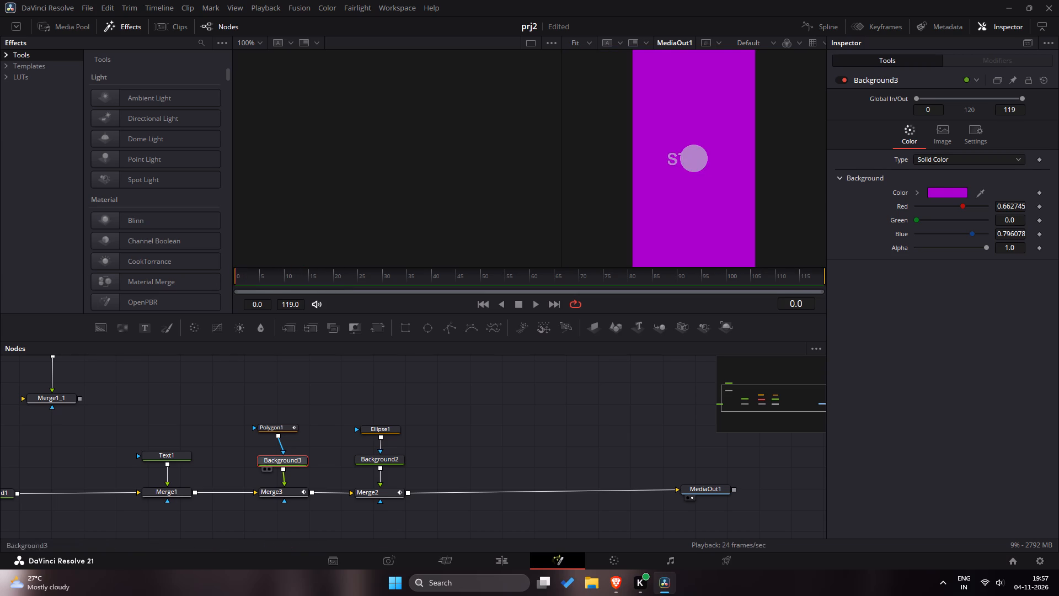
Increase the START text size in Text1 to about 0.26.
left_click(161, 461)
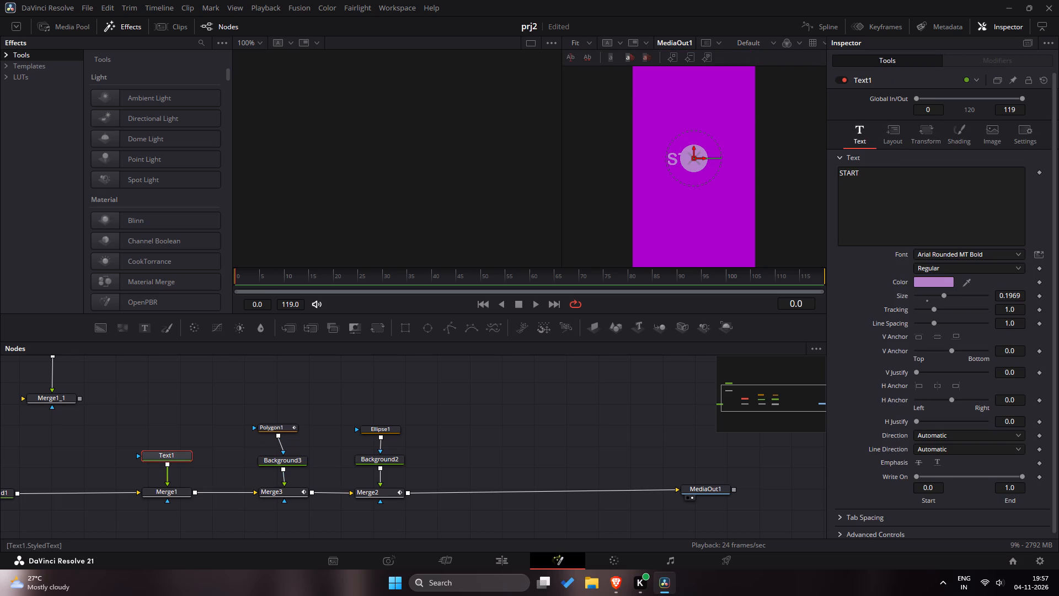
left_click_drag(943, 297, 945, 297)
left_click_drag(945, 297, 955, 301)
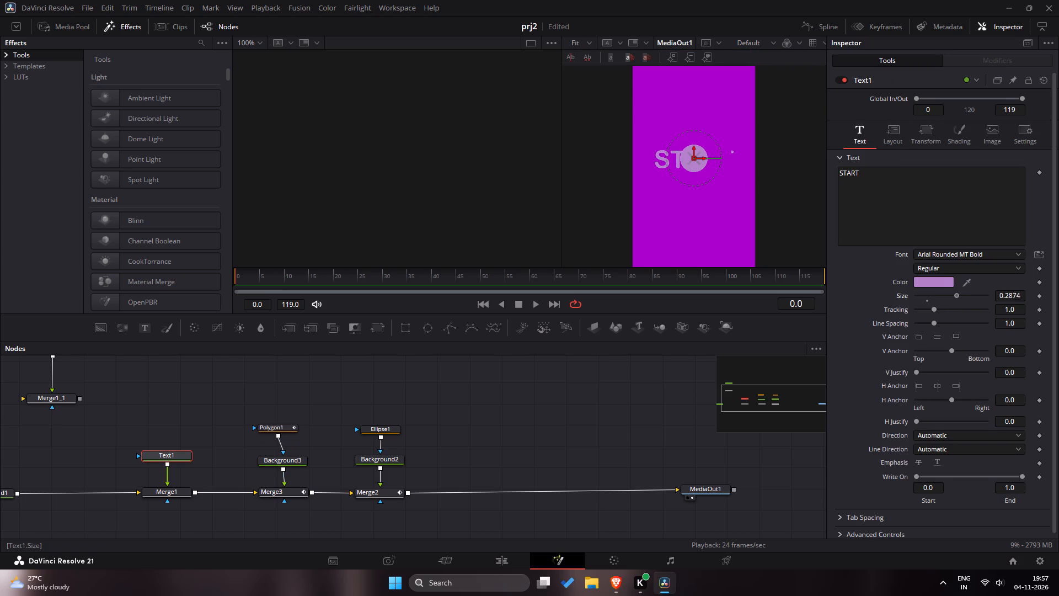
left_click_drag(955, 301, 952, 301)
double_click(597, 398)
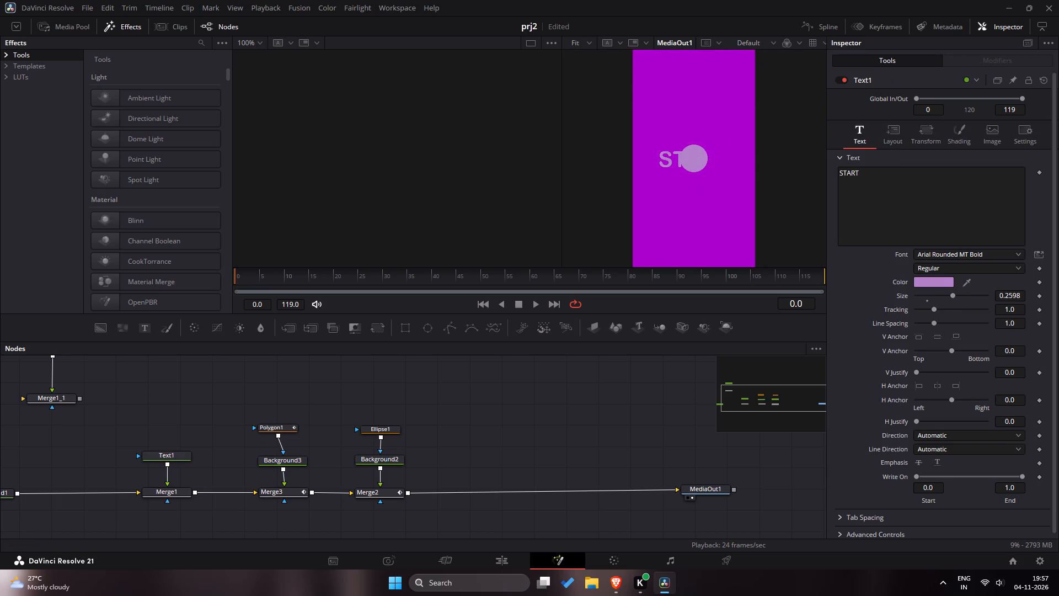
At frame 20, shift Merge2's Center X to 0.886 so the circle moves further from the enlarged text.
left_click_drag(266, 277, 322, 280)
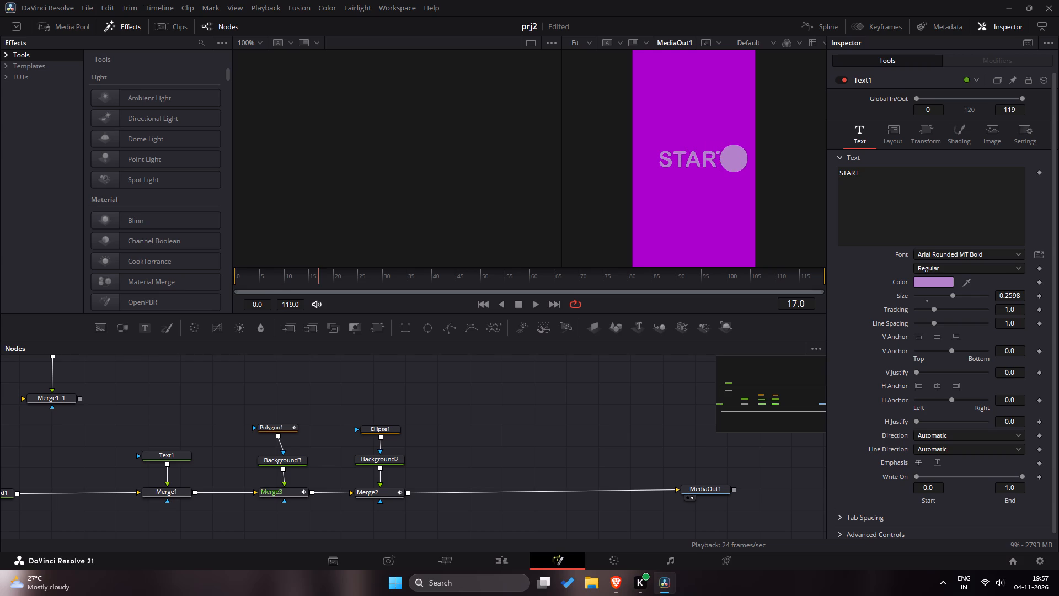
left_click_drag(322, 280, 203, 283)
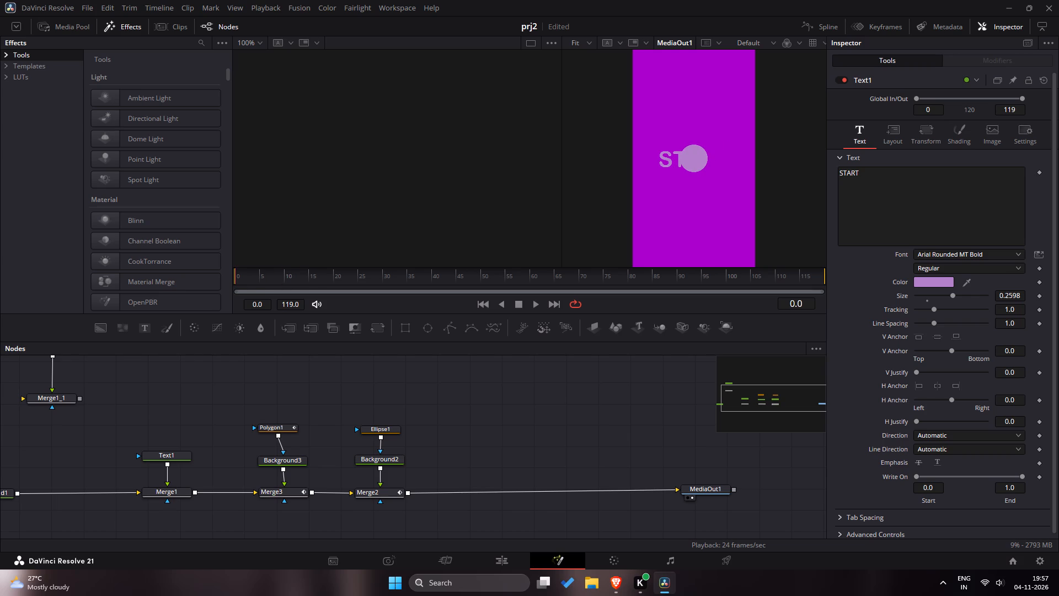
left_click_drag(203, 283, 341, 281)
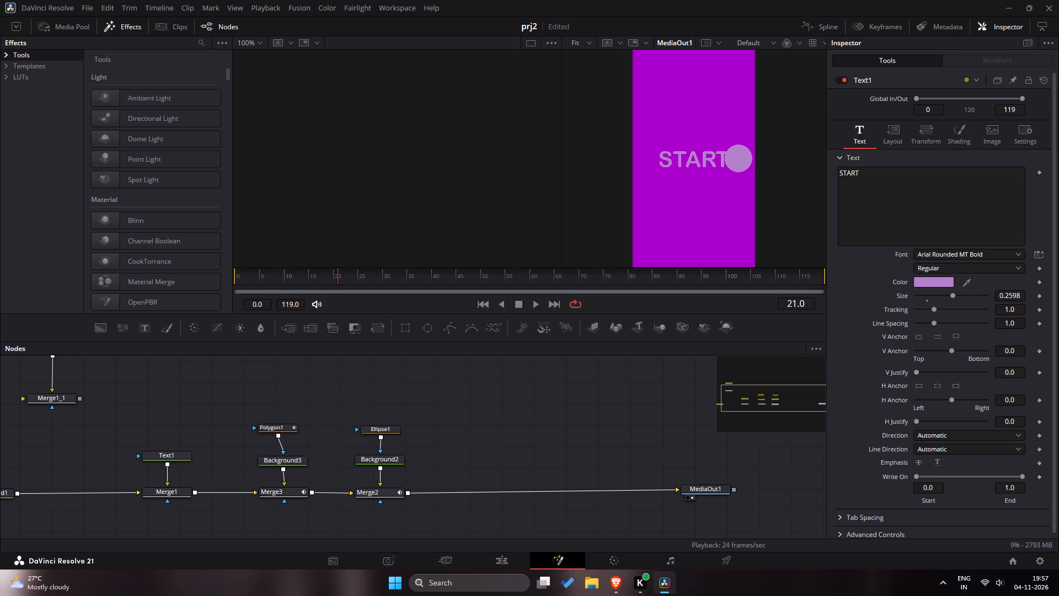
left_click_drag(341, 281, 335, 281)
left_click(385, 494)
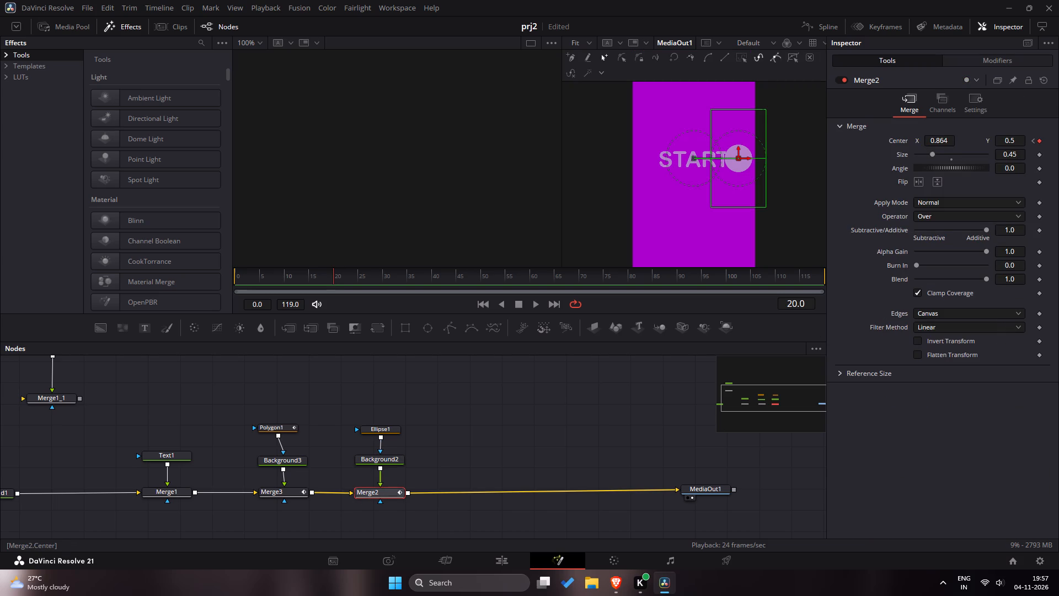
left_click_drag(944, 140, 954, 140)
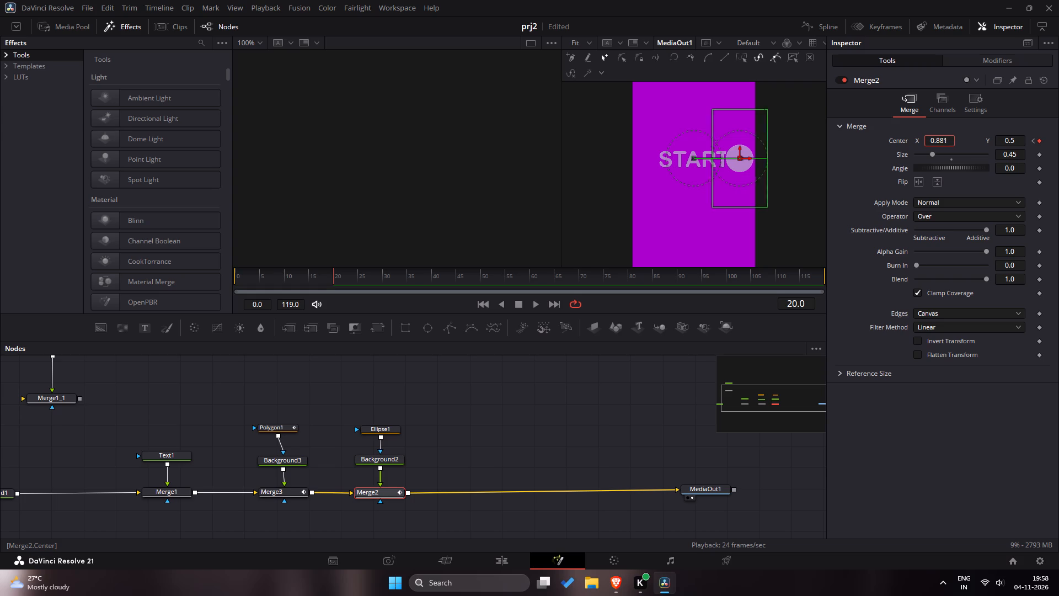
left_click_drag(954, 140, 959, 143)
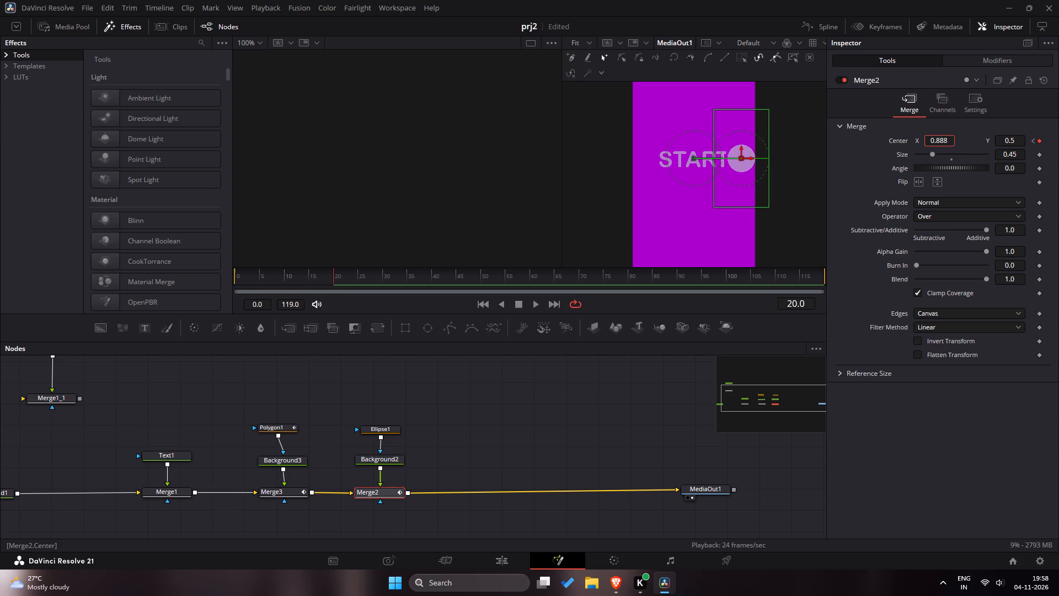
left_click_drag(959, 143, 534, 176)
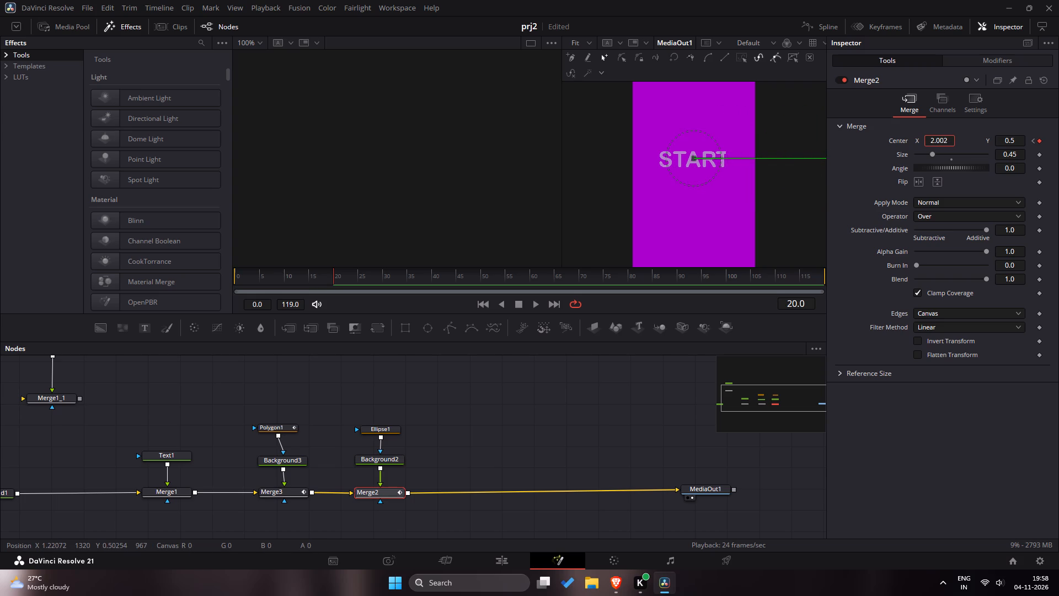
left_click_drag(534, 176, 472, 198)
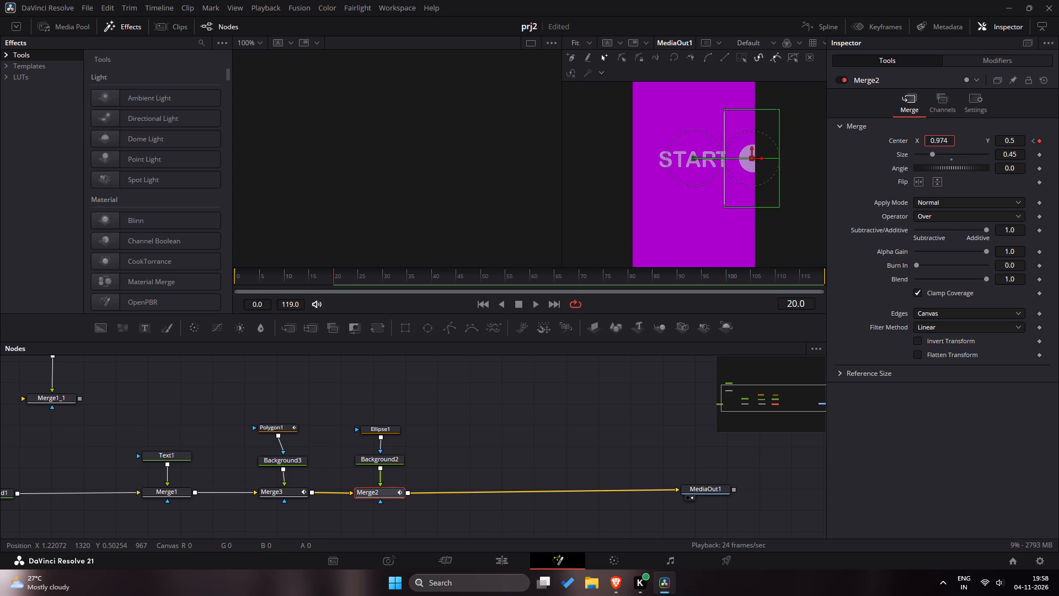
left_click_drag(472, 198, 439, 205)
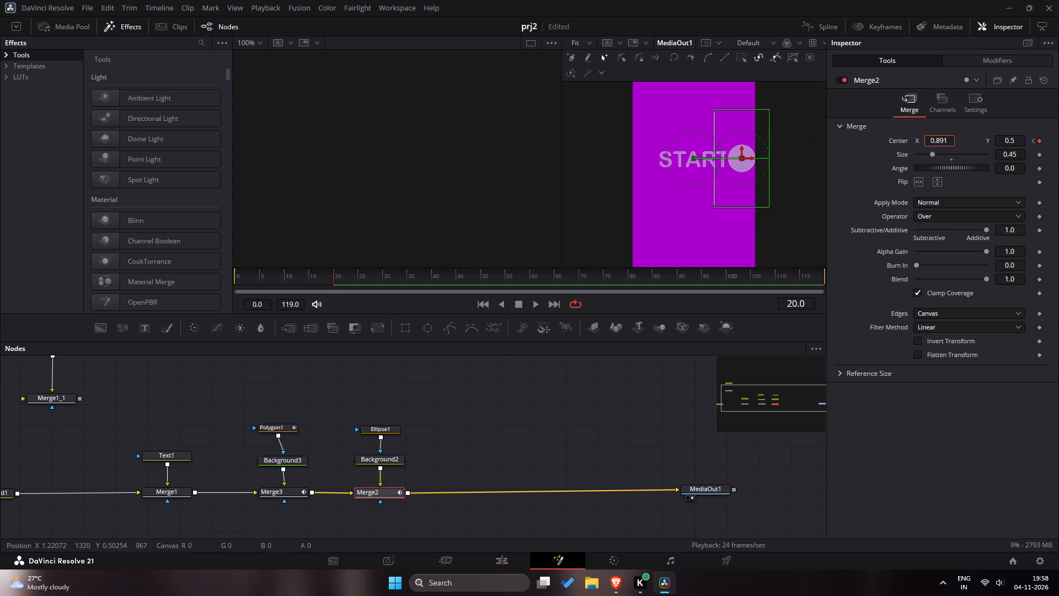
left_click_drag(439, 205, 436, 204)
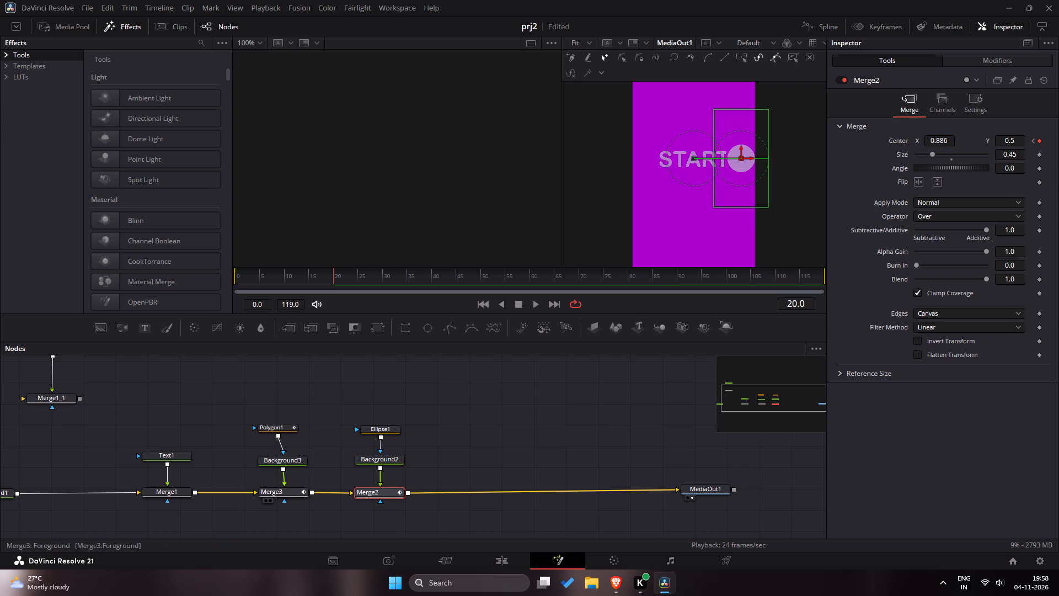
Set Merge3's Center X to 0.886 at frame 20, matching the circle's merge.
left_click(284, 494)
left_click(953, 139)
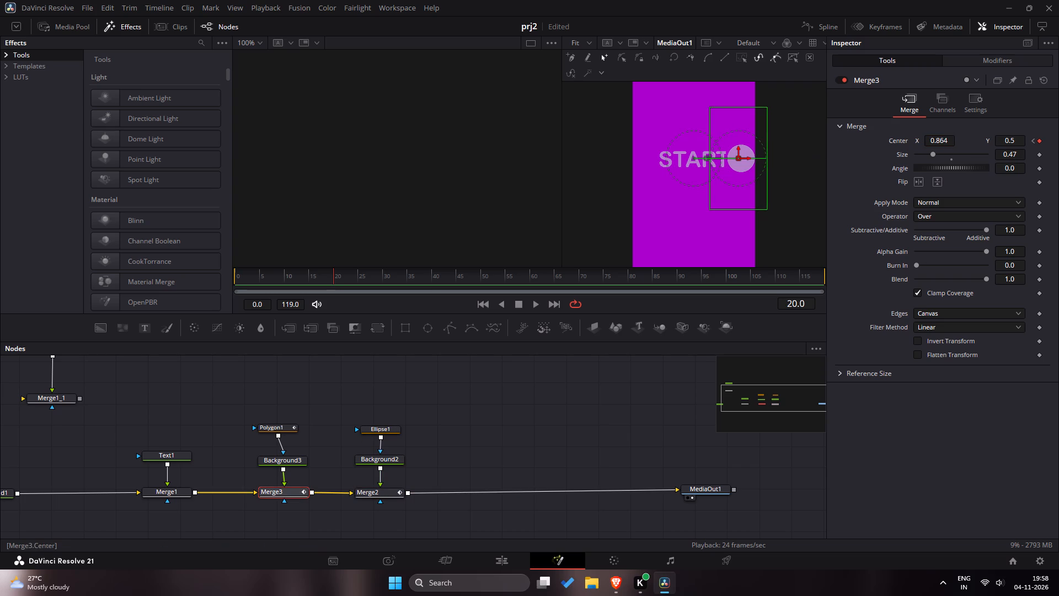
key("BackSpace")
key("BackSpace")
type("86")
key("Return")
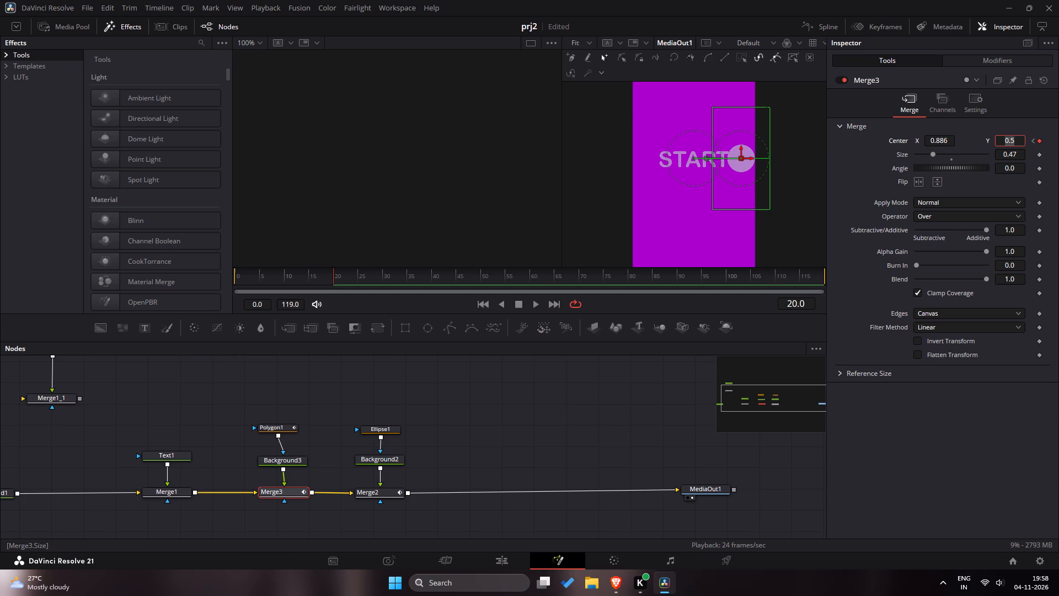
Increase Merge3's Center X to about 0.935 at frame 20 to move the mask clear of the text.
left_click_drag(945, 136, 1014, 141)
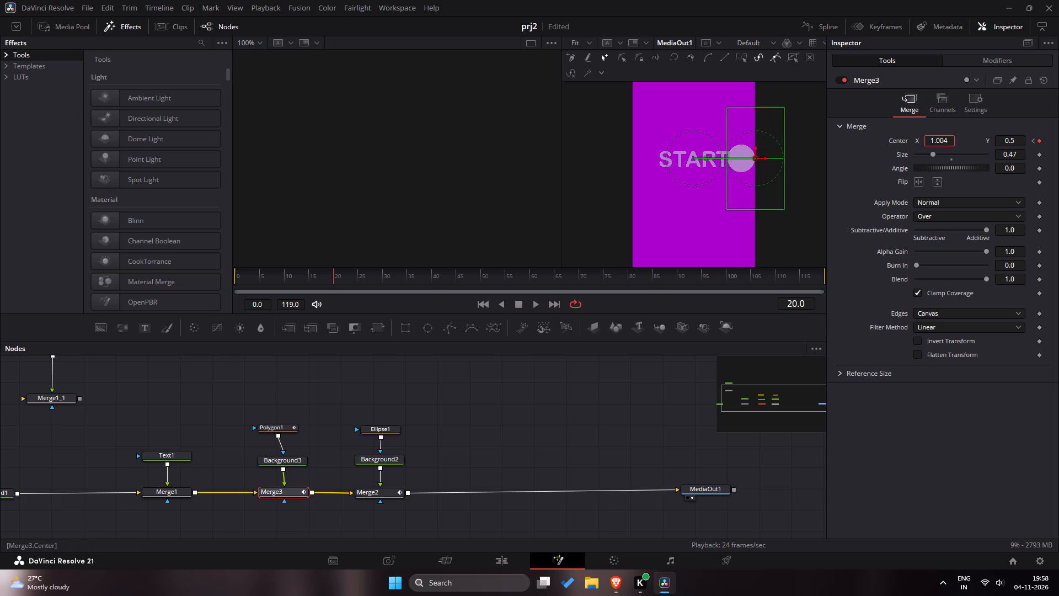
left_click_drag(1014, 141, 951, 148)
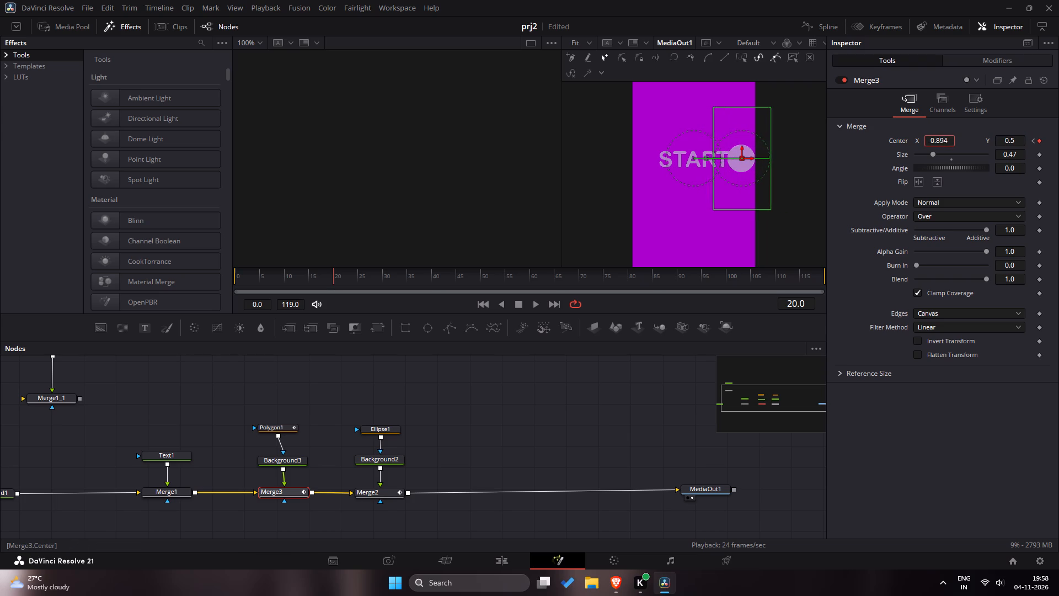
left_click_drag(951, 148, 972, 151)
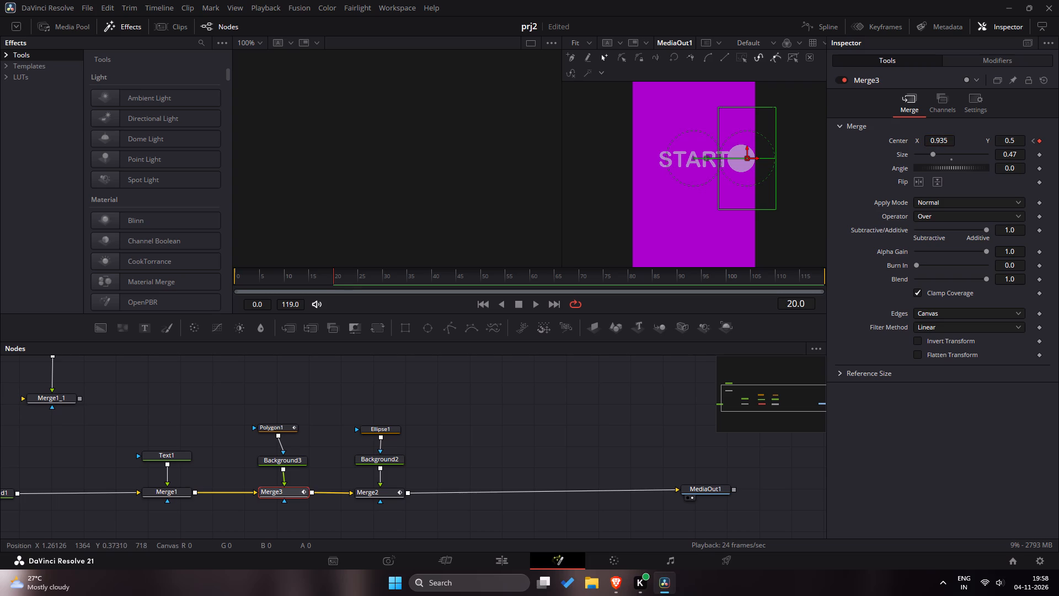
double_click(787, 186)
Play the animation from frame 0 to check how the circle and mask reveal the START text.
left_click_drag(266, 278, 204, 278)
double_click(540, 381)
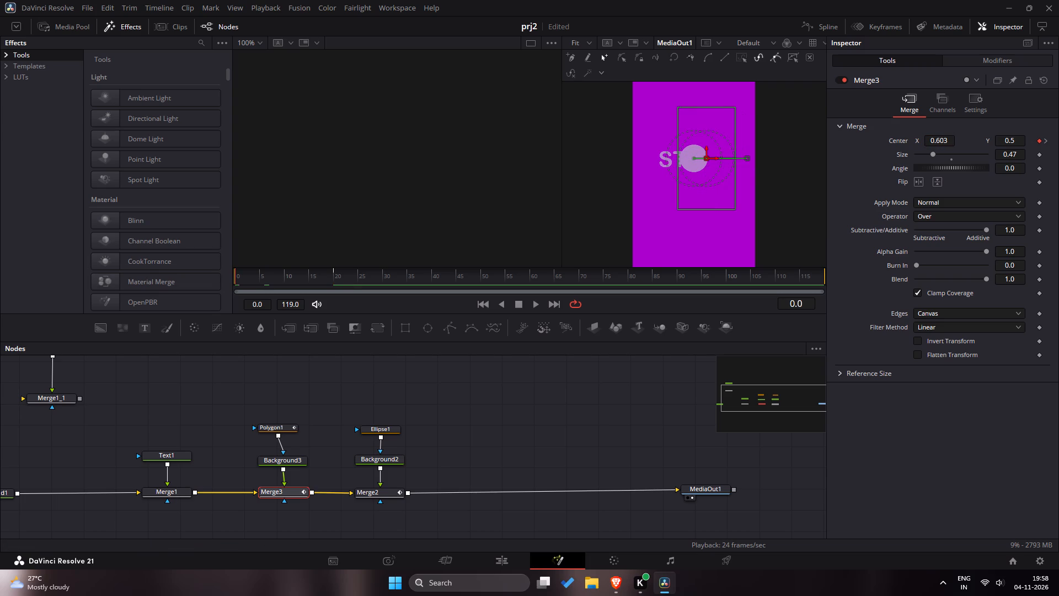
key("space")
key("space")
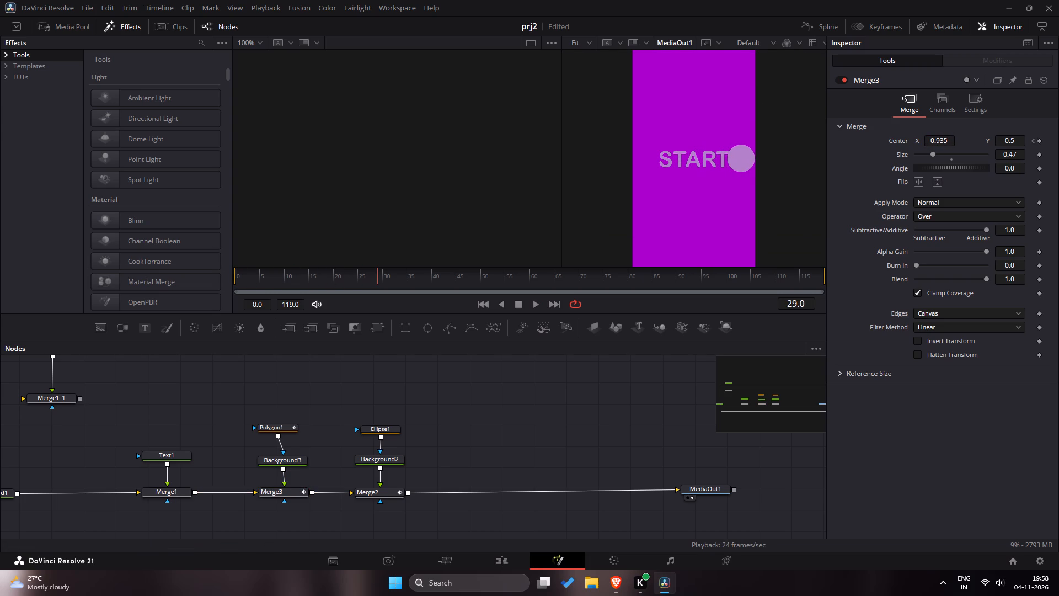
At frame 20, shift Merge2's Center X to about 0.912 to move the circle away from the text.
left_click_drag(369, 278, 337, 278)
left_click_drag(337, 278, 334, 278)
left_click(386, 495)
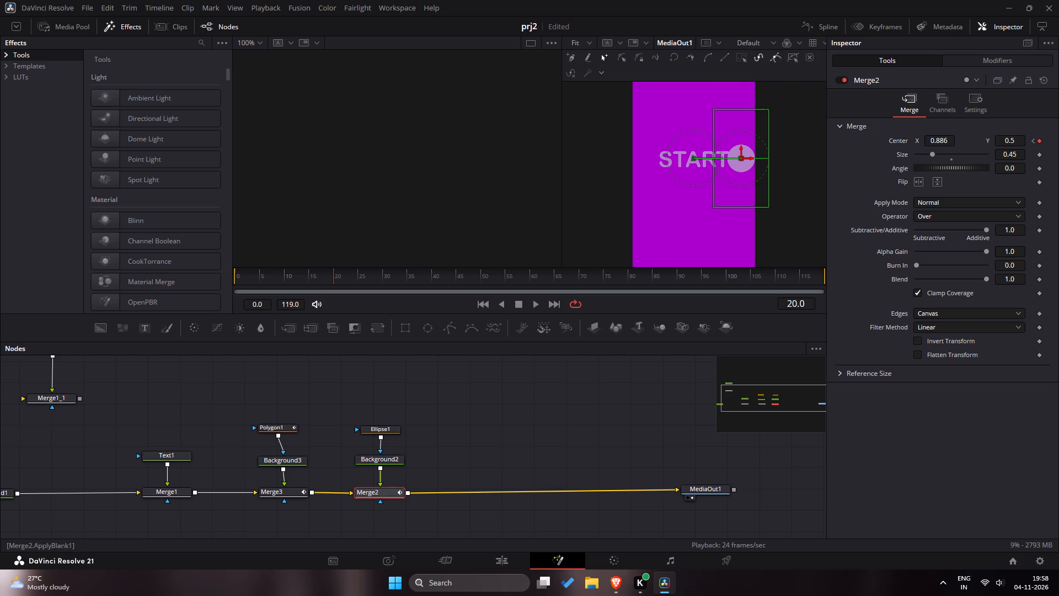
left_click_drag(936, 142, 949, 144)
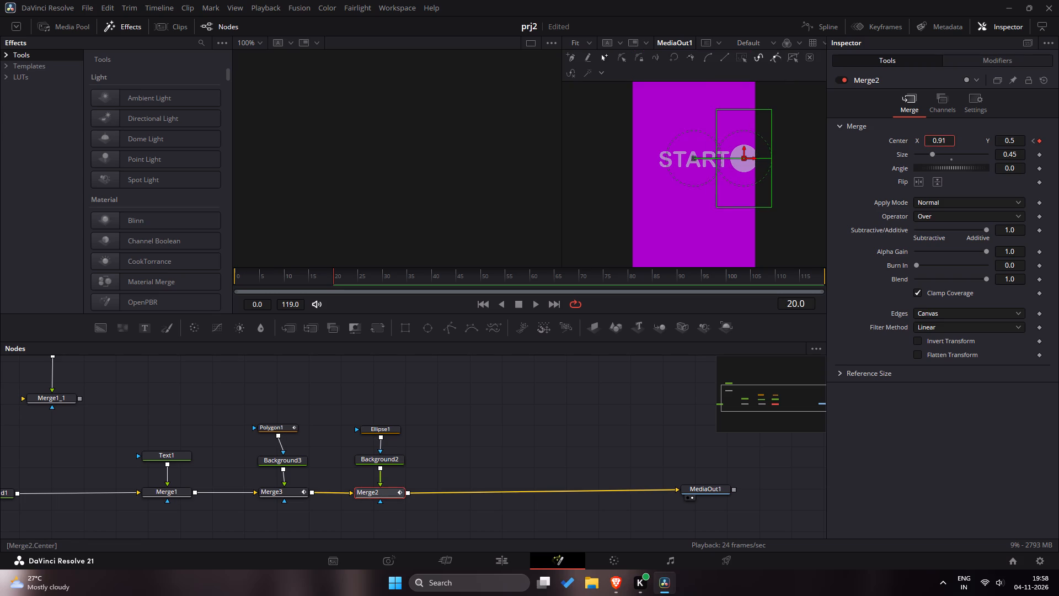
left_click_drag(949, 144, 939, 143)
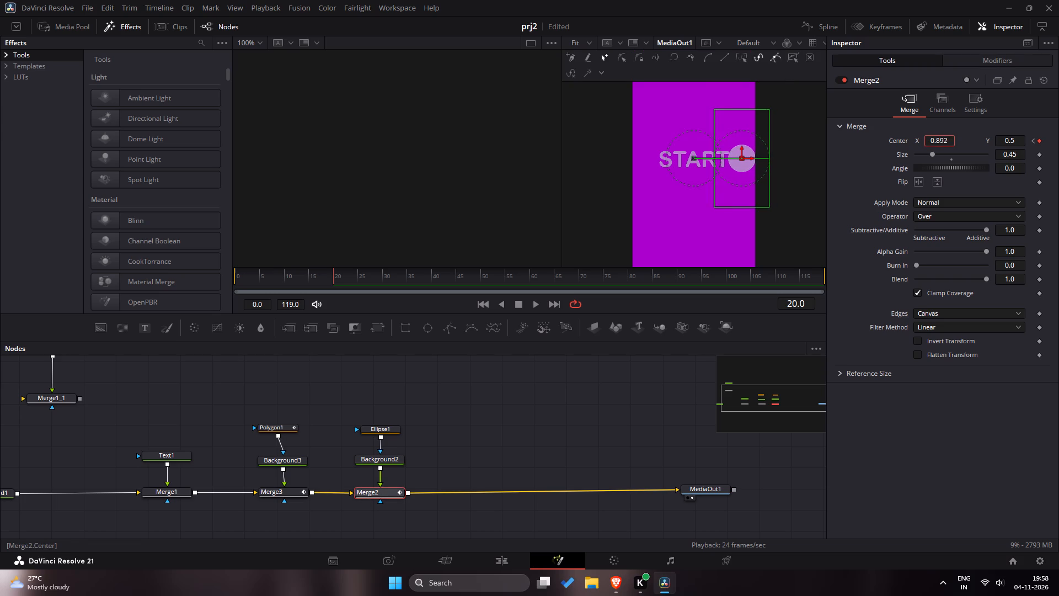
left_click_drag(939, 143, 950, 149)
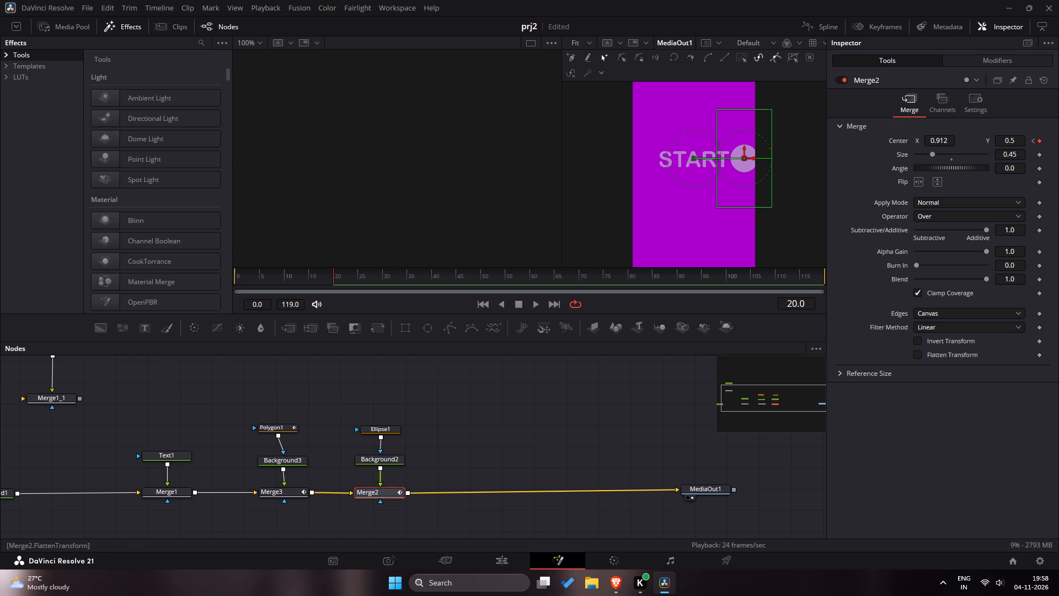
Reduce Merge1's Size to 0.92 so the START text is slightly smaller.
left_click(286, 491)
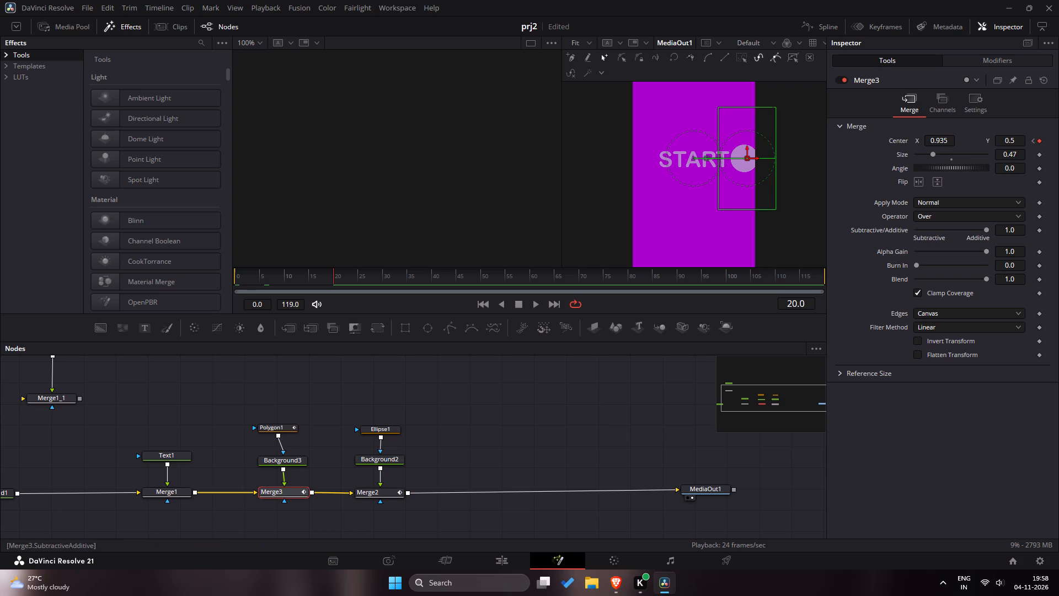
left_click(183, 492)
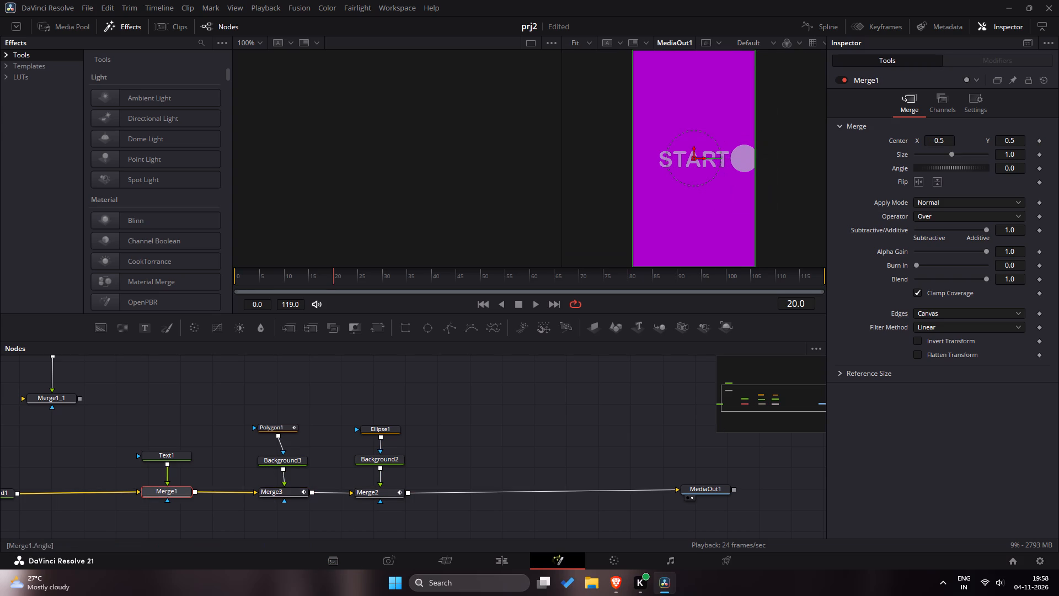
left_click(953, 155)
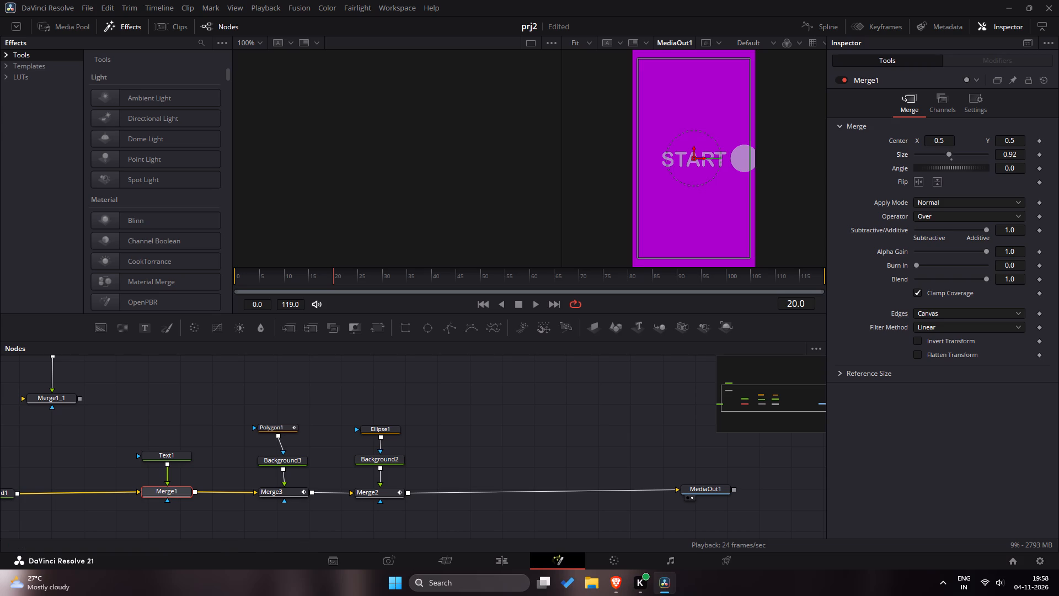
At frame 20, reduce Merge2's Size to 0.41 and set its Center X to about 0.883.
left_click(374, 495)
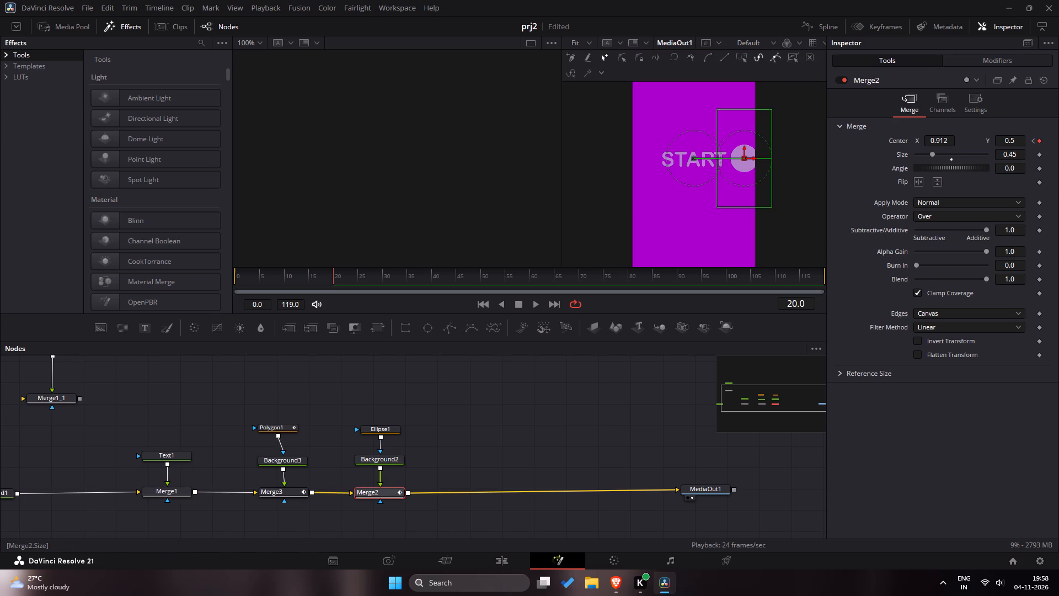
left_click(934, 156)
left_click_drag(943, 138, 940, 139)
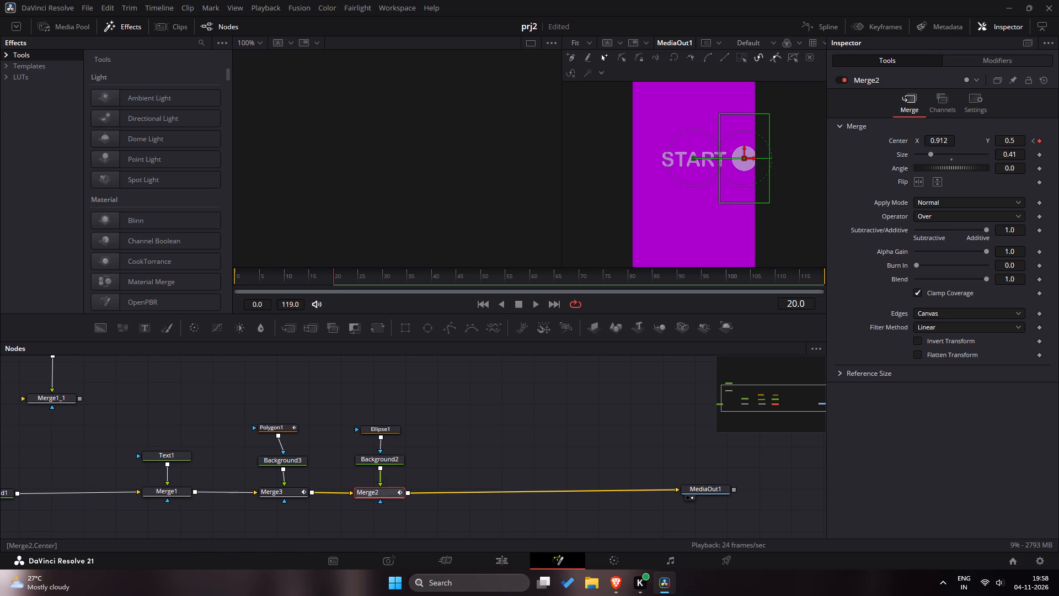
left_click_drag(940, 139, 927, 141)
Play the animation from the start and scrub between frames 0 and 22 to examine the text reveal.
left_click(285, 491)
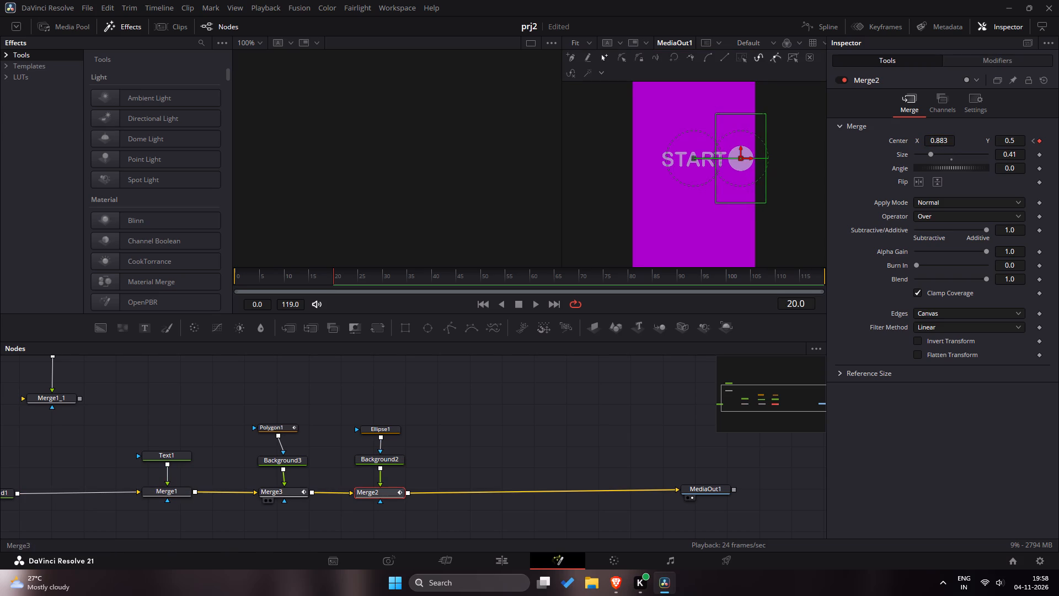
left_click_drag(282, 277, 231, 272)
double_click(560, 418)
key("space")
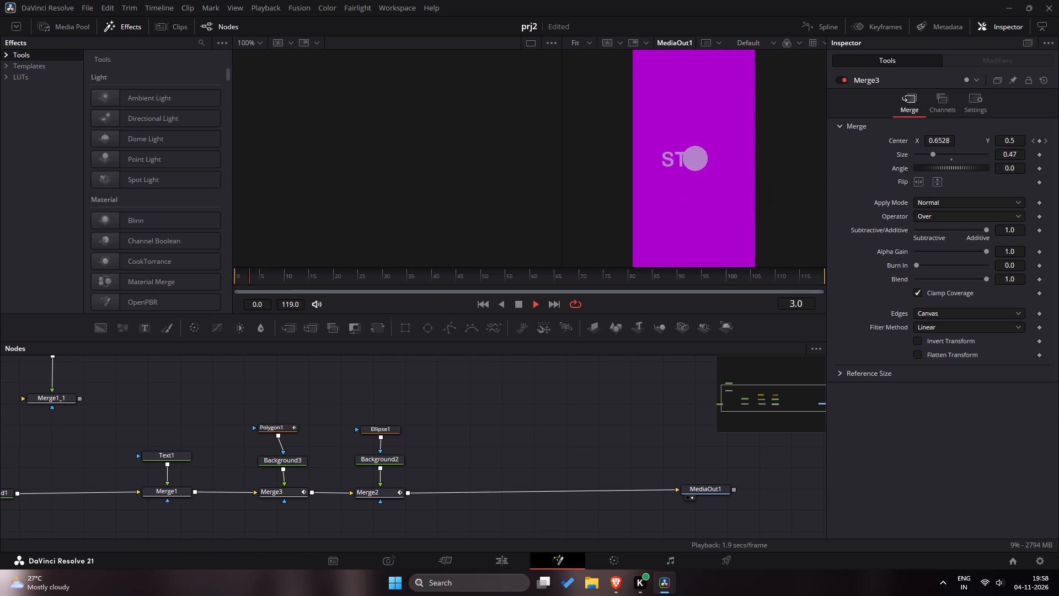
key("space")
left_click_drag(347, 273, 347, 273)
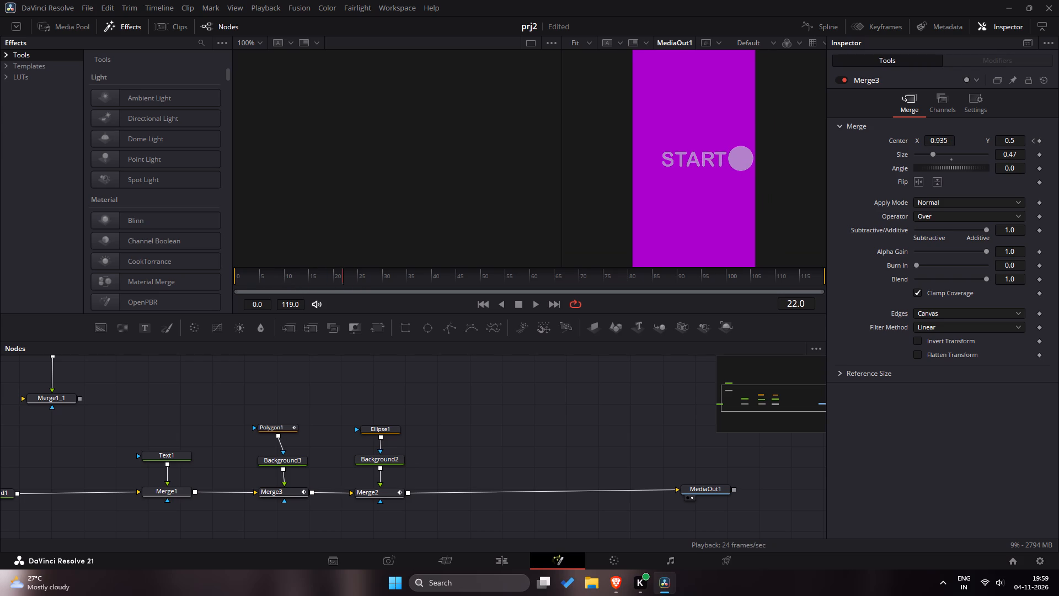
left_click_drag(347, 273, 341, 274)
left_click_drag(341, 274, 184, 273)
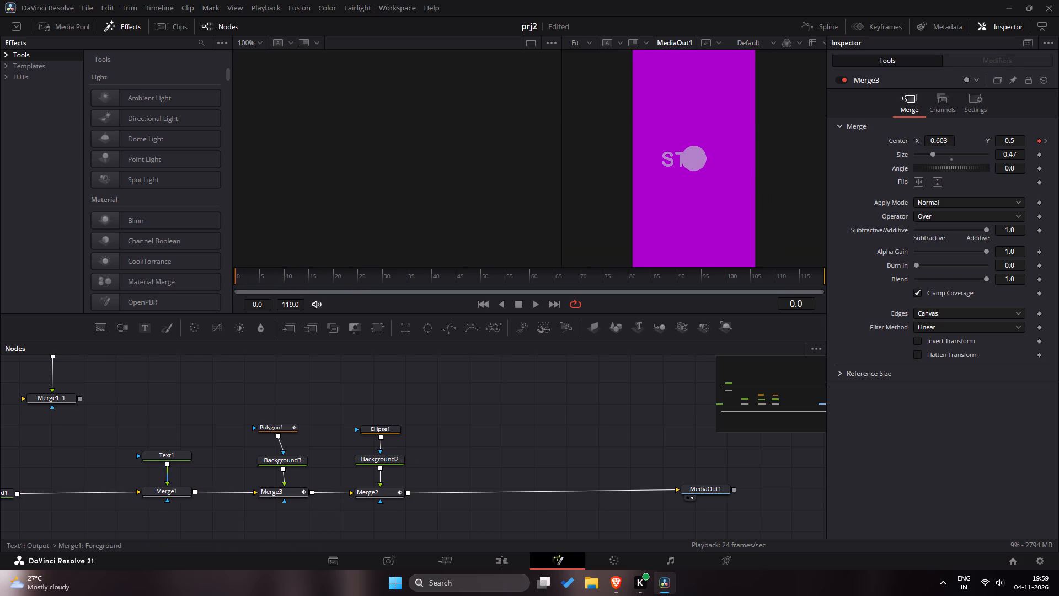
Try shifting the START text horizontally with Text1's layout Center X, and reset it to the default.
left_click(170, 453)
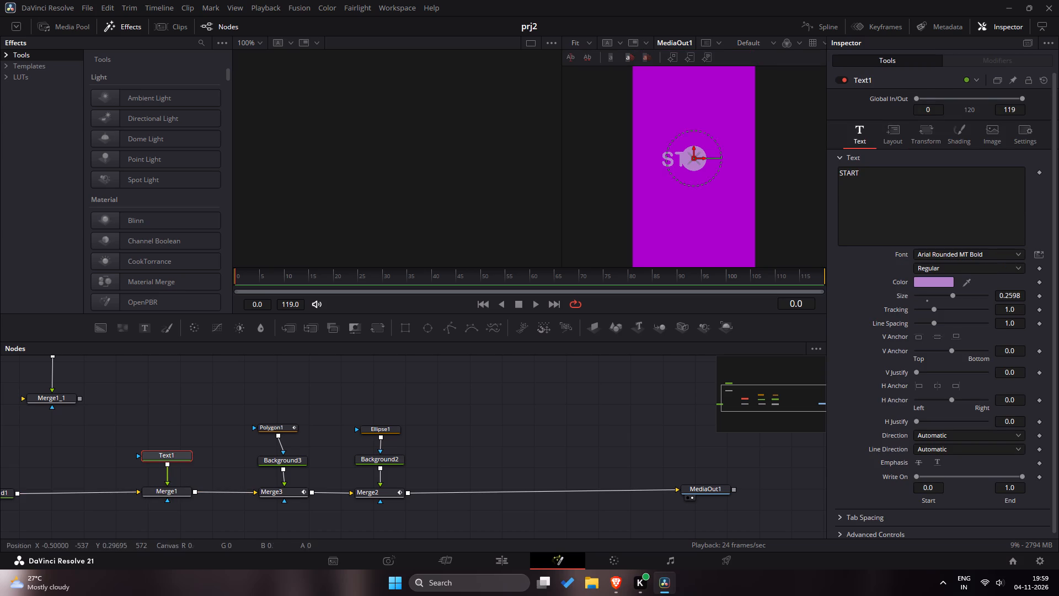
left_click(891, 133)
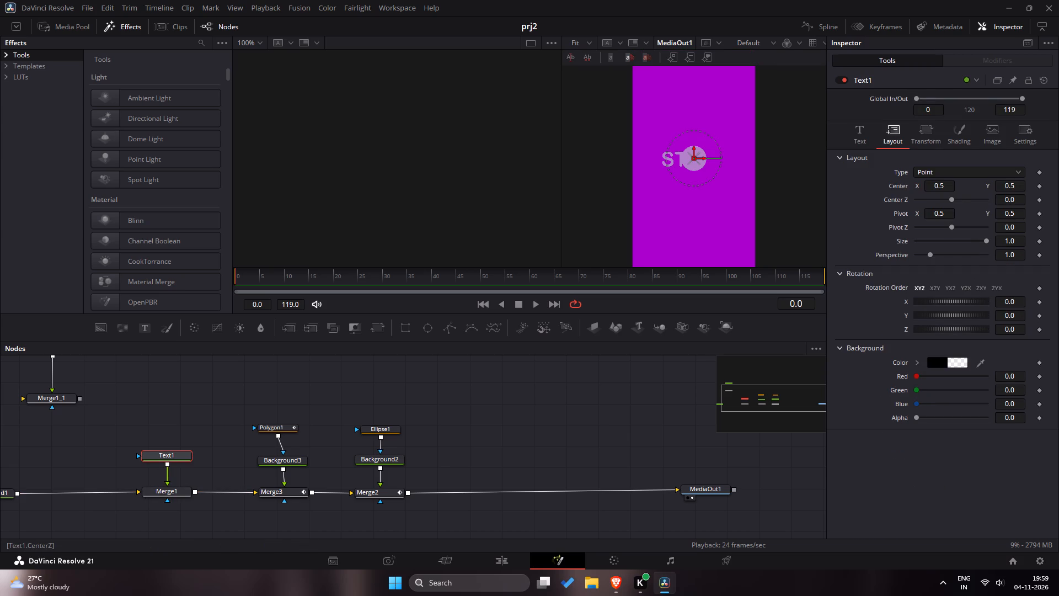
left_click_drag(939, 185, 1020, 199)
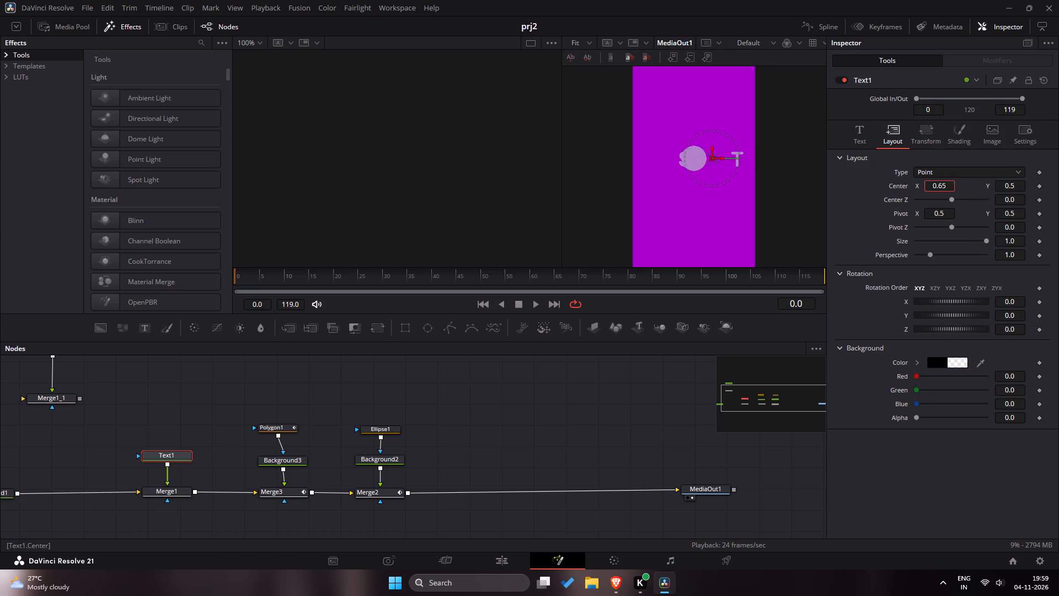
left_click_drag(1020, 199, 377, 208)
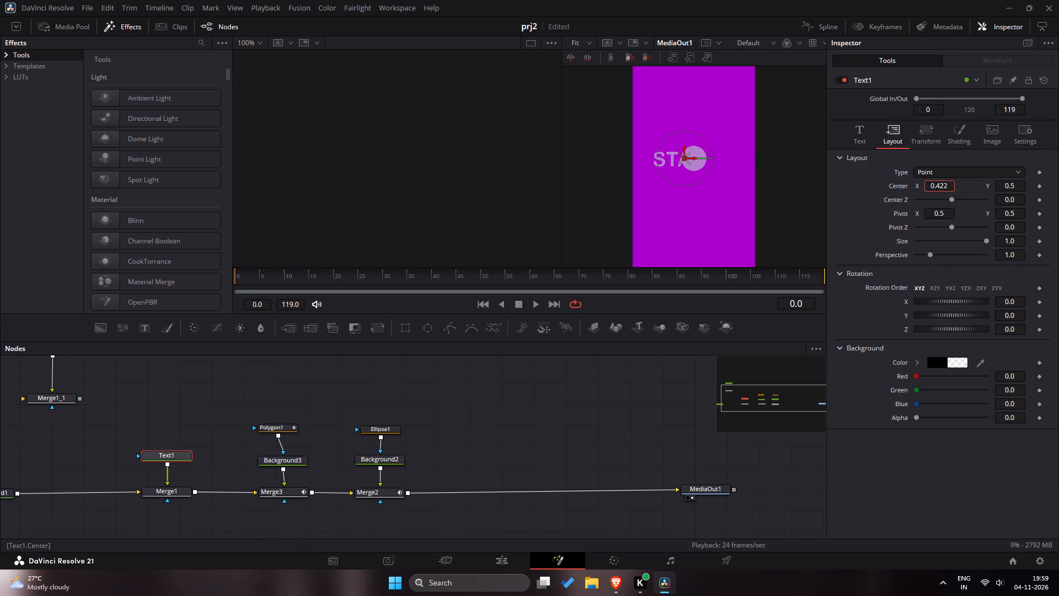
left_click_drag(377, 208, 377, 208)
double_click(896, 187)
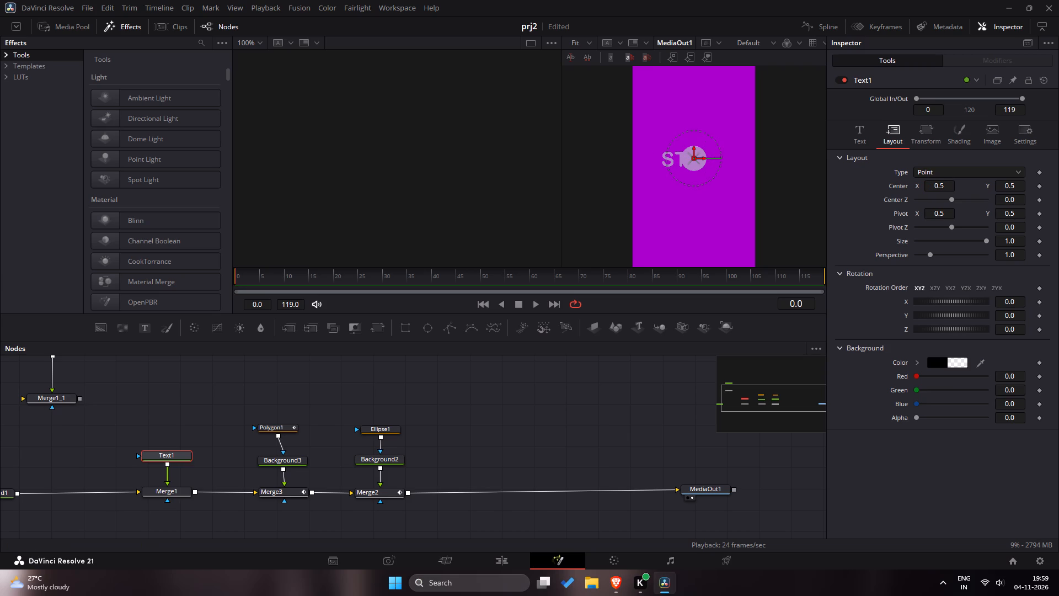
At frame 0, extend Polygon1's outer and lower points past the frame's right edge and below the text to enlarge the mask.
left_click(287, 428)
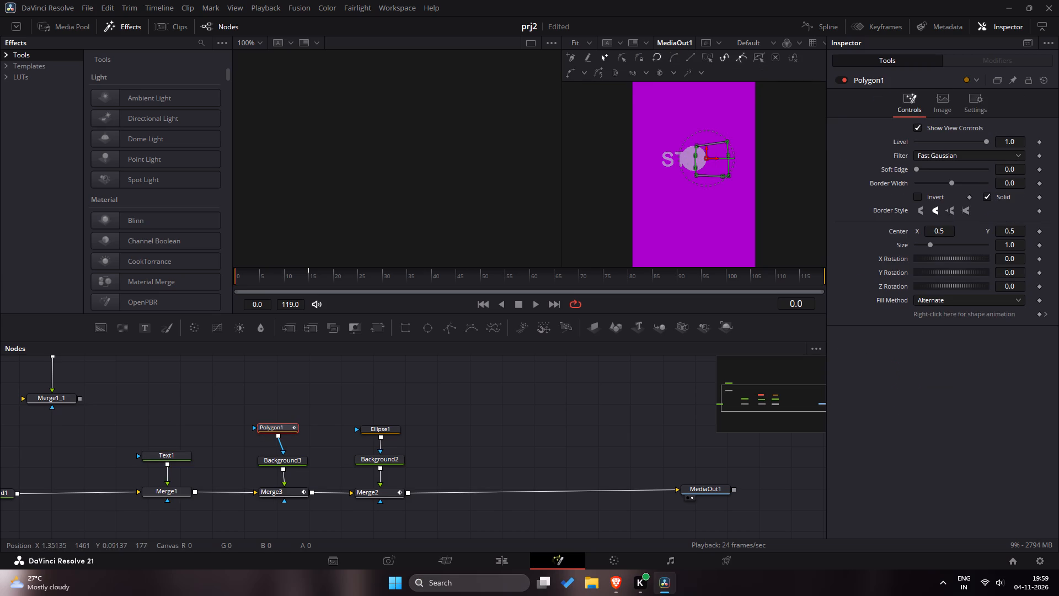
left_click_drag(725, 143, 744, 99)
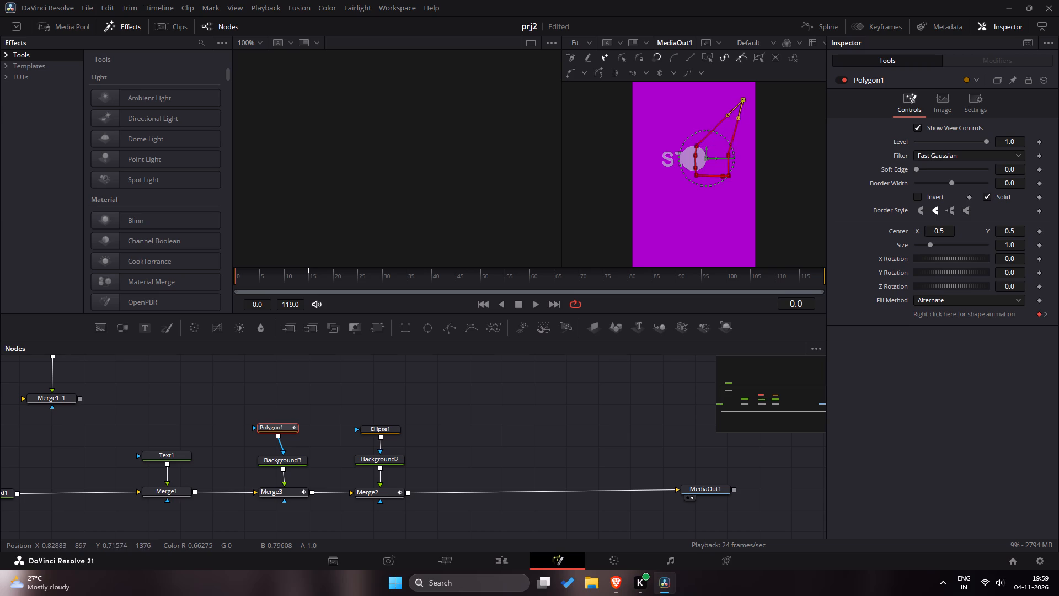
left_click_drag(744, 99, 757, 89)
left_click_drag(728, 156, 770, 159)
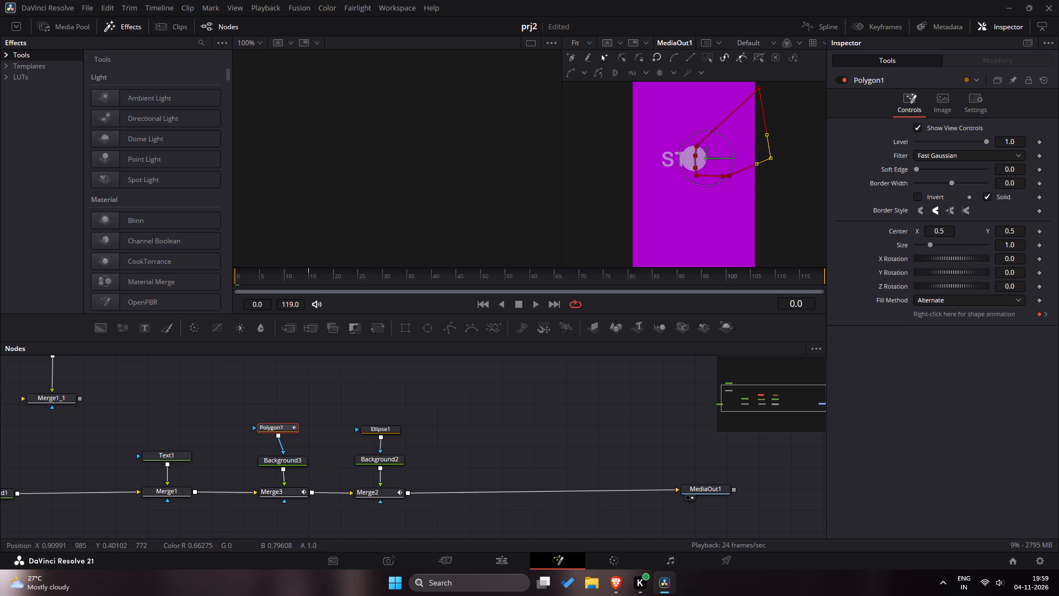
left_click_drag(728, 175, 779, 217)
left_click_drag(721, 177, 720, 188)
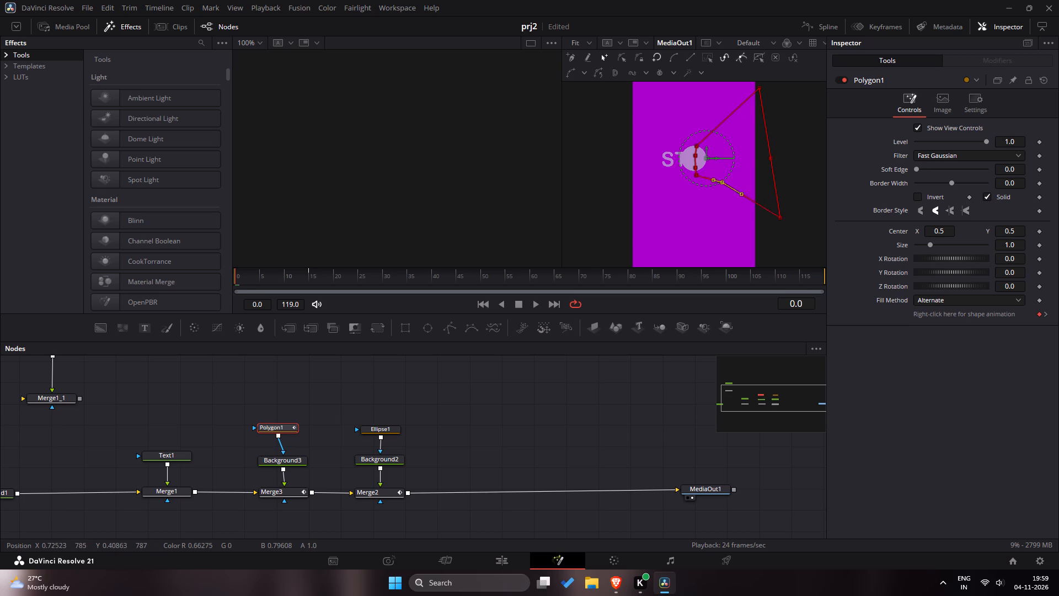
left_click_drag(720, 188, 714, 219)
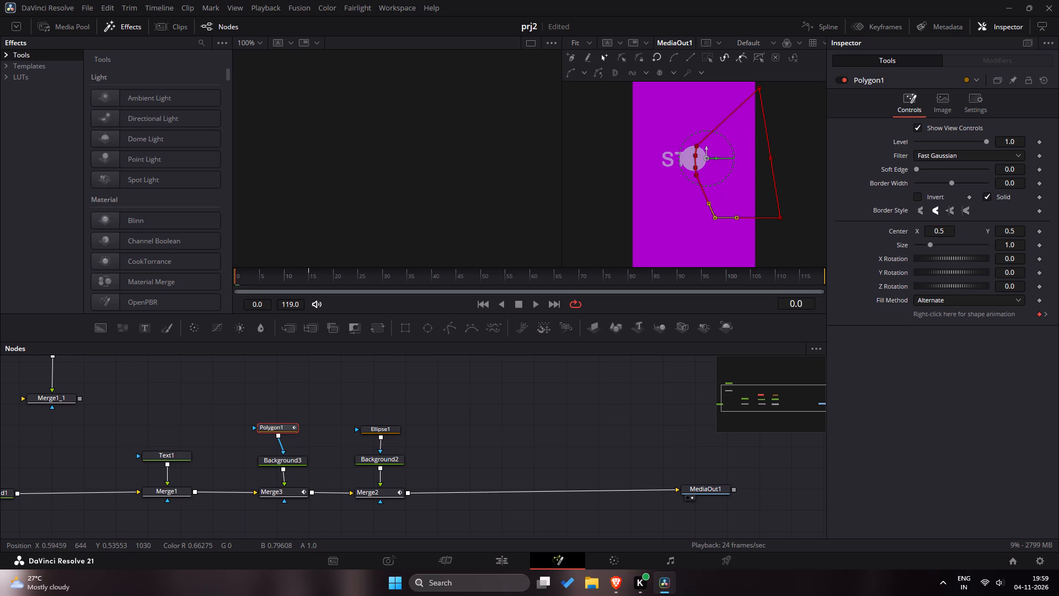
double_click(809, 223)
double_click(453, 430)
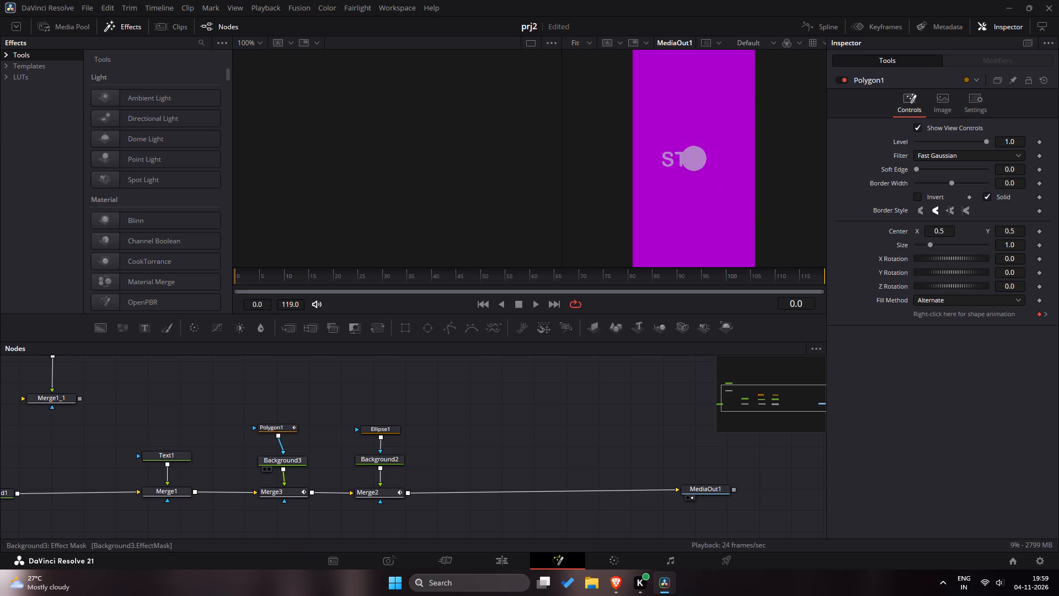
Shift the START text to the right by setting Text1's layout Center X to about 0.579.
left_click(176, 453)
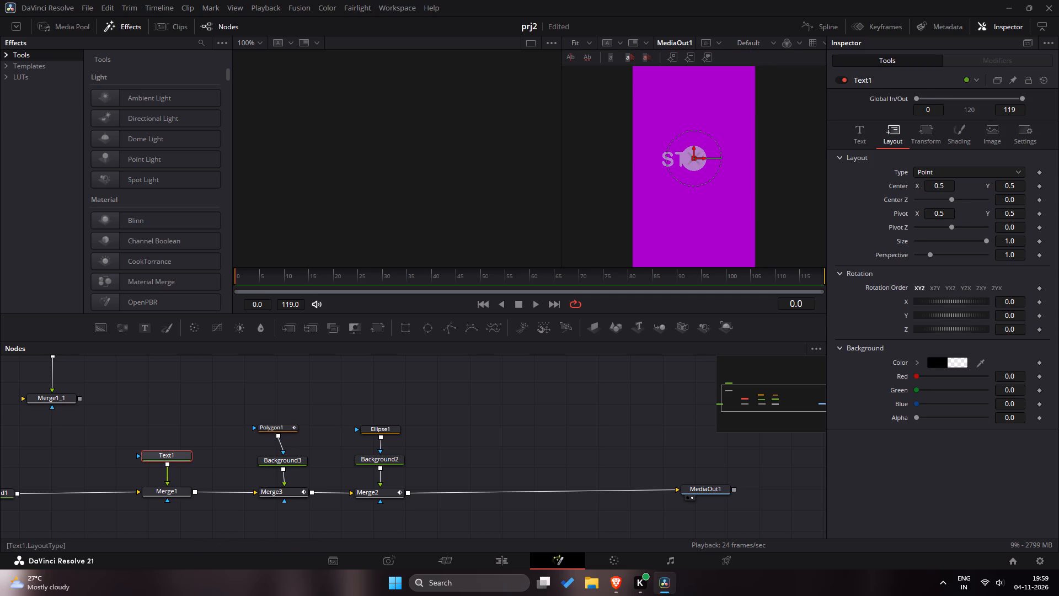
left_click_drag(933, 187, 565, 194)
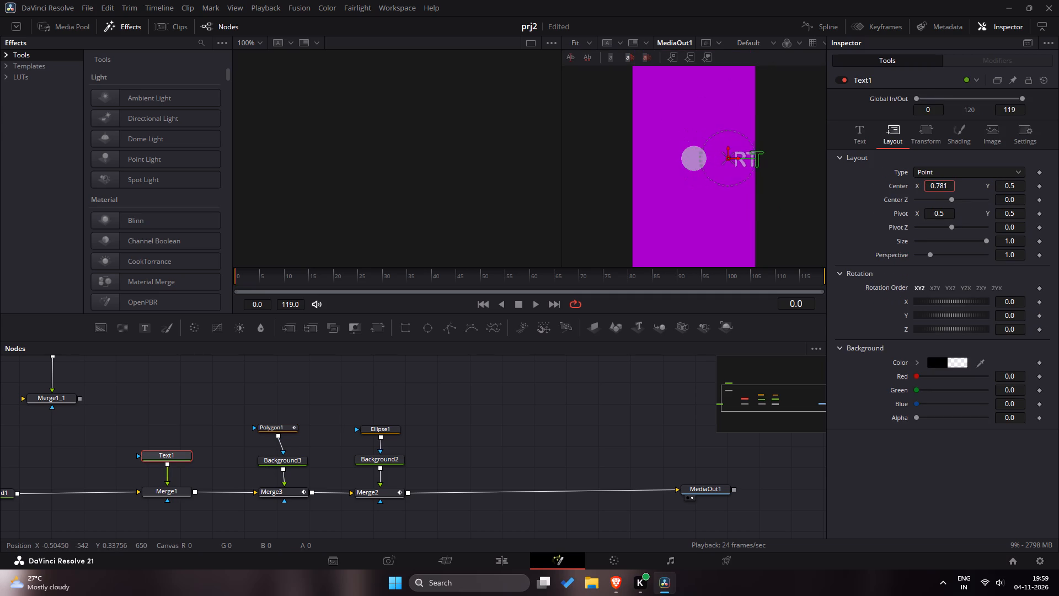
left_click_drag(565, 194, 457, 198)
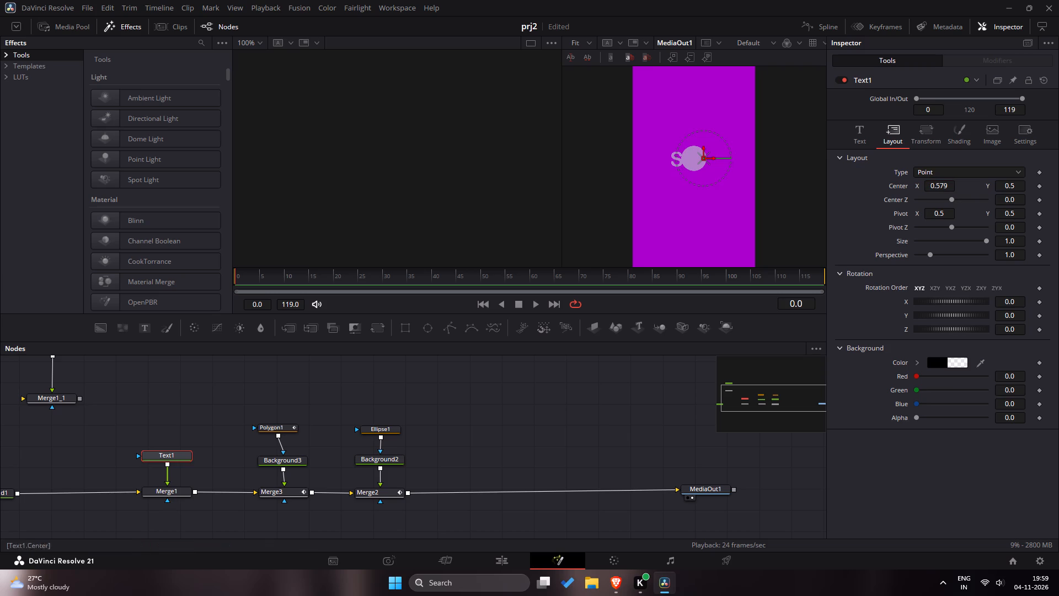
Change Background3's color to green #7acb3c so the masked area stands out from the purple.
left_click(280, 424)
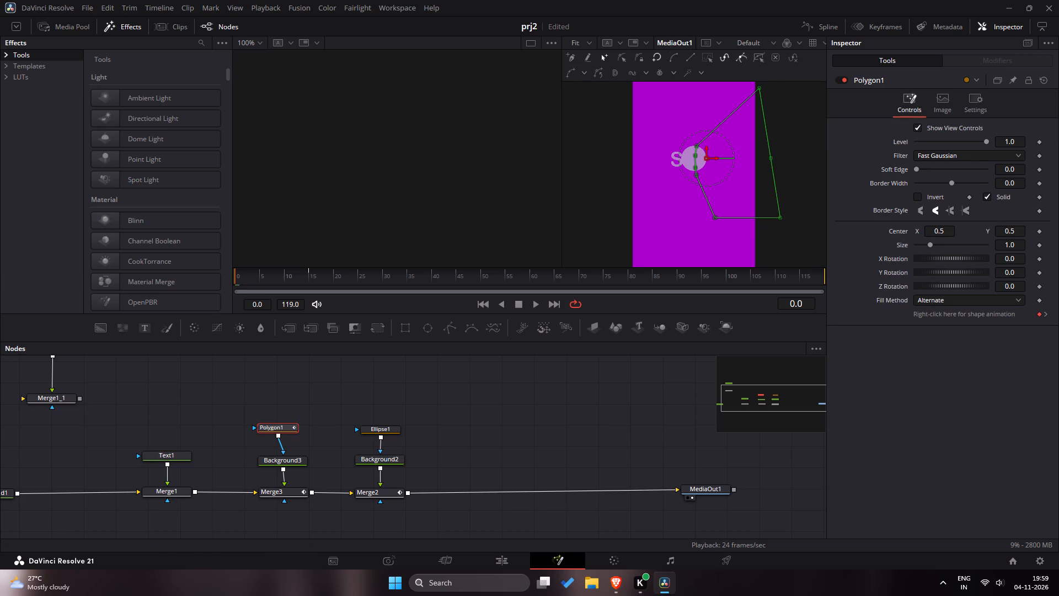
left_click(291, 464)
left_click(944, 191)
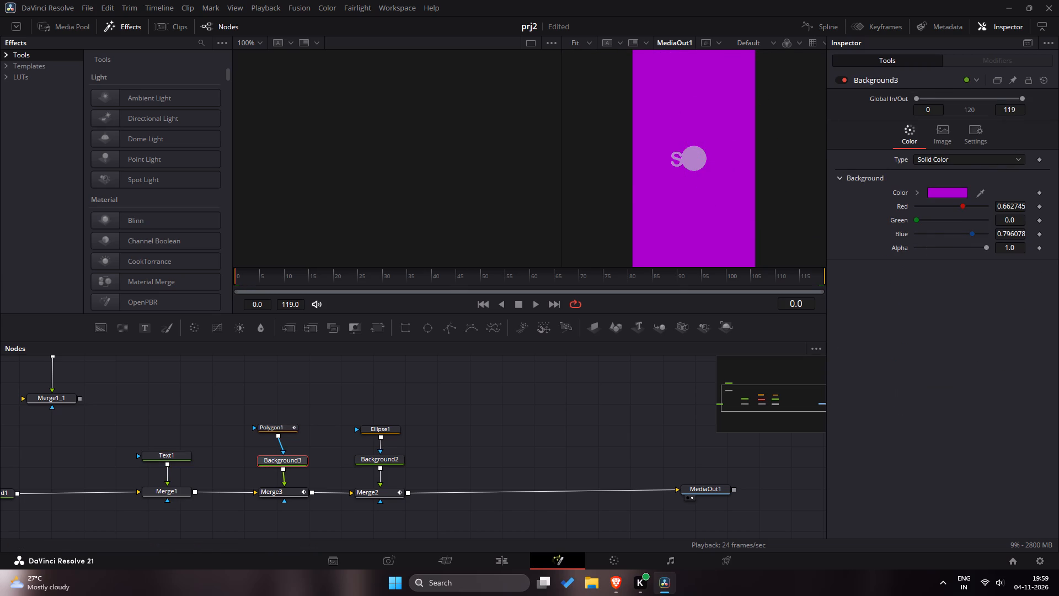
left_click(612, 219)
left_click(653, 387)
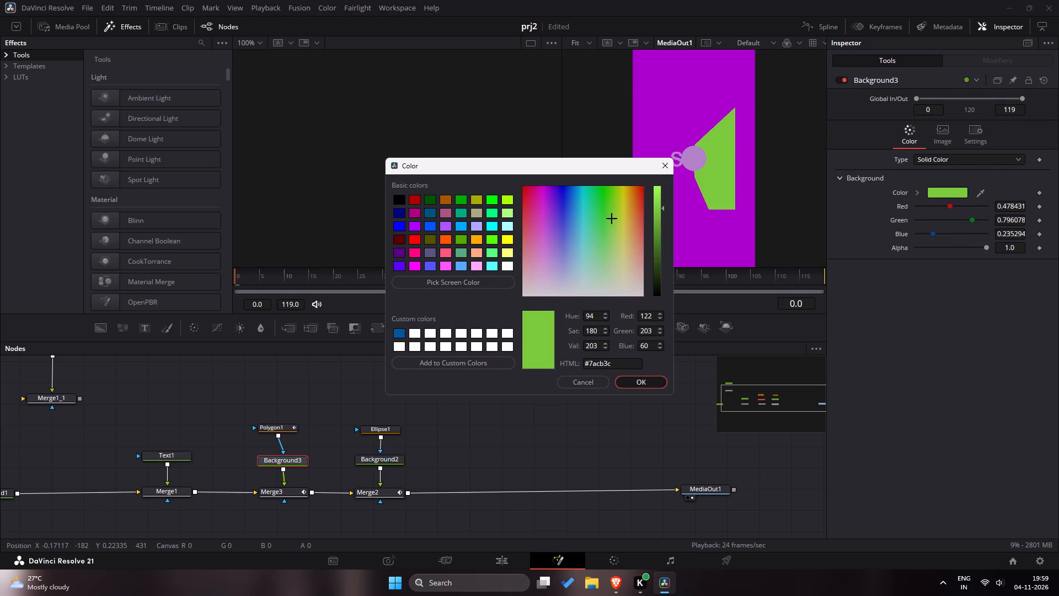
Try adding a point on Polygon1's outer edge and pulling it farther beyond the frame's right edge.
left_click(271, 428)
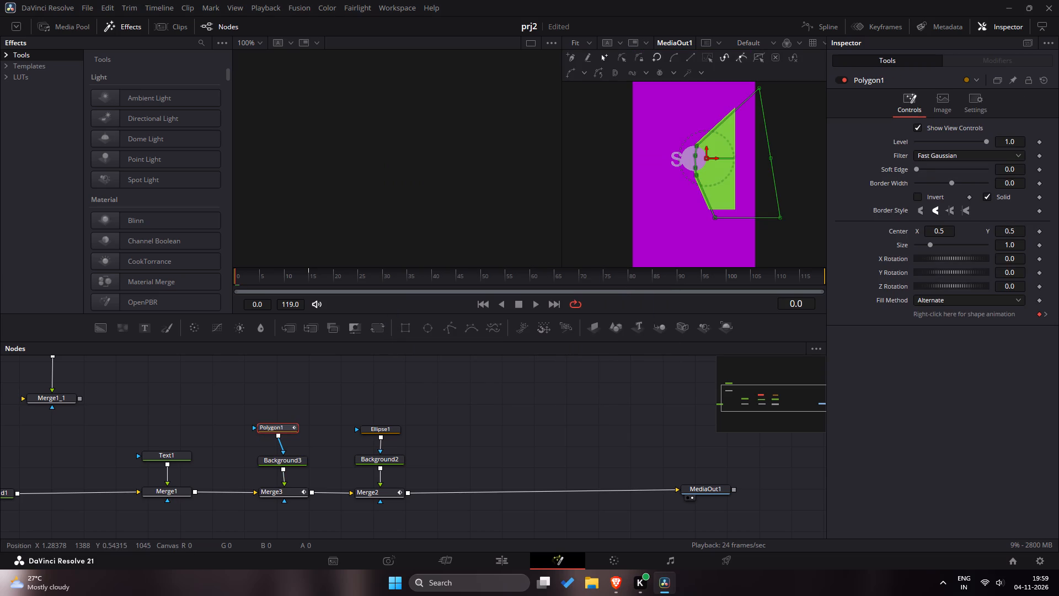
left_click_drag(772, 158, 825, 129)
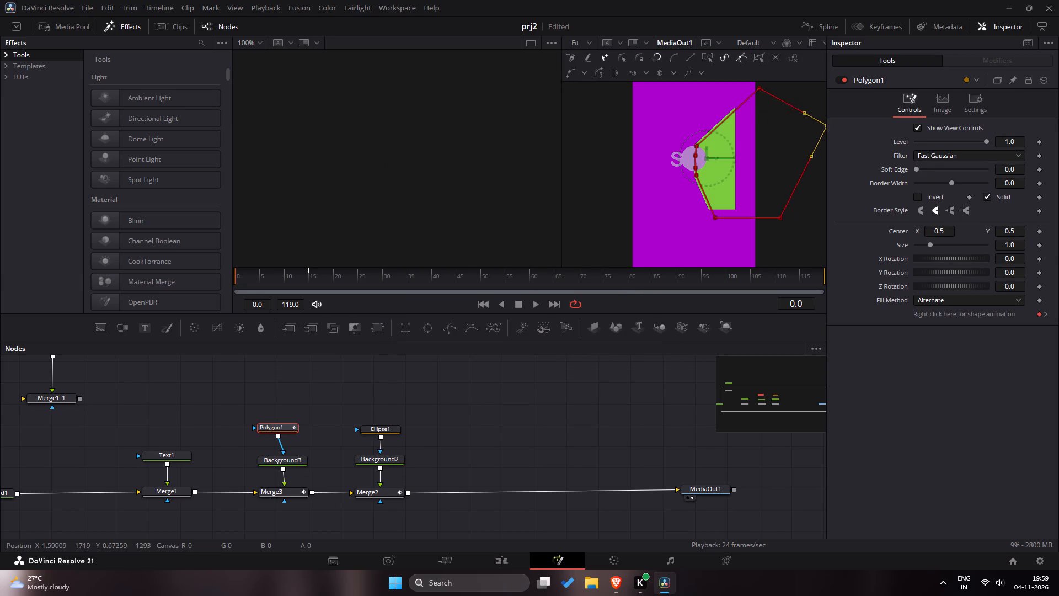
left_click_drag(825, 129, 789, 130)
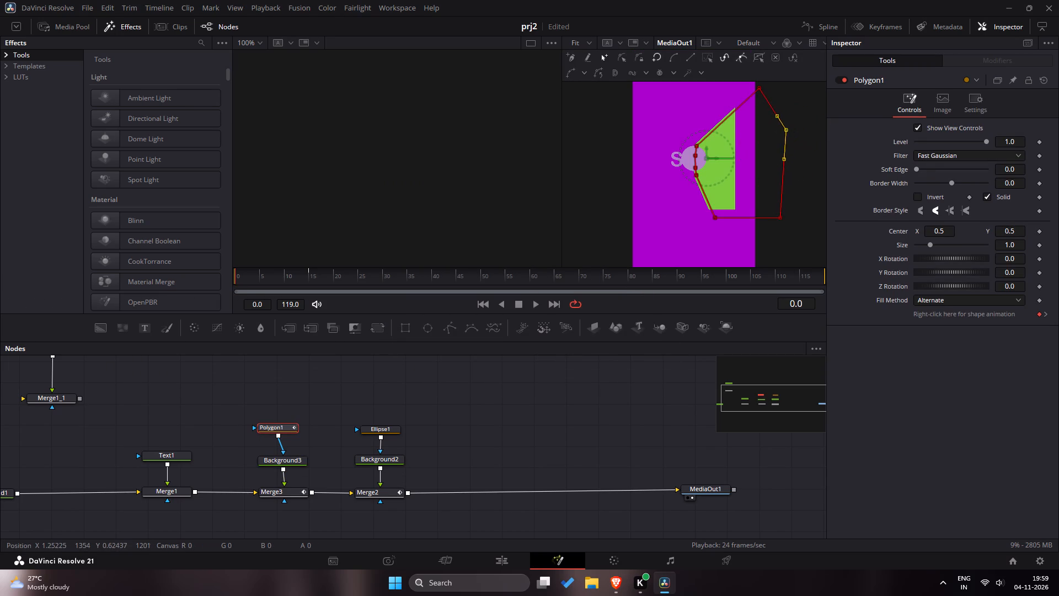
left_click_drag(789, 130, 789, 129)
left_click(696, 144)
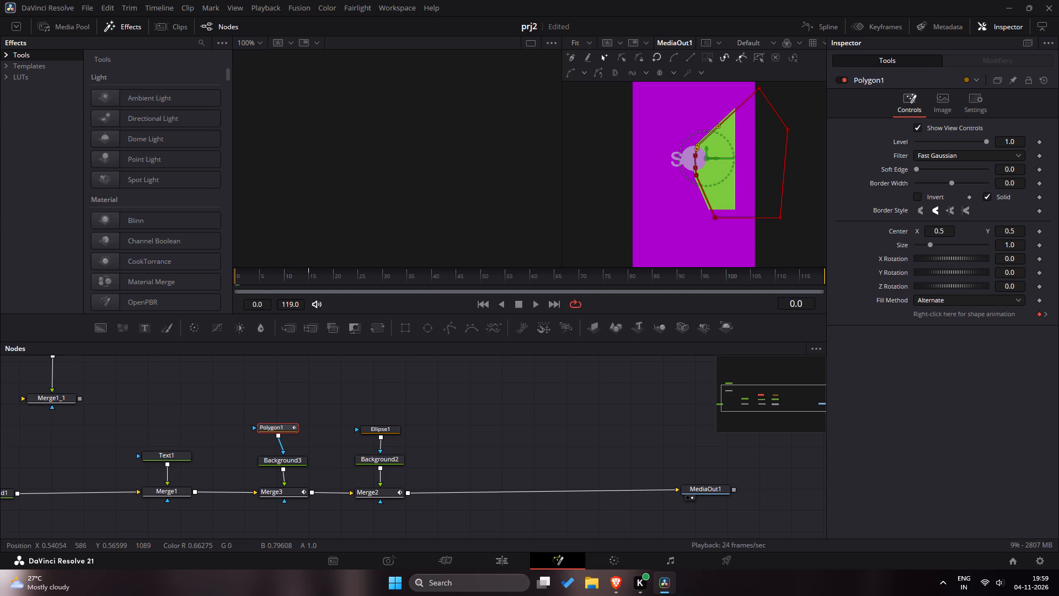
Undo the added outer point, Background3's green color, the START text's shift and the enlargement of Polygon1's mask.
key("ctrl+z")
key("ctrl+z")
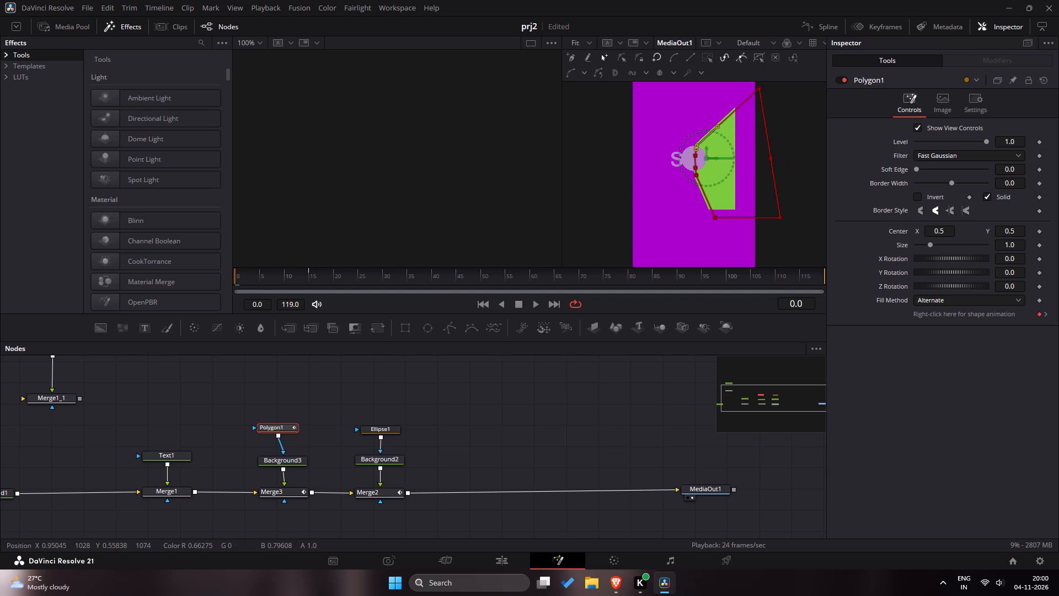
key("ctrl+z")
key("ctrl+z")
key("ctrl+z")
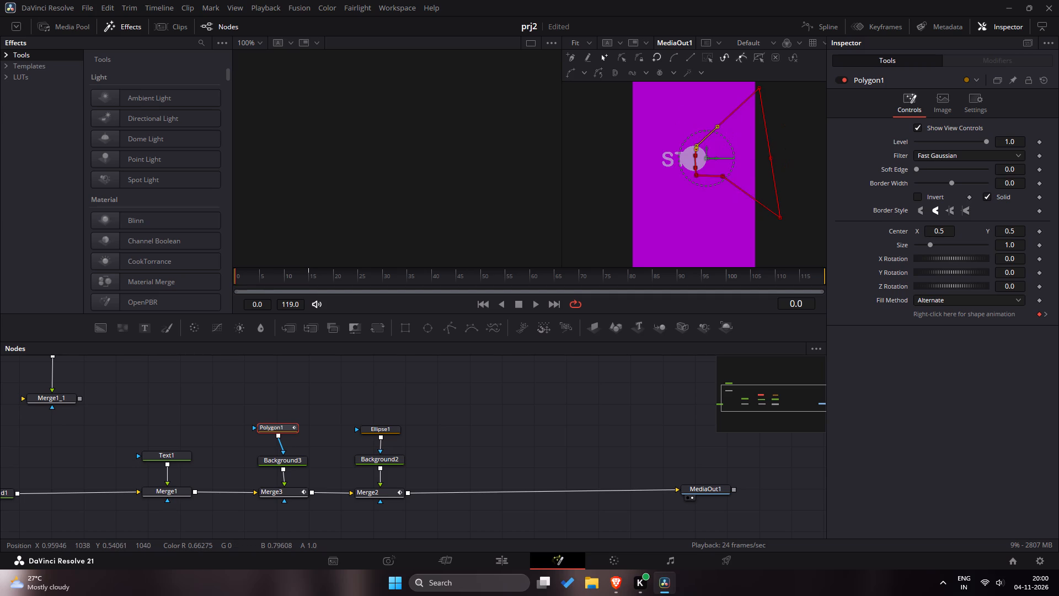
key("ctrl+z")
key("ctrl+z")
key("ctrl+z")
key("ctrl+z")
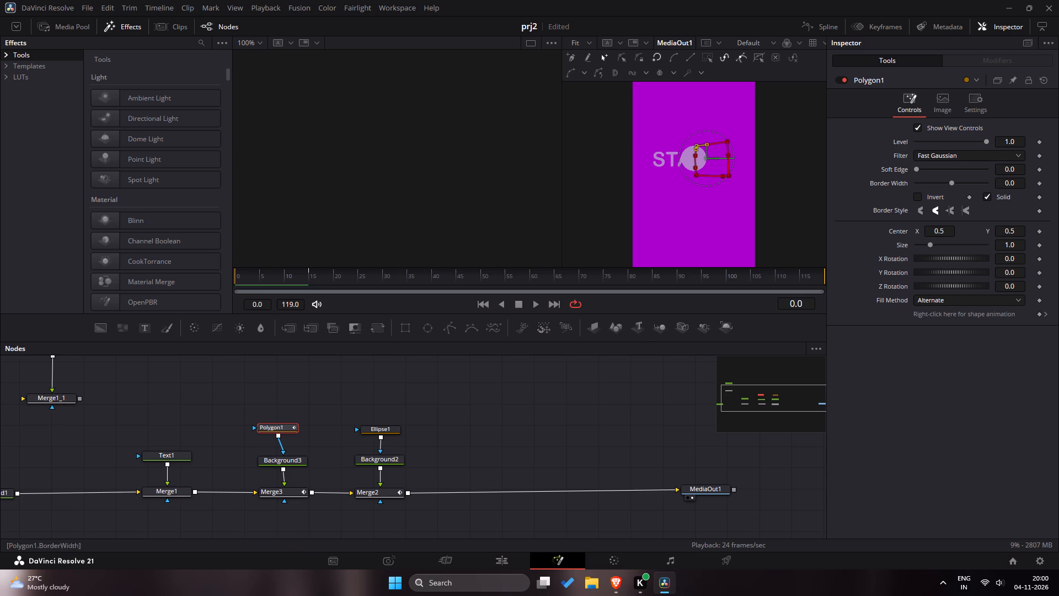
left_click(930, 158)
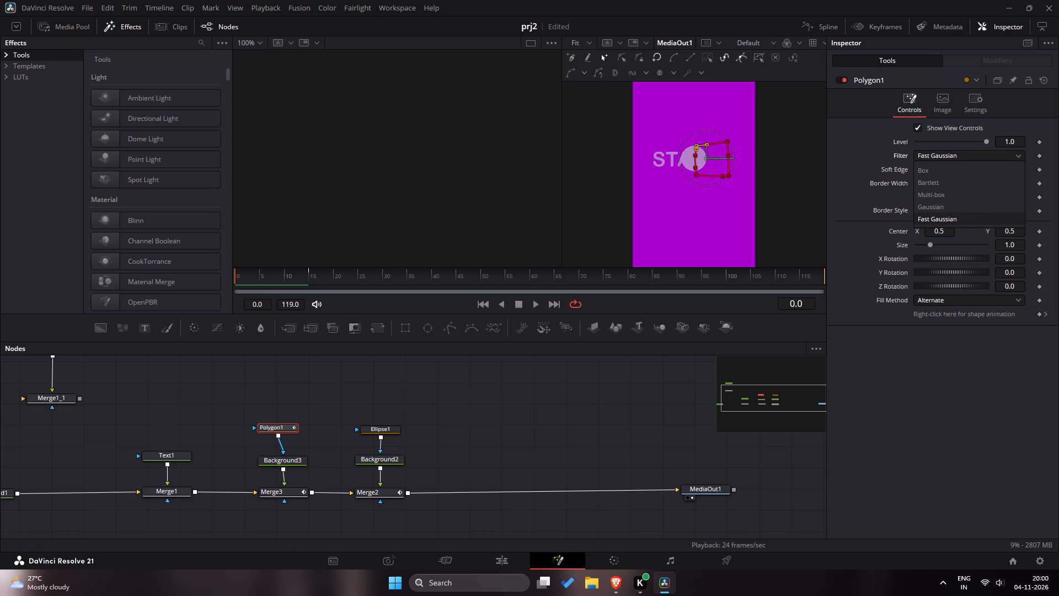
left_click(931, 159)
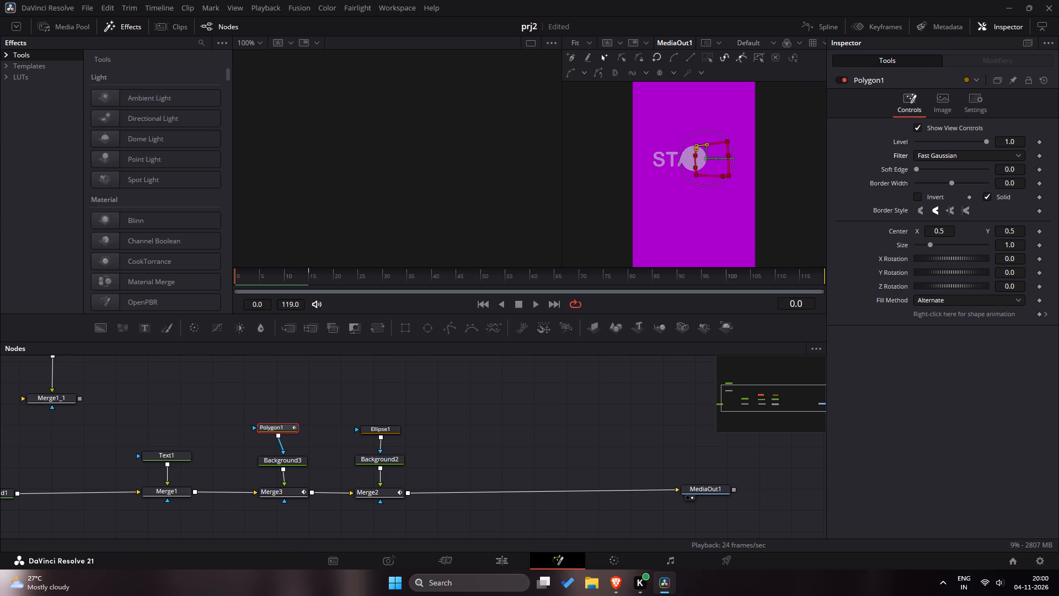
Change Background3's color to blue #6e93cb so the masked area stands out from the purple.
left_click(300, 462)
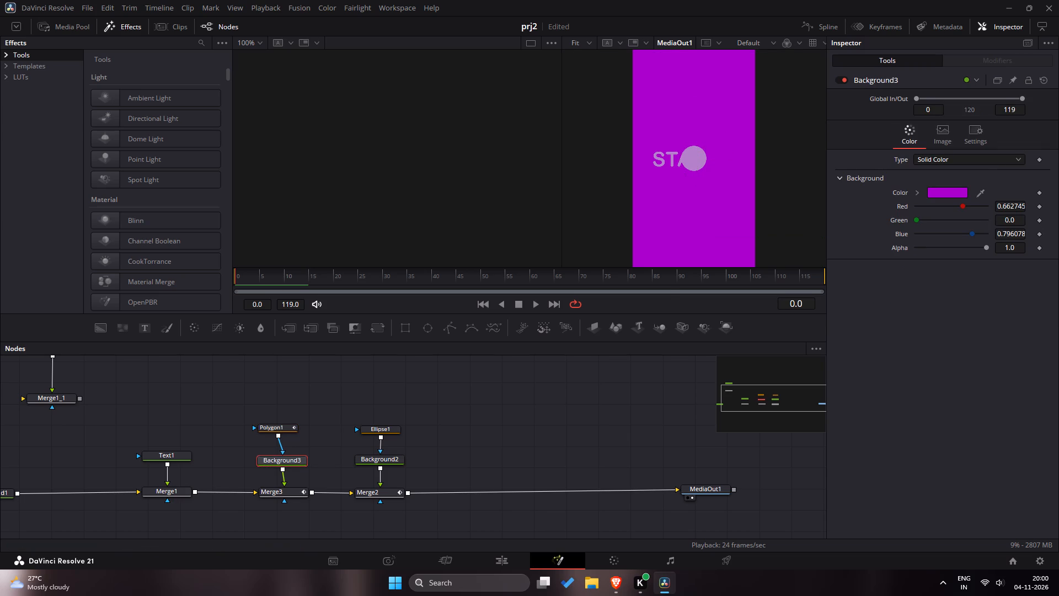
left_click(958, 190)
left_click_drag(577, 214, 571, 246)
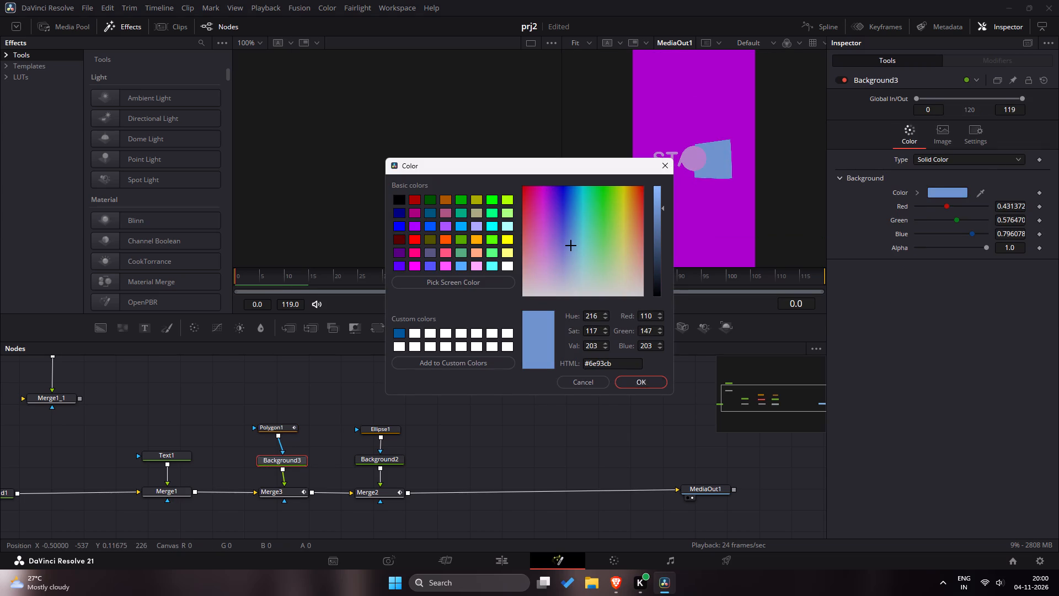
left_click(662, 377)
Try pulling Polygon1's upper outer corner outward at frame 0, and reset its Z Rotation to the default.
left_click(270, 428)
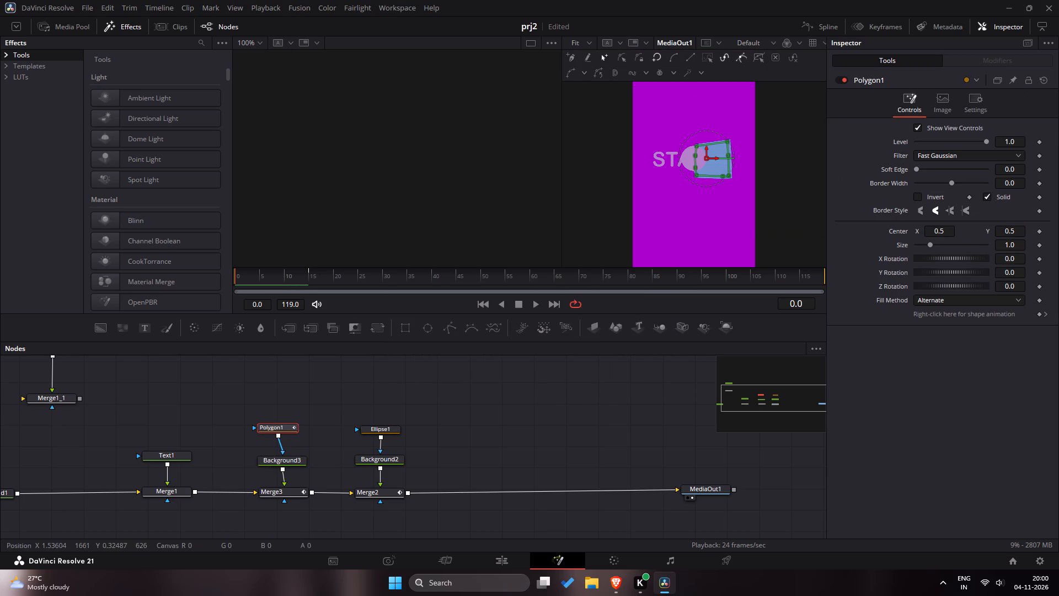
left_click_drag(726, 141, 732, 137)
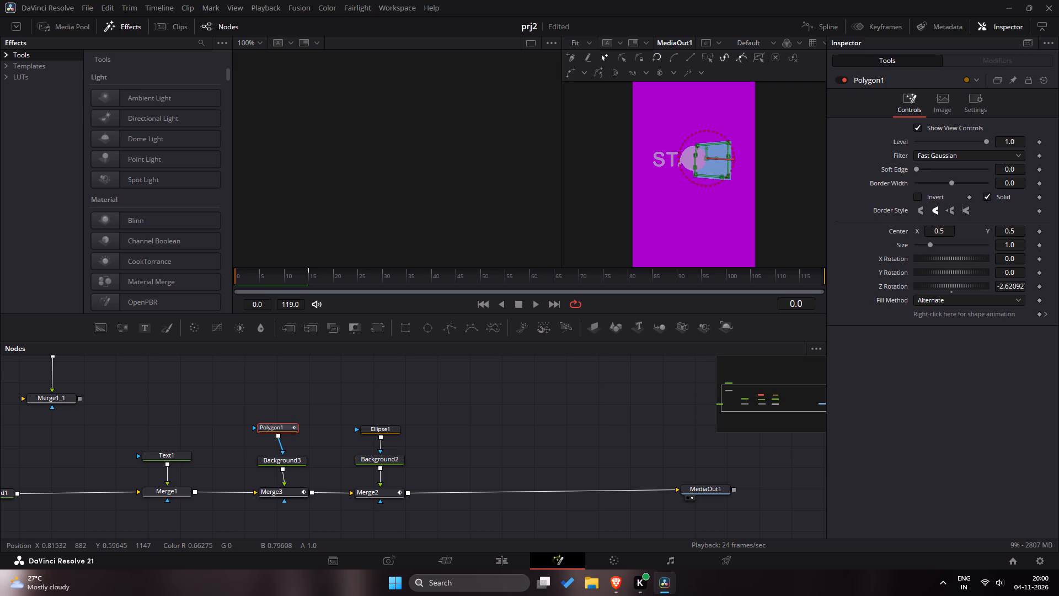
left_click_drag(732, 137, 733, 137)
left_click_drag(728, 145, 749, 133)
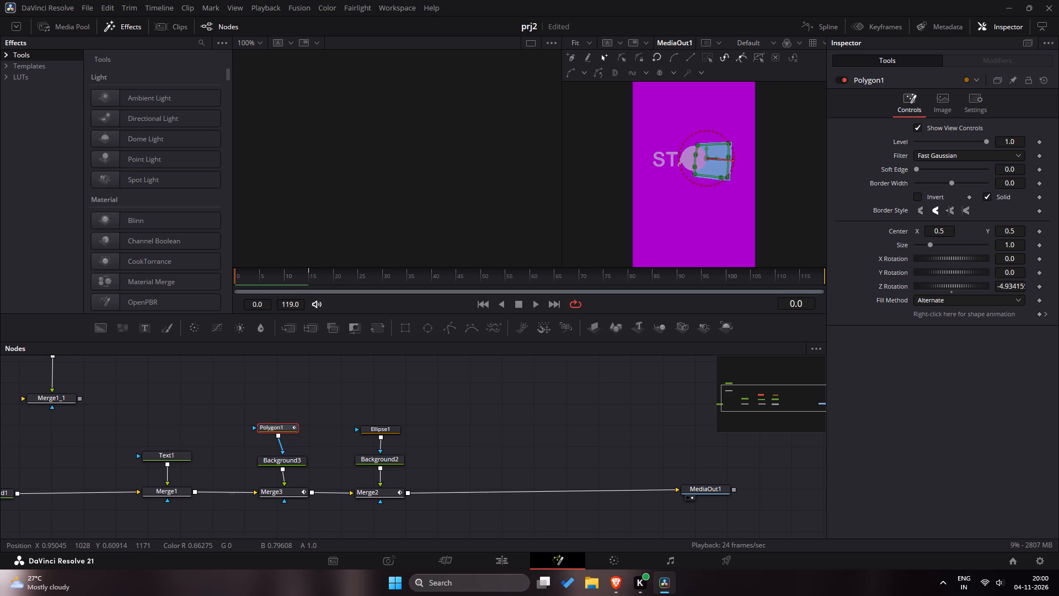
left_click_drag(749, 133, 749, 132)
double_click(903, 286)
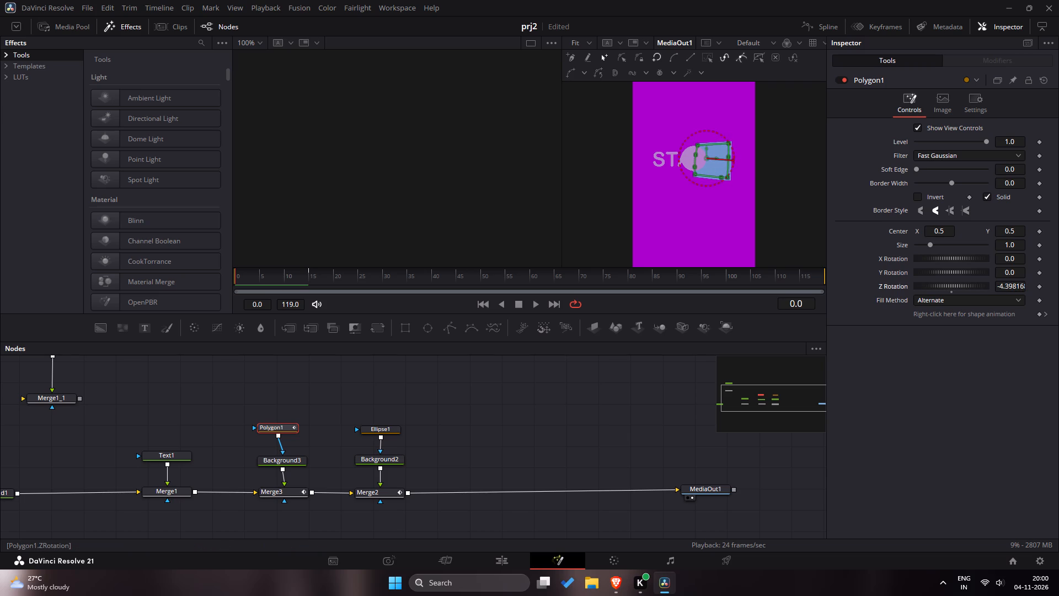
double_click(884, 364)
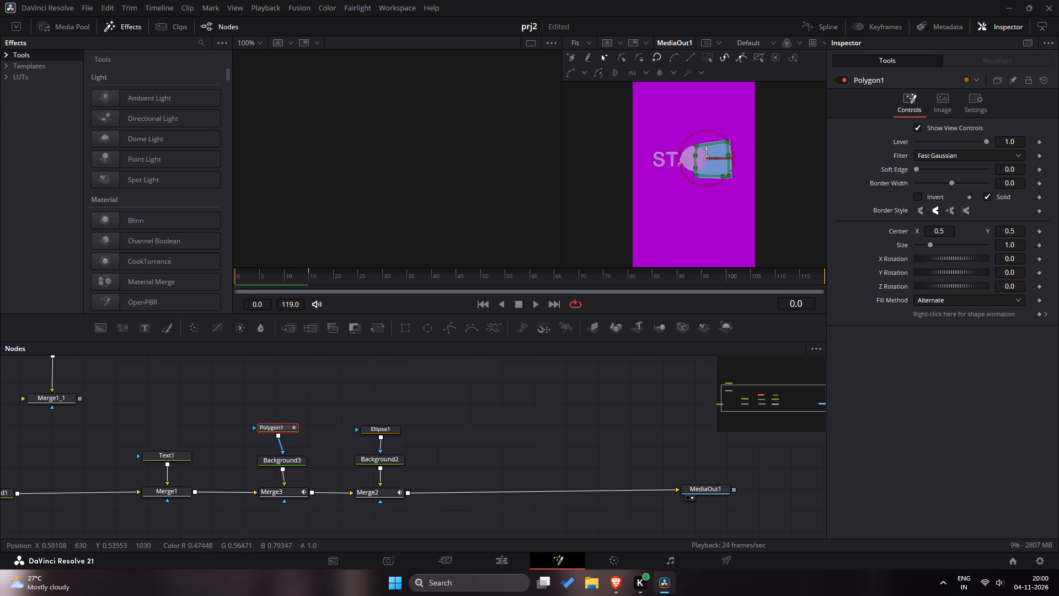
At frame 0, extend Polygon1's upper, outer and lower points past the frame's right edge and well above and below the text.
scroll(723, 156, "up", 3, "ctrl")
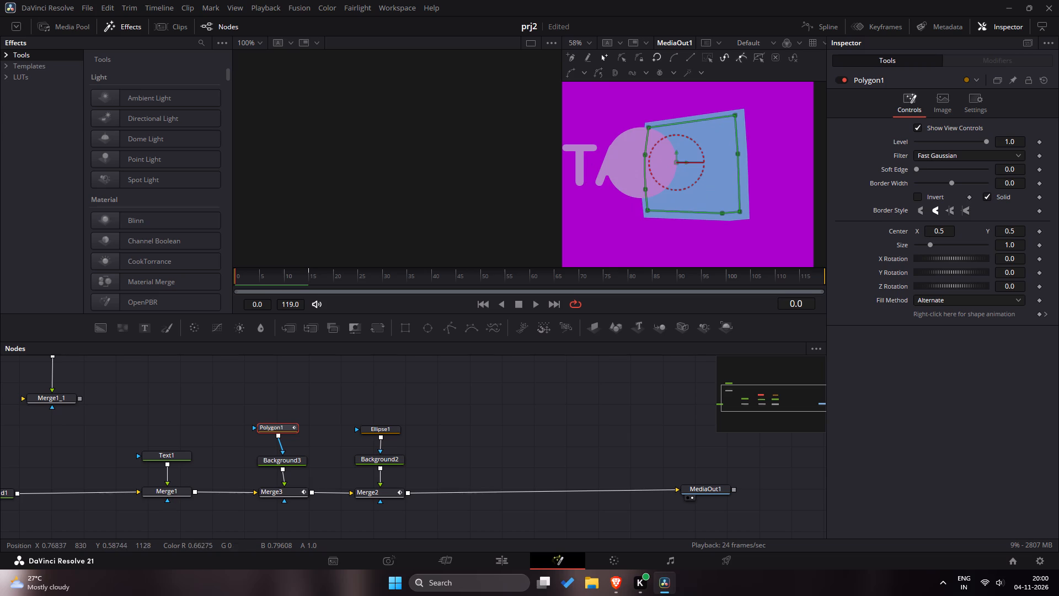
left_click_drag(737, 115, 754, 90)
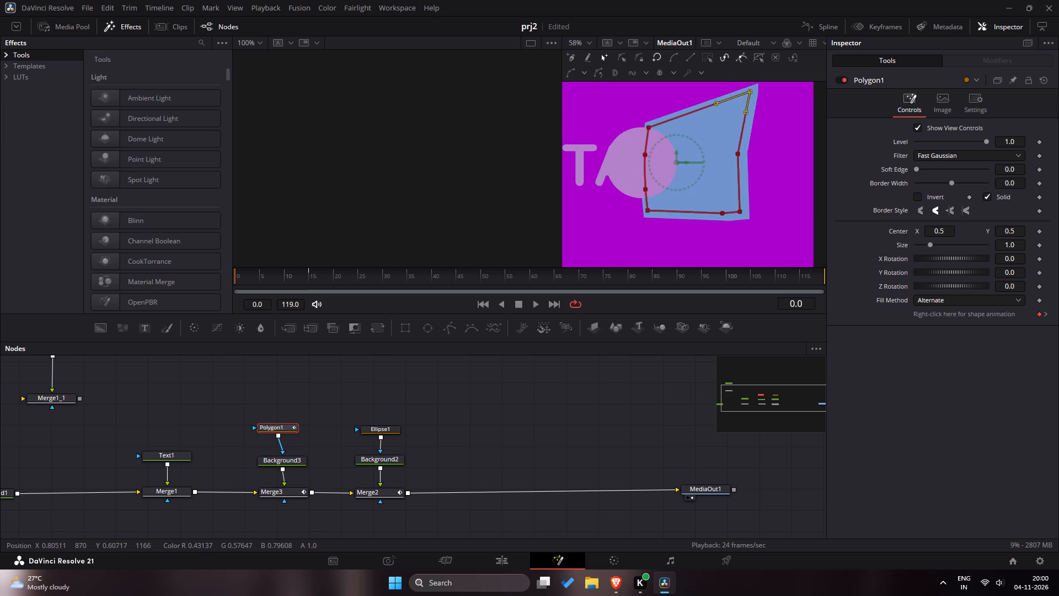
left_click_drag(754, 90, 718, 92)
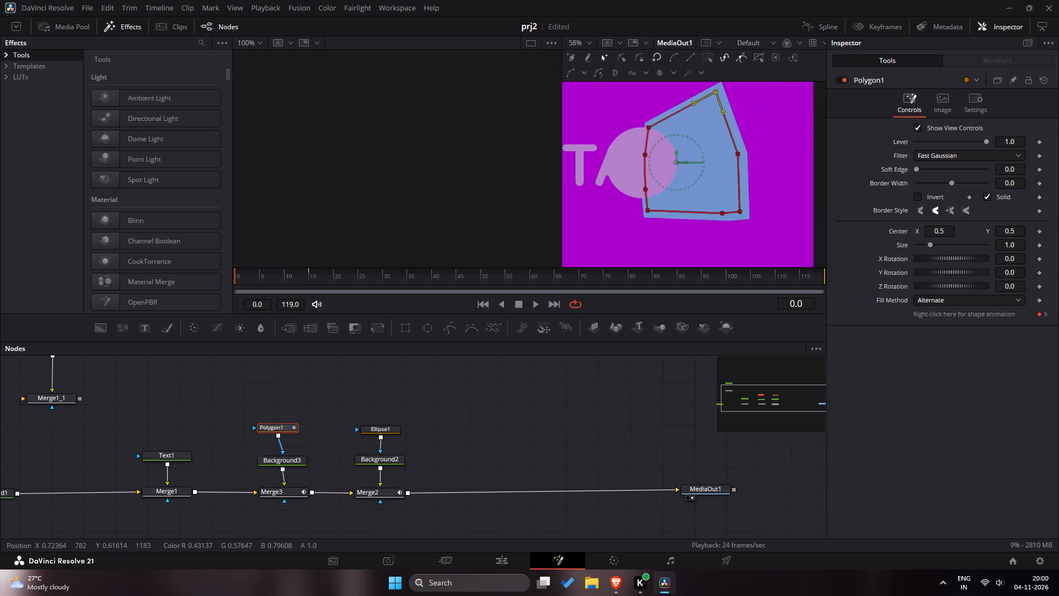
left_click_drag(718, 92, 816, 76)
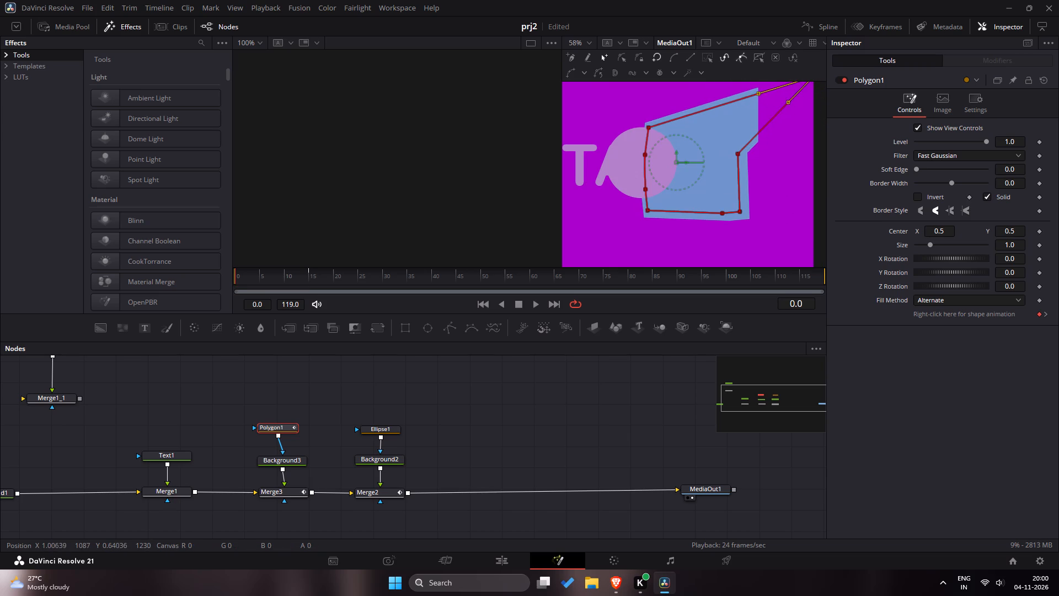
left_click_drag(816, 76, 814, 80)
left_click_drag(736, 153, 878, 220)
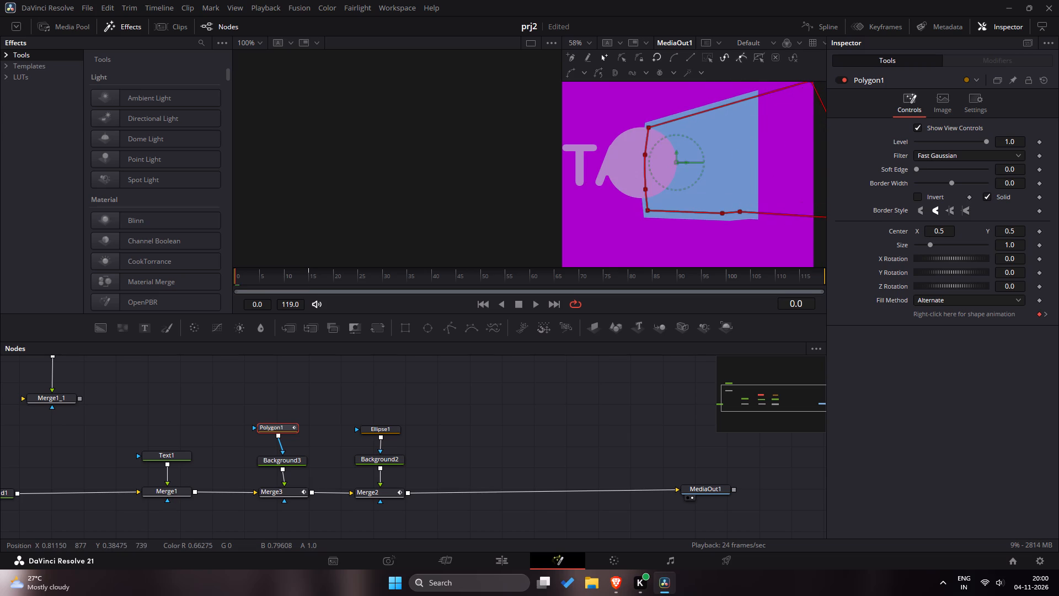
left_click_drag(739, 213, 860, 310)
scroll(692, 204, "down", 2, "ctrl")
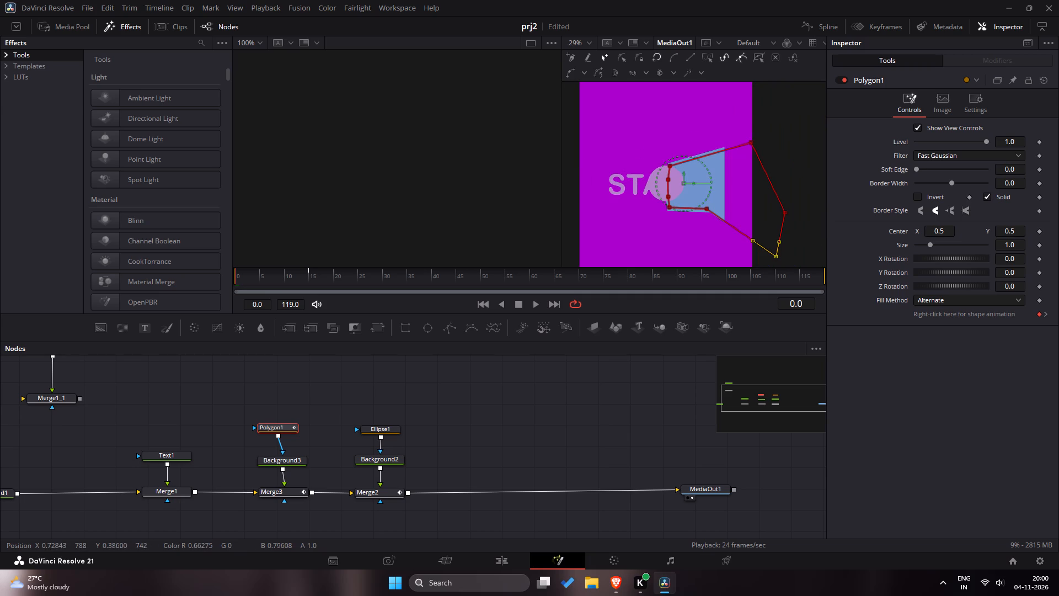
left_click_drag(705, 209, 740, 274)
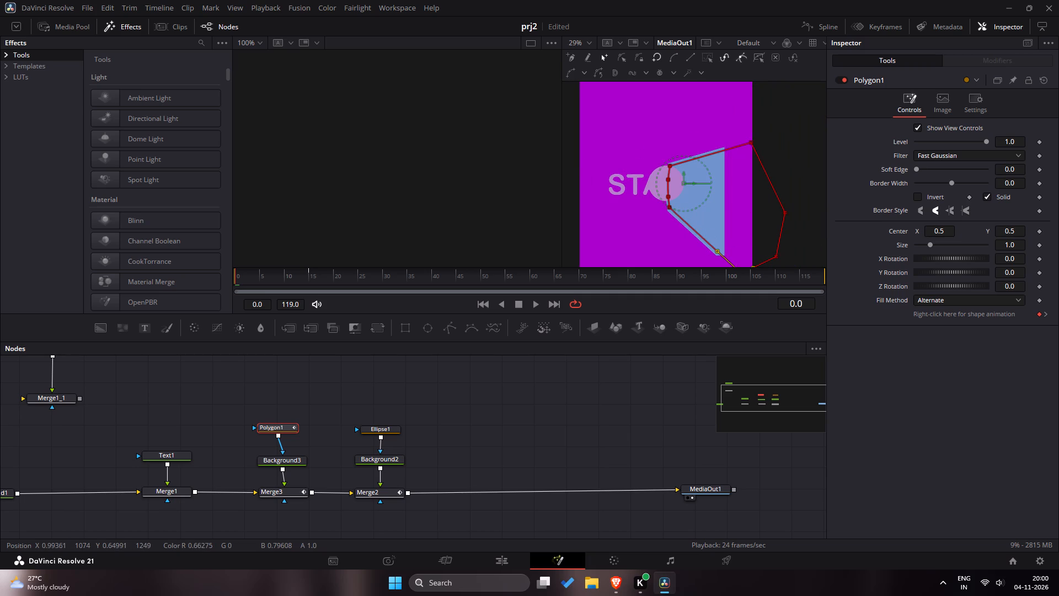
left_click_drag(748, 141, 758, 117)
left_click_drag(750, 143, 760, 118)
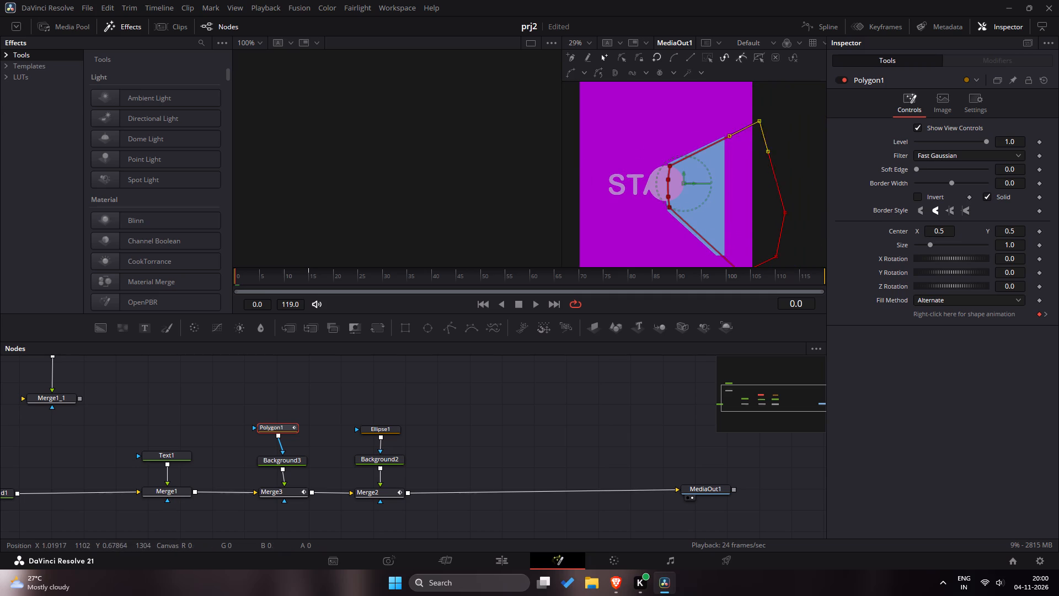
left_click_drag(760, 118, 775, 79)
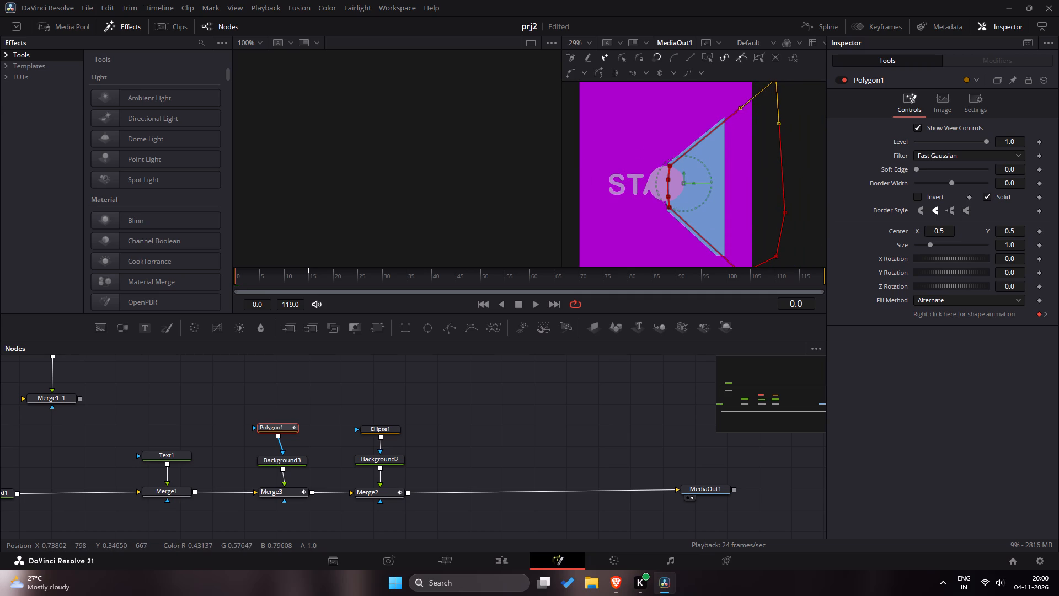
scroll(707, 231, "down", 1)
scroll(707, 232, "up", 1)
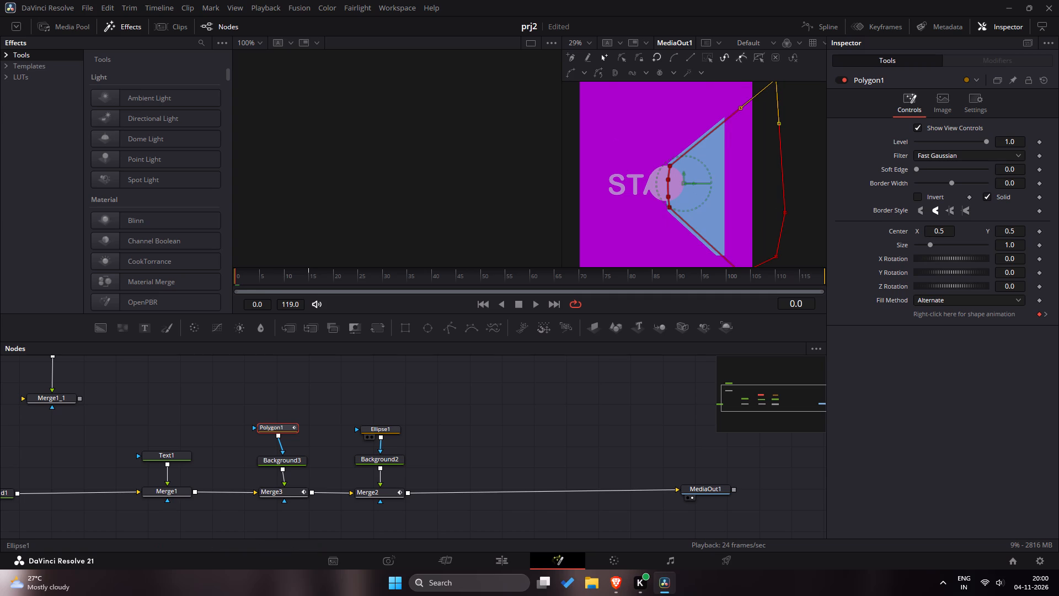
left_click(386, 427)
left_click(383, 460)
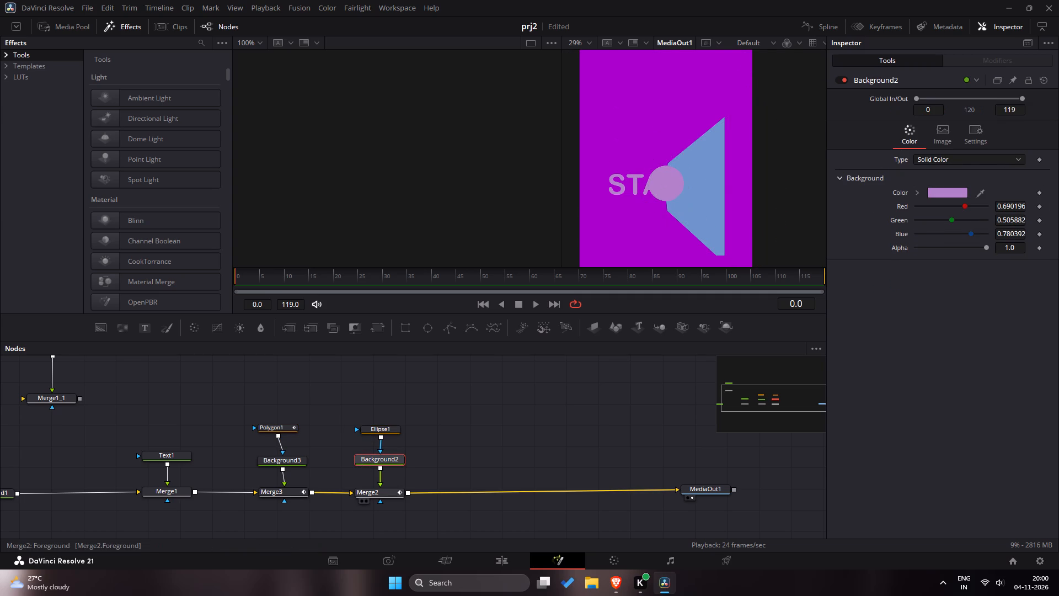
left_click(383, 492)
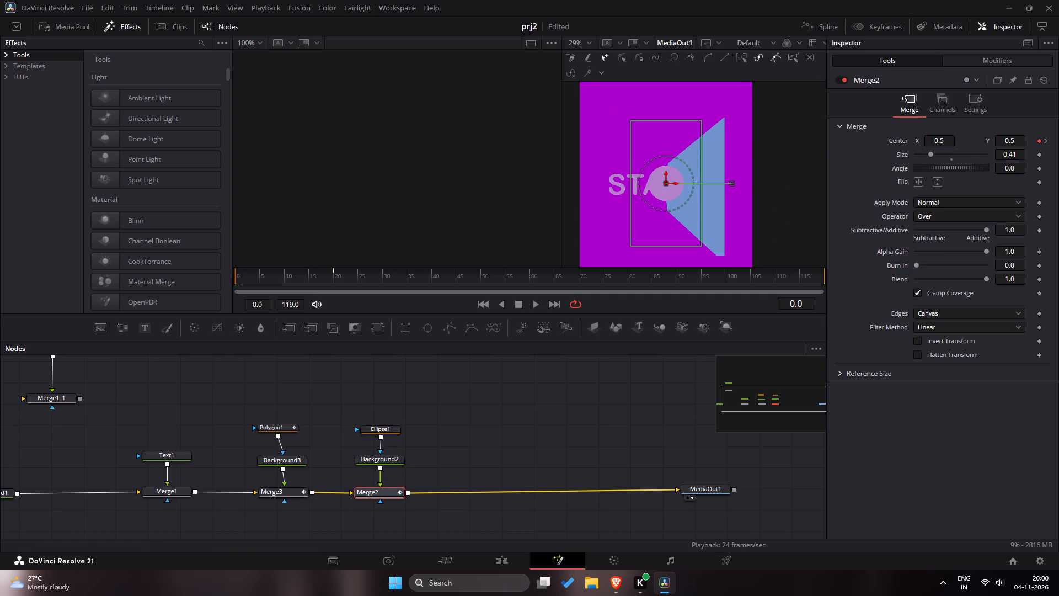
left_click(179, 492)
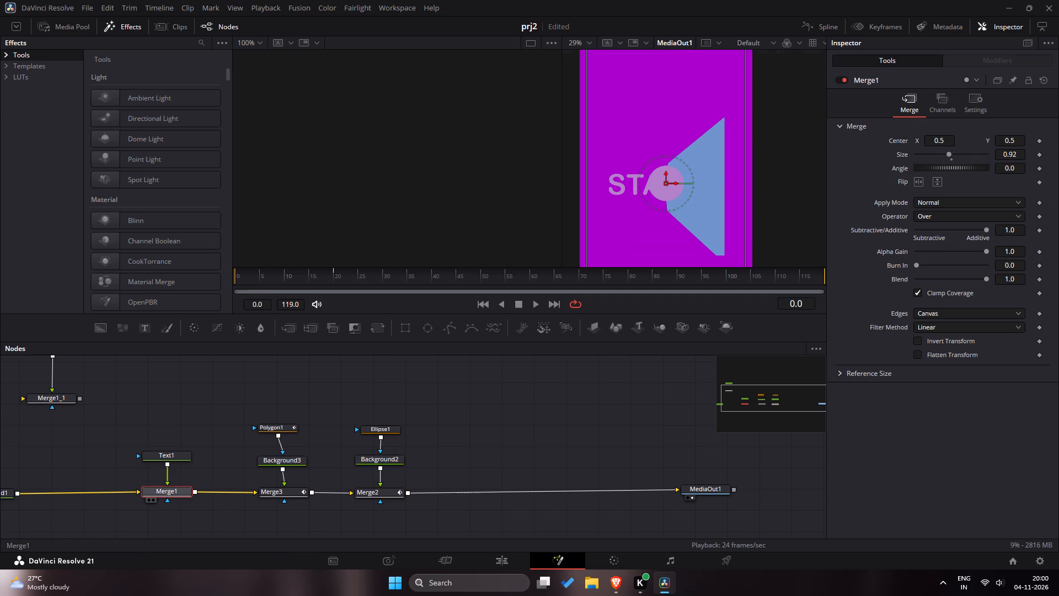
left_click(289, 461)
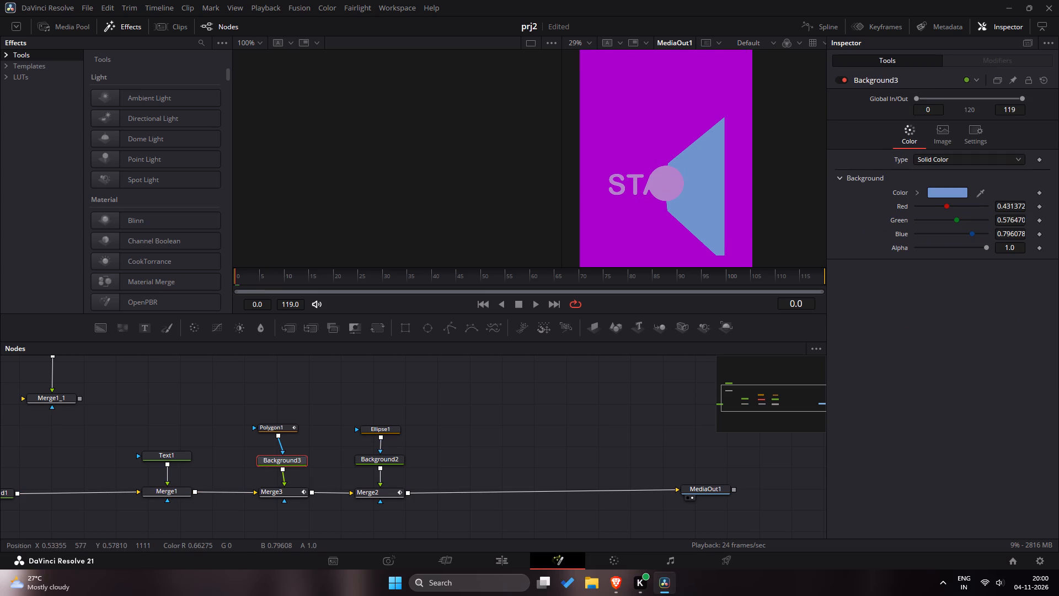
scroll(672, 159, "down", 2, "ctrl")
Open the settings of the Text1 node that holds the START text.
left_click(168, 458)
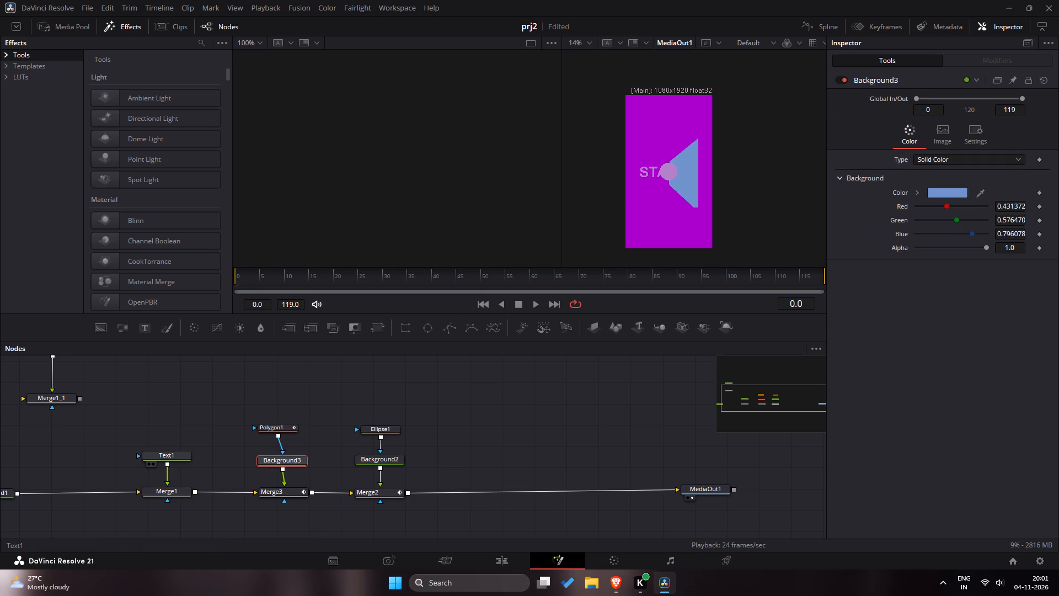
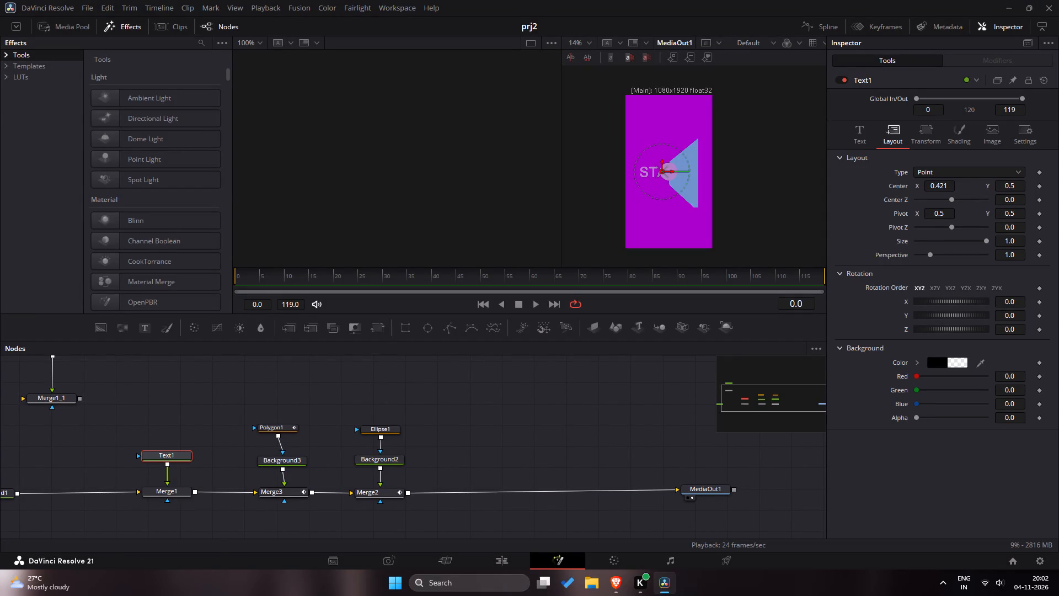
Scrub through the first 20 frames to review the START text reveal, ending at frame 0.
left_click_drag(266, 279, 185, 281)
left_click_drag(185, 281, 283, 291)
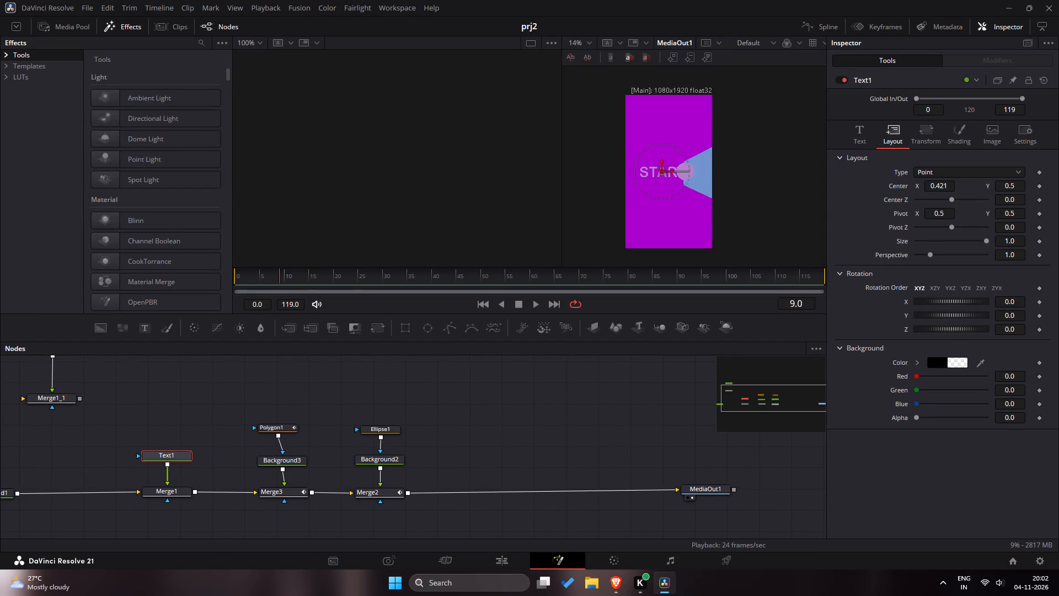
left_click_drag(283, 291, 329, 295)
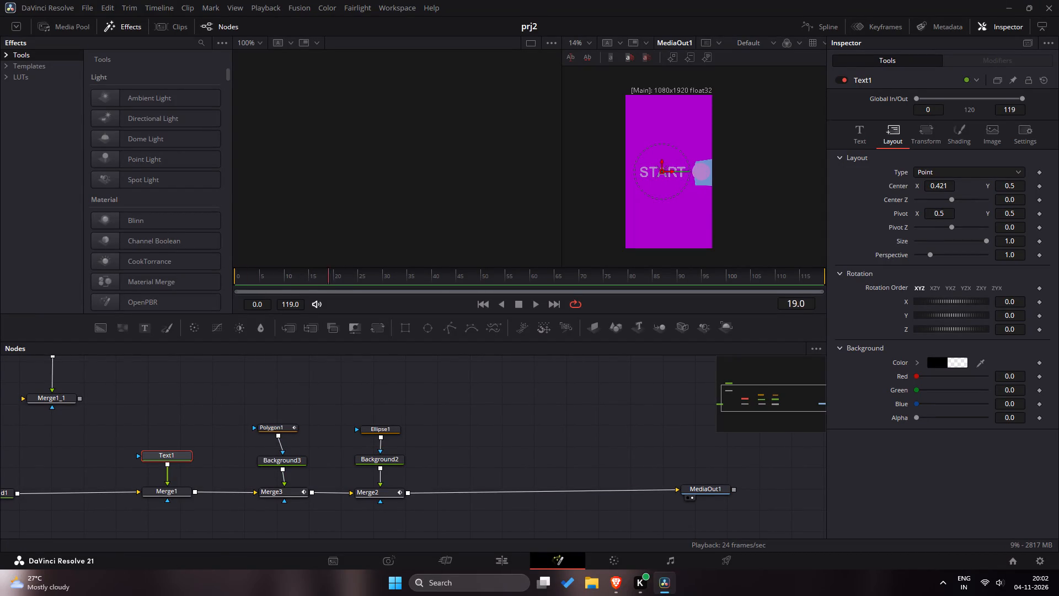
left_click_drag(329, 295, 275, 294)
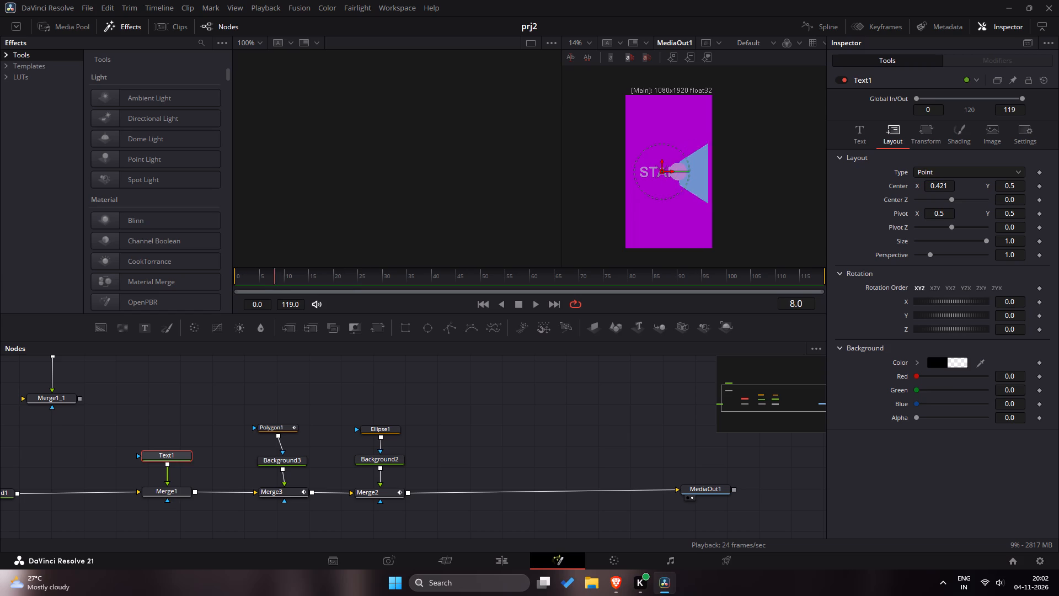
left_click_drag(275, 294, 336, 290)
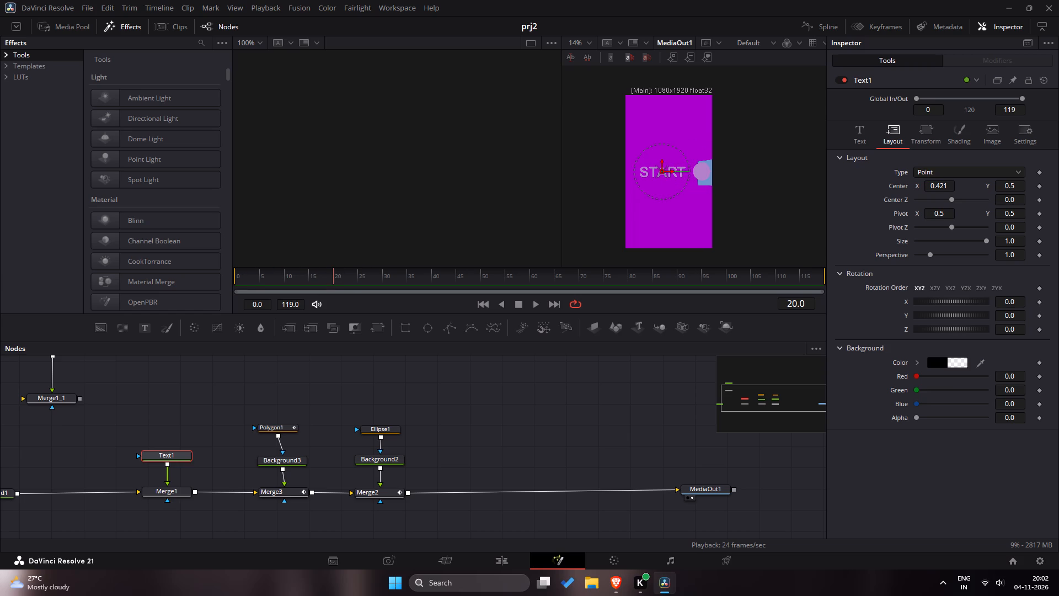
left_click_drag(336, 290, 217, 290)
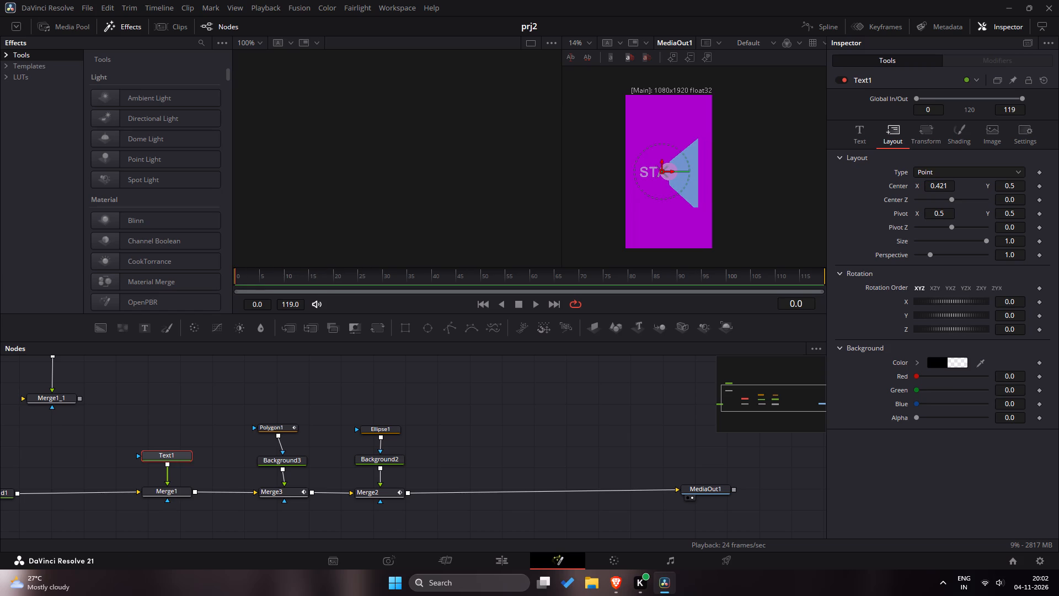
Reshape the Polygon1 mask at frame 0 by moving its upper outer point farther out, beyond the canvas's right edge.
left_click(285, 429)
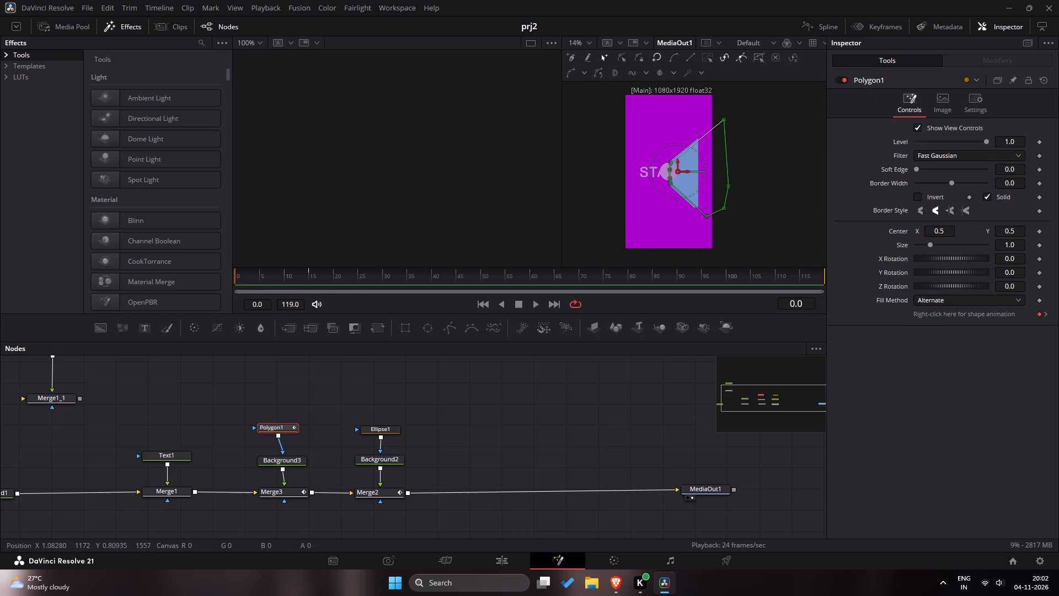
left_click(722, 123)
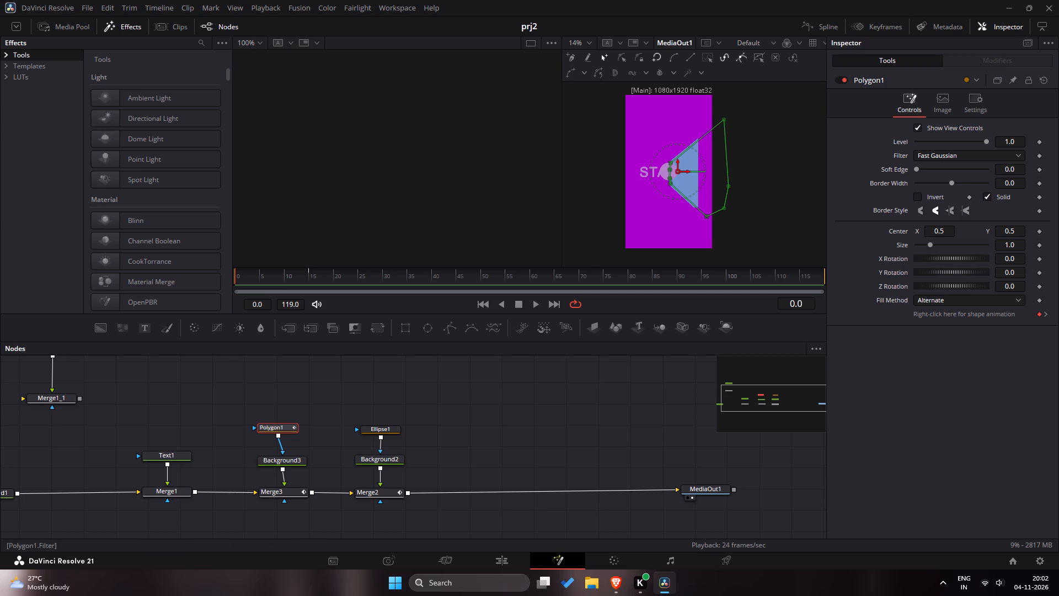
left_click_drag(723, 120, 712, 133)
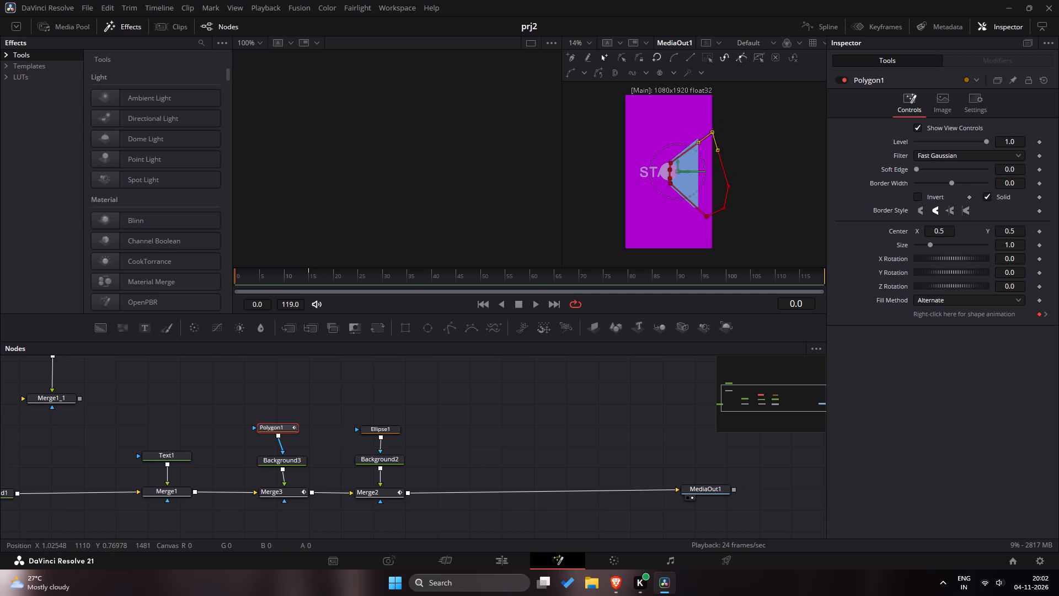
left_click_drag(712, 133, 511, 174)
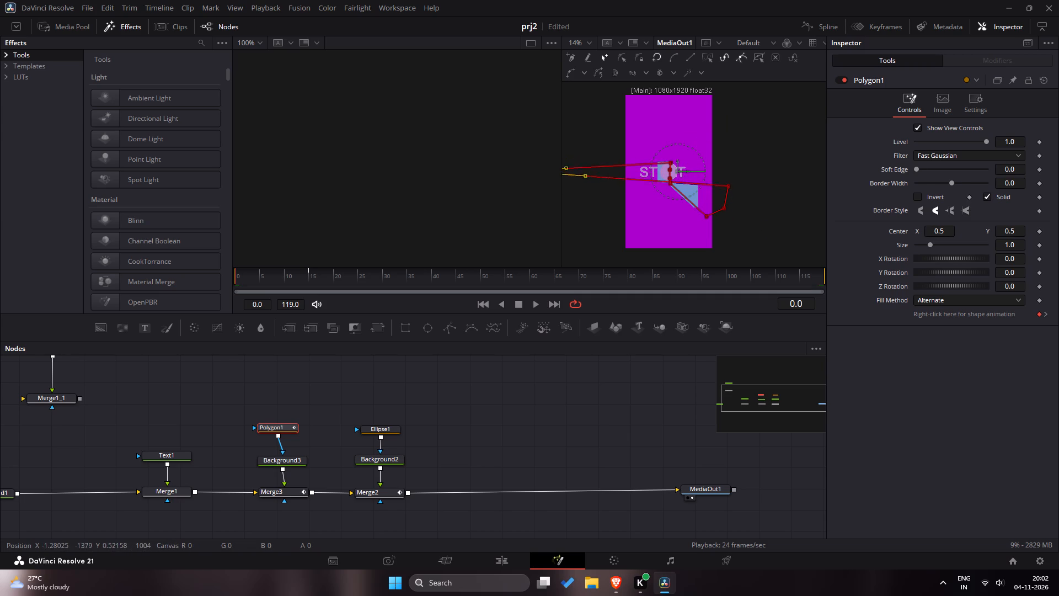
left_click_drag(511, 174, 765, 86)
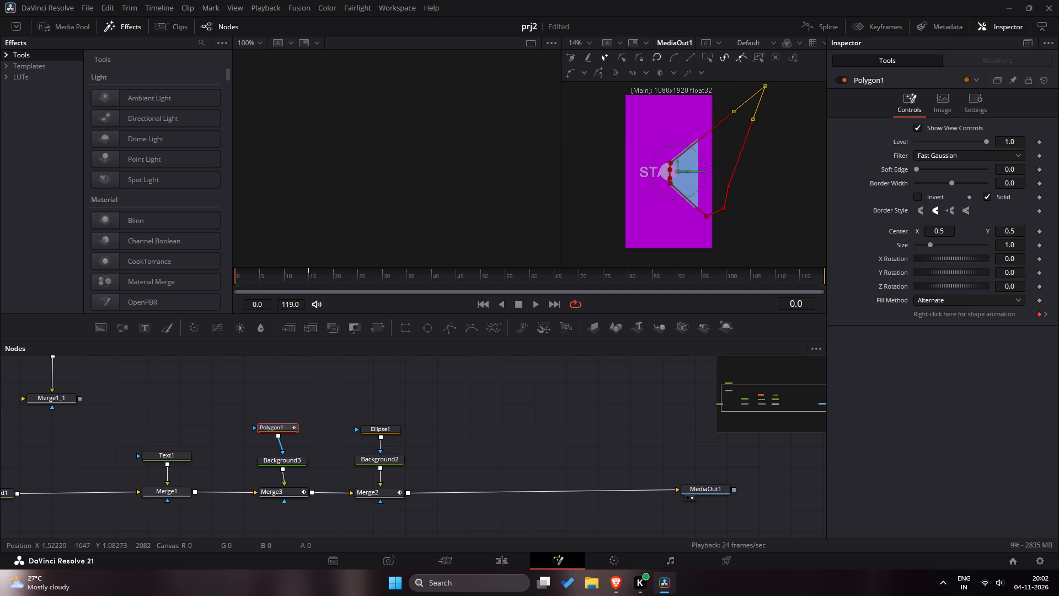
left_click_drag(765, 86, 770, 103)
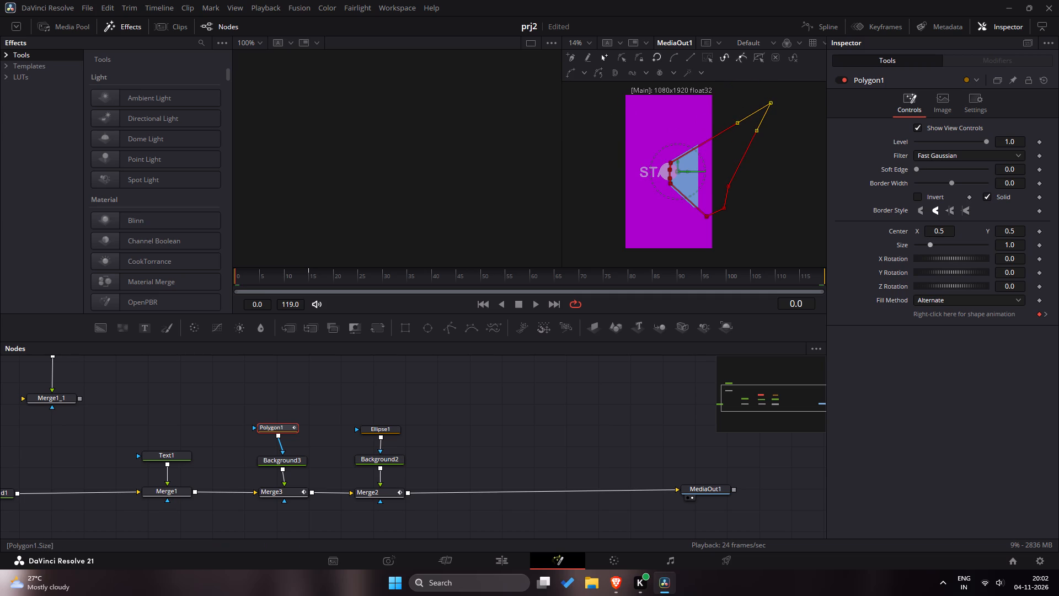
Set the Polygon1 mask's size to 5.0 and check it over the first 15 frames, ending at frame 0.
left_click_drag(930, 242, 1017, 250)
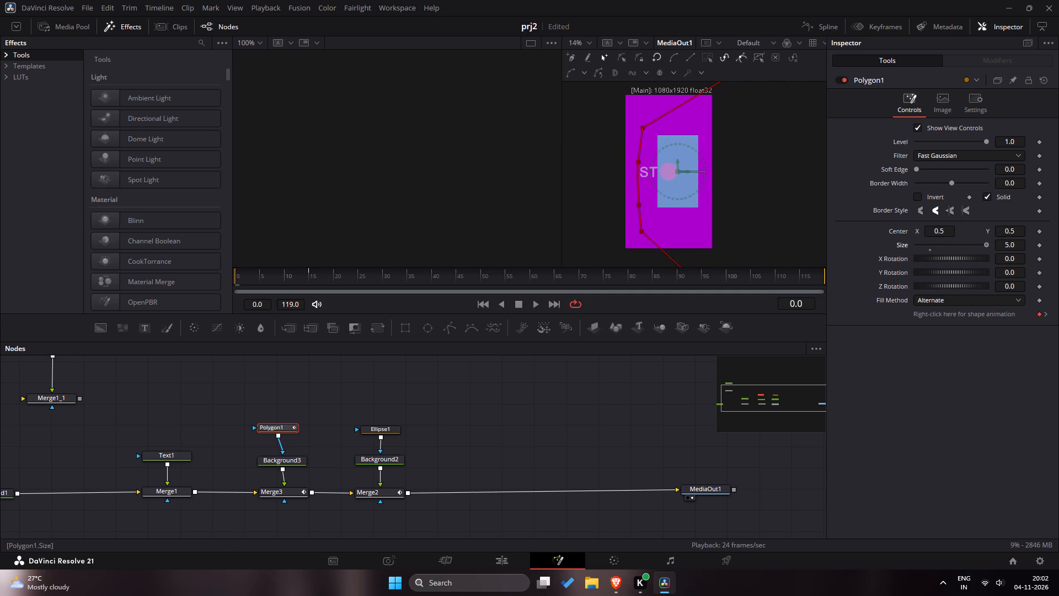
left_click_drag(1017, 250, 939, 256)
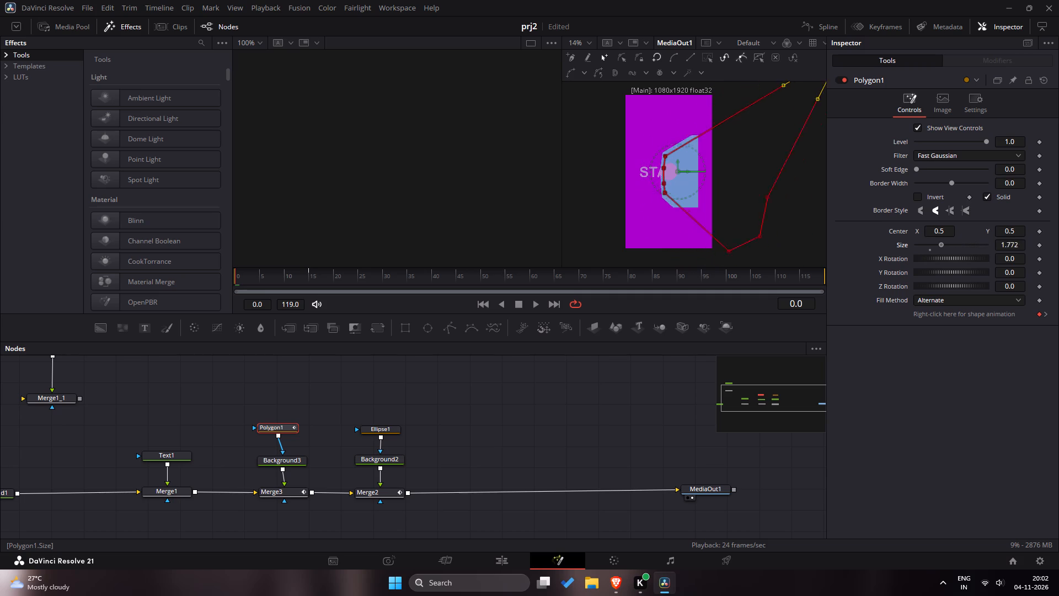
left_click_drag(939, 256, 985, 257)
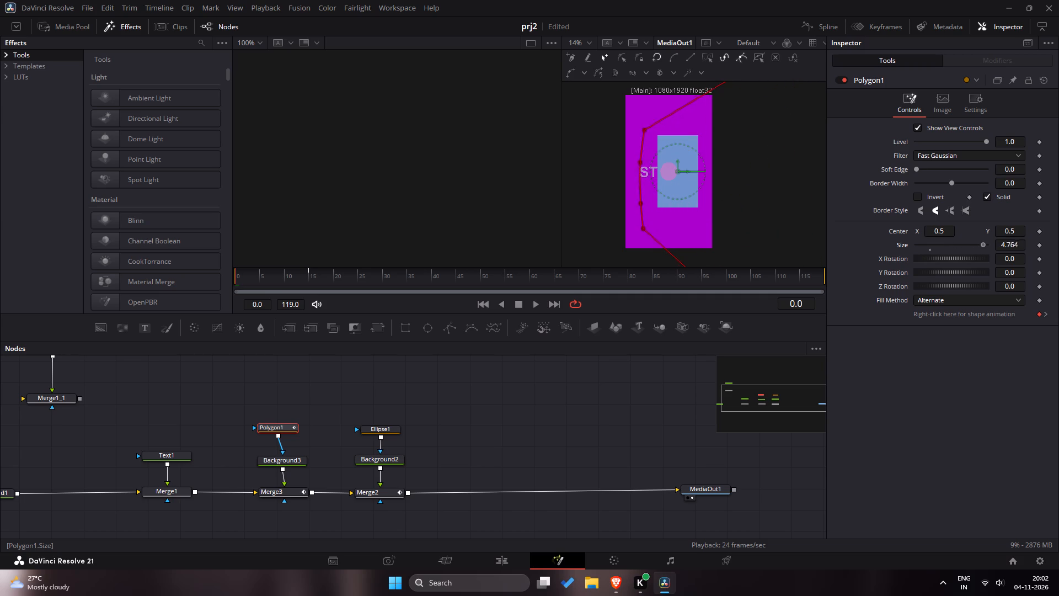
left_click_drag(985, 257, 990, 257)
left_click_drag(289, 275, 280, 274)
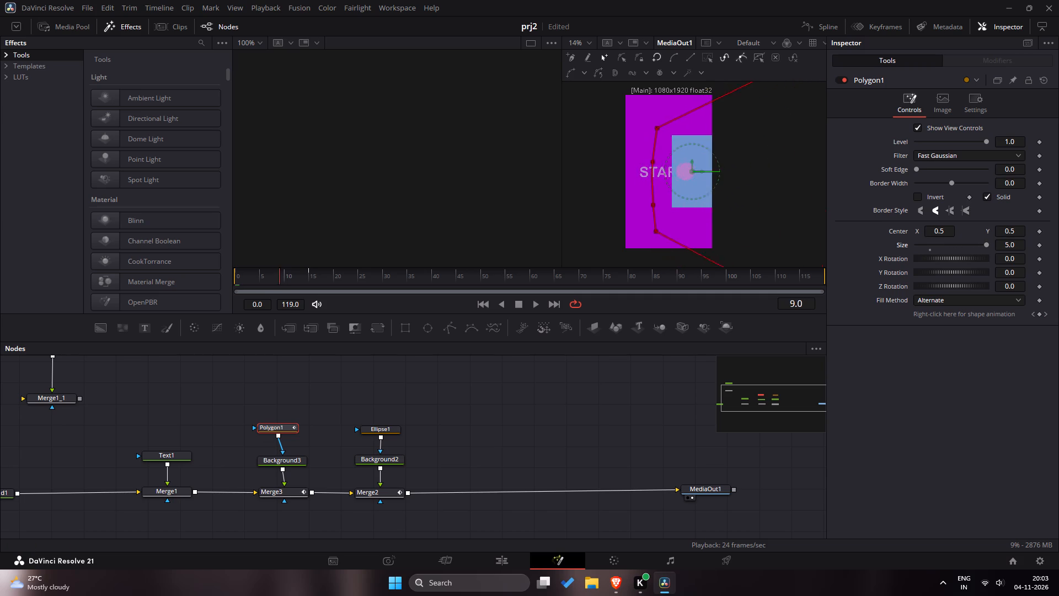
left_click_drag(280, 274, 307, 264)
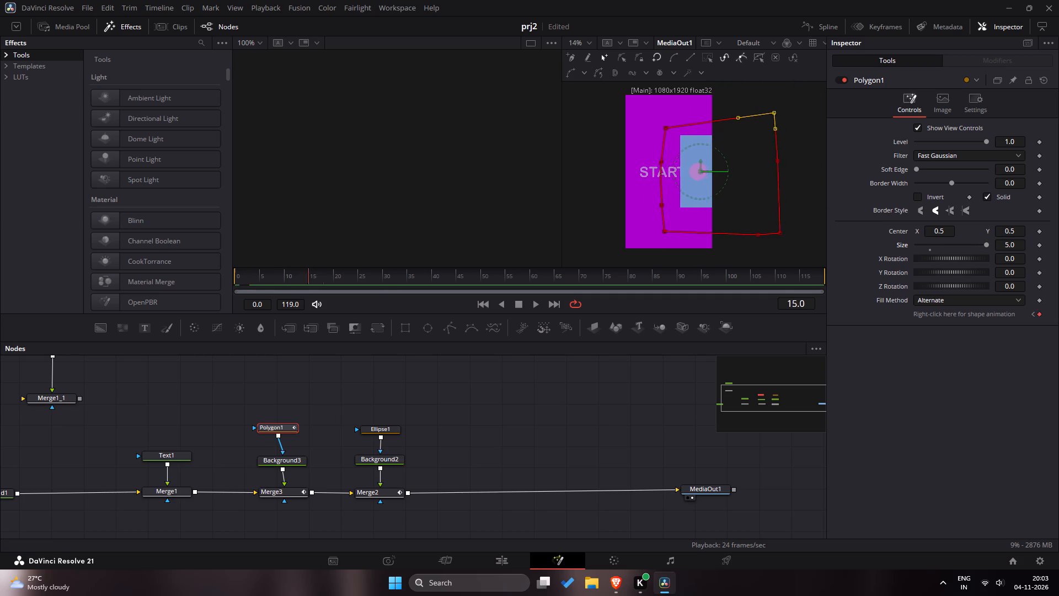
left_click_drag(307, 264, 290, 276)
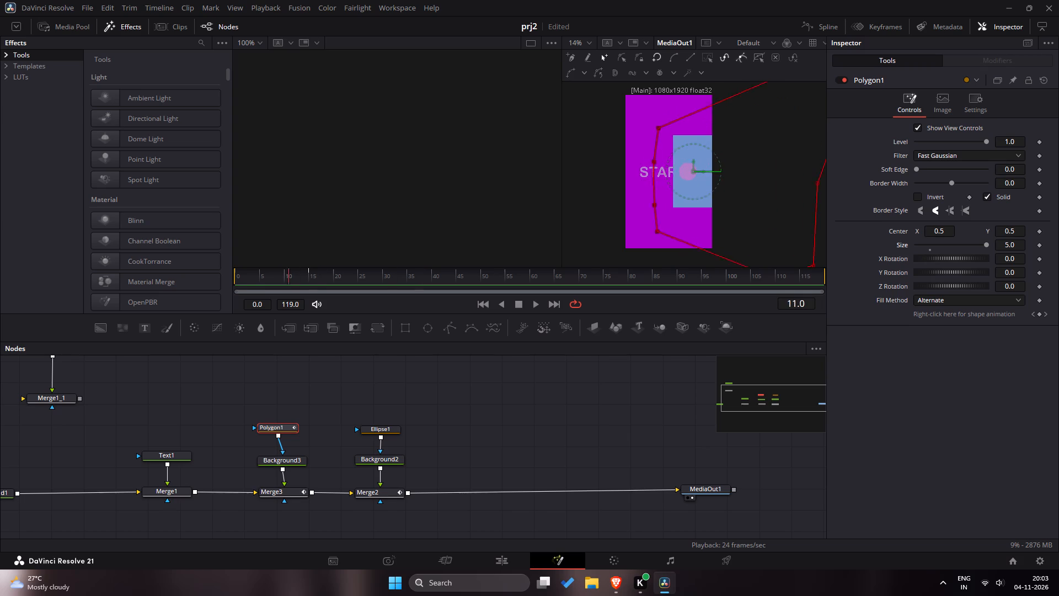
left_click_drag(290, 276, 204, 276)
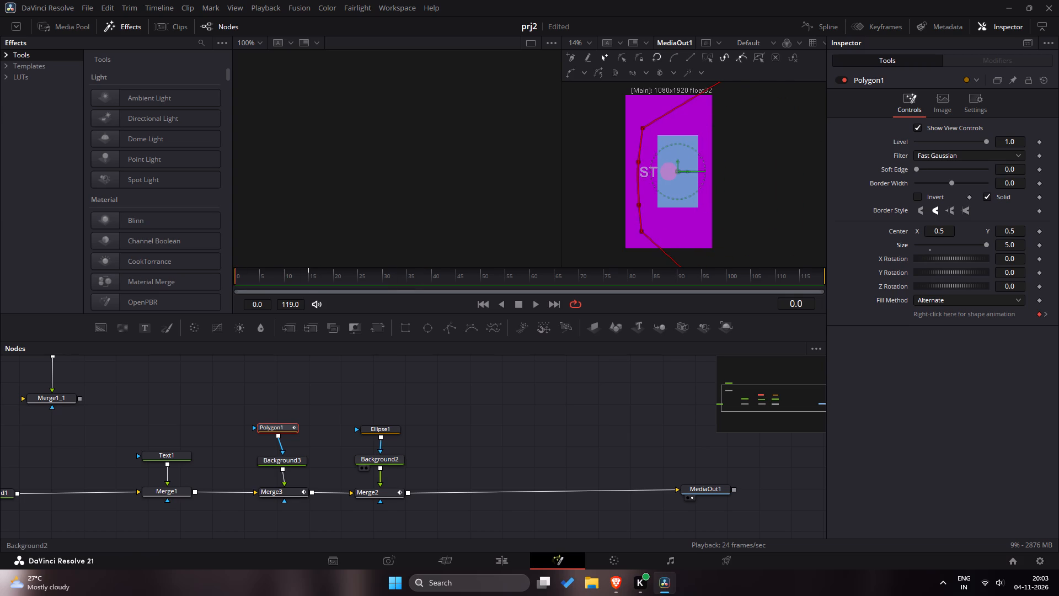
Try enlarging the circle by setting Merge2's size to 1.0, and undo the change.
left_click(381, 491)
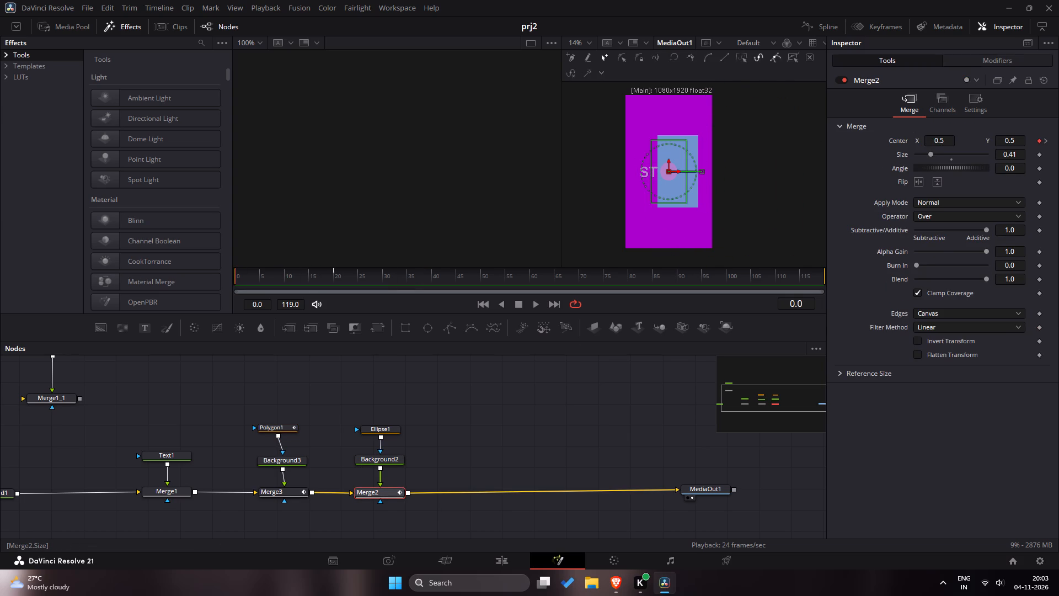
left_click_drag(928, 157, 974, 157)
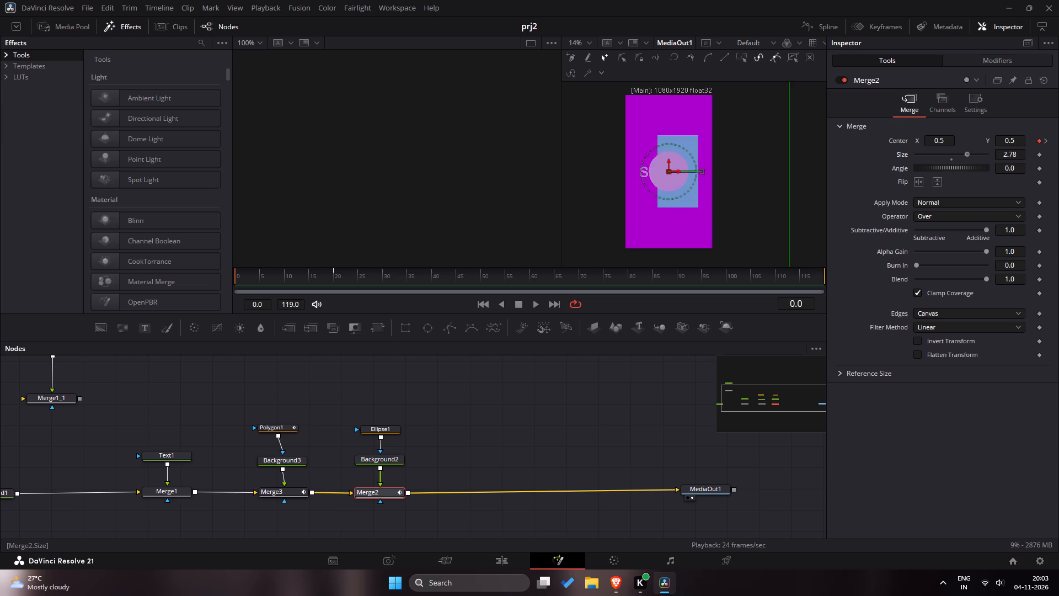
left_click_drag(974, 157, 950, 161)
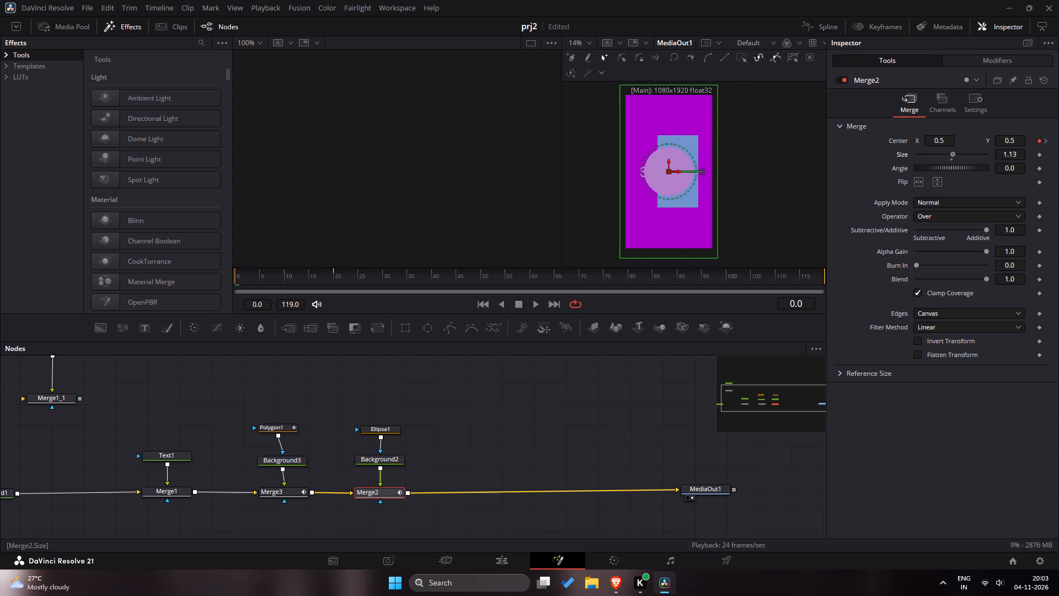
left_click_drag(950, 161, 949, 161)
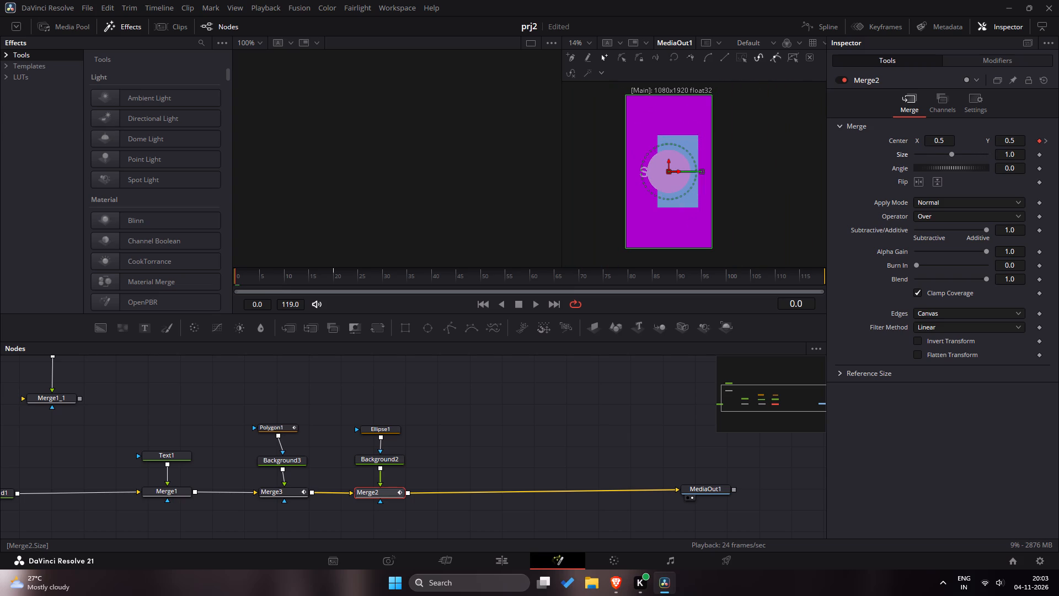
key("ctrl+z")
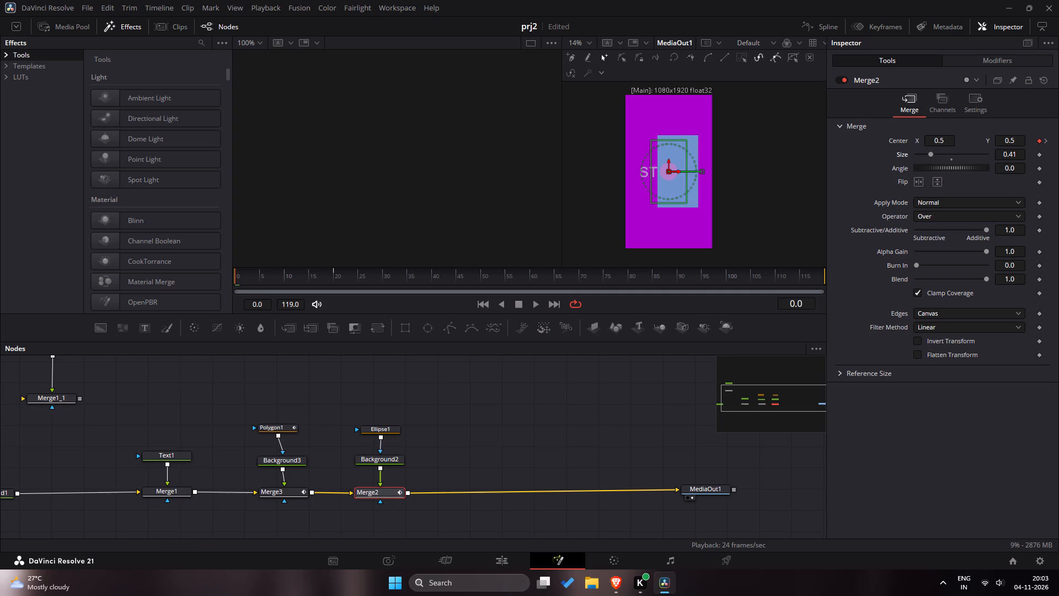
Examine the settings of the Polygon1 and Ellipse1 mask nodes in the node graph.
scroll(218, 444, "down", 2, "ctrl")
scroll(138, 466, "up", 2, "ctrl")
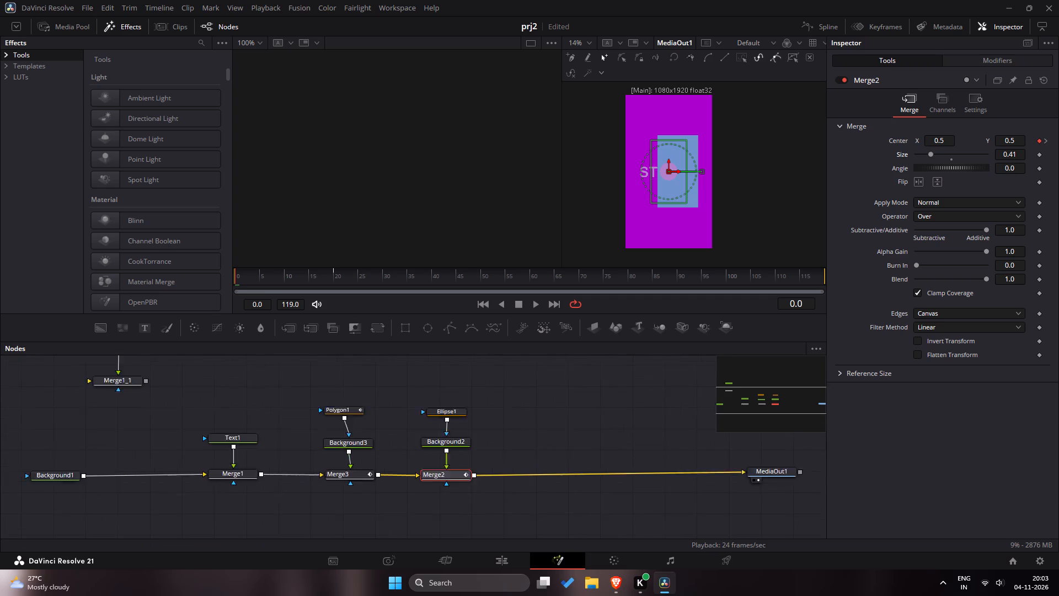
scroll(185, 454, "up", 1, "ctrl")
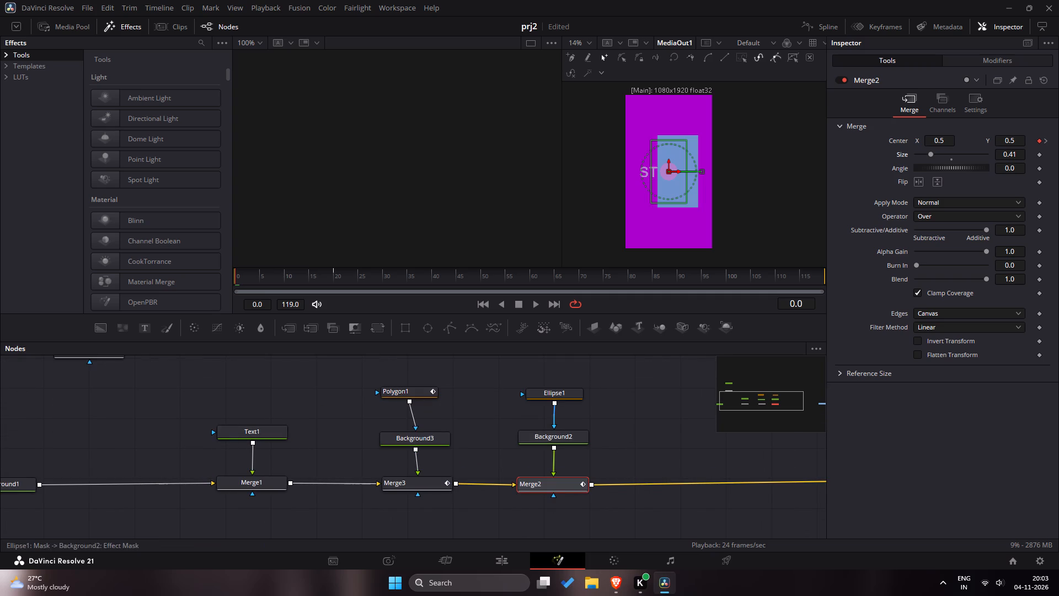
left_click(418, 392)
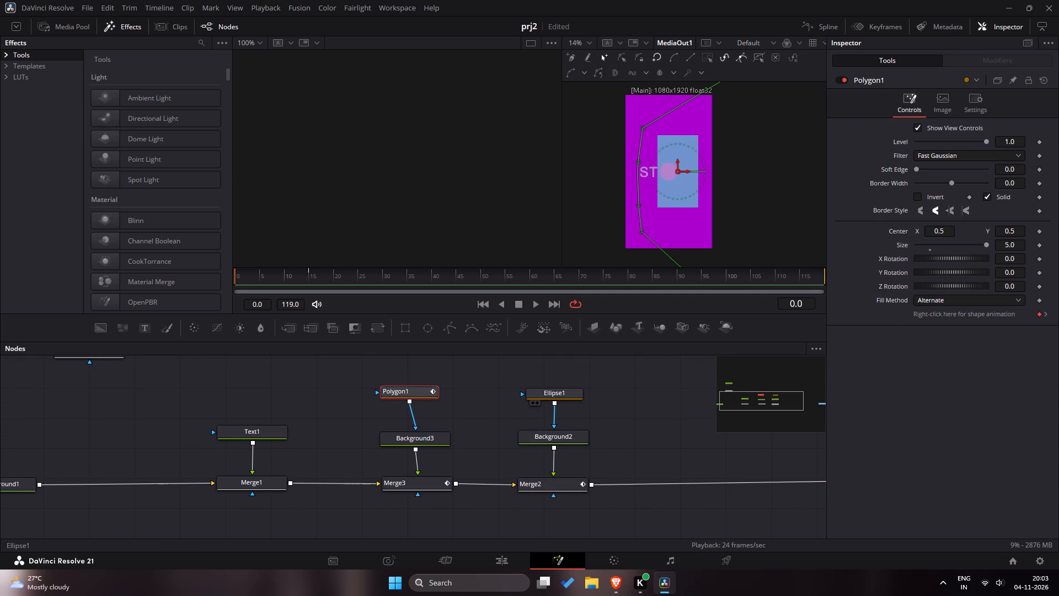
left_click(547, 391)
left_click(545, 440)
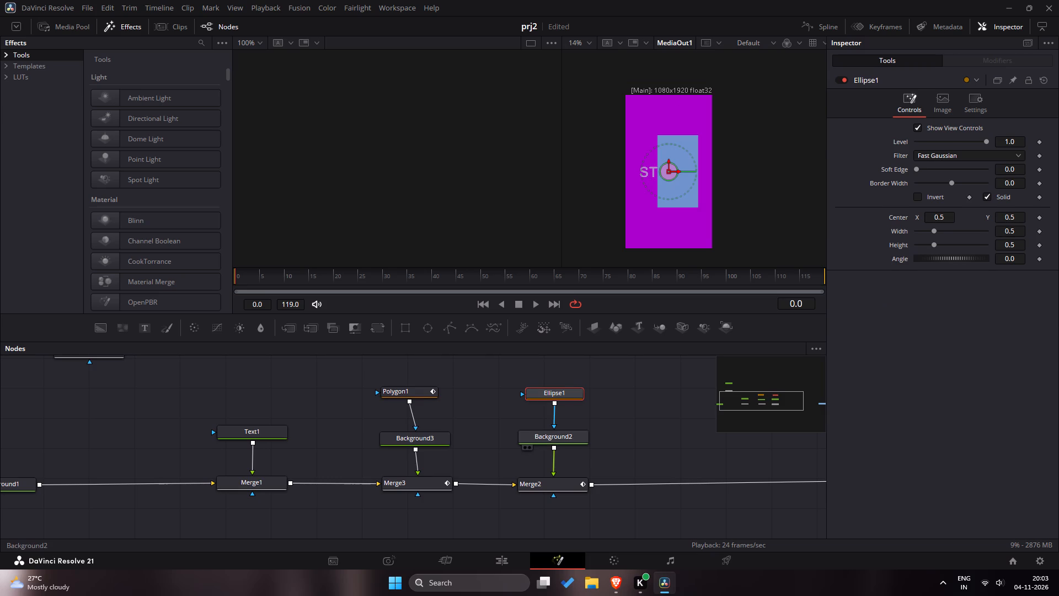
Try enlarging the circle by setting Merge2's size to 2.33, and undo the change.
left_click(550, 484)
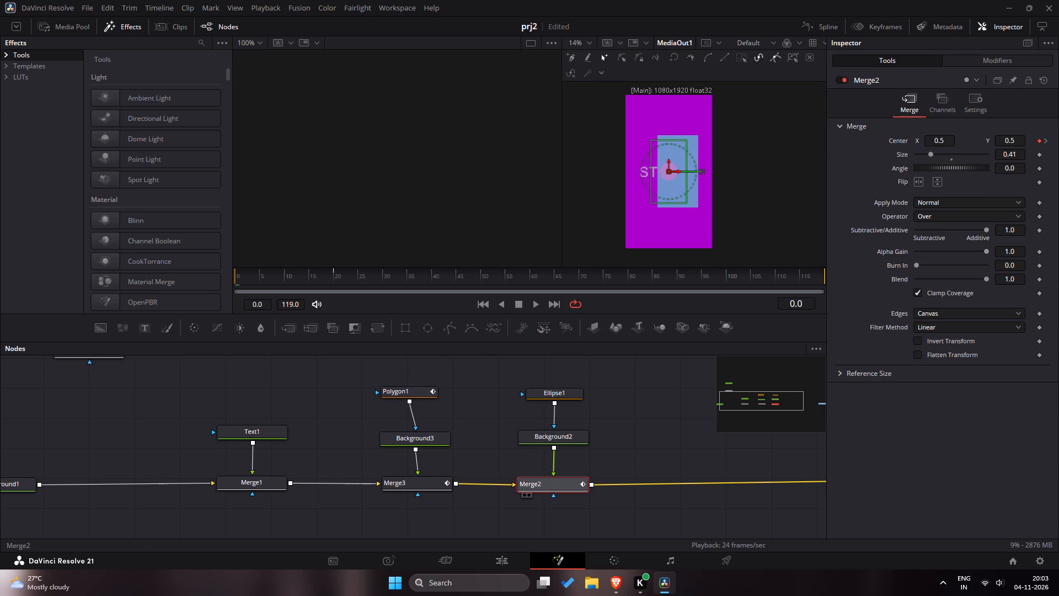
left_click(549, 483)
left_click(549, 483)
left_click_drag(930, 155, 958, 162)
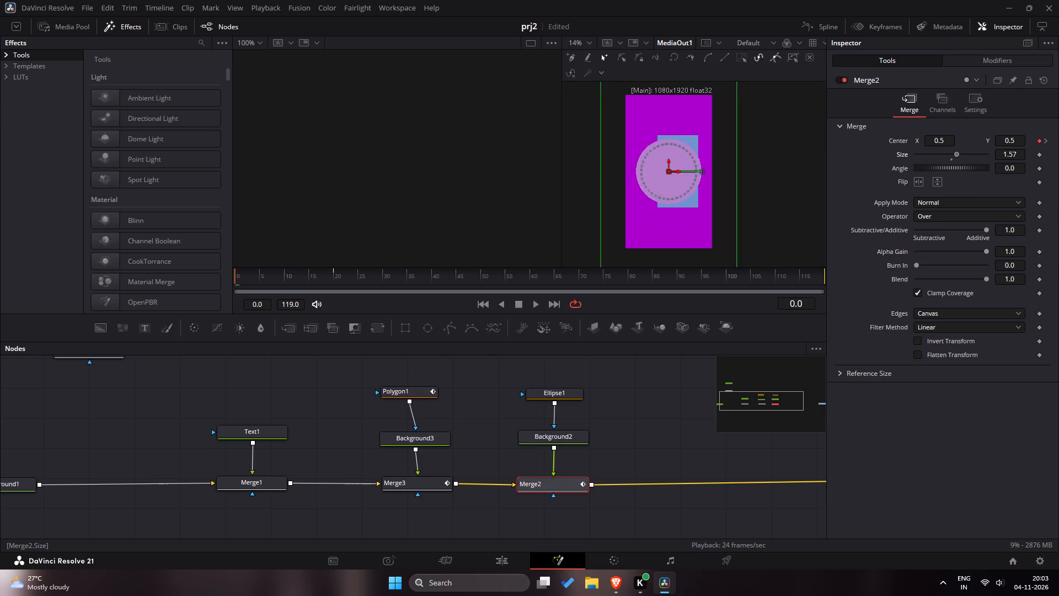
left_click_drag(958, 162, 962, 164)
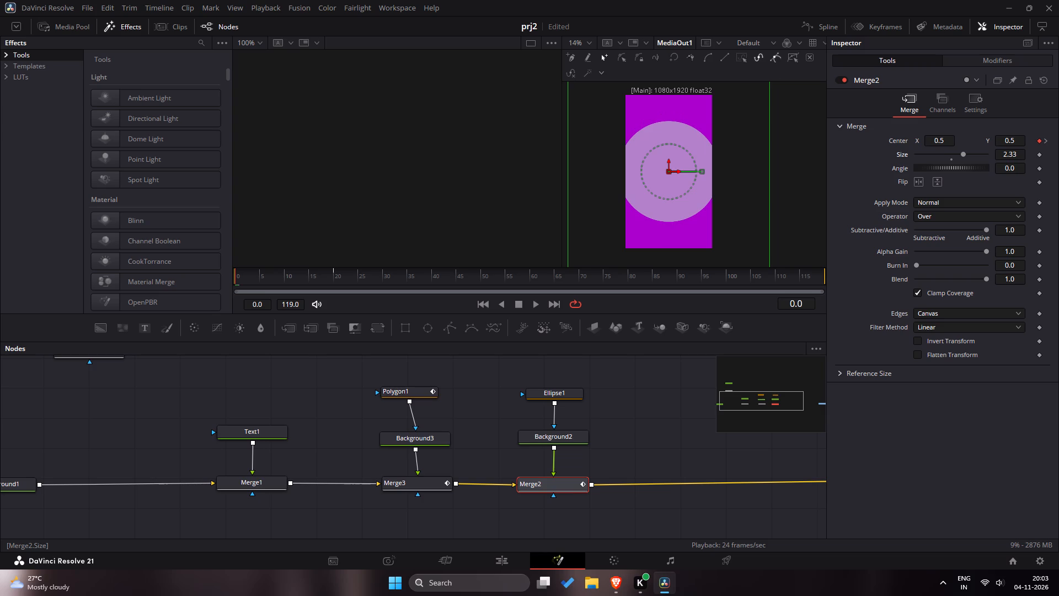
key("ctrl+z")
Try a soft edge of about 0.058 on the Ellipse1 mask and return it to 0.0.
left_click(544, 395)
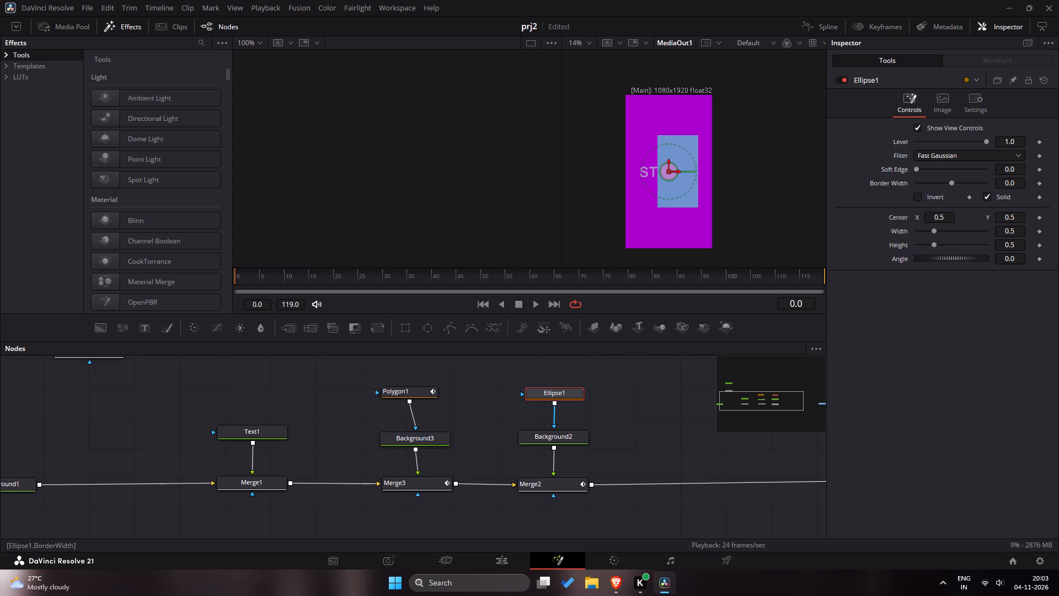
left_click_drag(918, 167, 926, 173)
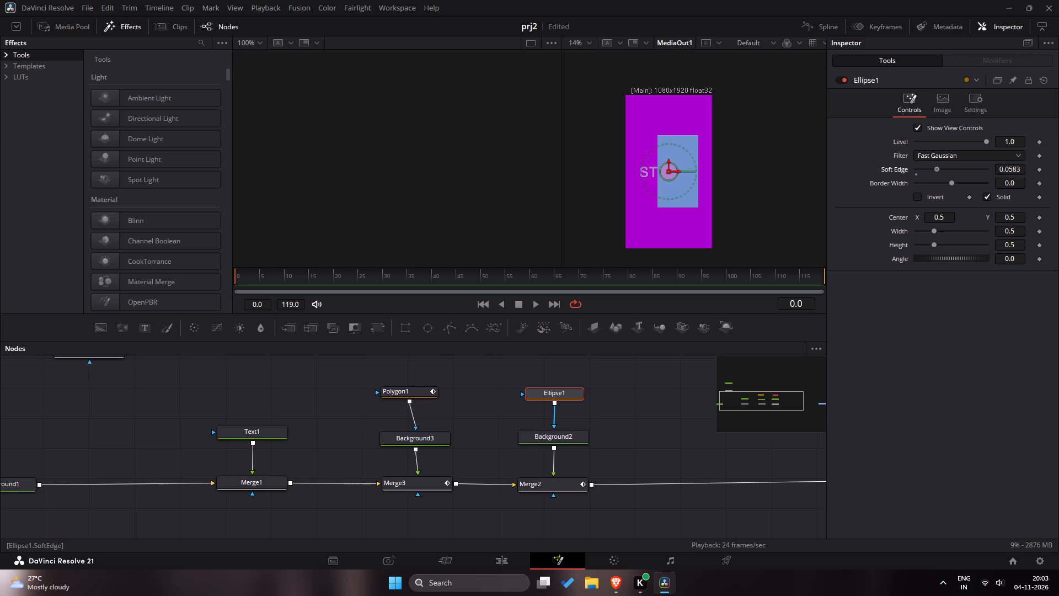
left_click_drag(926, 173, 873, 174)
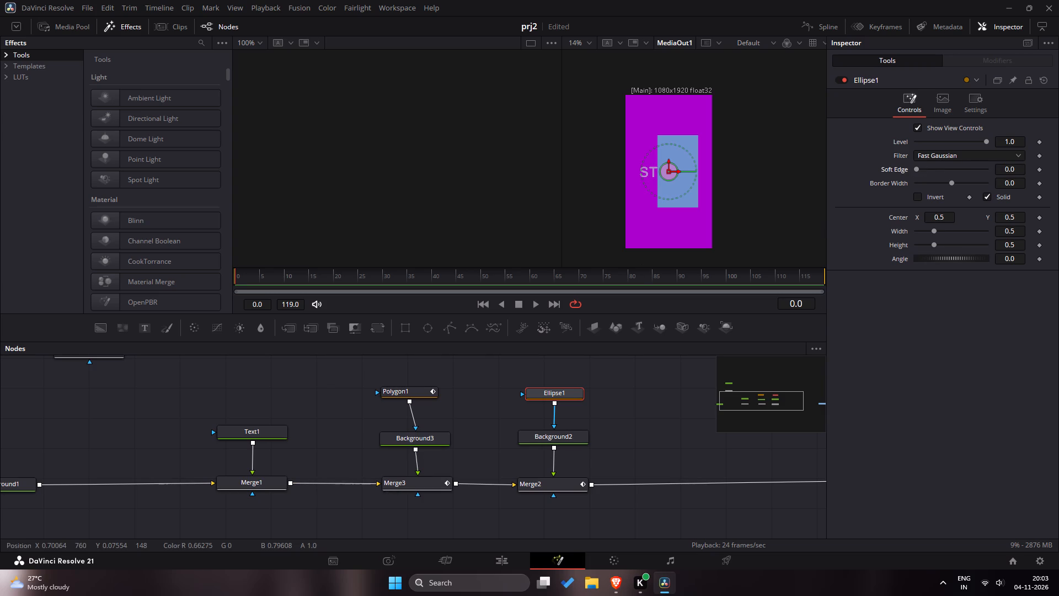
Examine the settings of the Background1, Text1, Merge1, Polygon1 and Background3 nodes in the node graph.
left_click(26, 485)
left_click(285, 435)
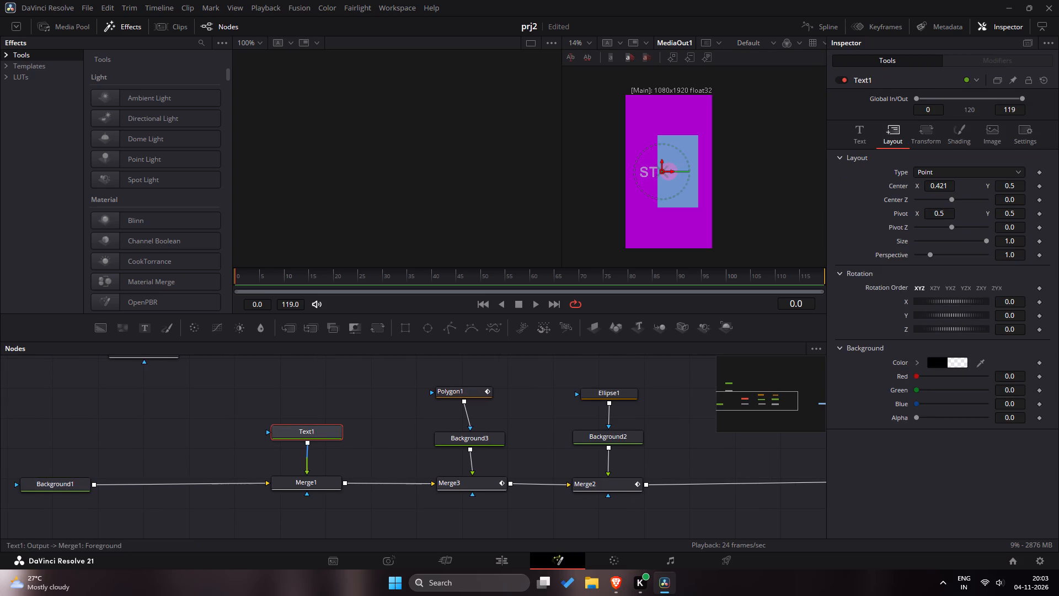
left_click(317, 482)
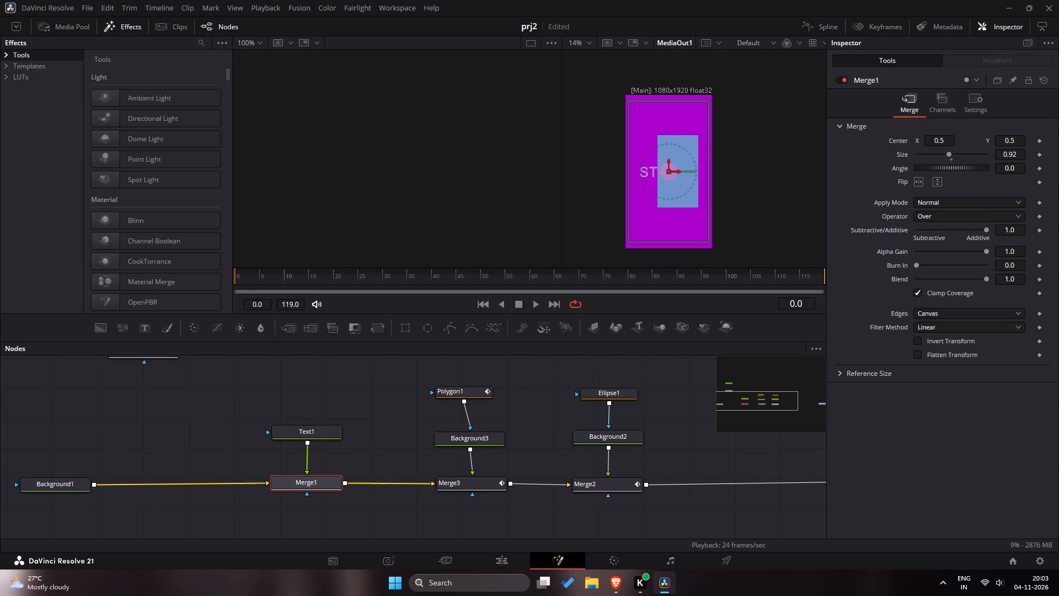
left_click(471, 391)
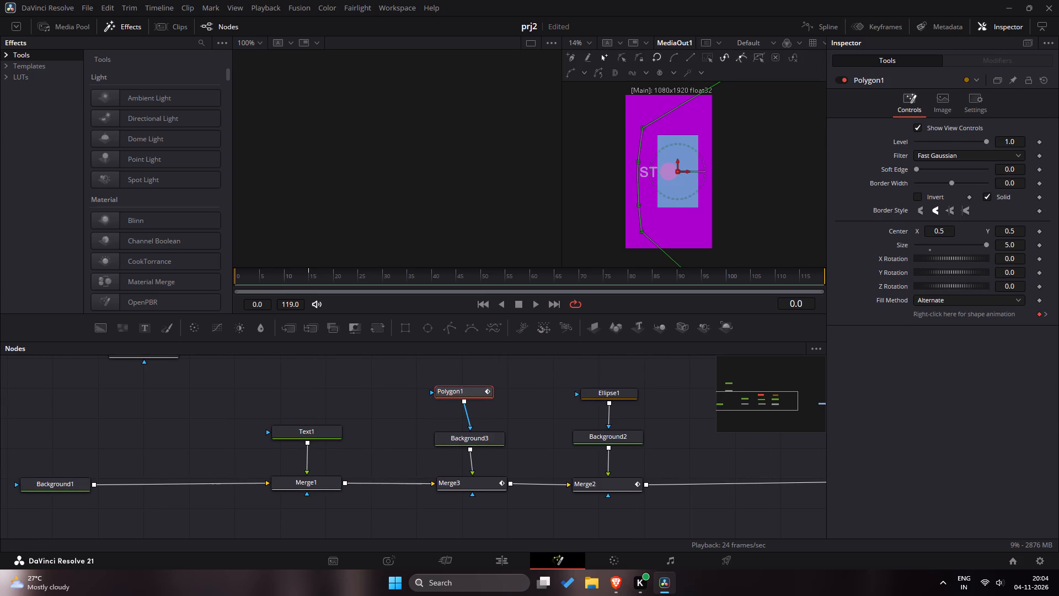
left_click(472, 439)
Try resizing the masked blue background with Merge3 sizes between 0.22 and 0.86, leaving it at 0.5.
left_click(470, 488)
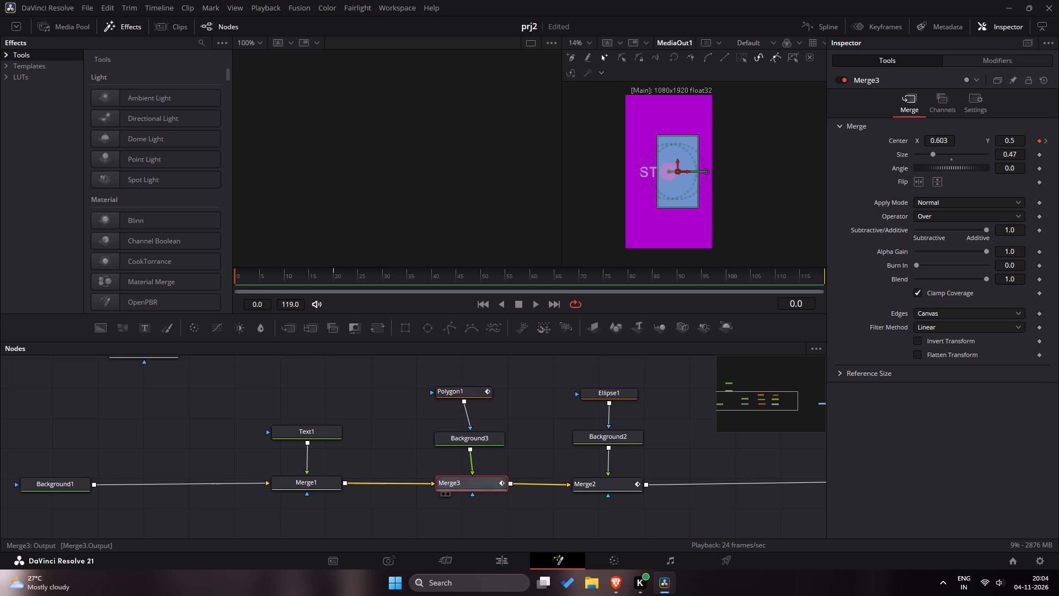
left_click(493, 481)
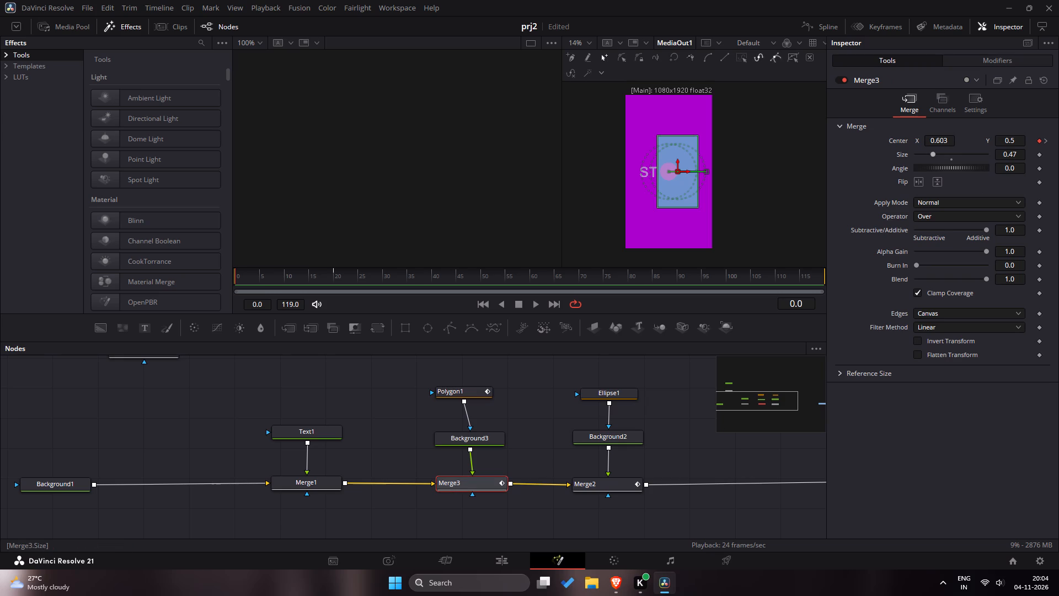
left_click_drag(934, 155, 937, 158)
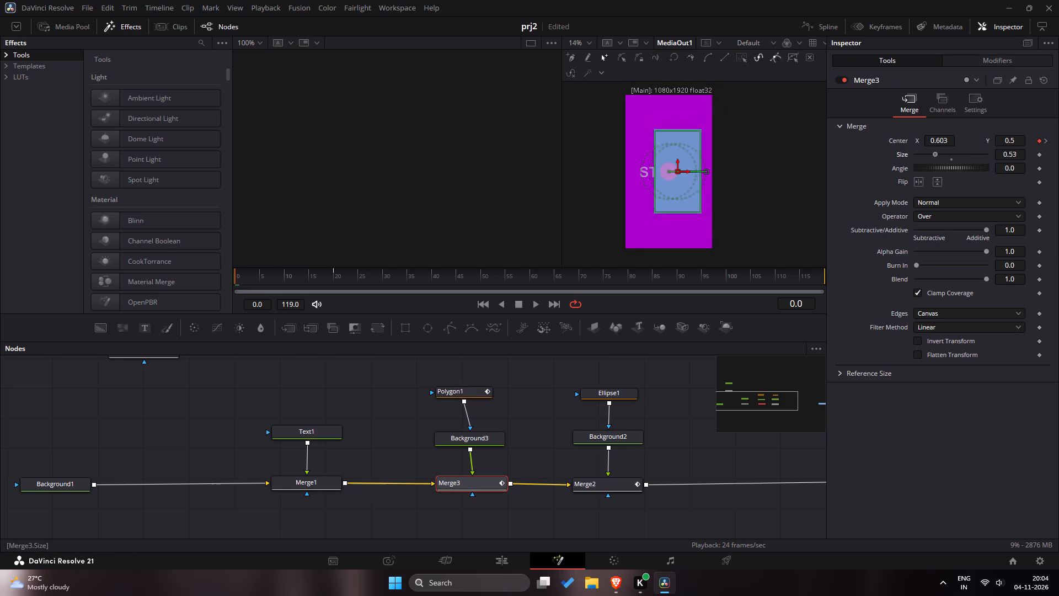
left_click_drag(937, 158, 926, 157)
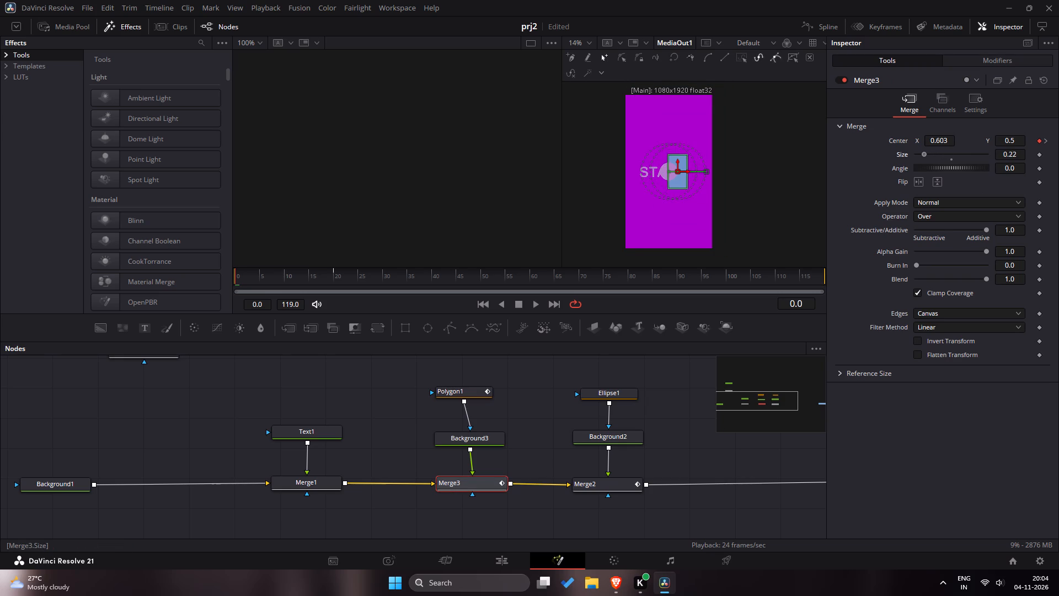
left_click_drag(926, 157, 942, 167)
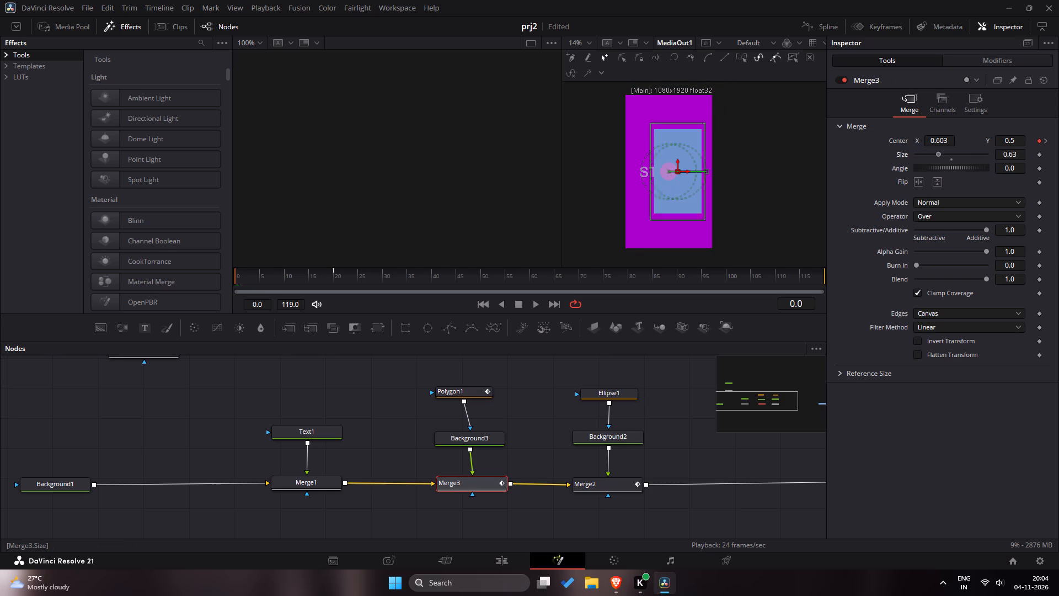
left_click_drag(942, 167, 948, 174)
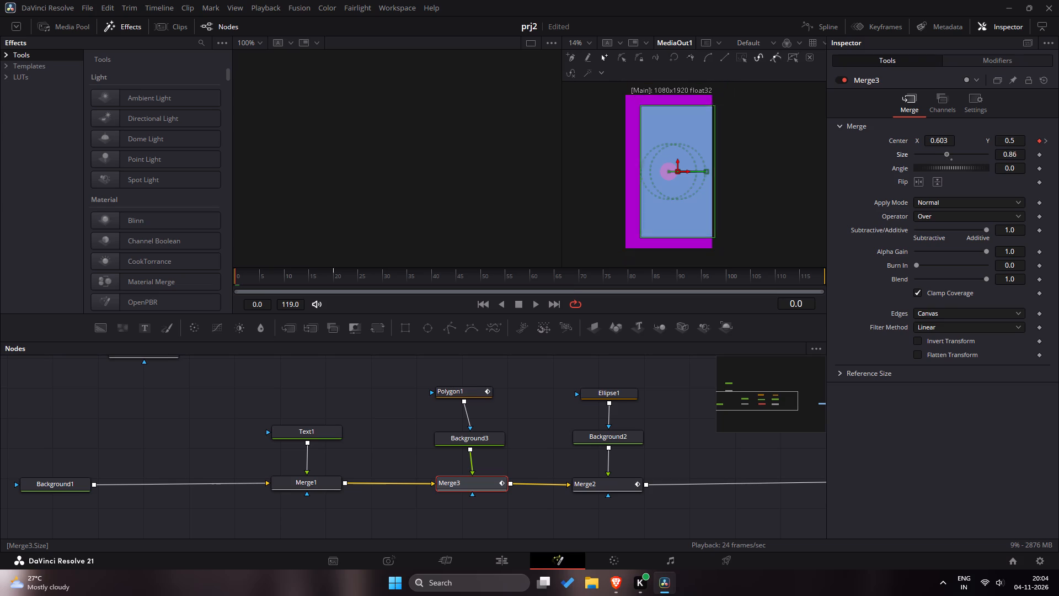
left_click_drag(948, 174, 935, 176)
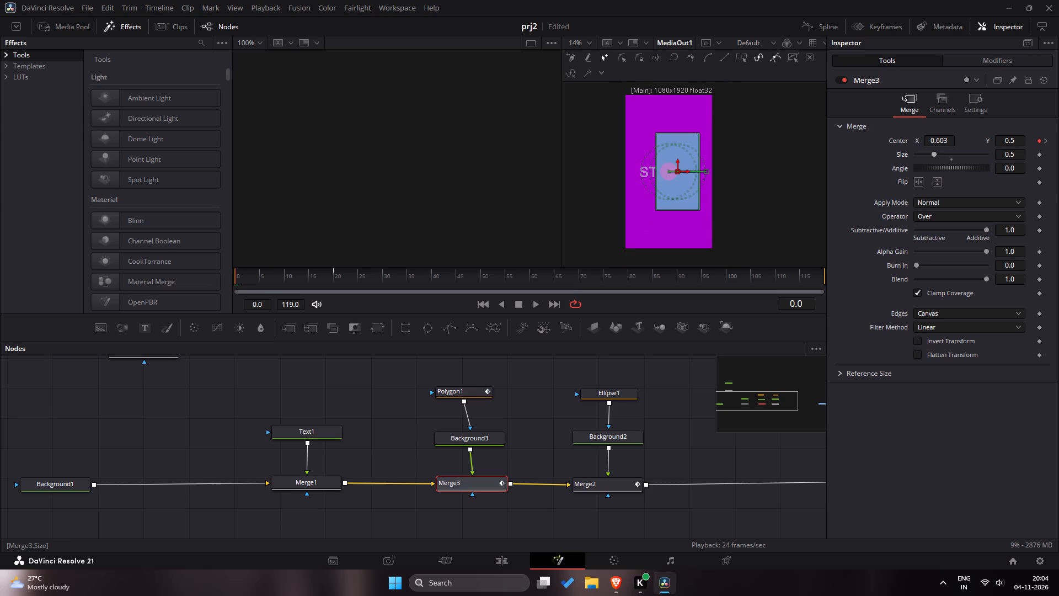
Scrub through the opening frames to check how the resized background moves across the text, and return to frame 0.
left_click_drag(304, 274, 259, 277)
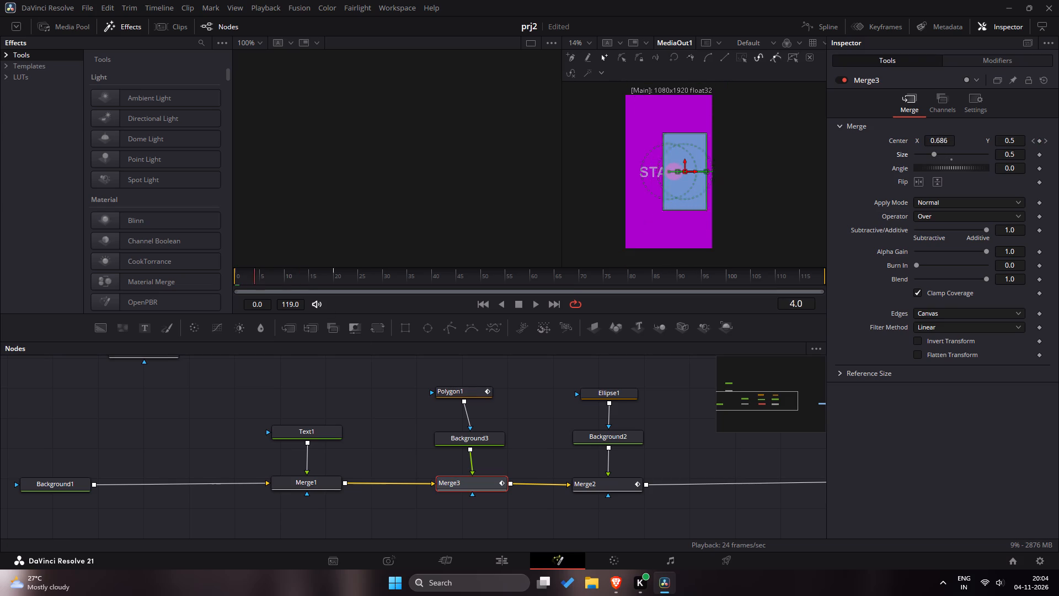
left_click_drag(259, 277, 227, 292)
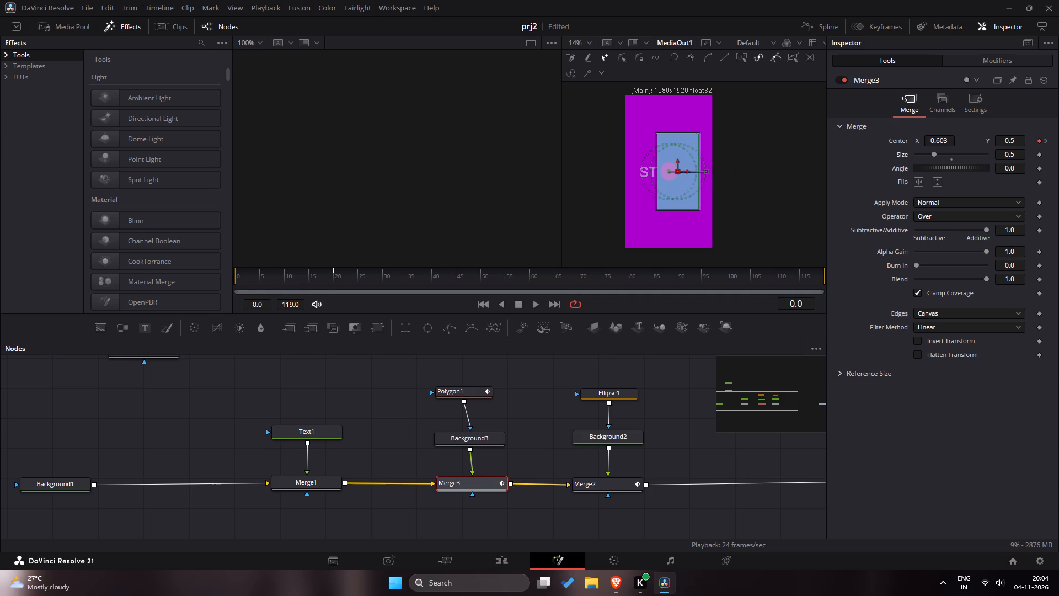
left_click_drag(227, 292, 105, 320)
left_click_drag(105, 320, 109, 302)
left_click_drag(109, 302, 202, 309)
left_click_drag(202, 309, 177, 296)
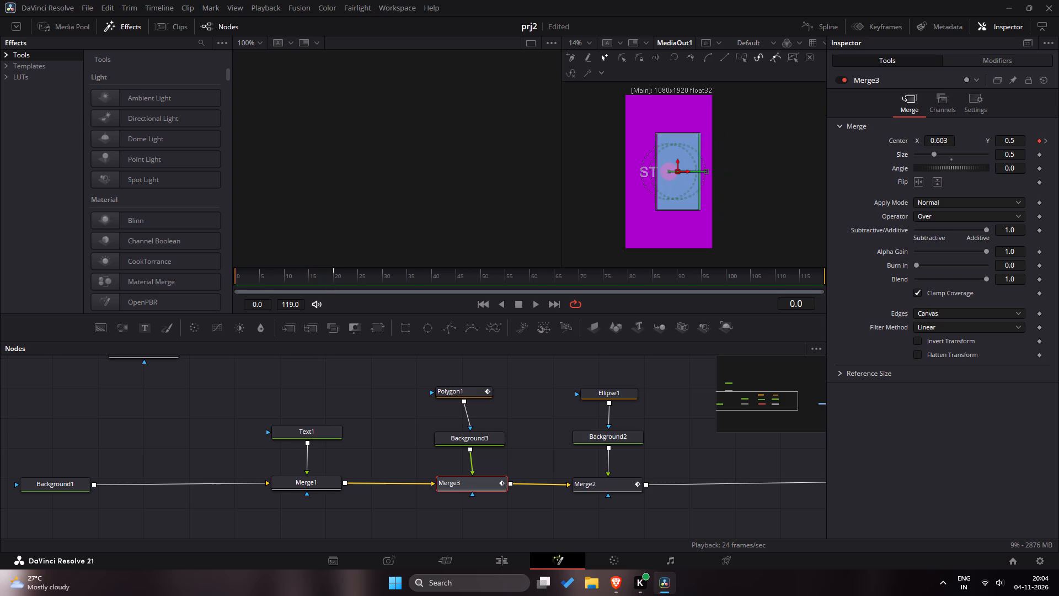
left_click_drag(177, 296, 176, 296)
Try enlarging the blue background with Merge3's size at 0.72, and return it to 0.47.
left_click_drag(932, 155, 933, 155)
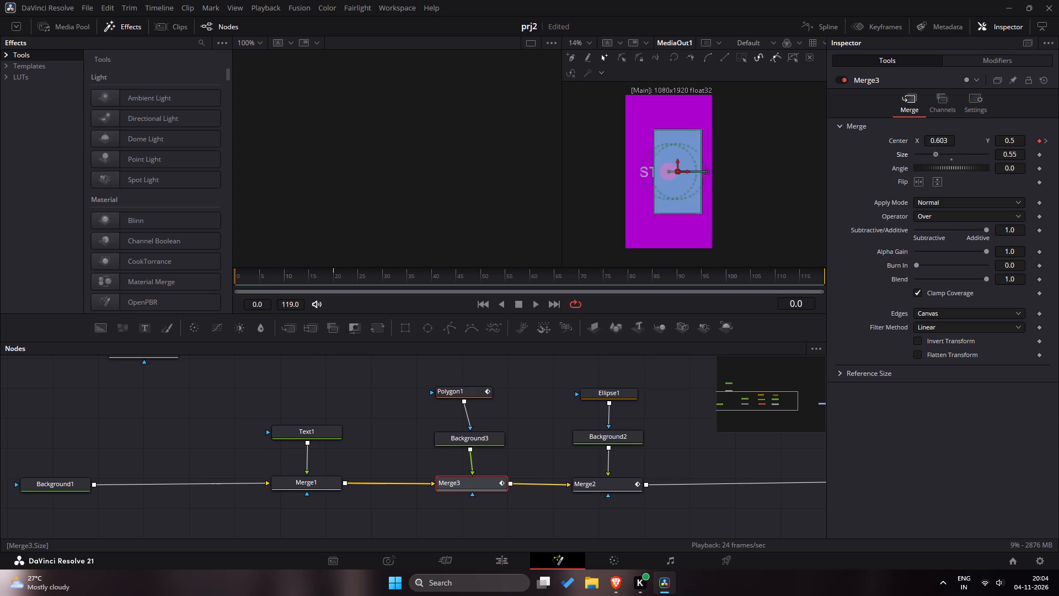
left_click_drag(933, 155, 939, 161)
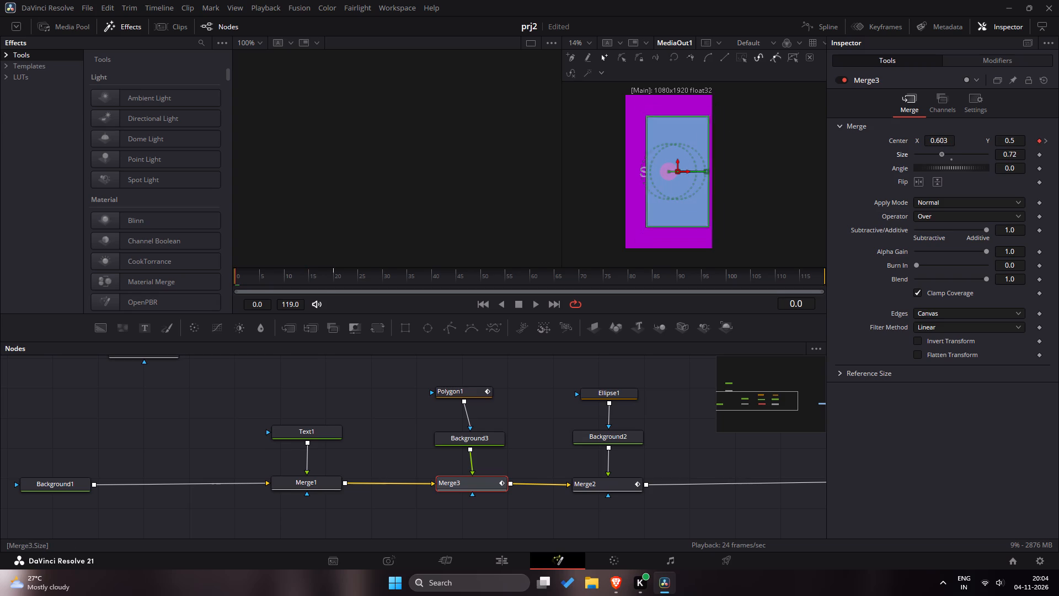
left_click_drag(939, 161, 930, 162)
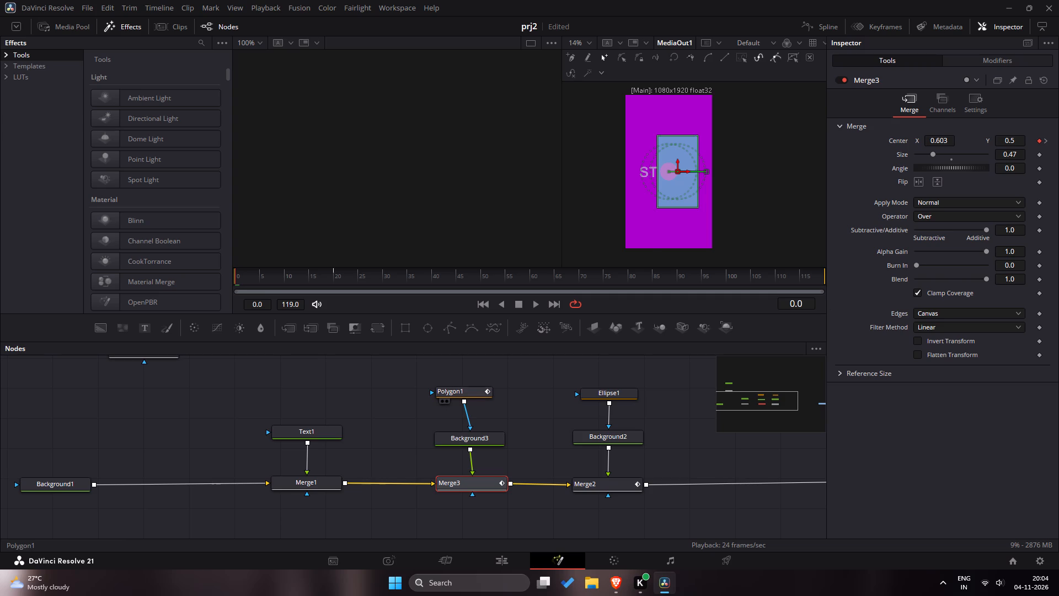
Check how the Polygon1 mask outline moves over roughly the first 11 frames, and return to frame 0.
left_click(479, 389)
left_click_drag(265, 277, 258, 276)
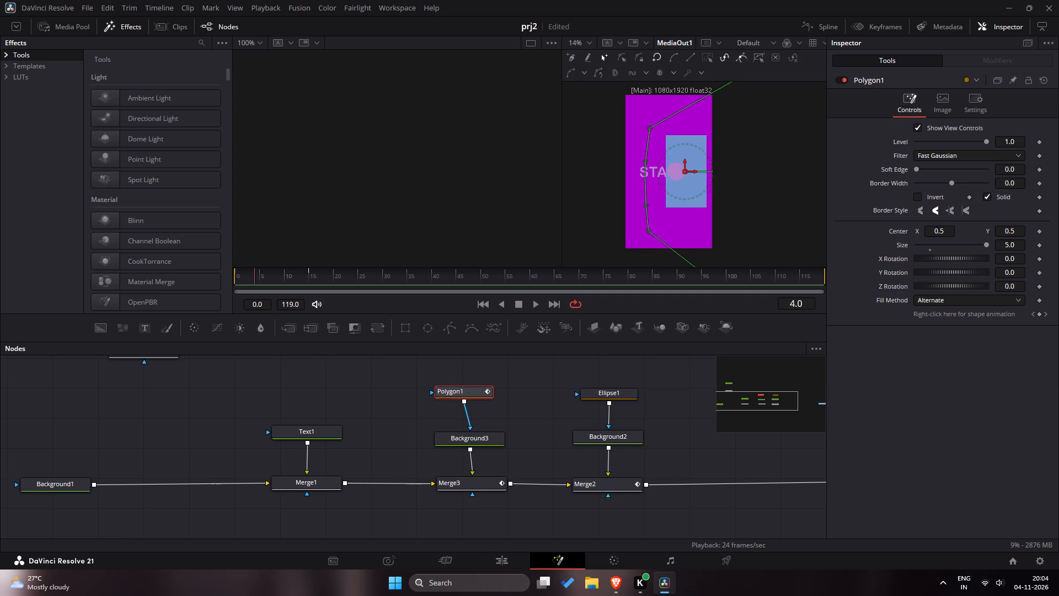
left_click_drag(258, 276, 290, 284)
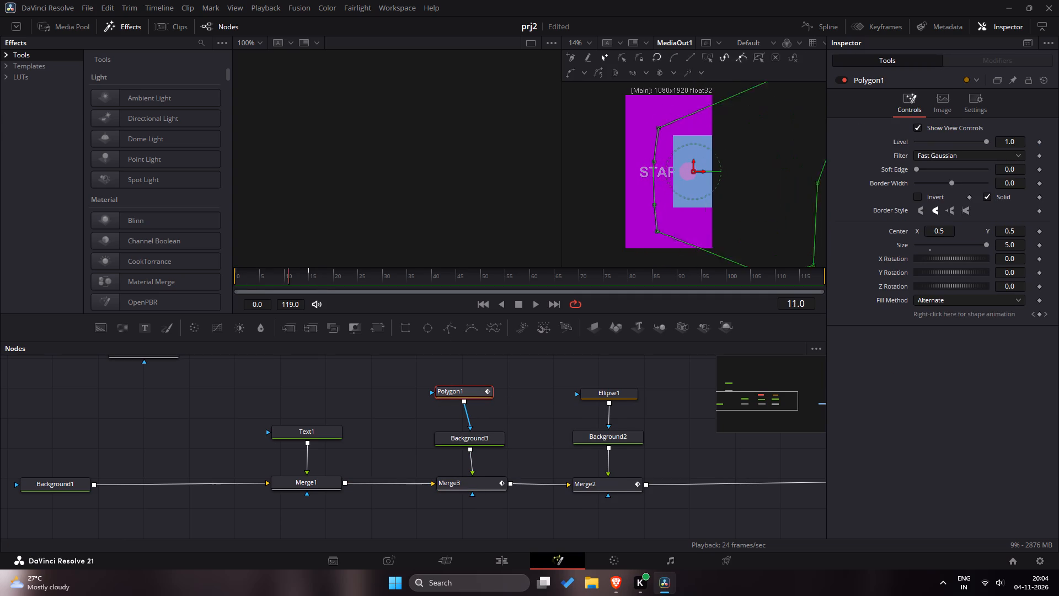
left_click_drag(290, 284, 212, 289)
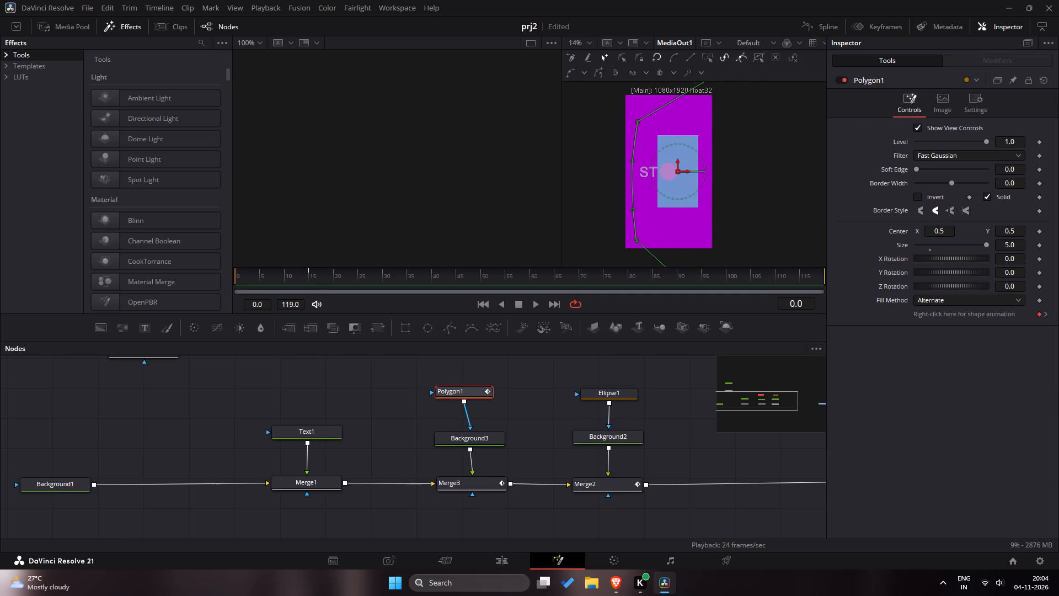
left_click_drag(212, 289, 211, 288)
Set Merge3's size to 0.78 to enlarge the blue background, and check its motion over roughly the first 16 frames.
left_click(479, 480)
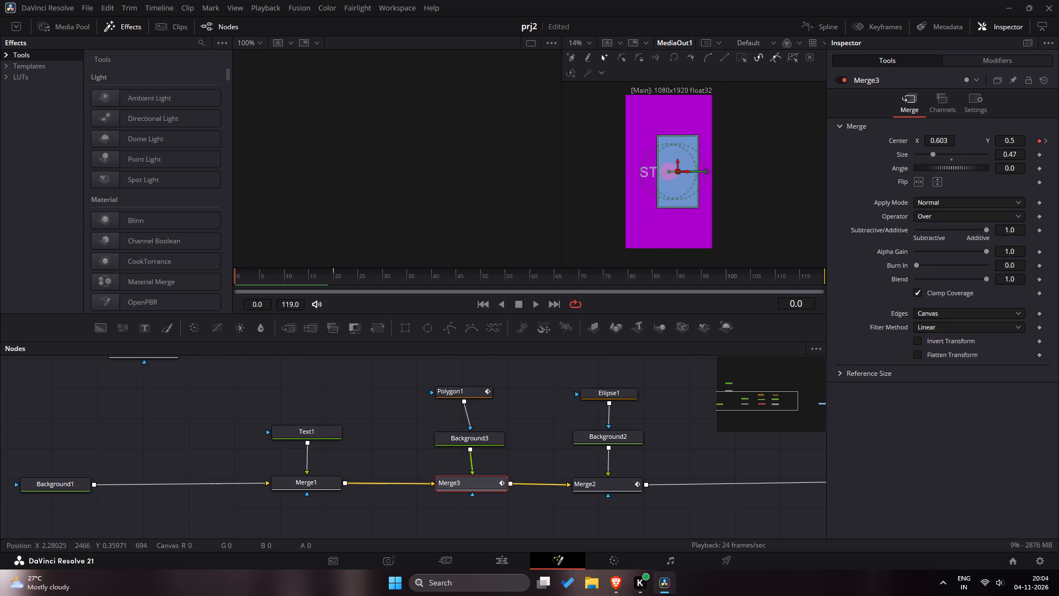
left_click(707, 173)
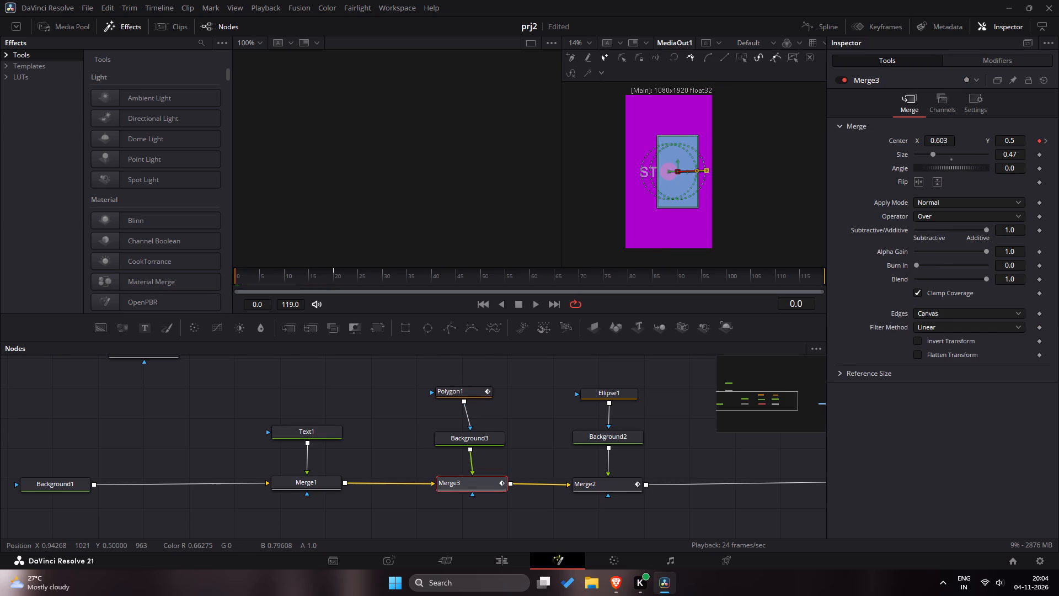
left_click_drag(930, 152, 933, 154)
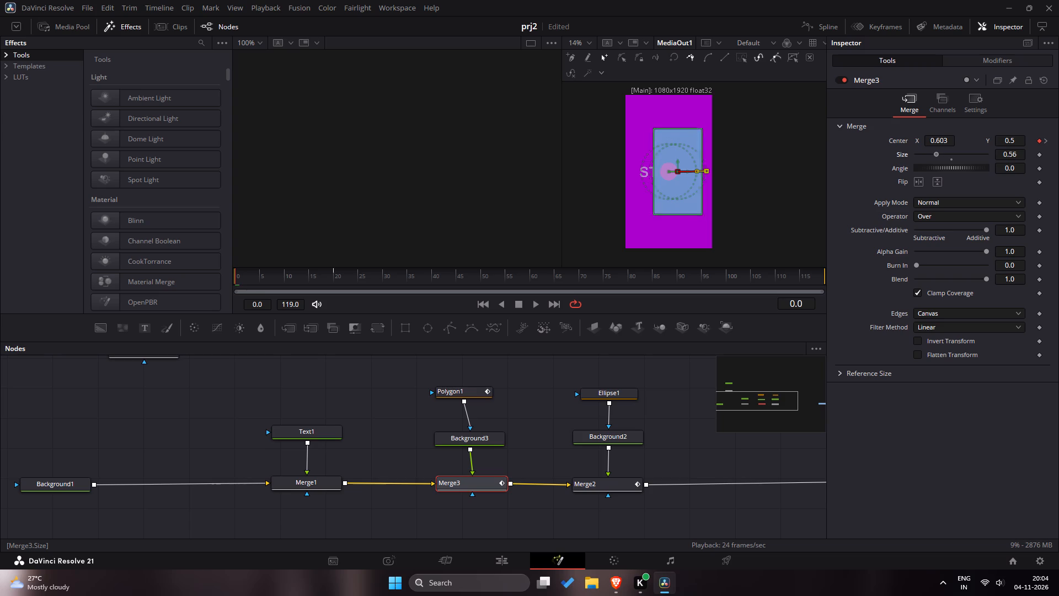
left_click_drag(933, 154, 941, 157)
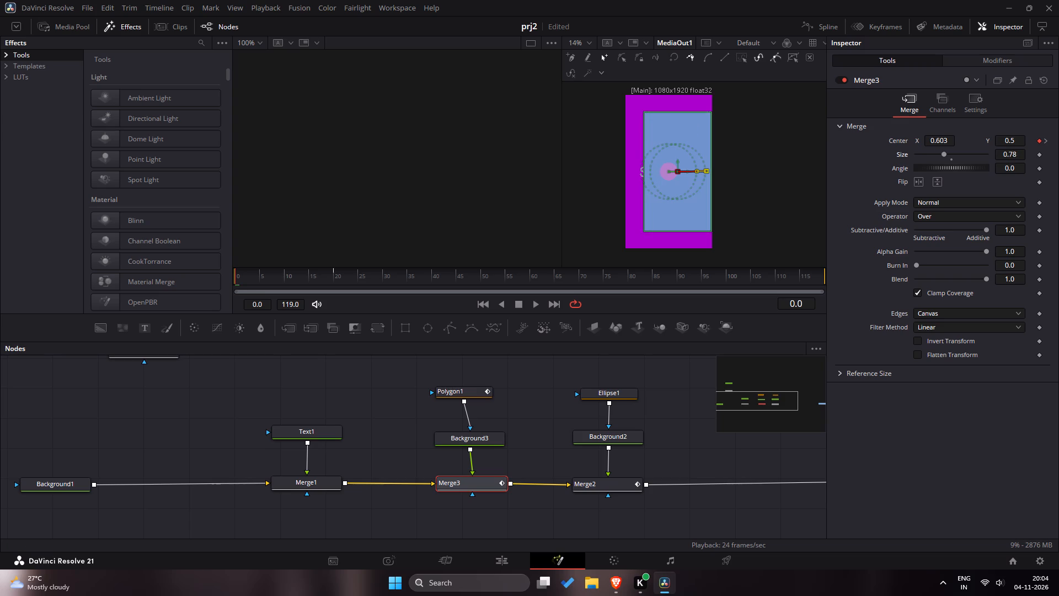
left_click_drag(279, 285, 319, 288)
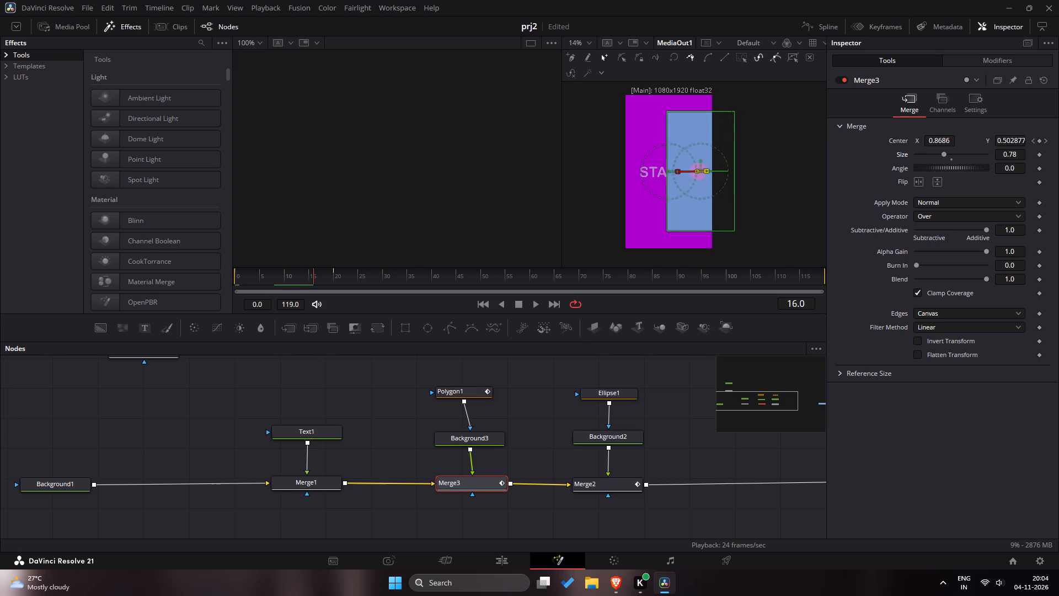
left_click_drag(319, 288, 217, 289)
Change Background3's colour to the purple sampled from the main background in the viewer.
double_click(378, 385)
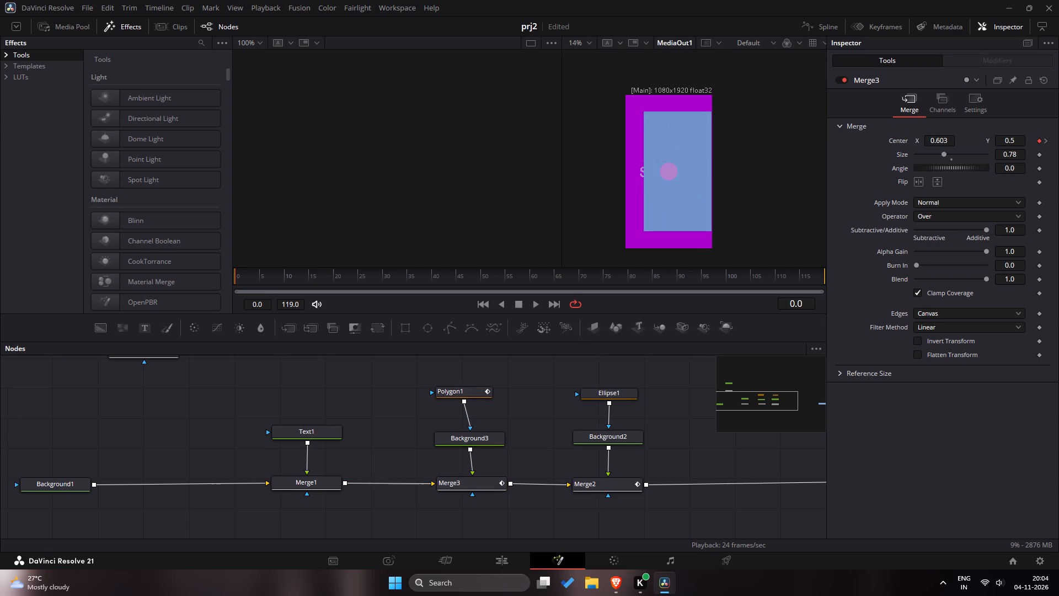
left_click(465, 434)
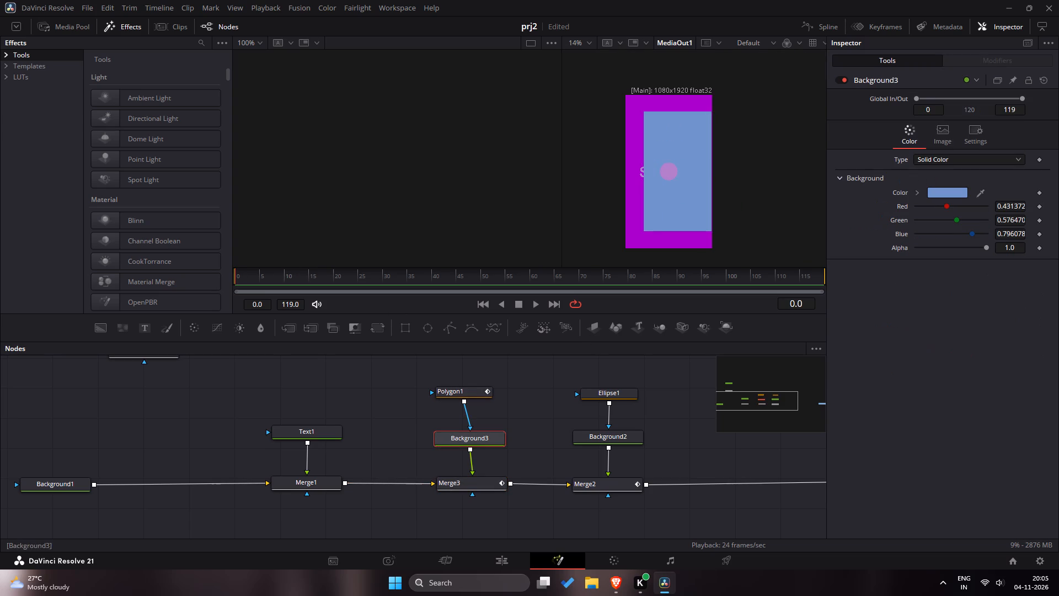
left_click_drag(980, 197, 693, 100)
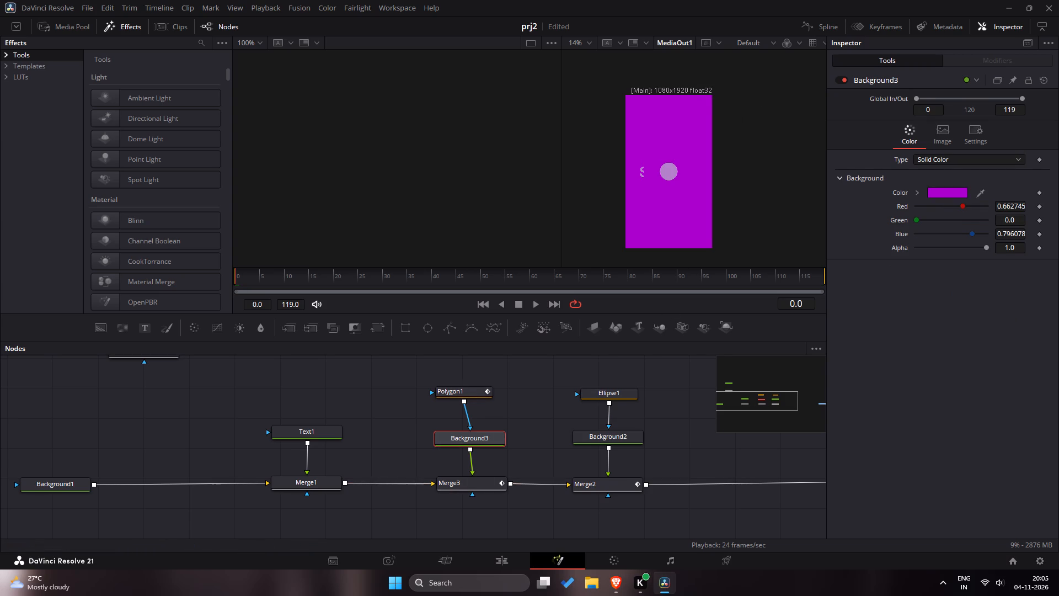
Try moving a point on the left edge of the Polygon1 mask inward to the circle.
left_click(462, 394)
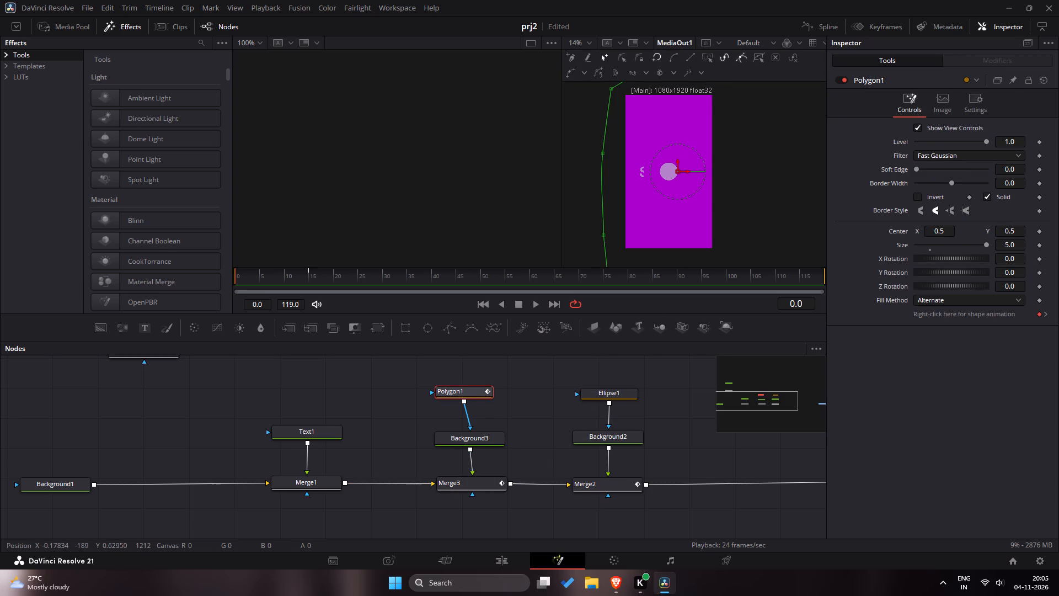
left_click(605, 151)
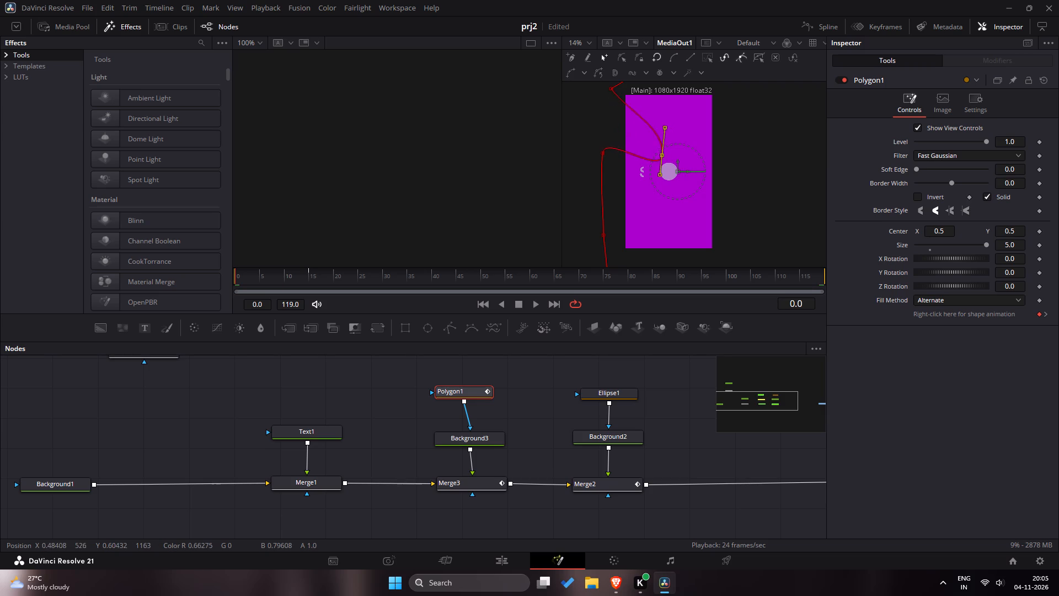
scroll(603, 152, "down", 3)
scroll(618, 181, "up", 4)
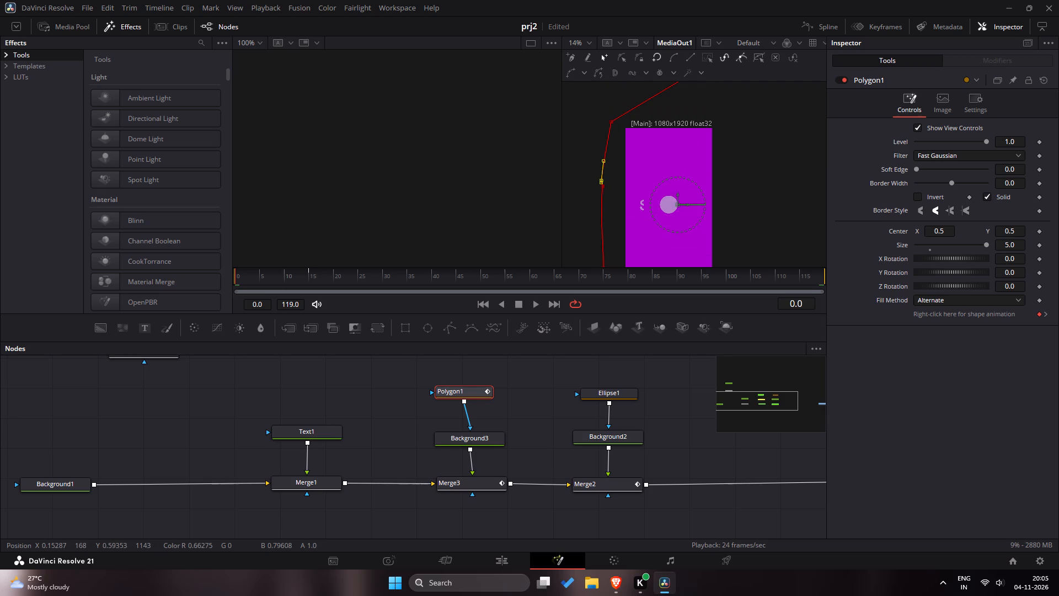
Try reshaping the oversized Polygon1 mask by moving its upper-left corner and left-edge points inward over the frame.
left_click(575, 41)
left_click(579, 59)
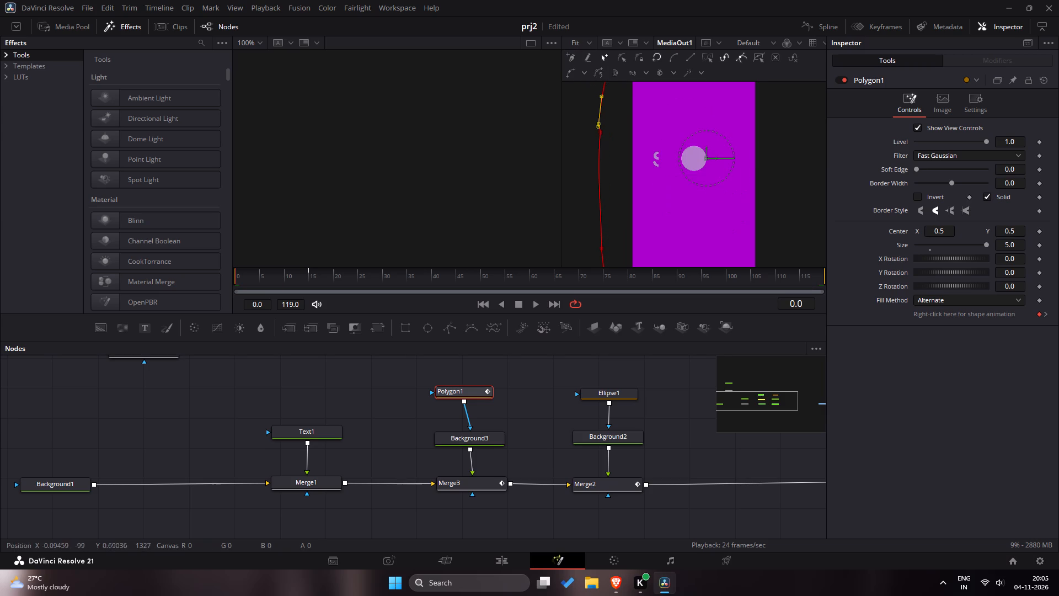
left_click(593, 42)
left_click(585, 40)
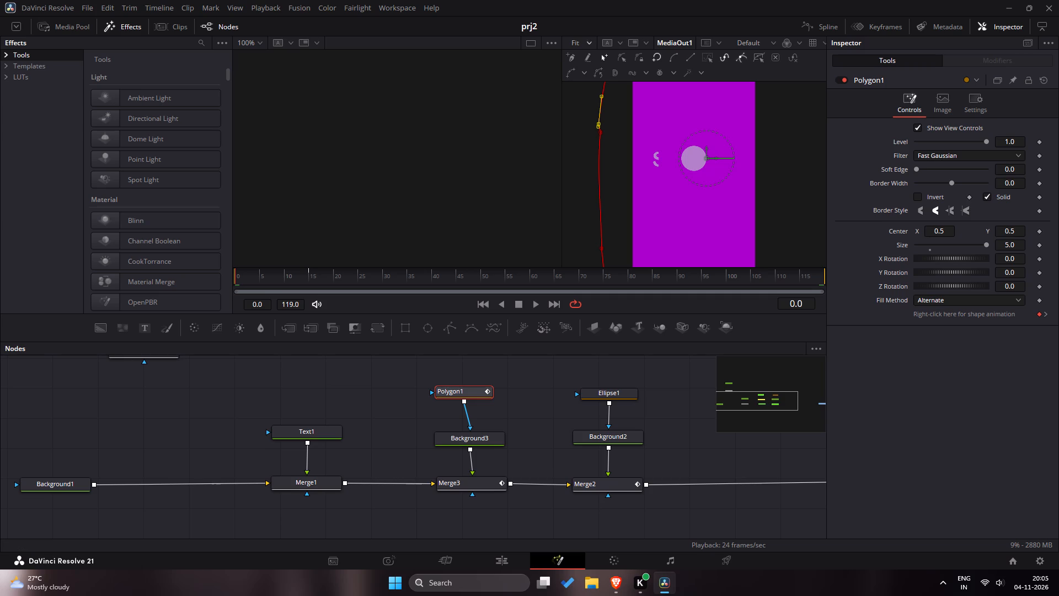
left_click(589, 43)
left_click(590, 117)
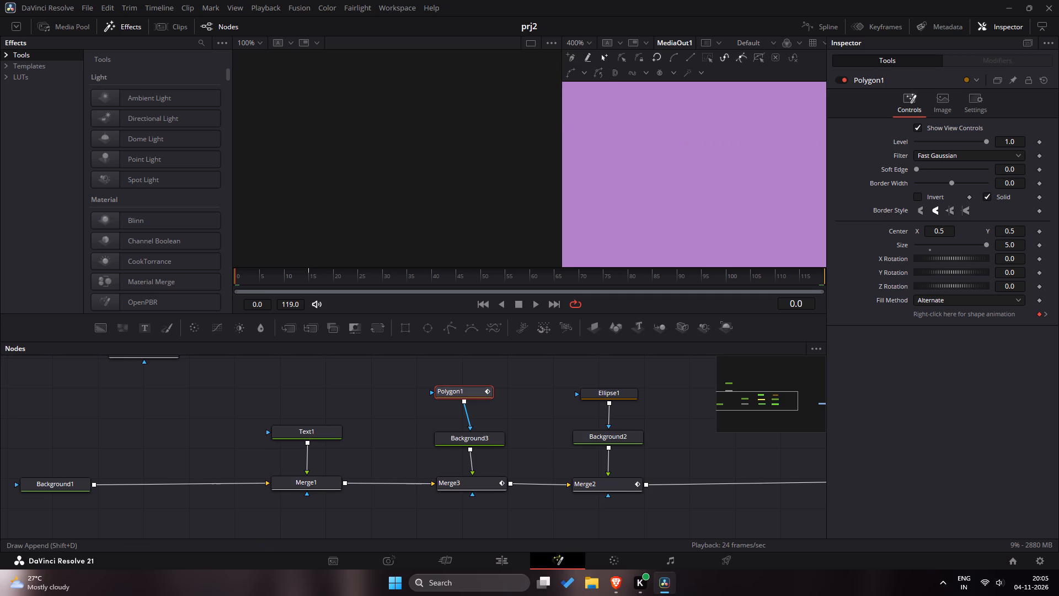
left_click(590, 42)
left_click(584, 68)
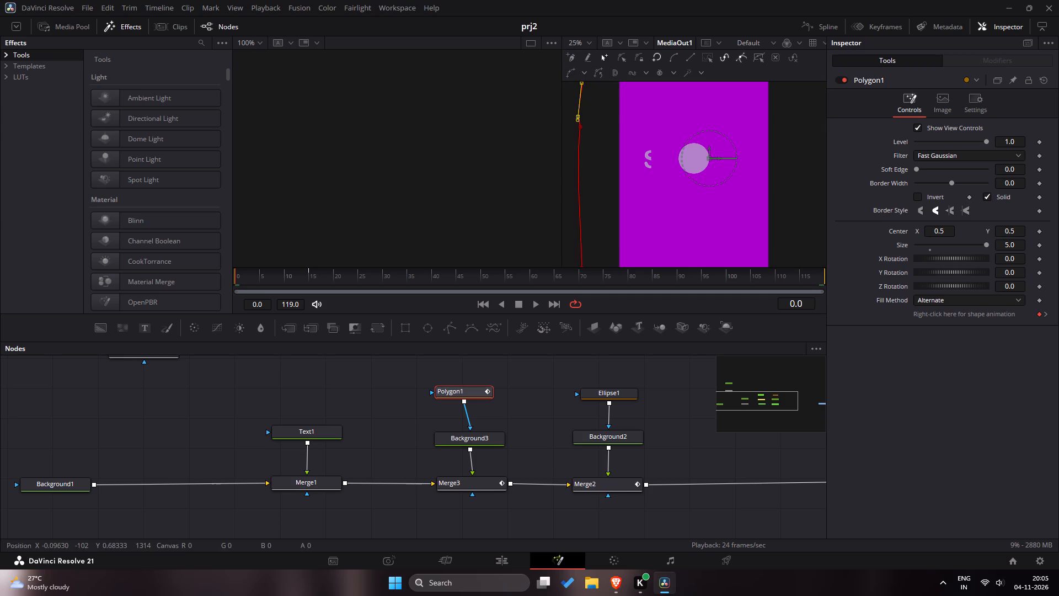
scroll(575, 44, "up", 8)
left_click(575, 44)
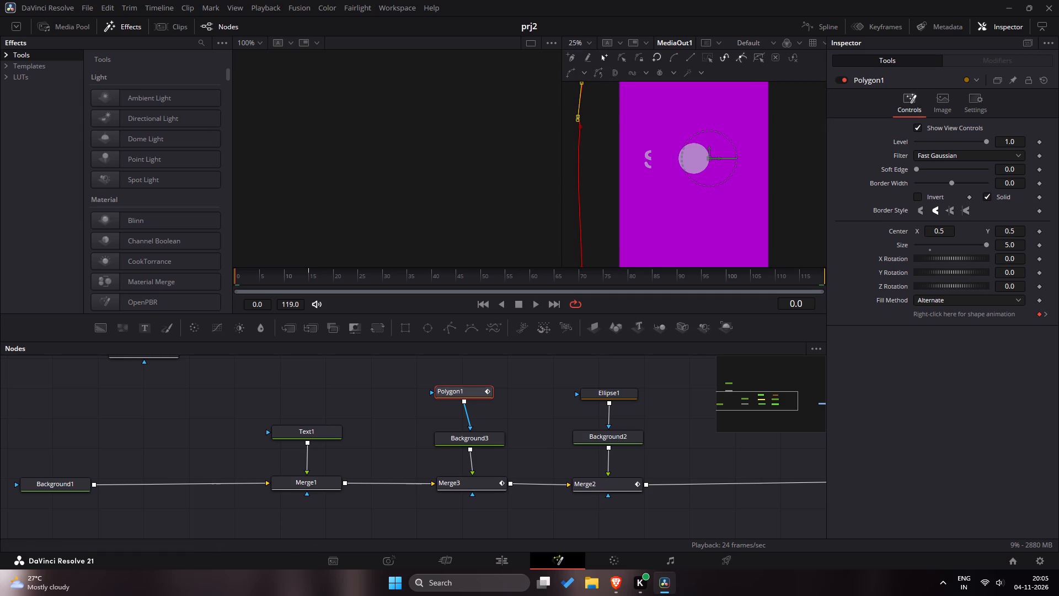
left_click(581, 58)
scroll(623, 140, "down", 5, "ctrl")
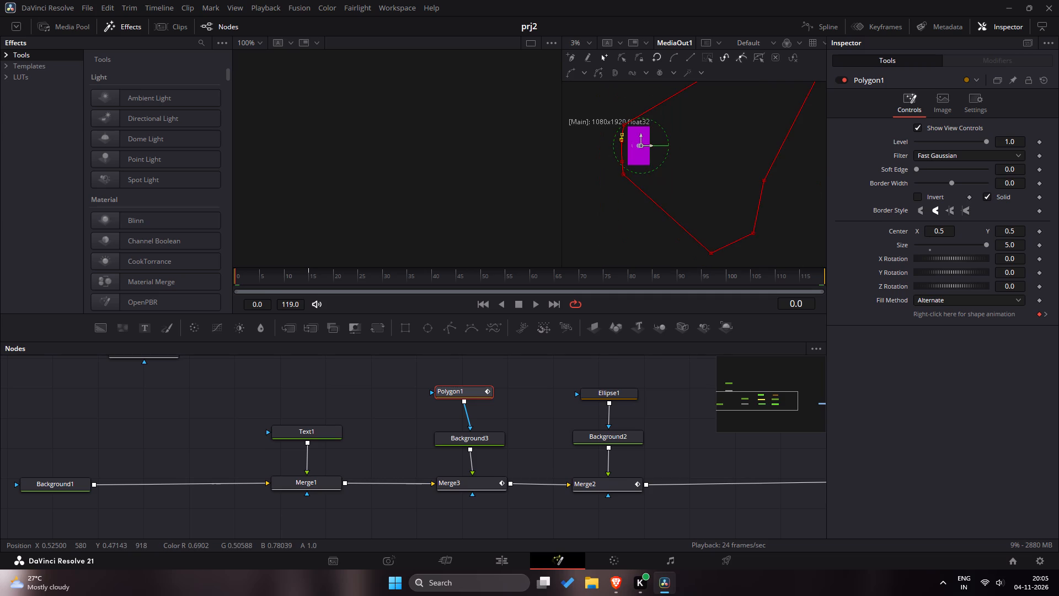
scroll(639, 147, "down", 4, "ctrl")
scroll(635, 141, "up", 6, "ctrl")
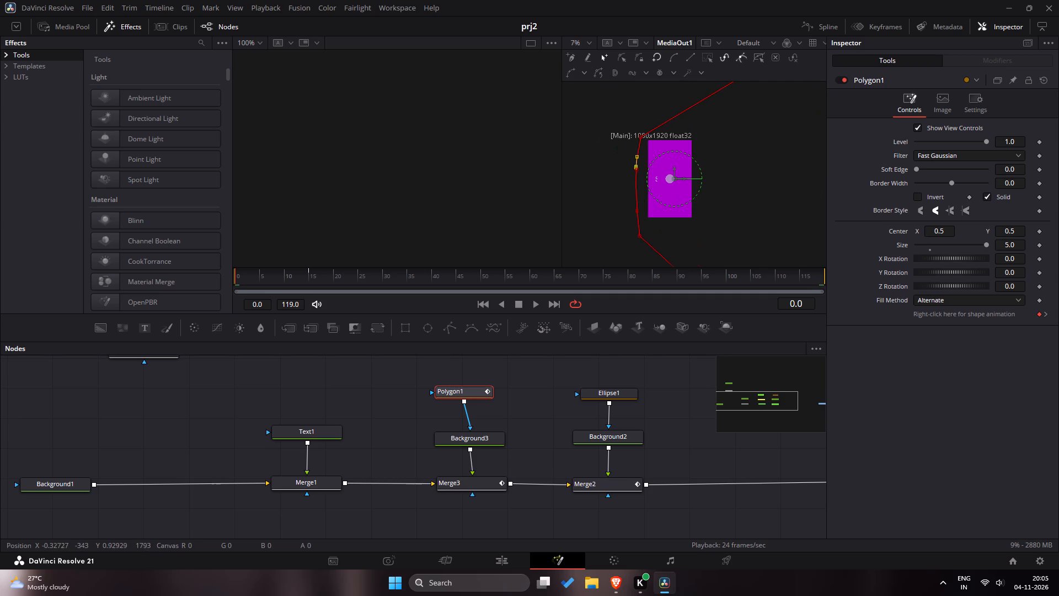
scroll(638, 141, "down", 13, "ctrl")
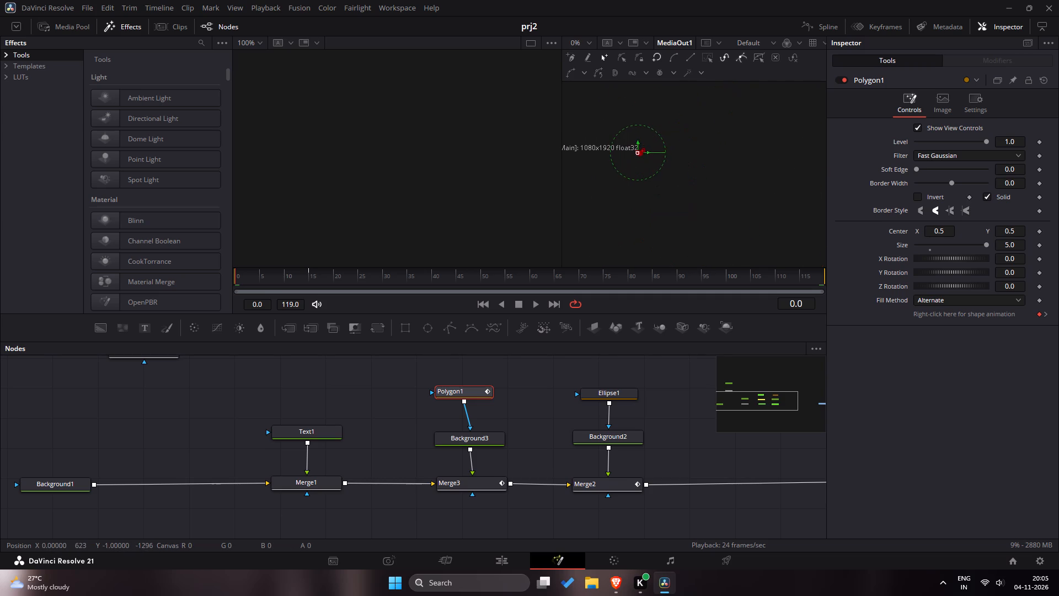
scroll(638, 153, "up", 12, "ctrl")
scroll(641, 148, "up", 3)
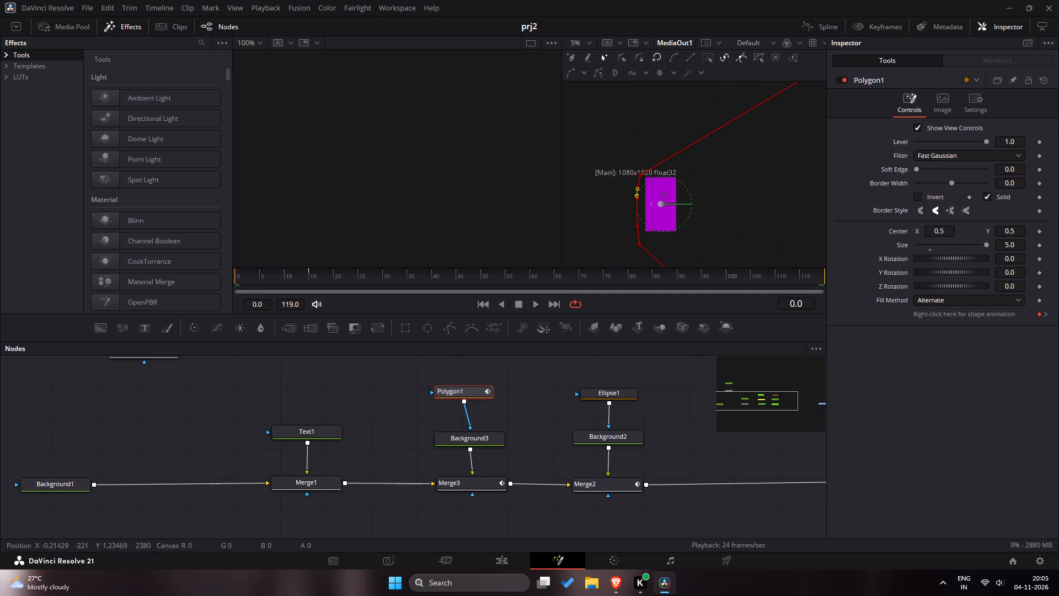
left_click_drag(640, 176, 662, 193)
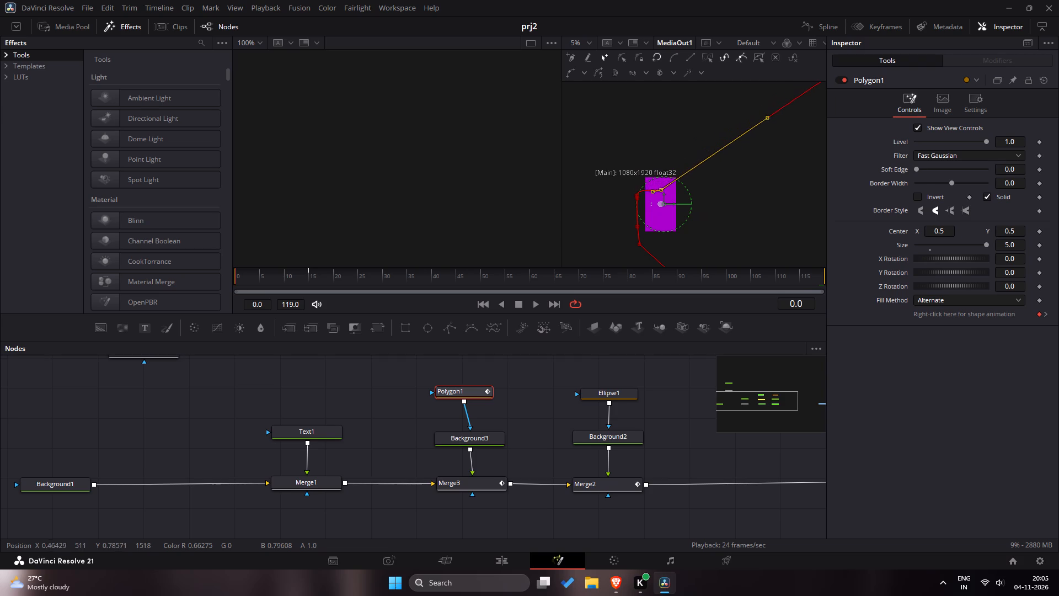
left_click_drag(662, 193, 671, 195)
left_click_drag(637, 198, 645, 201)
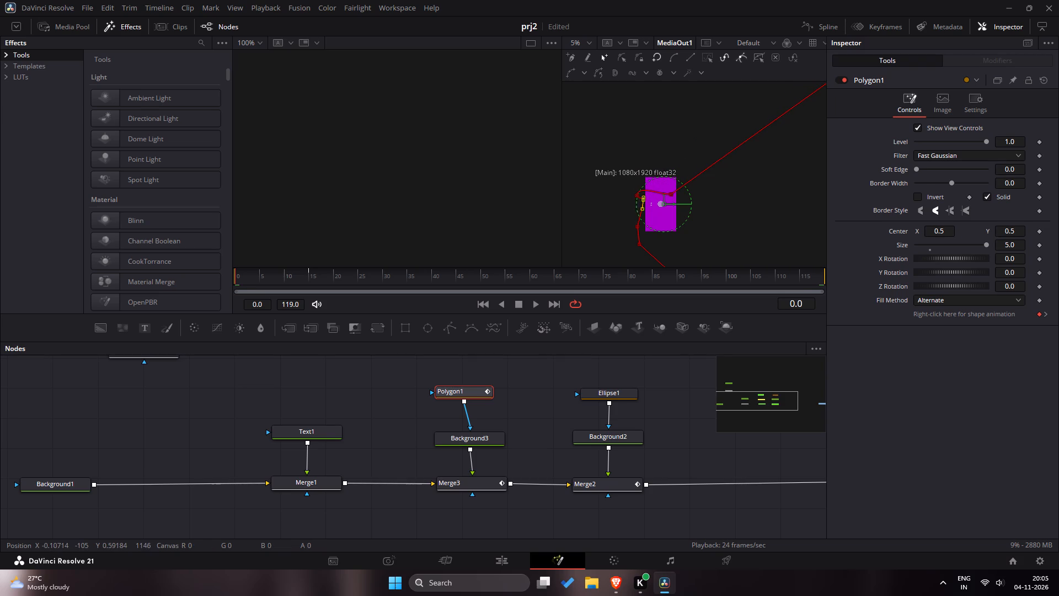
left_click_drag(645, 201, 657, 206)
Delete the Polygon1 mask node from Background3.
left_click(465, 394)
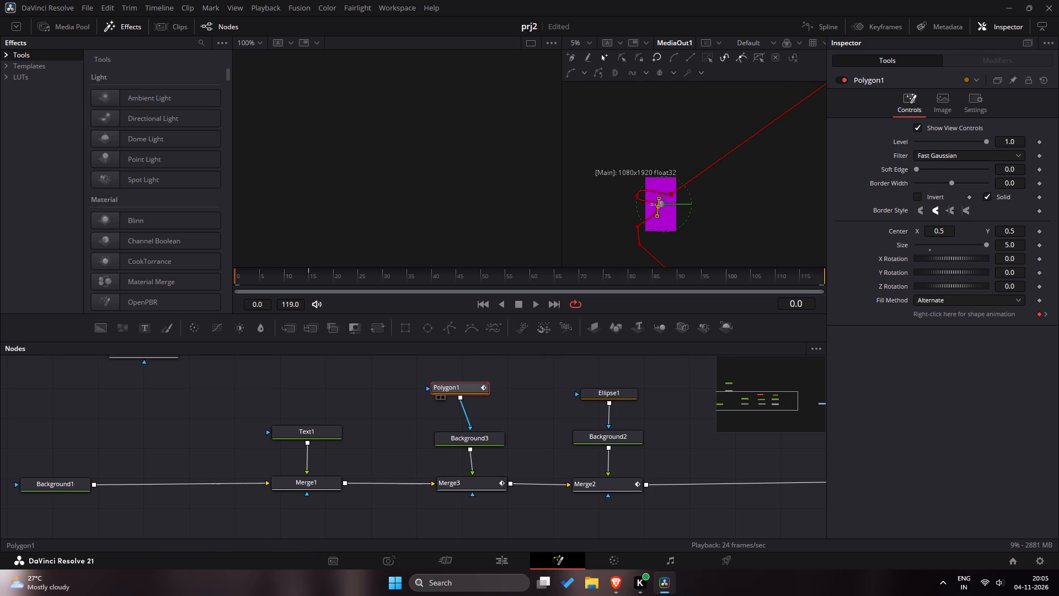
key("BackSpace")
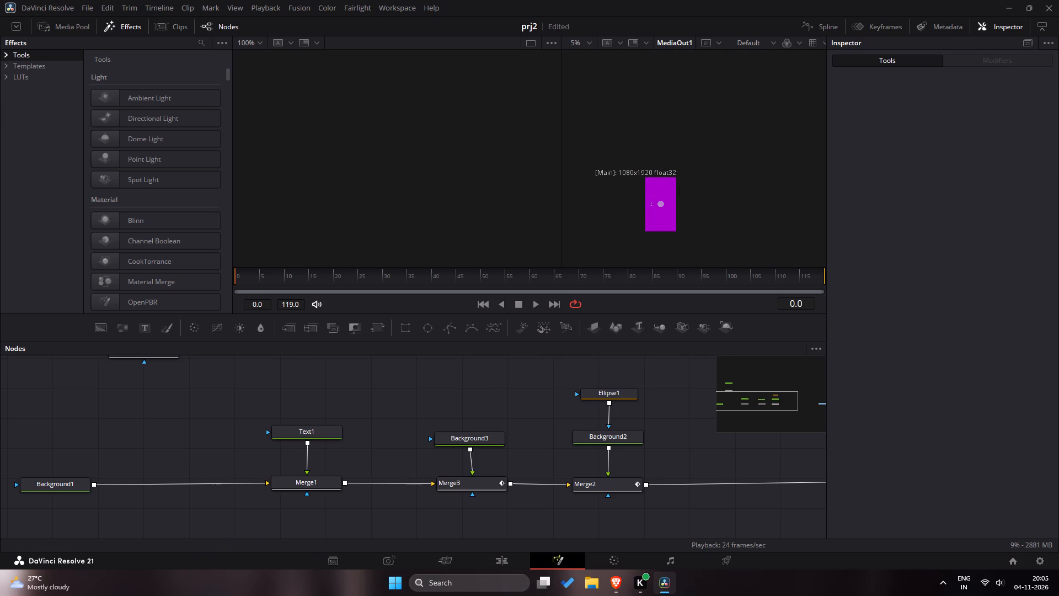
Disconnect Background3 from Merge3 and delete the animated Merge3 node.
left_click(572, 42)
left_click(570, 55)
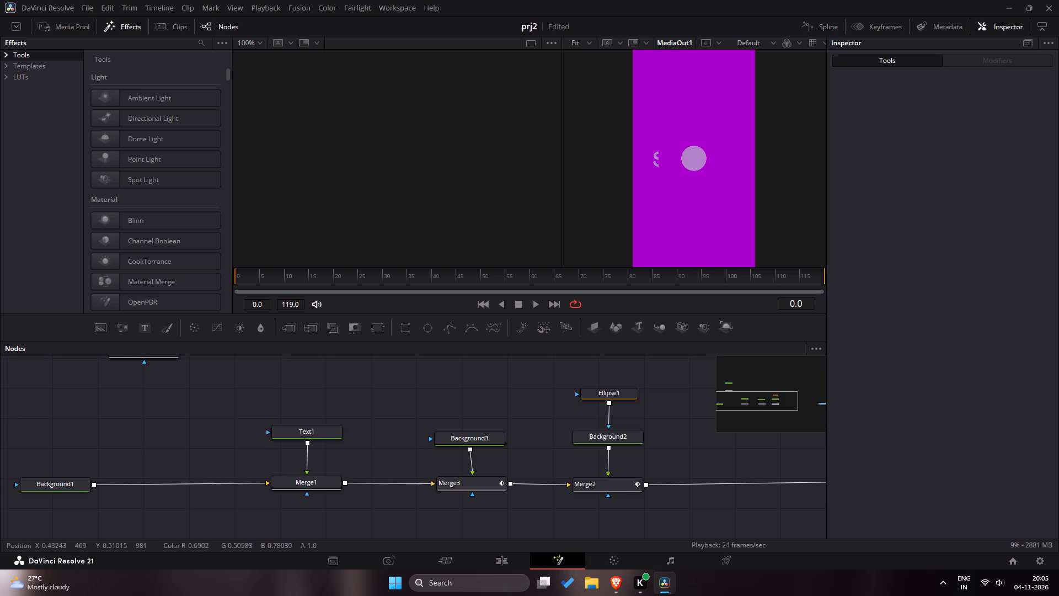
left_click(477, 485)
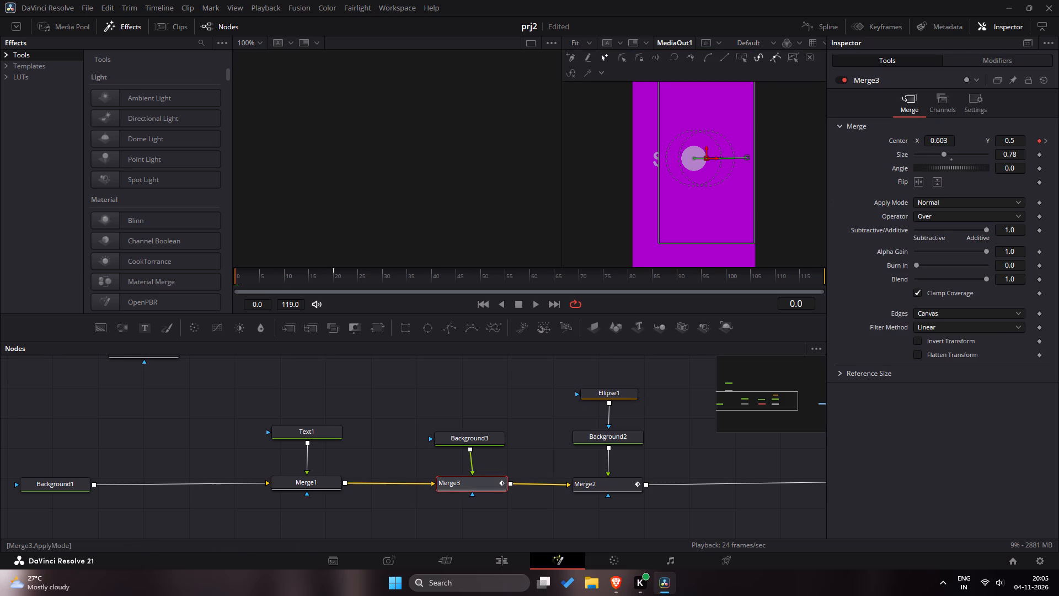
scroll(837, 223, "up", 3)
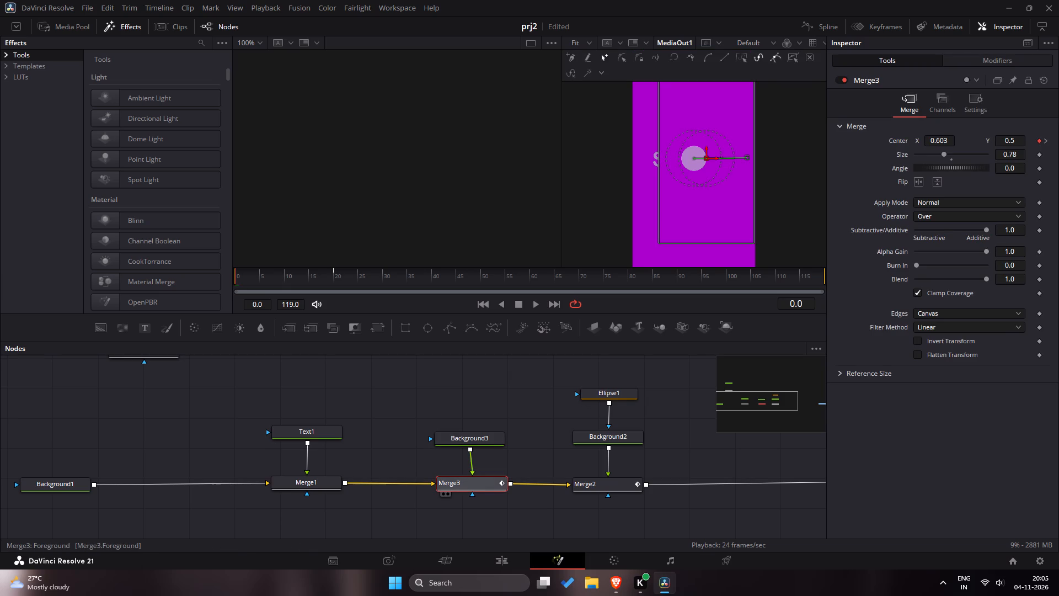
left_click_drag(472, 470, 470, 451)
left_click_drag(474, 470, 461, 466)
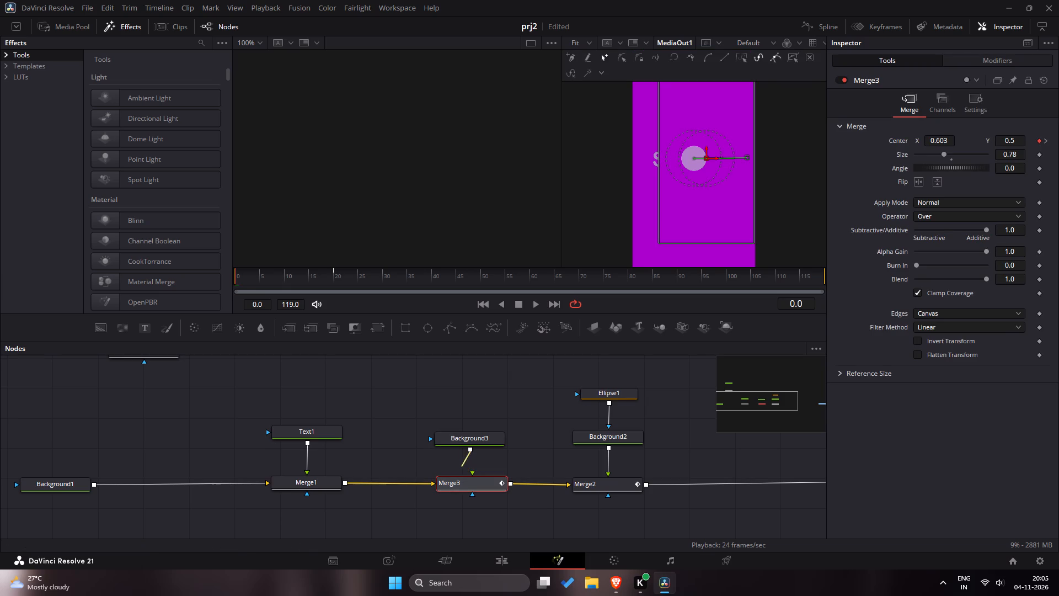
left_click_drag(461, 466, 456, 461)
double_click(476, 492)
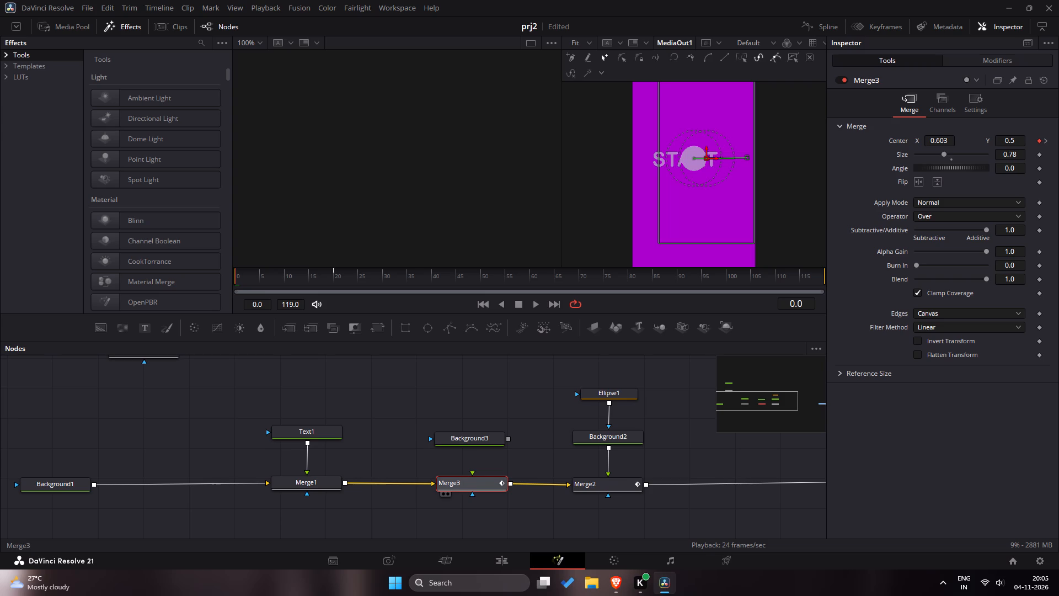
double_click(478, 488)
key("BackSpace")
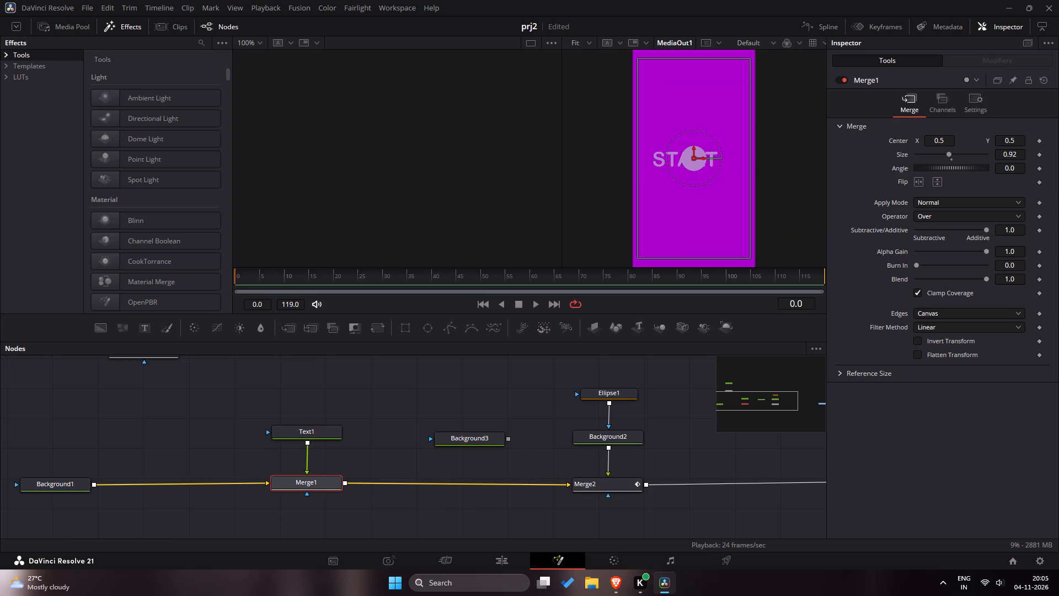
Insert a new Merge node between Merge1 and Merge2 and connect Background3 to it as foreground.
left_click_drag(292, 329, 473, 485)
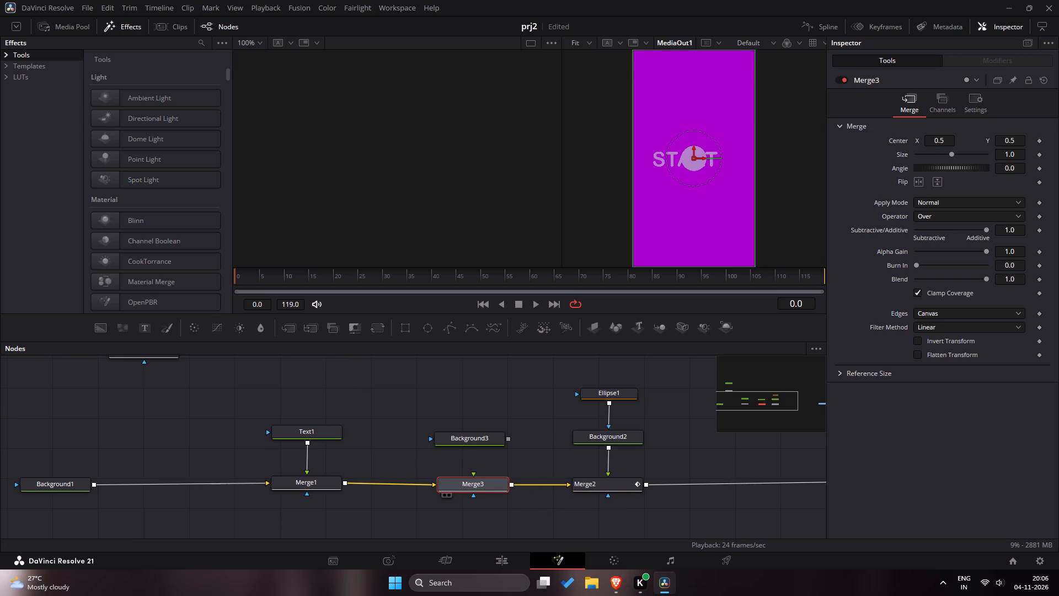
double_click(477, 481)
left_click_drag(509, 441, 494, 480)
Add a new Polygon mask node above Background3 and connect it as Background3's mask.
left_click(483, 441)
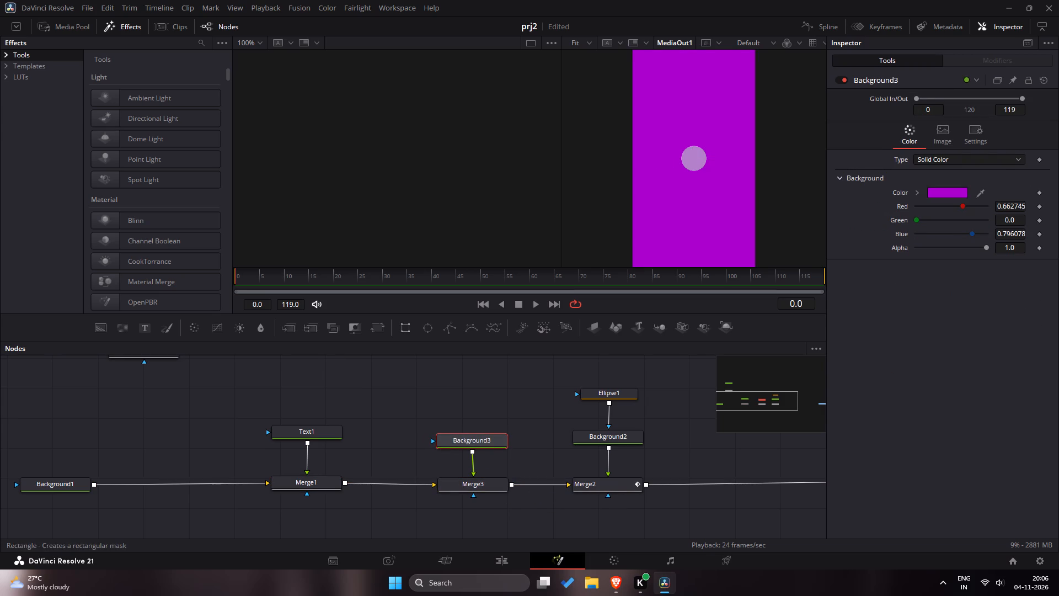
left_click_drag(406, 329, 411, 334)
left_click_drag(450, 332, 477, 393)
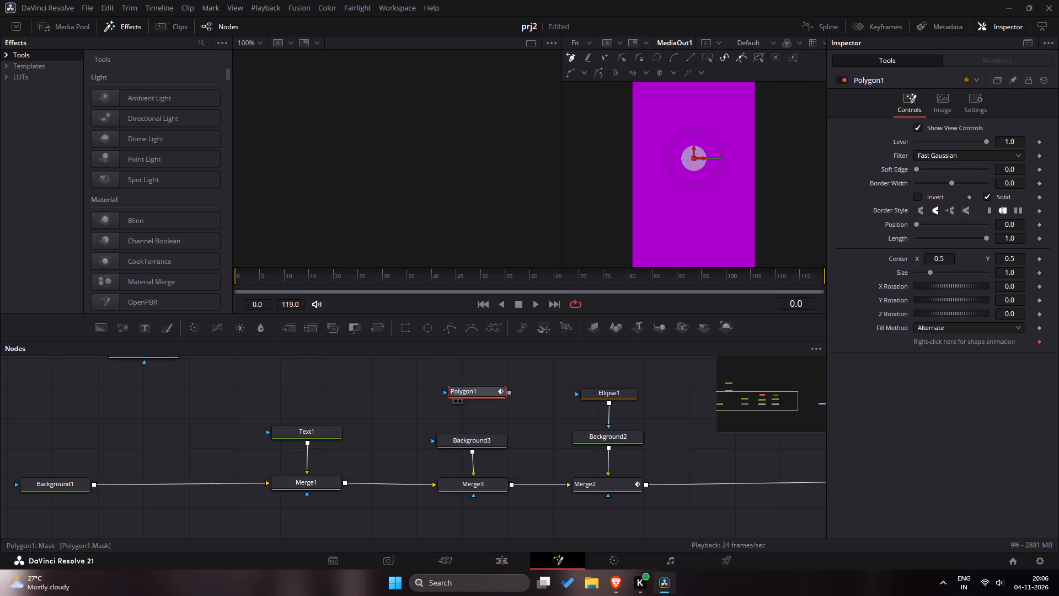
left_click_drag(507, 395, 484, 441)
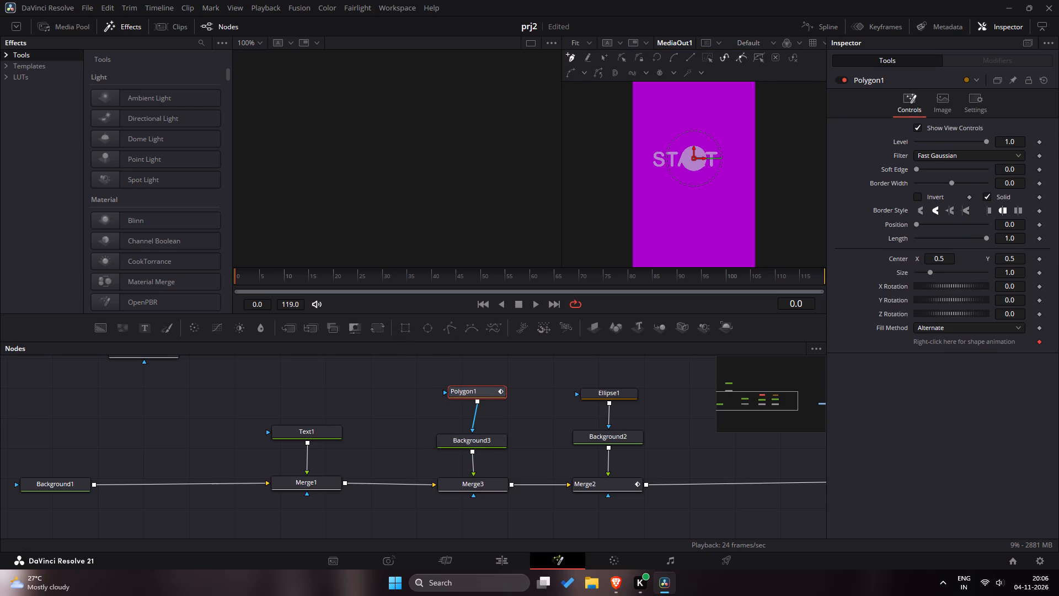
Draw a closed five-point Polygon1 mask from the circle's left side out past the frame's right edge, covering the end of the START text.
left_click(491, 445)
left_click(491, 491)
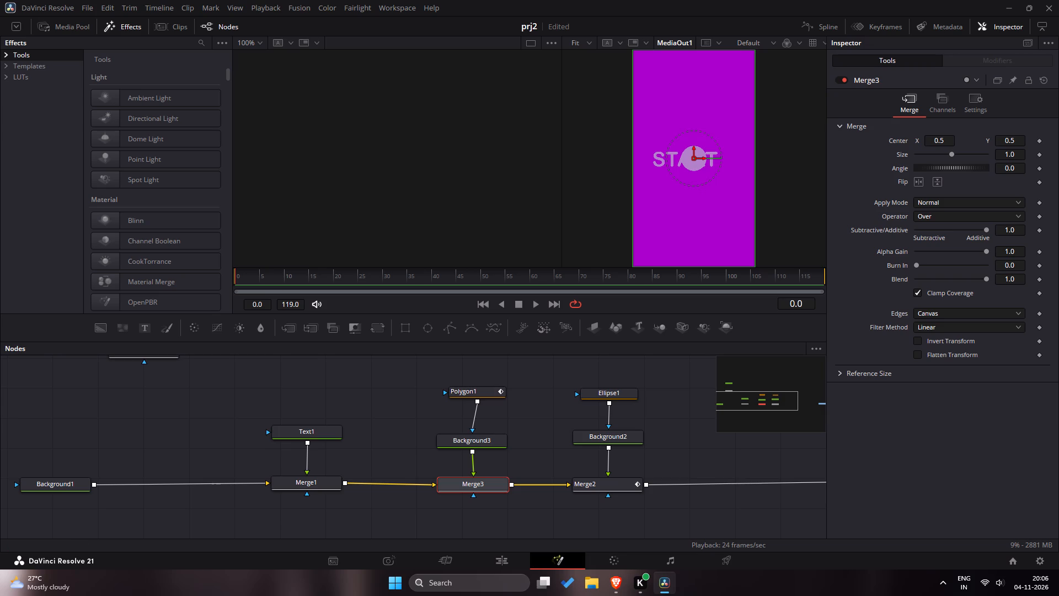
left_click(484, 397)
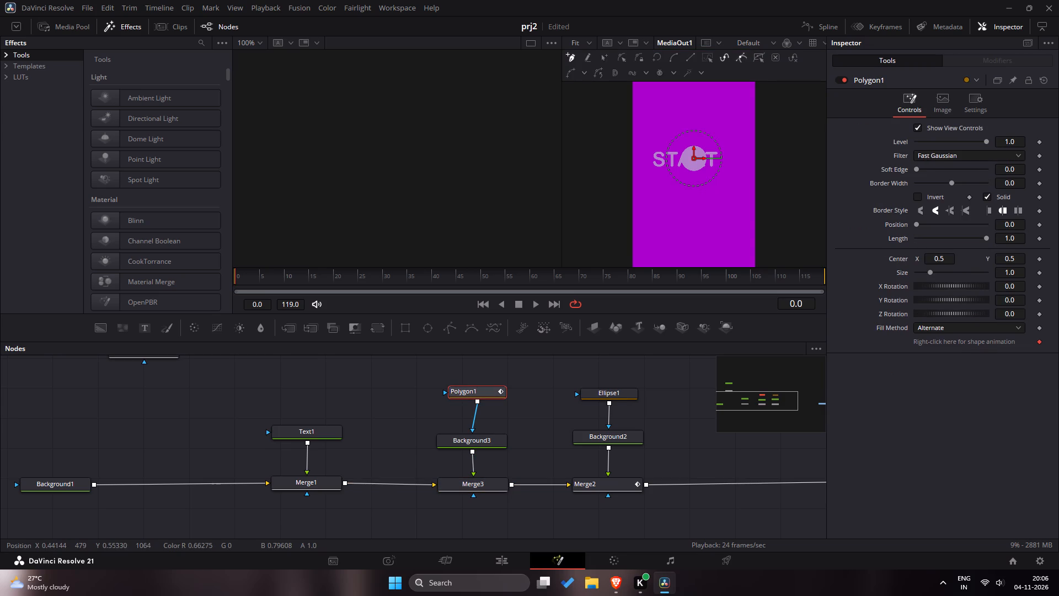
left_click(683, 143)
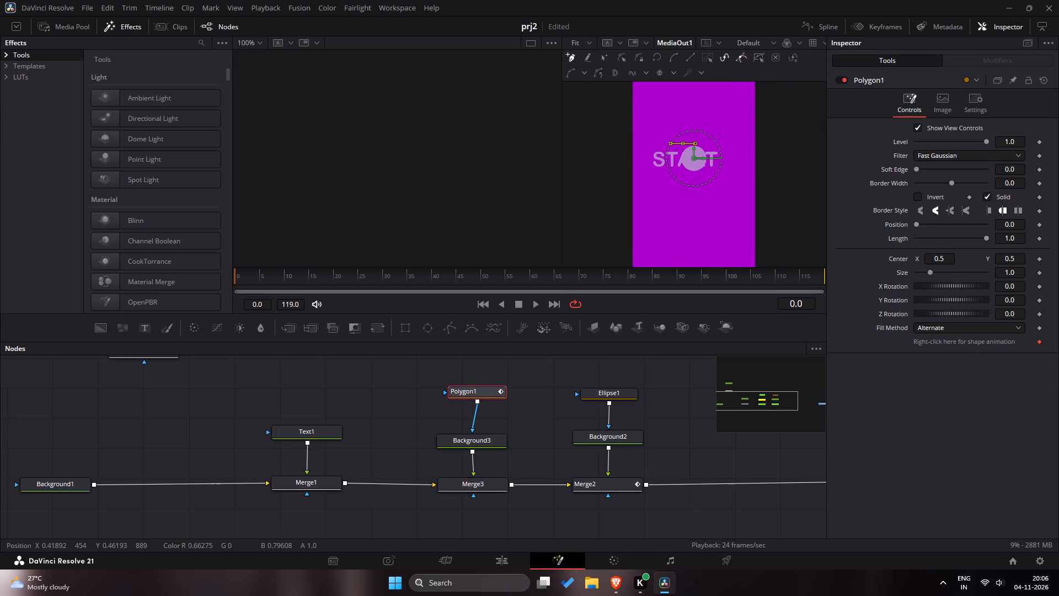
left_click(681, 179)
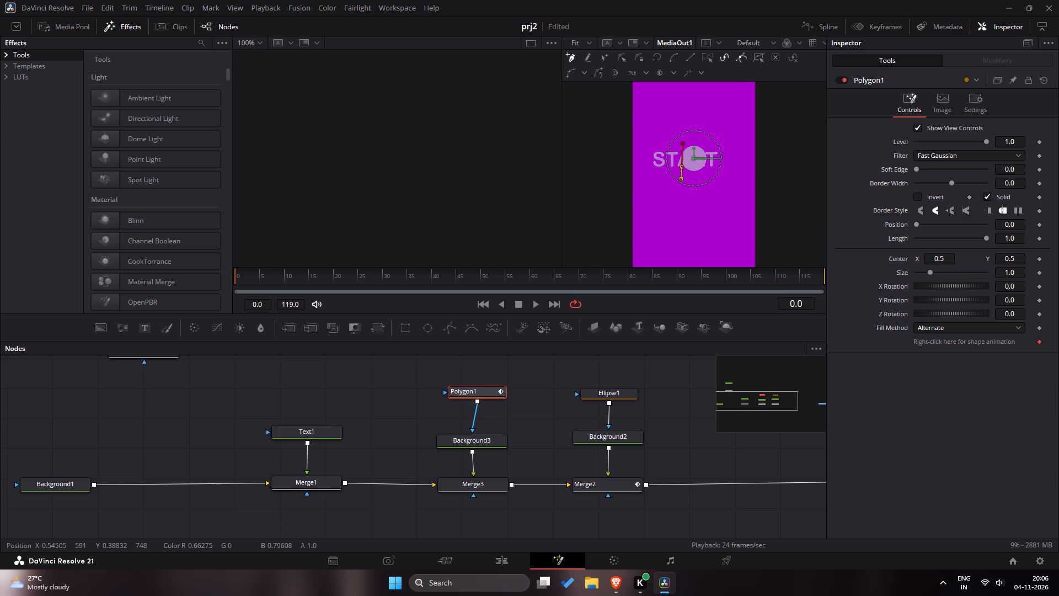
left_click(785, 188)
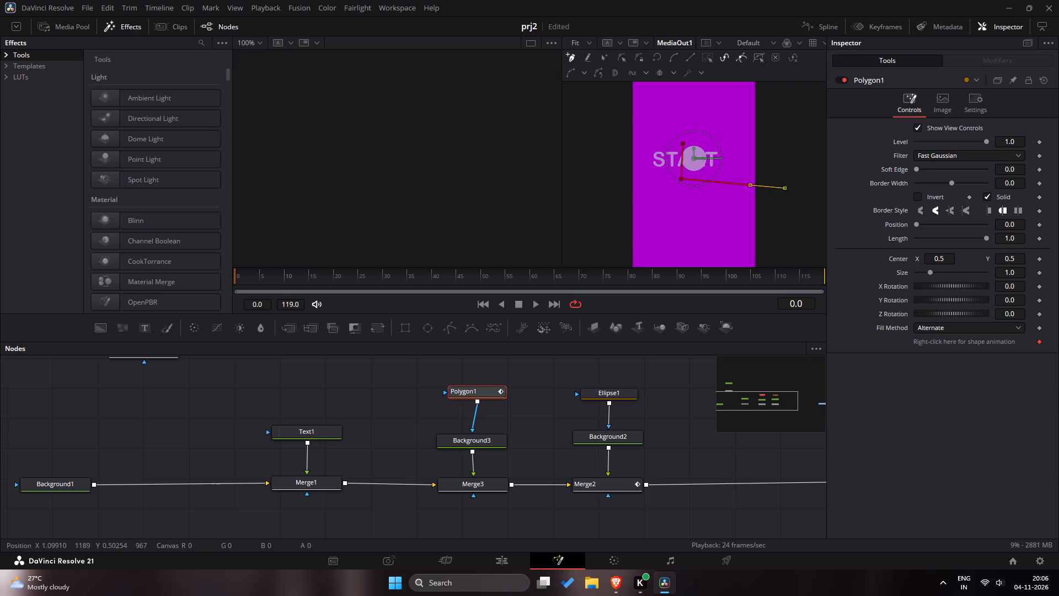
left_click(775, 108)
left_click(702, 119)
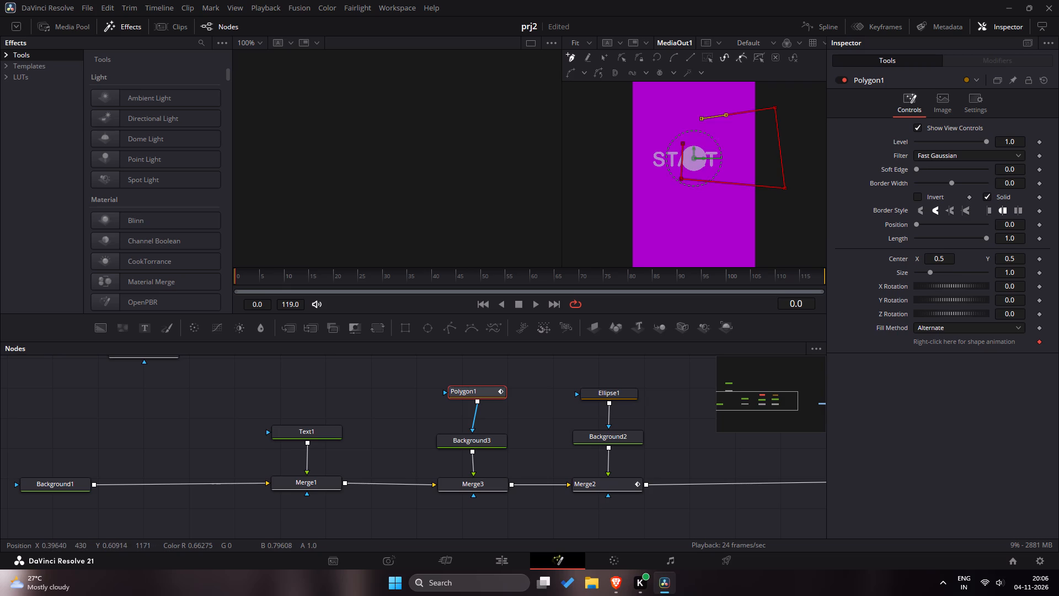
left_click(681, 142)
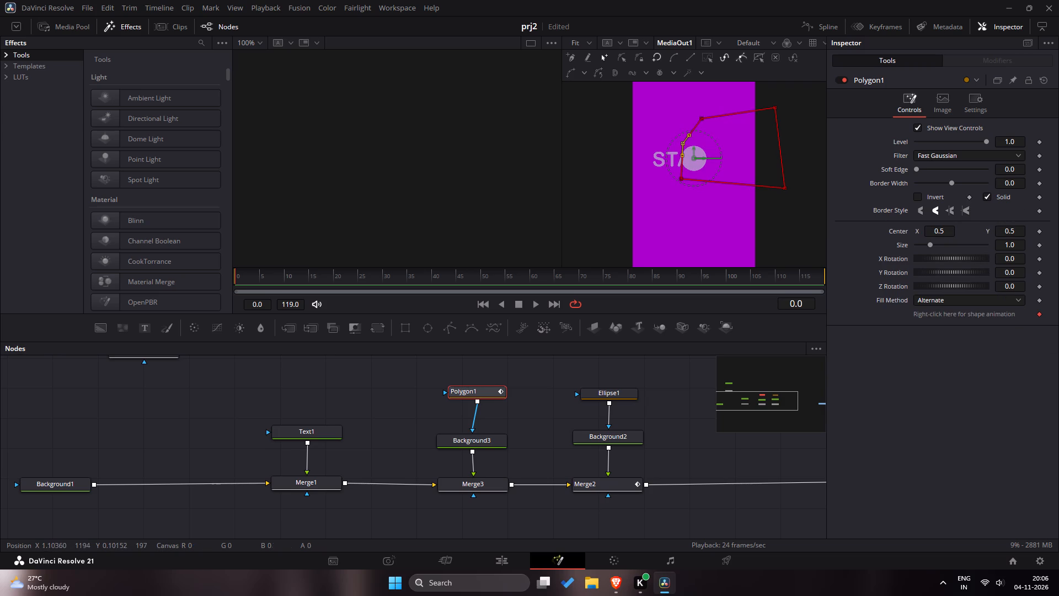
Scrub between frames 0 and 20 to compare the circle's motion with the mask, check the Merge2 and Merge3 Center settings, and return to frame 0.
left_click(790, 246)
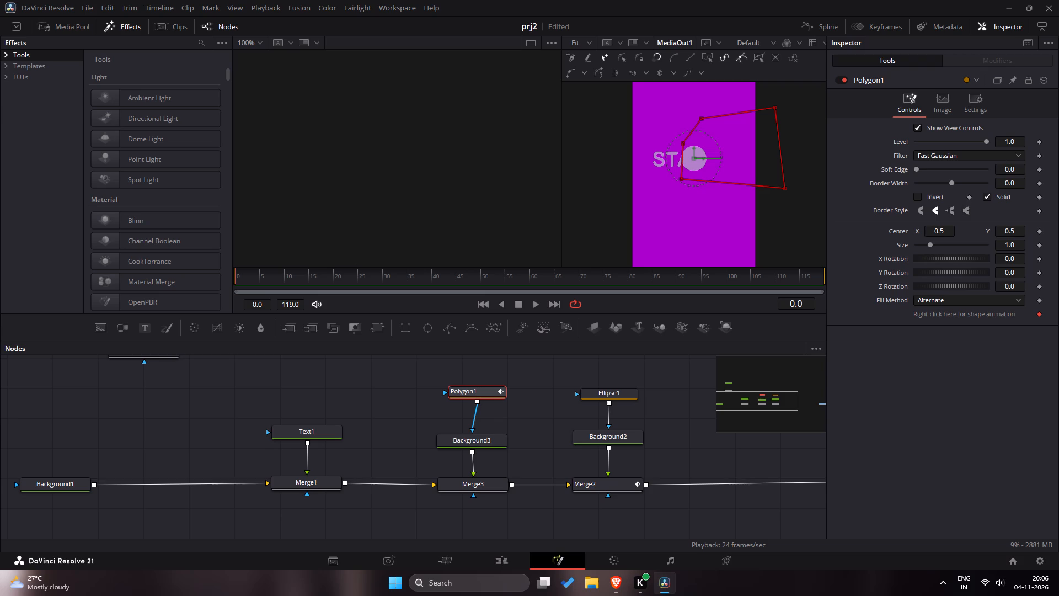
left_click_drag(267, 277, 259, 276)
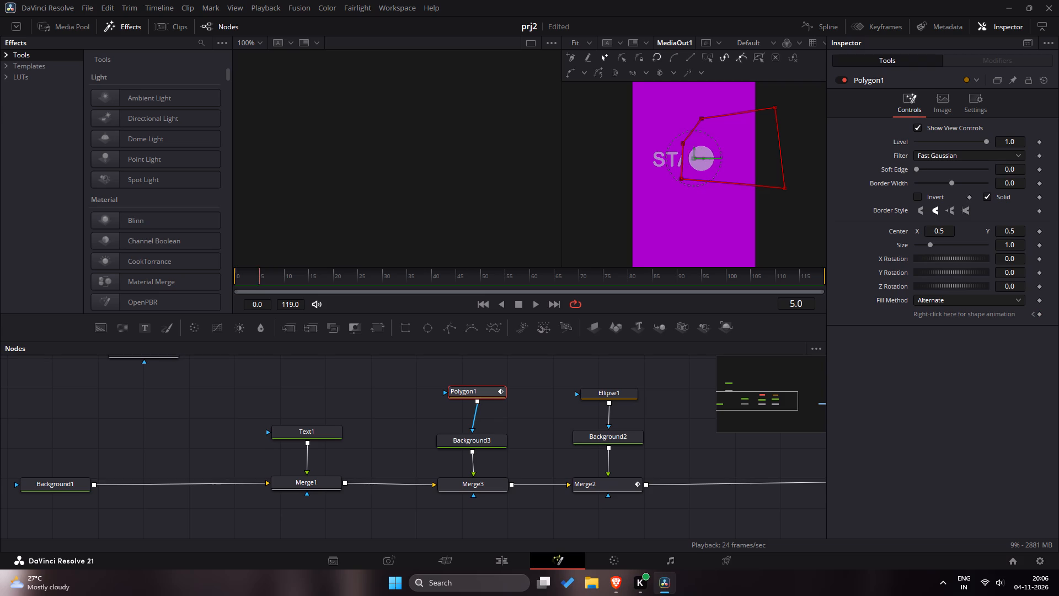
left_click_drag(259, 276, 323, 279)
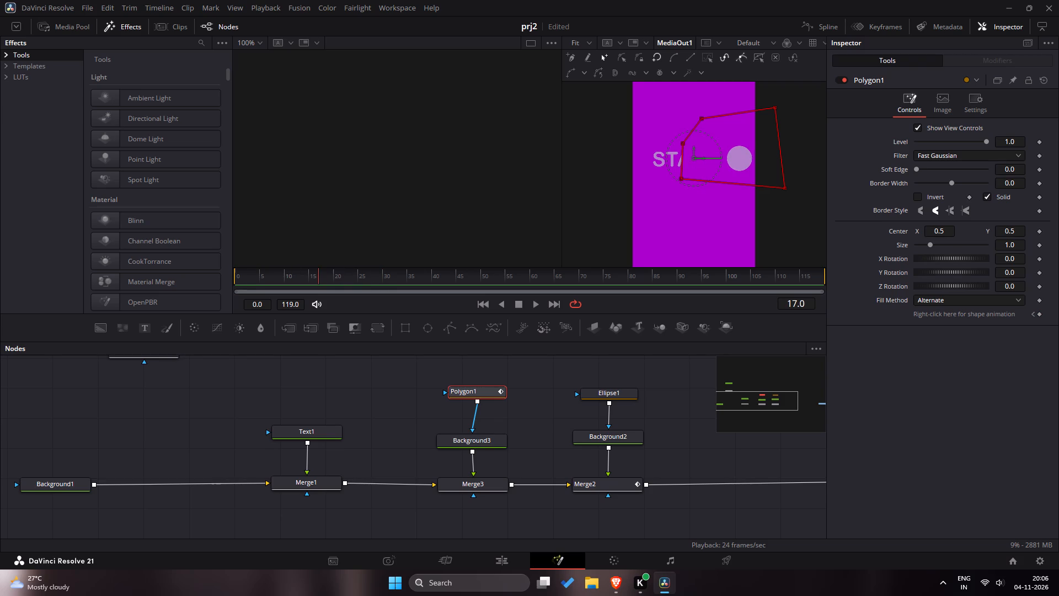
left_click_drag(323, 279, 335, 278)
left_click(613, 487)
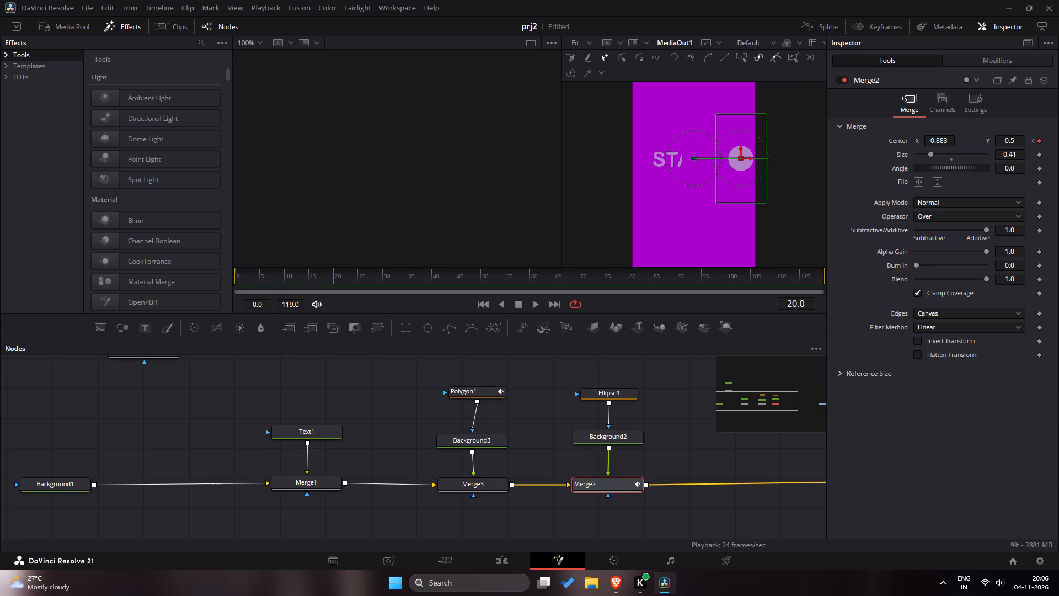
left_click(474, 485)
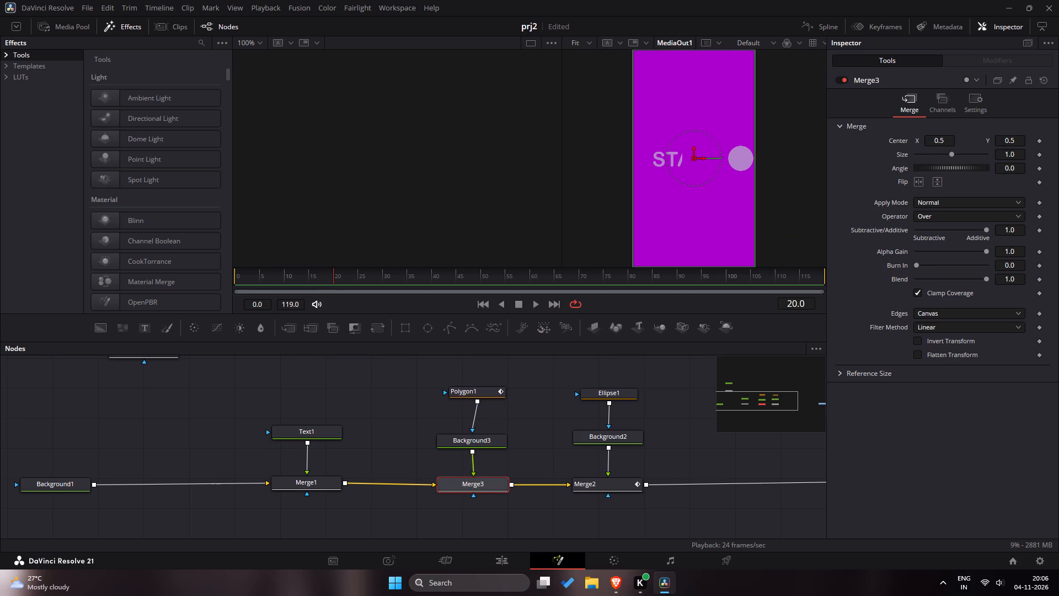
left_click_drag(275, 278, 245, 276)
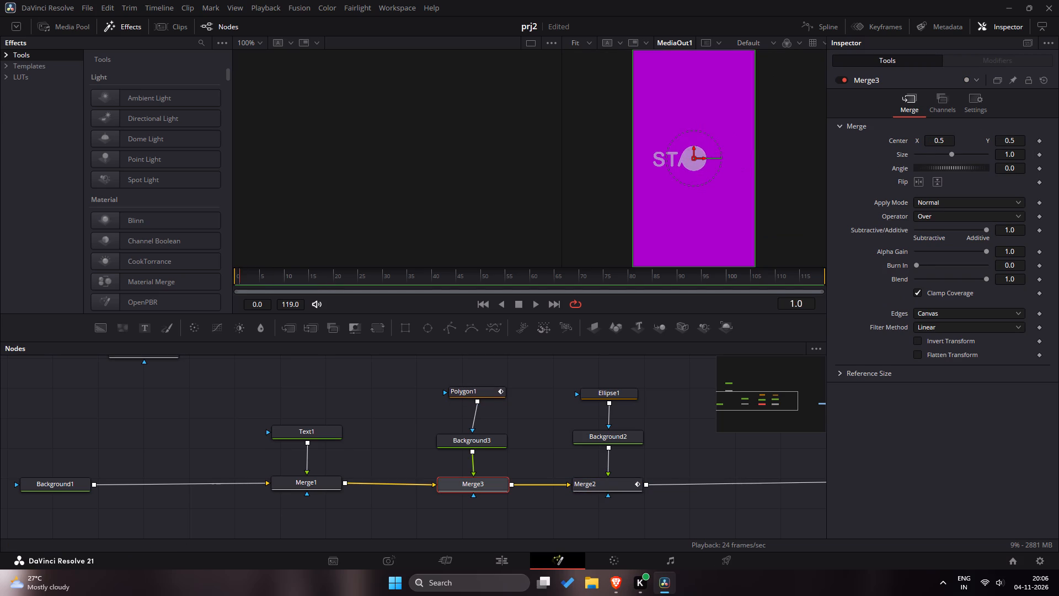
left_click_drag(245, 276, 247, 281)
left_click_drag(247, 281, 198, 284)
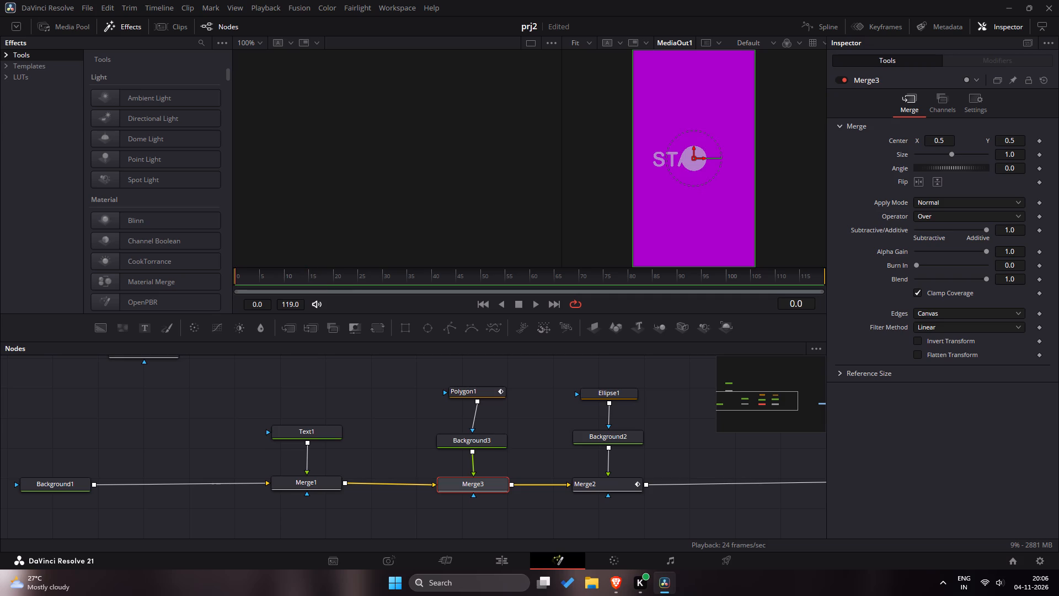
left_click_drag(198, 284, 205, 292)
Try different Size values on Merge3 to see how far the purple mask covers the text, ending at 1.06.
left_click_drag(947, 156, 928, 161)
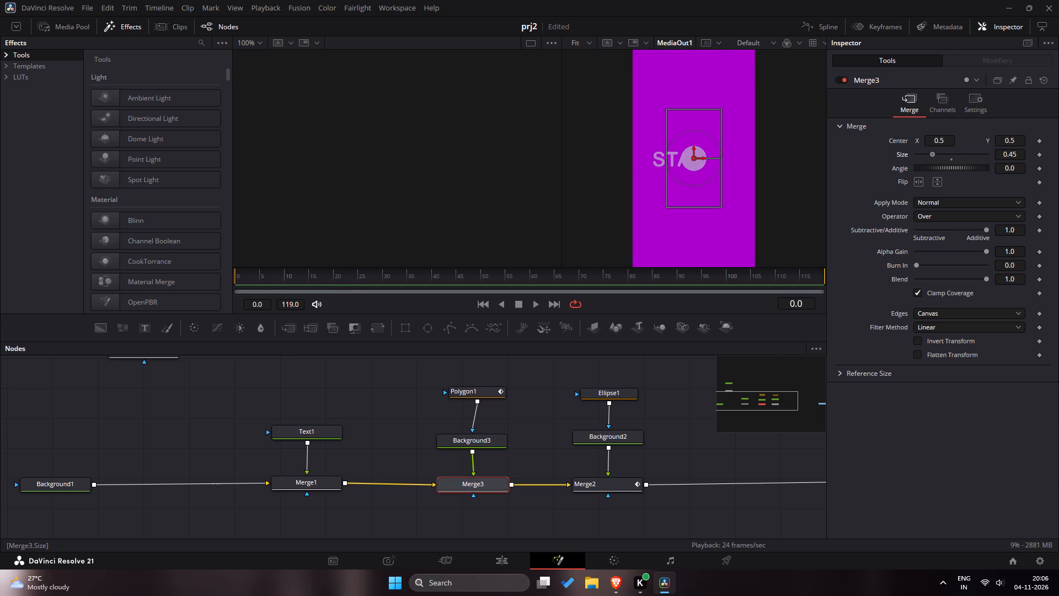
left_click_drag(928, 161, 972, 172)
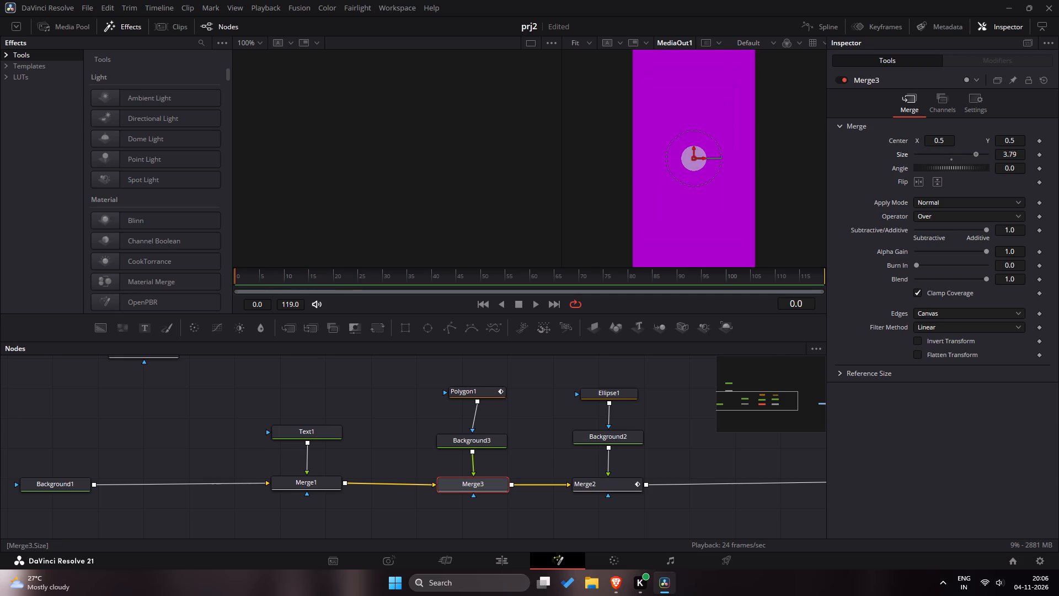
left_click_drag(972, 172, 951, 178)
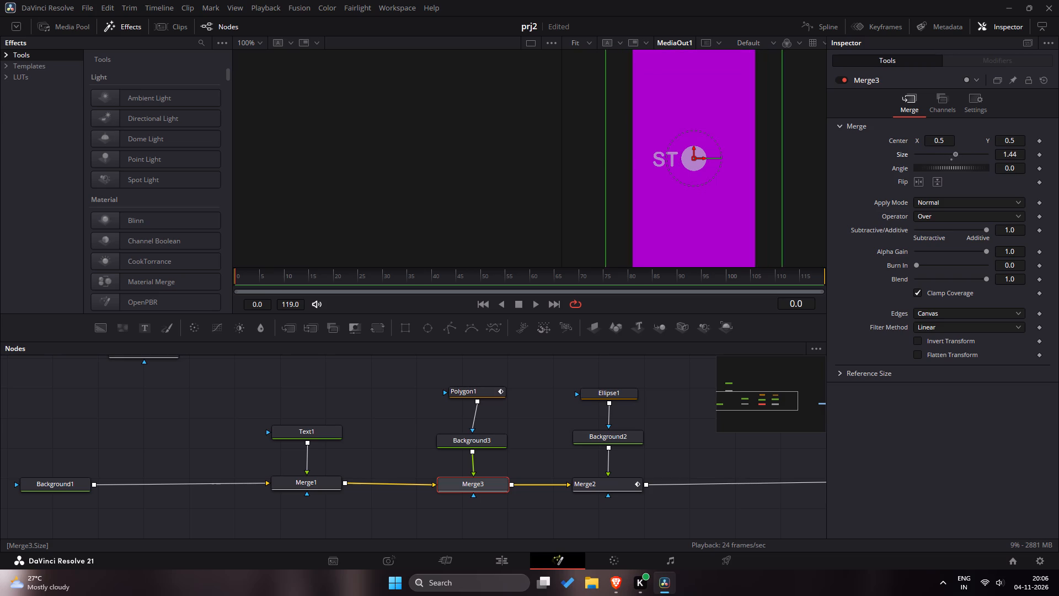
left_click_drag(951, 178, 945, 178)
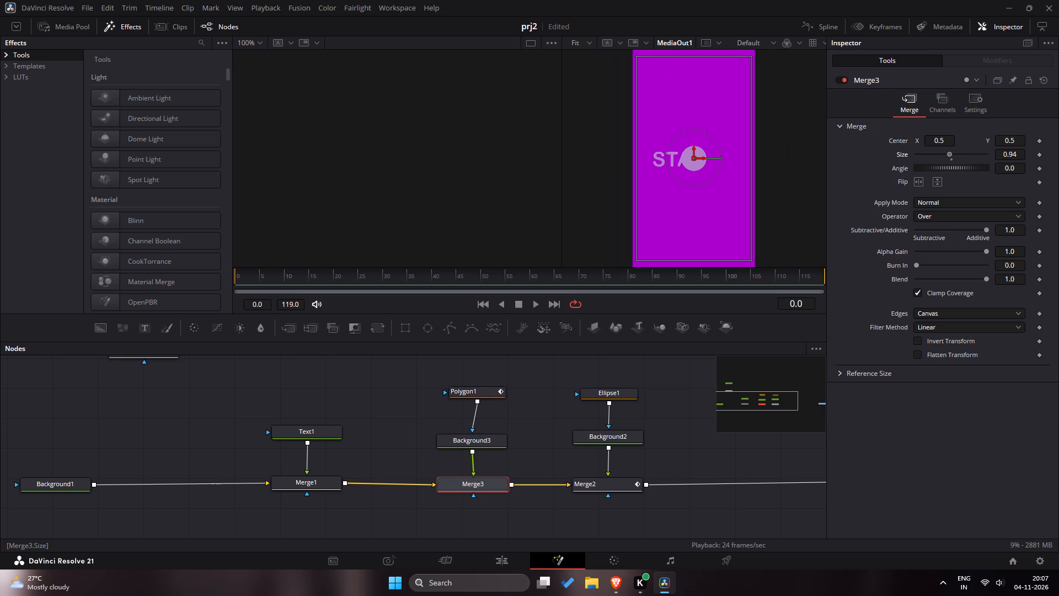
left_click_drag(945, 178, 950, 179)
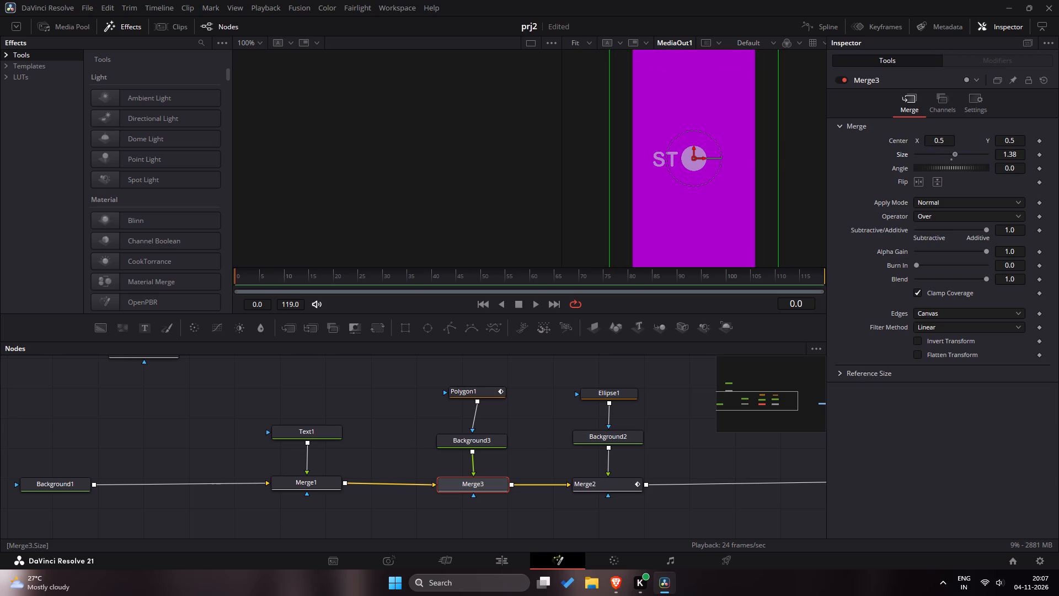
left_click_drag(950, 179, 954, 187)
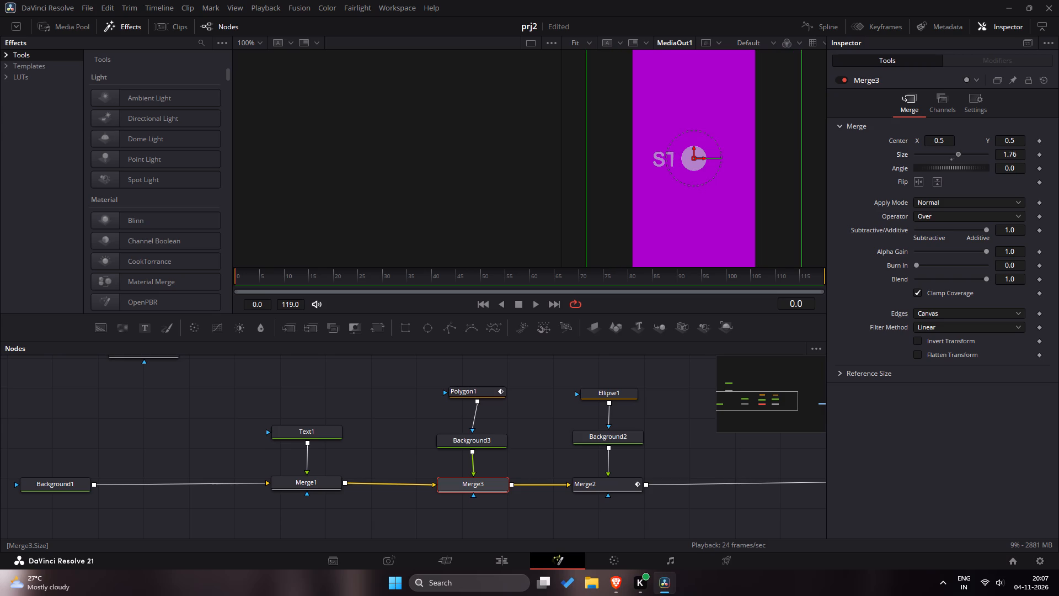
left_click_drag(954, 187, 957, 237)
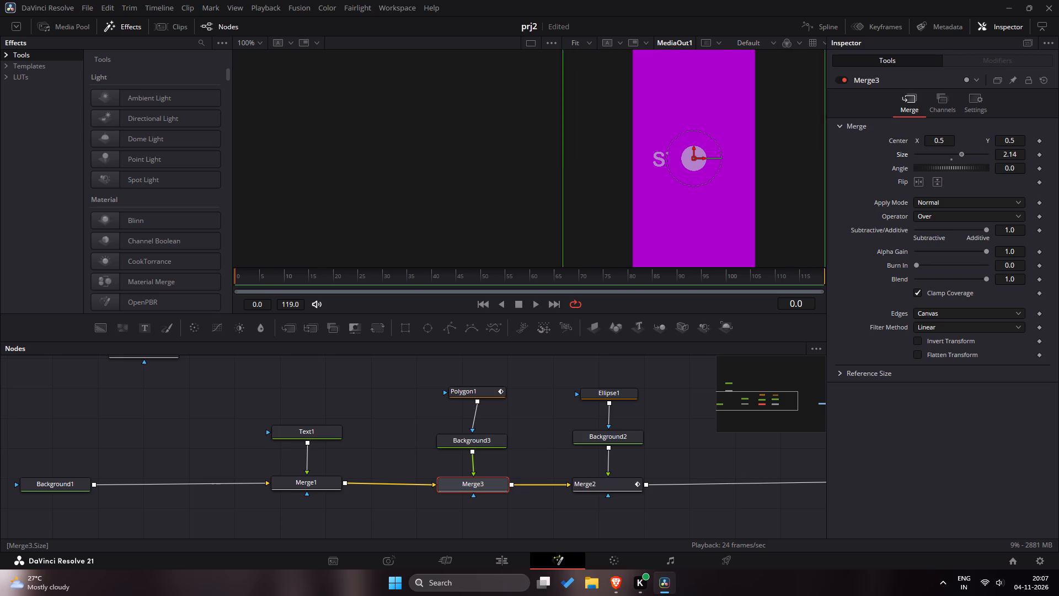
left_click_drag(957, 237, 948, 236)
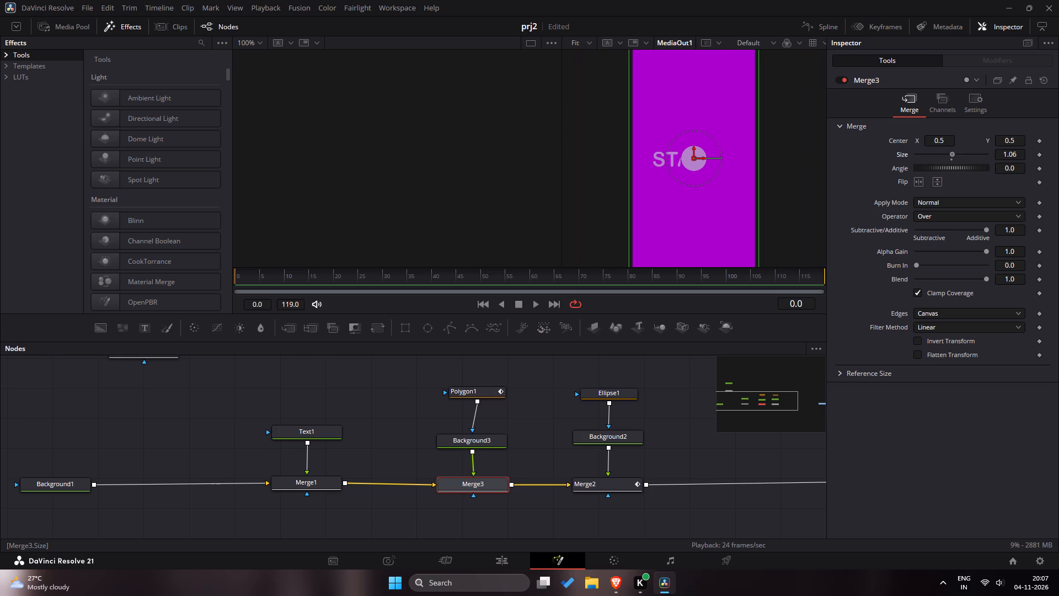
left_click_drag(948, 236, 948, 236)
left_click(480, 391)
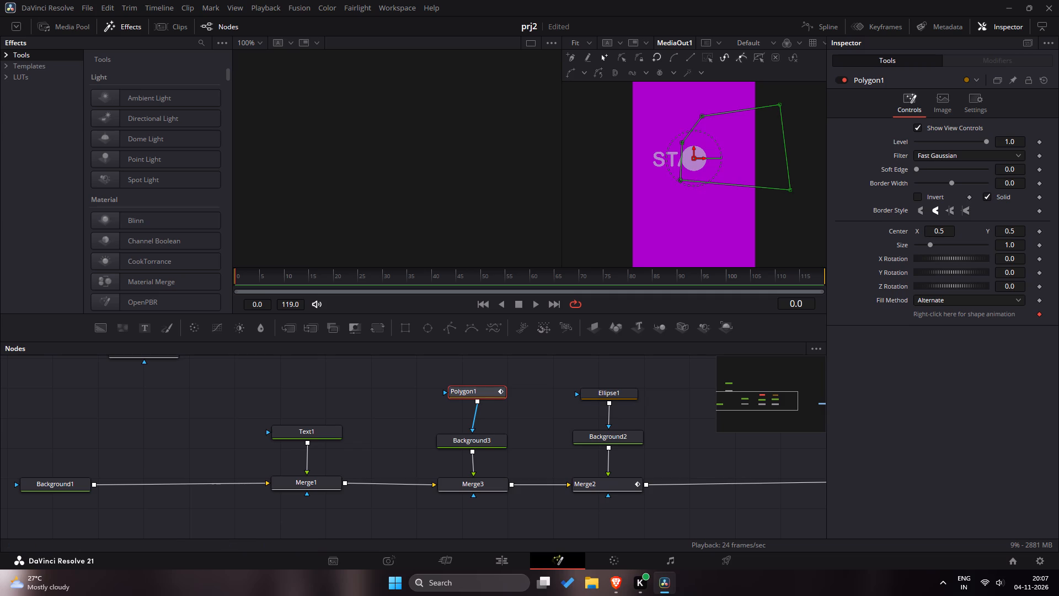
Keyframe Merge3's Center from X 0.5, Y 0.5 at frame 0 to X 0.883 at frame 20.
left_click(488, 491)
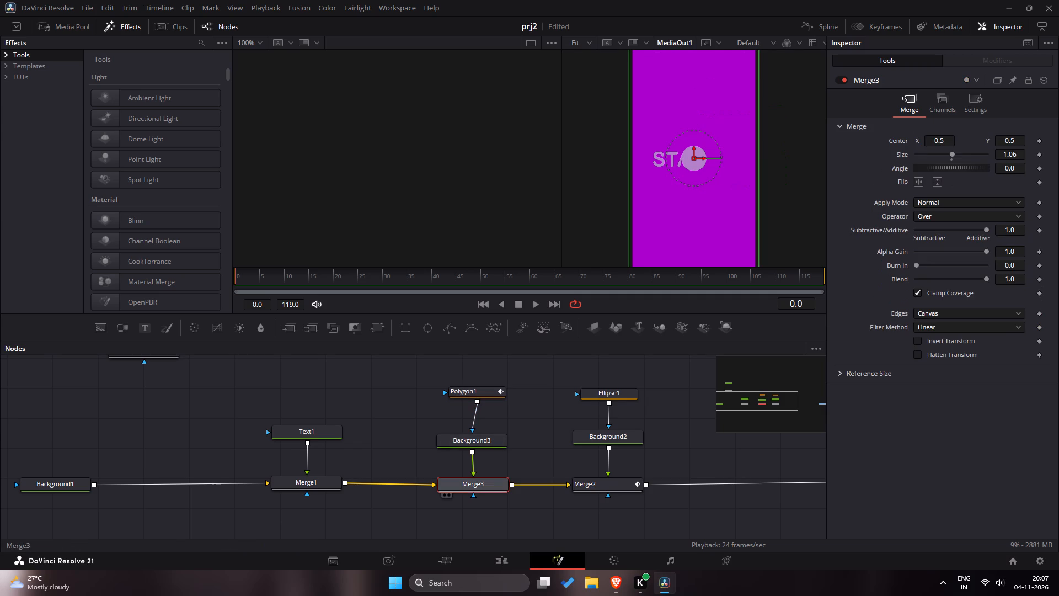
left_click(1041, 139)
left_click(334, 274)
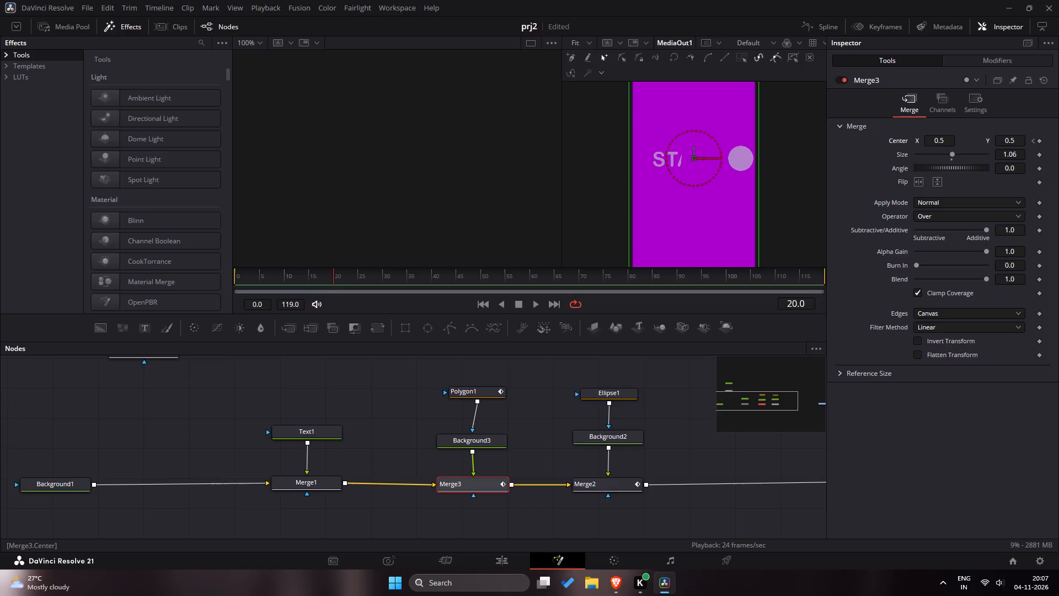
left_click(946, 143)
key("BackSpace")
type("8823")
key("BackSpace")
key("BackSpace")
key("3")
key("Return")
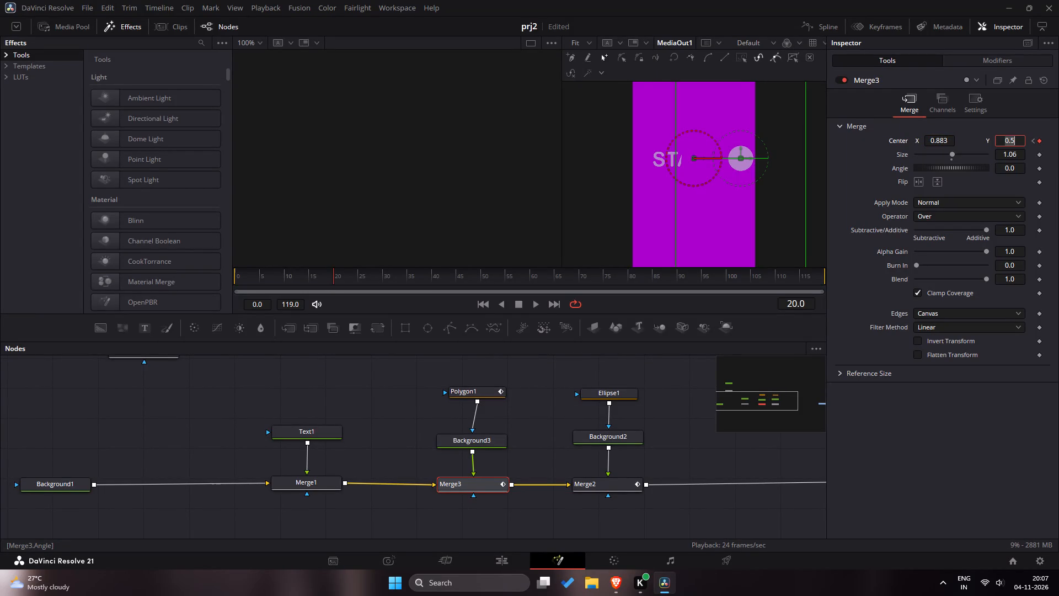
left_click(967, 413)
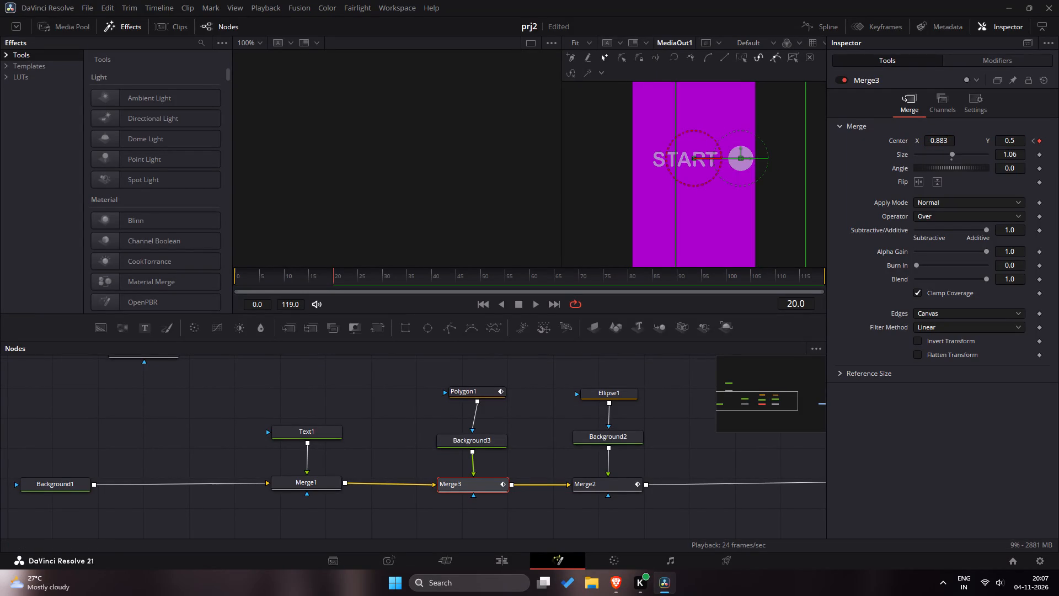
Play and scrub the animation from frame 0 to check how the moving mask reveals the START text behind the circle.
left_click_drag(285, 270, 224, 266)
double_click(267, 377)
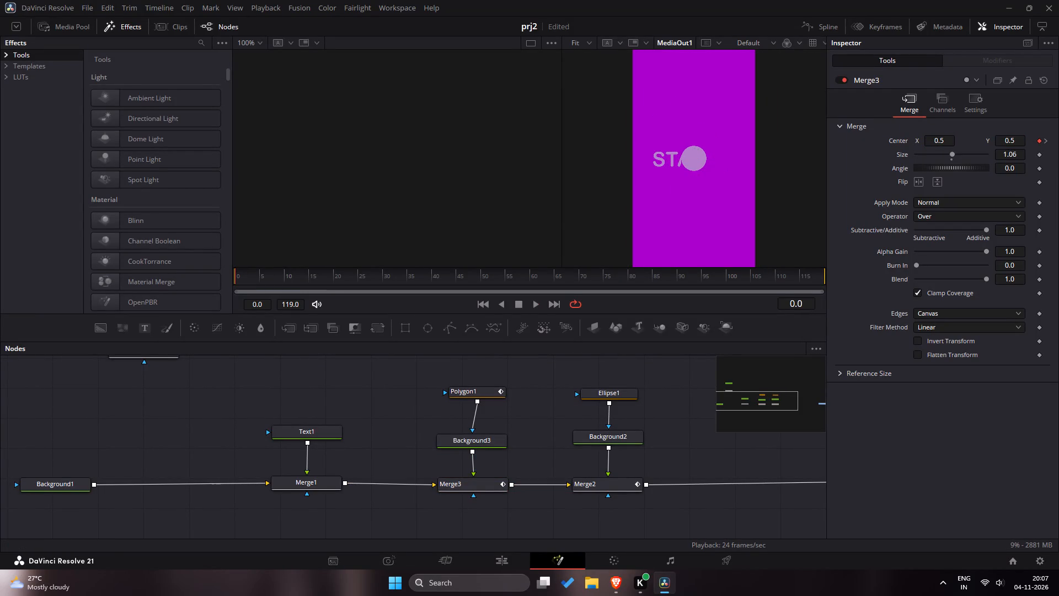
key("space")
key("space")
left_click_drag(264, 279, 212, 279)
key("space")
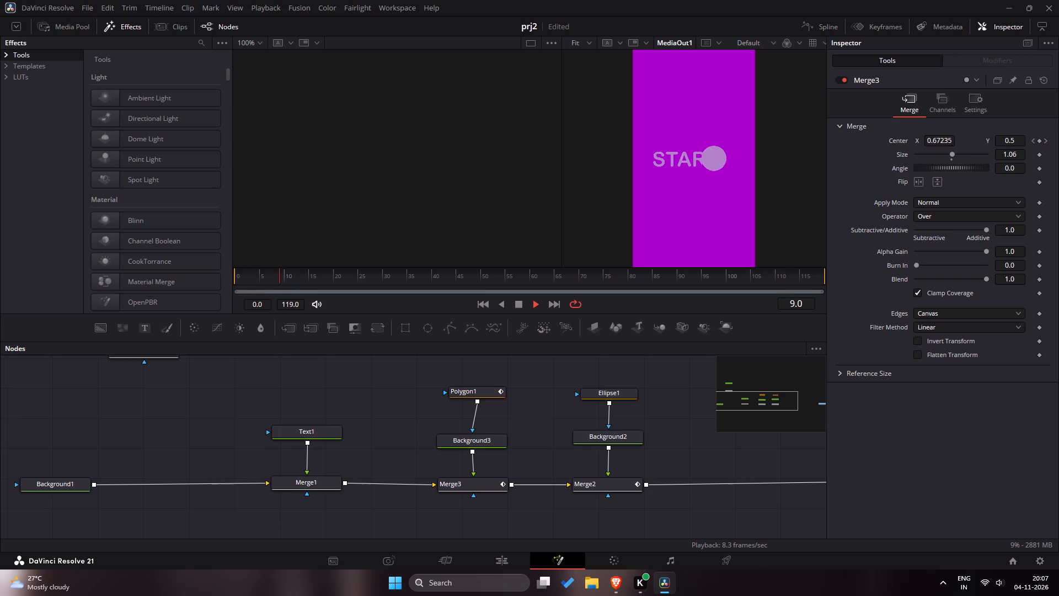
key("space")
left_click_drag(288, 279, 195, 262)
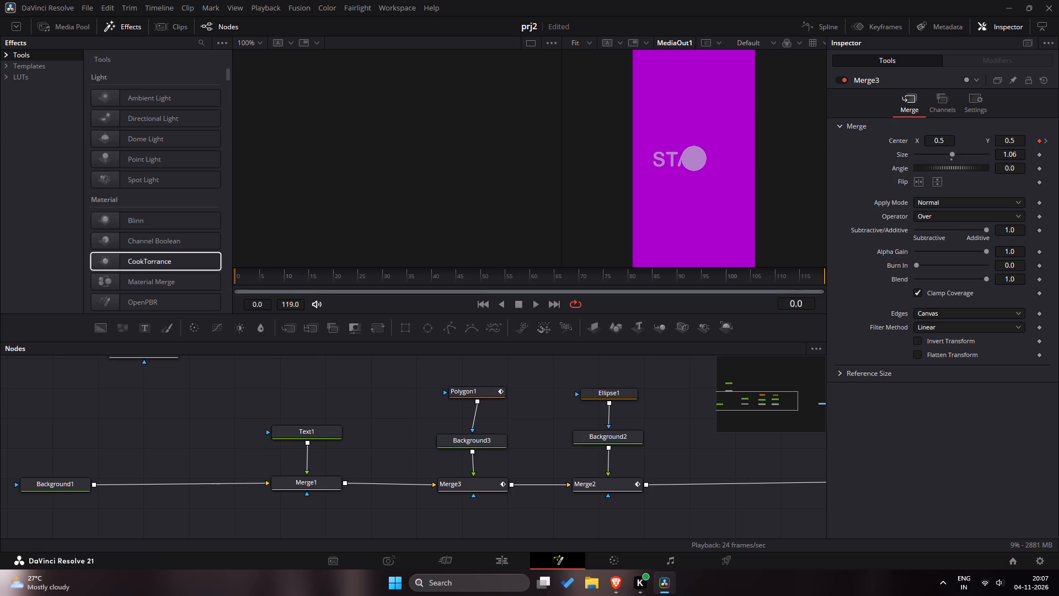
key("space")
key("space")
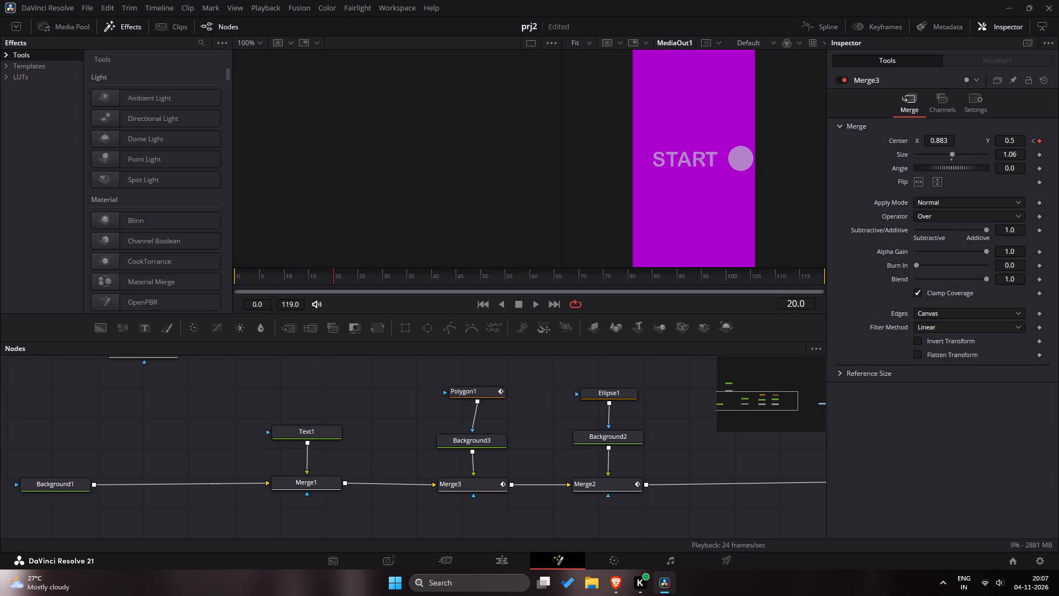
left_click_drag(279, 276, 294, 290)
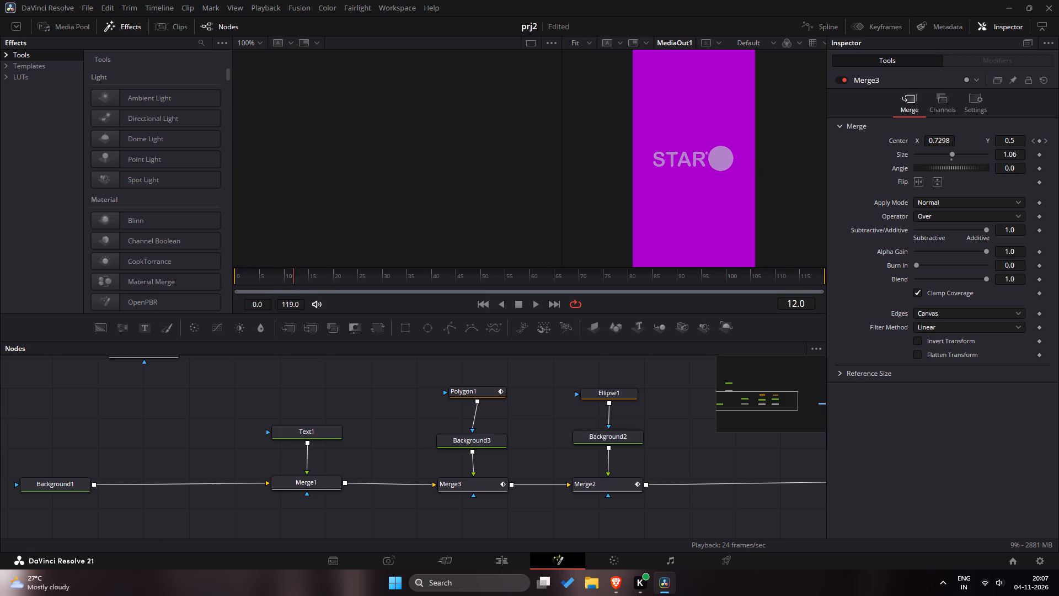
left_click_drag(294, 290, 315, 295)
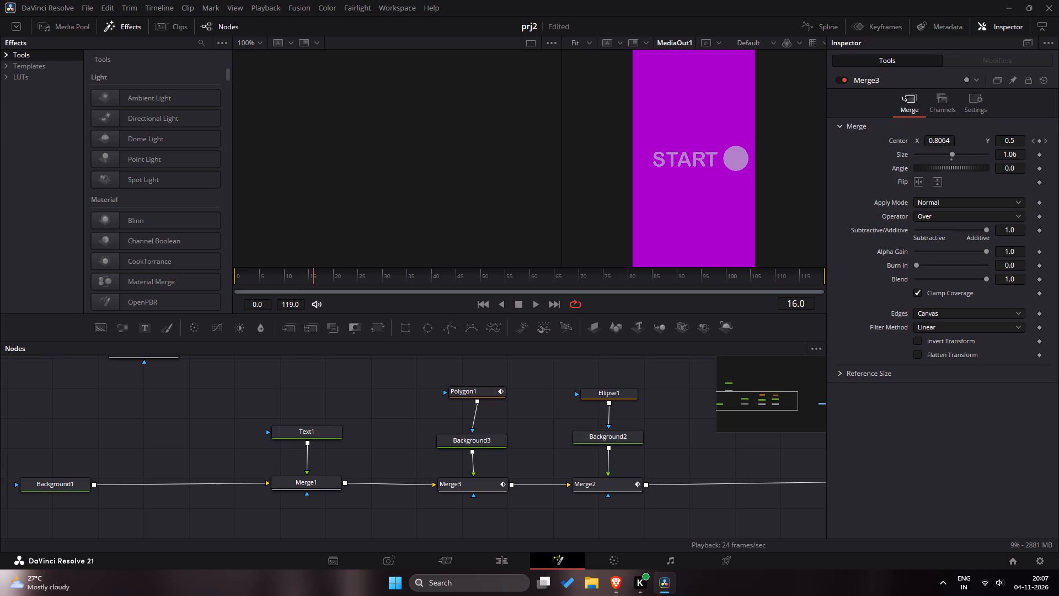
left_click_drag(315, 295, 317, 301)
left_click_drag(317, 301, 302, 299)
Reduce Merge3's Size to 0.77 and check the reveal from frame 0 to frame 20.
left_click(476, 489)
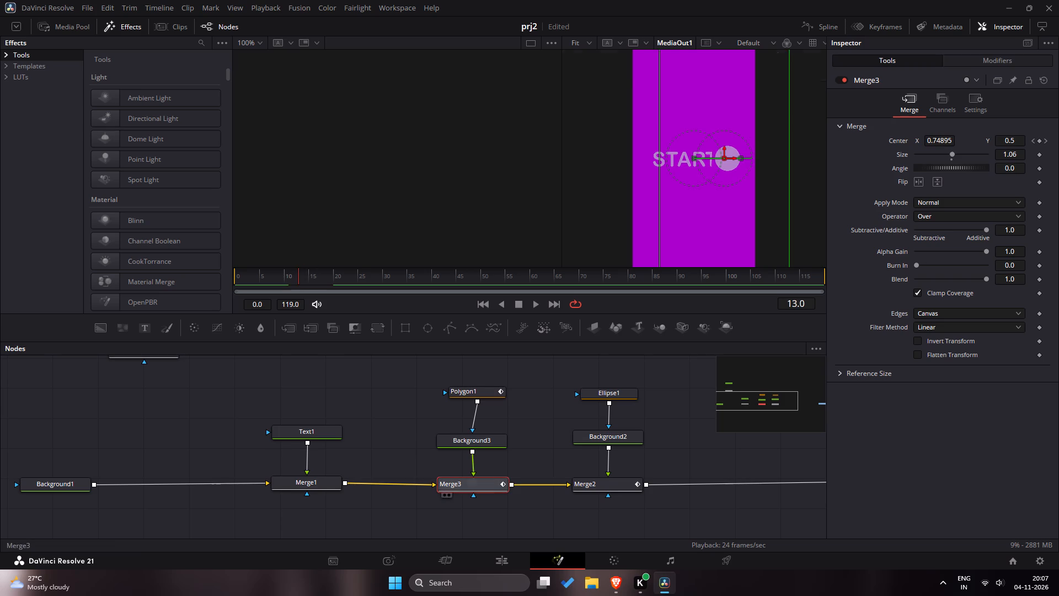
left_click_drag(954, 155, 945, 156)
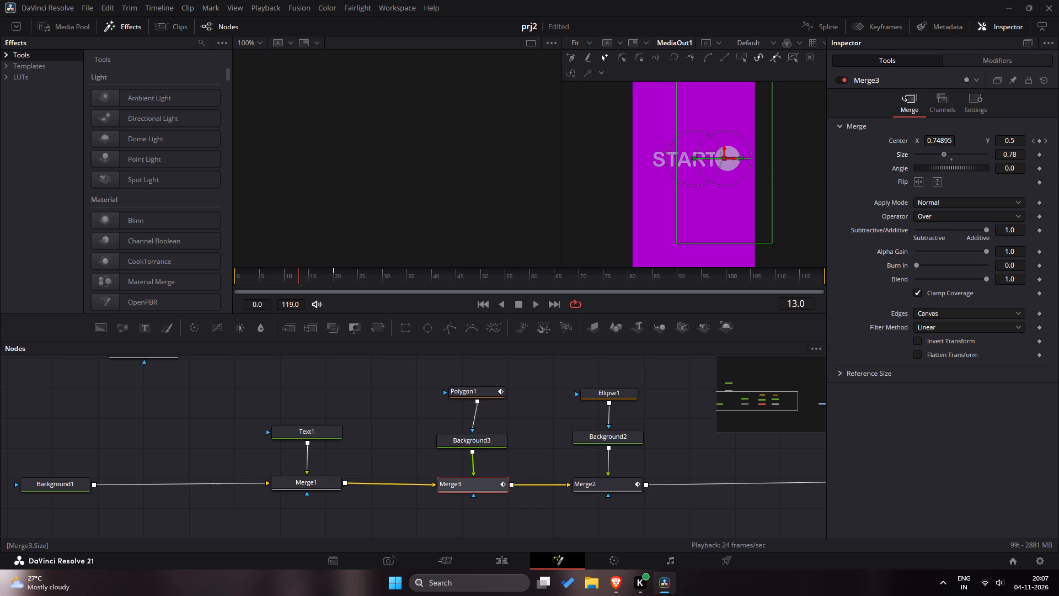
left_click_drag(945, 156, 945, 156)
double_click(386, 385)
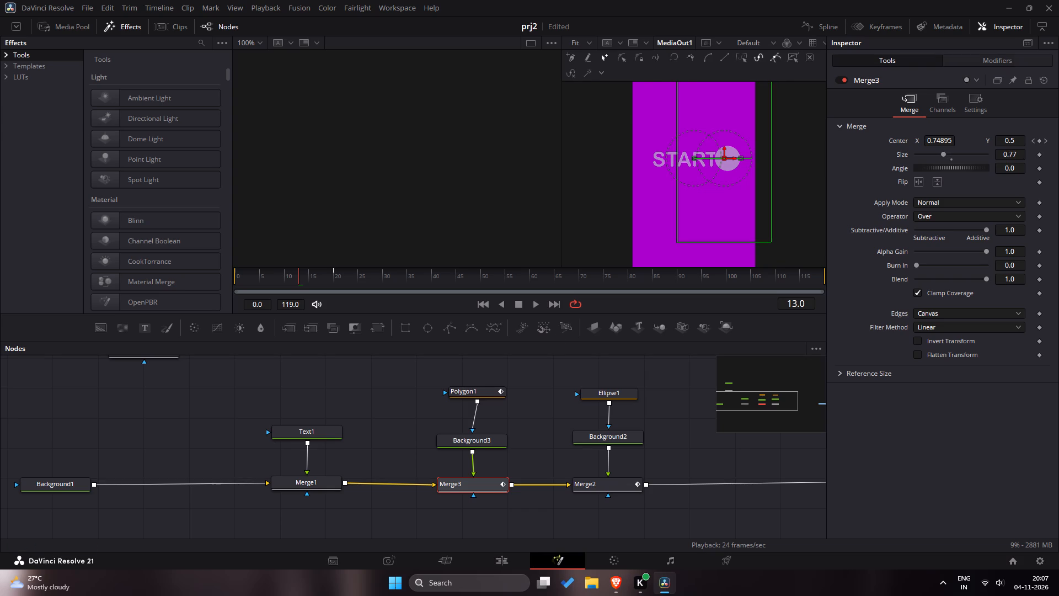
left_click_drag(301, 272, 220, 270)
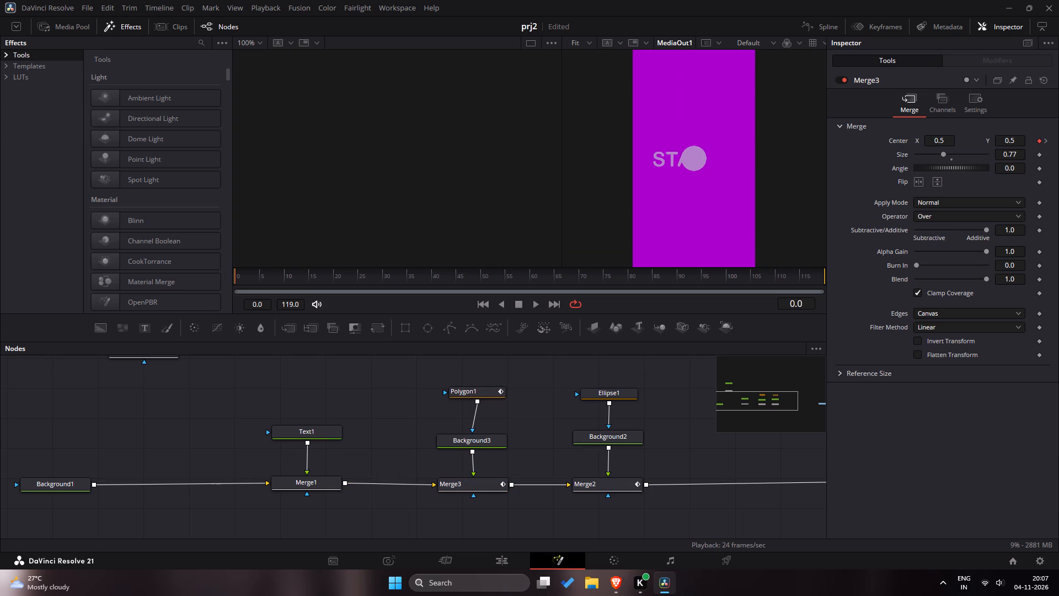
left_click_drag(220, 270, 292, 274)
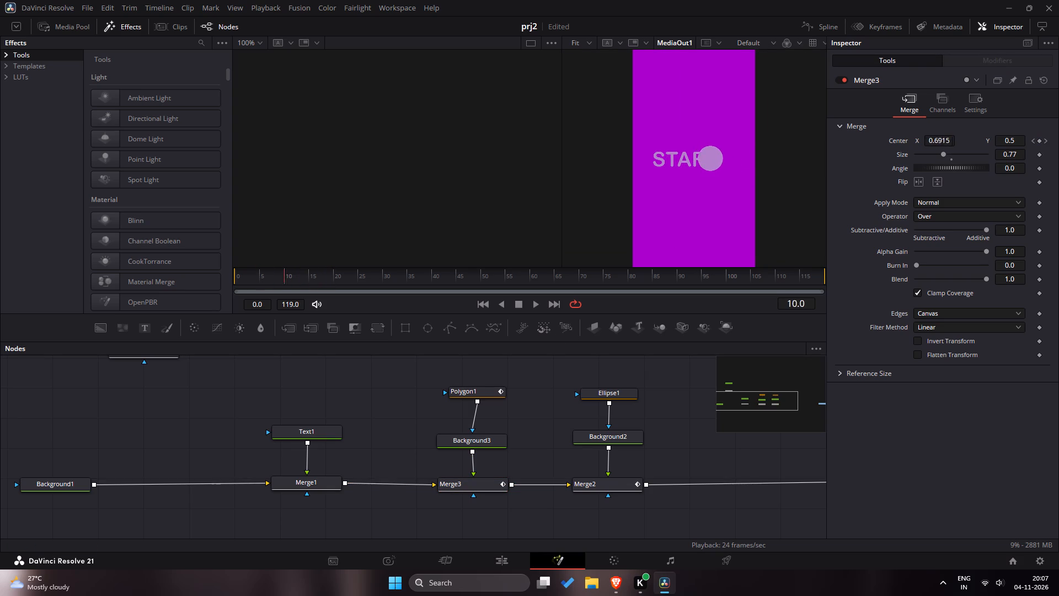
left_click_drag(292, 274, 337, 279)
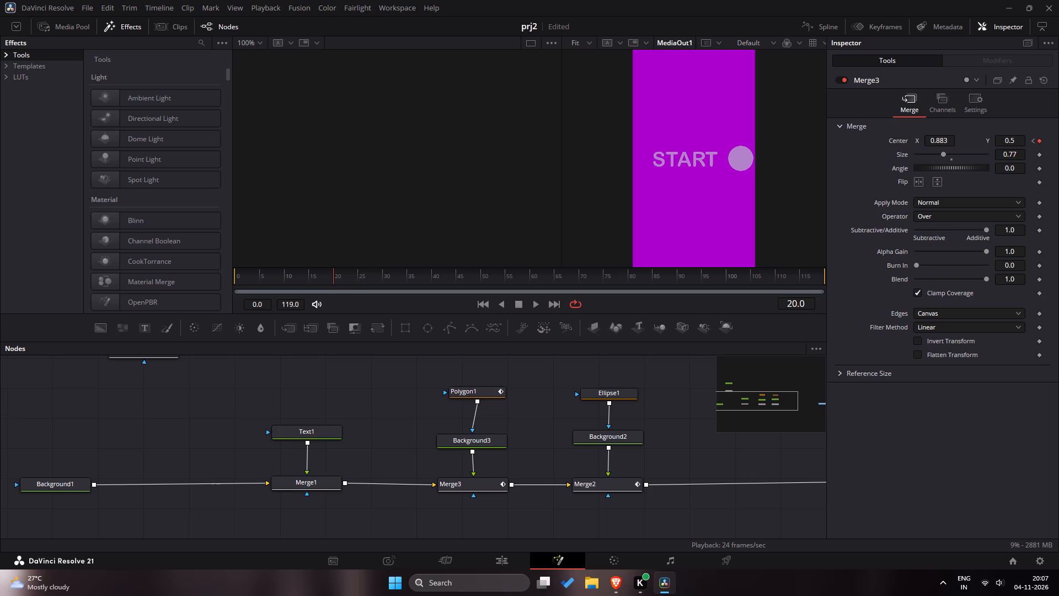
At frame 0, reset Text1's layout Center and keyframe it with X at 0.671, moving the text behind the purple mask.
left_click_drag(337, 279, 186, 281)
left_click(318, 428)
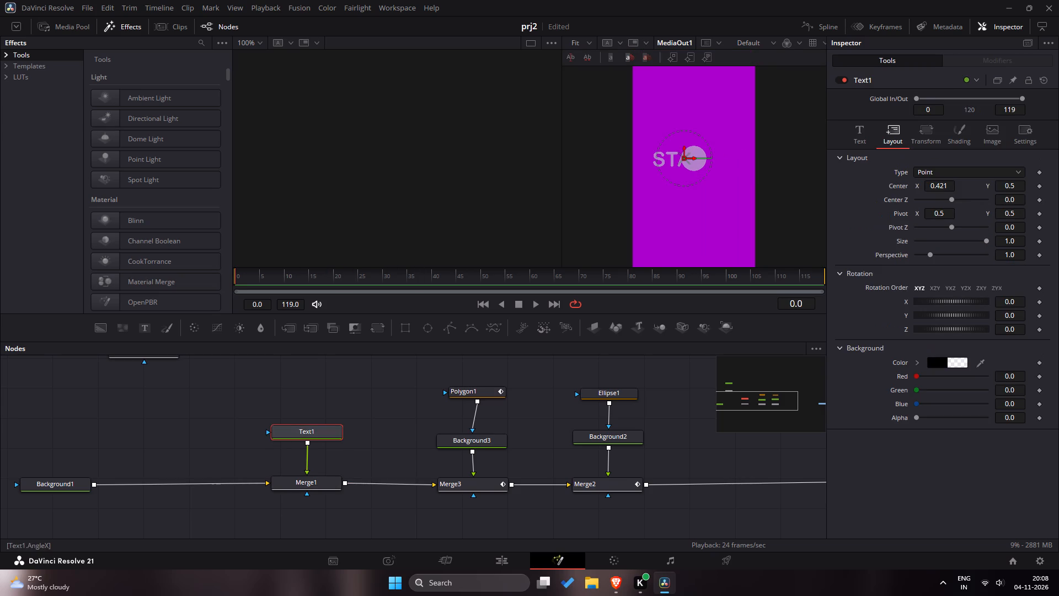
double_click(901, 189)
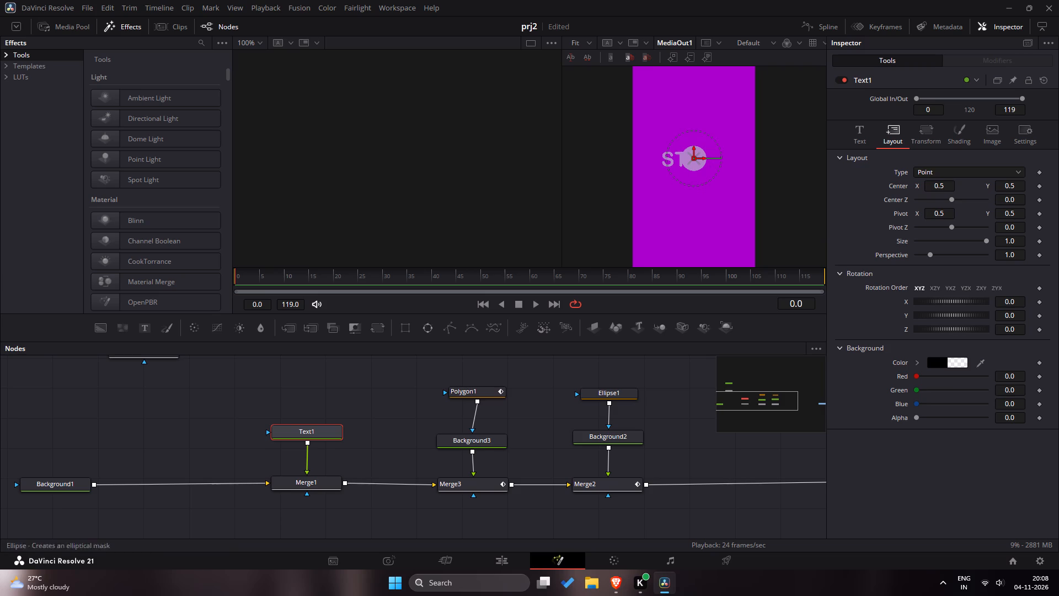
left_click(1040, 188)
left_click_drag(934, 188, 1028, 201)
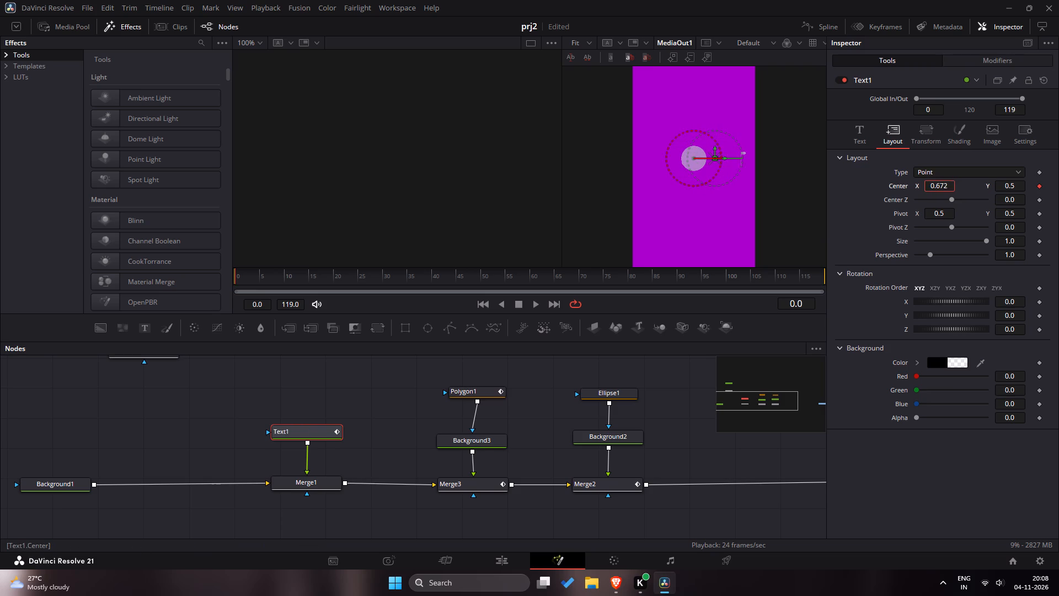
left_click_drag(1028, 201, 1029, 201)
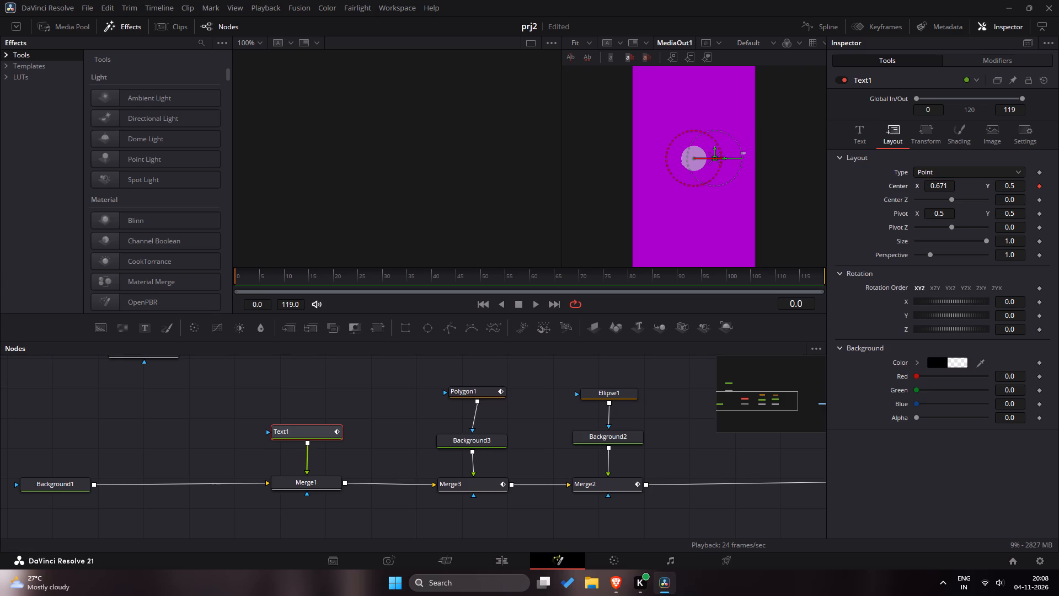
Increase Merge3's Size to 0.83 so the mask covers more of the shifted text at frame 0.
left_click(478, 488)
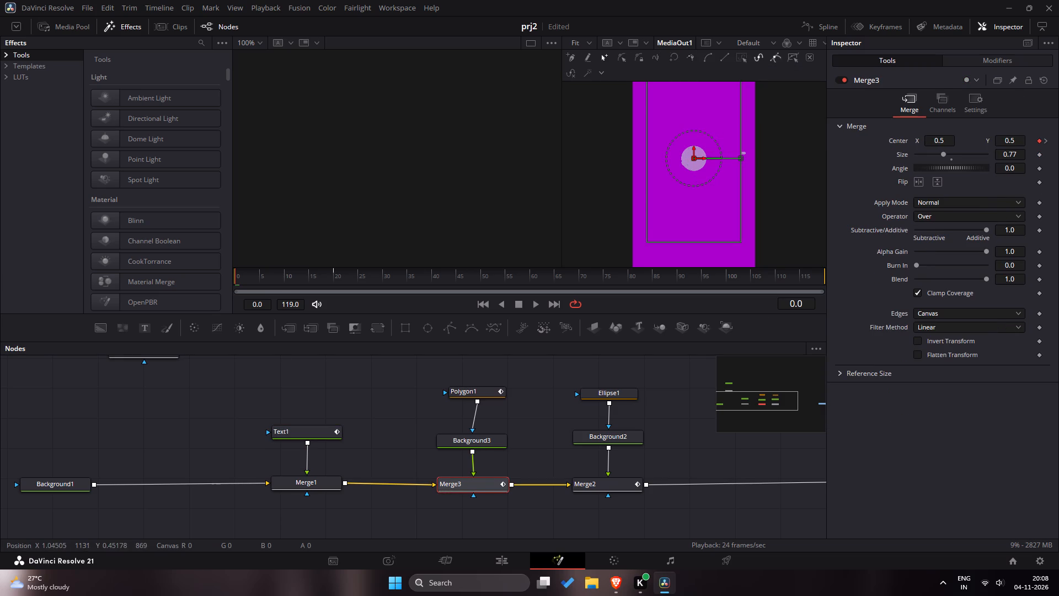
left_click(741, 159)
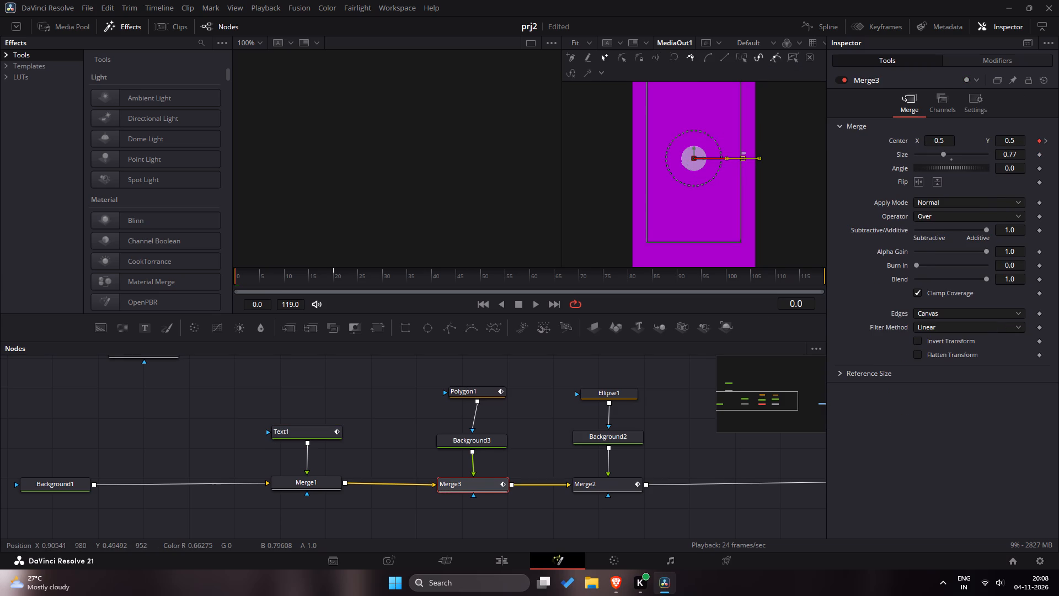
left_click(945, 154)
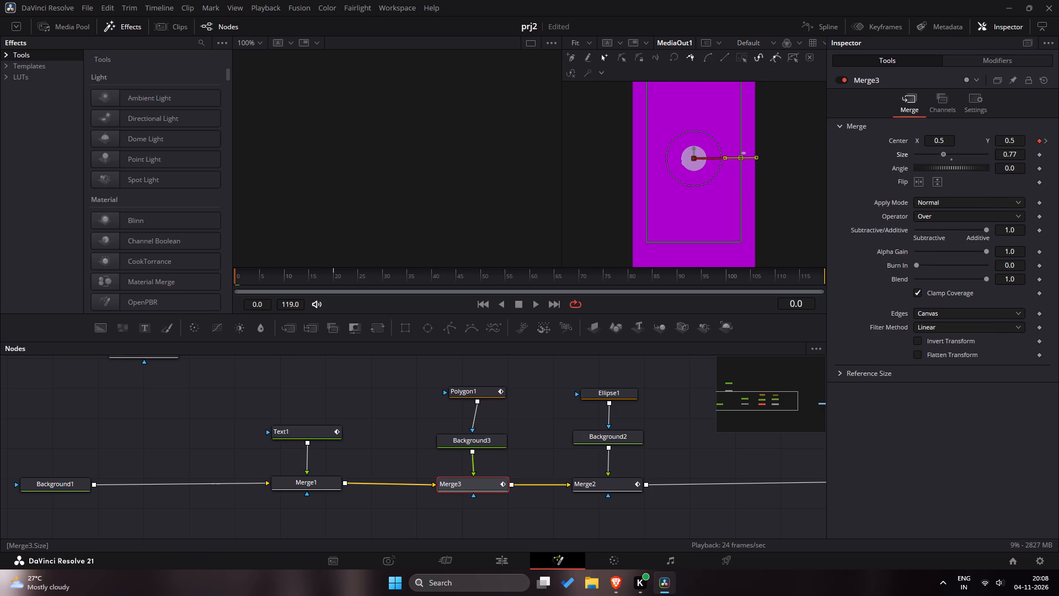
left_click(947, 155)
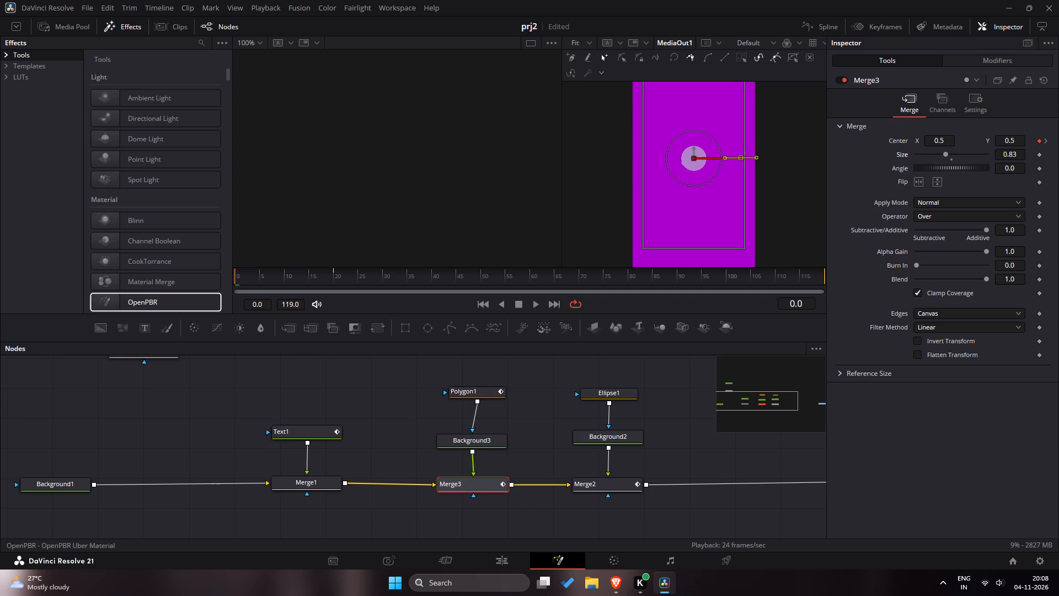
At frame 20, keyframe Text1's layout Center X at 0.511 so the text slides back beside the circle.
left_click(332, 432)
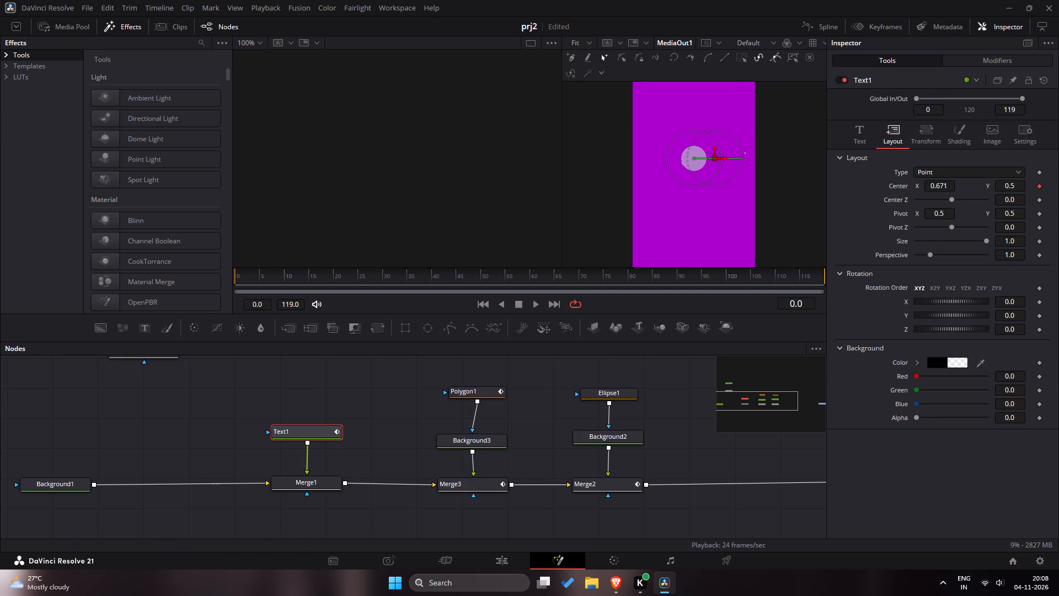
left_click_drag(249, 276, 276, 279)
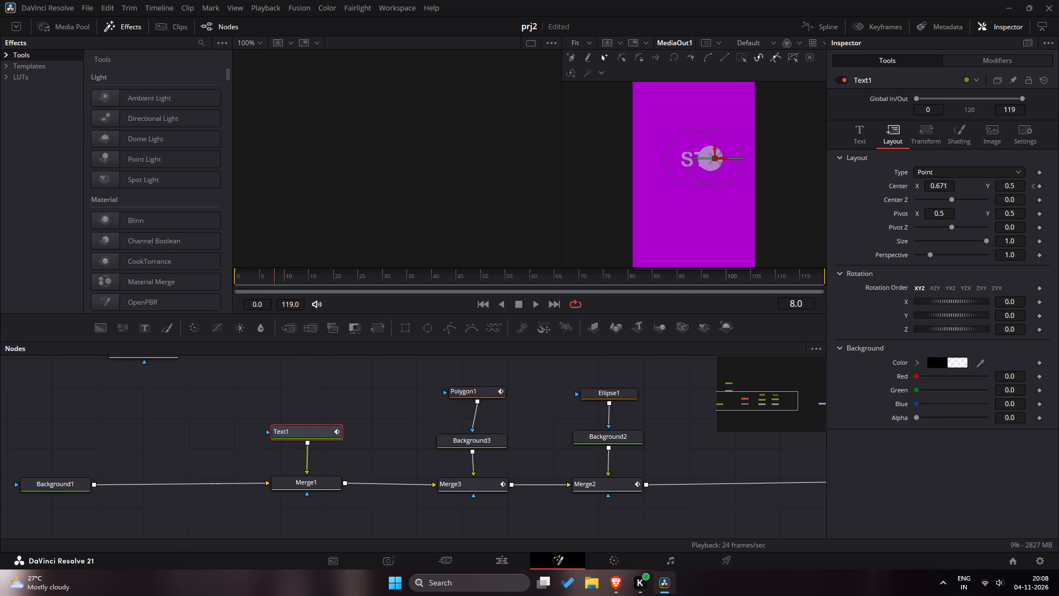
left_click_drag(276, 279, 334, 281)
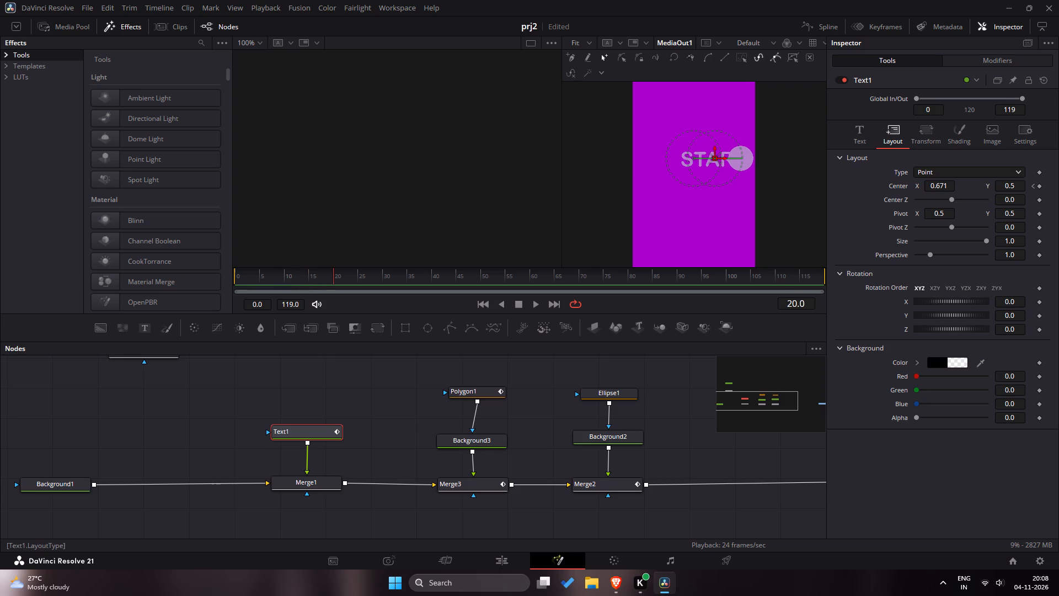
left_click_drag(944, 186, 894, 190)
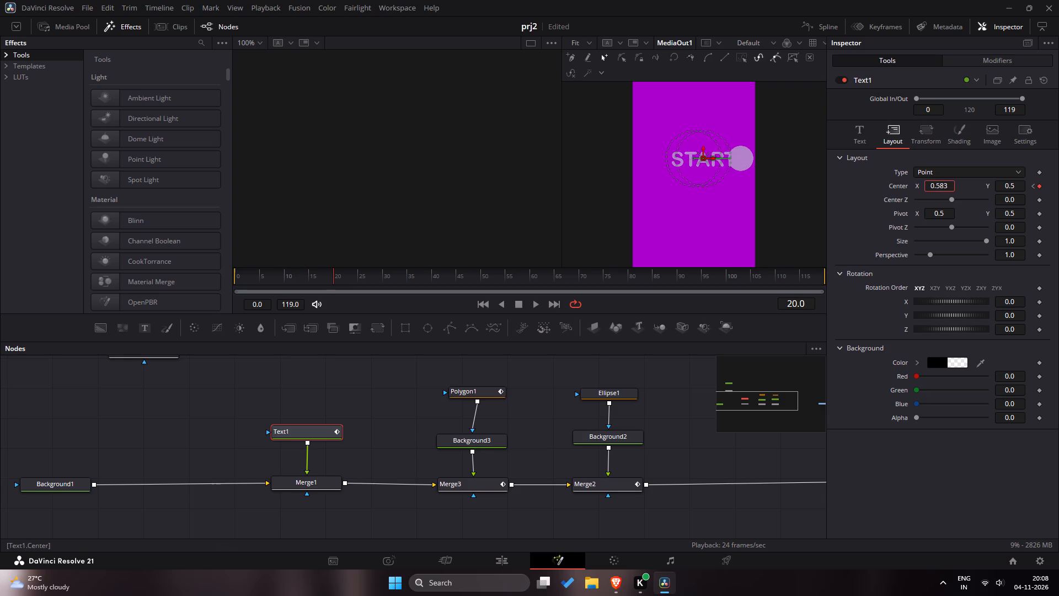
left_click_drag(894, 190, 859, 190)
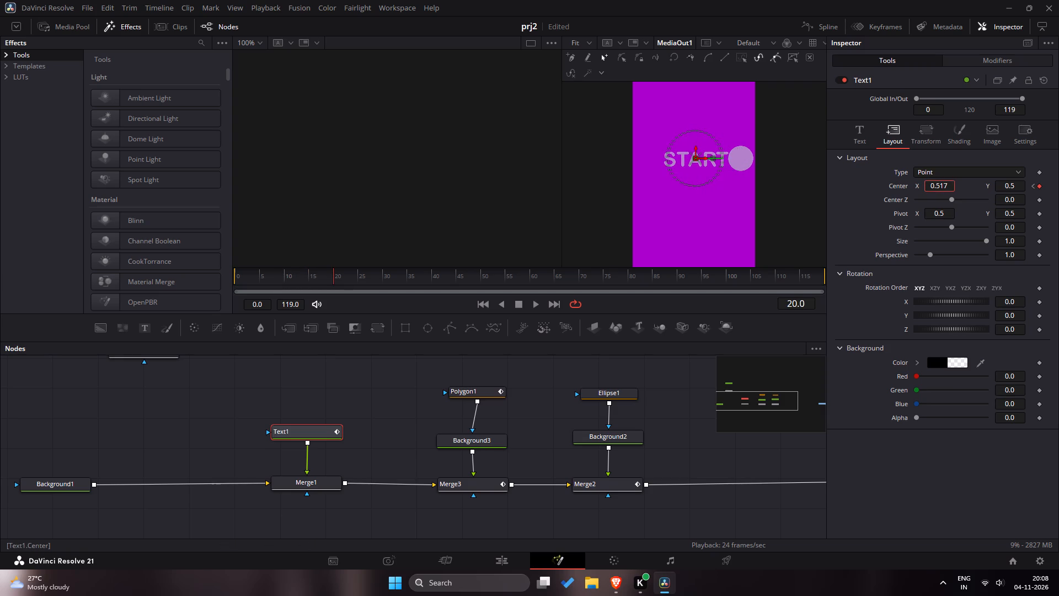
left_click_drag(859, 190, 856, 191)
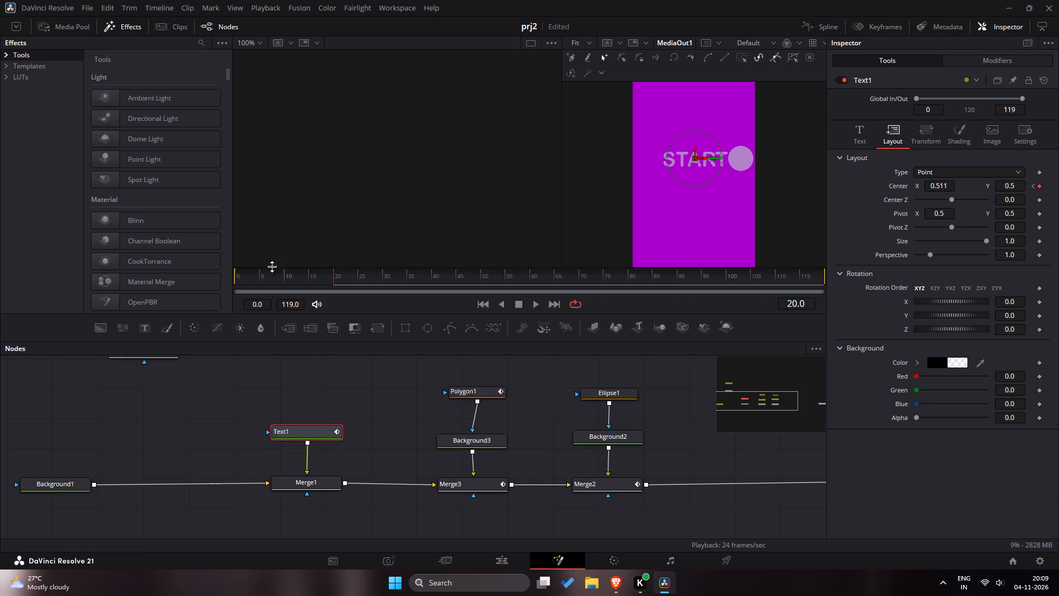
Play and scrub the animation from frame 0 to check how the sliding START text emerges behind the circle.
left_click_drag(250, 280, 215, 277)
key("space")
key("space")
left_click_drag(327, 271, 194, 278)
key("space")
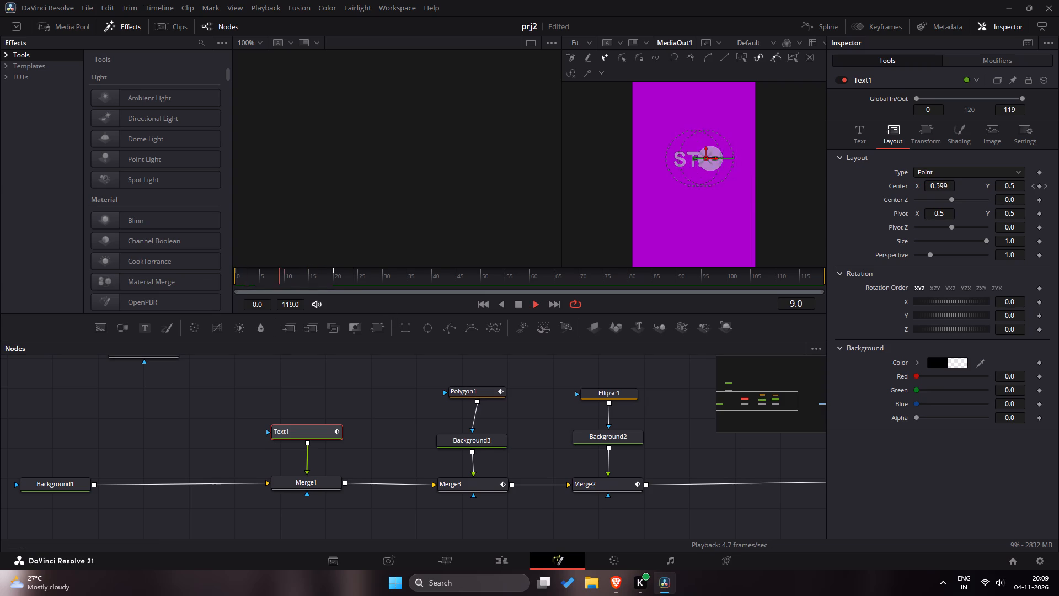
key("space")
left_click_drag(304, 274, 292, 284)
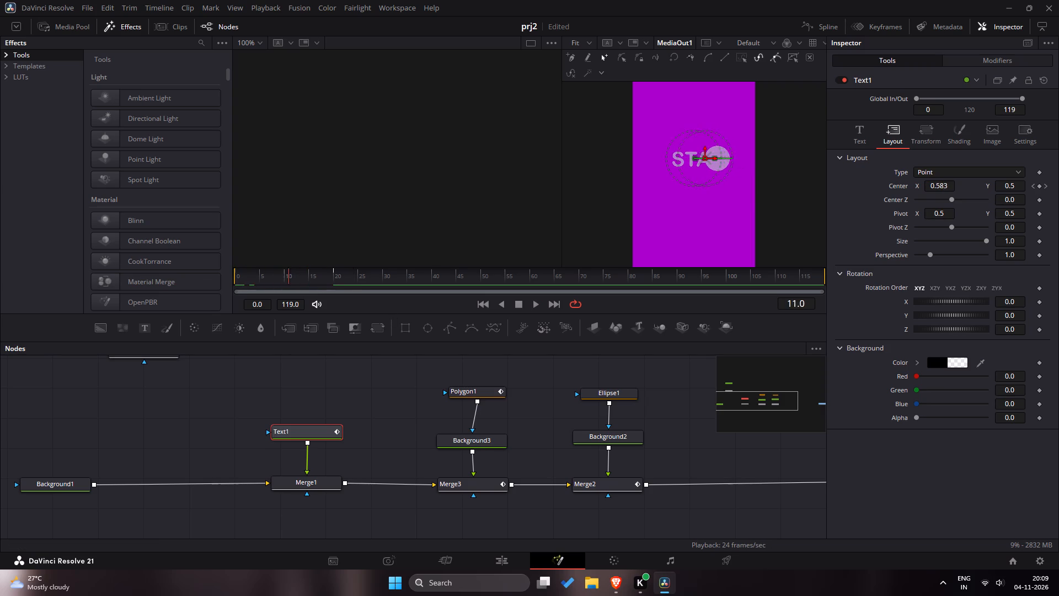
left_click_drag(292, 284, 254, 290)
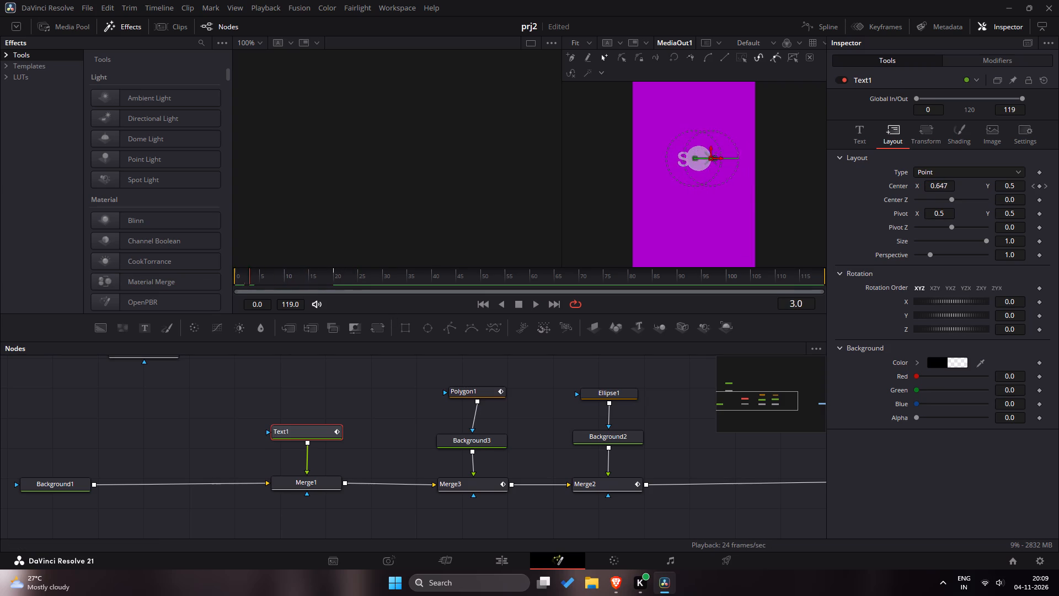
left_click_drag(254, 290, 222, 288)
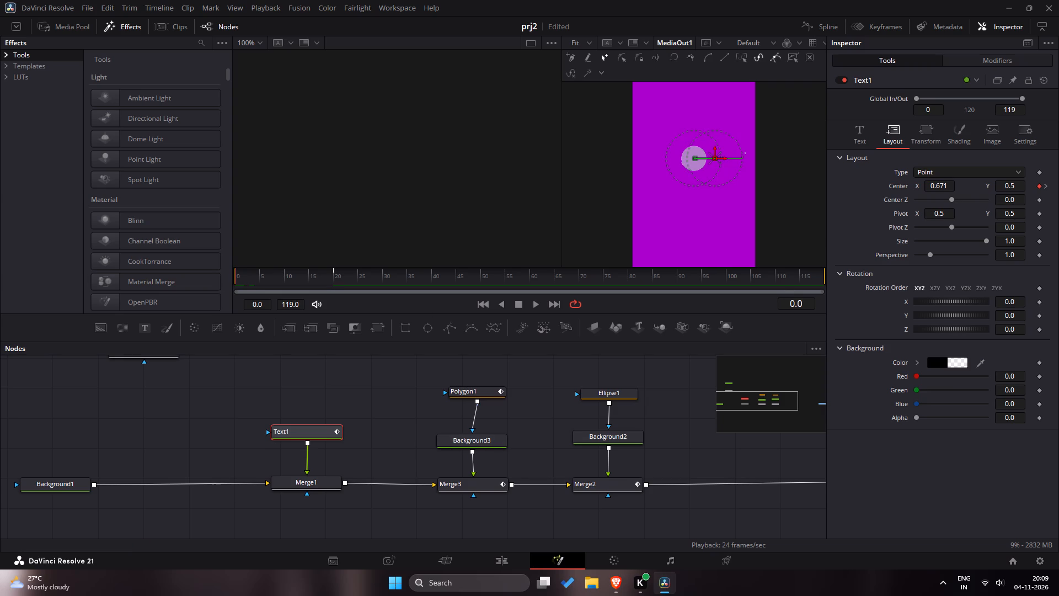
At frame 0, raise Merge3's Size to 0.84 and refine it to 0.847 to hide the leftover edge of the text.
left_click(479, 490)
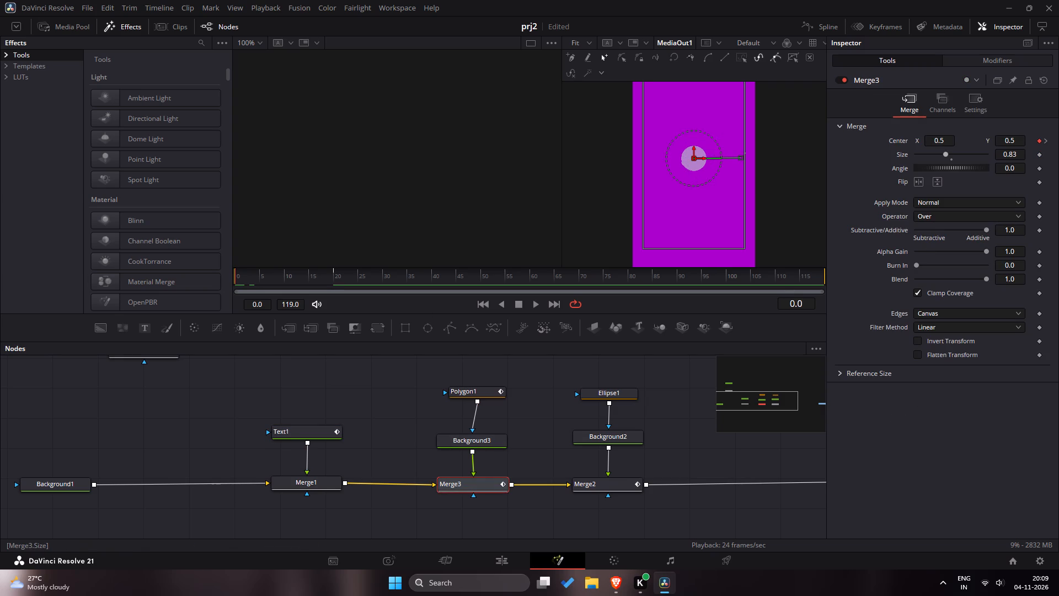
left_click(1021, 150)
key("BackSpace")
key("4")
key("Return")
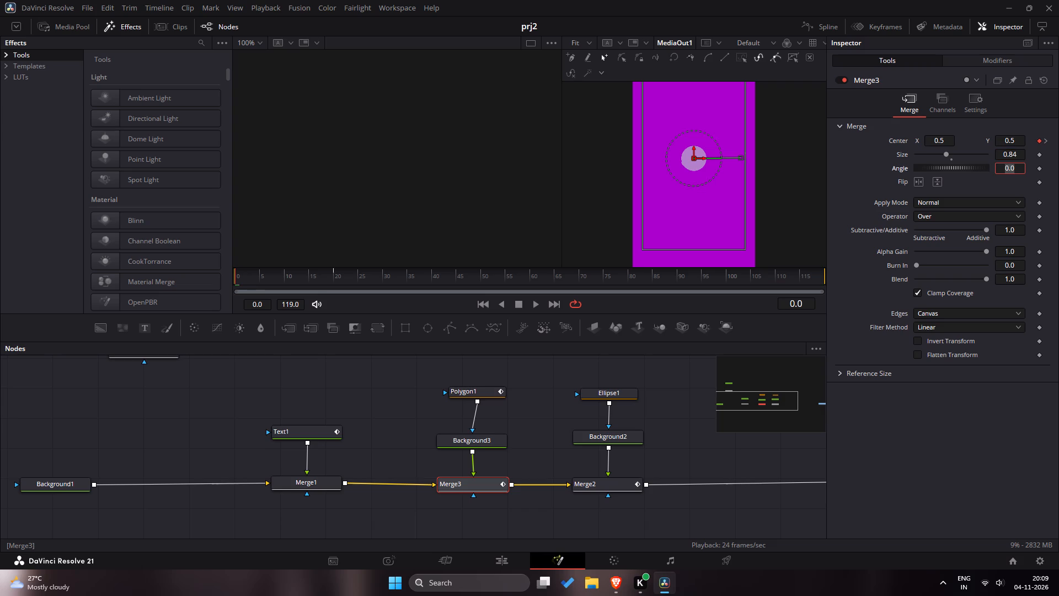
left_click(942, 419)
double_click(654, 384)
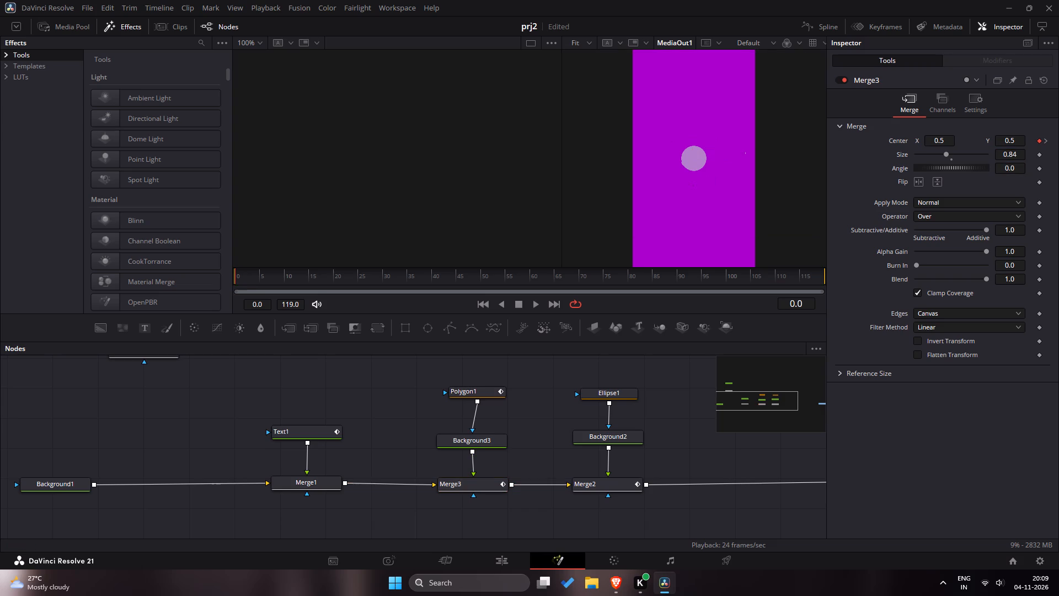
left_click(473, 482)
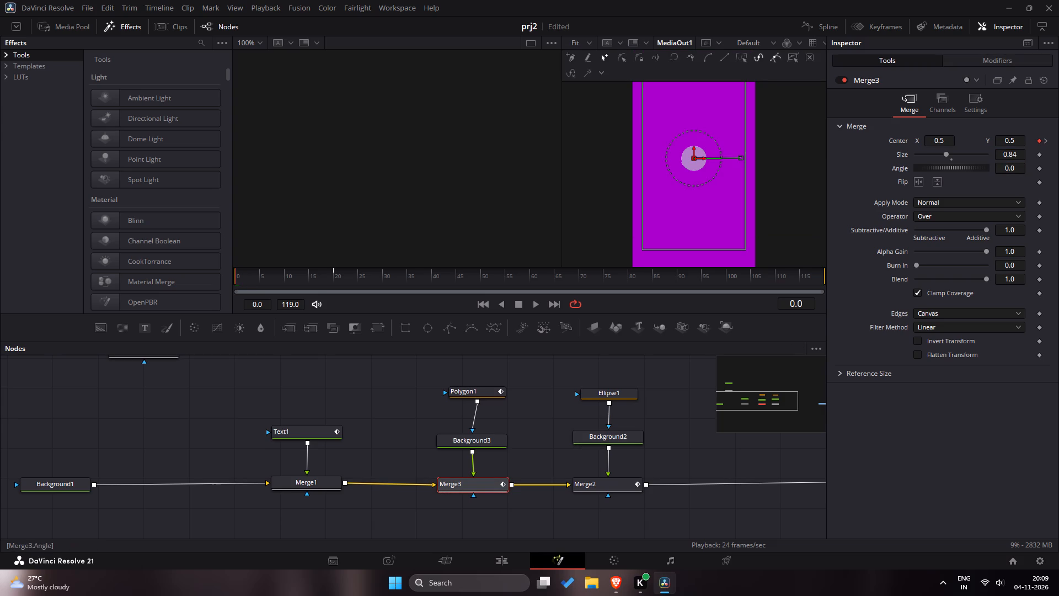
left_click(1010, 157)
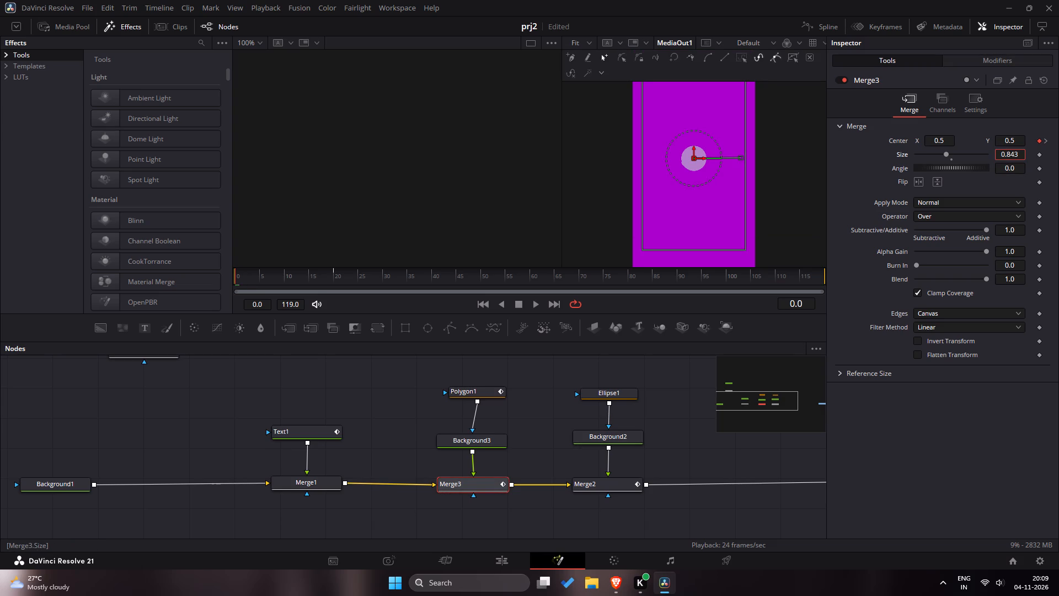
double_click(852, 467)
double_click(763, 455)
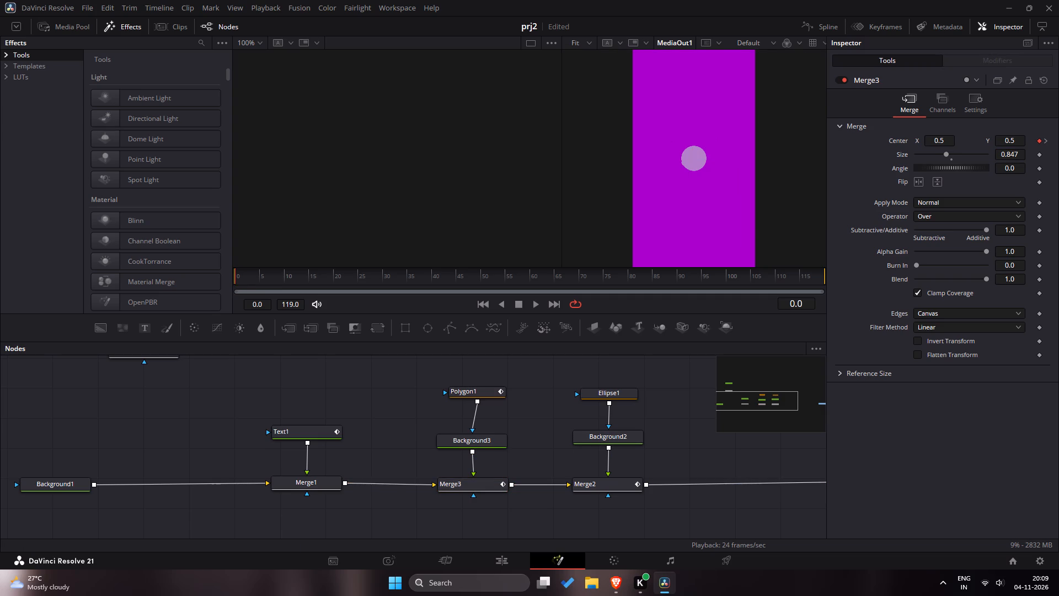
Replay and scrub the animation from frame 0 to check the START text reveal with the enlarged mask.
left_click_drag(255, 280, 149, 278)
key("space")
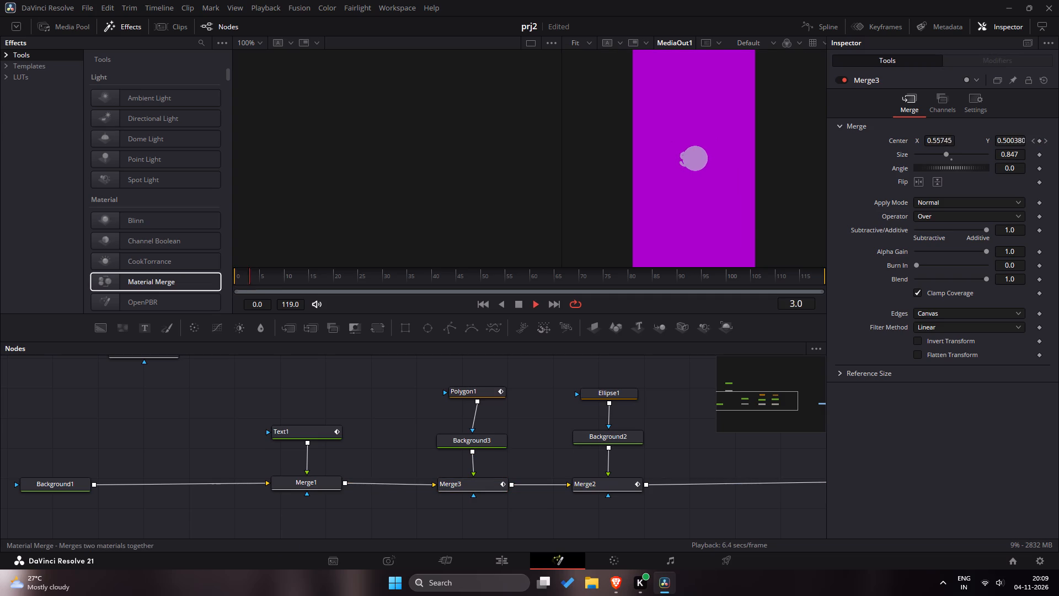
key("space")
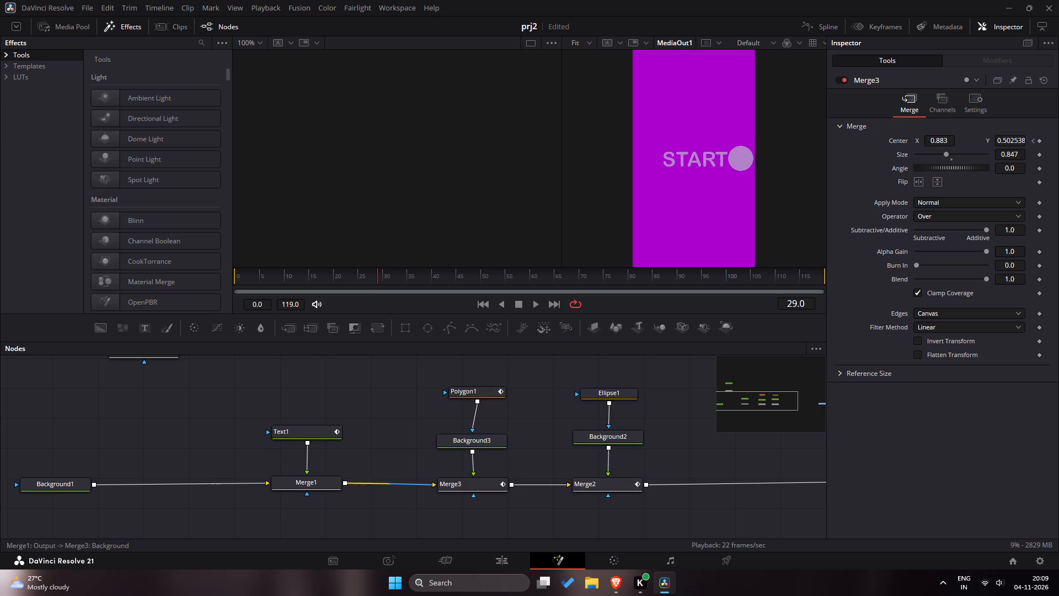
left_click_drag(297, 277, 296, 282)
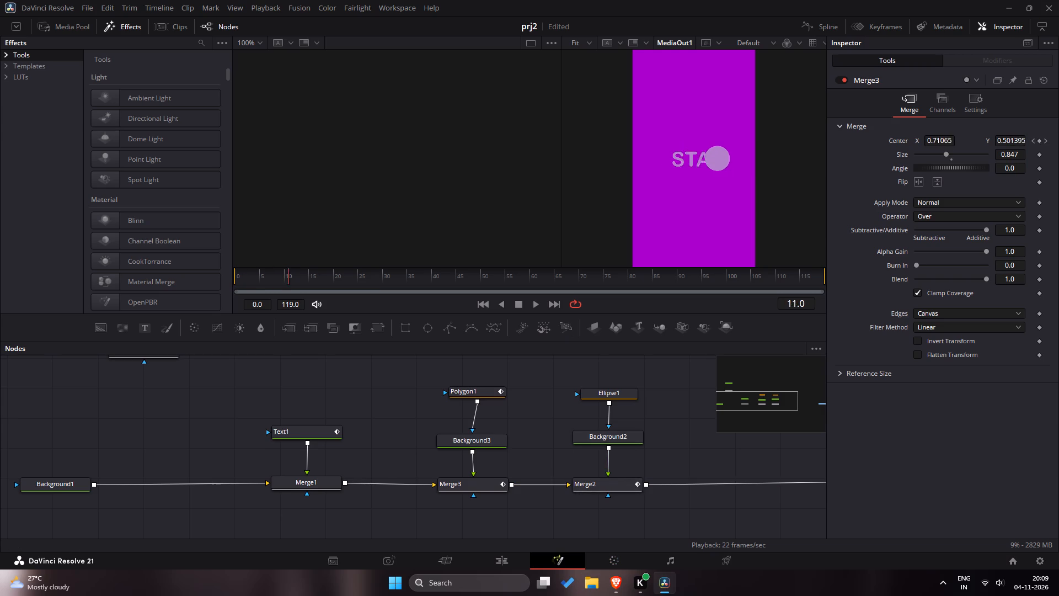
left_click_drag(296, 282, 297, 289)
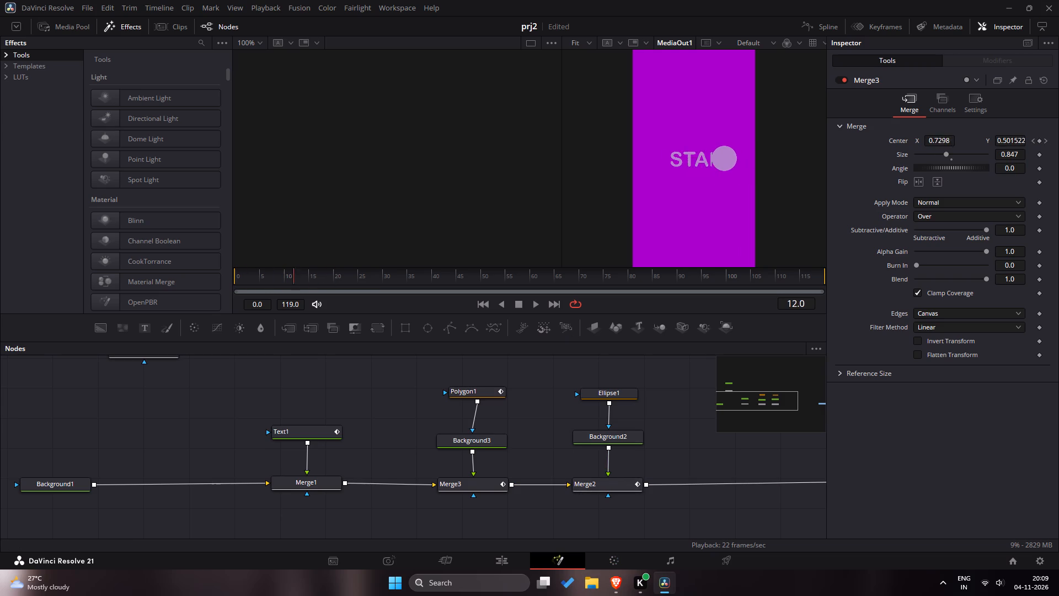
left_click_drag(297, 289, 220, 296)
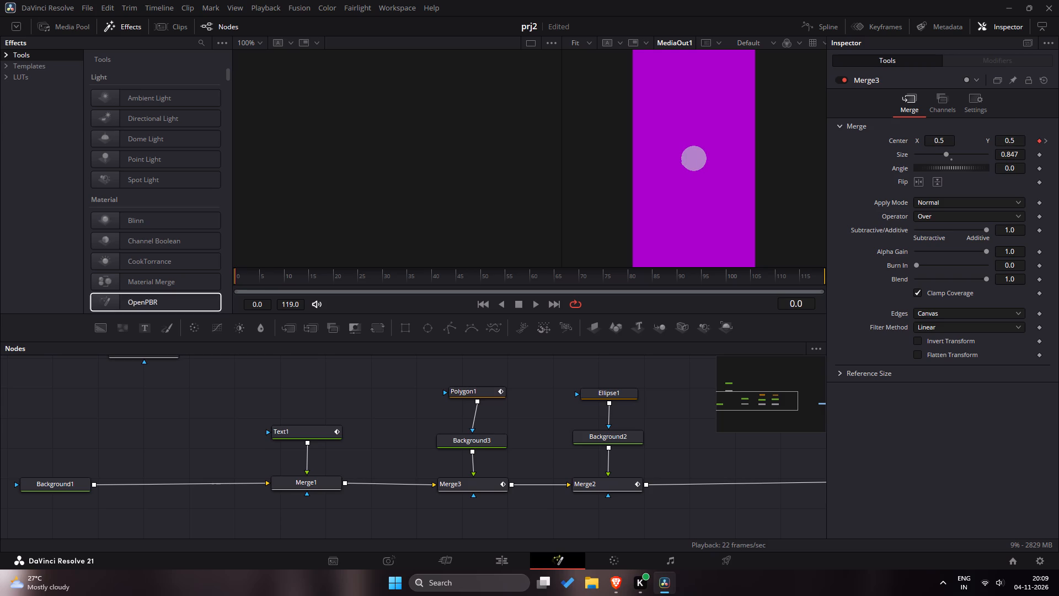
key("space")
key("space")
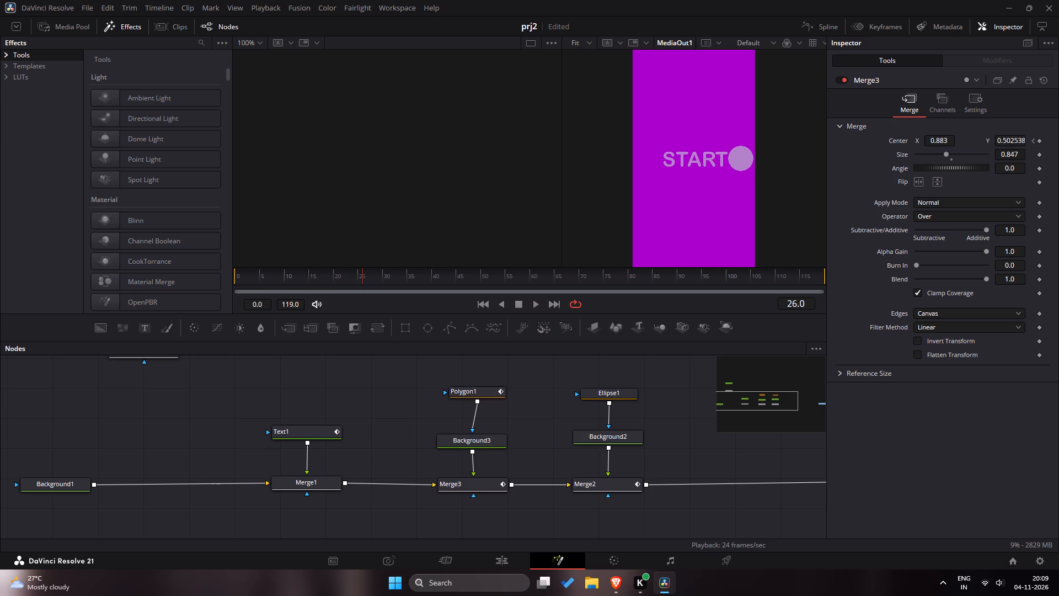
left_click_drag(296, 279, 239, 275)
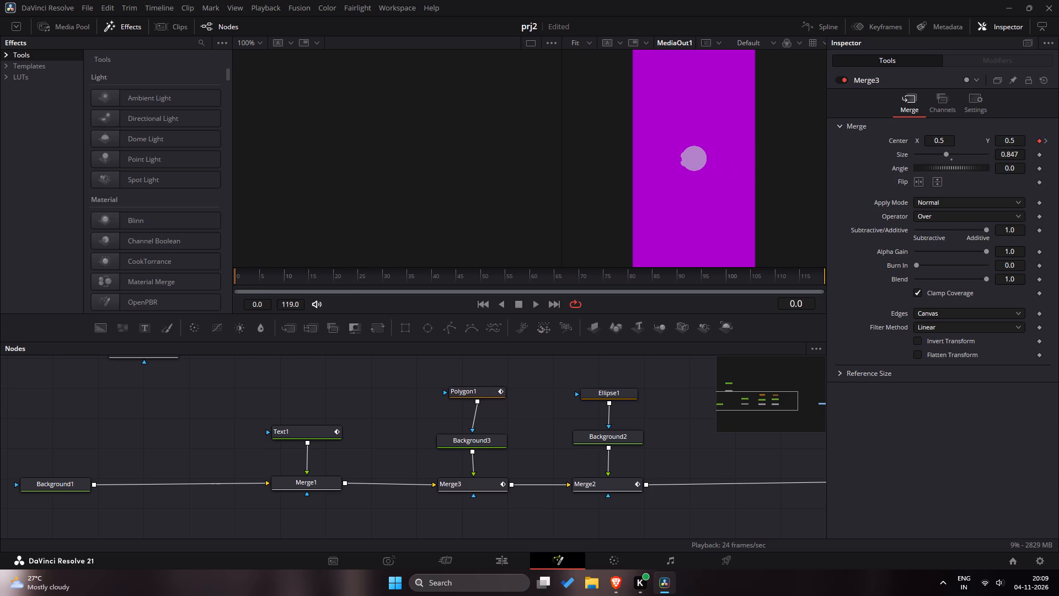
left_click_drag(239, 275, 228, 275)
key("space")
key("space")
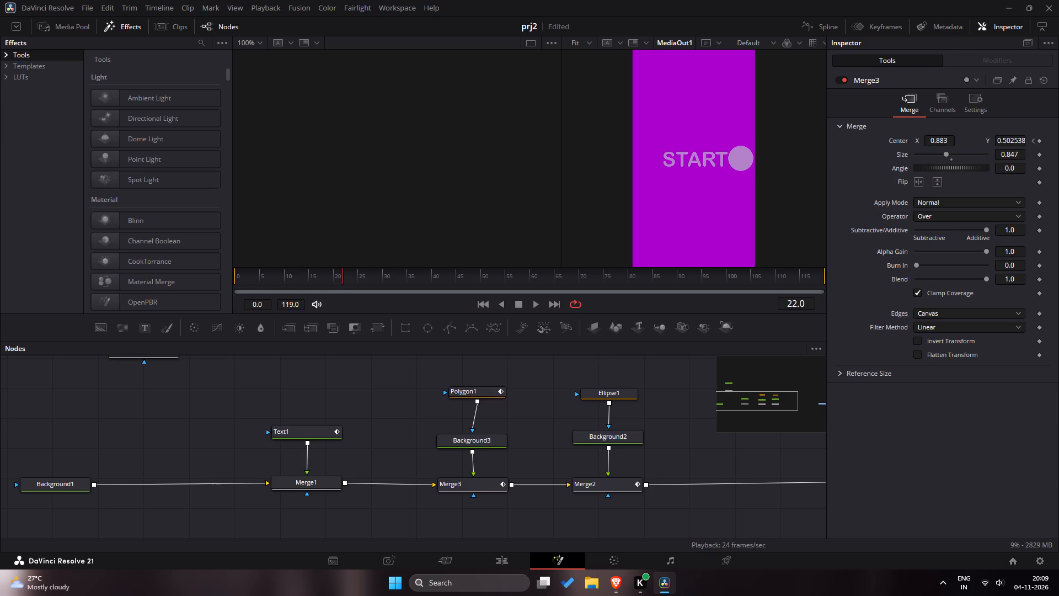
In the Spline editor, smooth both keyframes of Text1's Layout Center displacement curve between frames 0 and 20.
left_click(822, 29)
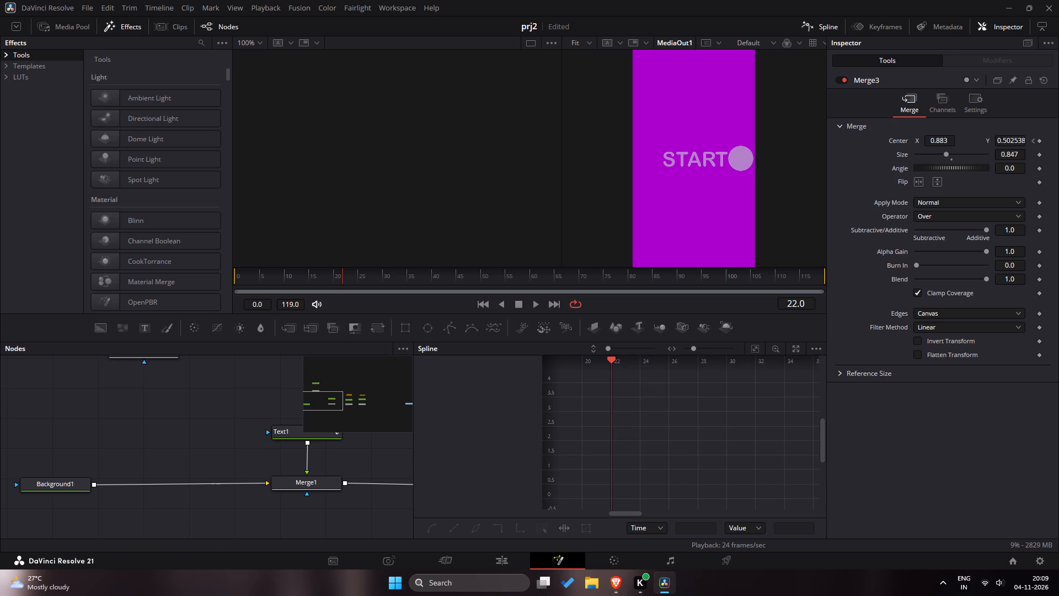
left_click(300, 488)
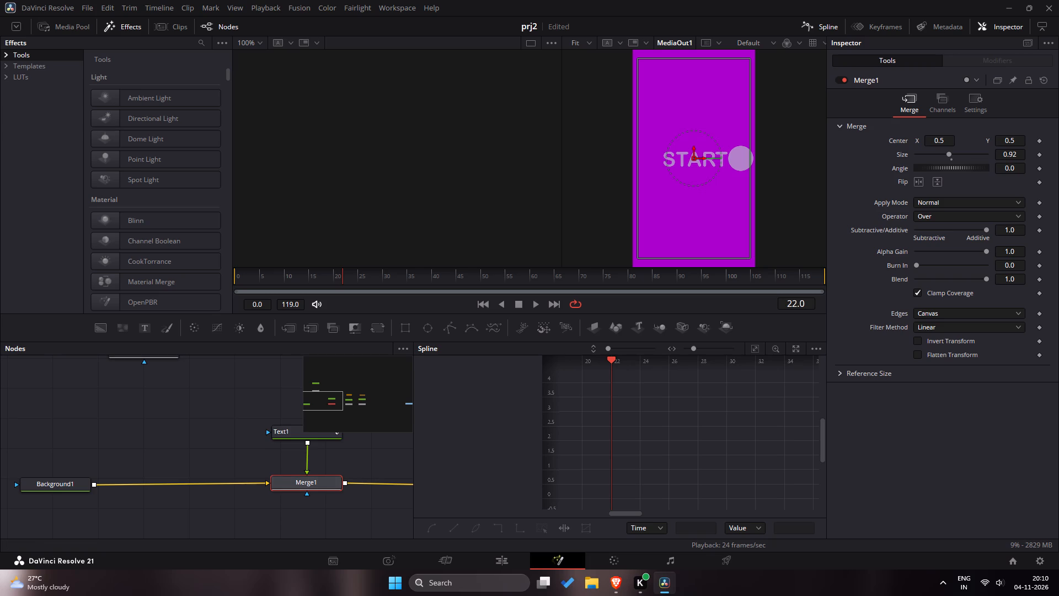
left_click(289, 429)
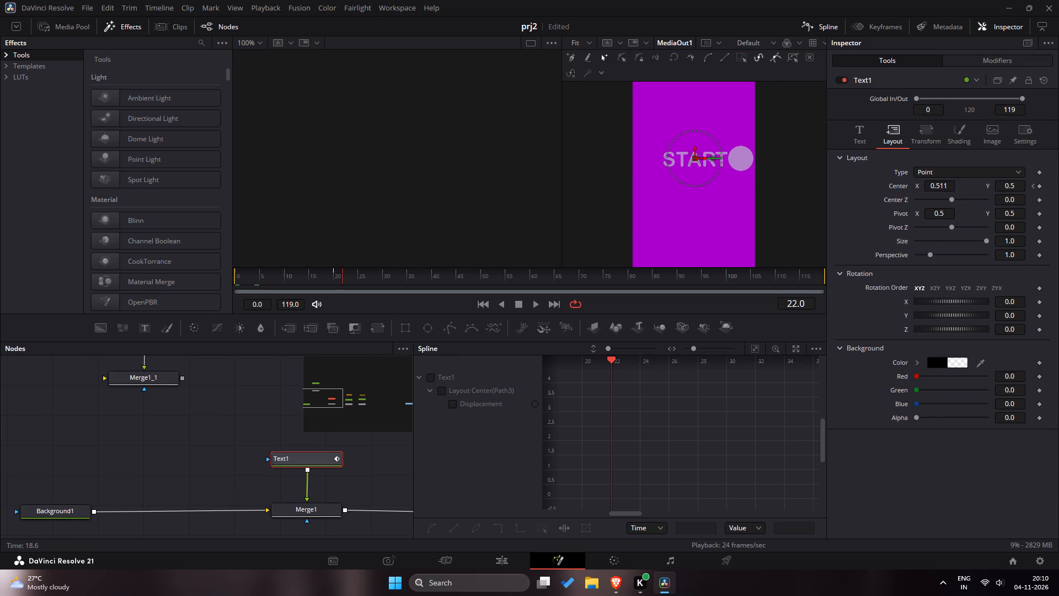
left_click(430, 375)
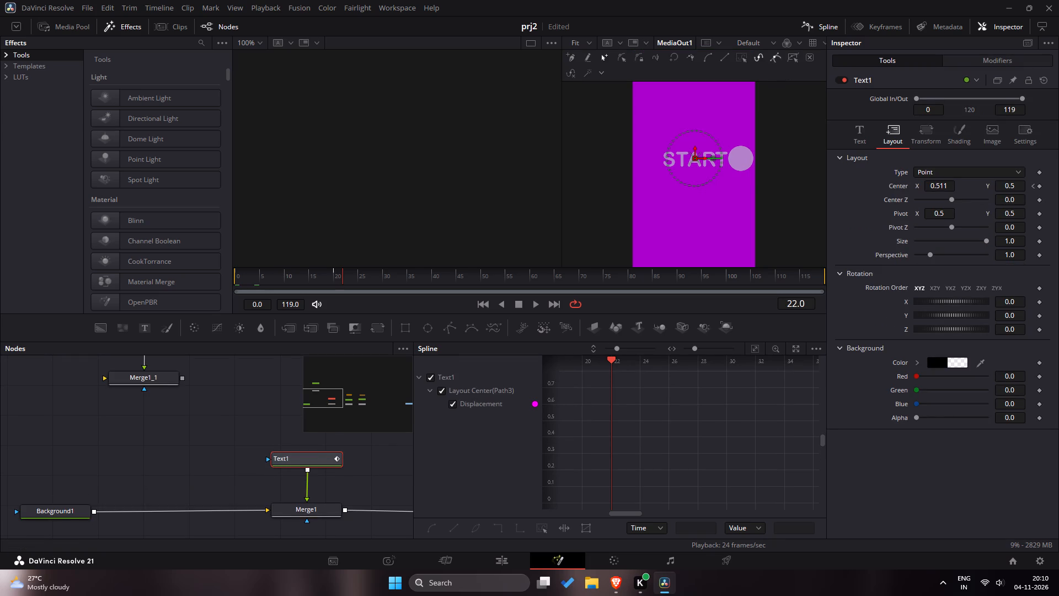
left_click(757, 349)
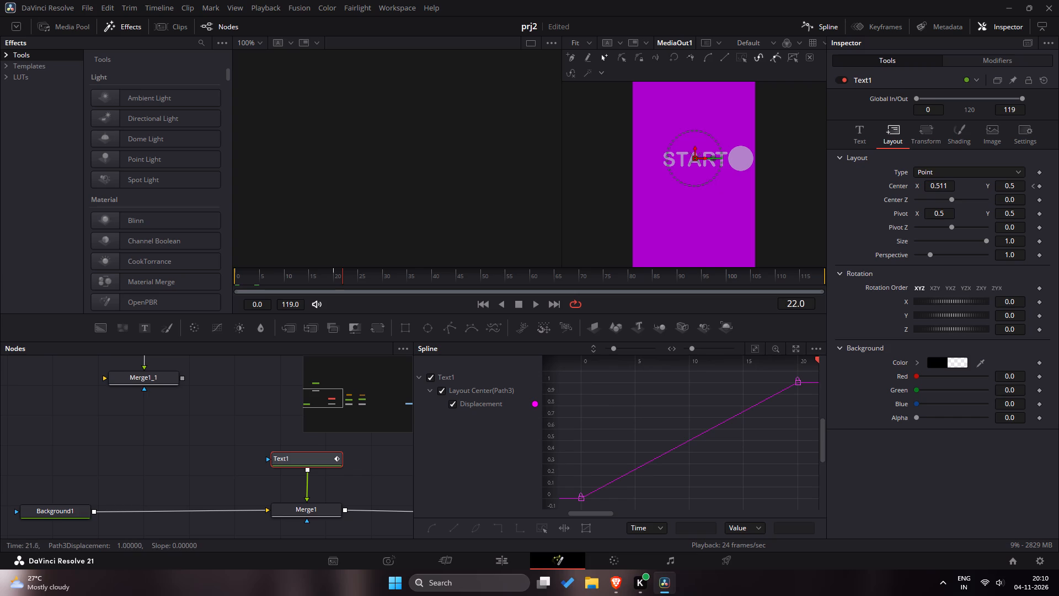
left_click_drag(807, 372, 548, 516)
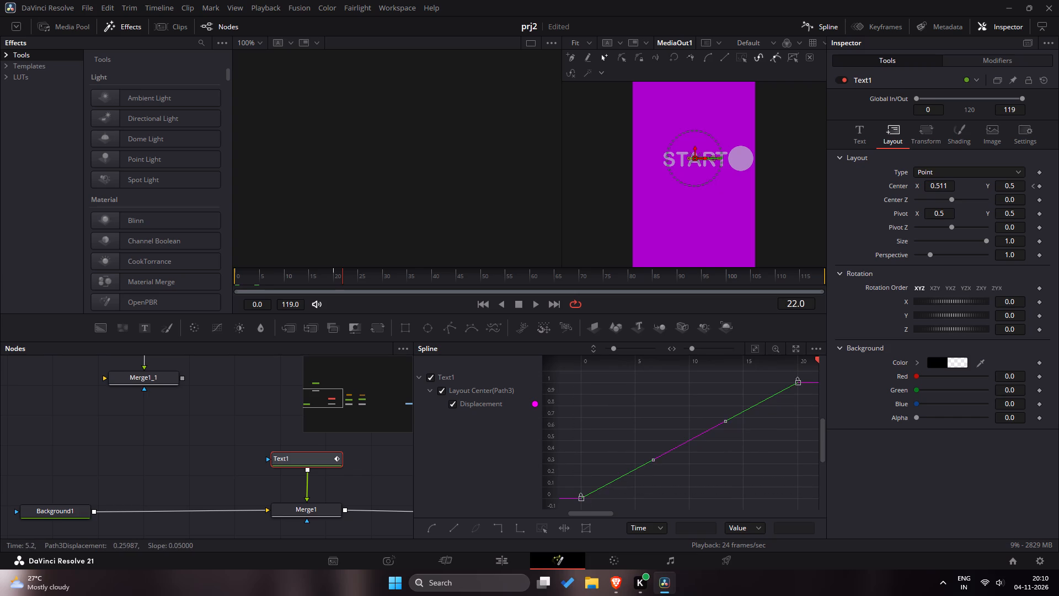
left_click(432, 528)
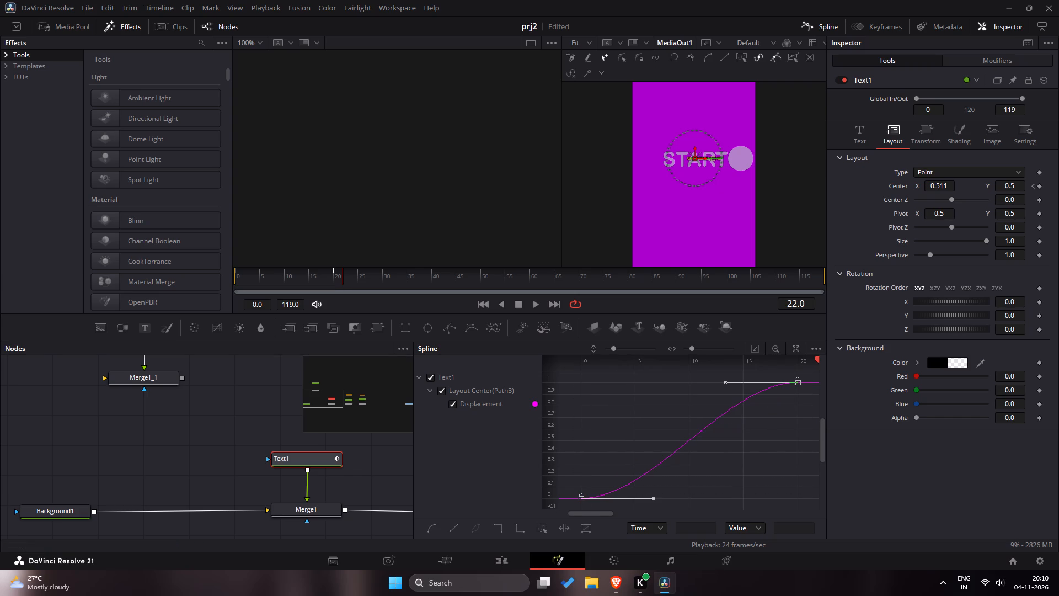
Play and scrub the animation from frame 0 to check the START text's eased movement against the circle.
left_click_drag(261, 270, 199, 275)
key("space")
key("space")
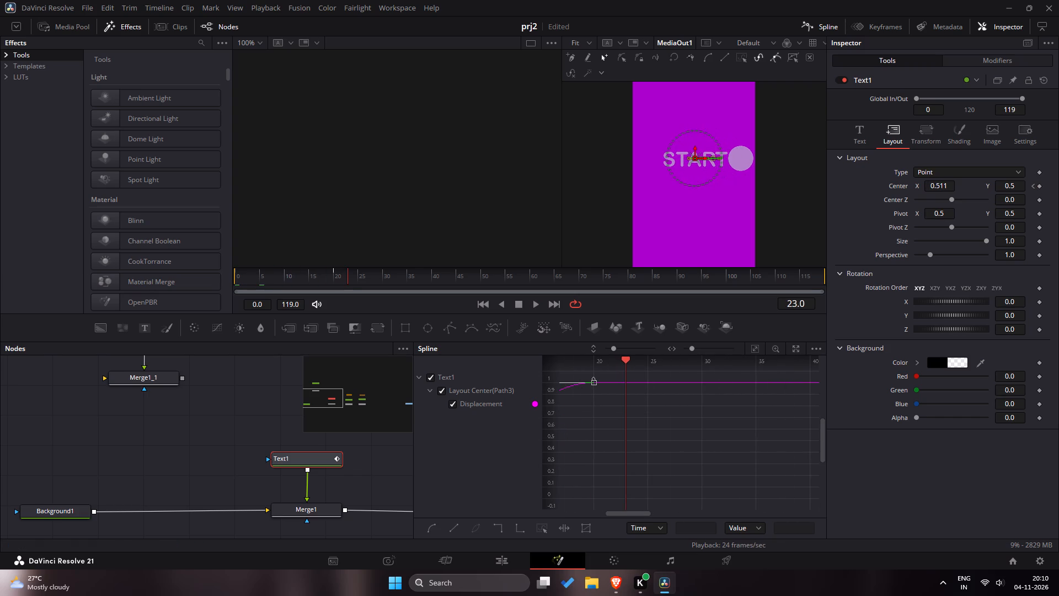
left_click_drag(325, 279, 312, 296)
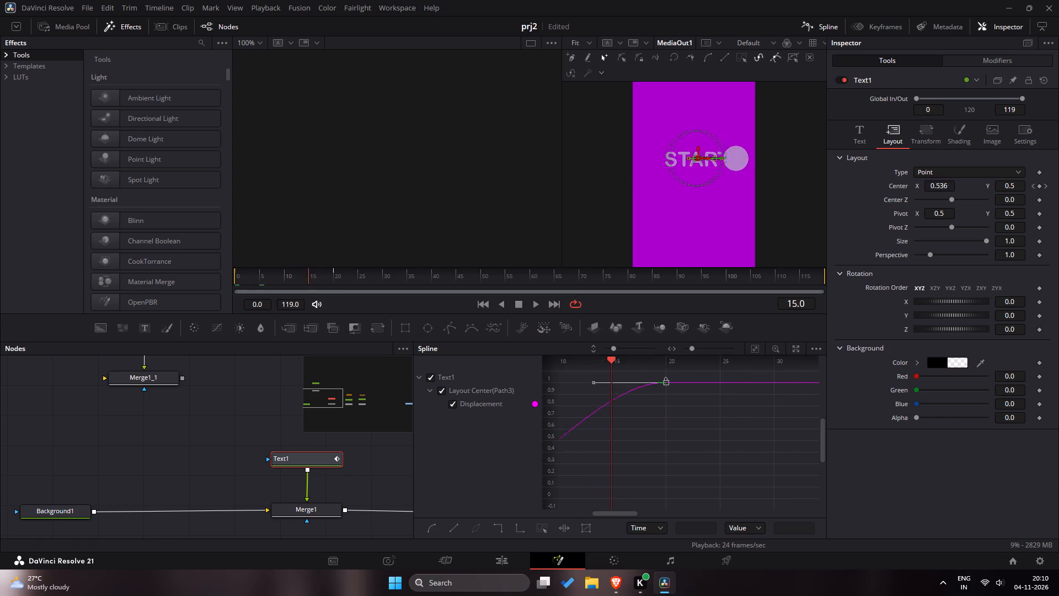
left_click_drag(312, 296, 204, 295)
key("space")
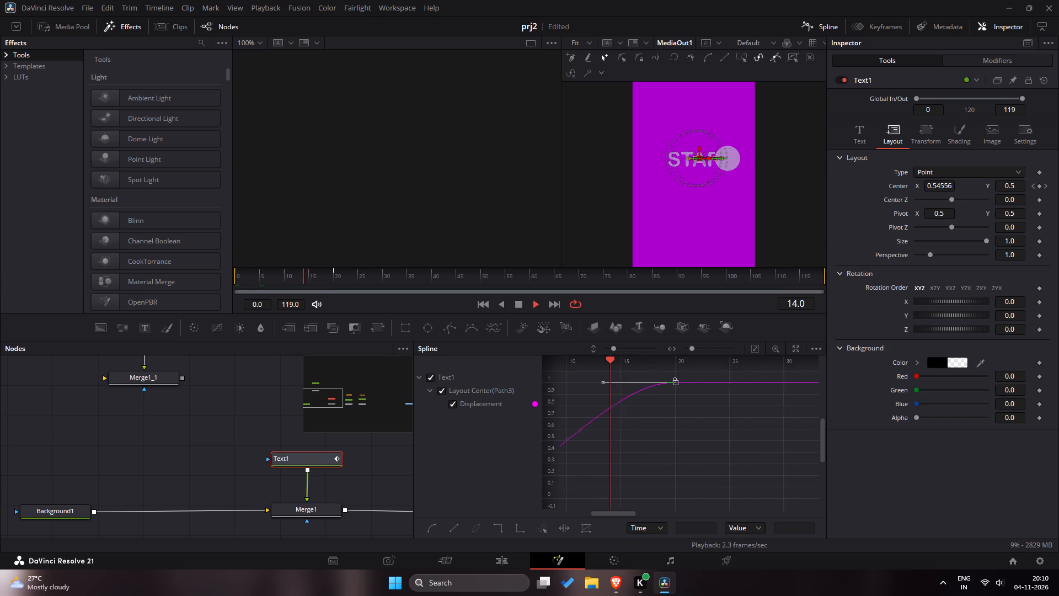
key("space")
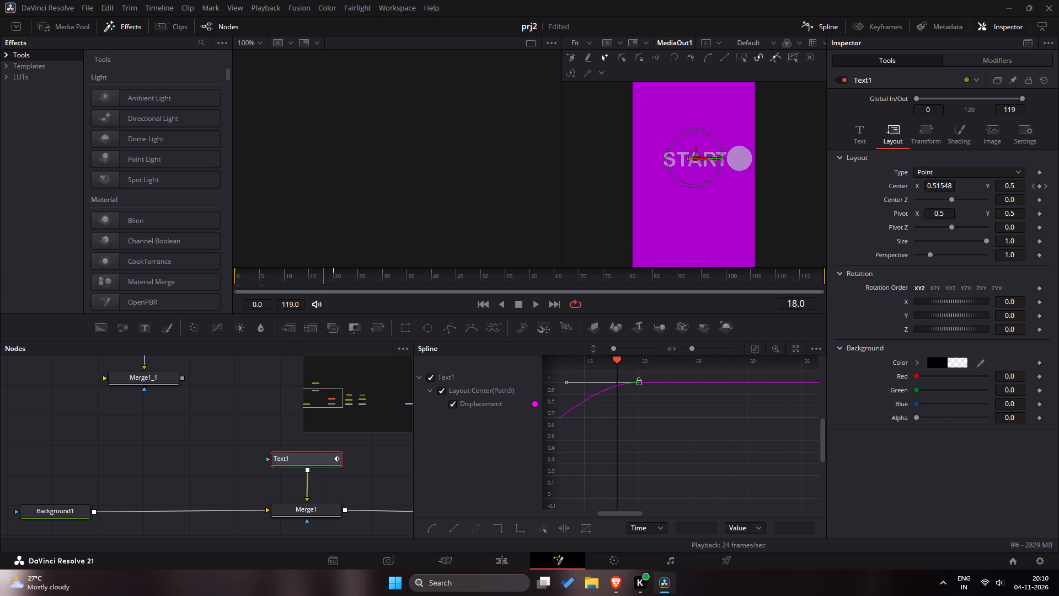
In the Spline editor, smooth both keyframes of Merge3's Center displacement curve so the mask eases like the text.
left_click(828, 29)
scroll(516, 374, "down", 1)
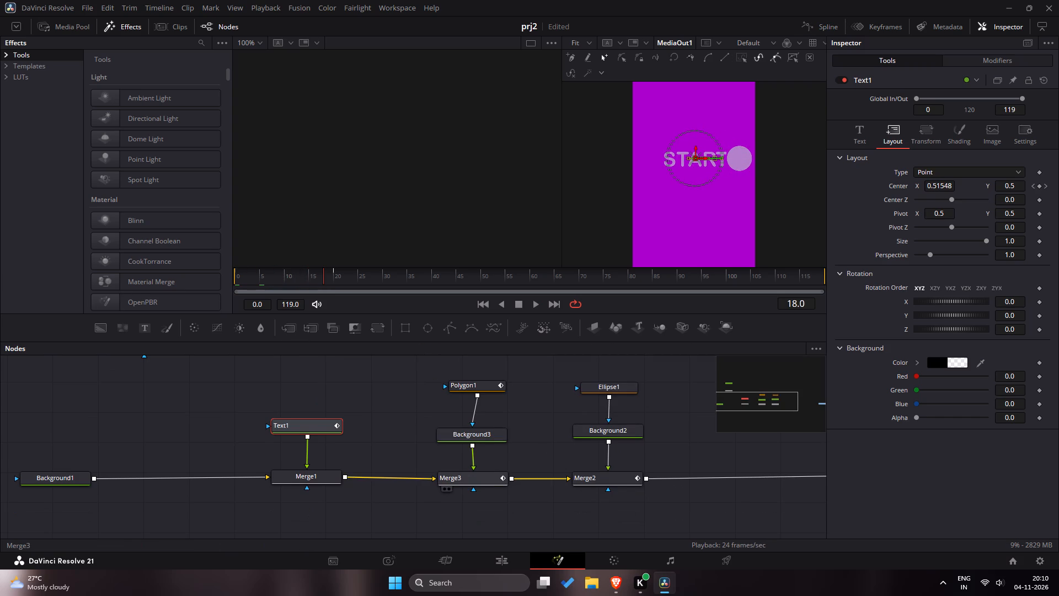
left_click(489, 473)
left_click(826, 26)
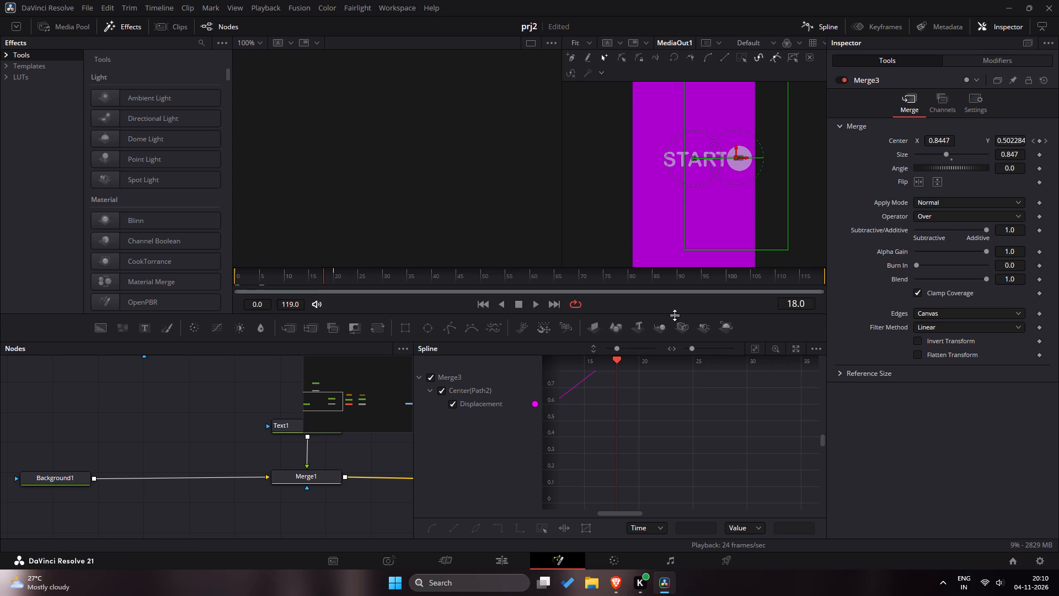
scroll(221, 435, "down", 2)
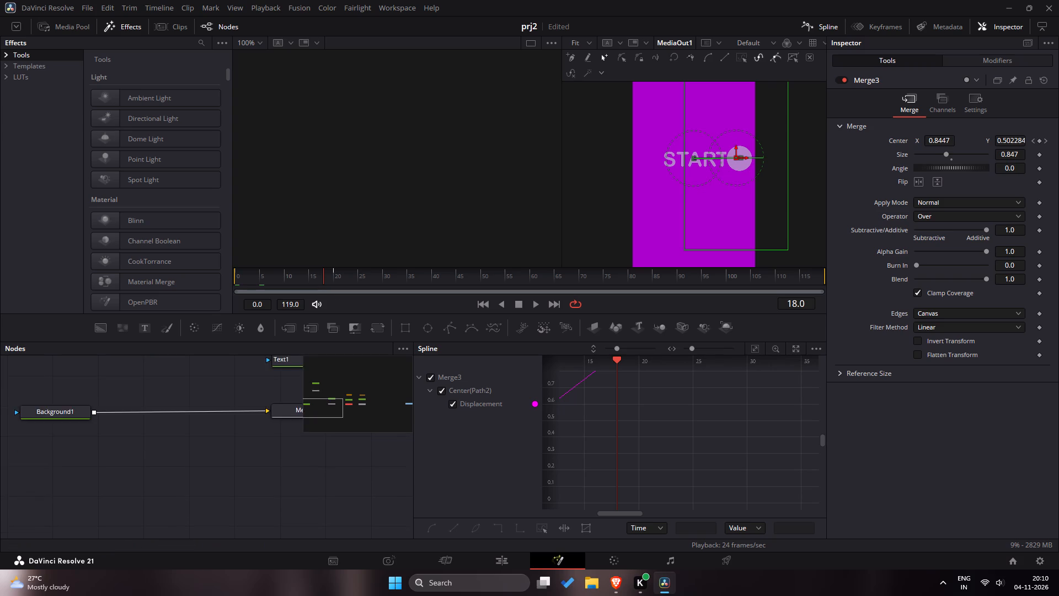
scroll(247, 434, "up", 2)
left_click_drag(330, 402, 343, 400)
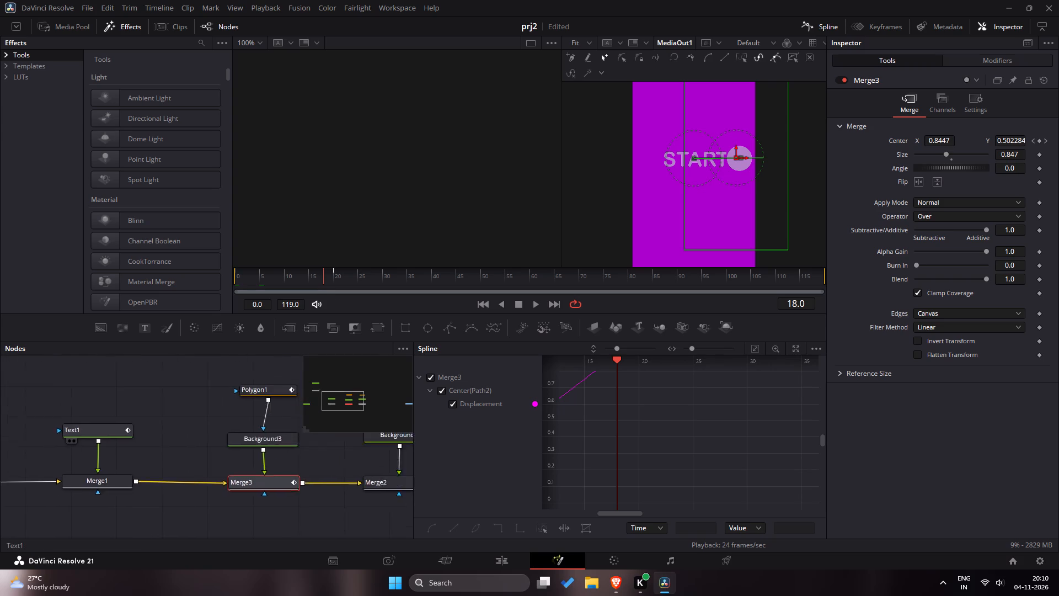
left_click_drag(343, 400, 345, 398)
left_click(263, 414)
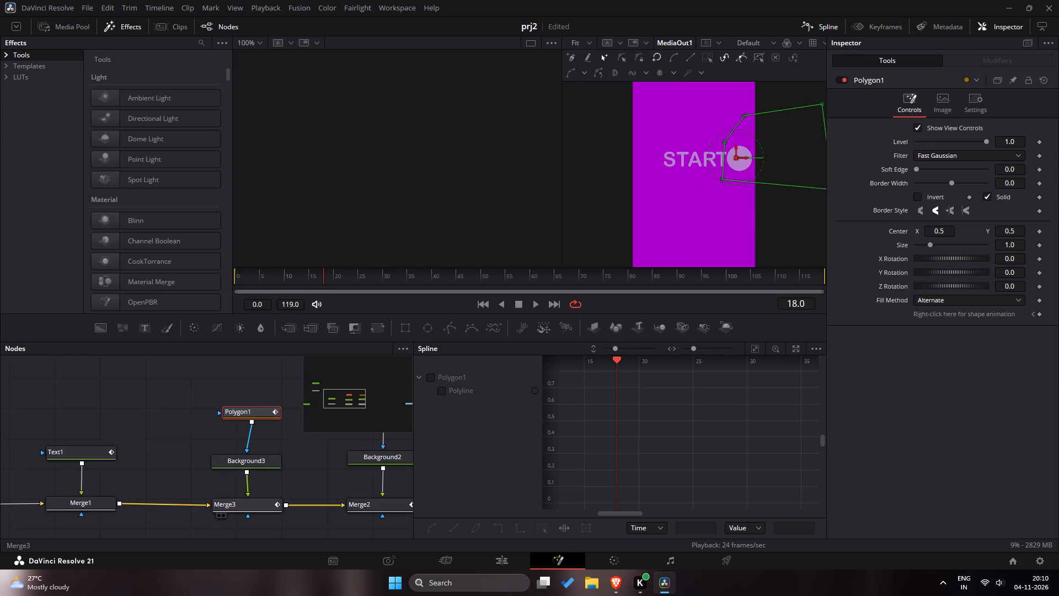
left_click(252, 504)
left_click(250, 465)
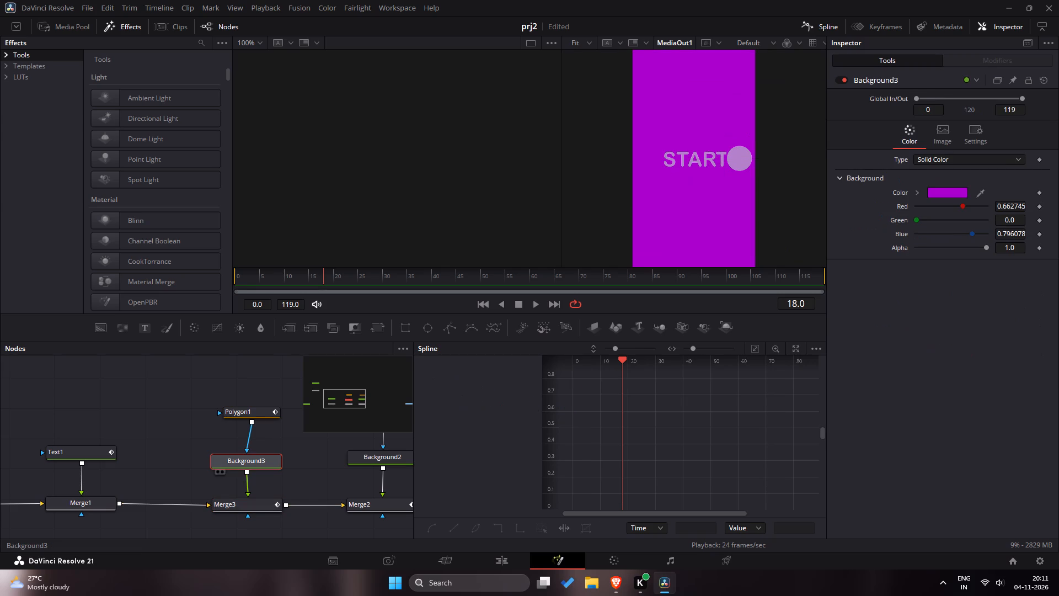
left_click(258, 506)
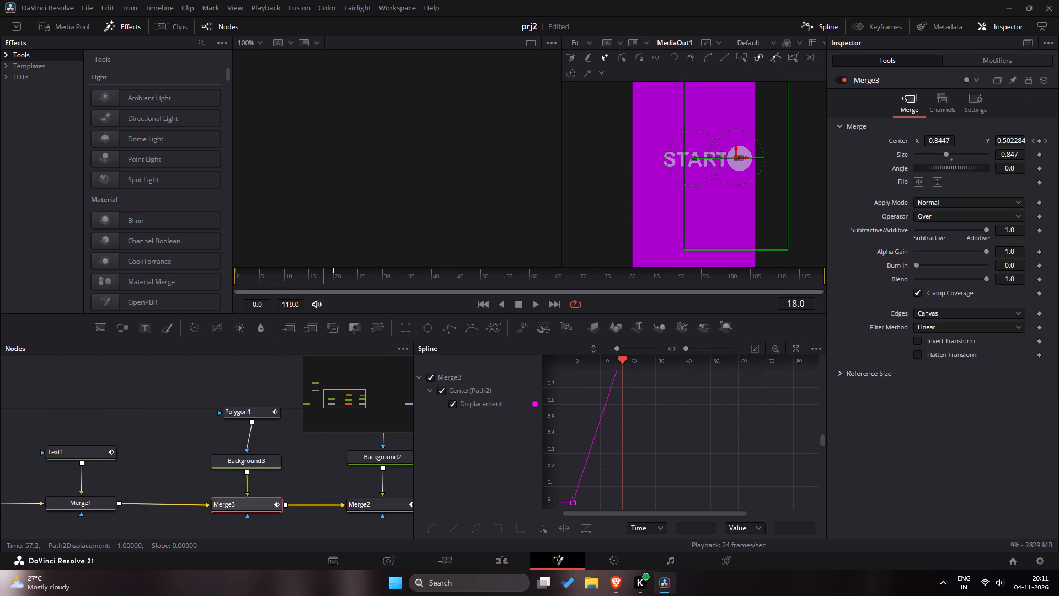
left_click(758, 349)
left_click_drag(812, 374, 676, 470)
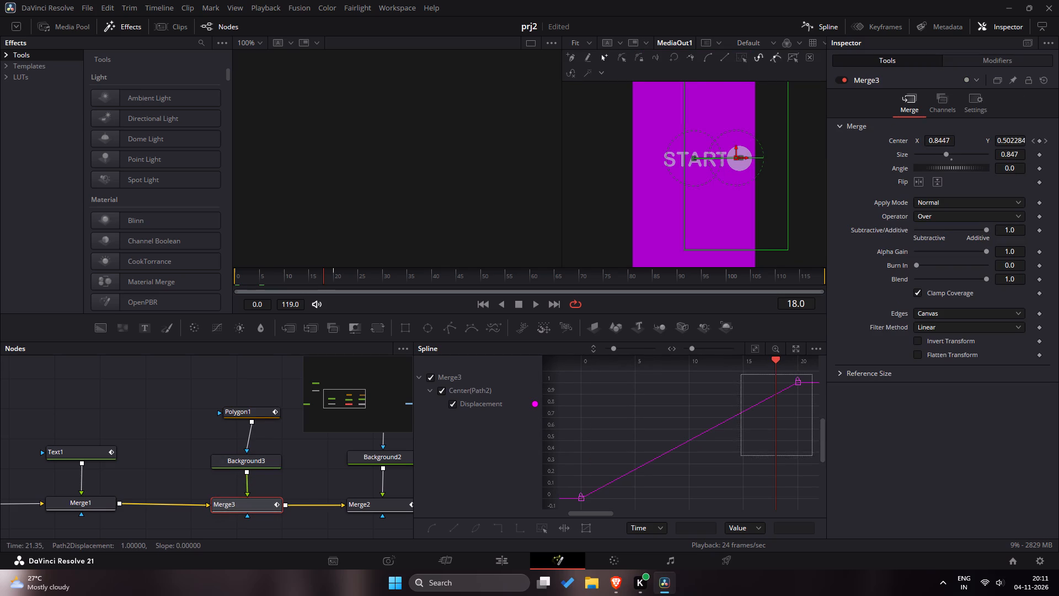
left_click_drag(676, 470, 537, 520)
left_click(429, 530)
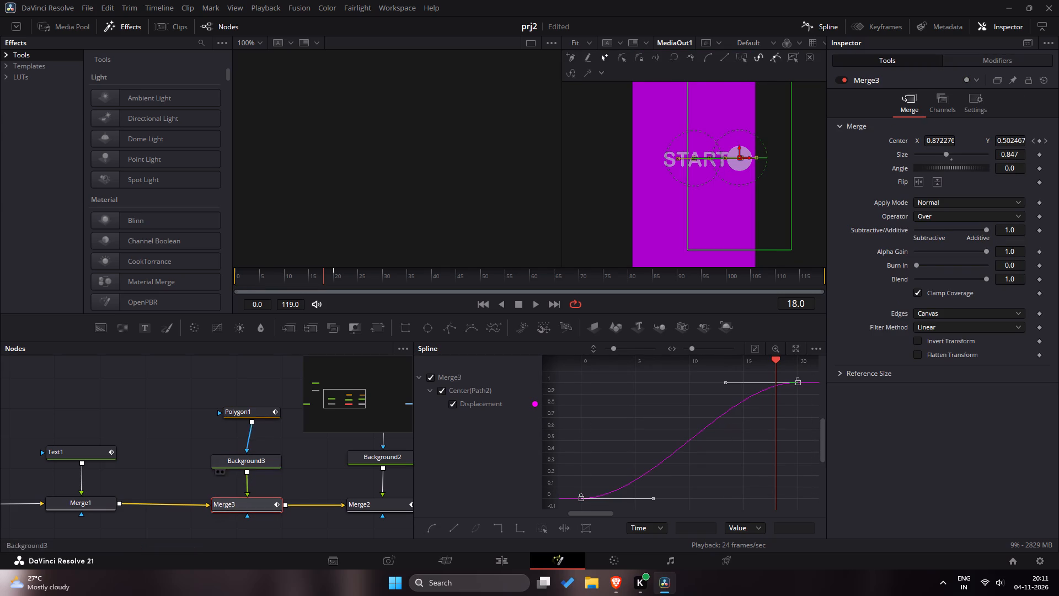
Show Polygon1's Polyline curve in the Spline editor to inspect its keyframes, then close the editor.
left_click(242, 419)
left_click(430, 379)
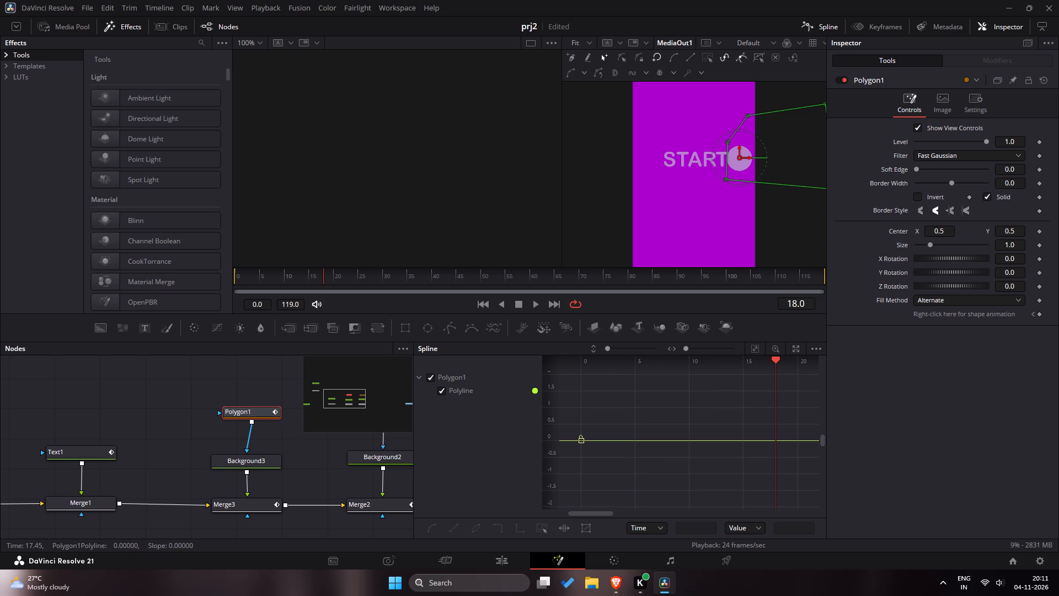
left_click(757, 351)
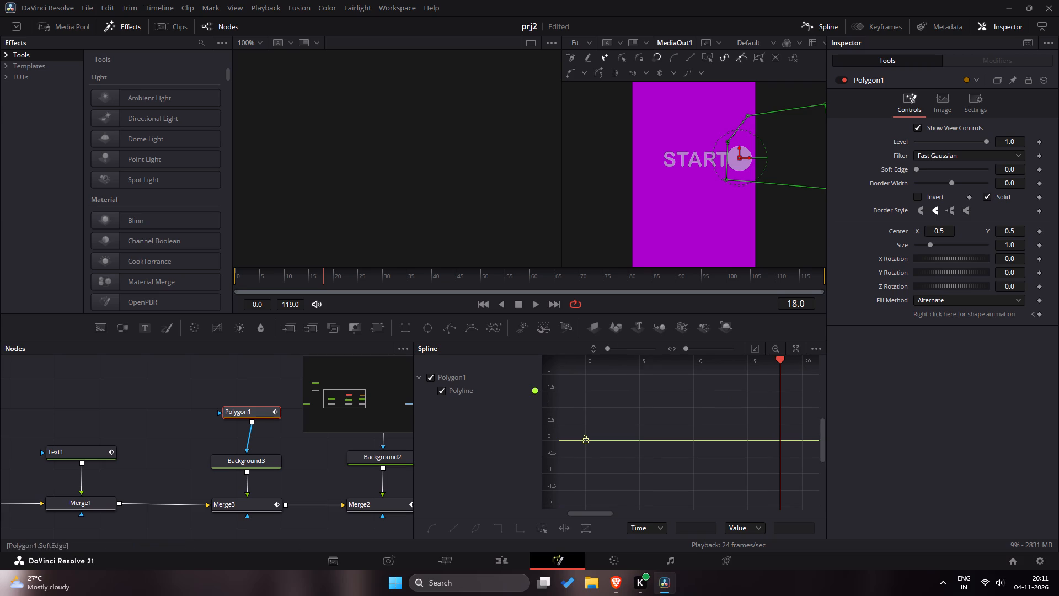
left_click(811, 30)
Replay and scrub the animation from frame 0 to check the START reveal with the smoothed text and mask motion.
left_click_drag(288, 278, 248, 278)
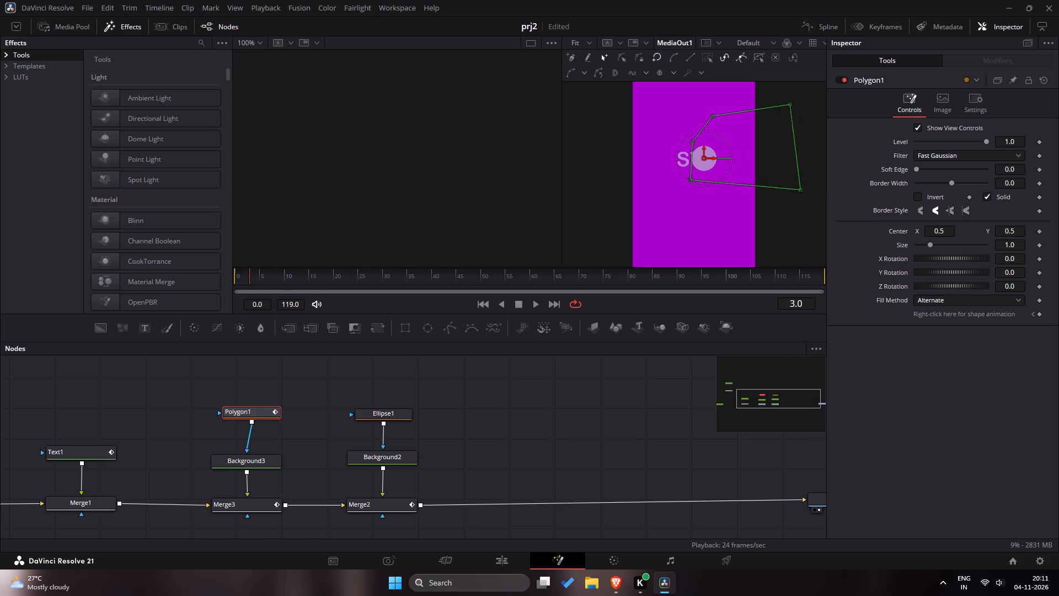
left_click_drag(248, 278, 214, 279)
key("space")
left_click(565, 428)
double_click(493, 435)
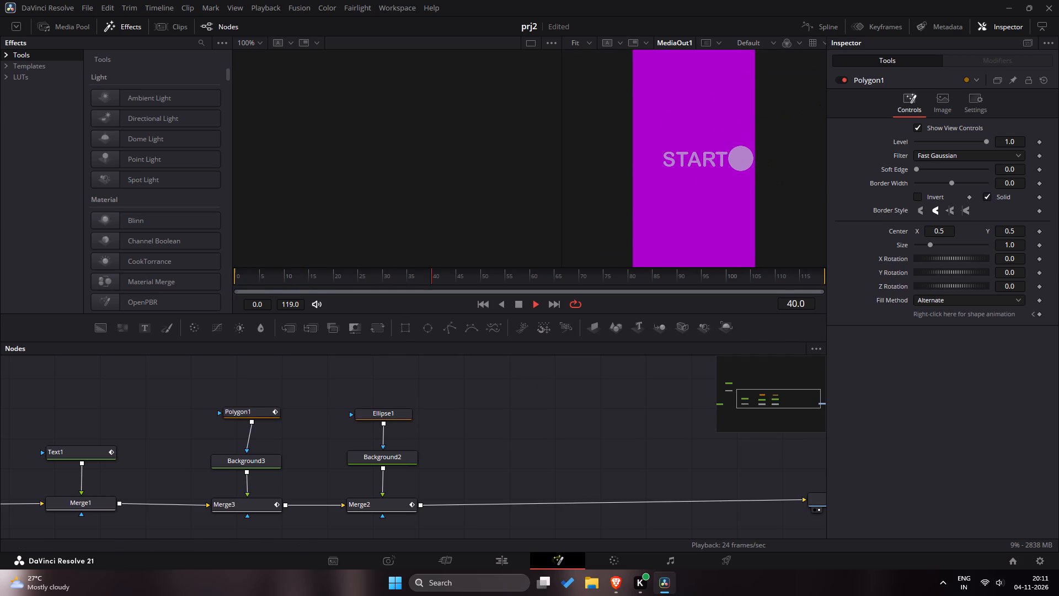
left_click_drag(299, 275, 195, 274)
key("space")
left_click_drag(333, 279, 336, 280)
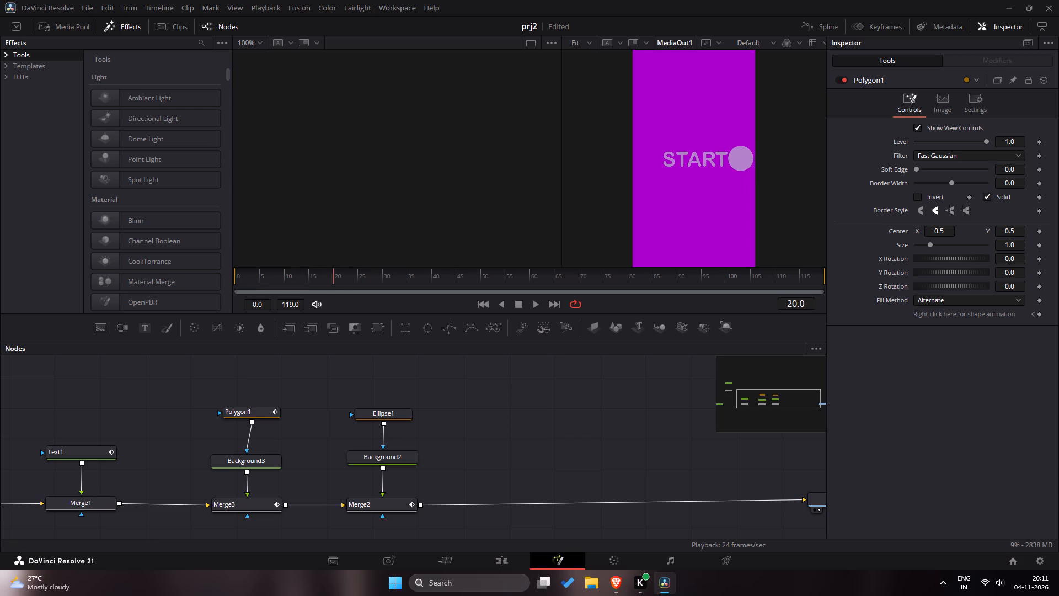
left_click_drag(336, 280, 173, 271)
left_click_drag(541, 468, 536, 453)
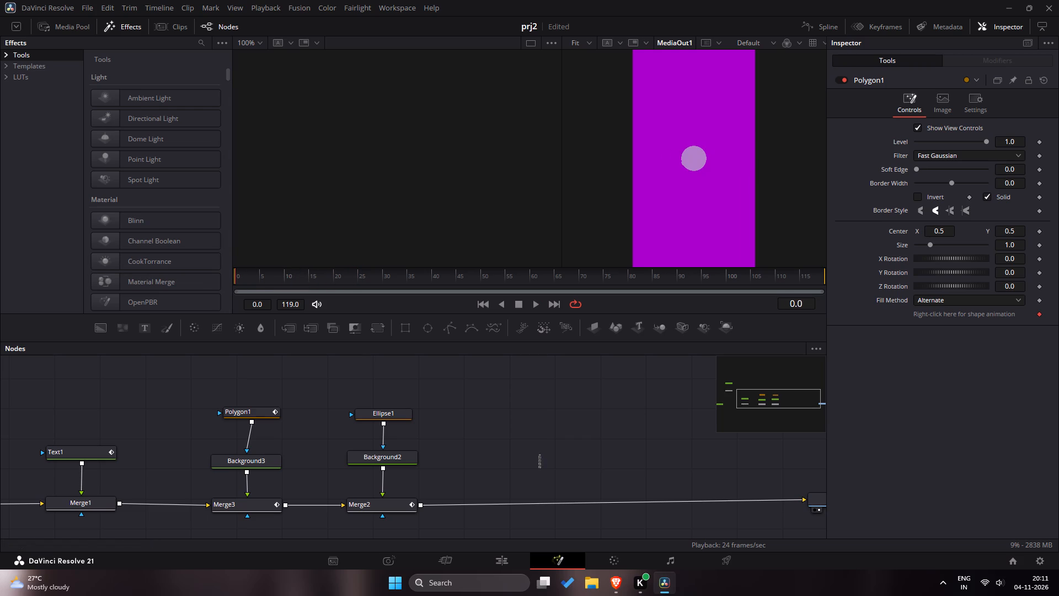
left_click_drag(536, 453, 532, 453)
Play the START reveal repeatedly from frame 0, pausing along the way to examine how text, mask and circle move together.
key("space")
key("space")
key("space")
key("space")
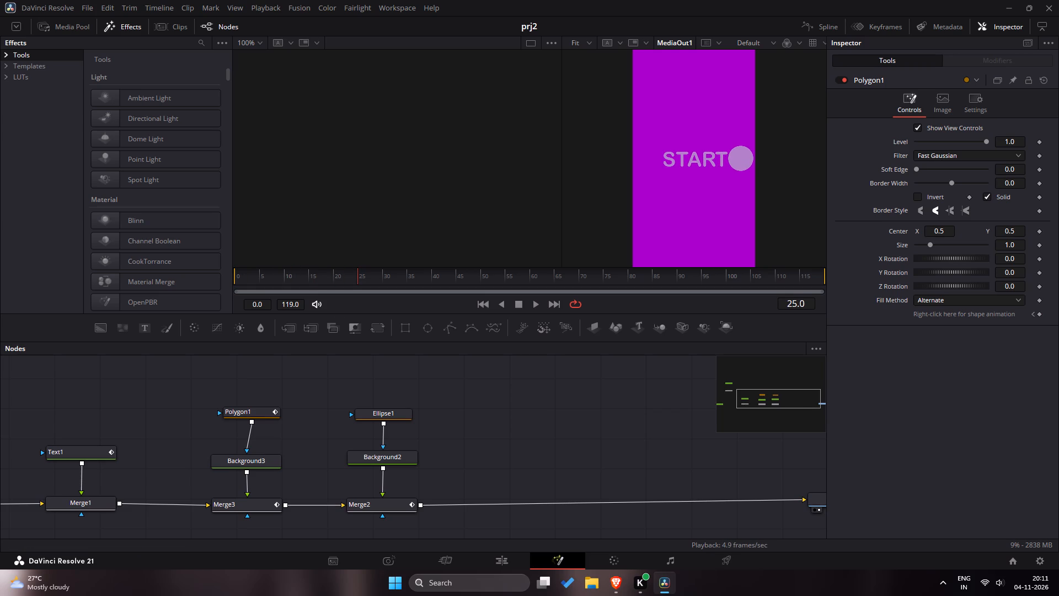
left_click_drag(310, 282, 180, 267)
key("space")
key("space")
left_click_drag(356, 277, 338, 278)
left_click_drag(338, 278, 223, 272)
key("space")
key("space")
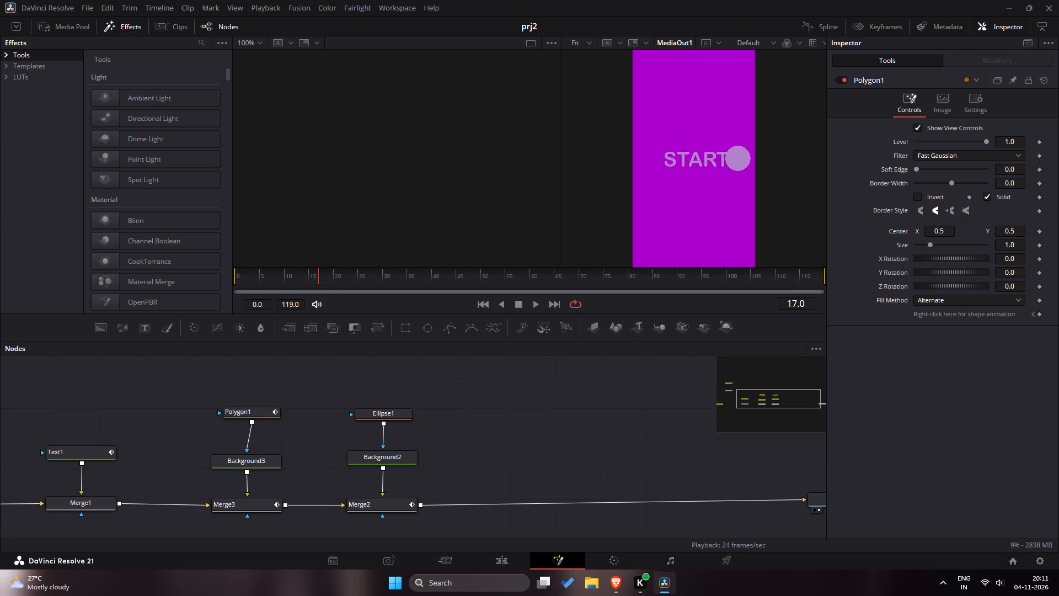
key("space")
key("space")
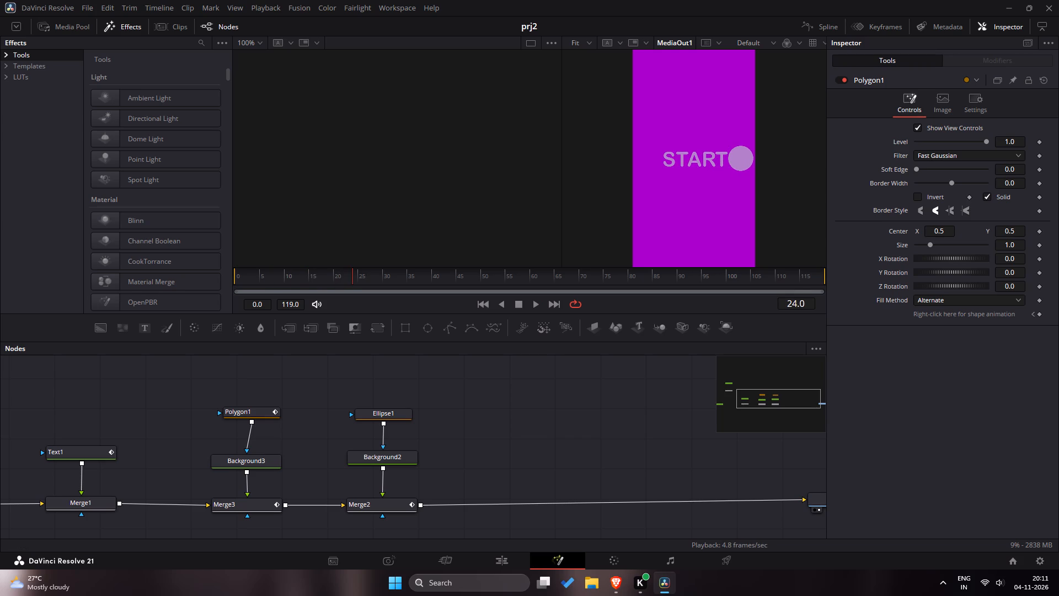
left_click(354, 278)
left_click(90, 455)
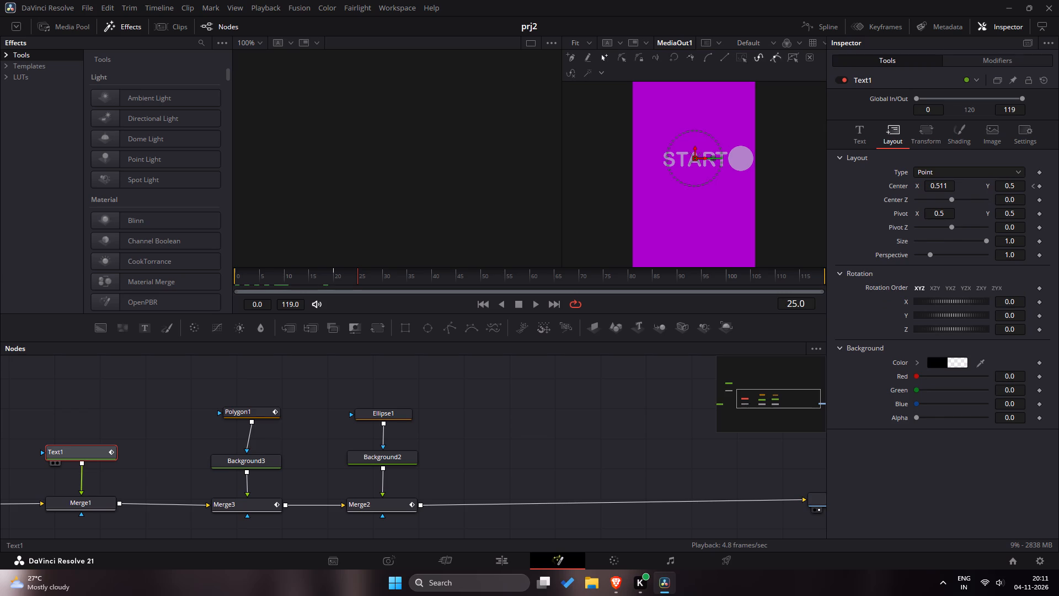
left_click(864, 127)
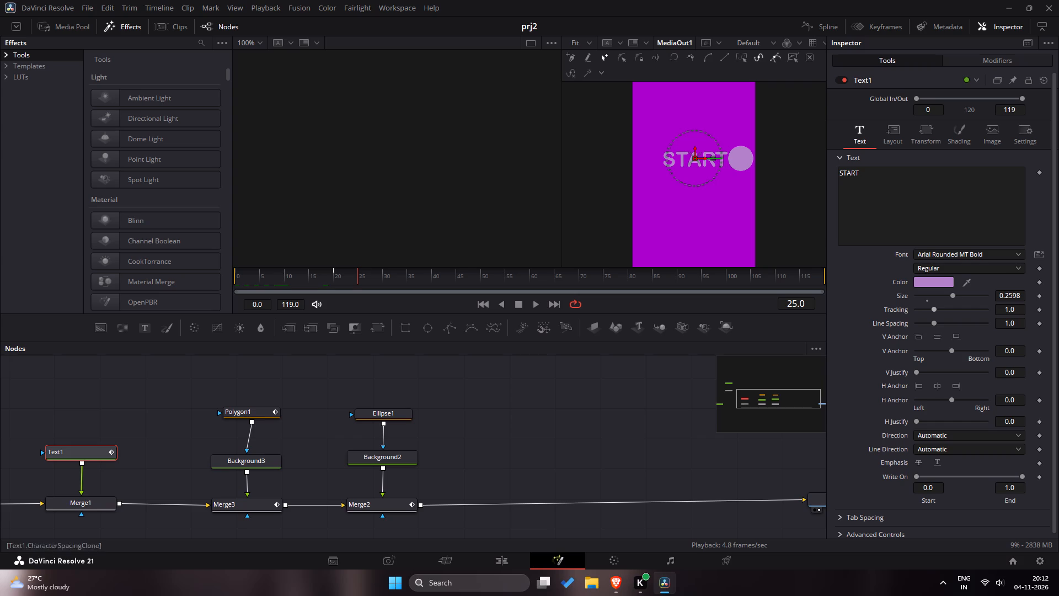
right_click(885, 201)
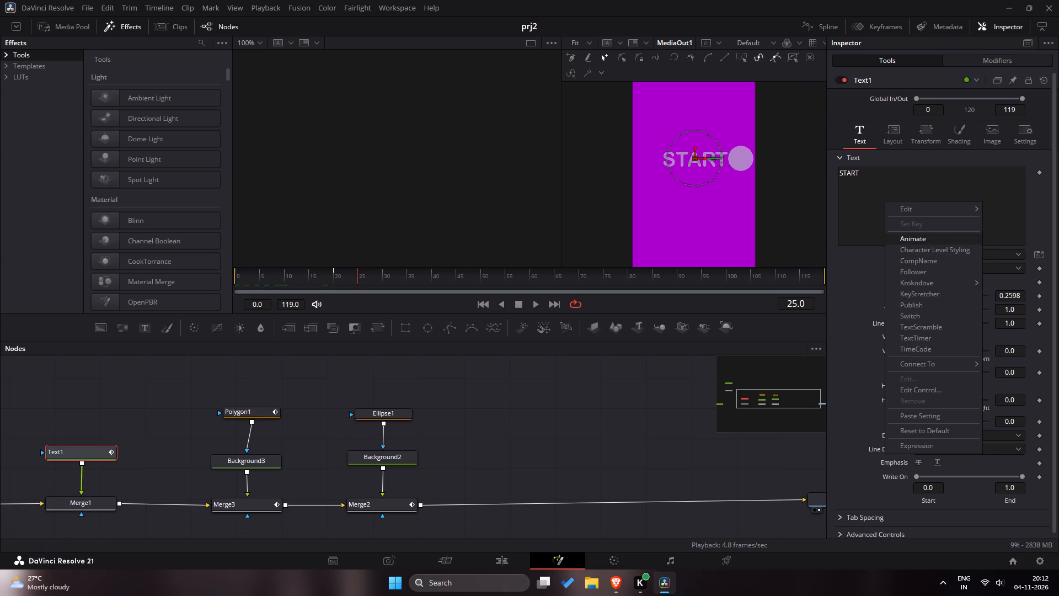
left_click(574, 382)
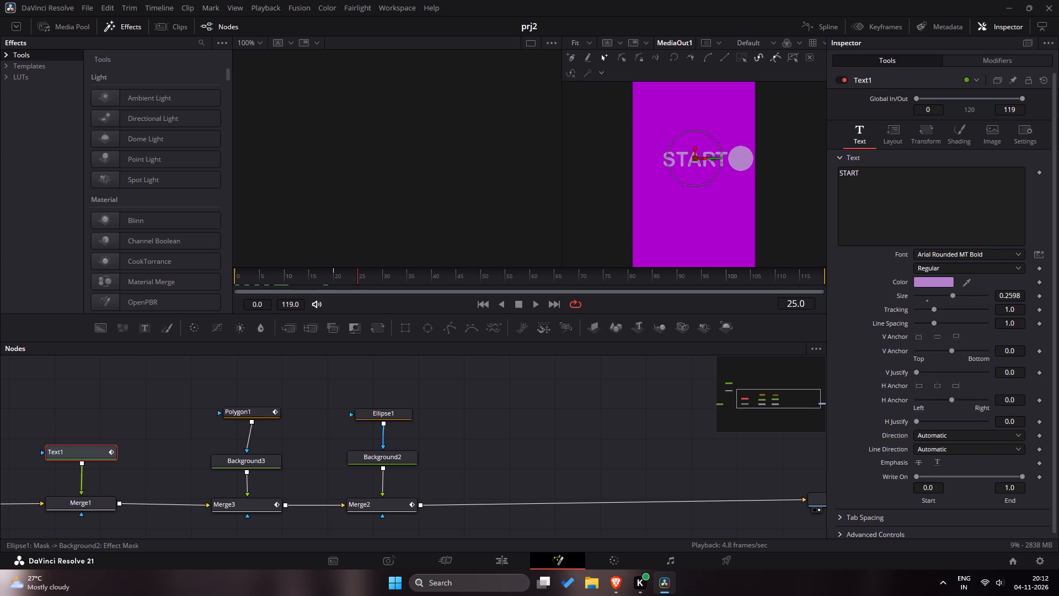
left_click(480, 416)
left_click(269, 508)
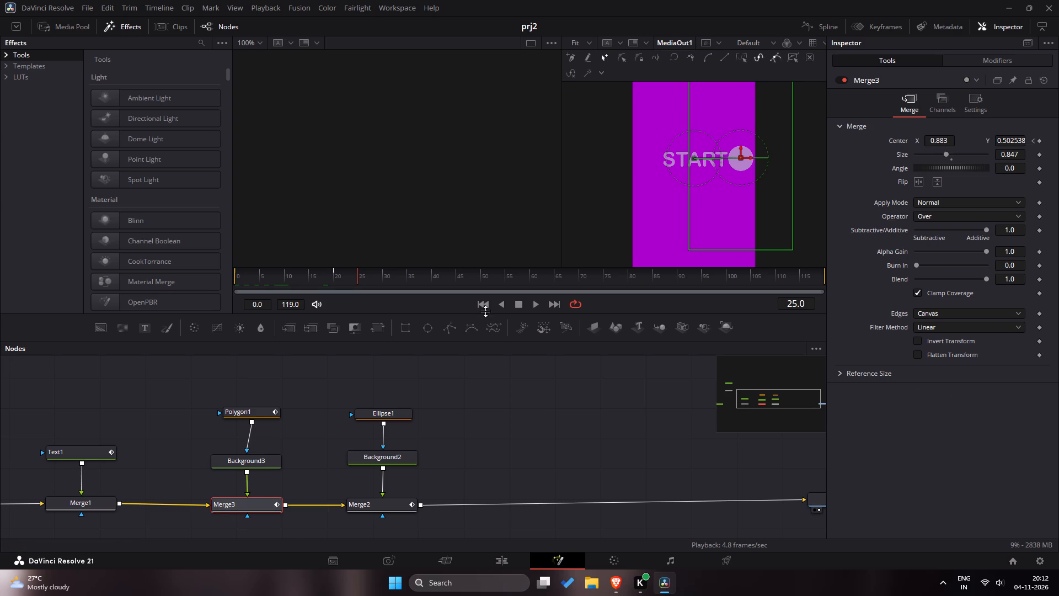
Add a keyframe at frame 25 on the Center of Merge2, holding the circle at its current position.
left_click(388, 503)
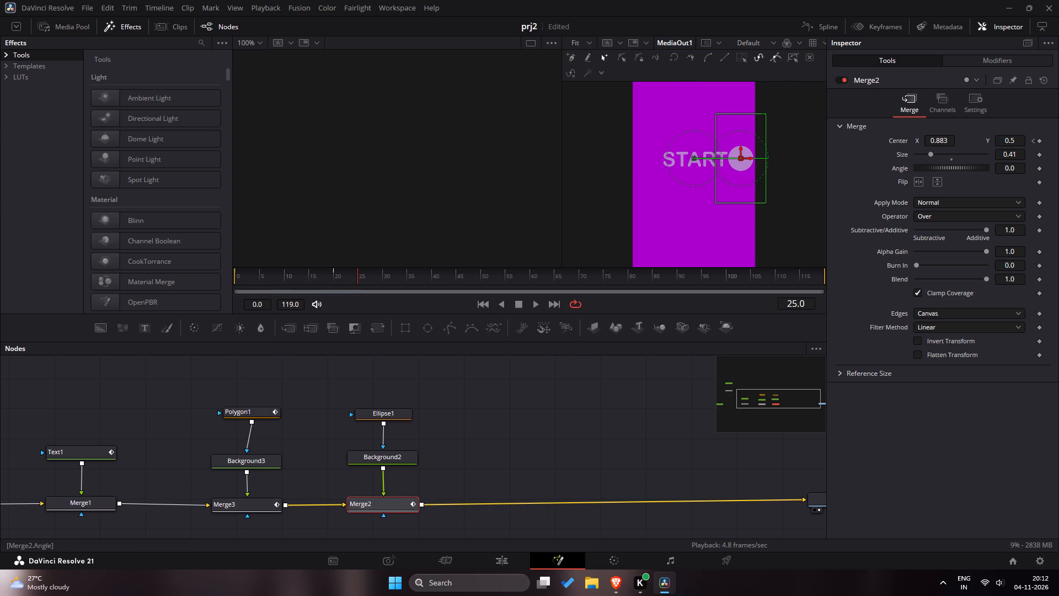
left_click_drag(351, 279, 336, 278)
left_click_drag(336, 278, 344, 277)
left_click_drag(344, 277, 357, 277)
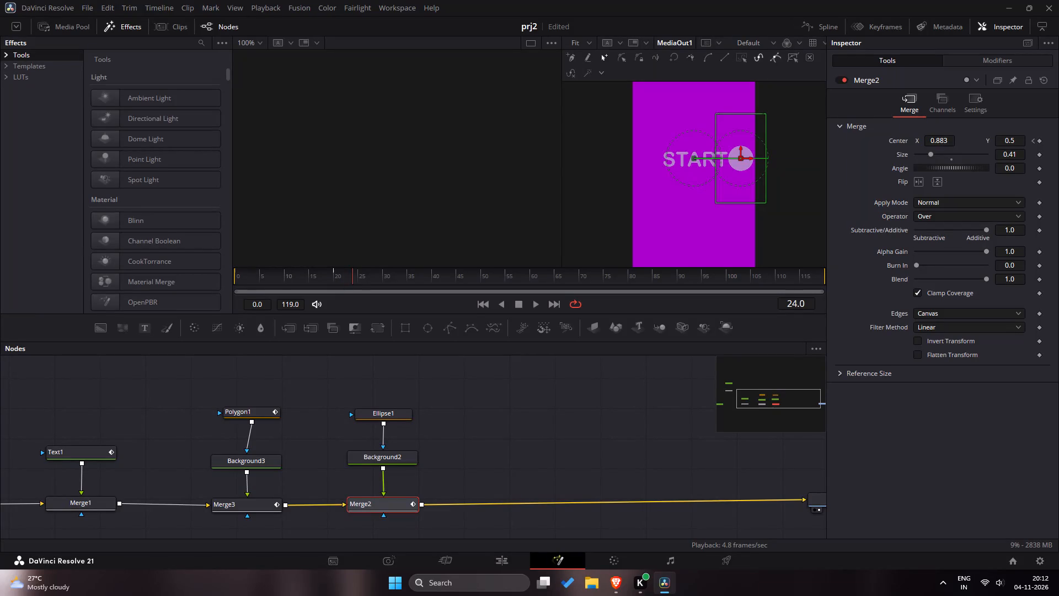
left_click_drag(357, 277, 359, 277)
left_click(1043, 141)
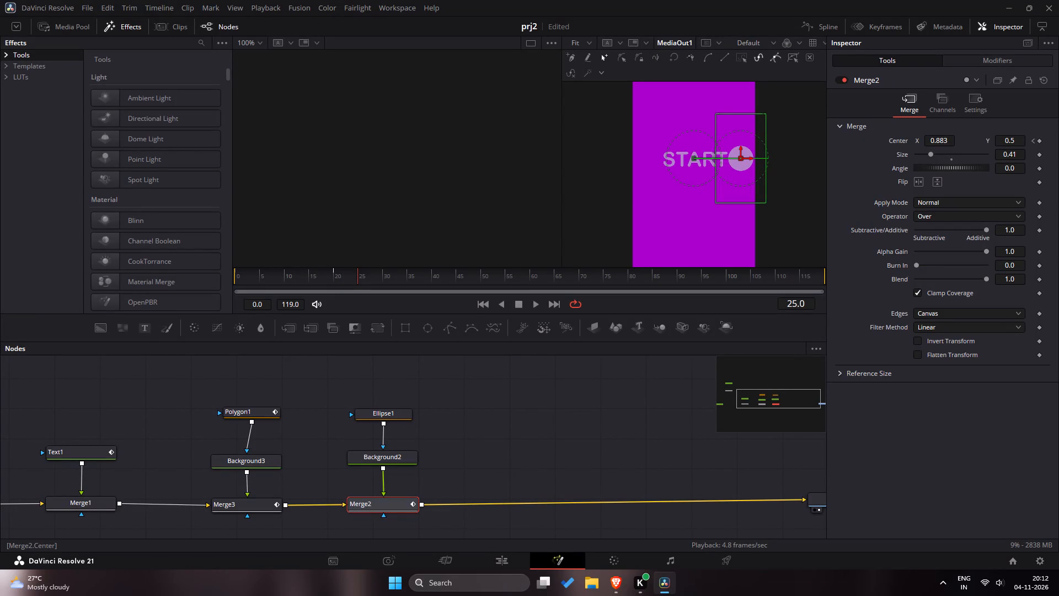
left_click(1042, 142)
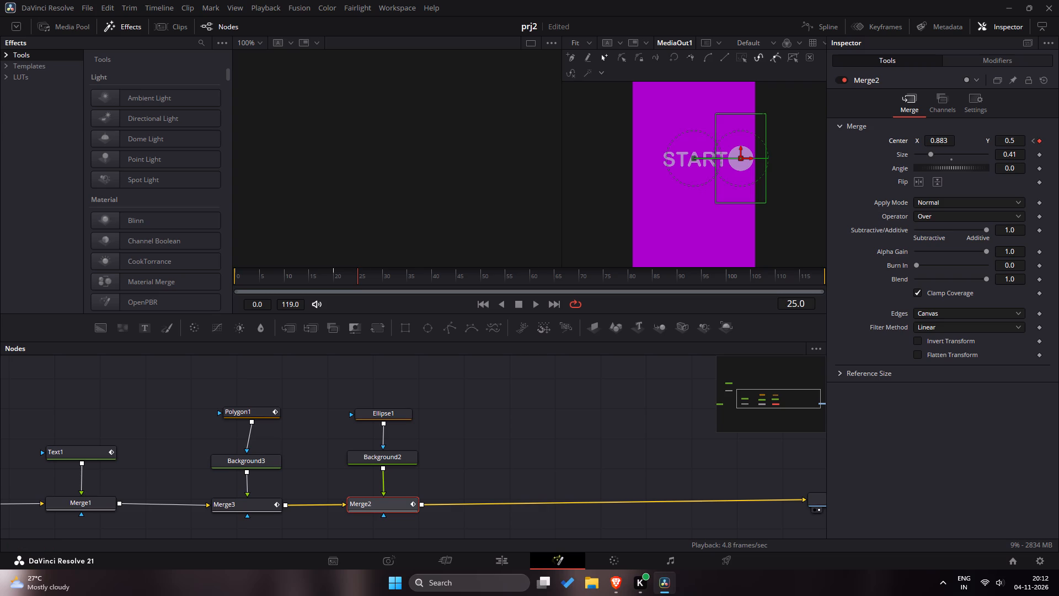
Set Merge2's Center X to 0.5 at frame 45 so the circle travels back to the middle.
left_click_drag(359, 275, 366, 275)
left_click_drag(366, 275, 377, 276)
left_click_drag(377, 276, 397, 276)
left_click_drag(397, 276, 445, 277)
left_click_drag(445, 277, 457, 277)
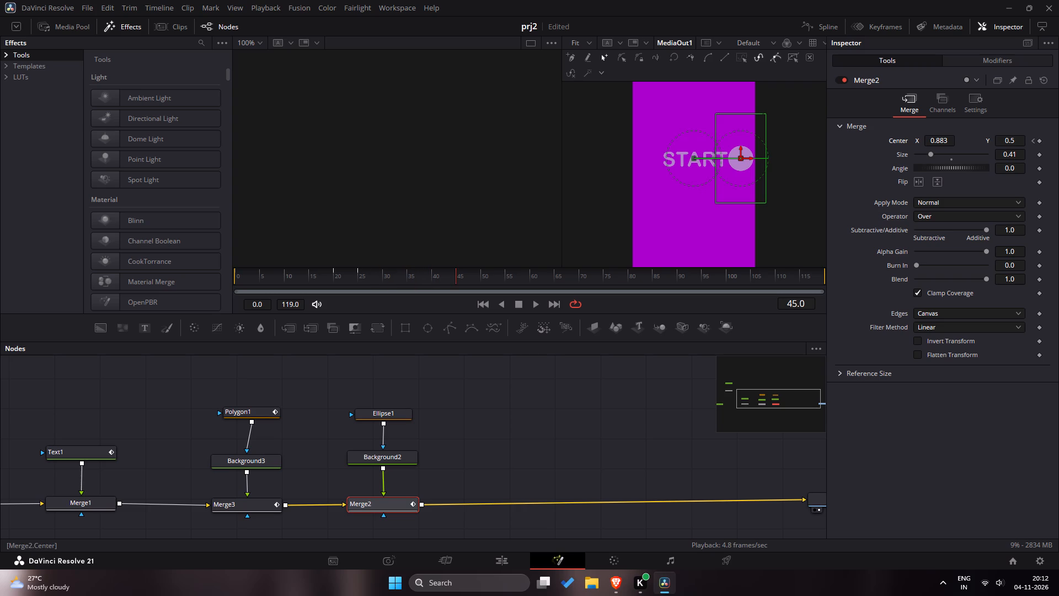
left_click(952, 140)
key("BackSpace")
key("BackSpace")
key("BackSpace")
key("5")
key("Return")
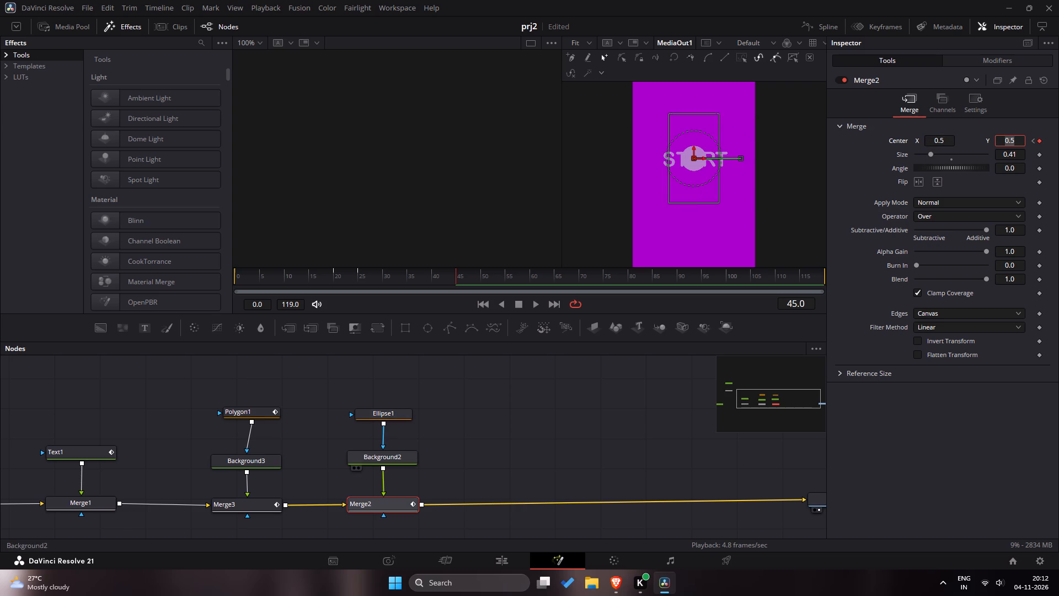
left_click(595, 453)
Add a keyframe at frame 25 on the Center of Merge3, holding the purple mask at its current position.
left_click(254, 505)
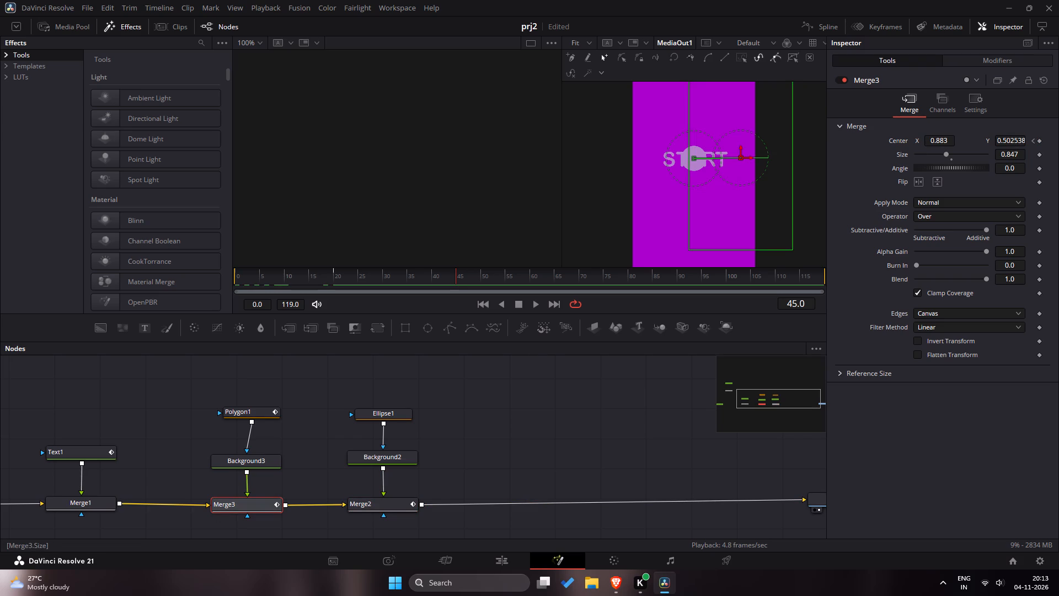
left_click_drag(380, 279, 360, 279)
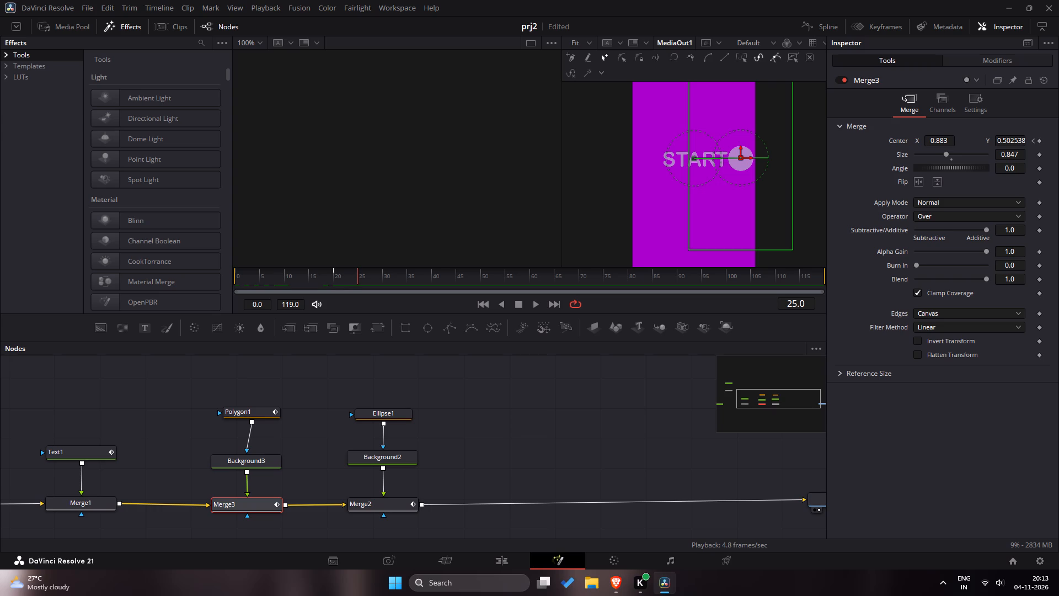
left_click(1041, 142)
Set Merge3's Center X to 0.5 at frame 45 so the mask returns together with the circle.
left_click_drag(394, 278, 457, 274)
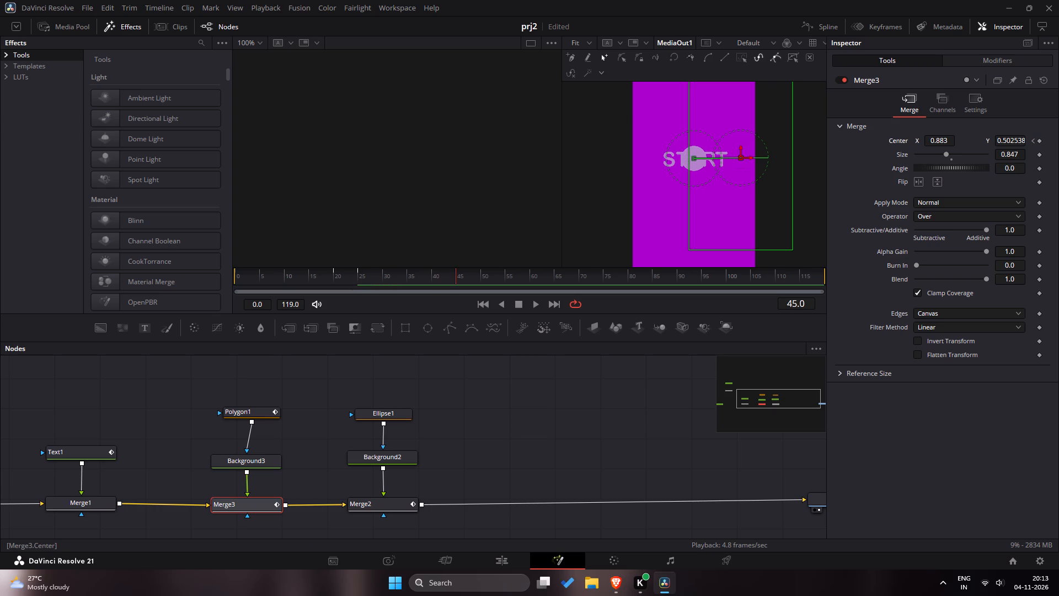
left_click(951, 141)
key("BackSpace")
key("BackSpace")
key("BackSpace")
key("5")
key("Return")
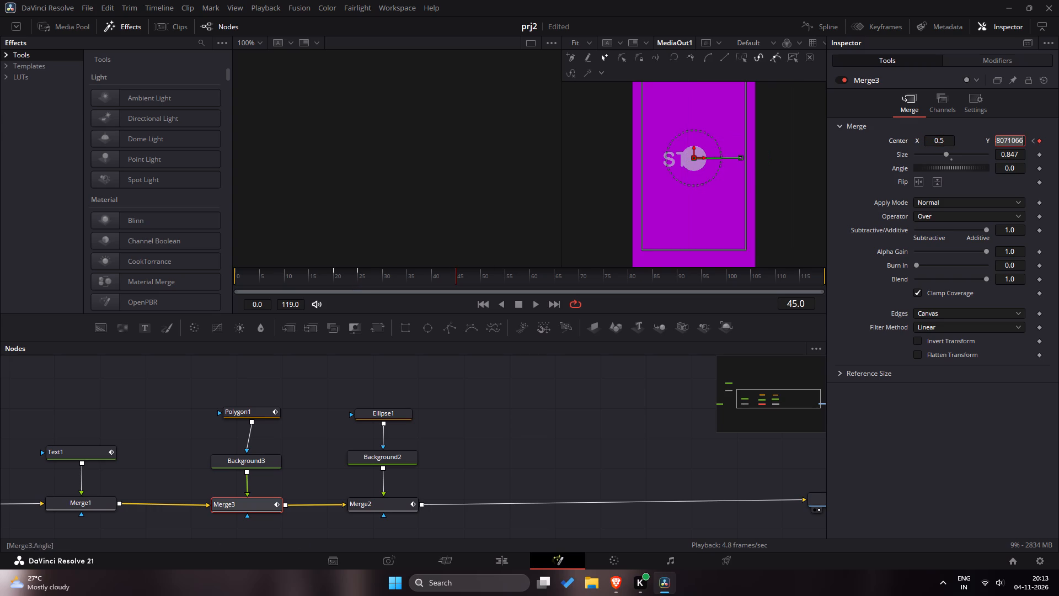
left_click(564, 368)
left_click(564, 368)
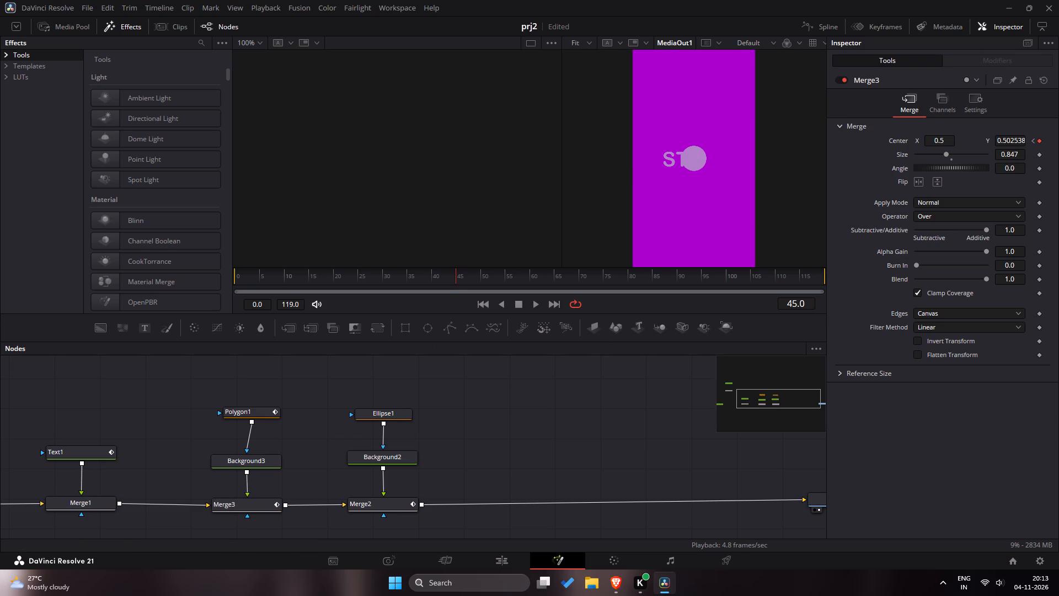
Play the animation from frame 0 and scrub past frame 45 to check the circle and mask's return motion.
left_click_drag(286, 278, 205, 274)
key("space")
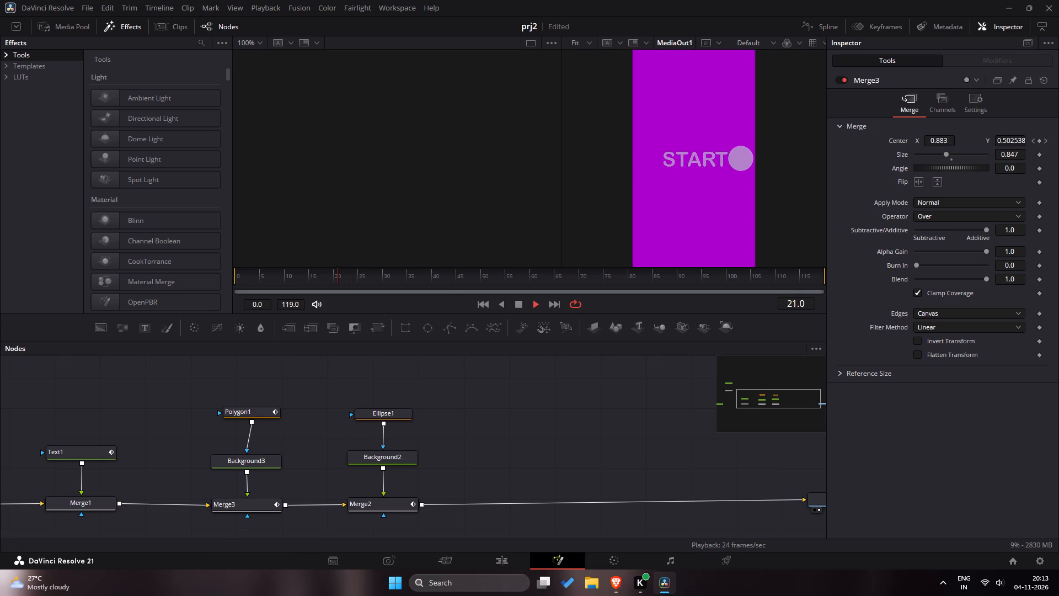
key("space")
left_click_drag(375, 275, 373, 275)
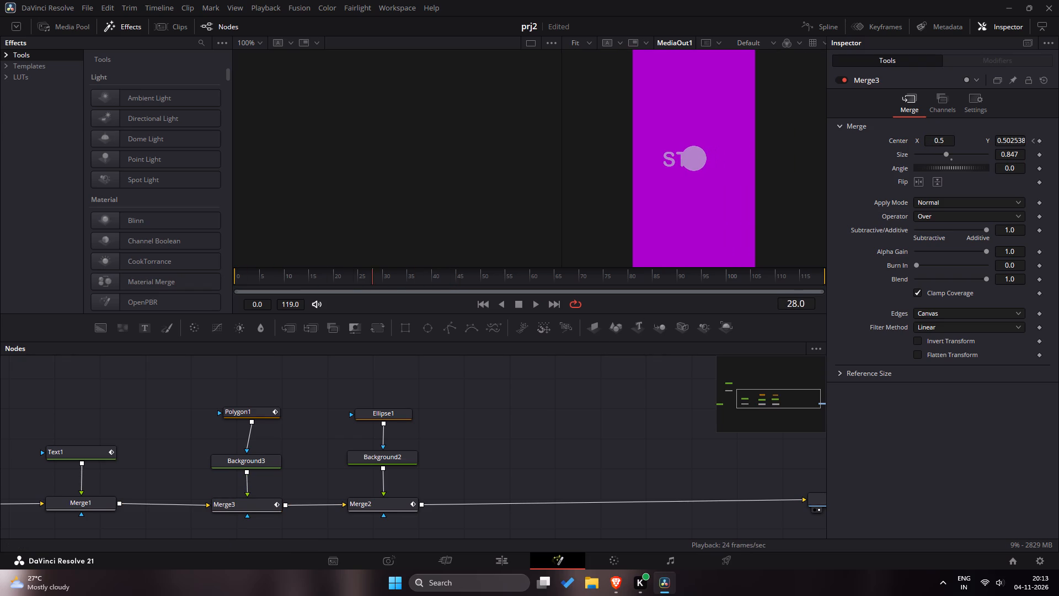
left_click_drag(373, 275, 464, 241)
left_click_drag(464, 241, 217, 290)
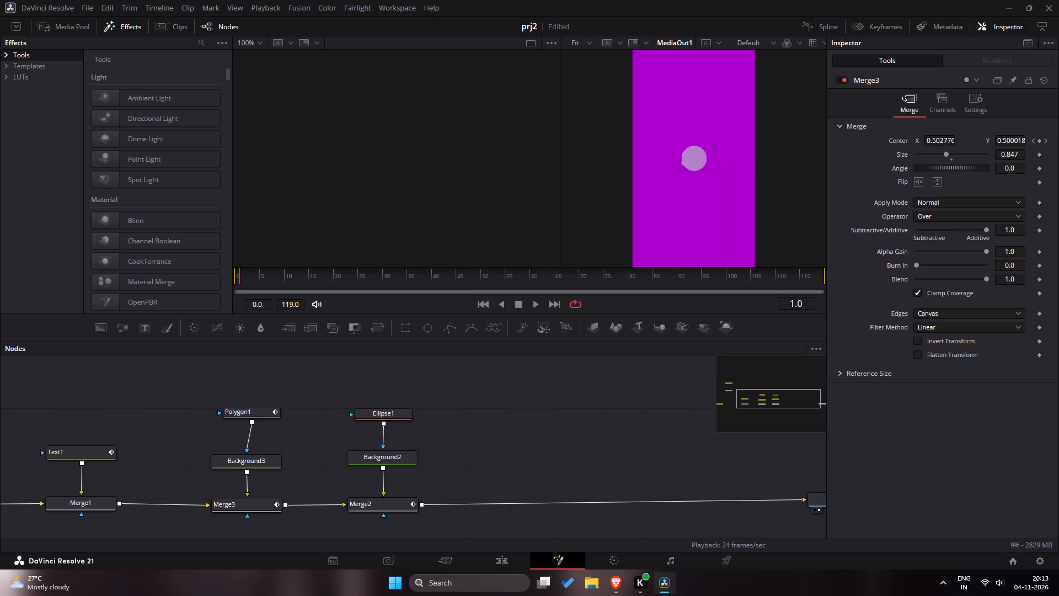
left_click_drag(217, 290, 217, 295)
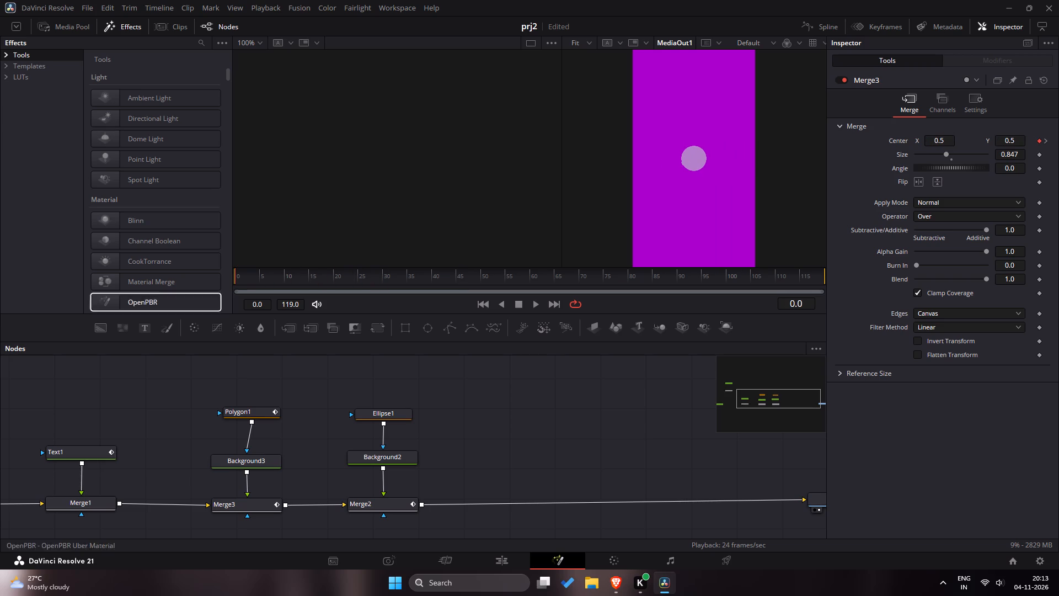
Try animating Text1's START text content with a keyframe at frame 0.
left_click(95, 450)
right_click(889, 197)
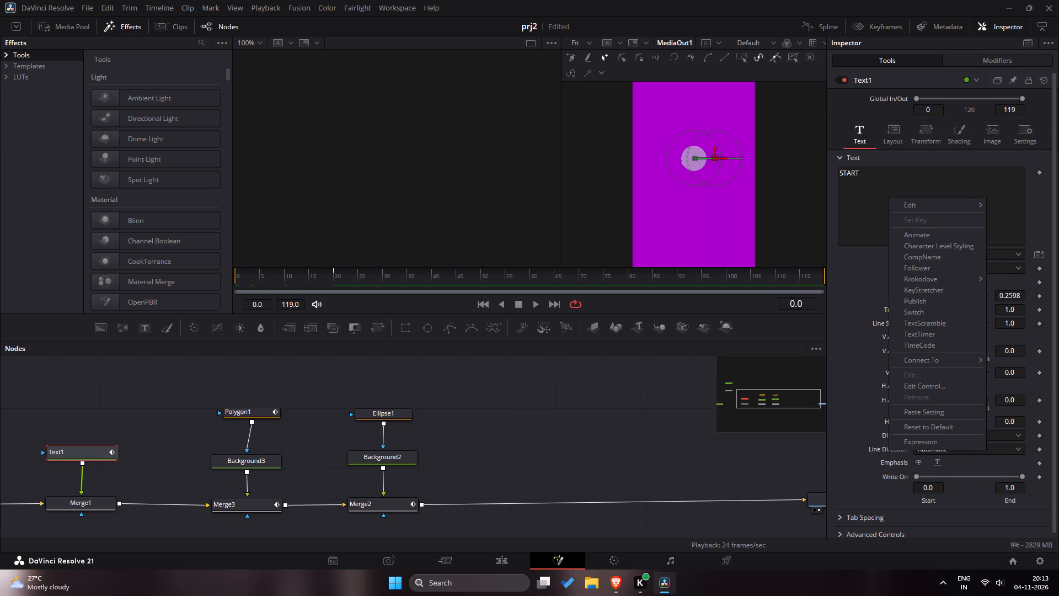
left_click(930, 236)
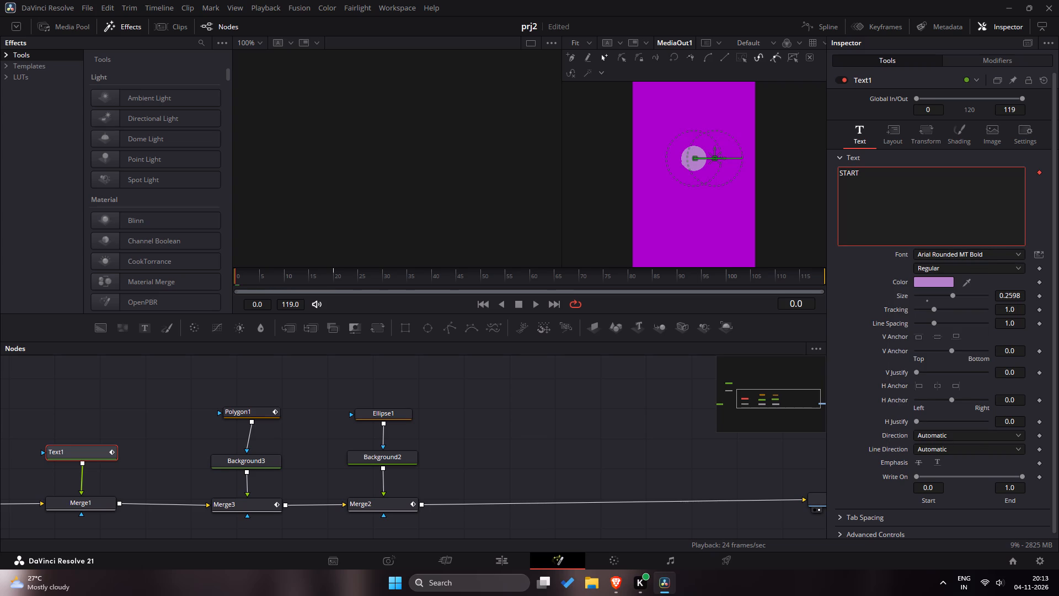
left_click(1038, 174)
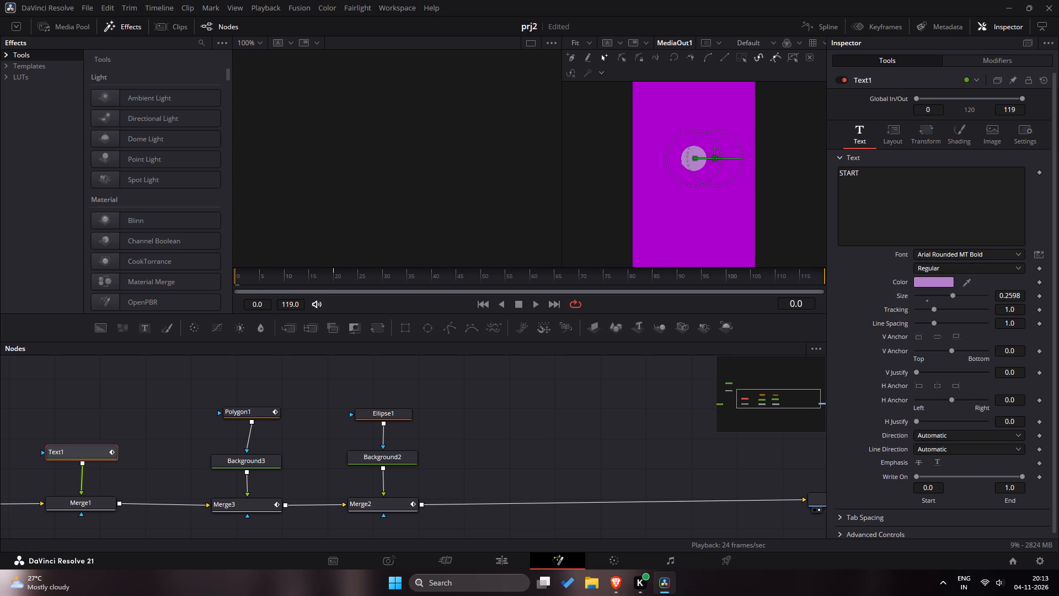
Scrub the animation from frame 0 to frame 27 to examine how START is revealed and the circle starts returning.
left_click_drag(255, 273, 227, 272)
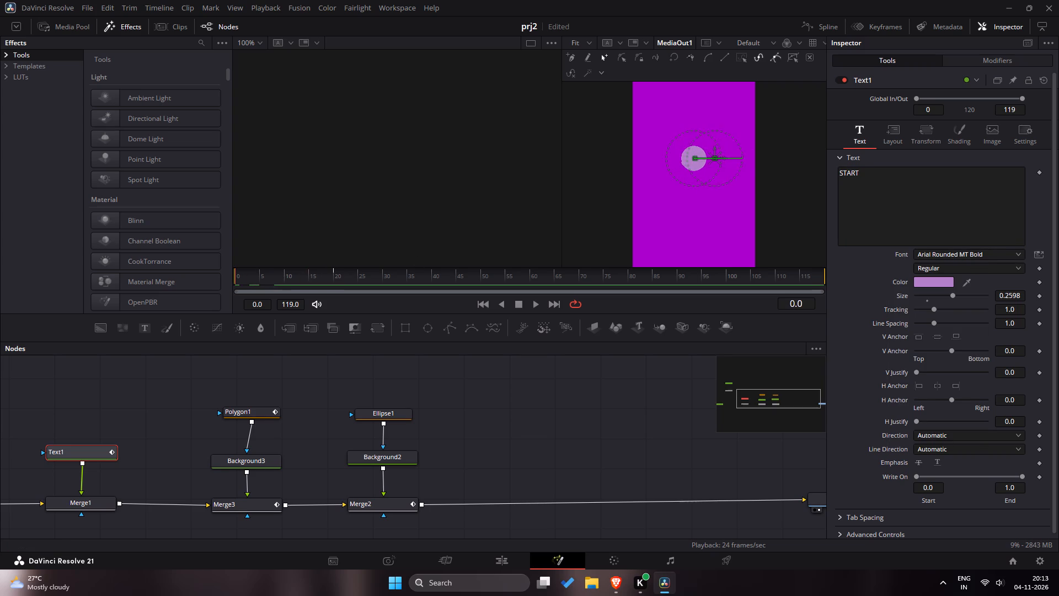
left_click_drag(227, 272, 335, 278)
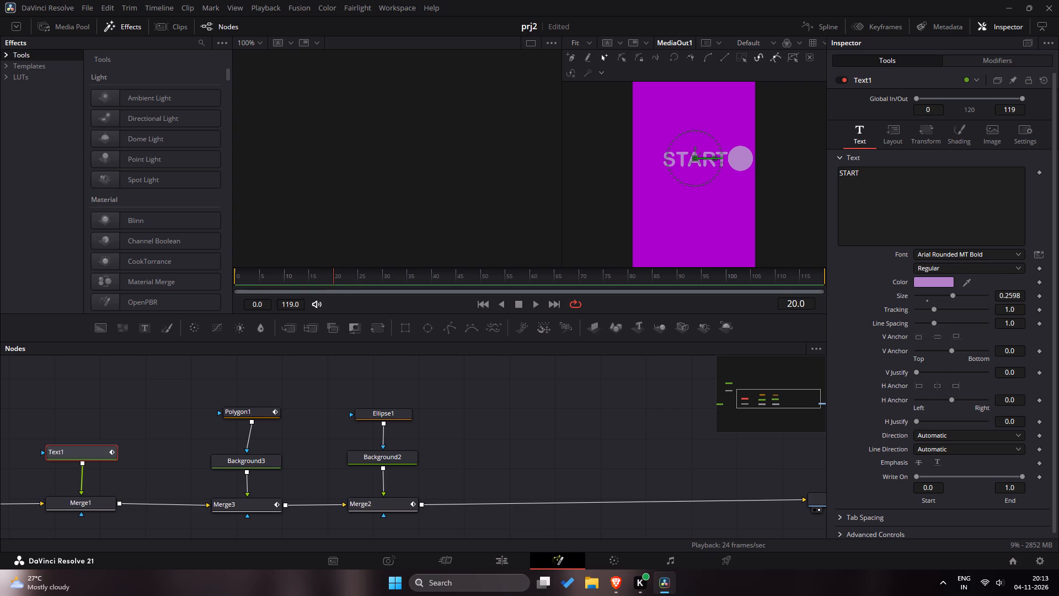
left_click_drag(335, 278, 360, 276)
left_click_drag(360, 276, 368, 276)
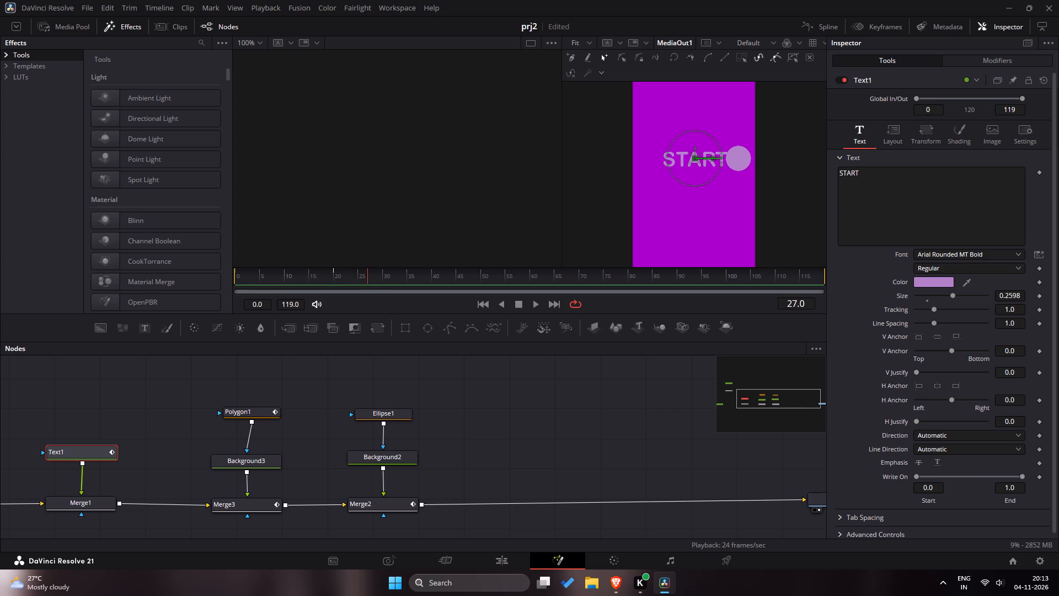
left_click_drag(368, 276, 368, 275)
left_click_drag(368, 275, 367, 266)
Switch to the browser and play the Canva reference video to study how the "create" text moves as the circle returns.
key("alt+Tab")
left_click_drag(453, 481, 434, 471)
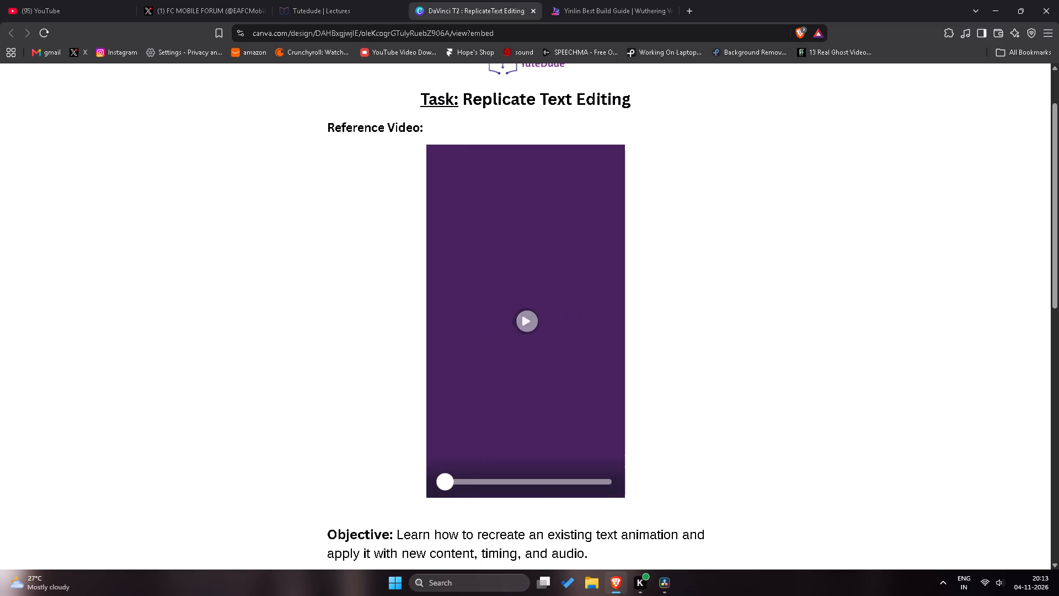
left_click(520, 320)
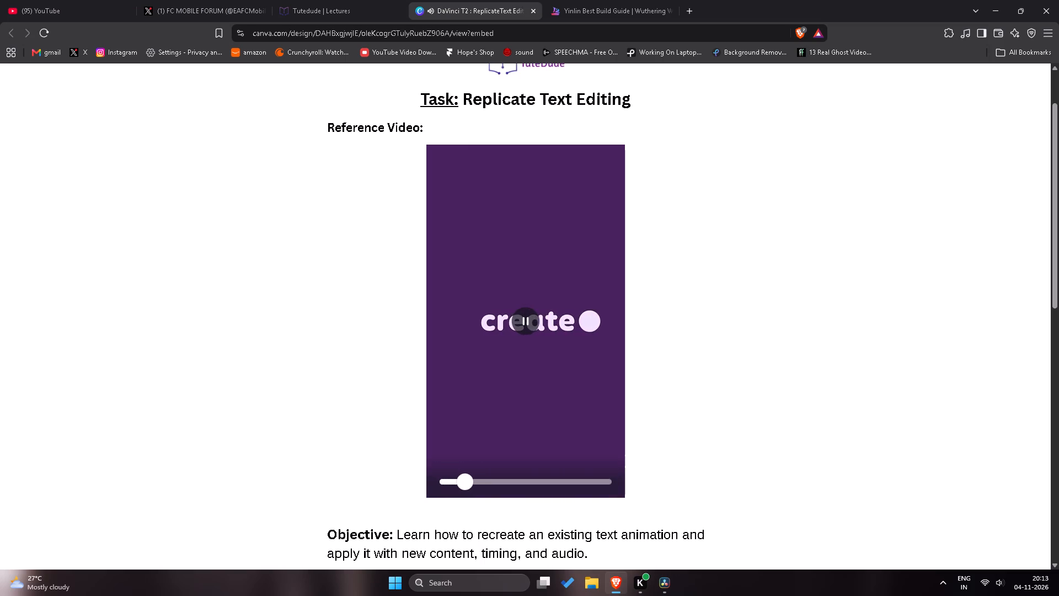
left_click(528, 319)
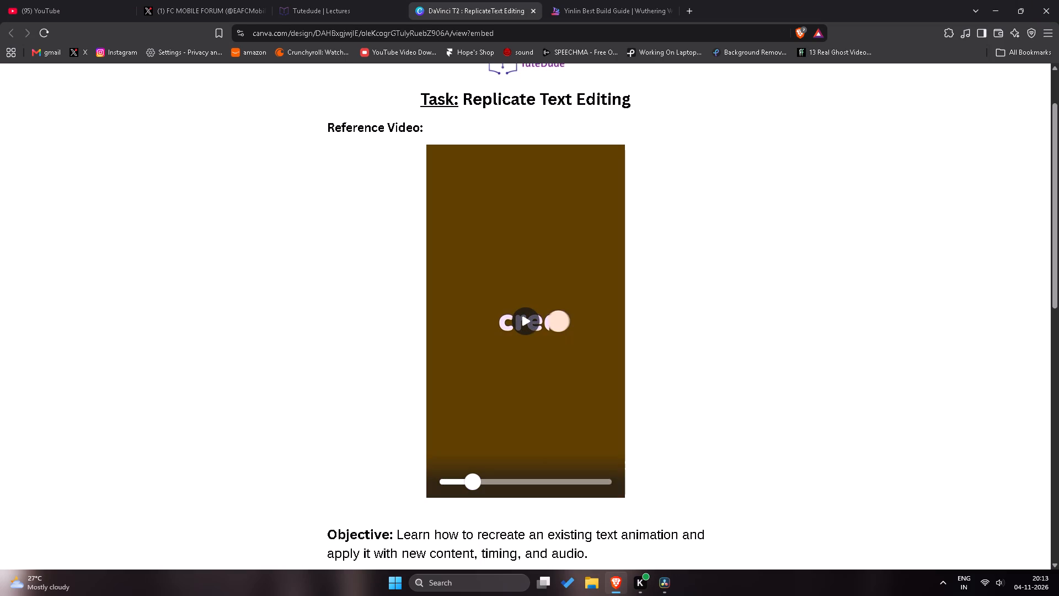
double_click(520, 323)
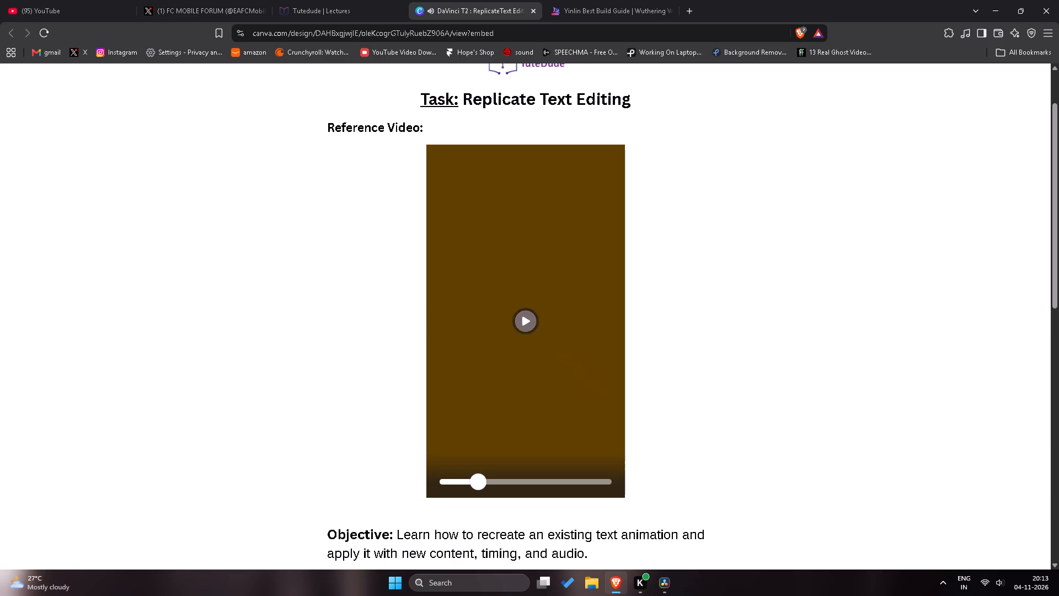
key("alt+Tab")
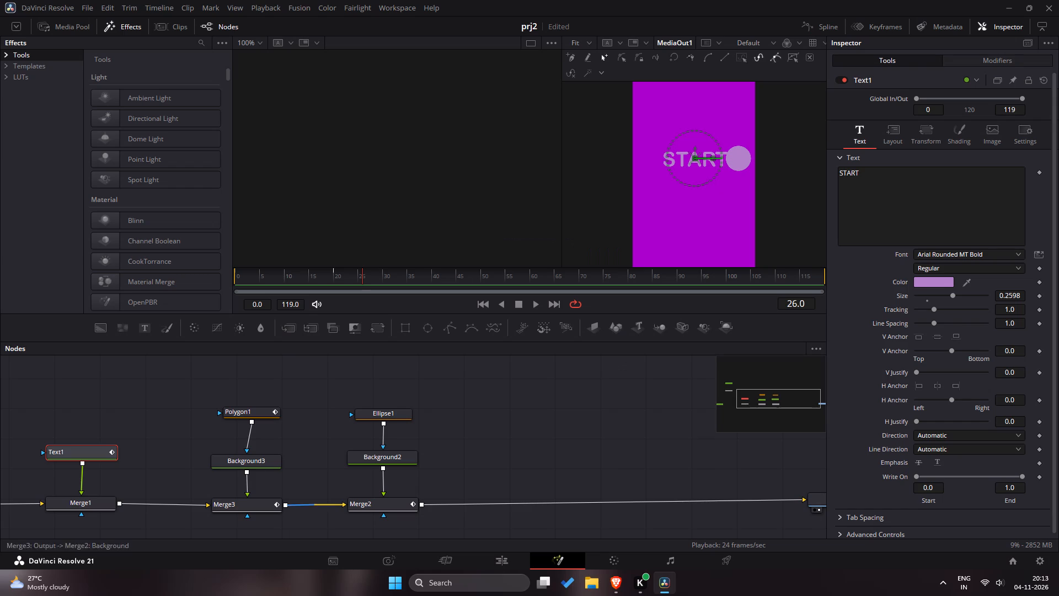
Back in DaVinci Resolve, scrub between frames 15 and 52 to compare START's position with the returning circle, ending at frame 45.
left_click_drag(335, 279, 309, 274)
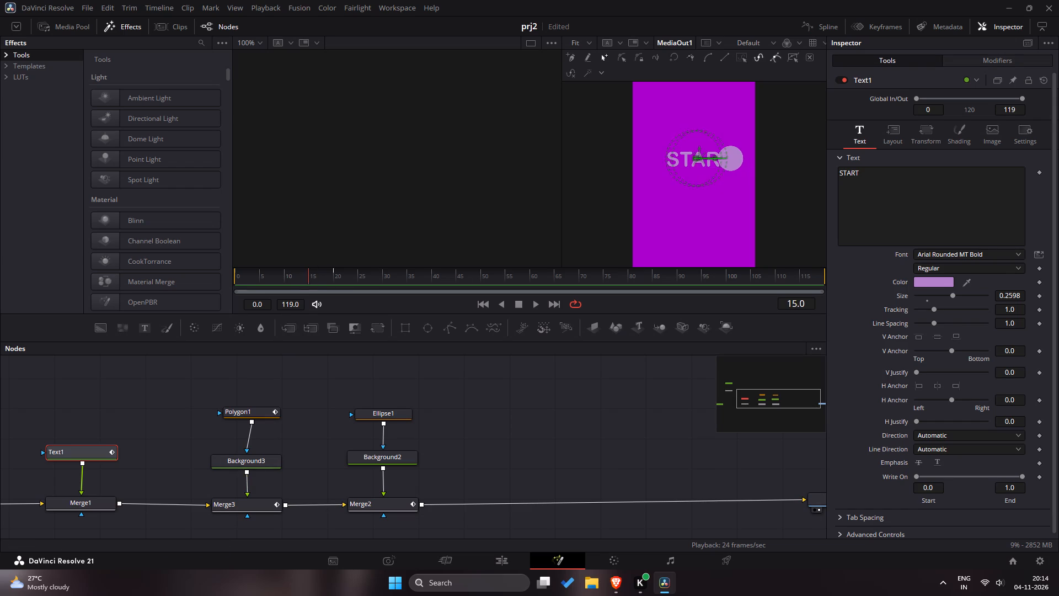
left_click_drag(309, 274, 411, 290)
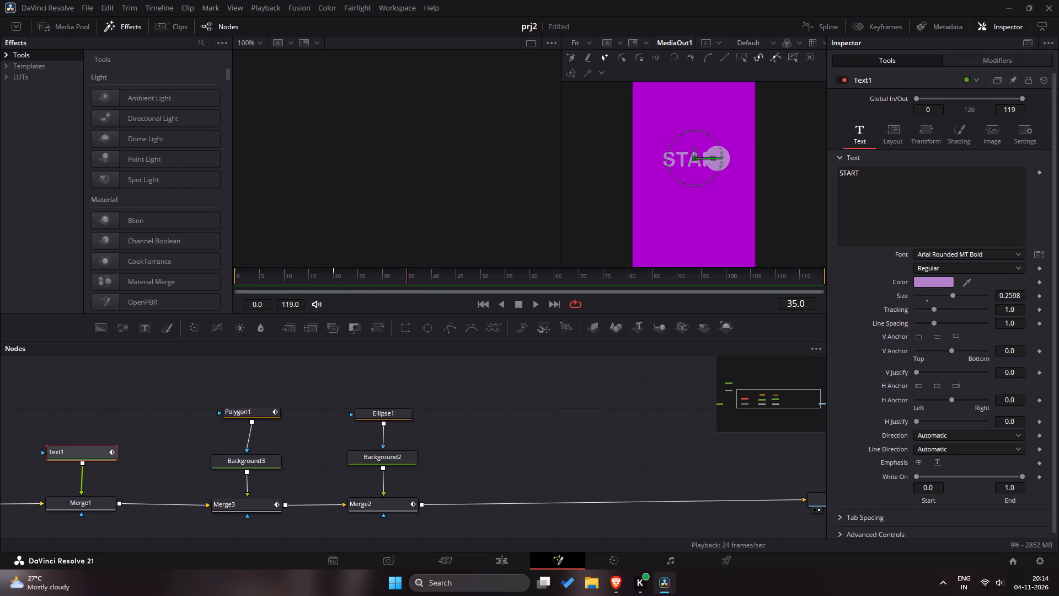
left_click_drag(411, 290, 494, 308)
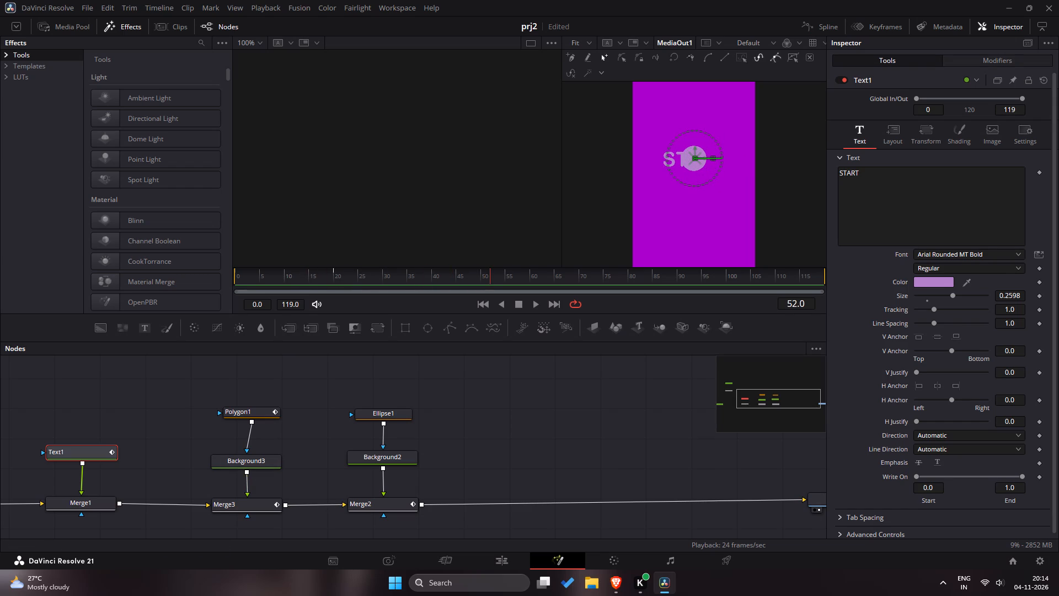
left_click_drag(494, 308, 353, 292)
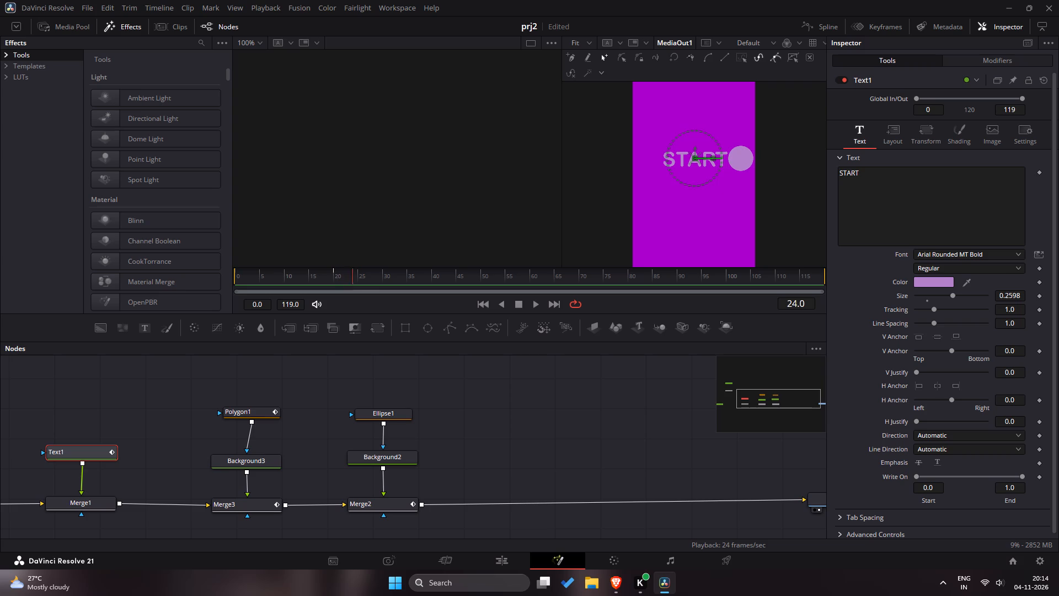
left_click_drag(353, 292, 461, 303)
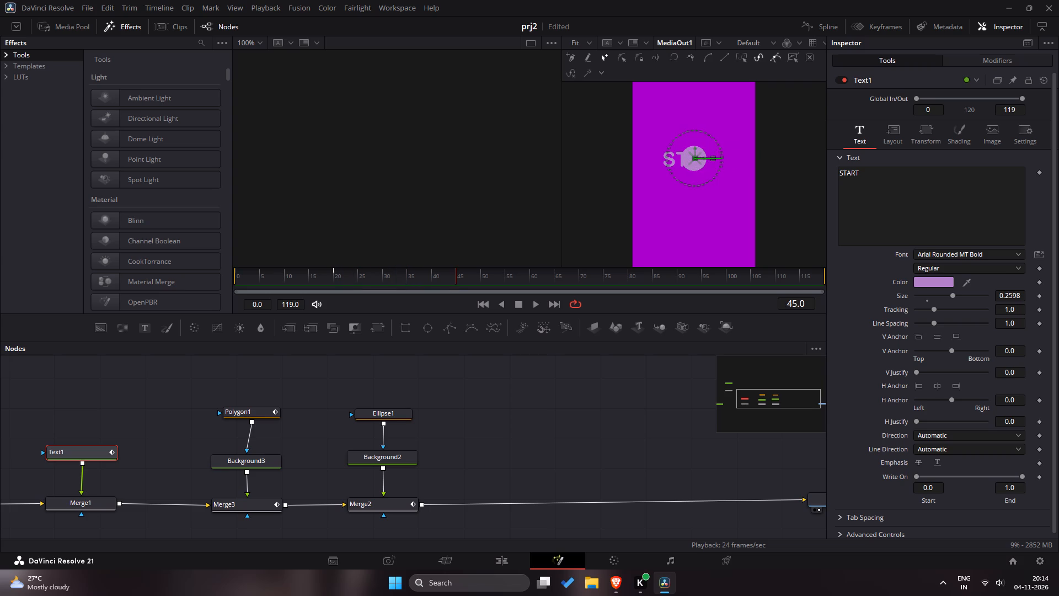
left_click_drag(461, 303, 459, 303)
Show Text1's layout settings and scrub between frames 0 and 42 to examine how its Center position is animated, stopping at frame 25.
left_click(919, 129)
left_click(902, 135)
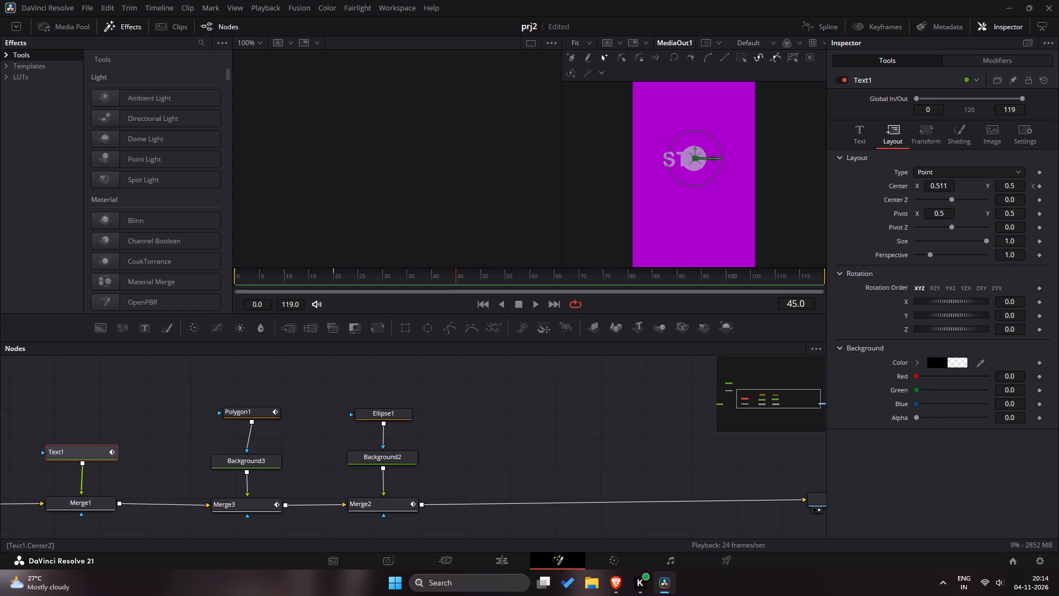
left_click_drag(368, 274, 263, 276)
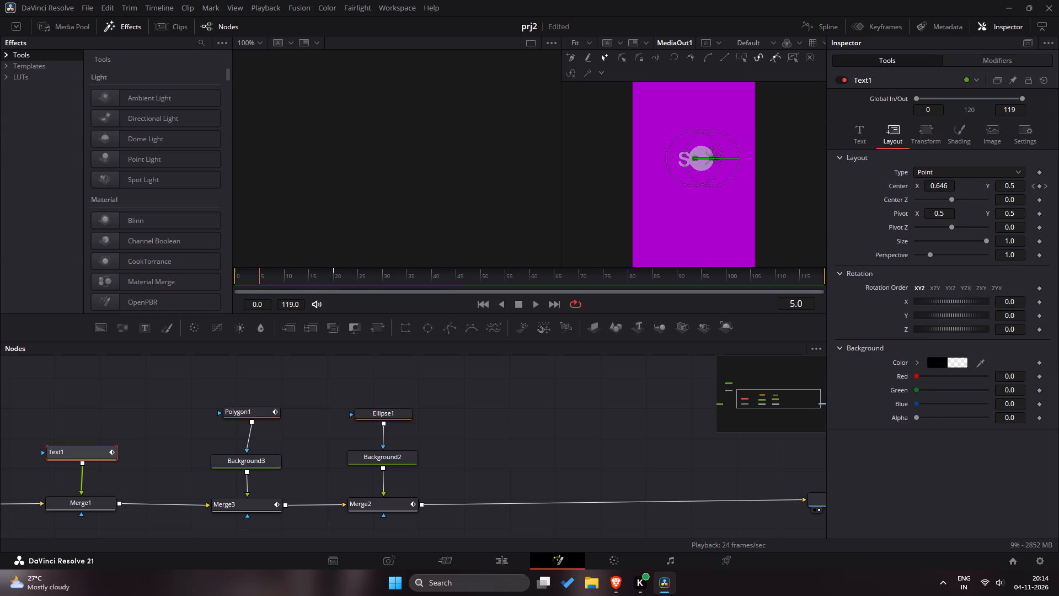
left_click_drag(263, 276, 179, 273)
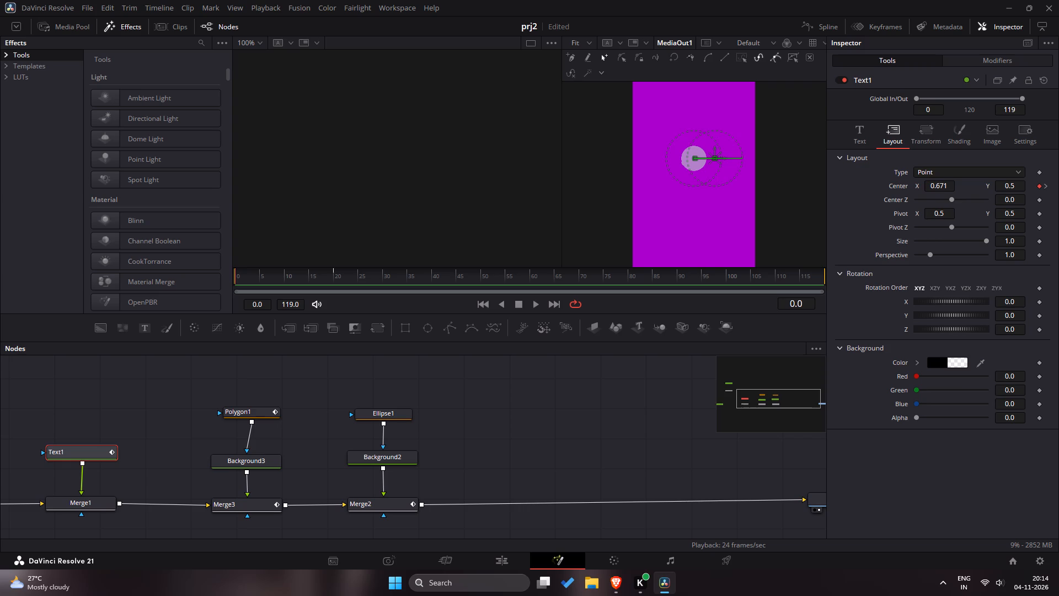
left_click_drag(179, 273, 180, 272)
left_click_drag(180, 272, 195, 270)
left_click_drag(195, 270, 446, 276)
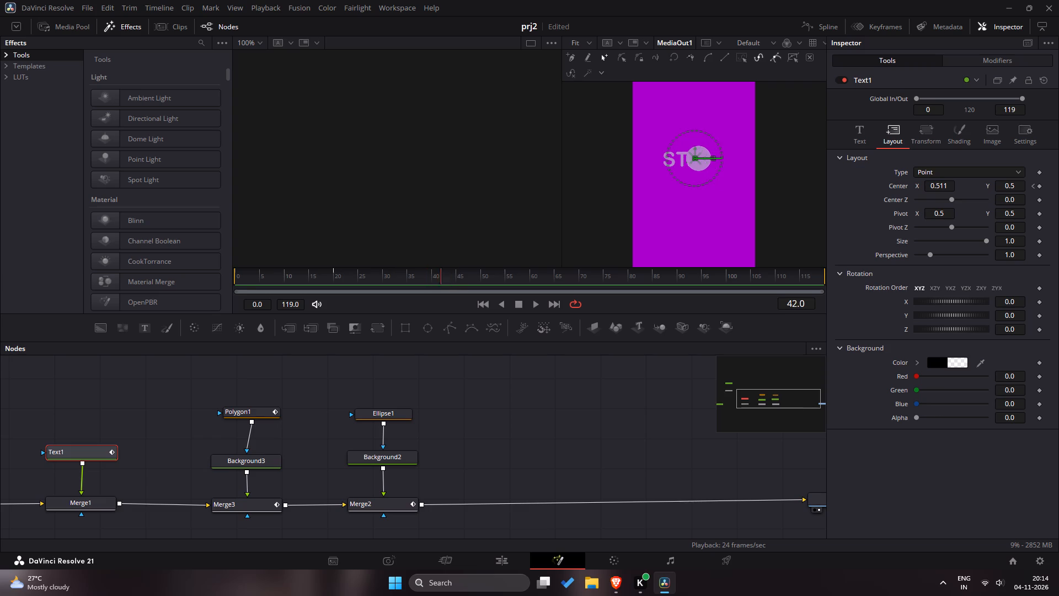
left_click_drag(446, 276, 343, 271)
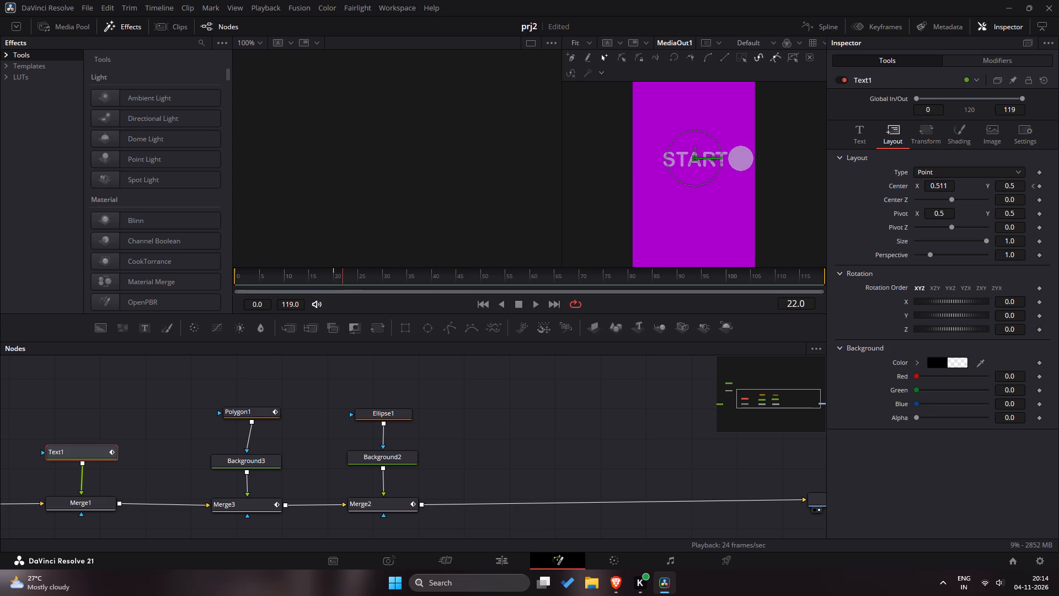
left_click_drag(343, 271, 369, 273)
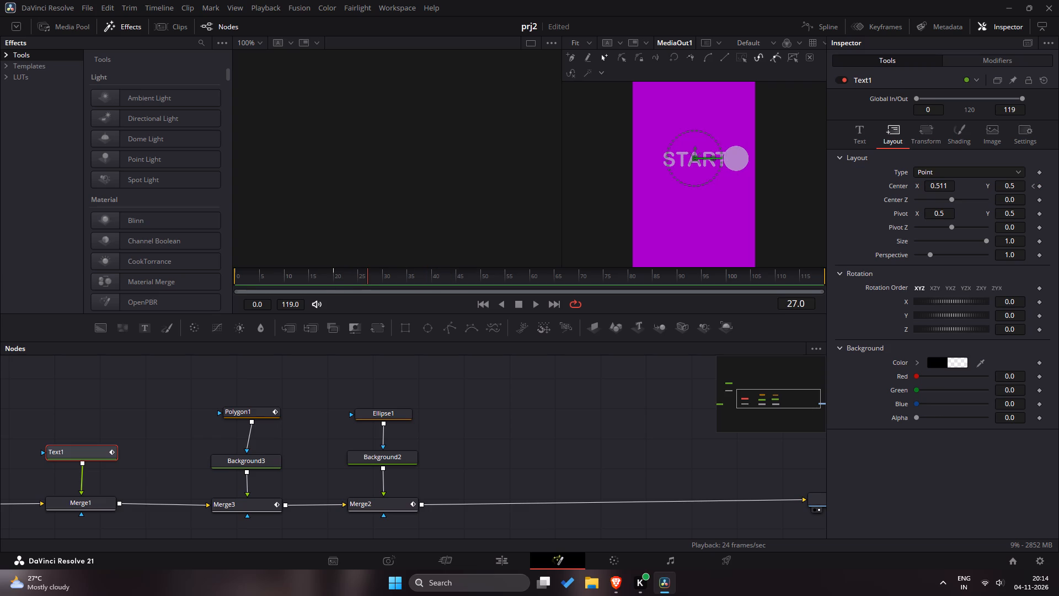
left_click_drag(369, 273, 361, 272)
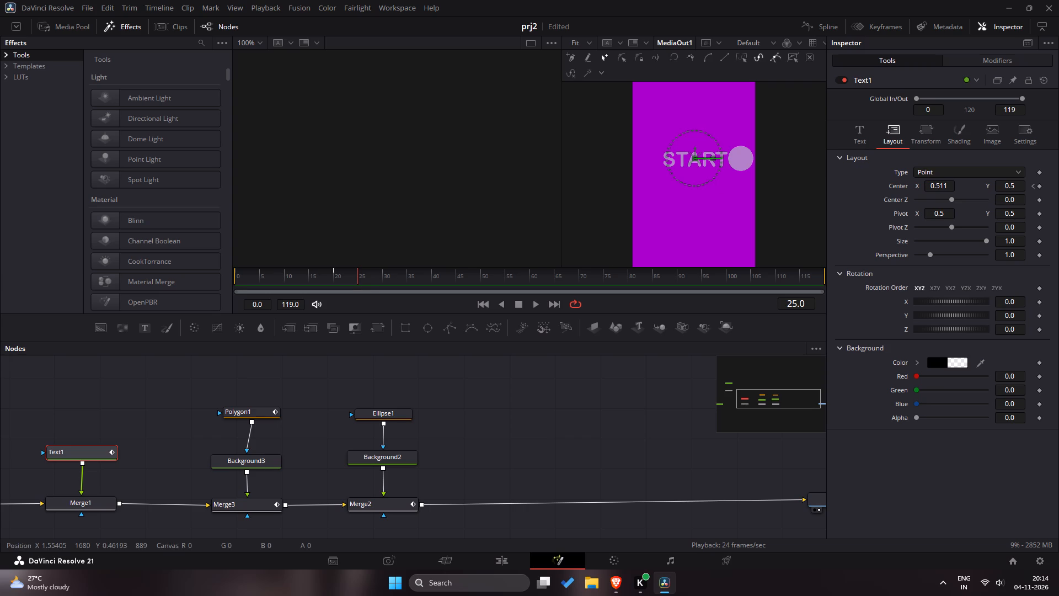
left_click(356, 280)
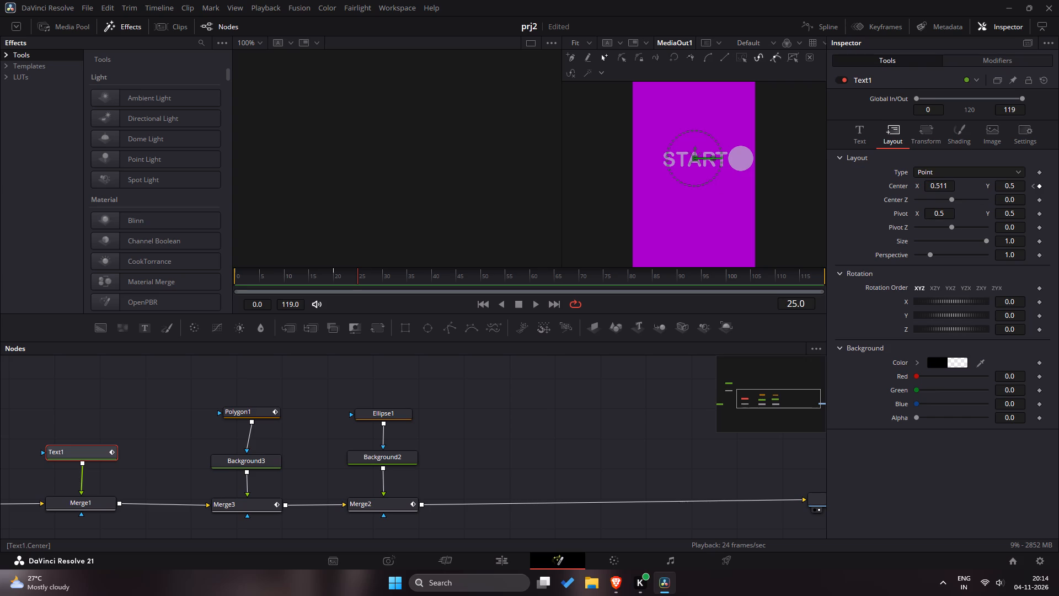
Add a keyframe at frame 25 on Text1's Center, holding START at its current position.
left_click_drag(328, 276, 175, 275)
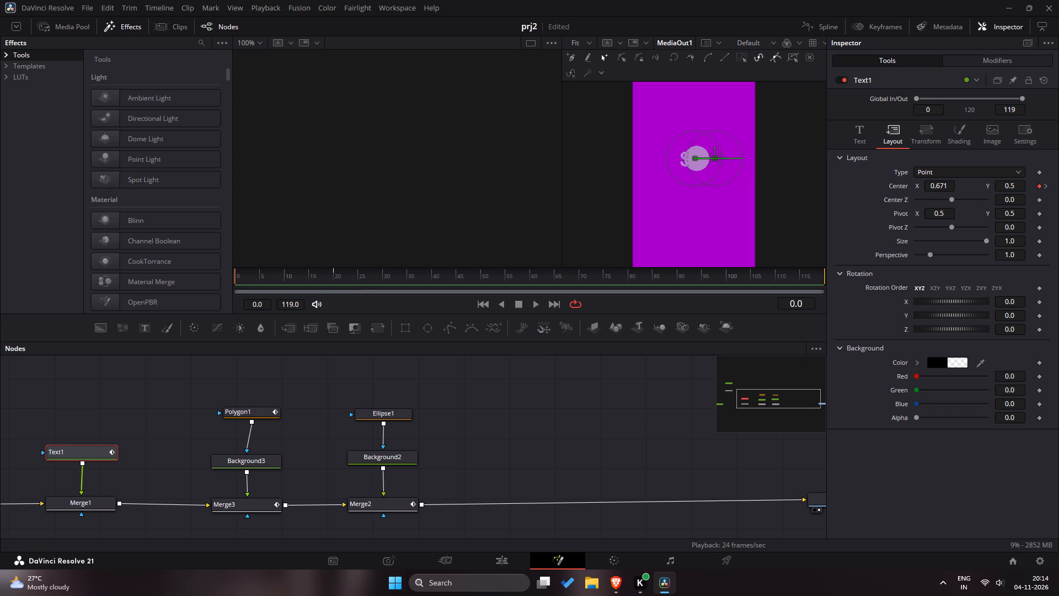
left_click_drag(175, 275, 176, 276)
left_click_drag(176, 276, 355, 291)
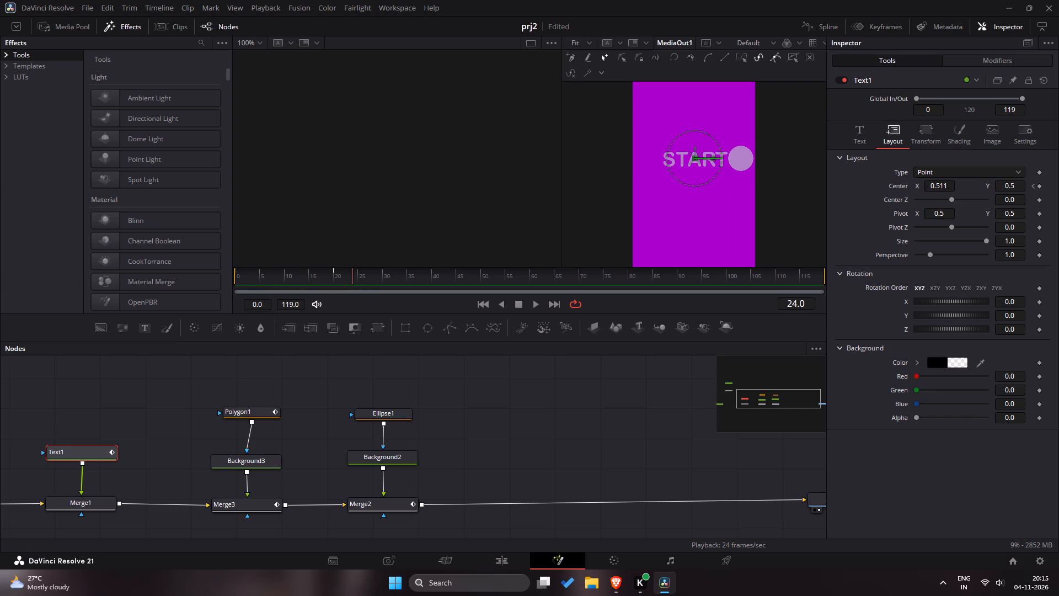
left_click_drag(355, 291, 361, 291)
left_click(953, 182)
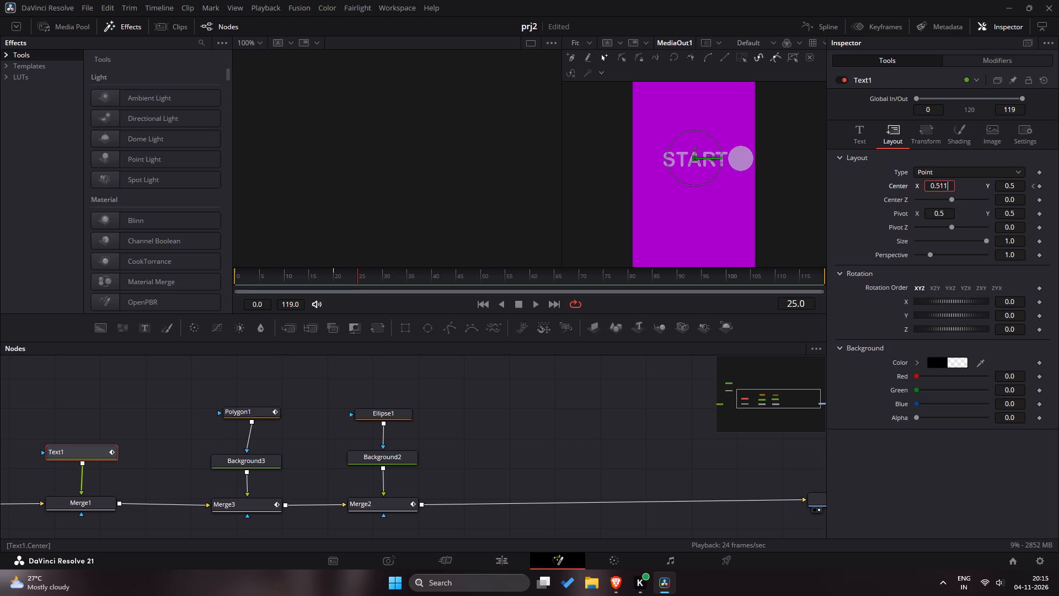
left_click(1039, 185)
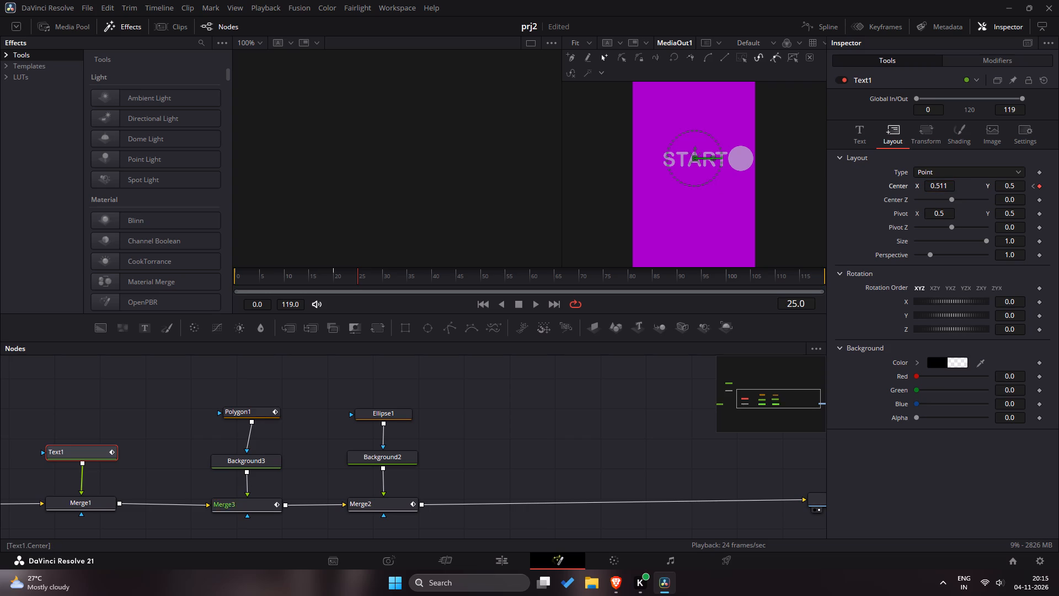
At frame 45, keyframe Text1's Center X at 0.671 so START moves back behind the returning circle.
left_click_drag(356, 276, 368, 278)
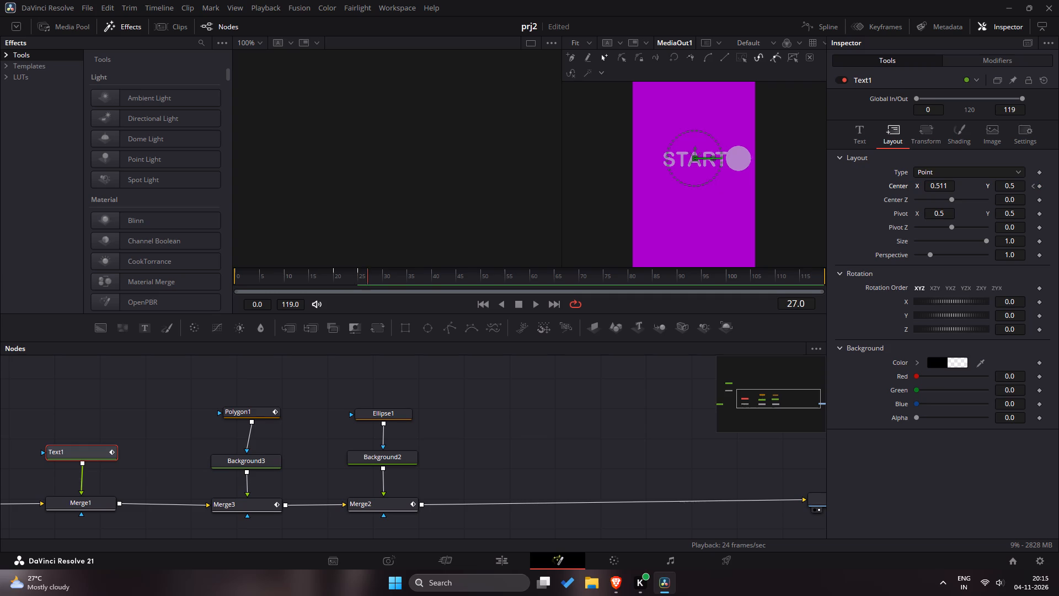
left_click_drag(368, 278, 457, 284)
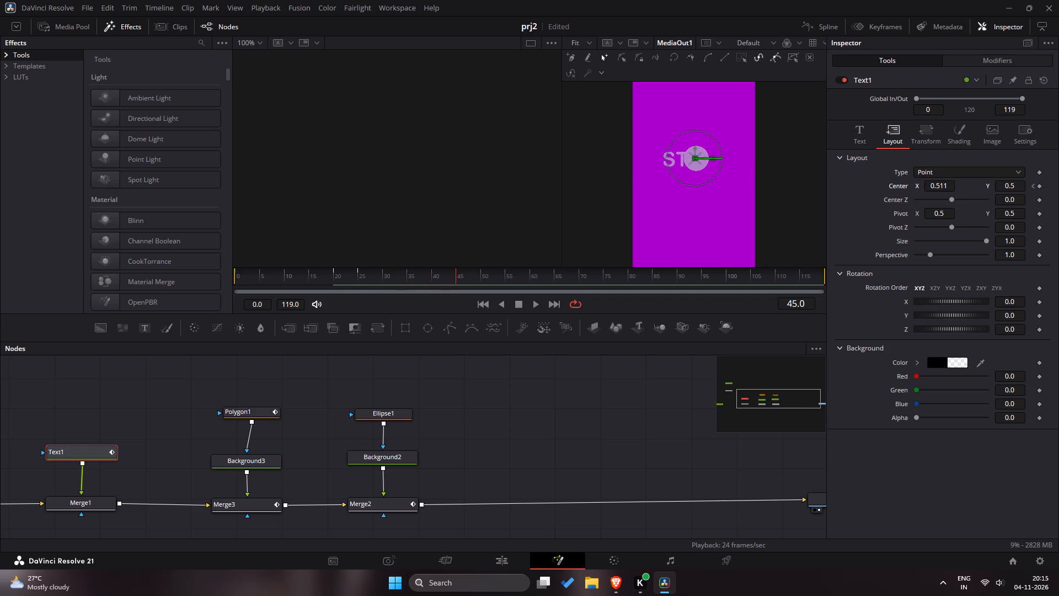
left_click_drag(457, 284, 458, 284)
left_click(948, 183)
key("BackSpace")
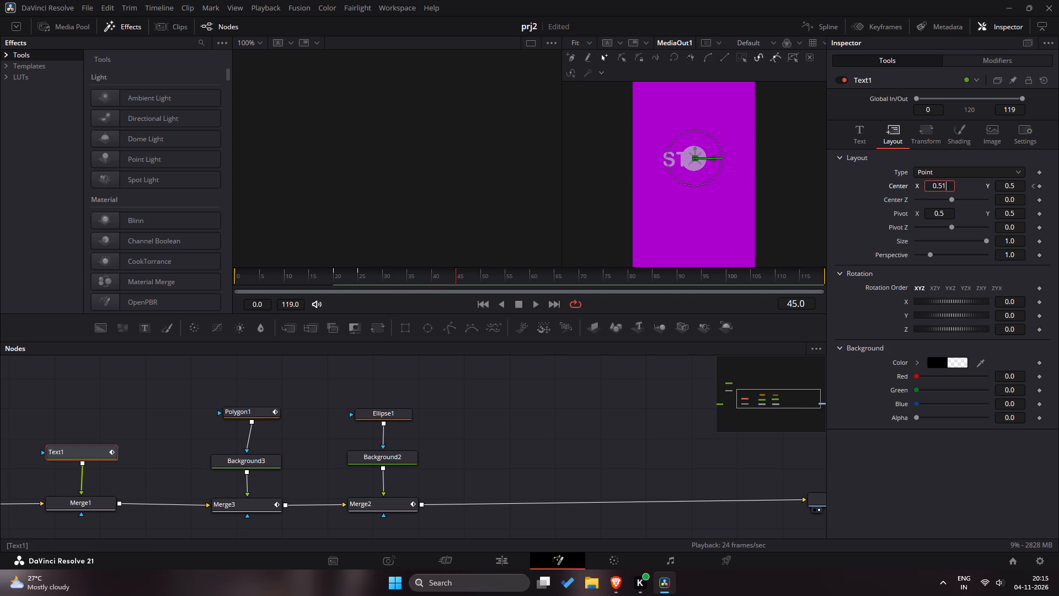
key("BackSpace")
key("BackSpace")
type("671")
key("Return")
left_click(660, 414)
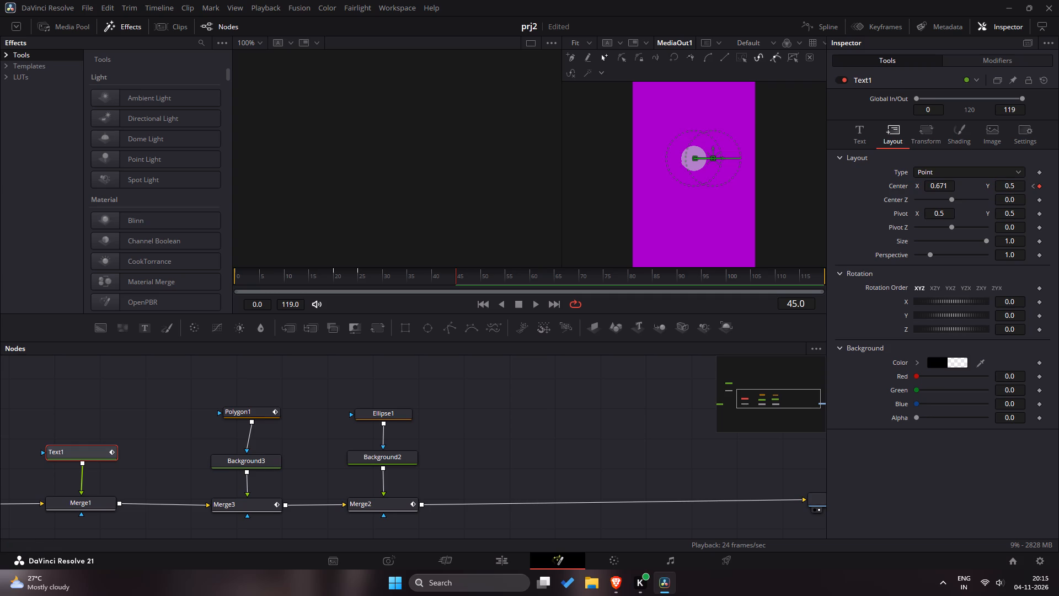
left_click(523, 385)
Play the START animation from frame 0 to check the text's return, and park the playhead at frame 45.
left_click_drag(306, 279, 190, 270)
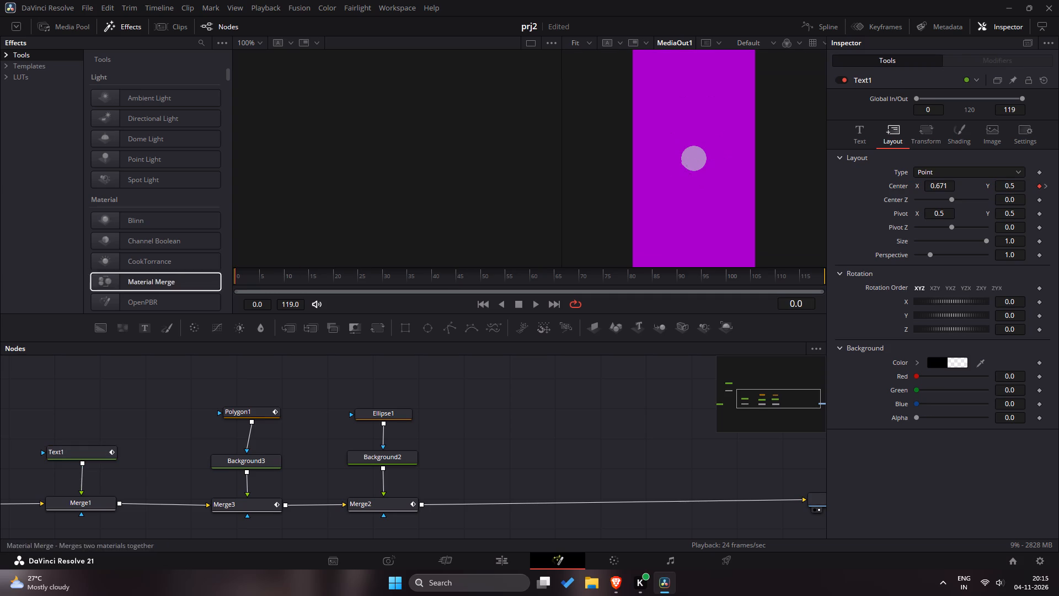
key("space")
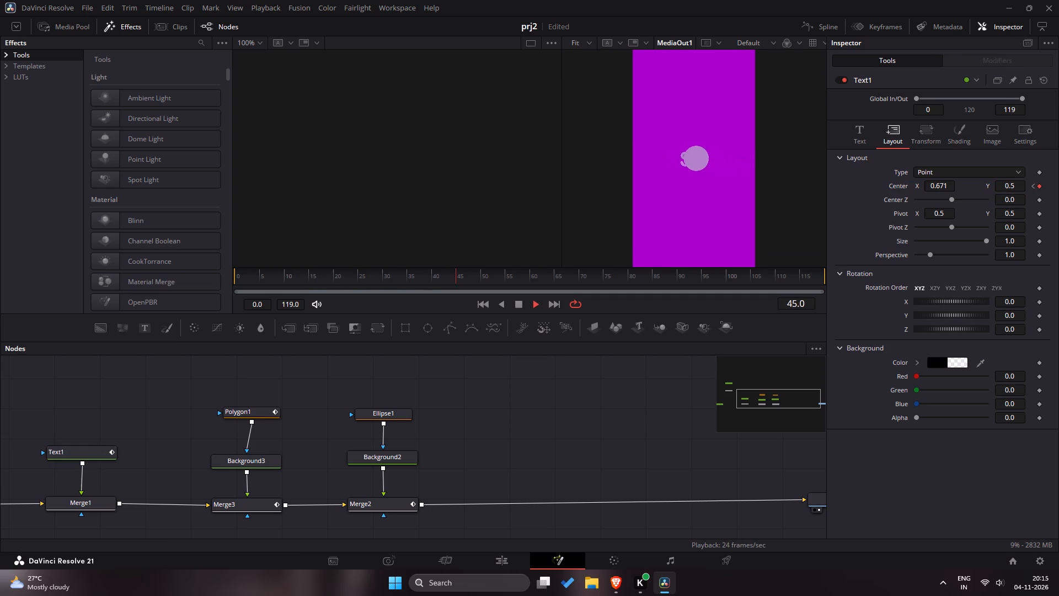
key("space")
left_click(459, 276)
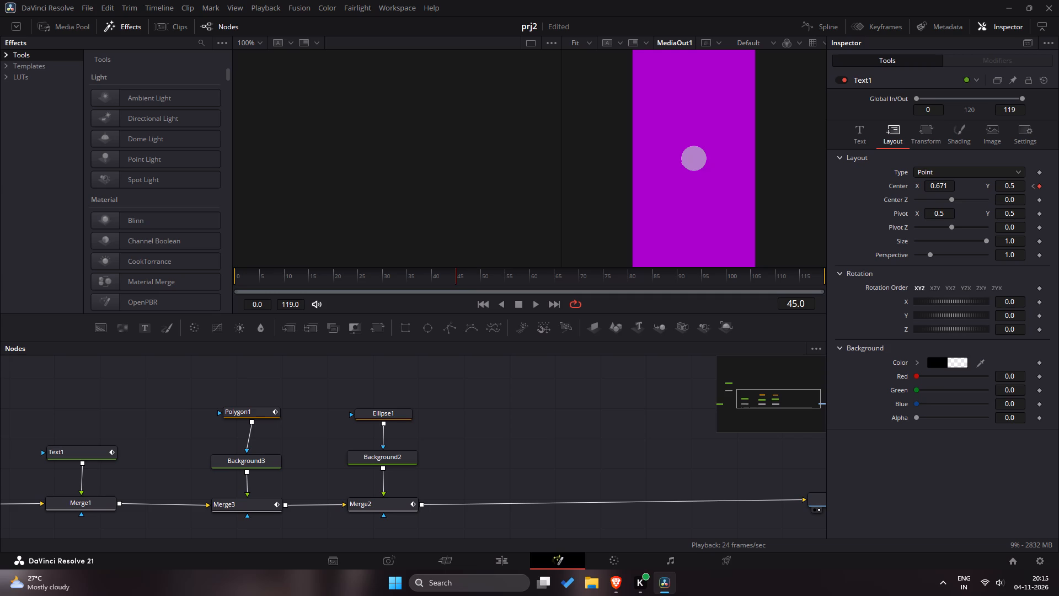
Switch to the browser and replay the Canva reference video from the beginning to study the background colour change as the circle returns.
key("alt+Tab")
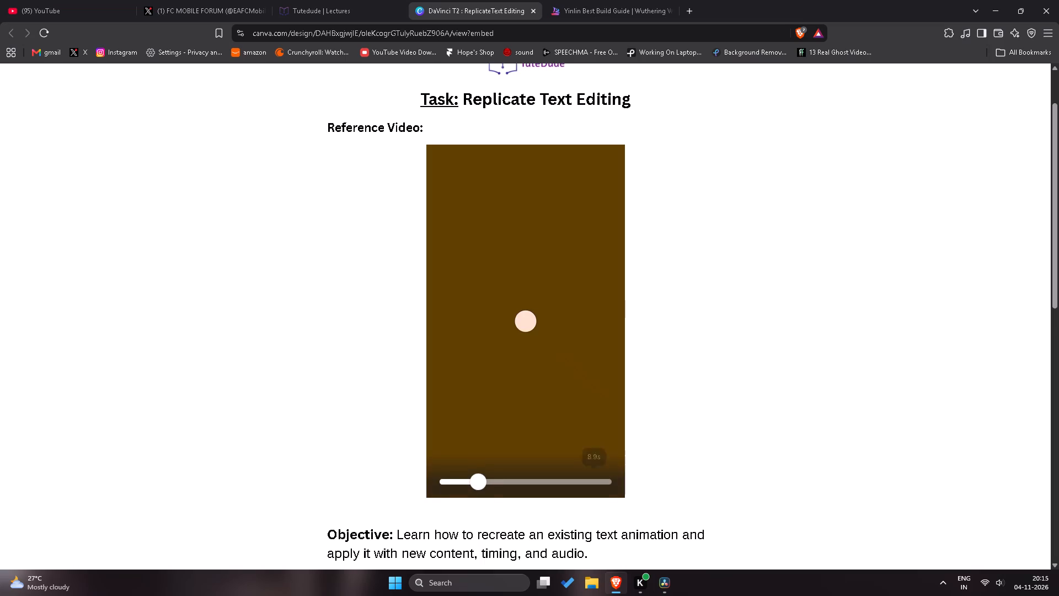
left_click_drag(456, 476, 429, 474)
left_click(528, 320)
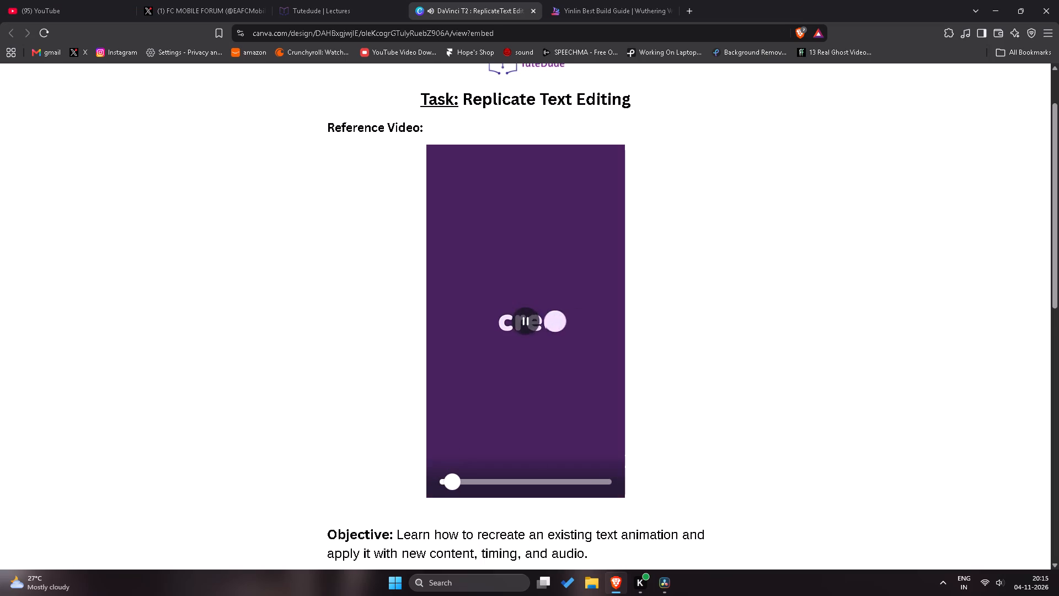
left_click(528, 316)
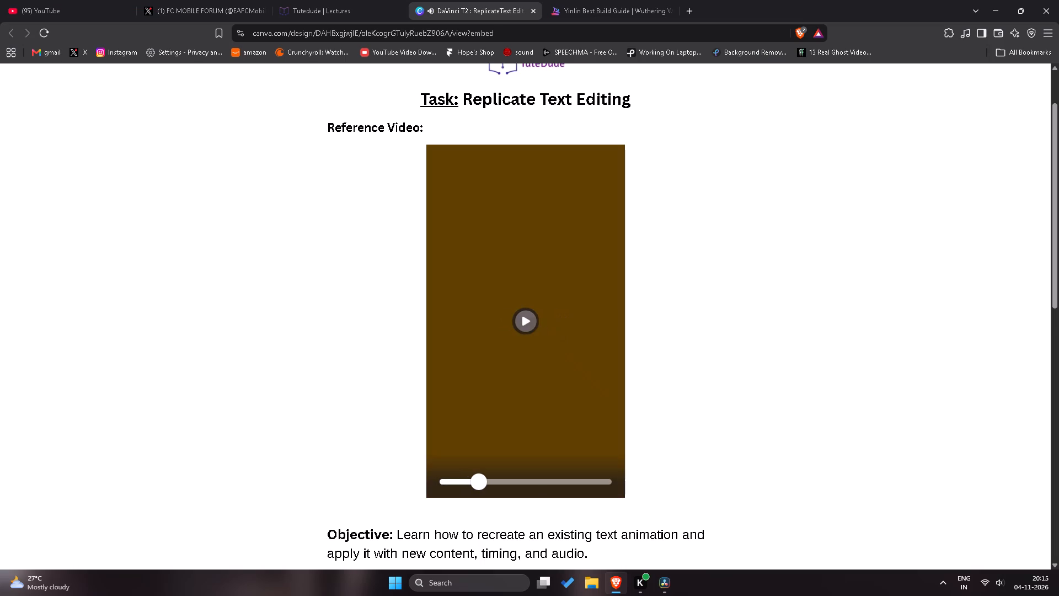
left_click(474, 483)
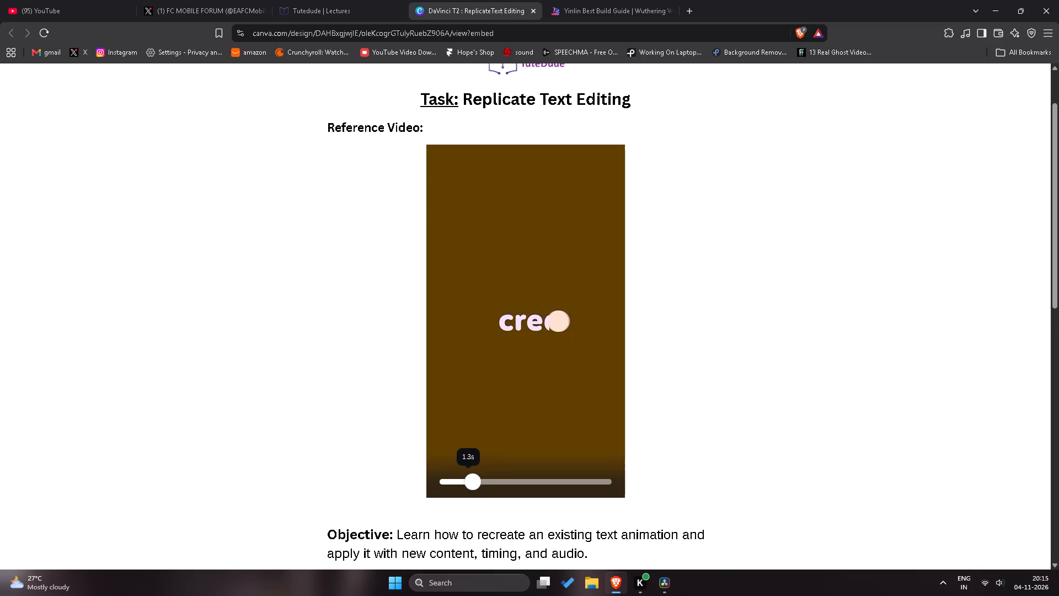
Back in DaVinci Resolve, examine the colour settings of Background2 and Background3, ending at frame 5.
key("alt+Tab")
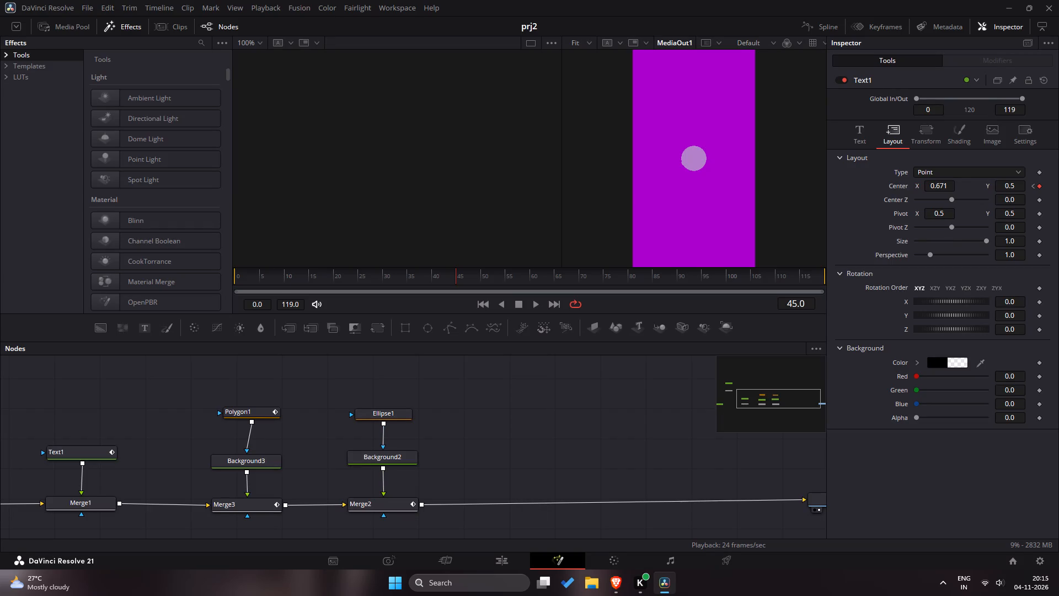
left_click_drag(288, 284, 228, 280)
left_click(361, 462)
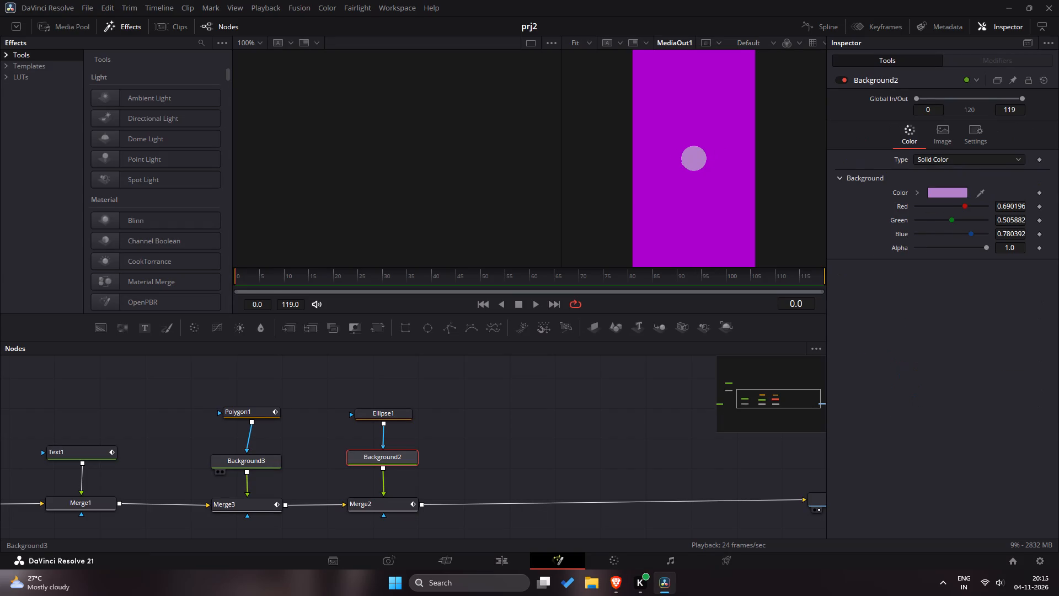
left_click(252, 465)
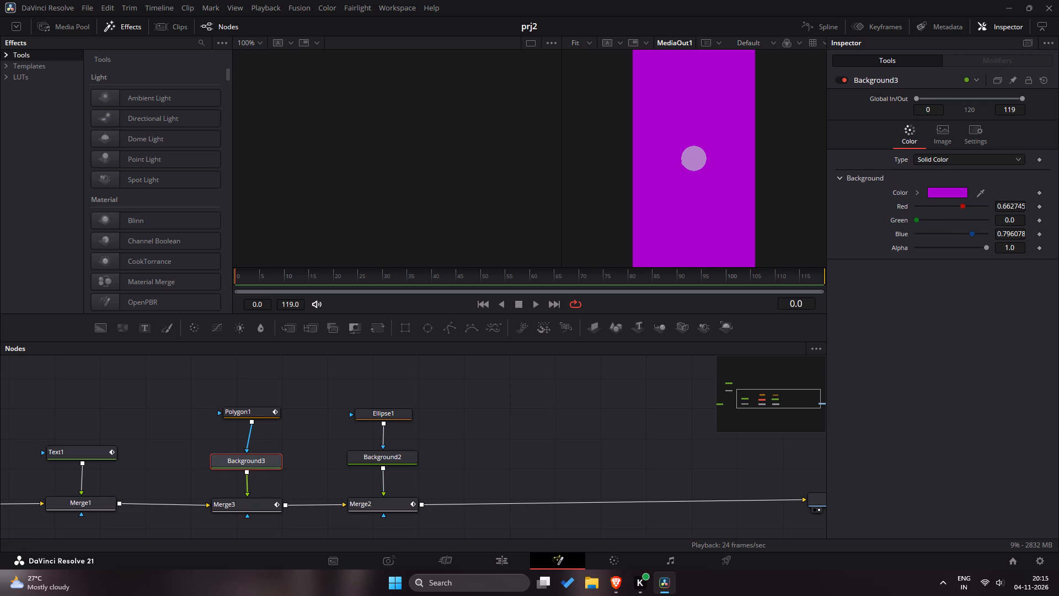
left_click_drag(268, 280, 261, 283)
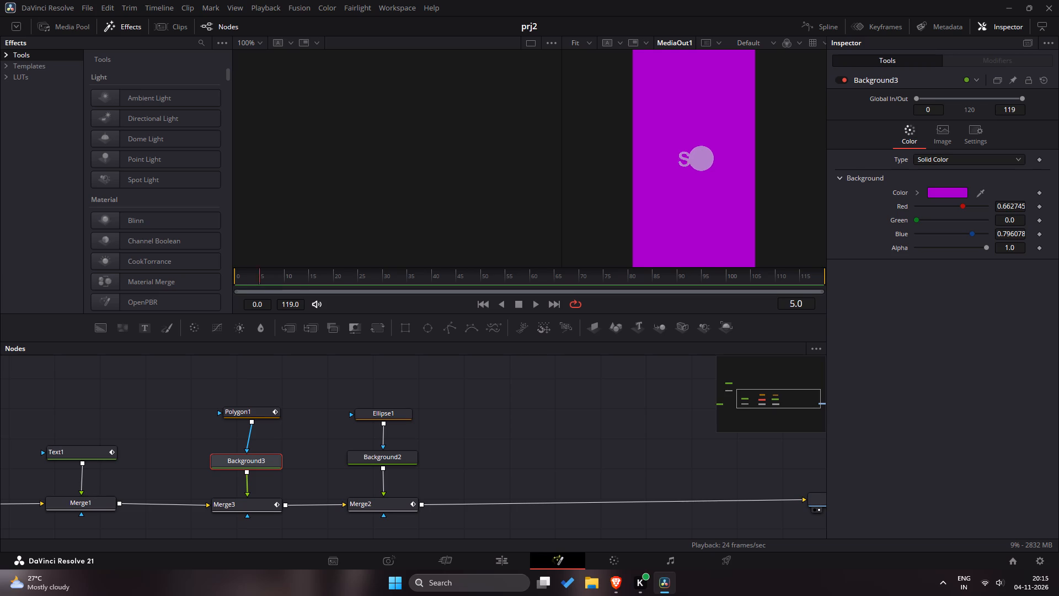
left_click_drag(261, 283, 260, 291)
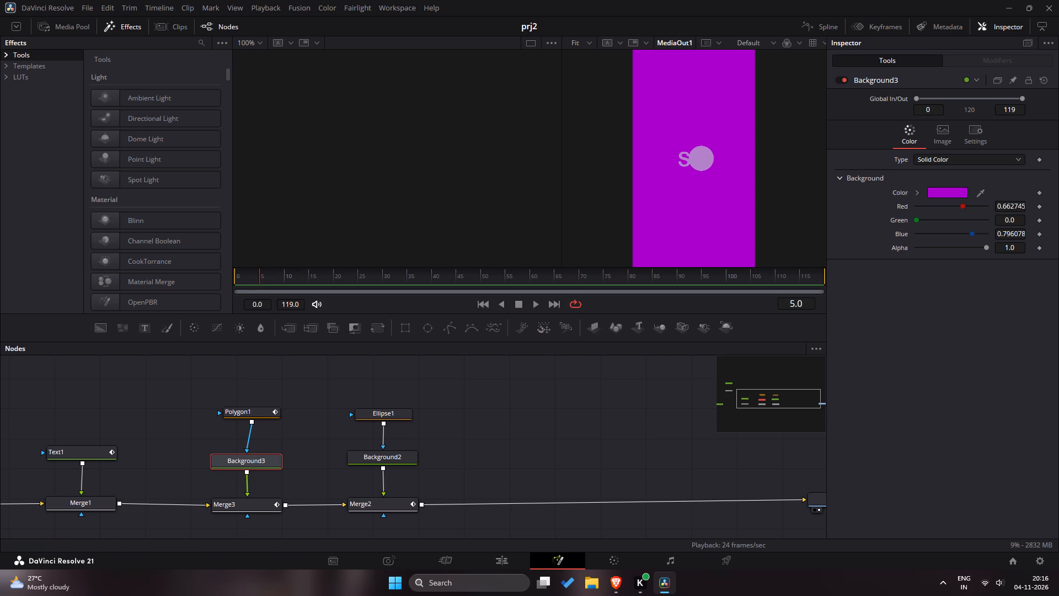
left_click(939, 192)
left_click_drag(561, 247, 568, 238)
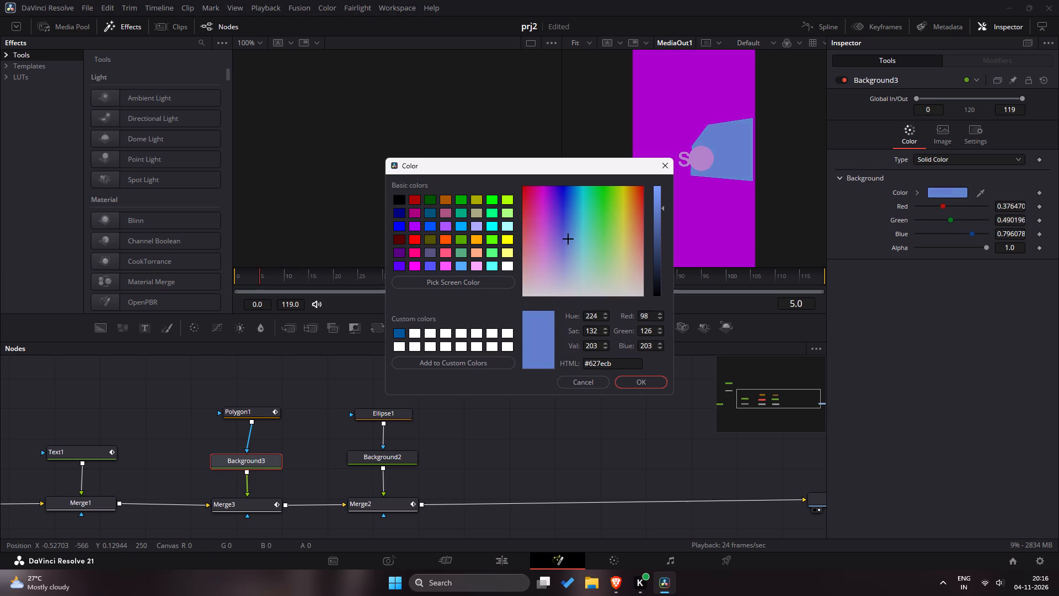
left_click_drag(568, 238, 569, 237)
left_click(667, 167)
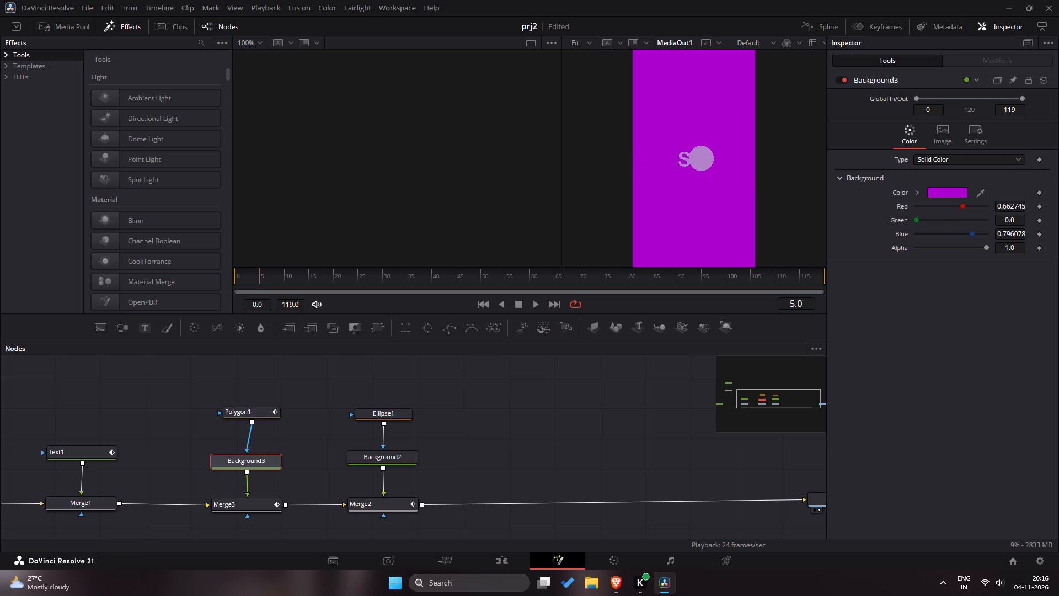
Find Background1 in the node graph and keyframe its current purple colour at frame 0.
left_click(372, 464)
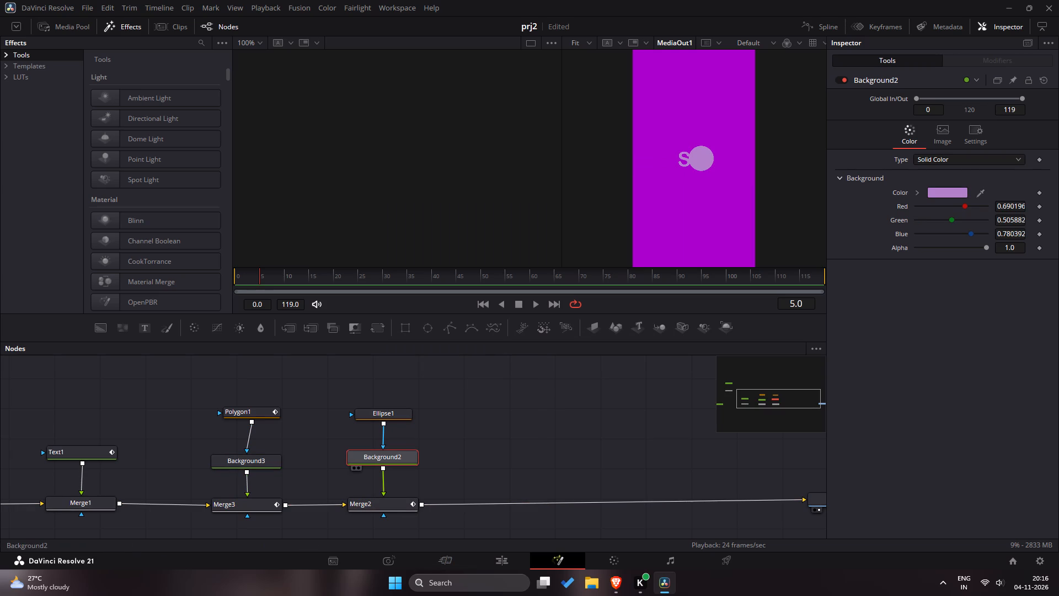
scroll(486, 430, "down", 1)
scroll(76, 481, "down", 2, "shift")
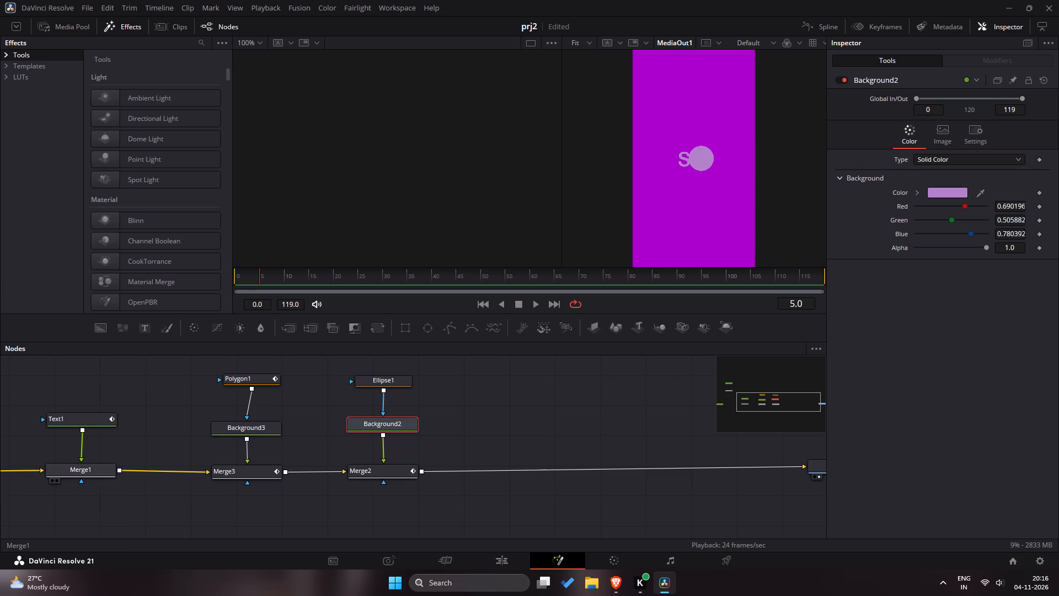
scroll(77, 481, "down", 2, "shift")
scroll(148, 440, "down", 2, "shift")
scroll(149, 440, "down", 2, "ctrl")
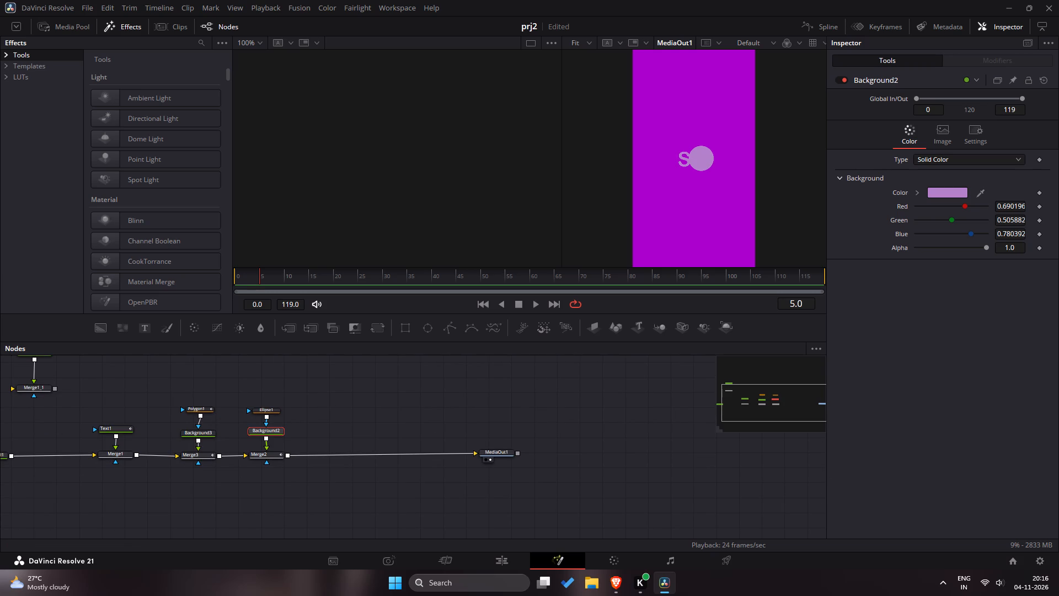
left_click_drag(763, 411, 734, 406)
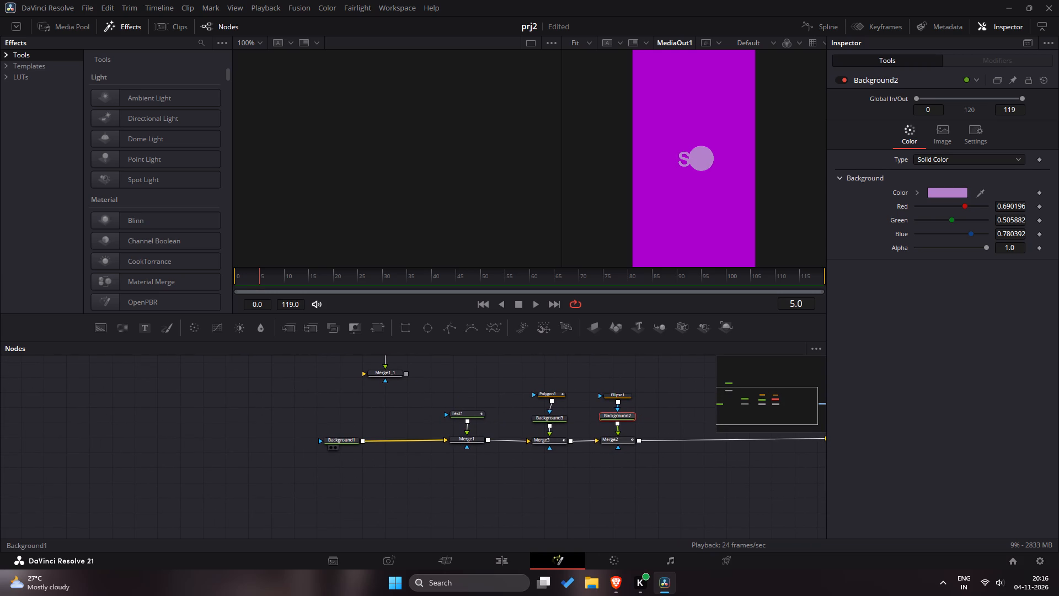
left_click(338, 437)
scroll(673, 402, "up", 2, "ctrl")
scroll(671, 407, "down", 1, "ctrl")
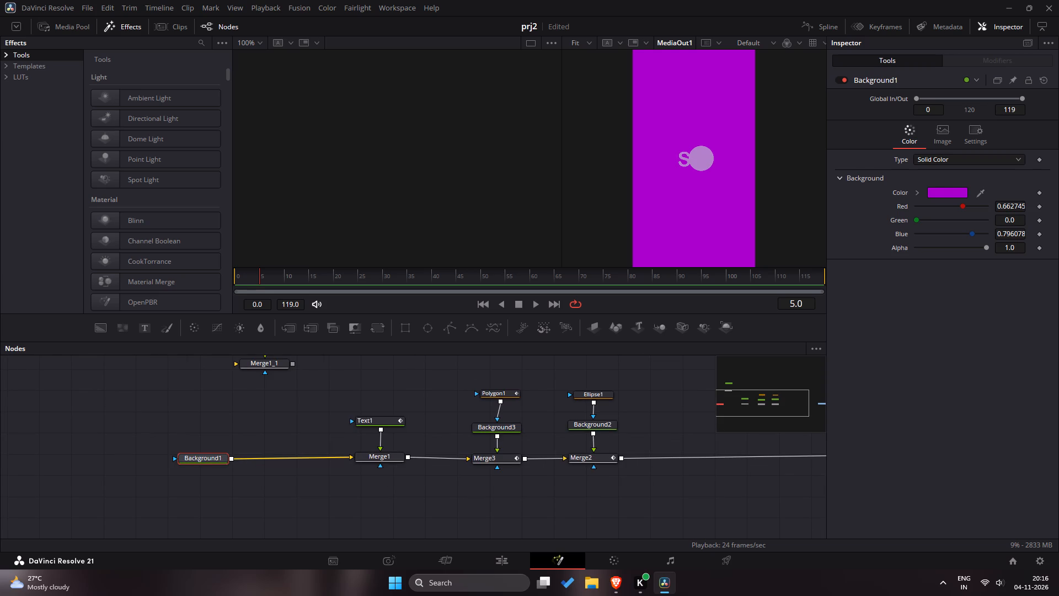
left_click_drag(270, 279, 242, 280)
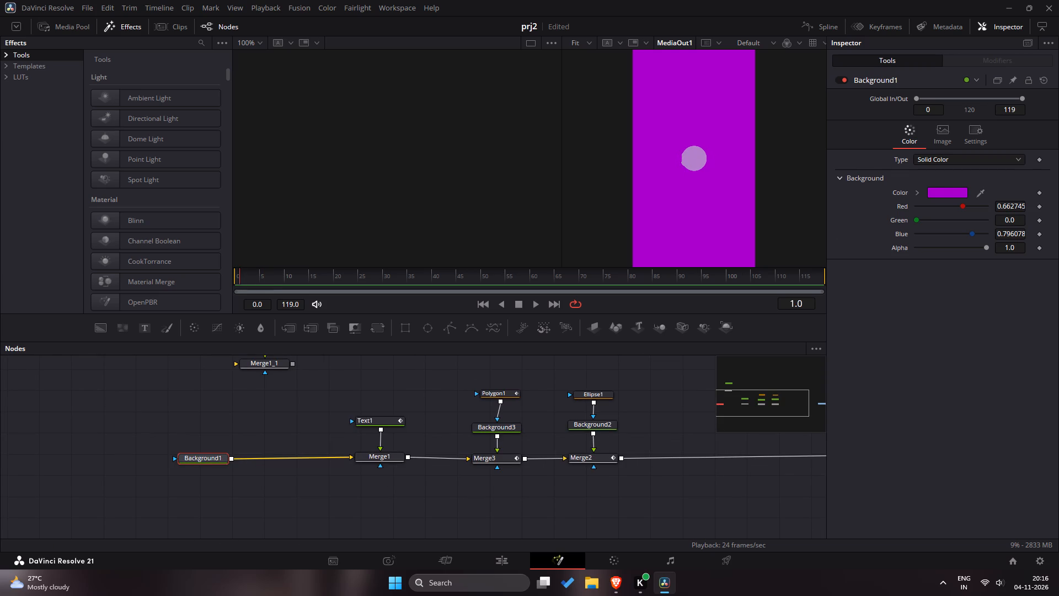
left_click_drag(242, 280, 358, 281)
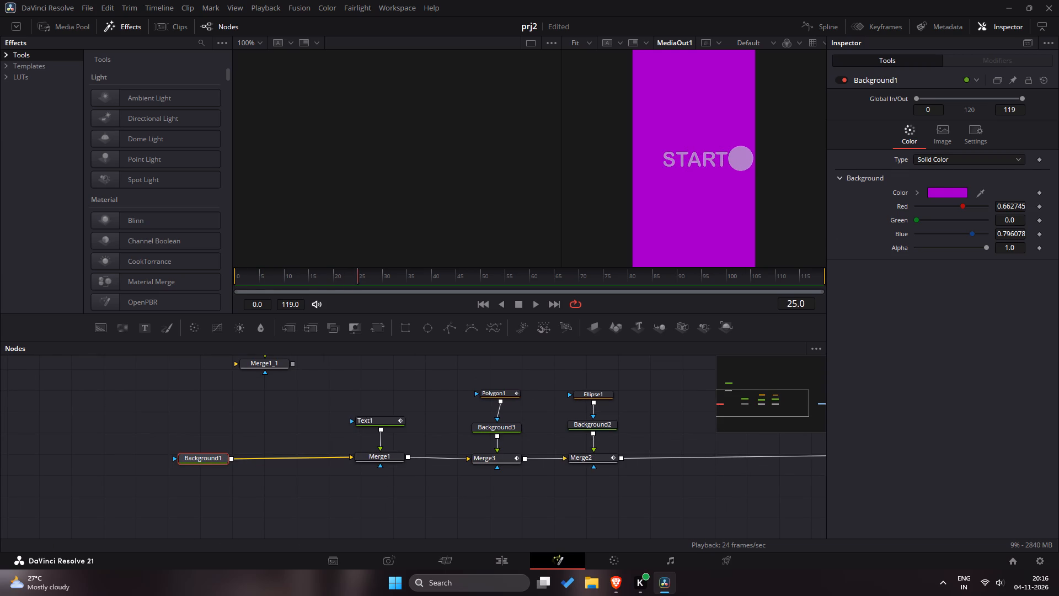
left_click_drag(358, 281, 462, 286)
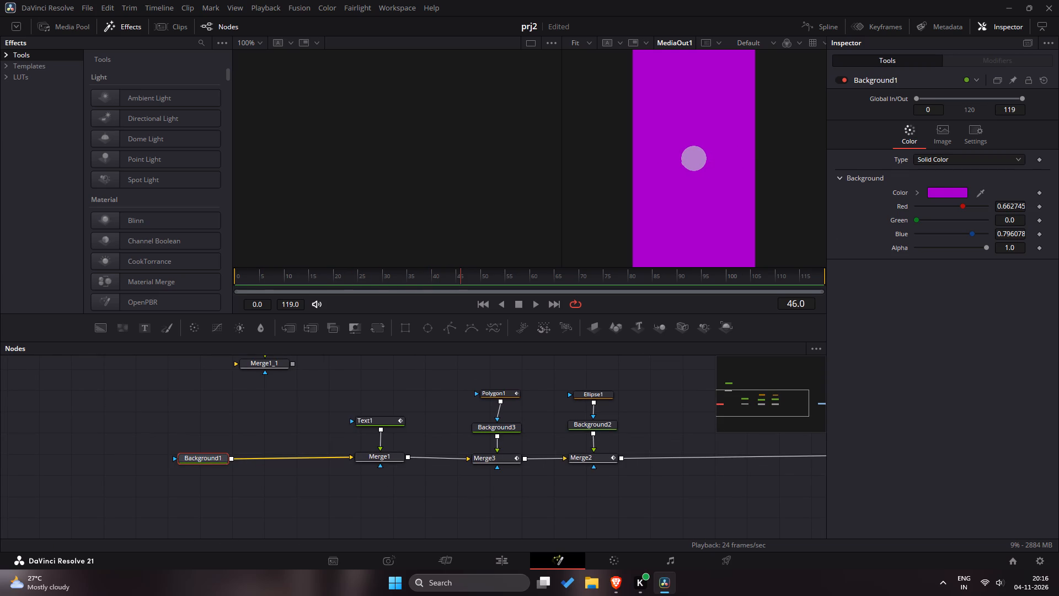
left_click_drag(462, 286, 457, 286)
left_click_drag(358, 274, 226, 278)
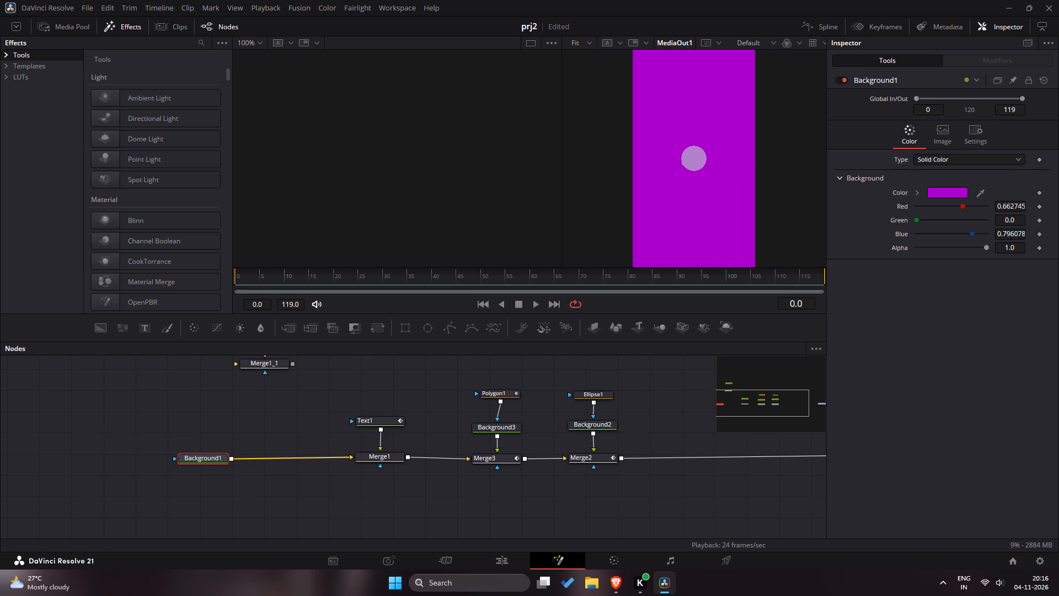
left_click_drag(226, 278, 215, 278)
left_click(1040, 193)
Move to frame 45, open Background1's colour for editing and try out blue and violet shades.
left_click_drag(284, 278, 346, 278)
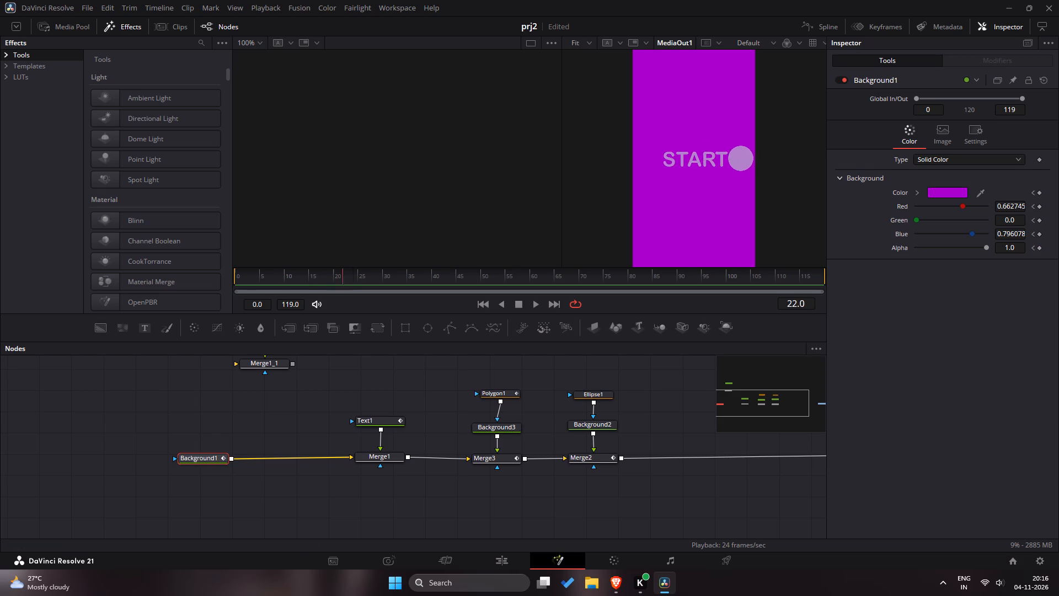
left_click_drag(346, 278, 451, 276)
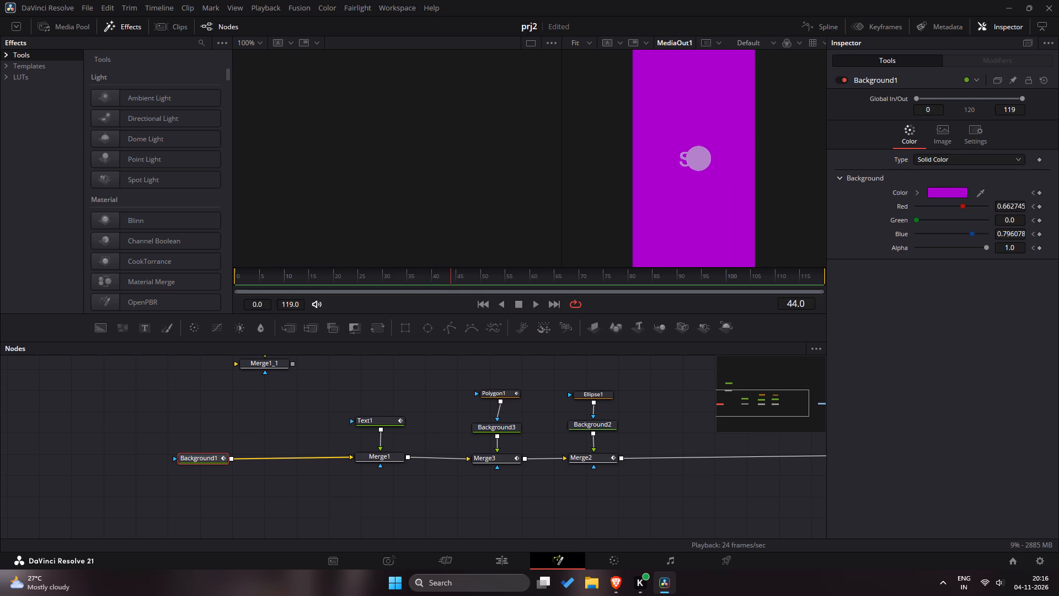
left_click_drag(451, 276, 456, 276)
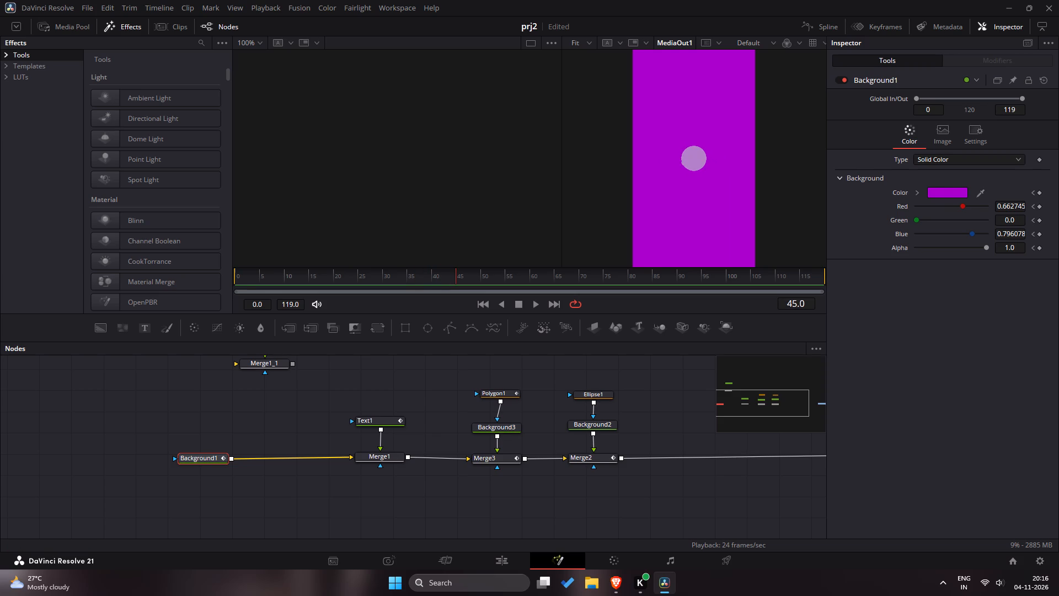
left_click(960, 196)
left_click_drag(593, 220, 592, 220)
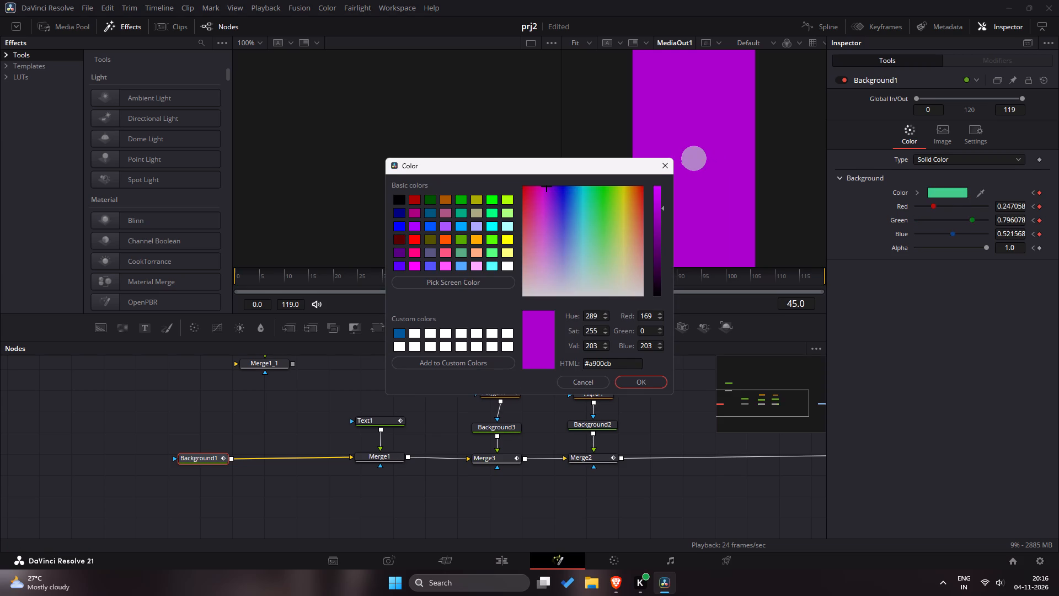
left_click_drag(592, 220, 580, 203)
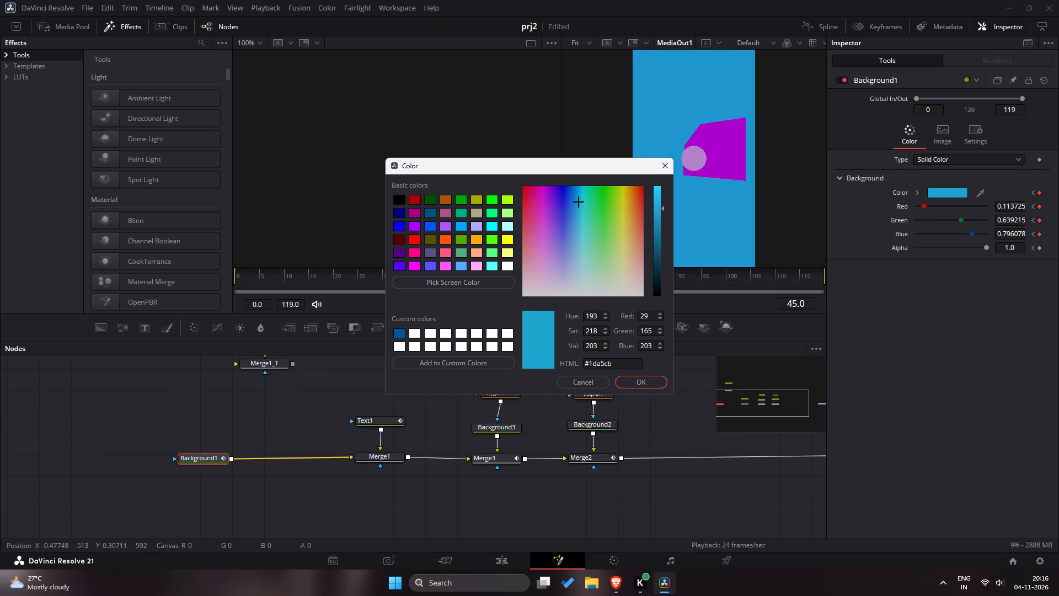
left_click_drag(580, 203, 583, 204)
left_click_drag(584, 204, 555, 194)
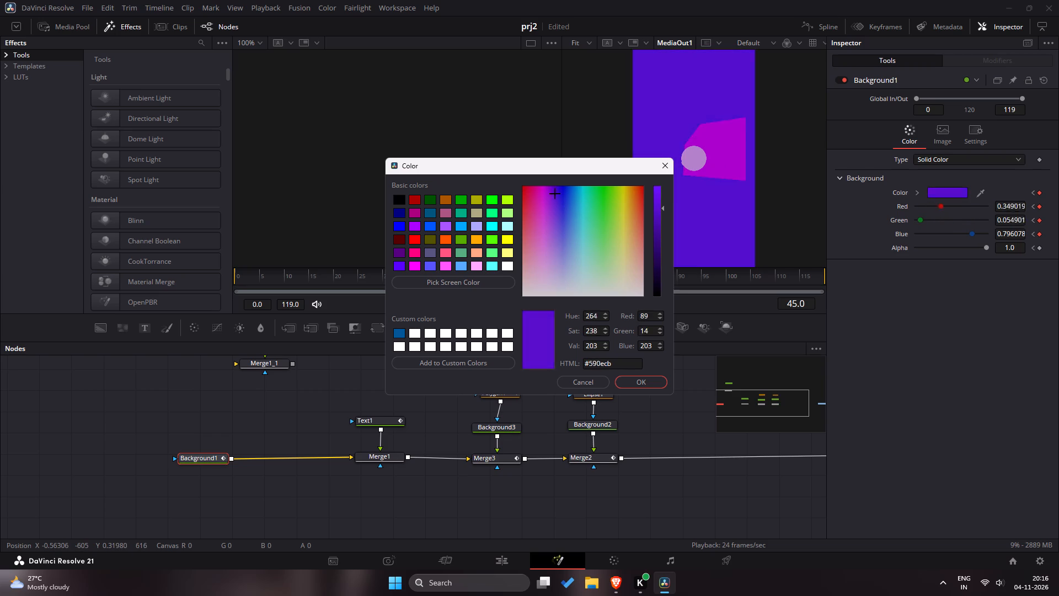
left_click_drag(555, 194, 646, 236)
Switch to the browser and scrub the Canva reference video from 0.0s to check which background colour it changes to.
key("alt+Tab")
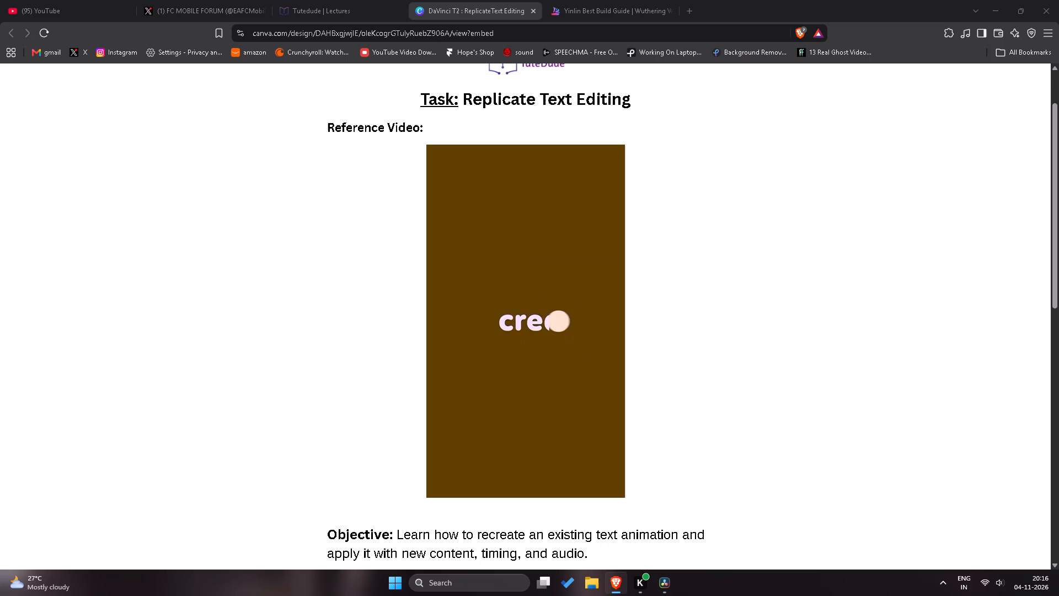
left_click_drag(474, 479, 445, 479)
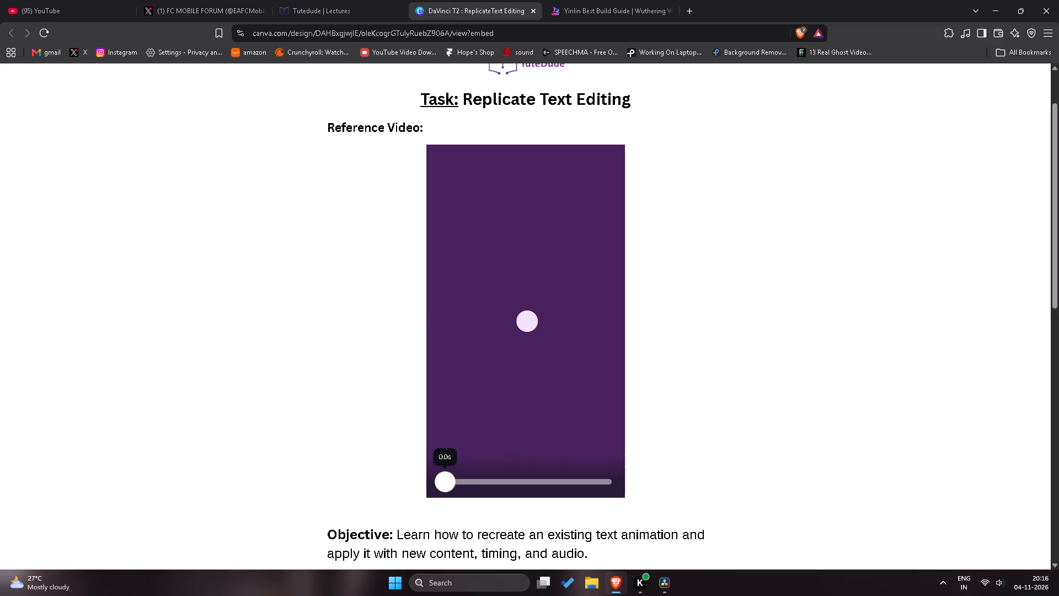
left_click_drag(445, 479, 478, 486)
key("alt+Tab")
Back in DaVinci Resolve, set Background1's colour at frame 45 to the dark brown #5e4830.
left_click_drag(587, 232, 596, 222)
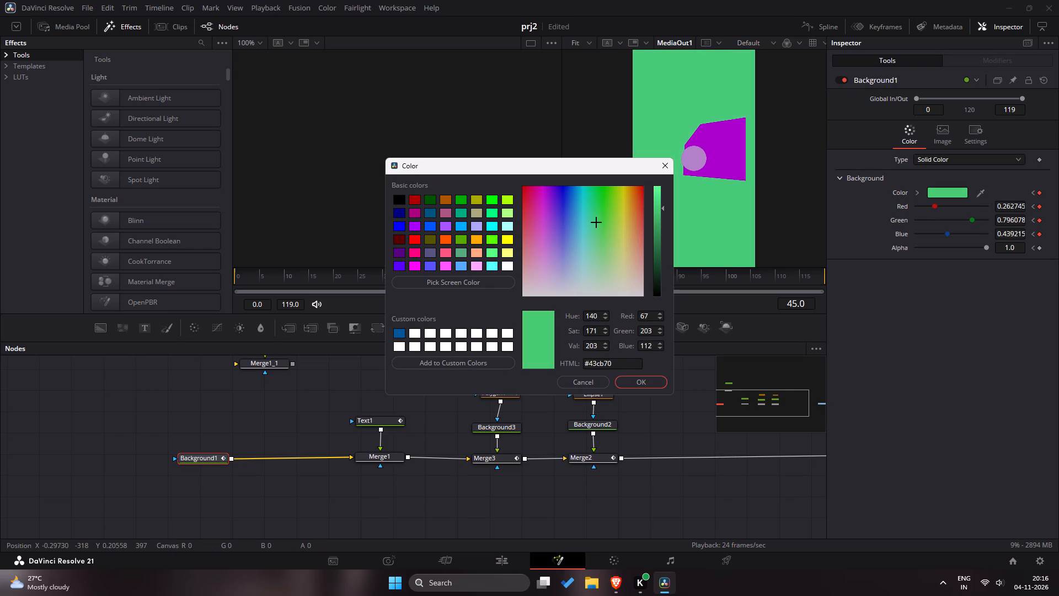
left_click_drag(596, 222, 576, 228)
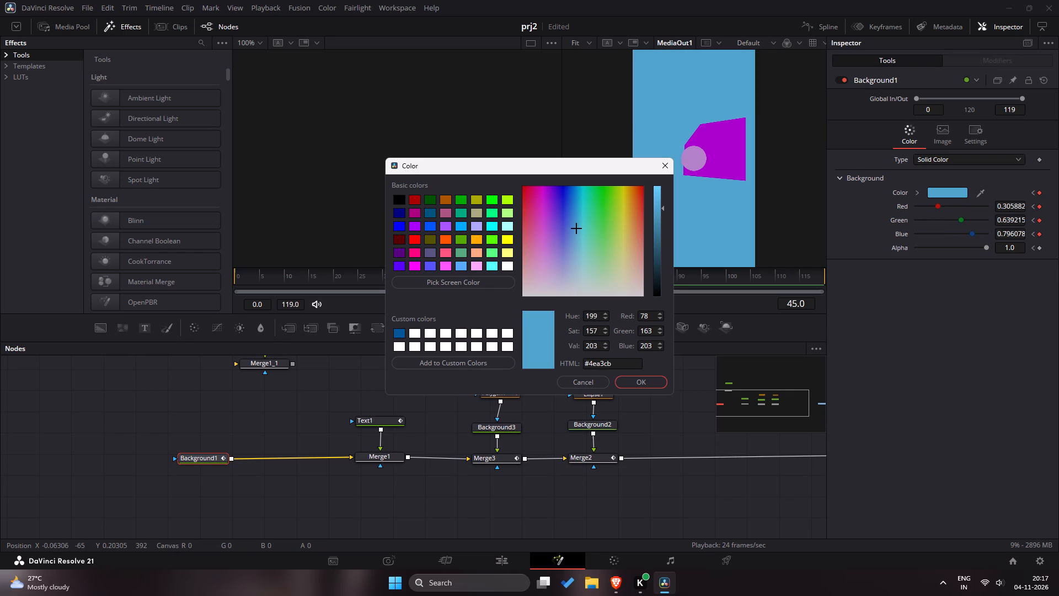
left_click_drag(572, 249, 635, 233)
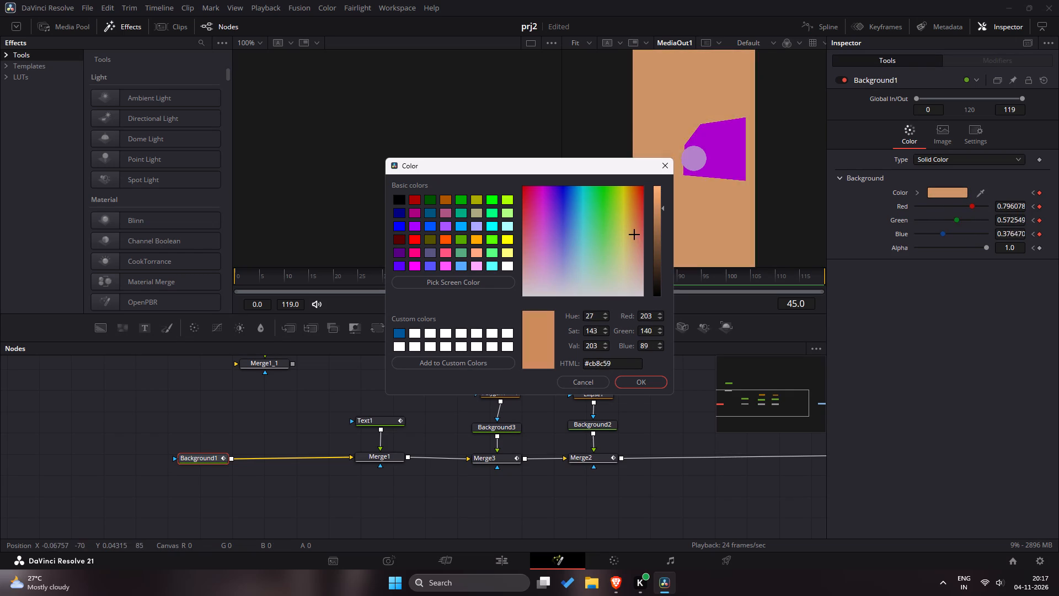
left_click_drag(635, 233, 633, 241)
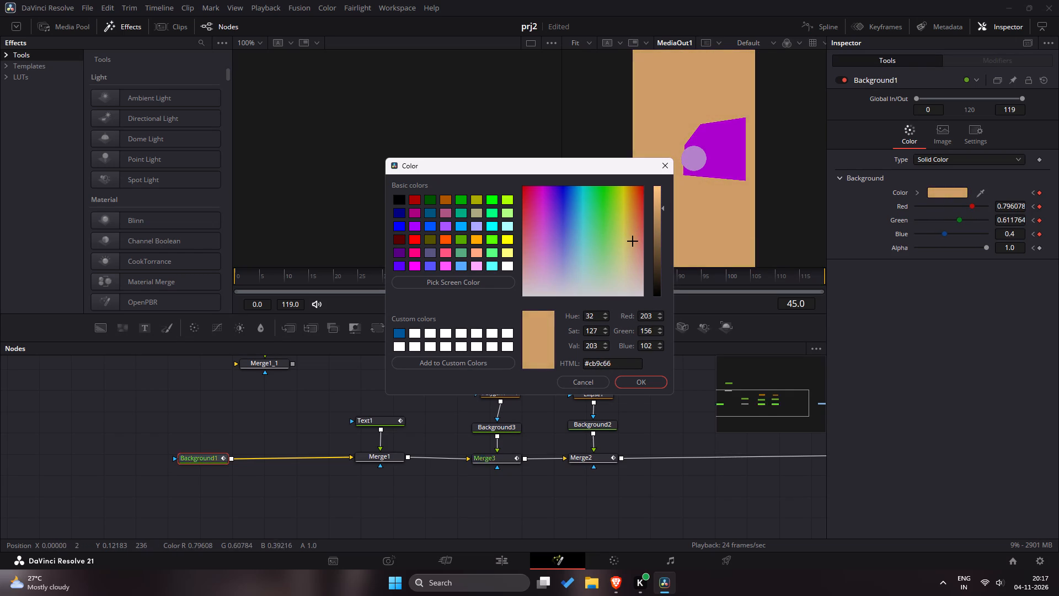
left_click_drag(633, 241, 633, 242)
left_click(659, 227)
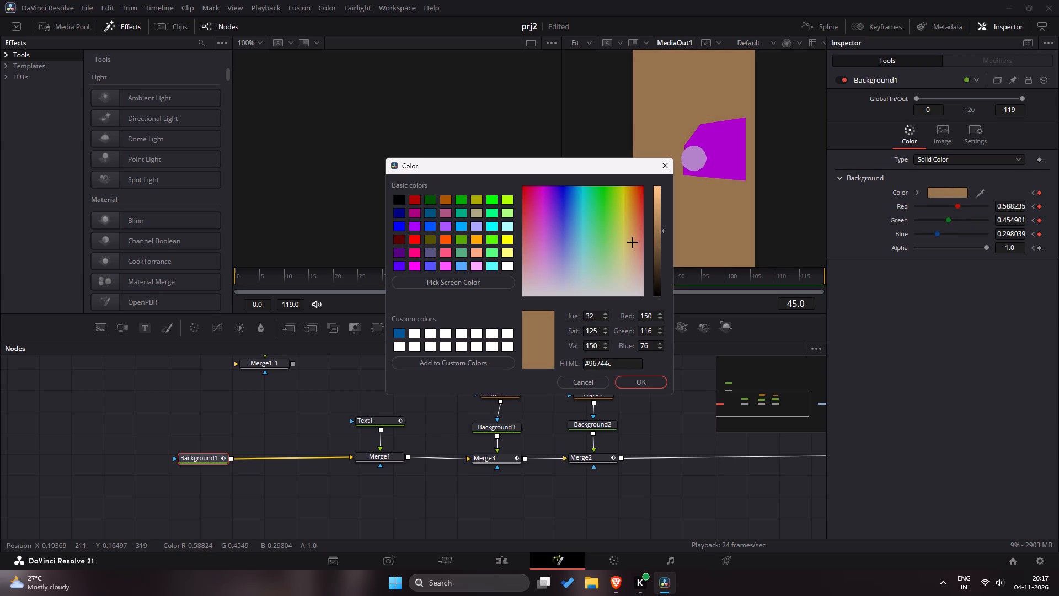
left_click(657, 252)
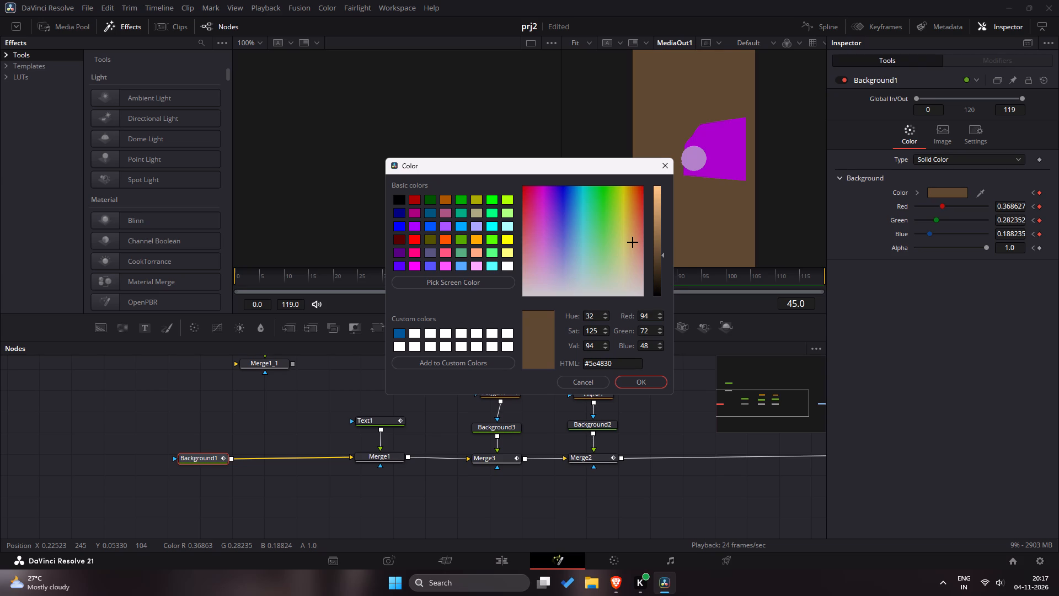
left_click(635, 383)
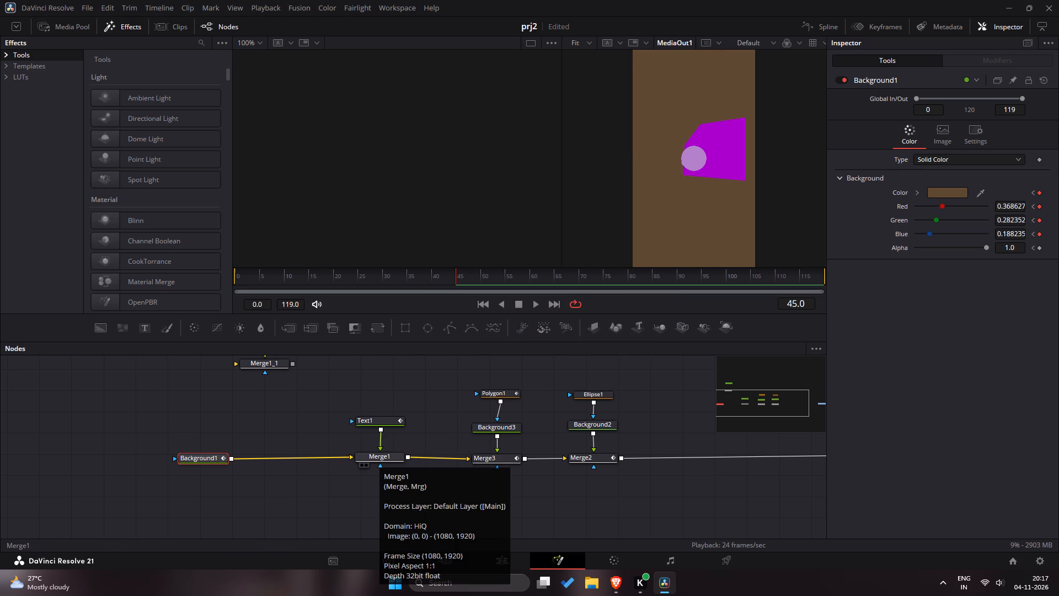
Inspect Merge1 and Merge3, and select Background3, the colour node of the polygon mask.
left_click(378, 459)
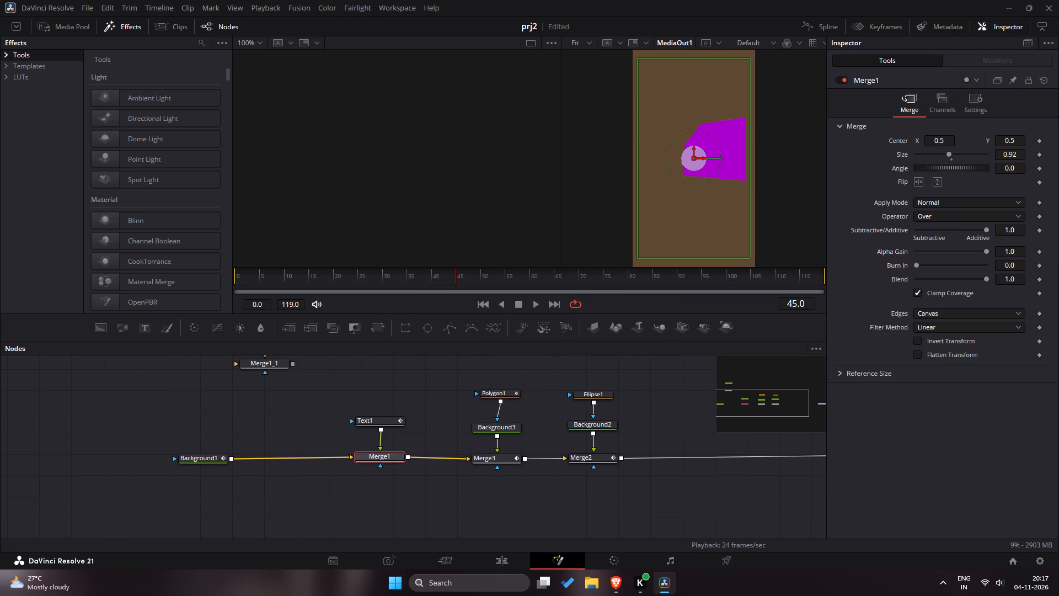
left_click(496, 456)
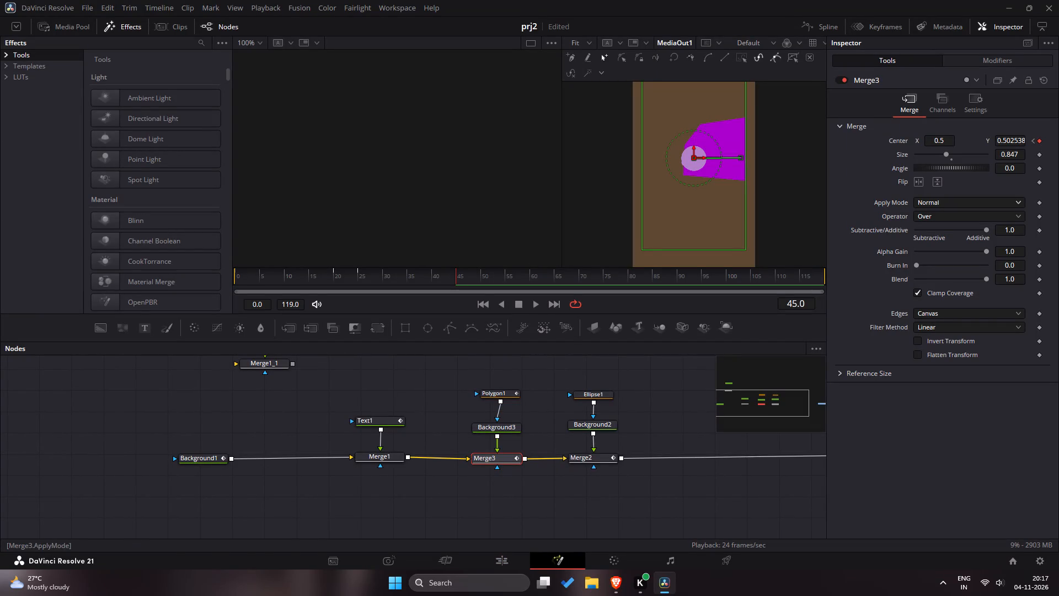
left_click(487, 429)
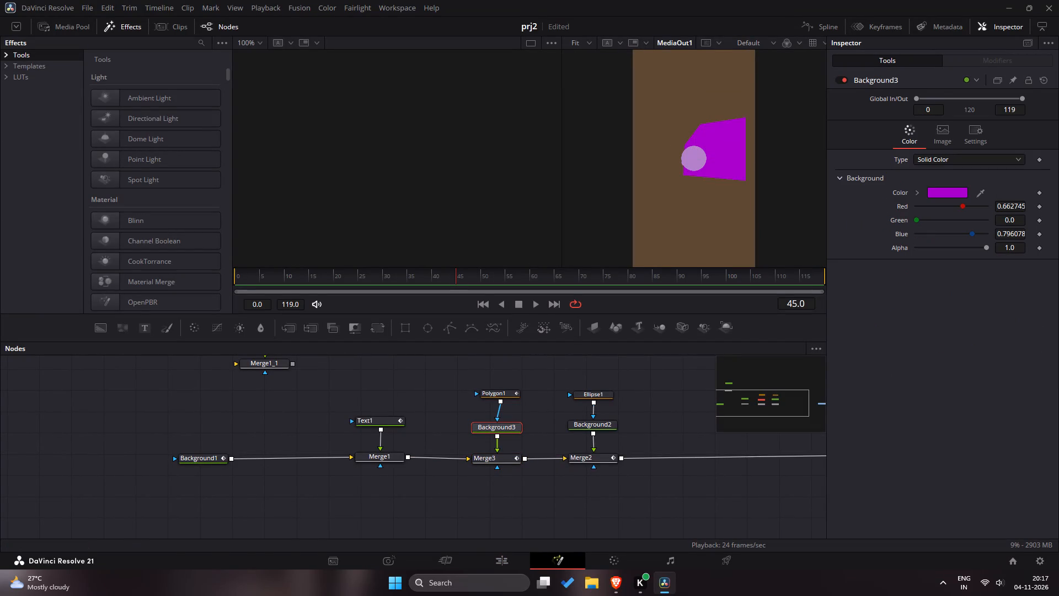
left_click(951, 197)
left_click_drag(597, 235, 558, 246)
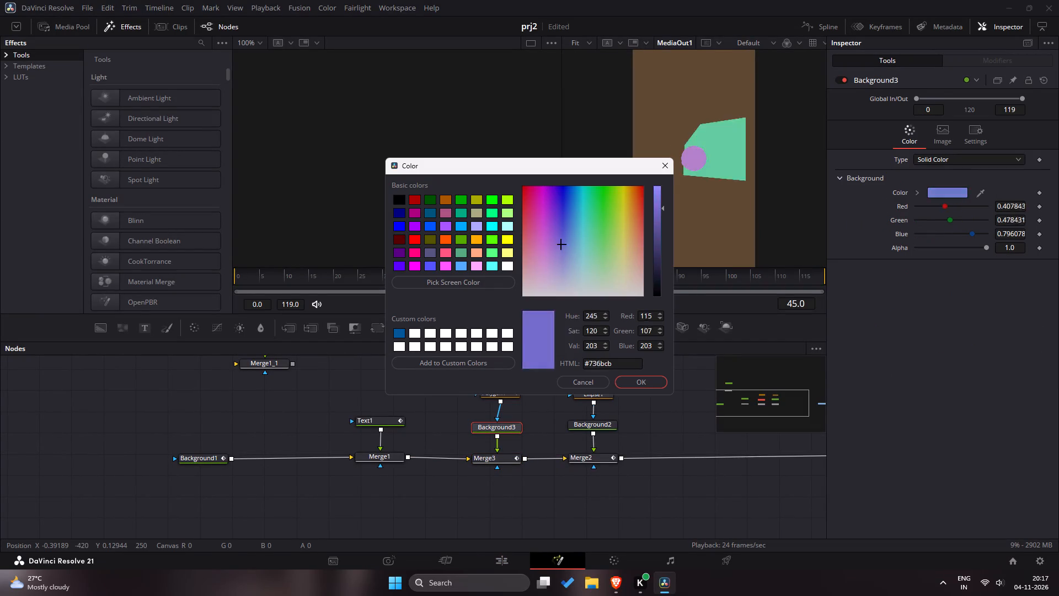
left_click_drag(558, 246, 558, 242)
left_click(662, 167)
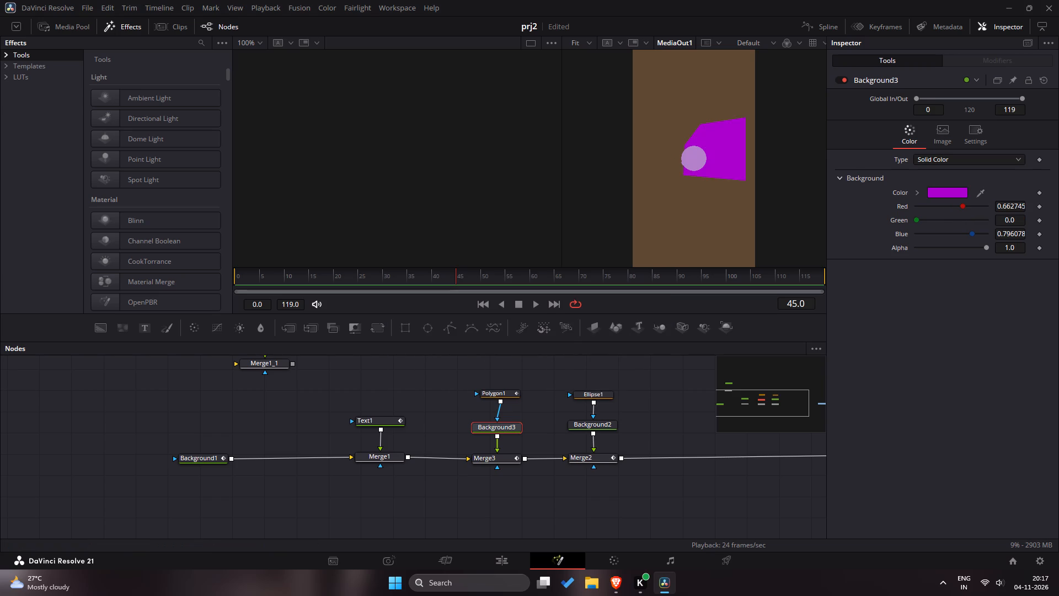
Match Background3's colour to the brown background by sampling it from the viewer.
left_click_drag(978, 195, 719, 99)
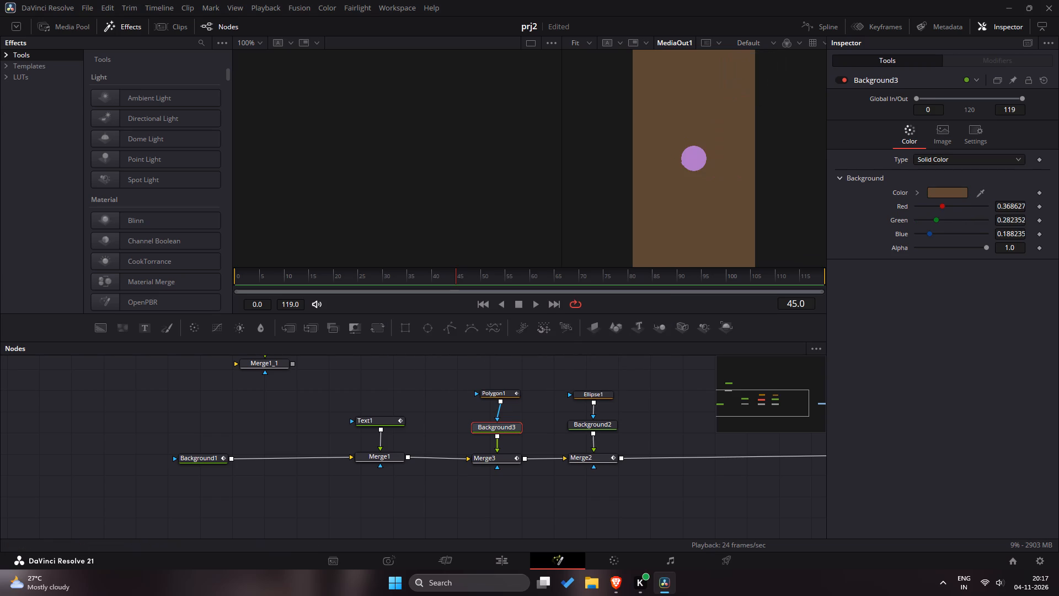
Examine Background2's colour and the text settings of Text1.
left_click(602, 422)
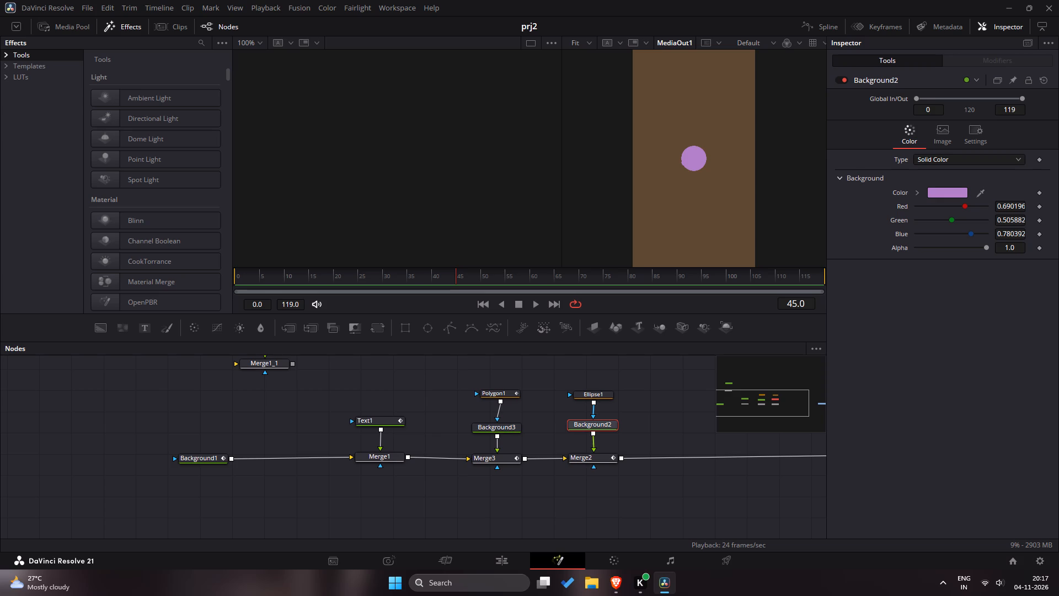
left_click(389, 421)
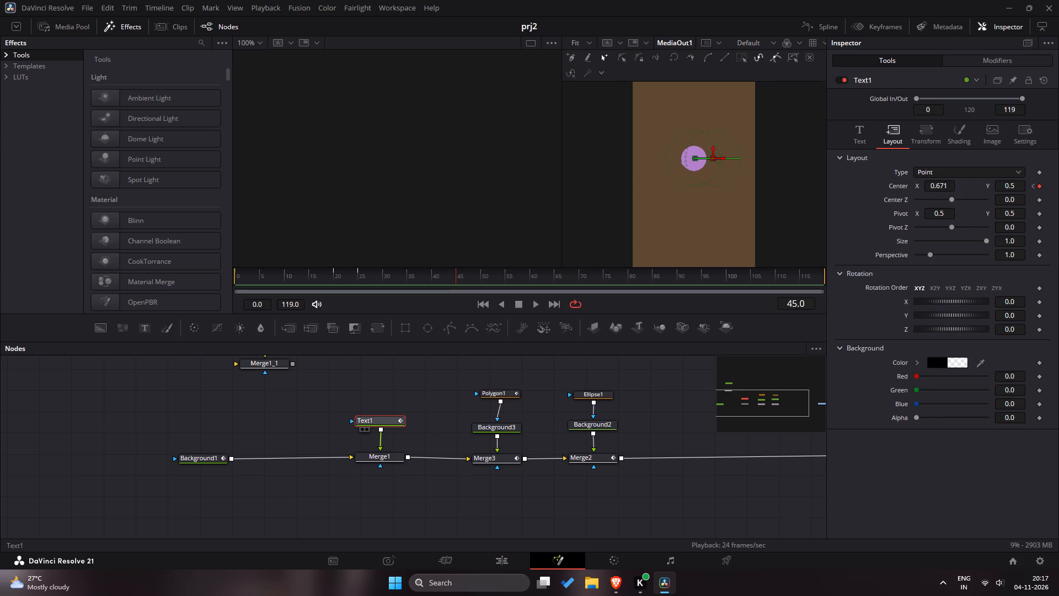
left_click(857, 140)
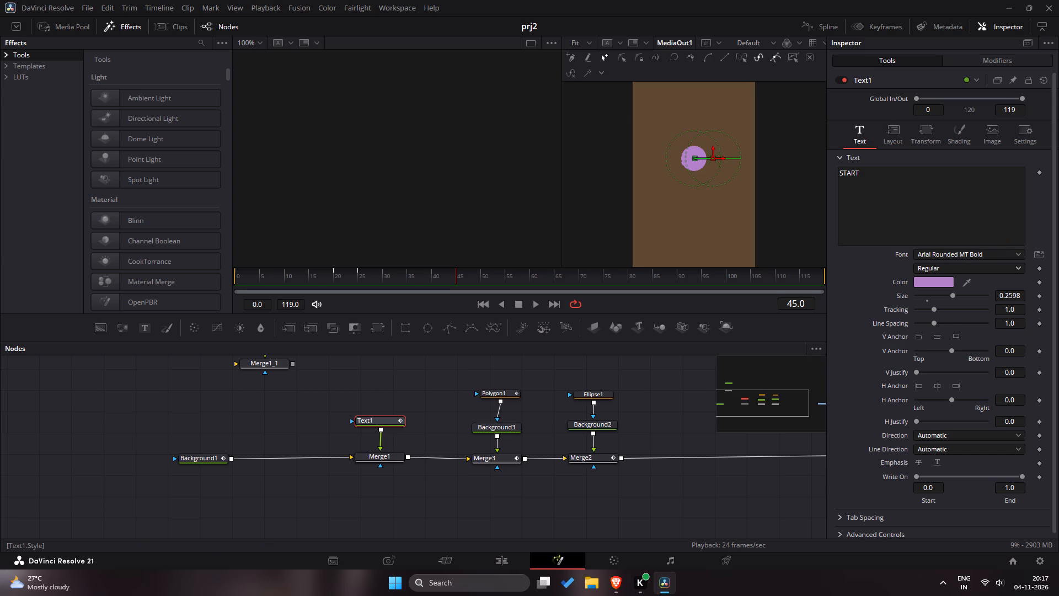
Play the animation from frame 0 twice to check how the background and mask colours change over time.
left_click_drag(300, 268, 291, 269)
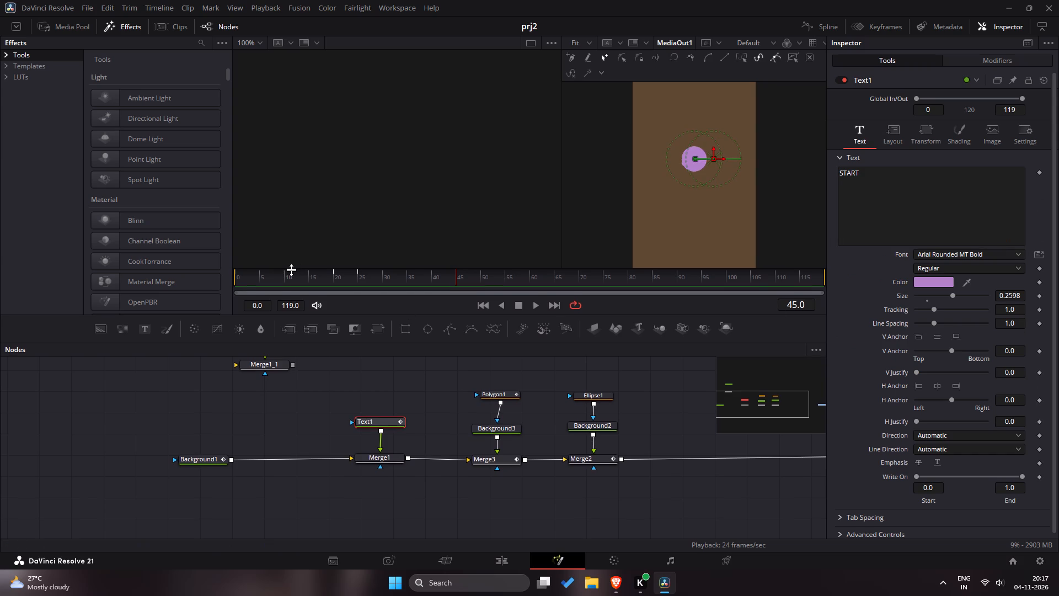
left_click_drag(299, 277, 234, 277)
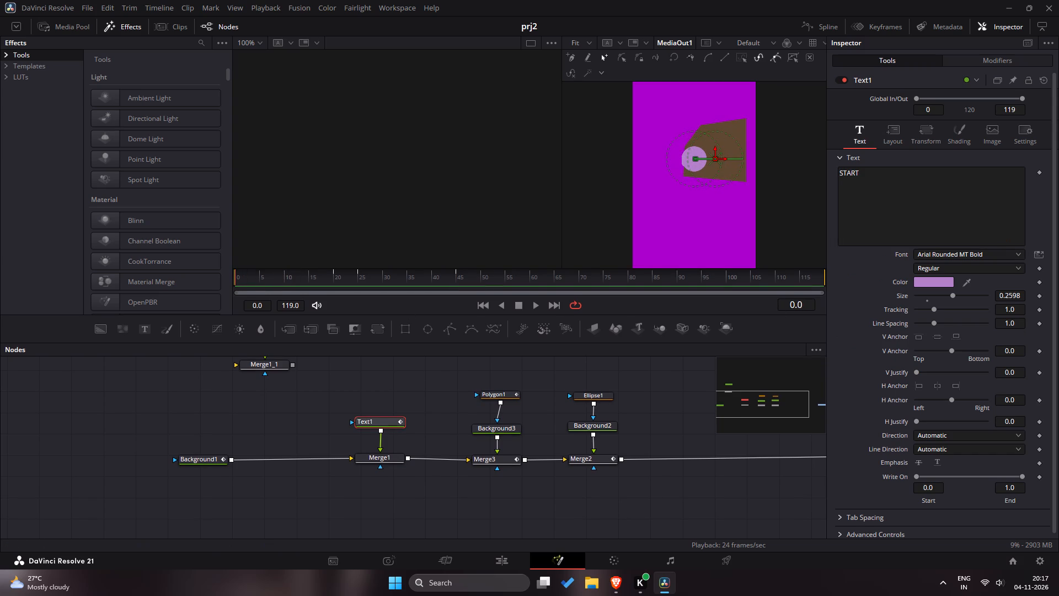
left_click_drag(234, 277, 229, 277)
left_click(333, 414)
left_click(324, 409)
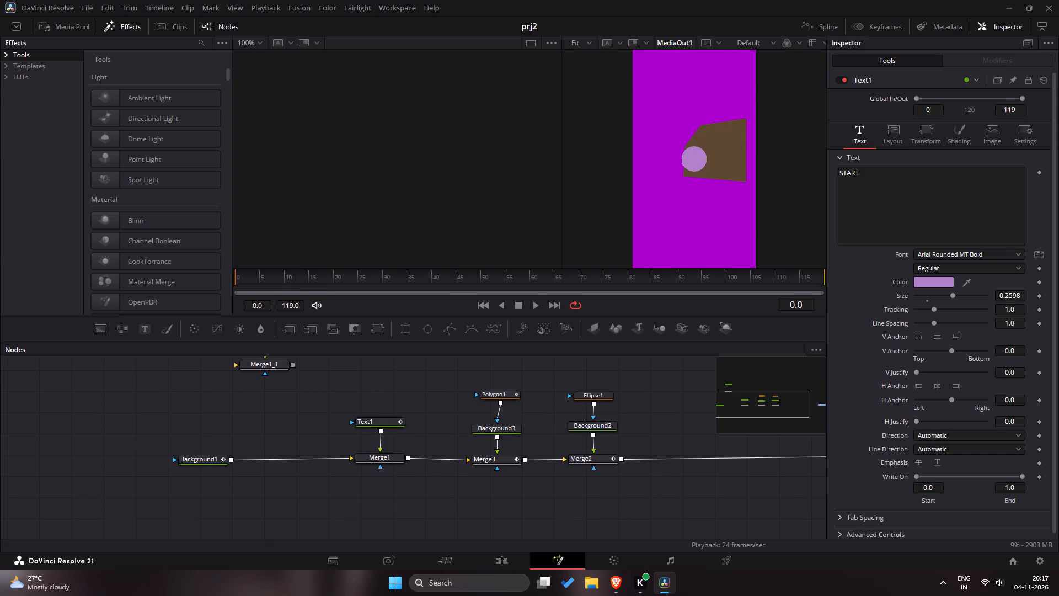
key("space")
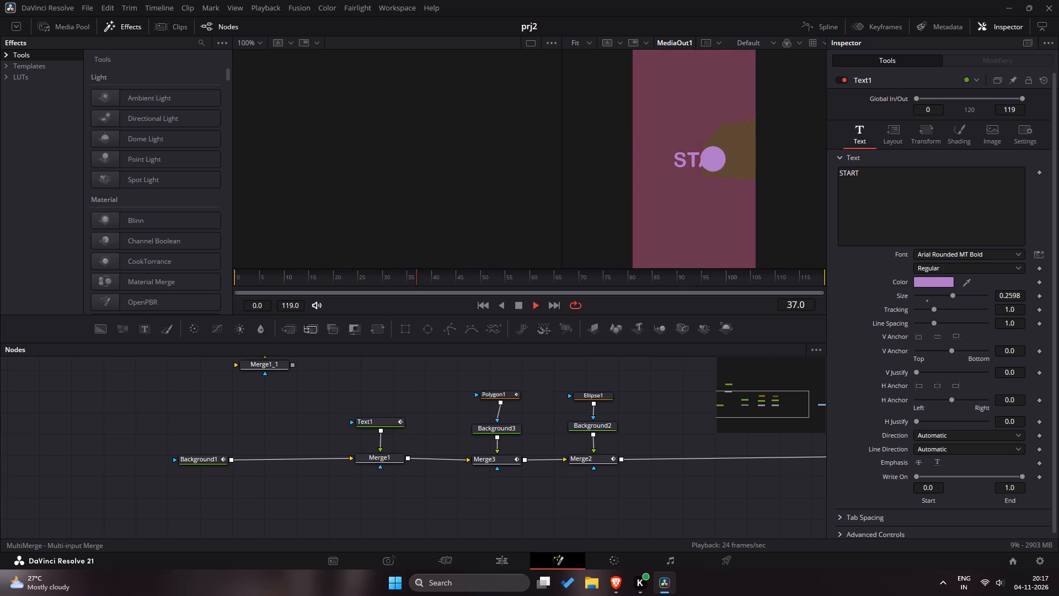
key("space")
left_click_drag(352, 278, 230, 274)
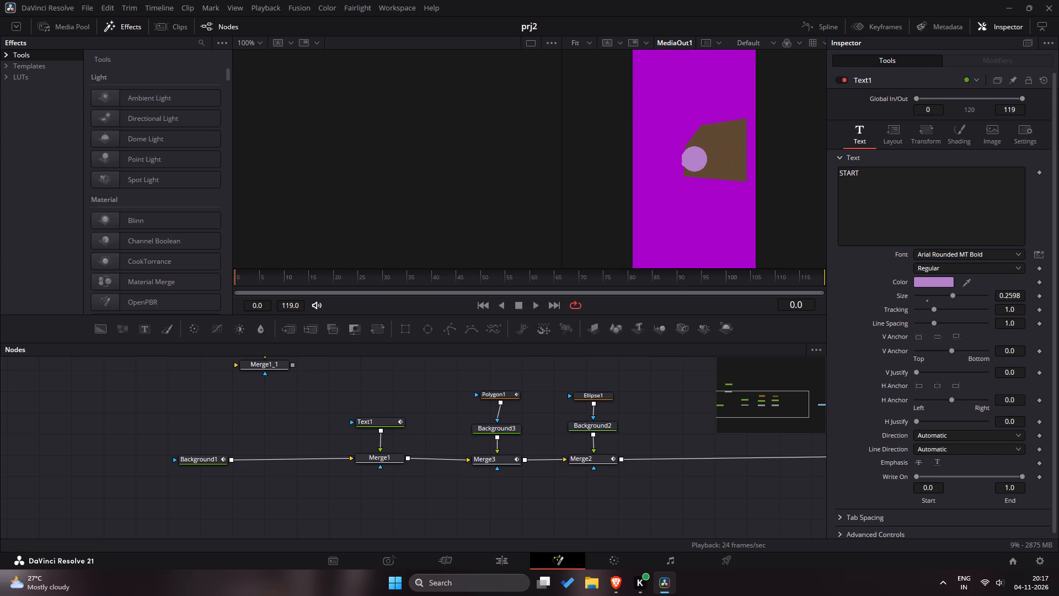
left_click_drag(230, 274, 220, 274)
key("space")
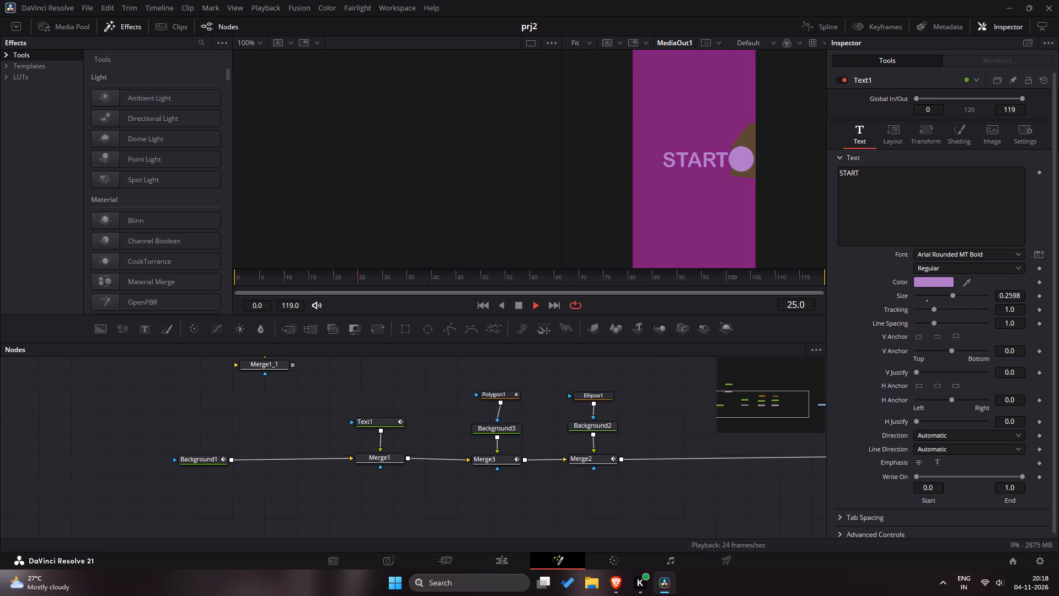
key("space")
Scrub between frames 22 and 47 to compare the mask colour with the changing background, ending at frame 47.
left_click_drag(391, 275, 387, 275)
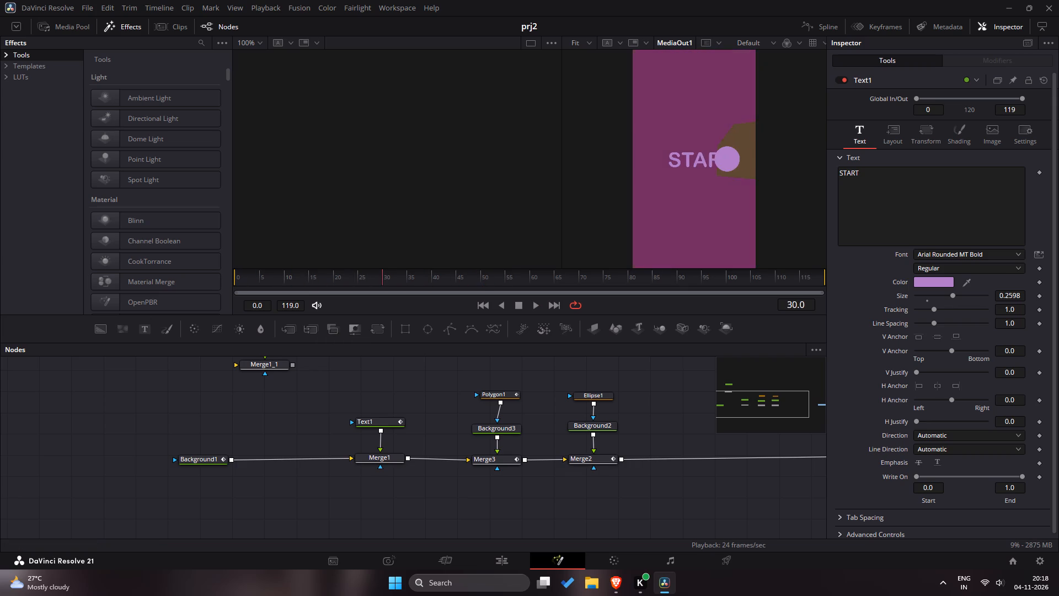
left_click_drag(387, 275, 343, 276)
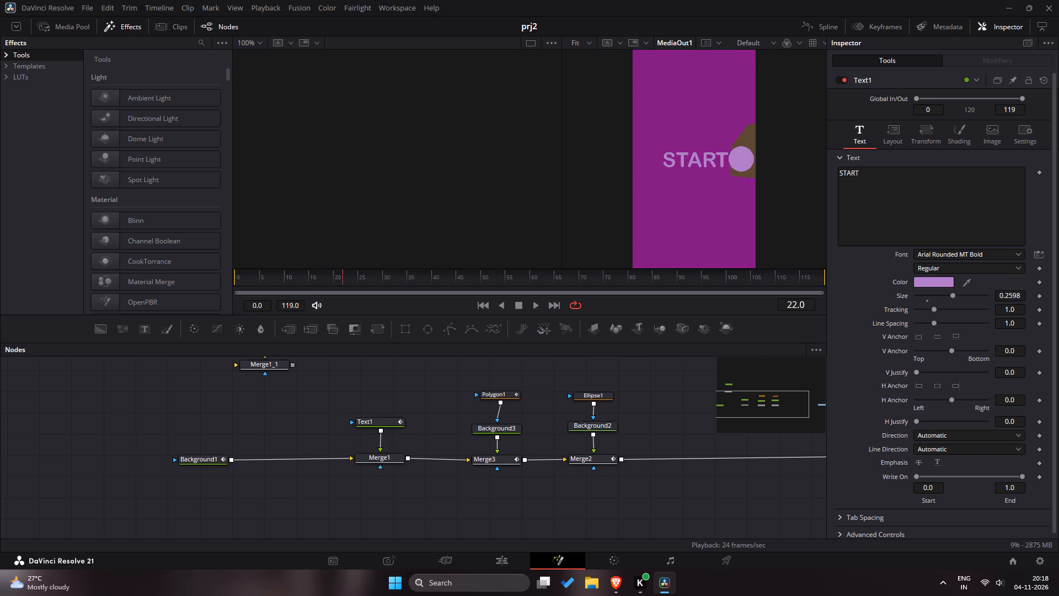
left_click_drag(343, 276, 470, 282)
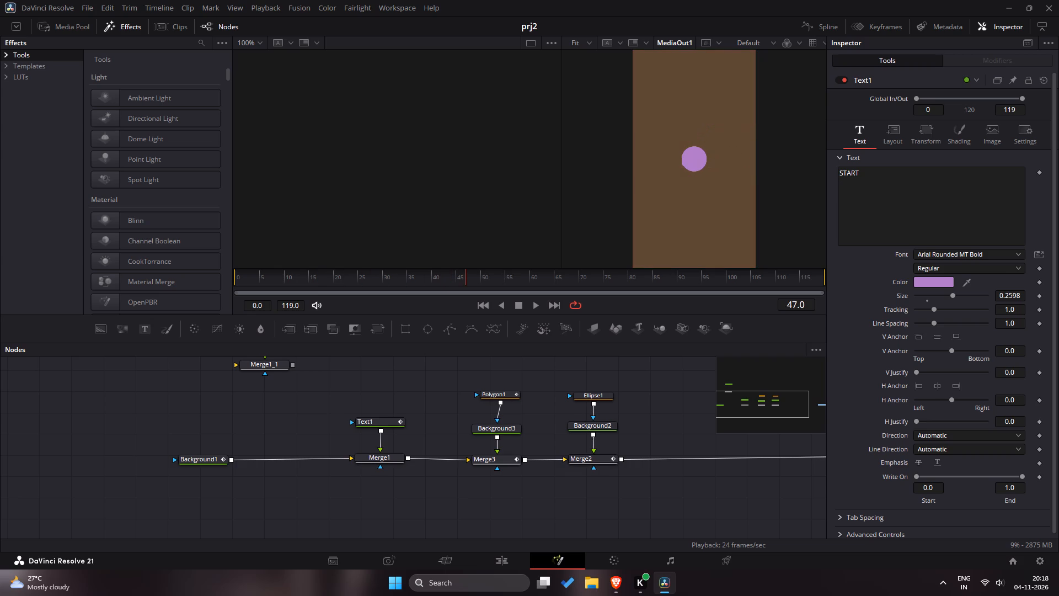
left_click_drag(470, 282, 470, 275)
left_click_drag(470, 275, 470, 277)
Undo the sampled brown colour on Background3 and the background's colour change to brown.
left_click_drag(470, 277, 469, 278)
key("ctrl+z")
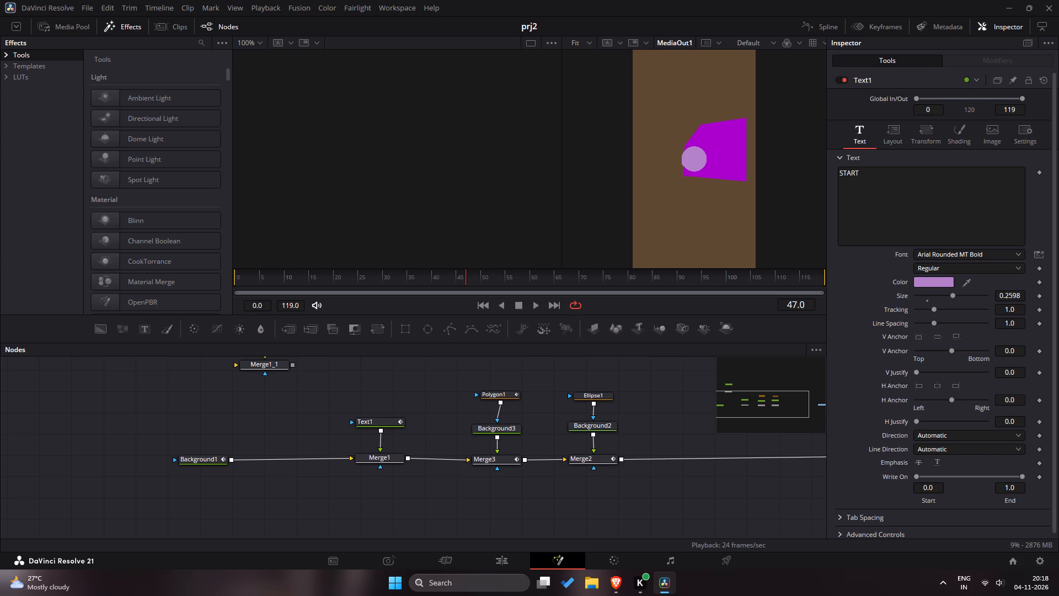
key("ctrl+z")
key("ctrl+z")
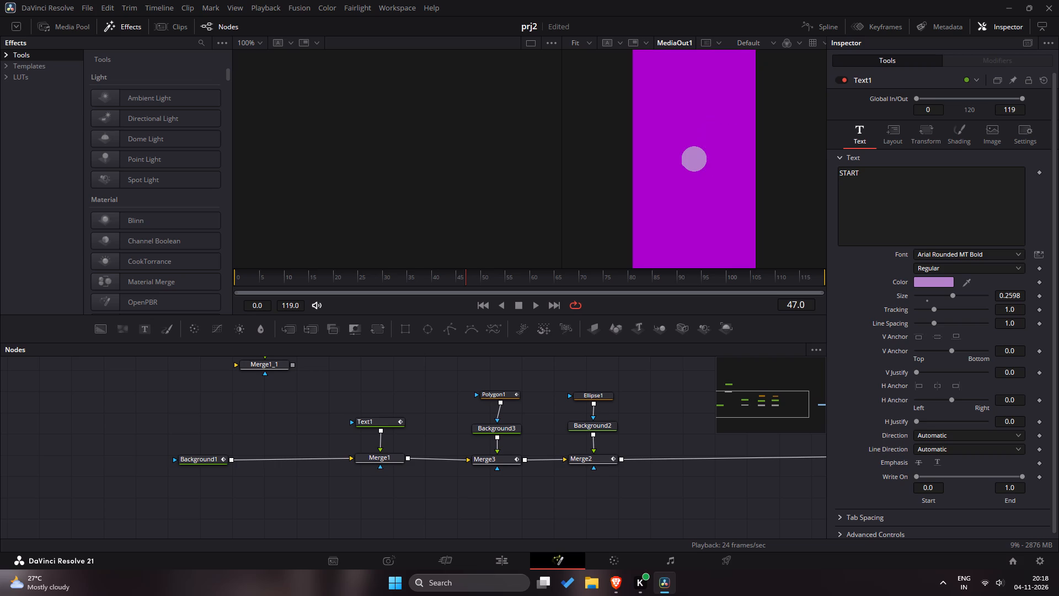
Play the animation from frame 0 to check the background and mask colours, and return to frame 0.
left_click_drag(355, 280, 234, 274)
key("space")
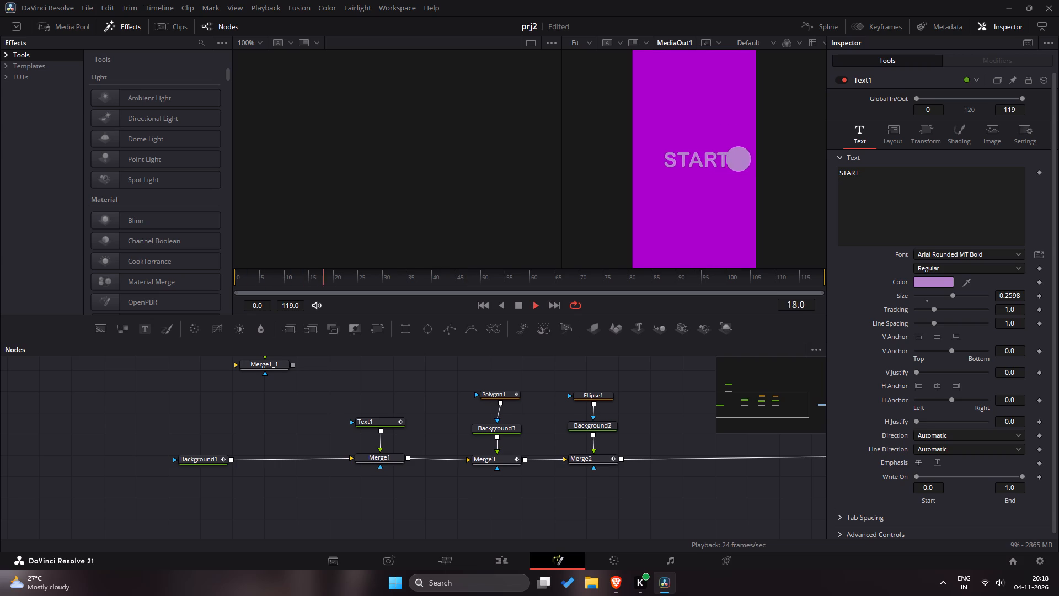
key("space")
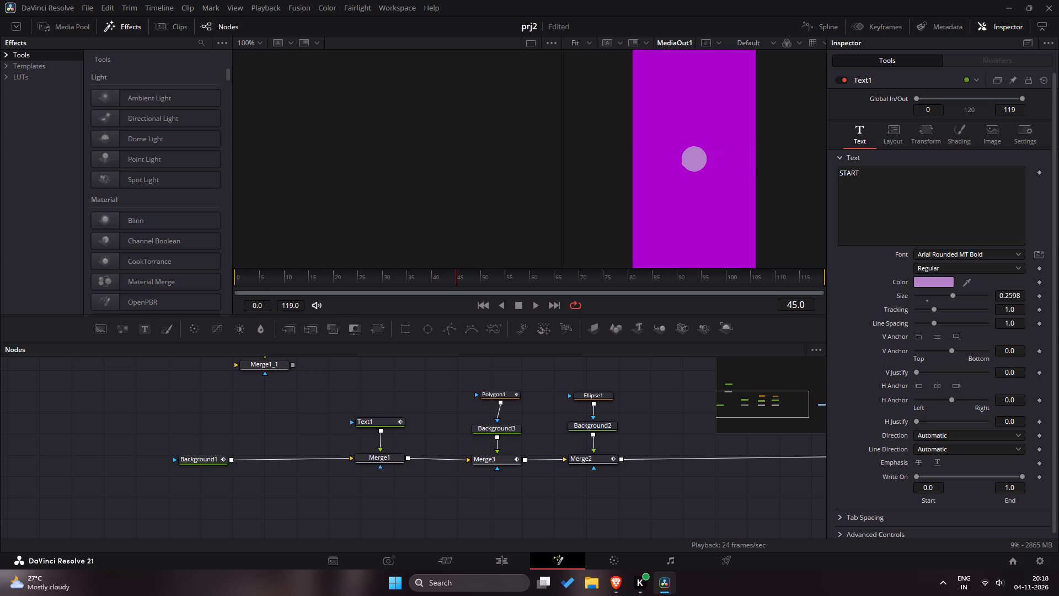
left_click_drag(335, 286, 215, 268)
Select Background1 and scrub to frame 45 to examine its keyframed colour.
left_click(208, 457)
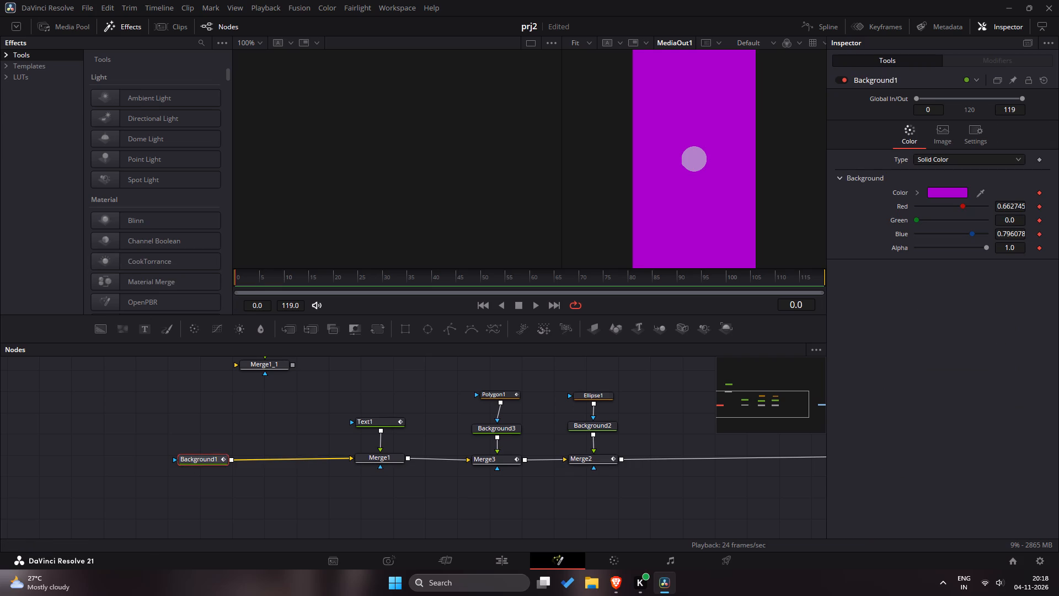
left_click_drag(387, 279, 400, 280)
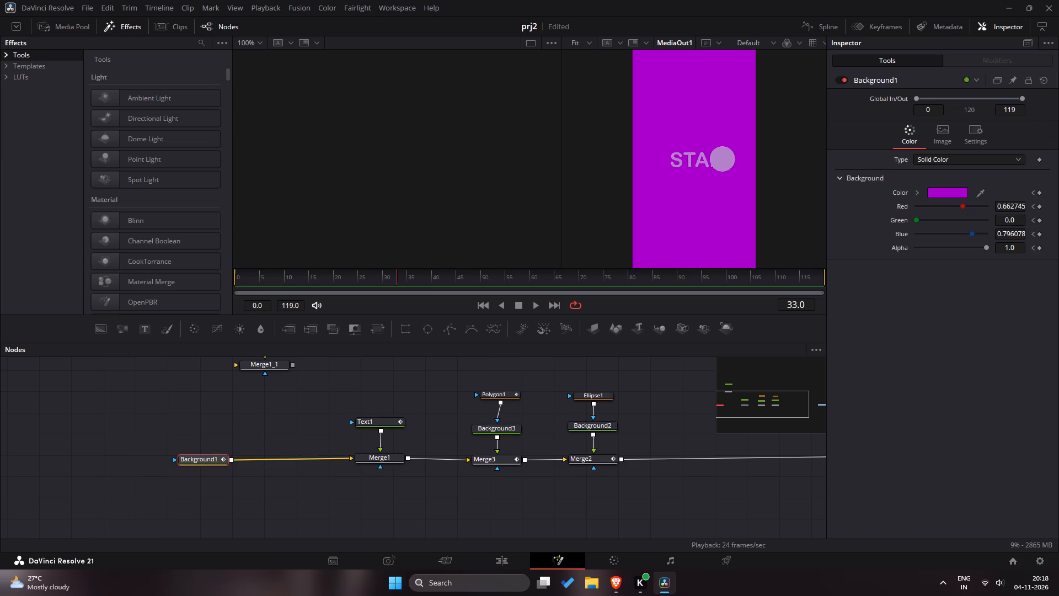
left_click_drag(400, 280, 459, 280)
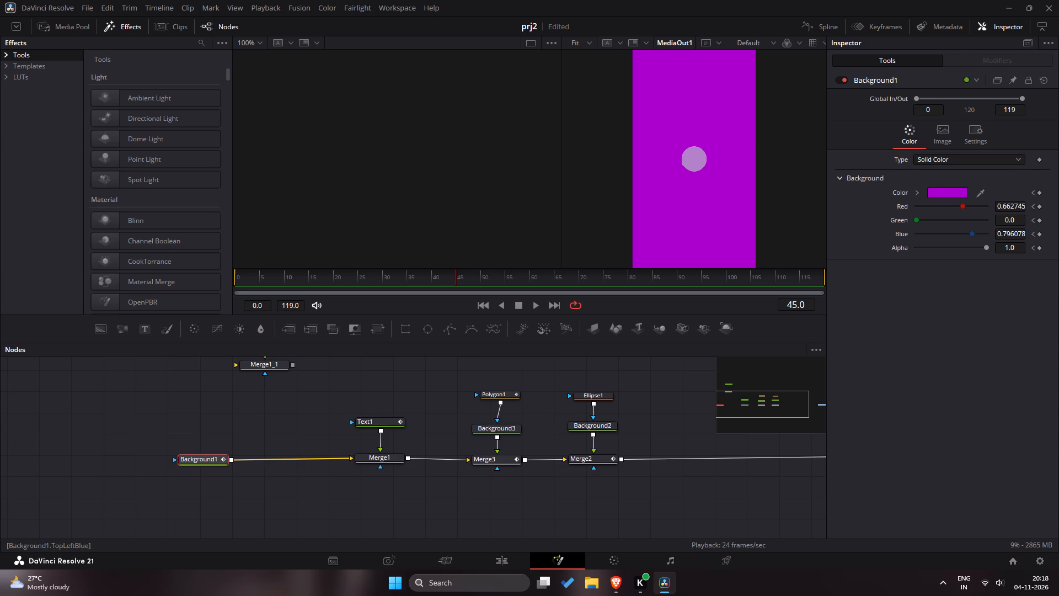
Switch to the browser, replay the reference video from the start to check the purple-to-brown background change, and return to DaVinci Resolve.
key("alt+Tab")
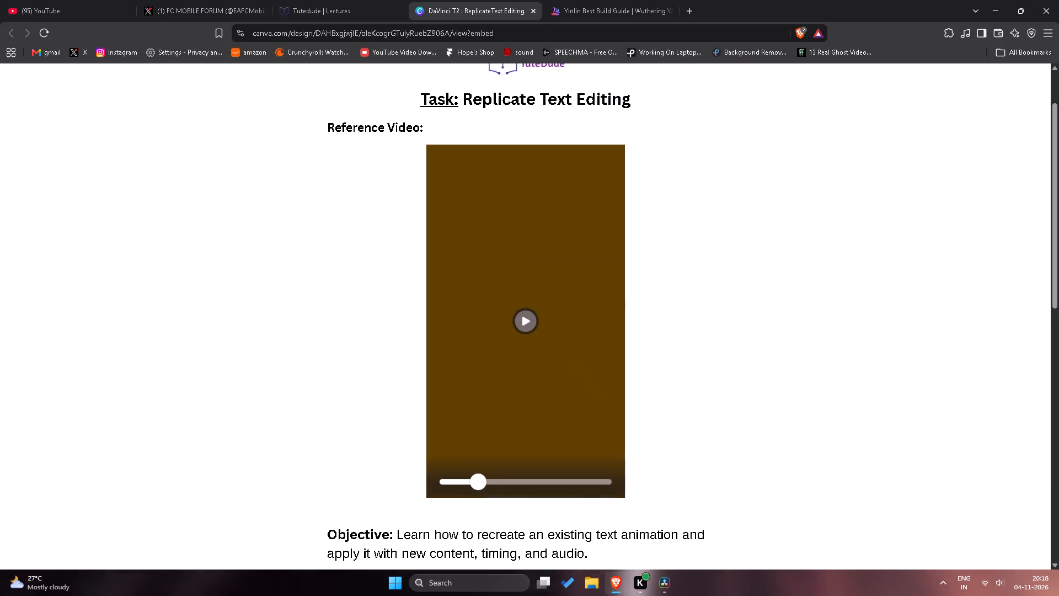
left_click_drag(480, 485, 419, 482)
left_click(523, 309)
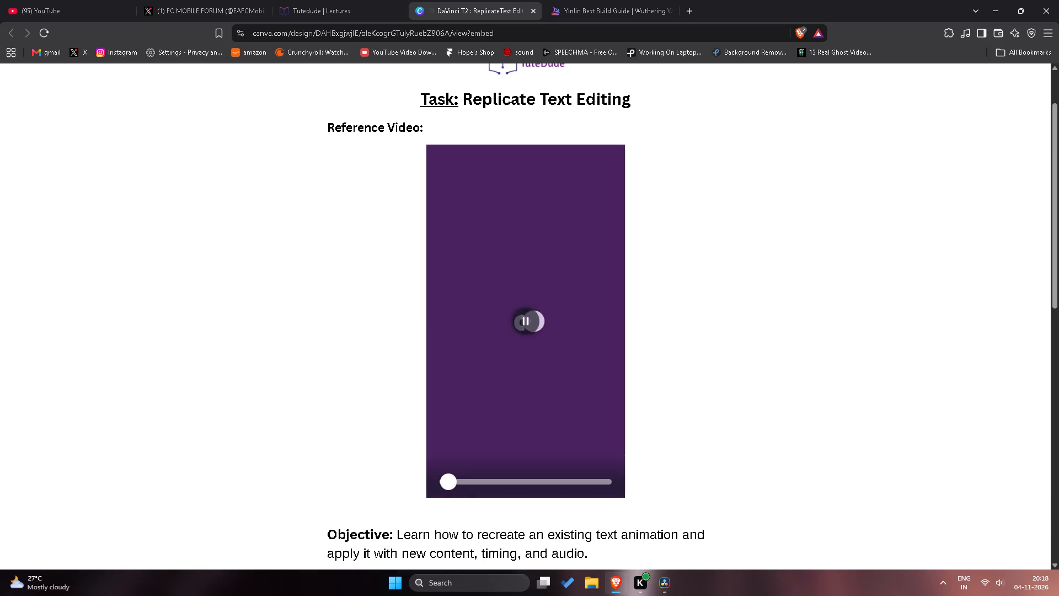
left_click(534, 323)
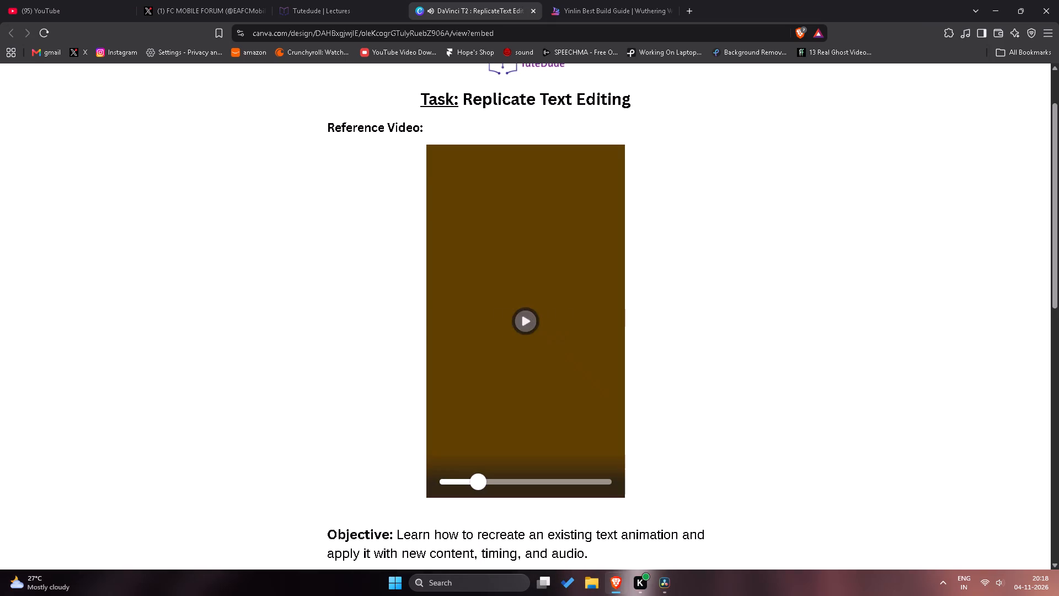
key("alt+Tab")
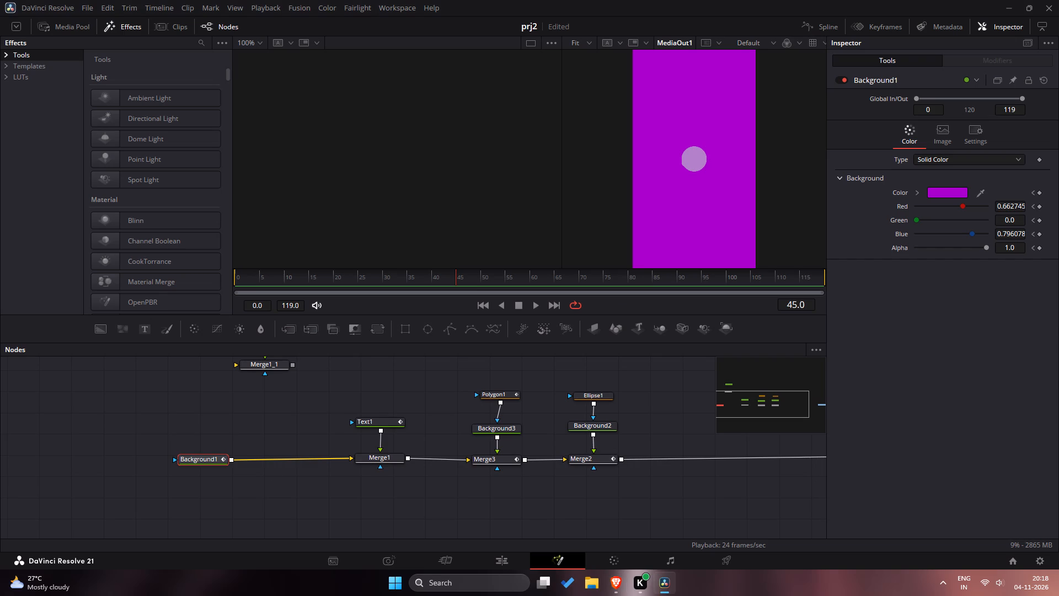
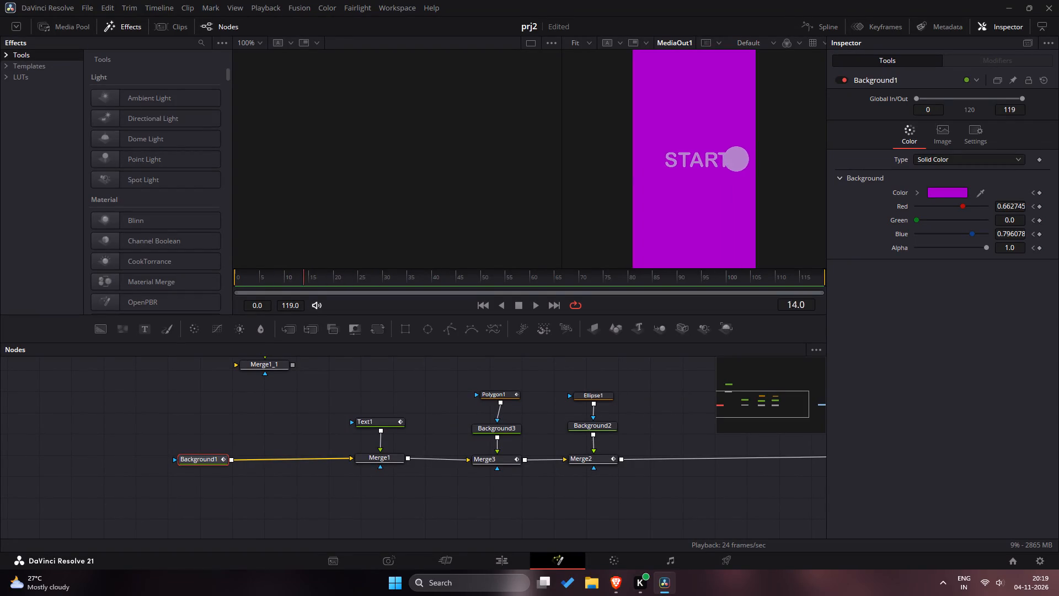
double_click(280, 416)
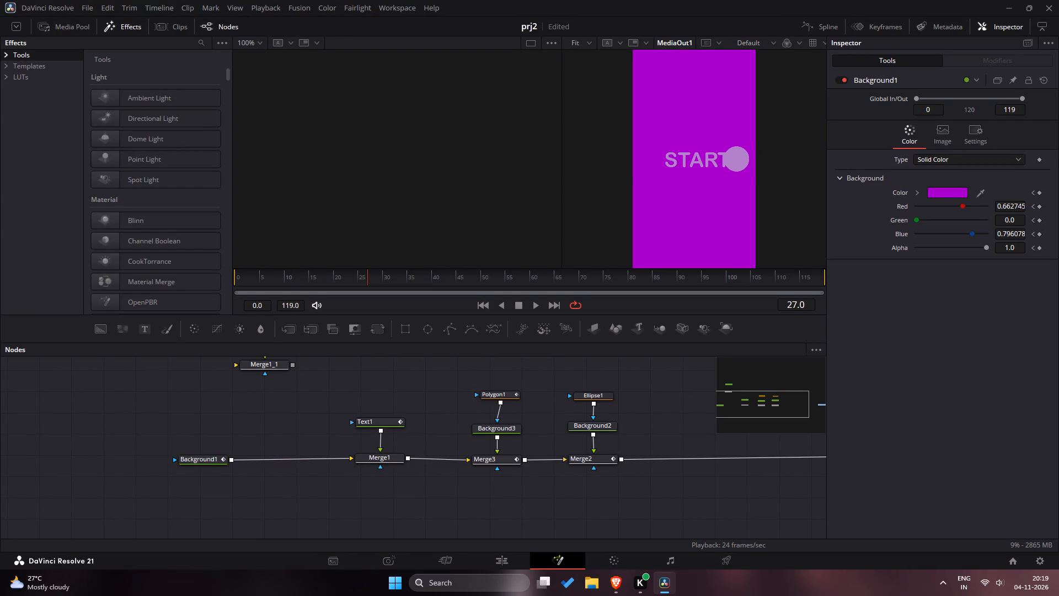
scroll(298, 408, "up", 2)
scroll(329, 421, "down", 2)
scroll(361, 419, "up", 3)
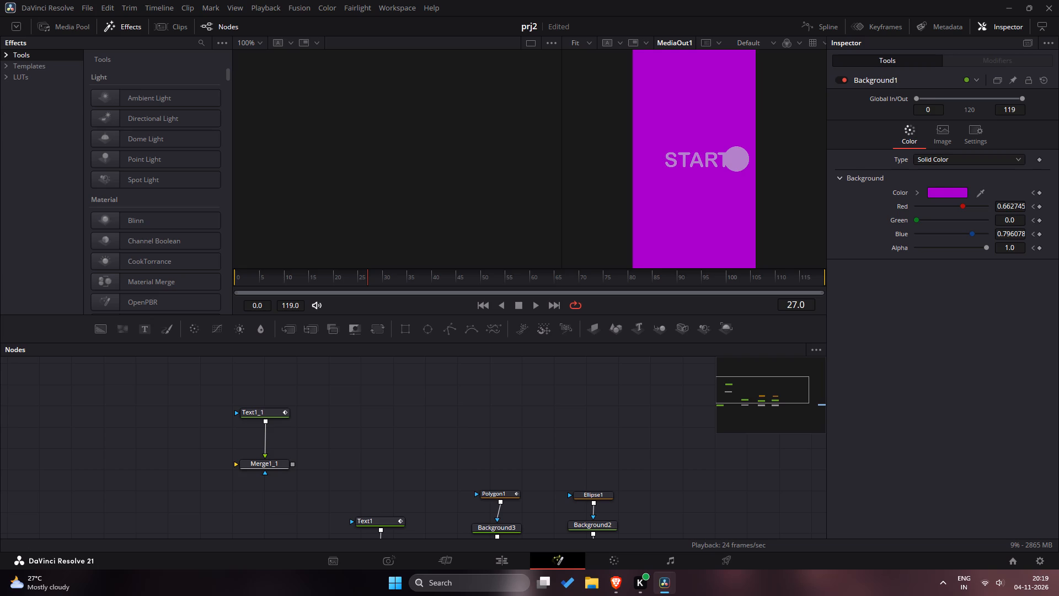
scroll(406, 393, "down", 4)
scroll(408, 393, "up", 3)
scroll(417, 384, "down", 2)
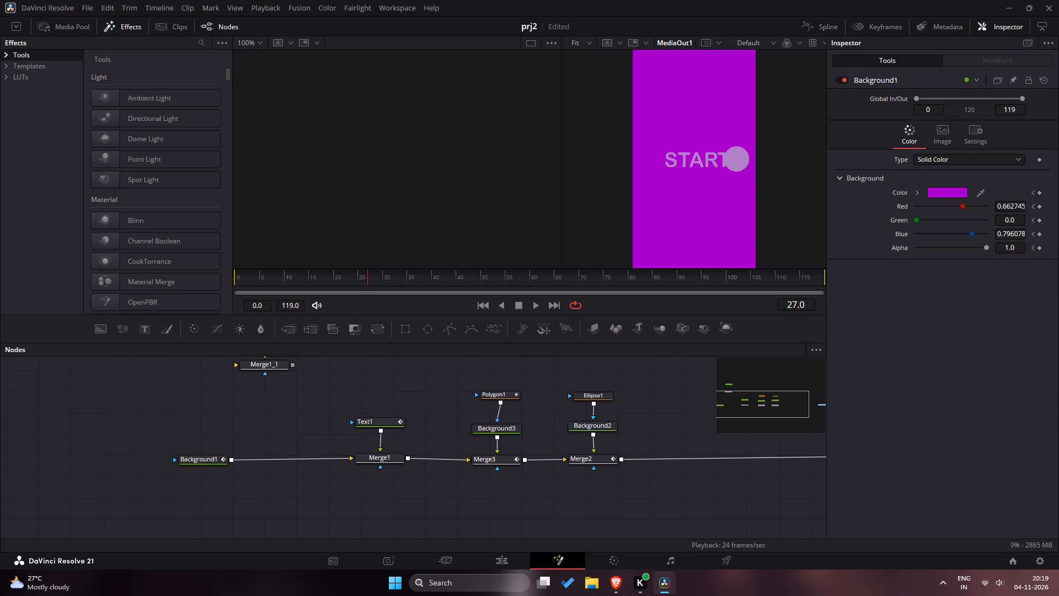
Select Background1 and remove its colour keyframe at frame 0.
left_click(203, 456)
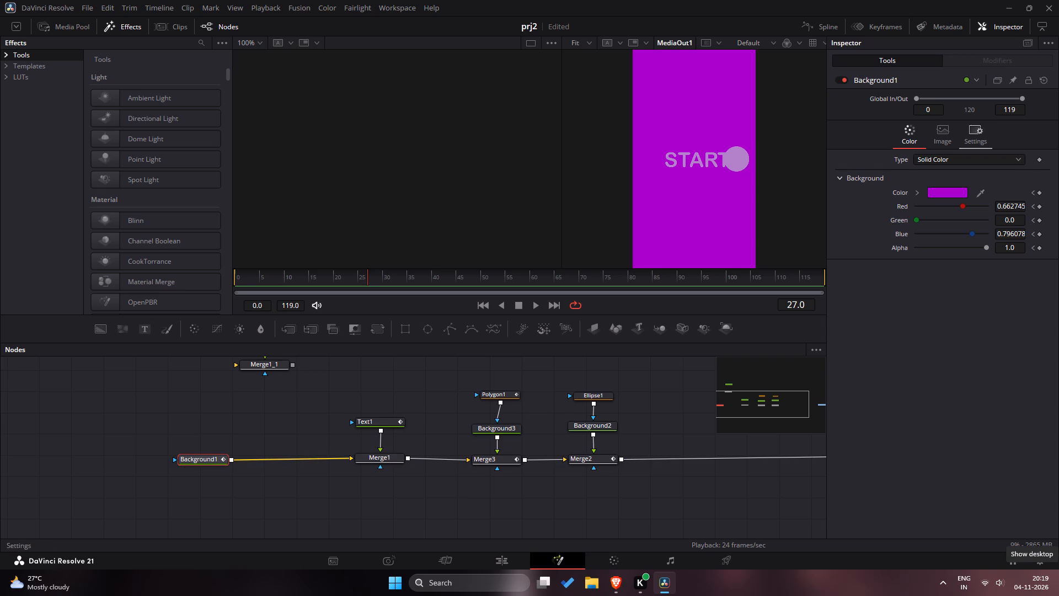
left_click(959, 156)
left_click(959, 157)
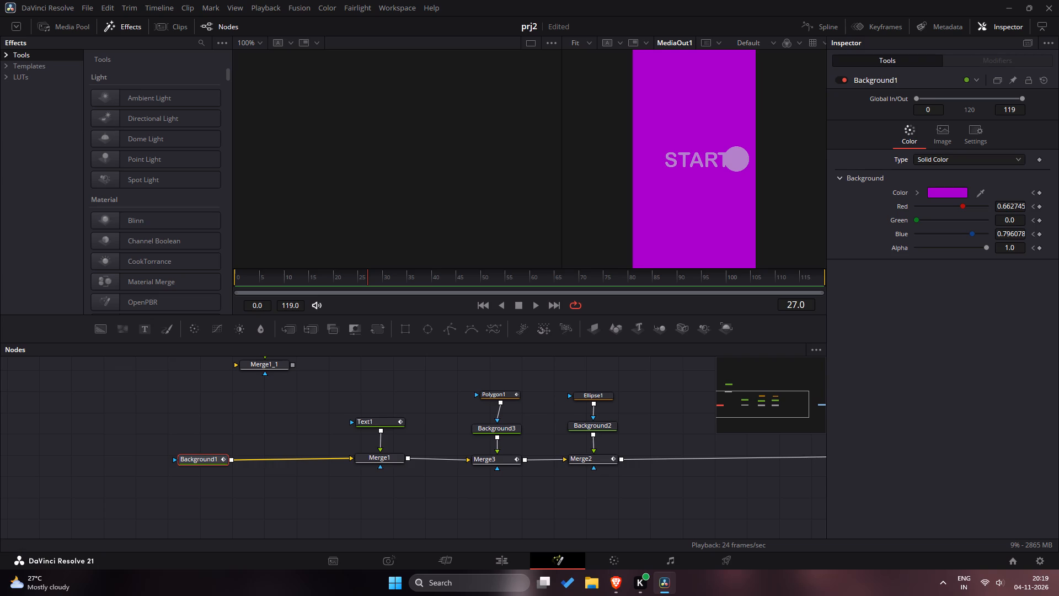
left_click(1032, 191)
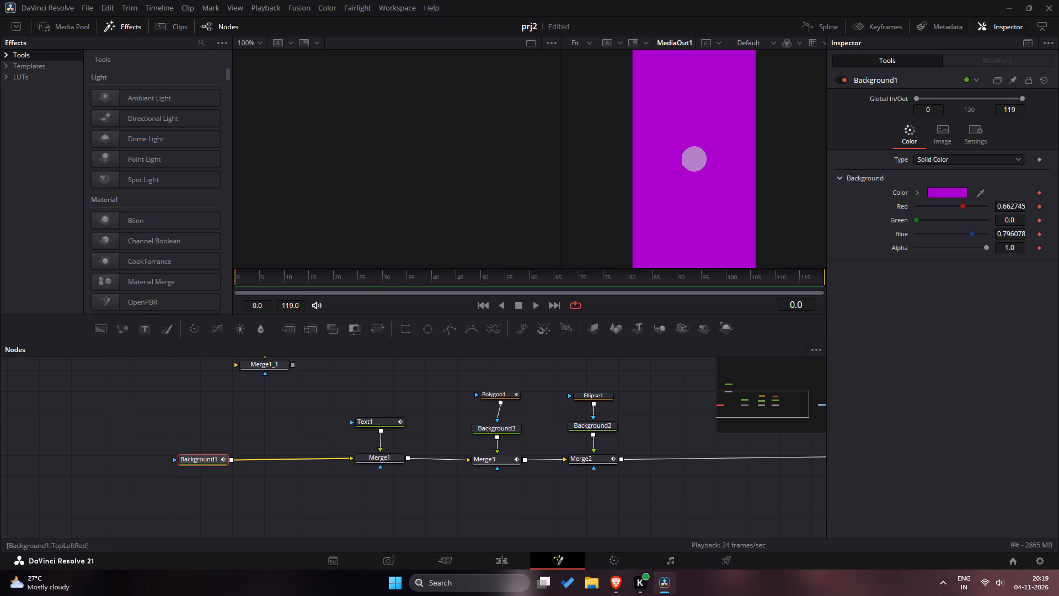
left_click(1041, 193)
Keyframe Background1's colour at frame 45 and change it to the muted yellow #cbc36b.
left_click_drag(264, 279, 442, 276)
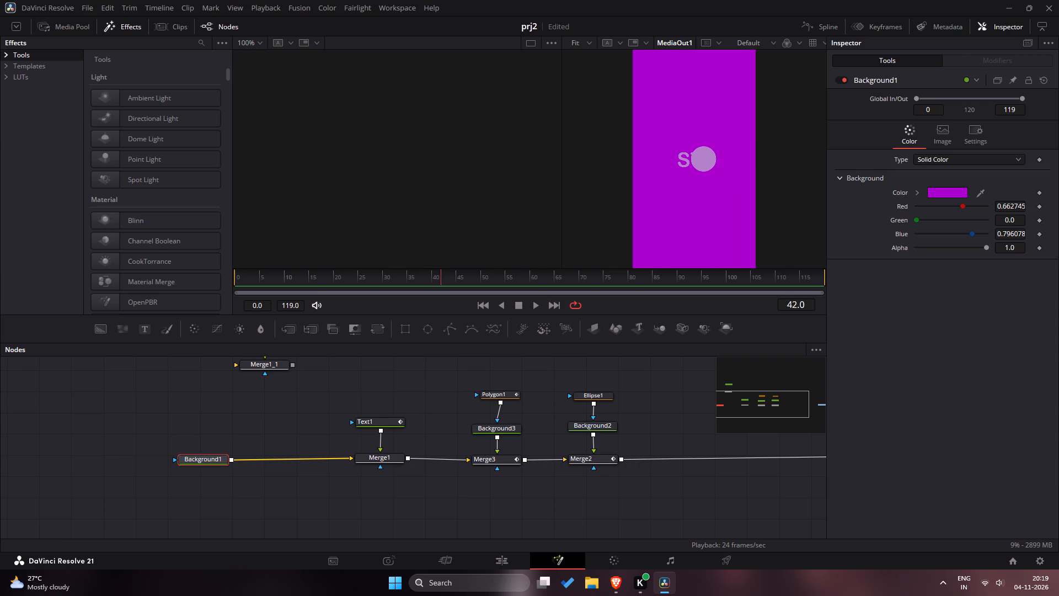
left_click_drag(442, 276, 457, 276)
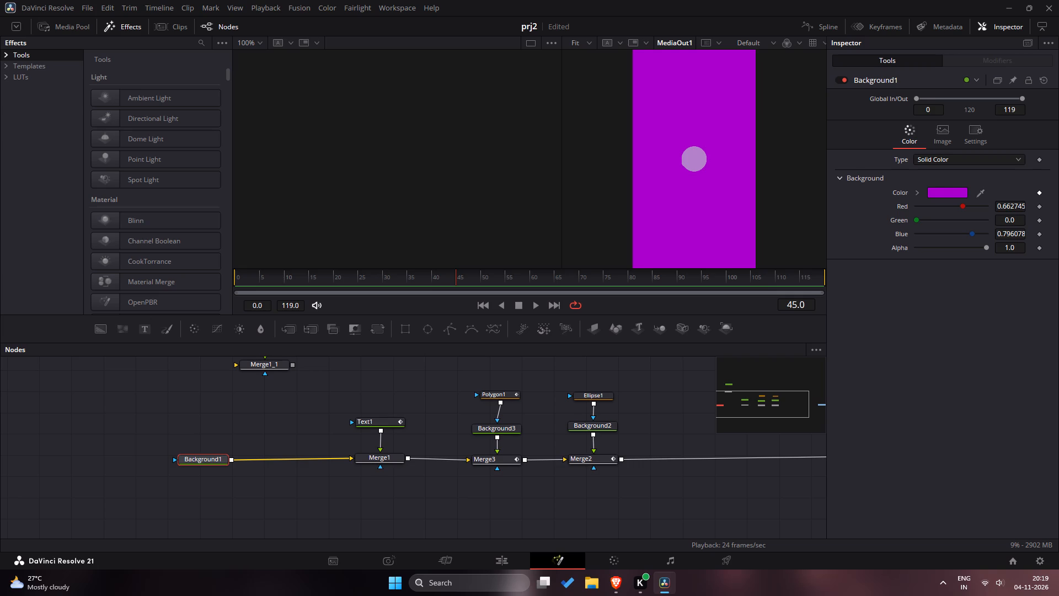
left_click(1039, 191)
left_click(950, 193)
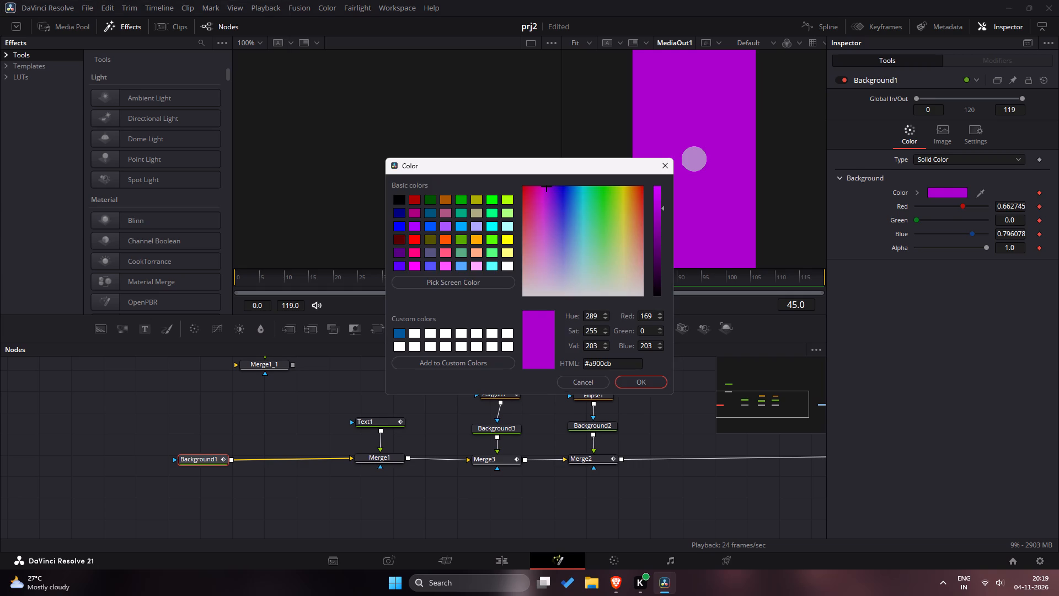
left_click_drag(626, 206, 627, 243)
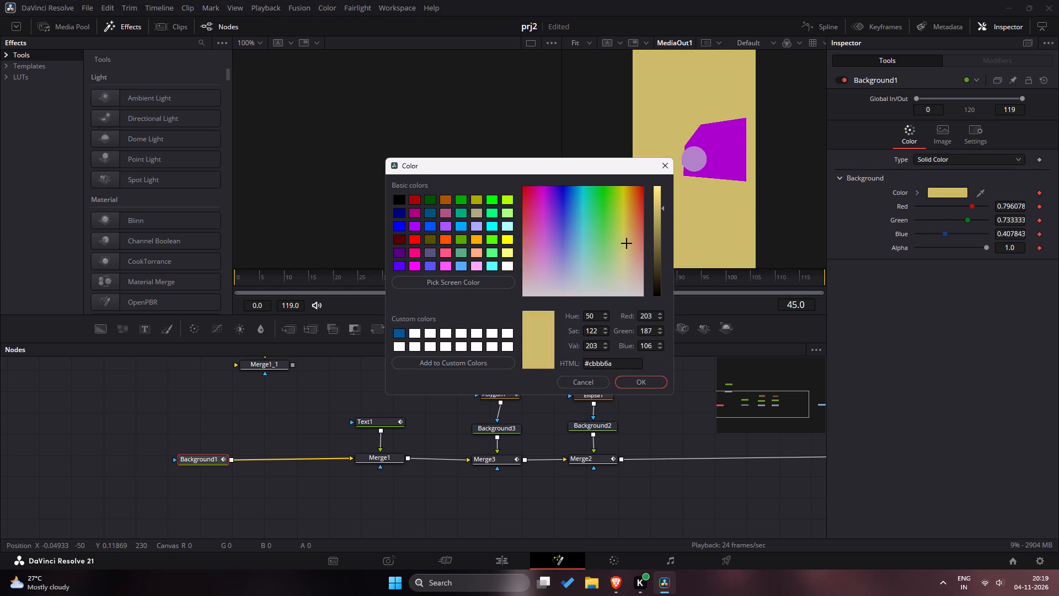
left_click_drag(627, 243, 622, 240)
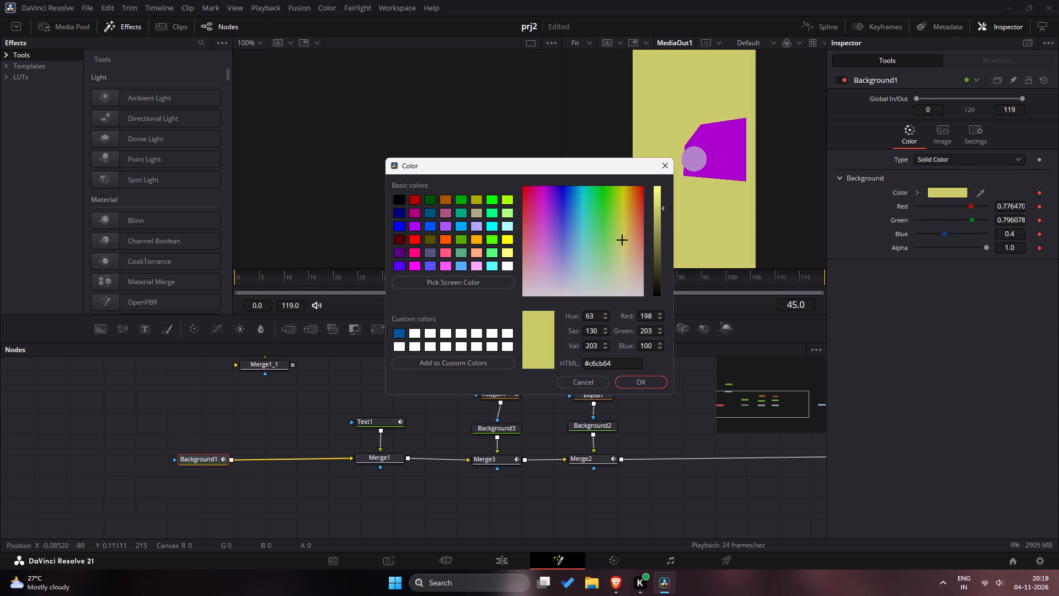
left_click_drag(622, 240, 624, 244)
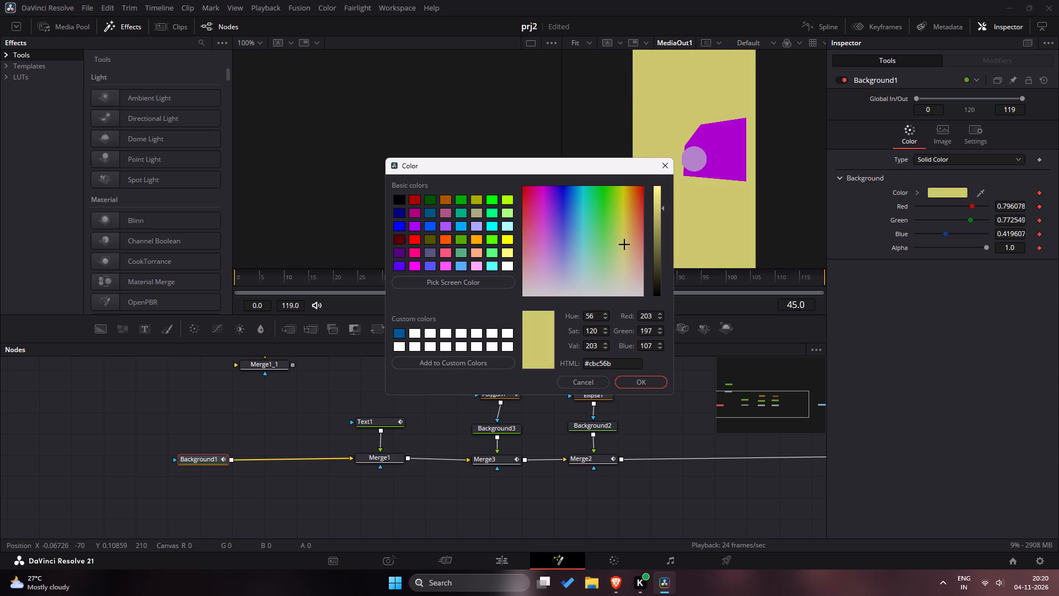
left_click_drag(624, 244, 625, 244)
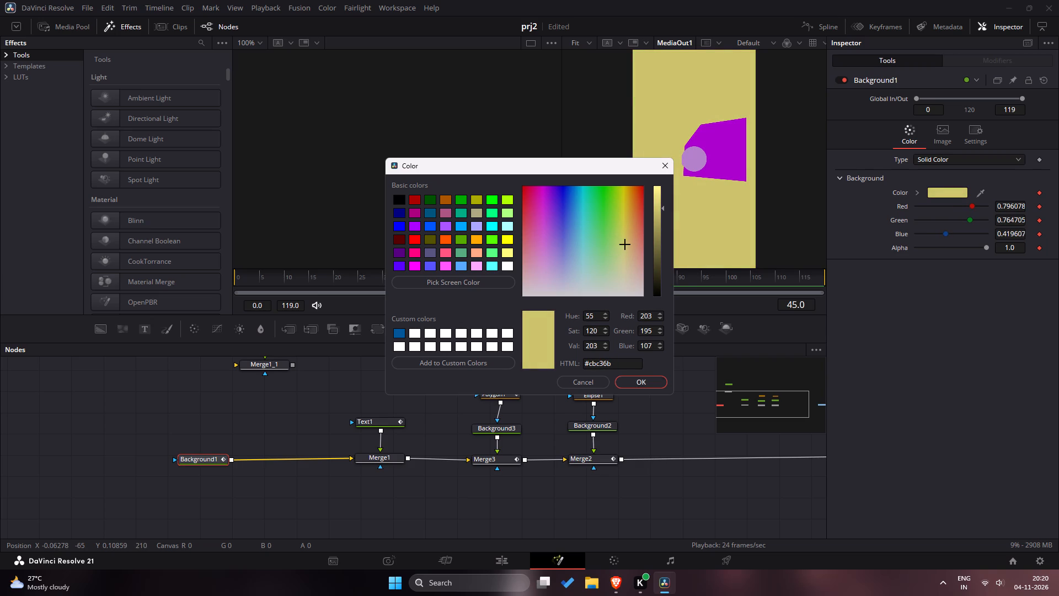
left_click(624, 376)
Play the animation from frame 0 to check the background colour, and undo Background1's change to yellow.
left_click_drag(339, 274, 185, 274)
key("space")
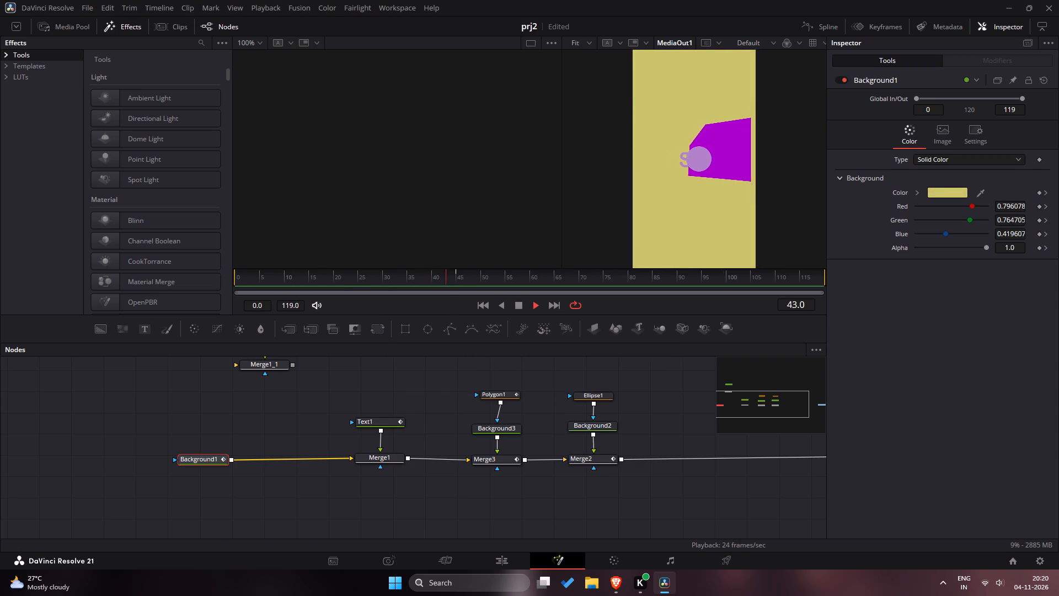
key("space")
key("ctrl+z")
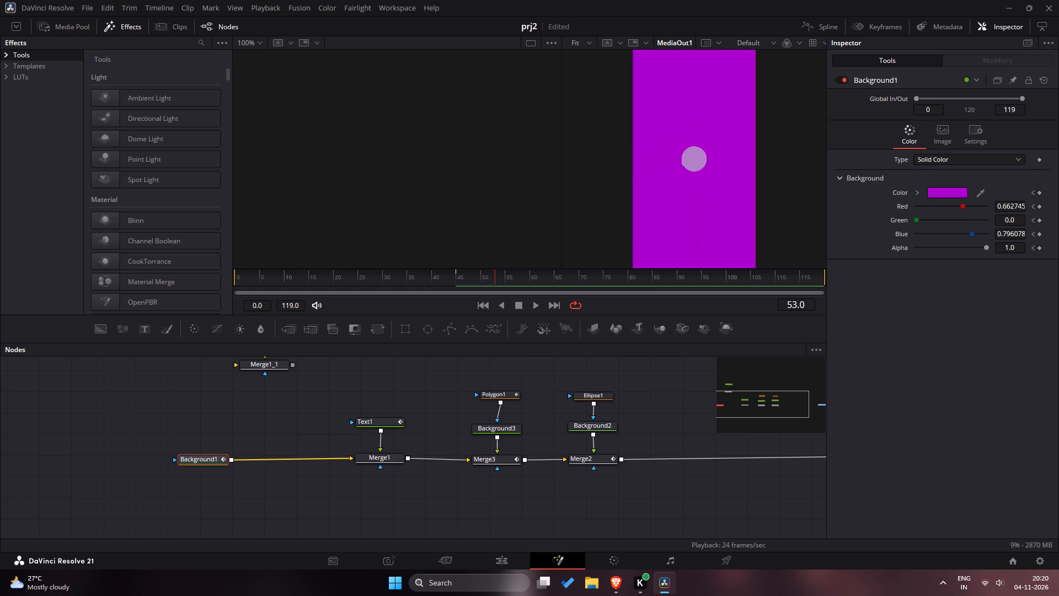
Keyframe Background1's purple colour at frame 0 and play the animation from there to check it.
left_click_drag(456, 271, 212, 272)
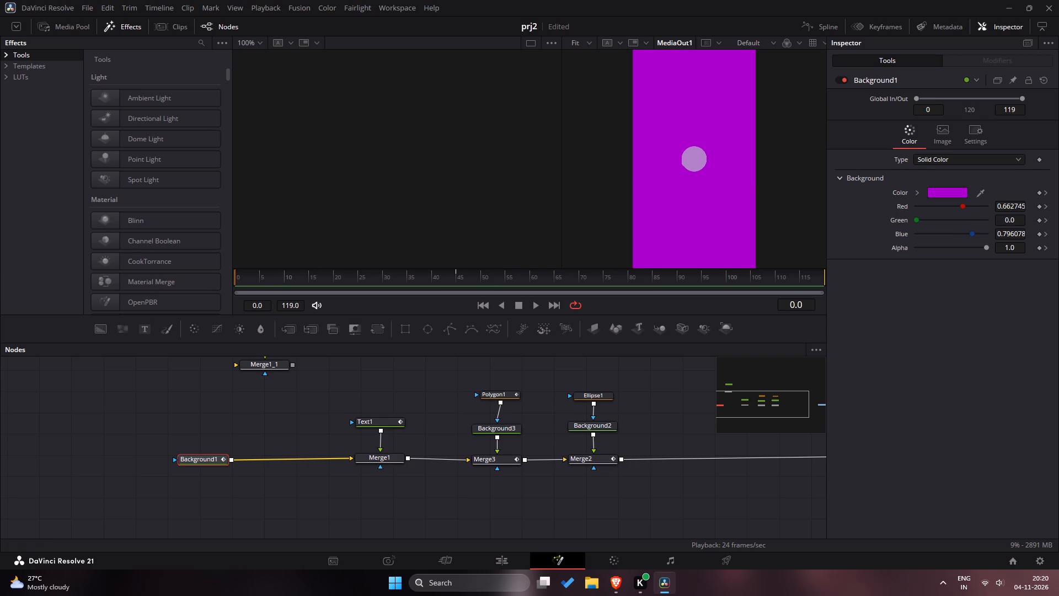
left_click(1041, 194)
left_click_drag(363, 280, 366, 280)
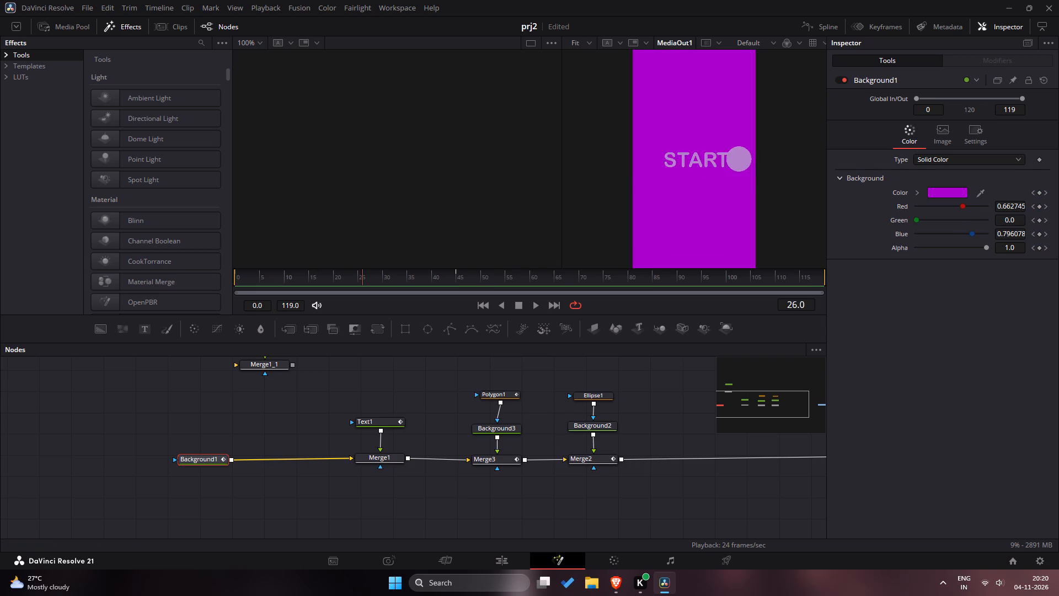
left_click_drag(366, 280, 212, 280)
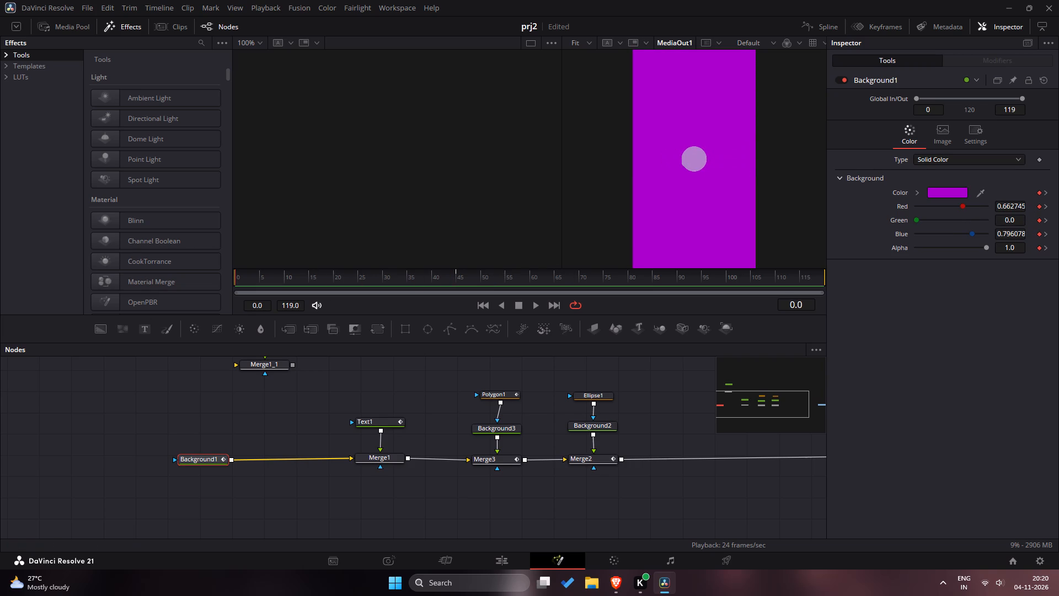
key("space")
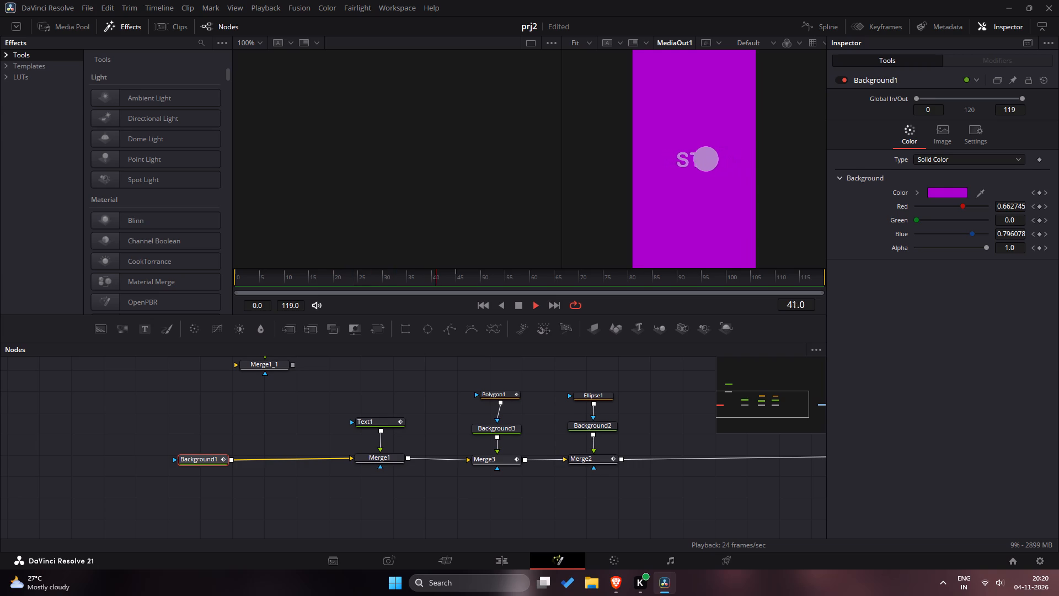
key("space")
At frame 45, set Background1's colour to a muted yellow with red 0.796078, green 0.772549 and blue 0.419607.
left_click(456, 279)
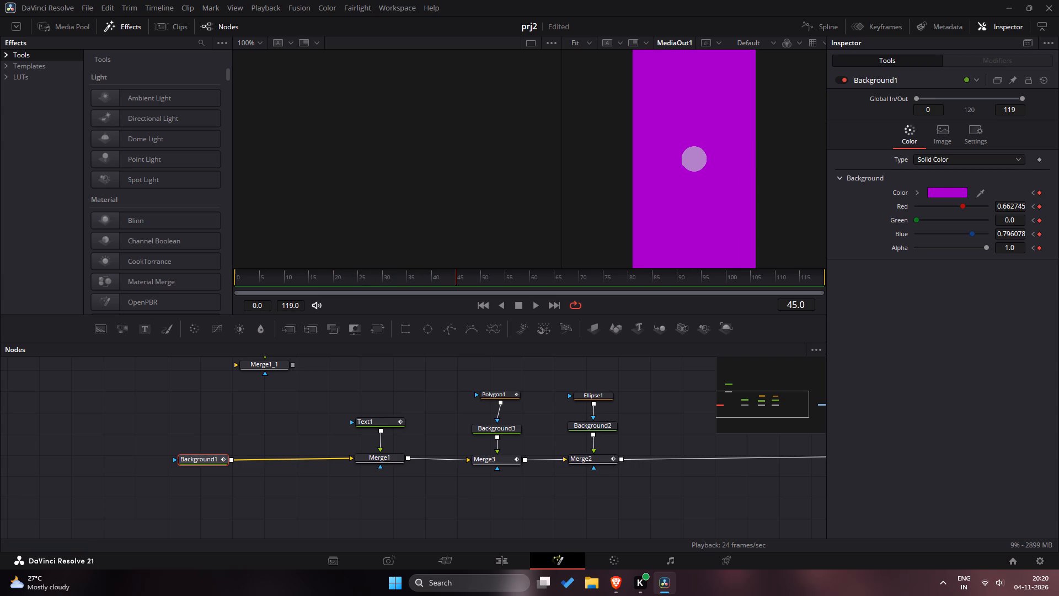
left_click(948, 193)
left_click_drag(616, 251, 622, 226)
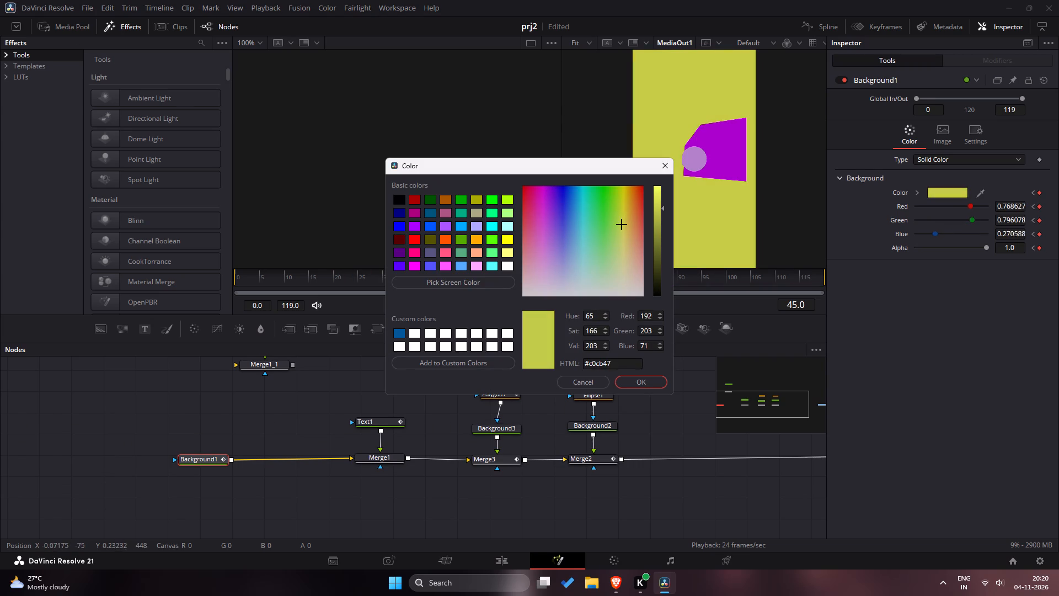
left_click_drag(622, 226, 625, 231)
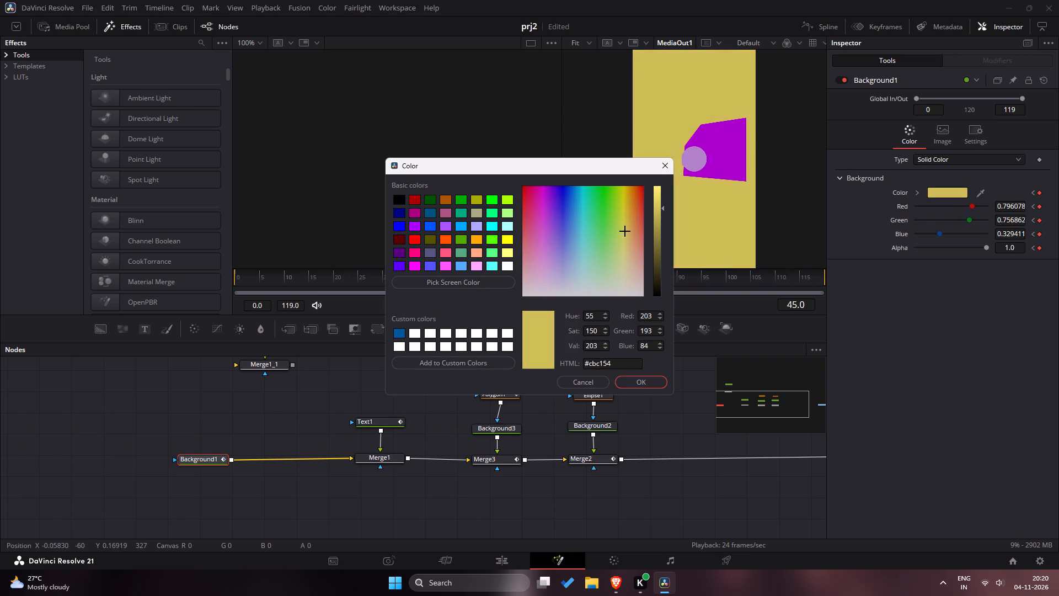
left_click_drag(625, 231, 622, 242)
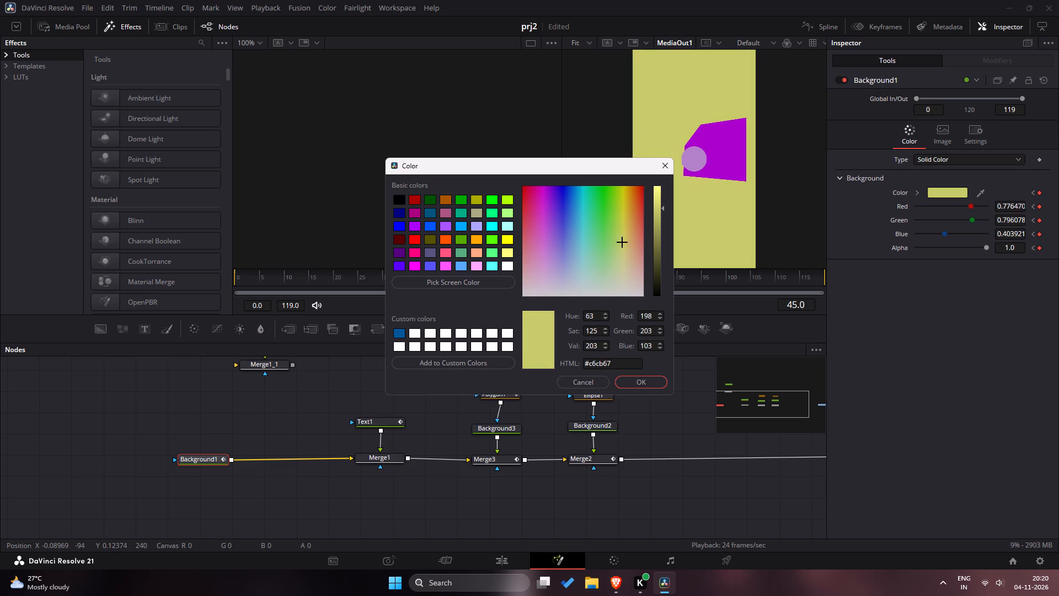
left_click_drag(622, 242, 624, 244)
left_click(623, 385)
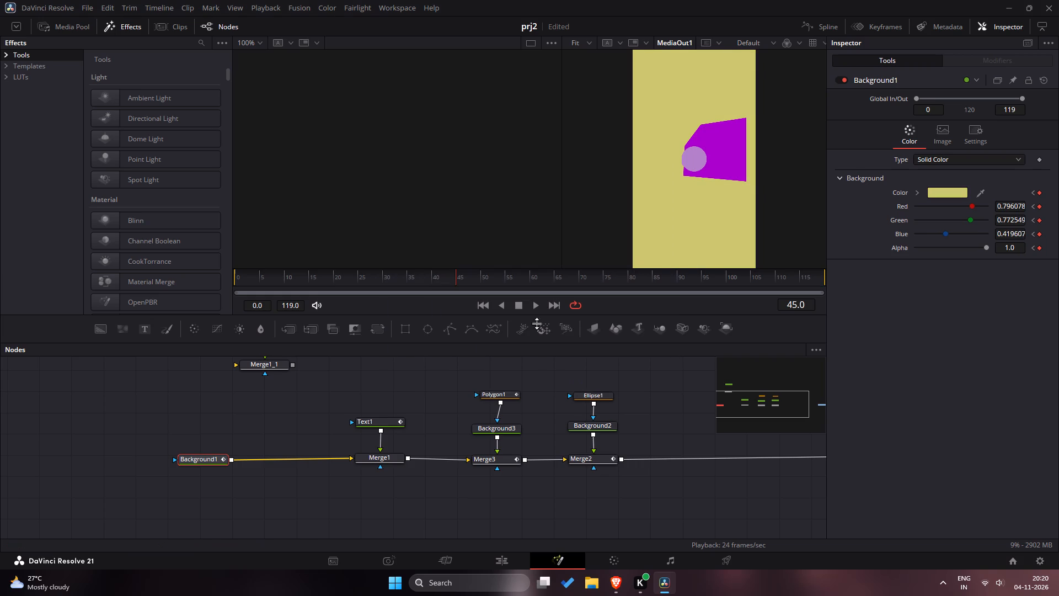
Play and scrub the animation from frame 0 past frame 45 to examine the background's purple-to-yellow transition.
left_click_drag(334, 280, 144, 265)
key("space")
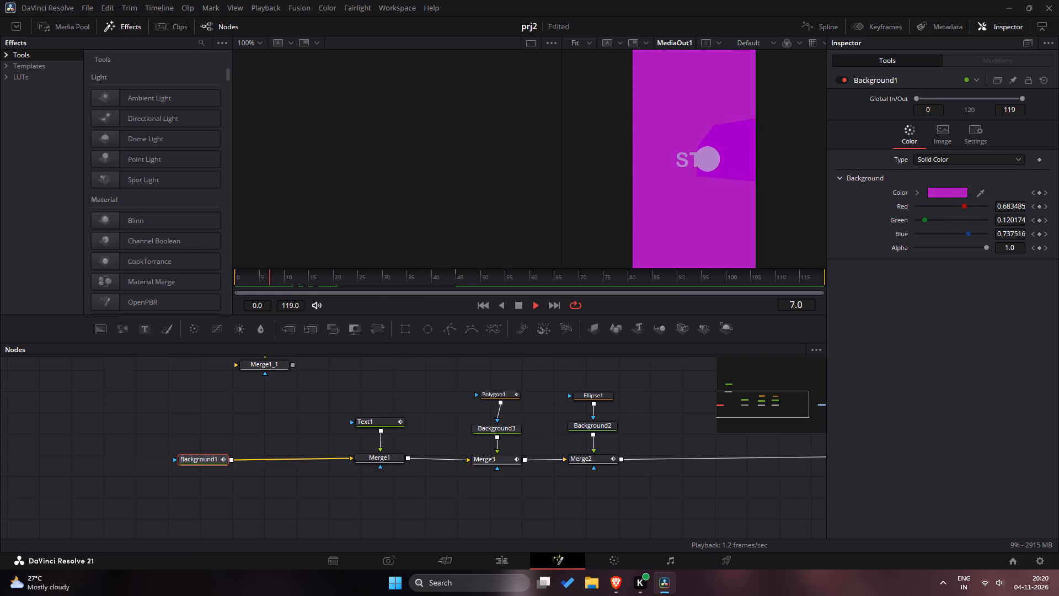
key("space")
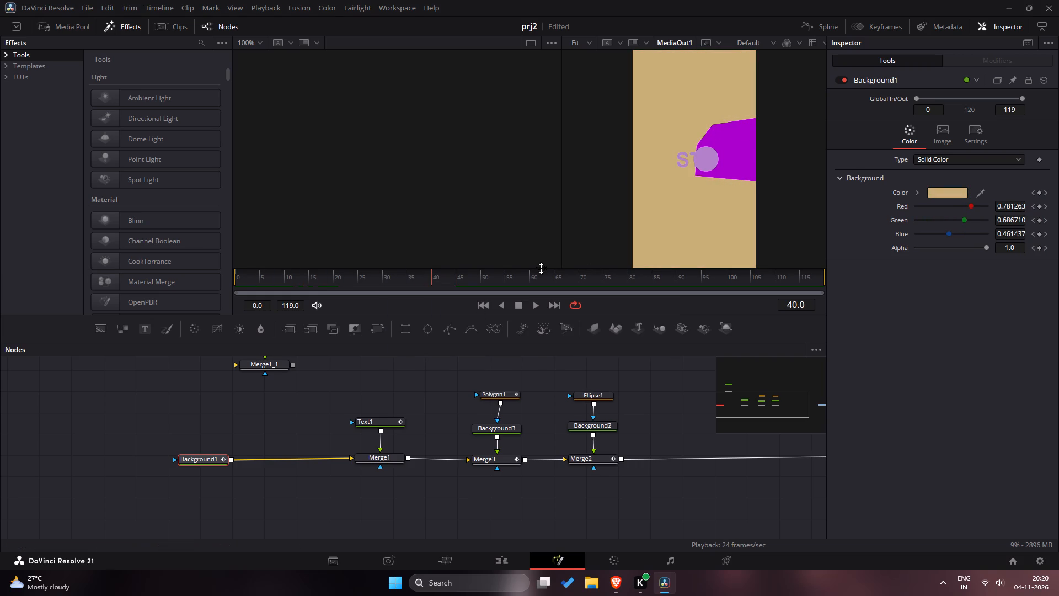
left_click_drag(430, 281, 332, 276)
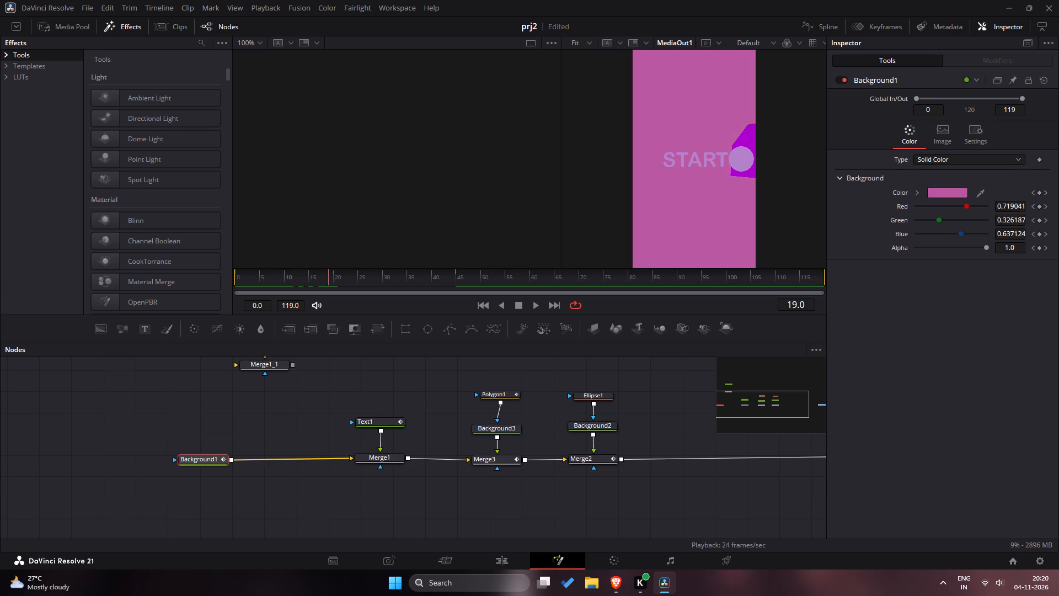
left_click_drag(332, 276, 229, 263)
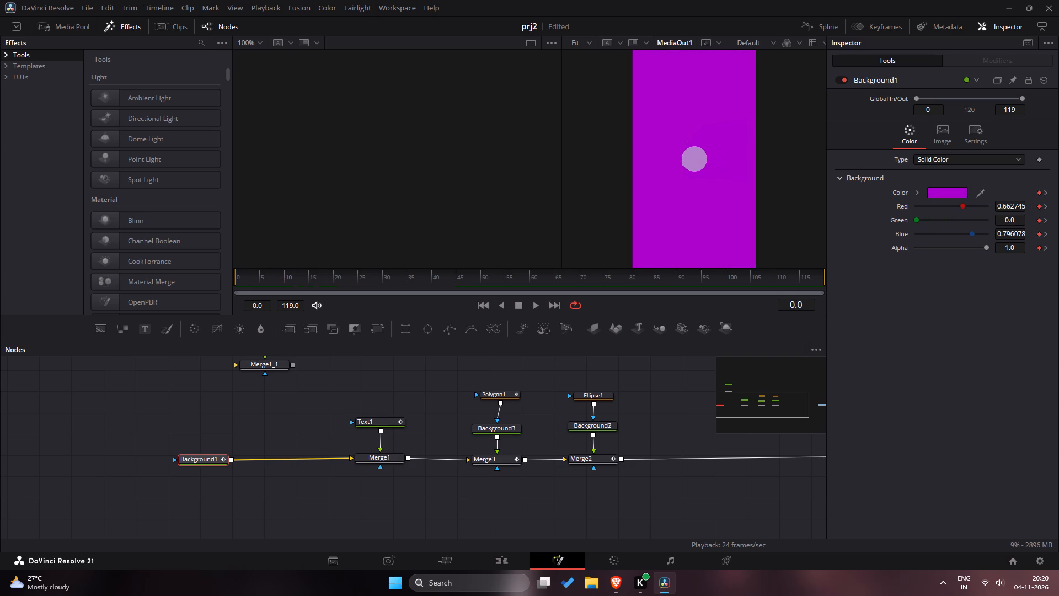
left_click_drag(229, 263, 462, 273)
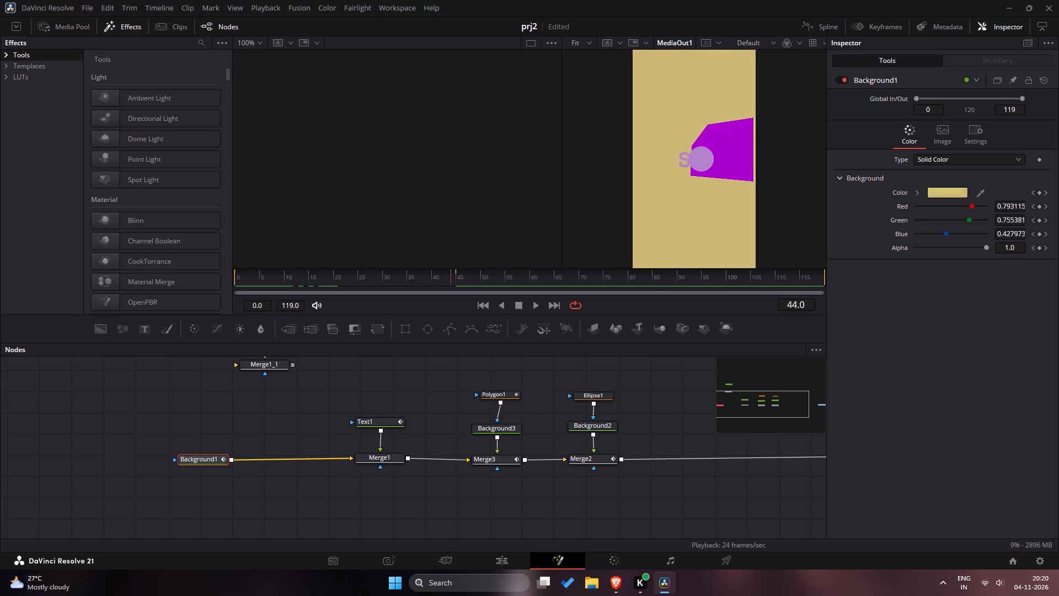
left_click_drag(462, 273, 491, 273)
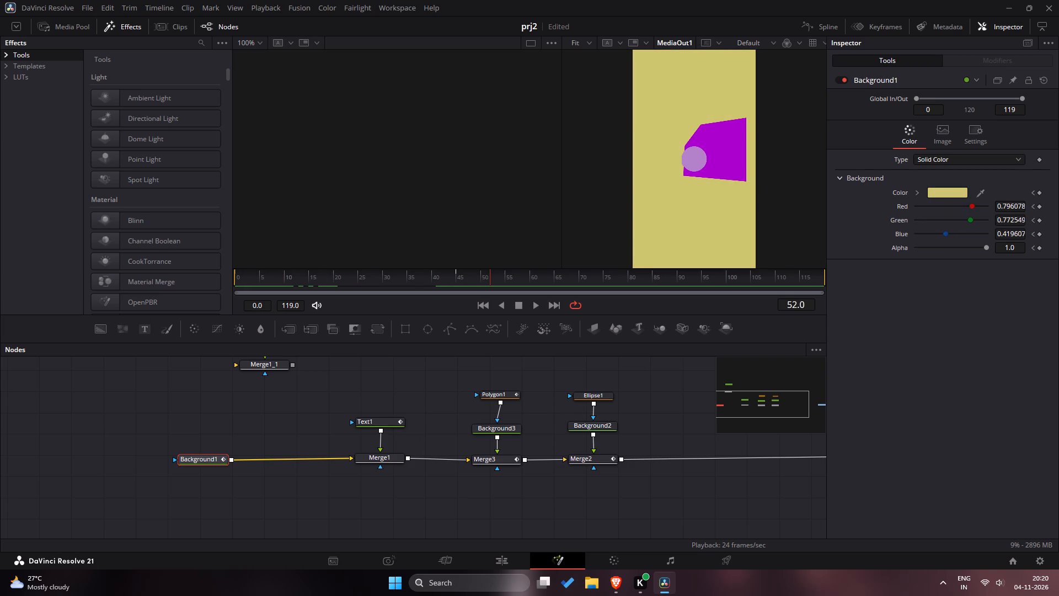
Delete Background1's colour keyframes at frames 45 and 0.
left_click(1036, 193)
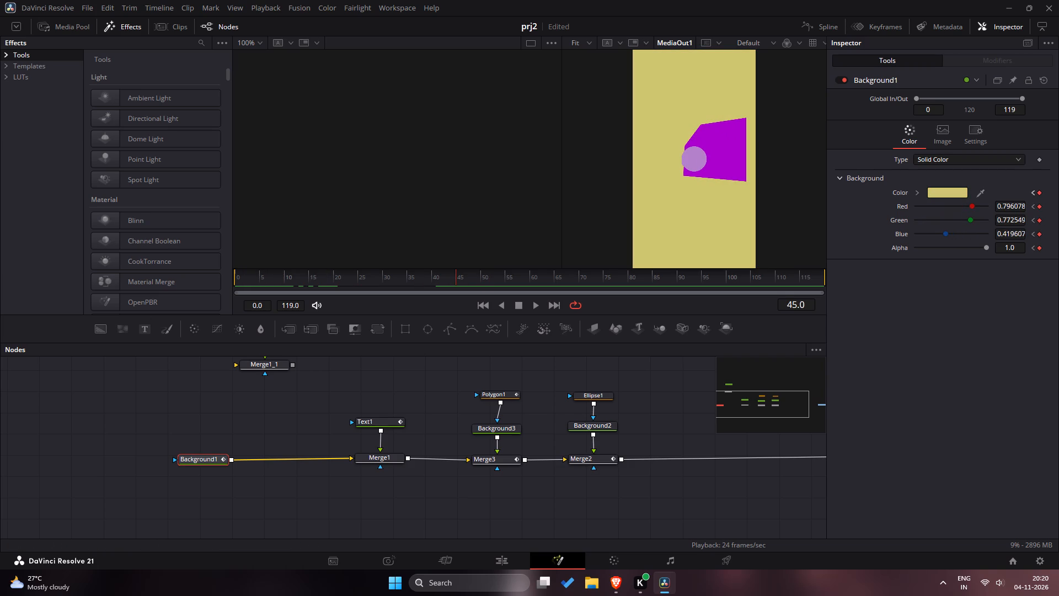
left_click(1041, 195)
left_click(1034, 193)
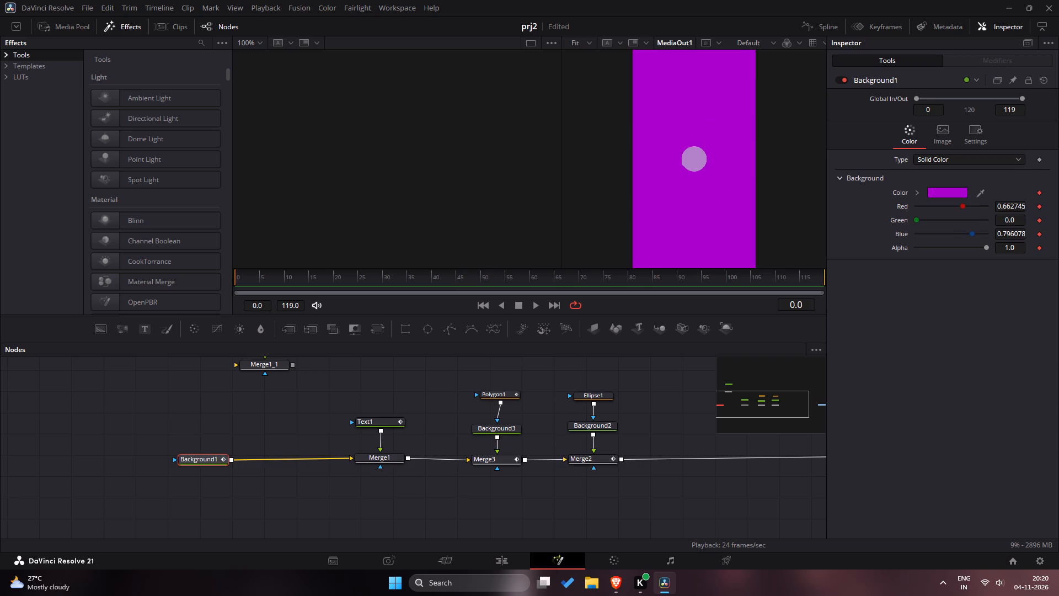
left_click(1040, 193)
Keyframe Background1's purple colour at frame 44.
left_click_drag(309, 274, 480, 290)
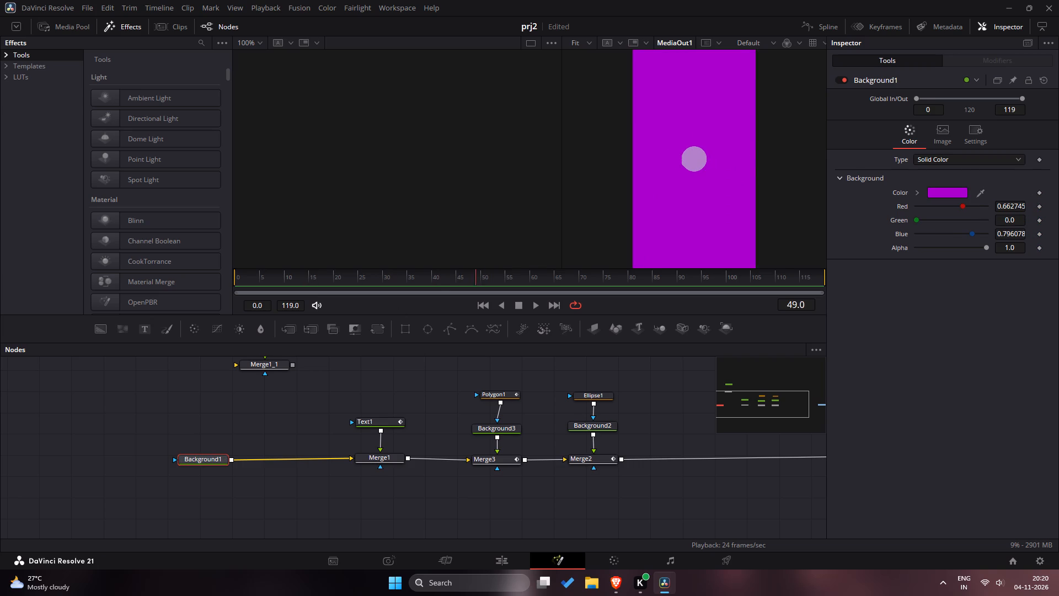
left_click_drag(480, 290, 454, 277)
left_click(1037, 190)
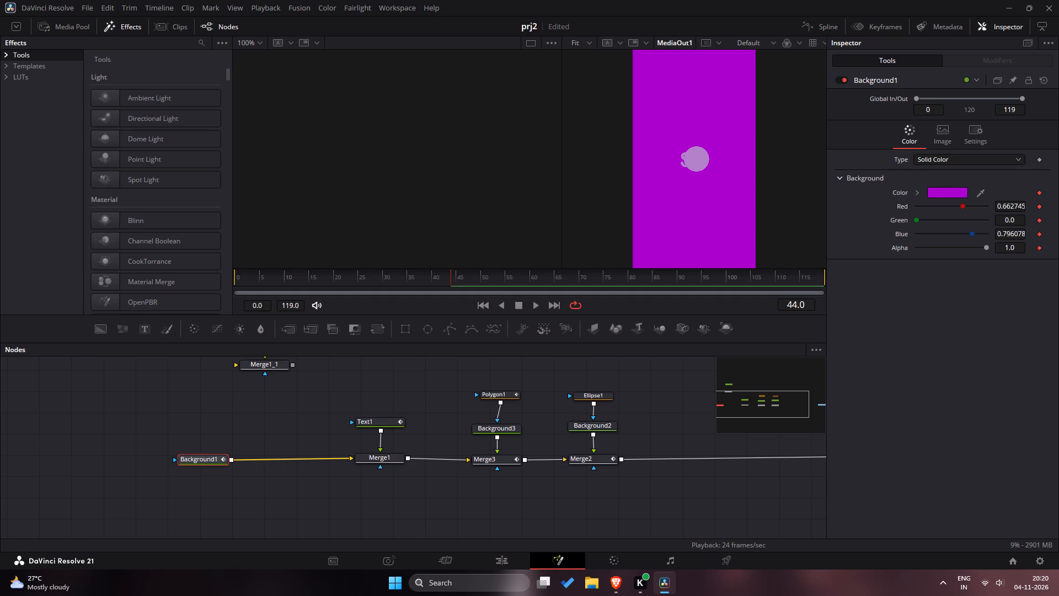
At frame 45, set Background1's colour to the muted yellow #cbc45c.
left_click(453, 276)
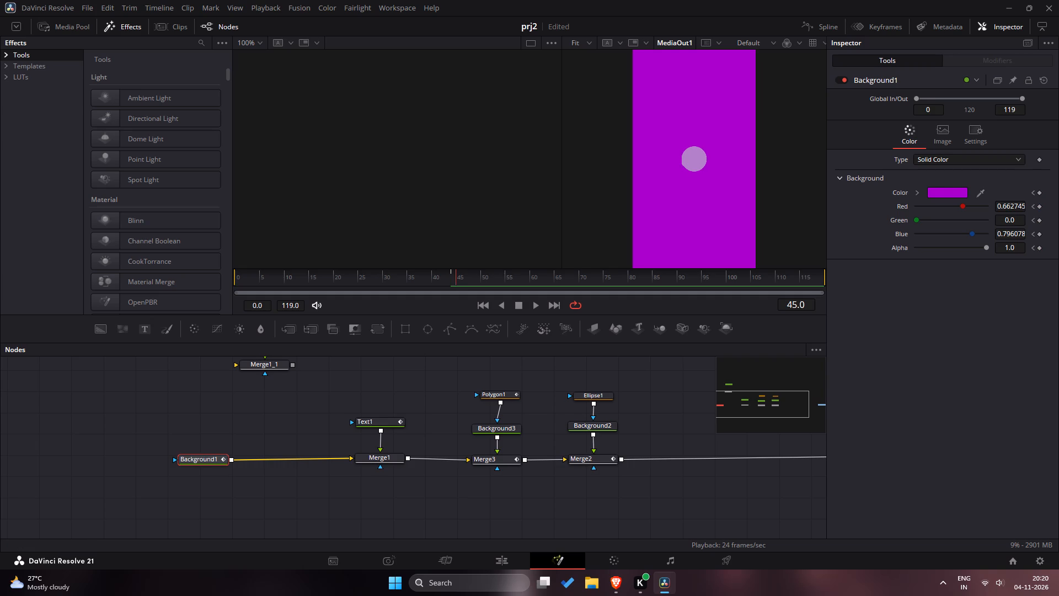
left_click(955, 192)
left_click_drag(626, 227, 622, 234)
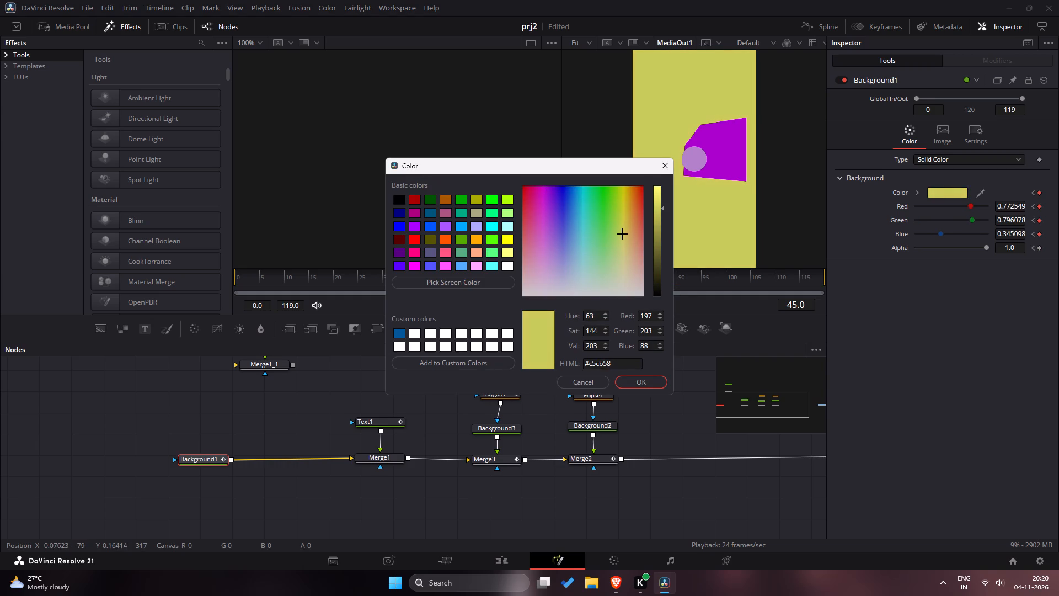
left_click_drag(622, 234, 625, 221)
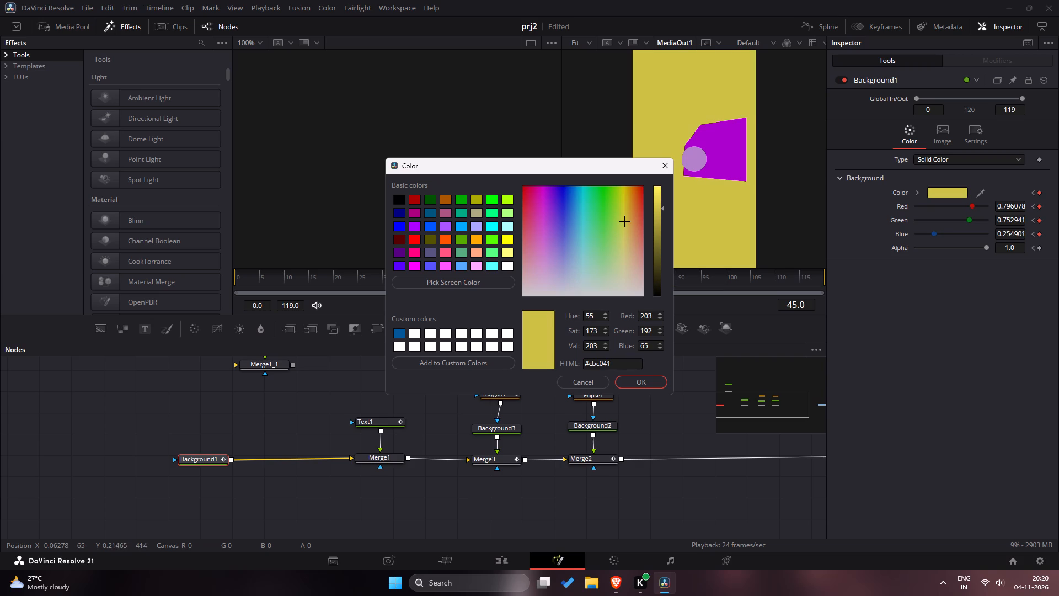
left_click_drag(625, 221, 624, 236)
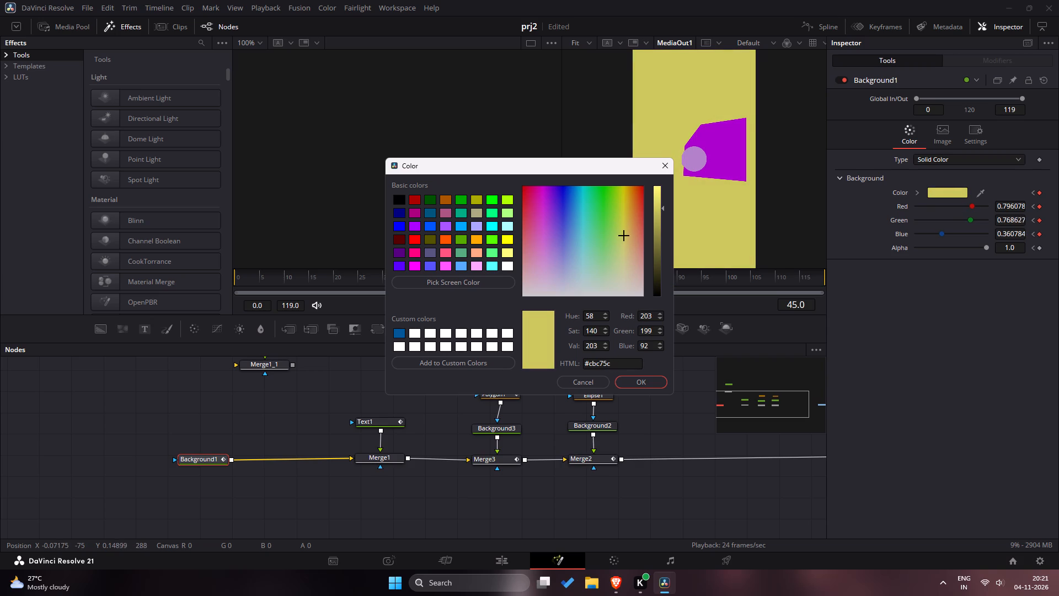
left_click_drag(624, 236, 623, 241)
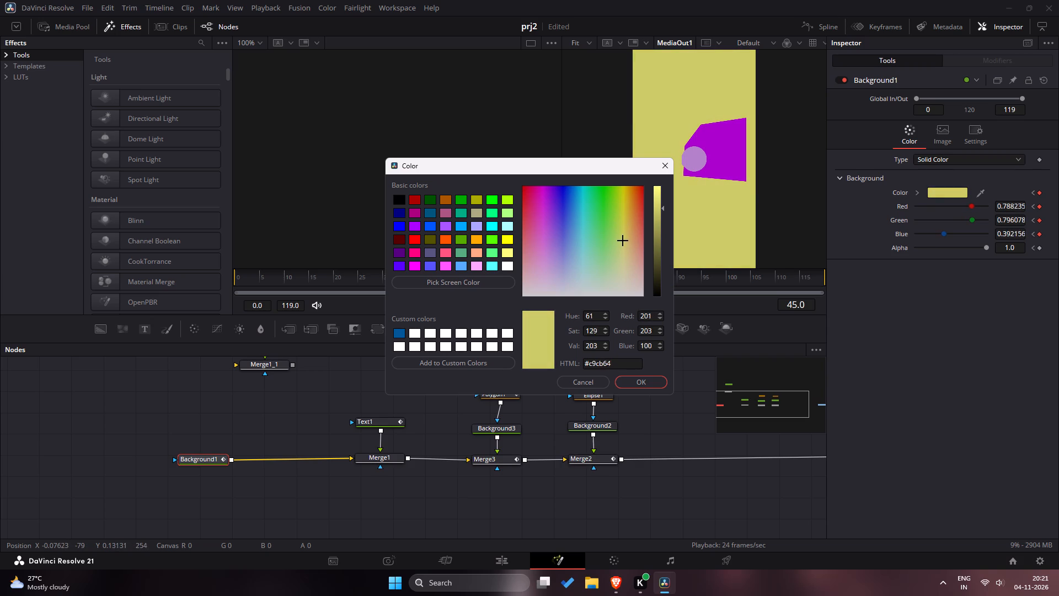
left_click_drag(623, 241, 622, 237)
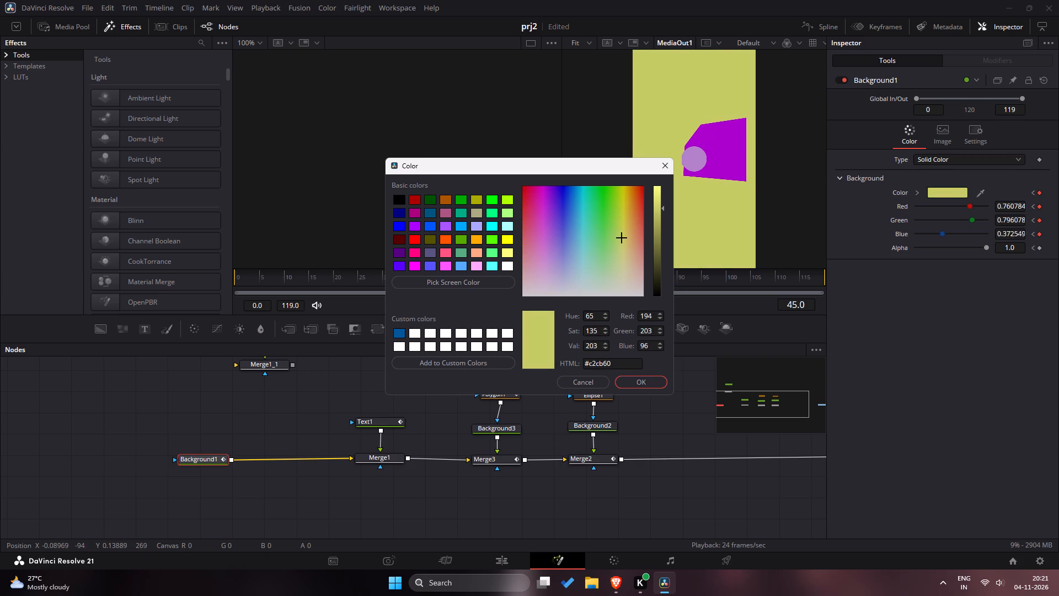
left_click_drag(622, 237, 626, 225)
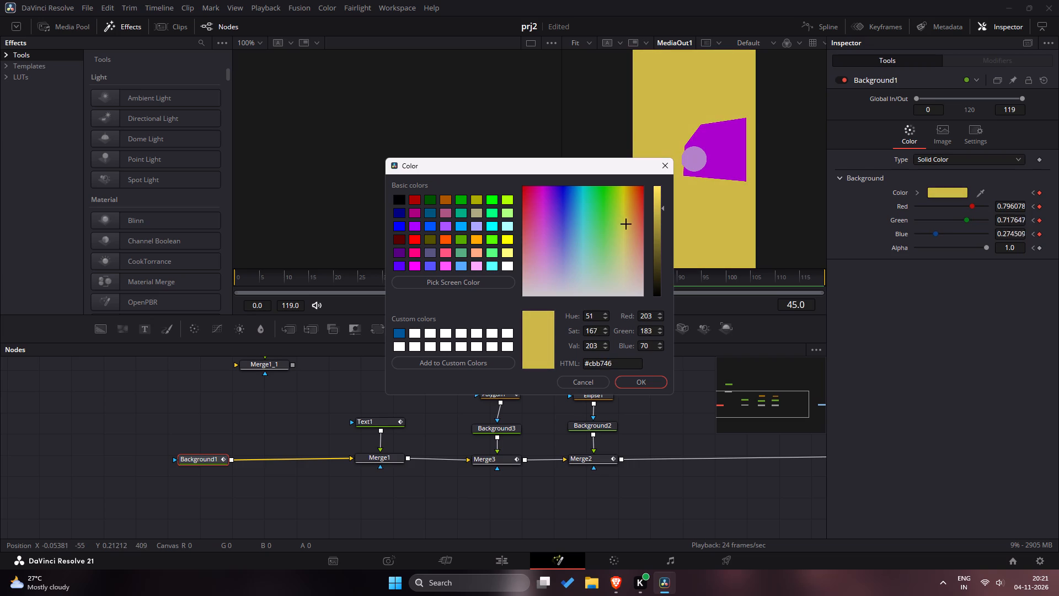
left_click_drag(626, 225, 624, 236)
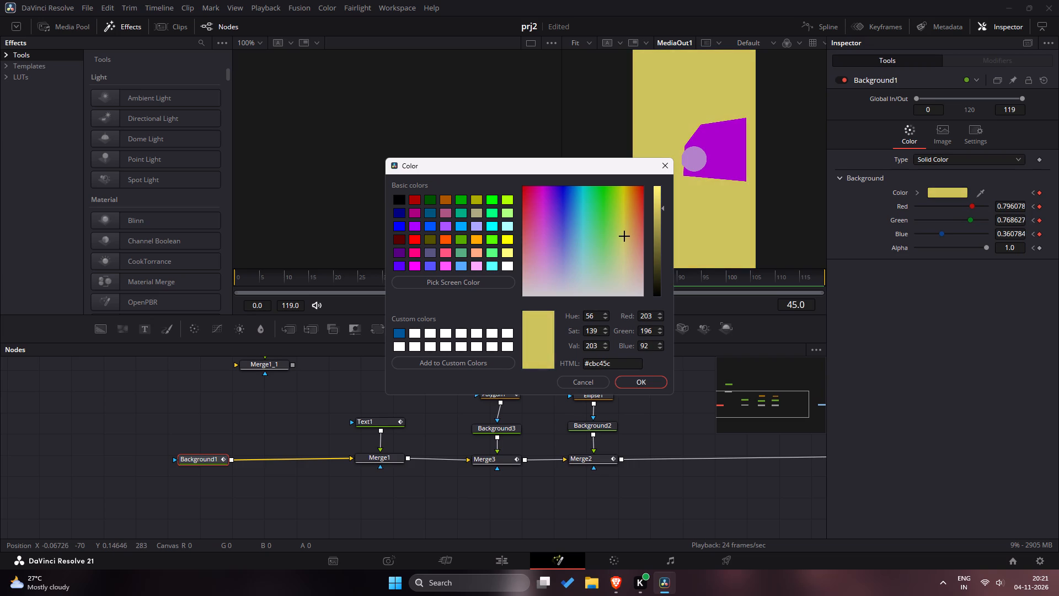
left_click(634, 381)
Play and scrub the animation around frames 42 to 45 to check the background's abrupt purple-to-yellow change.
left_click_drag(426, 274, 408, 274)
key("space")
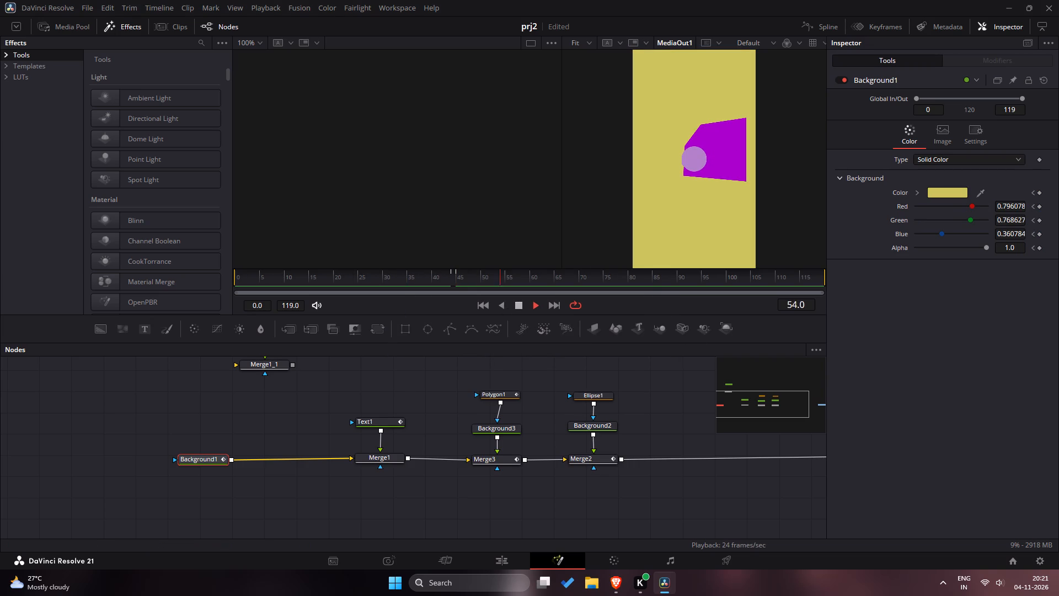
key("space")
left_click_drag(451, 279, 442, 278)
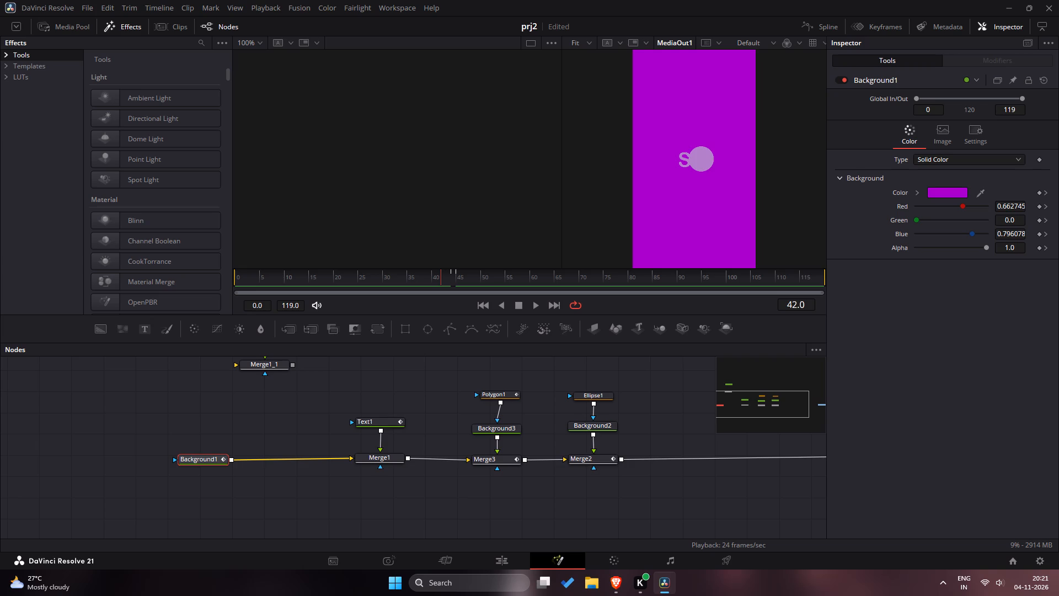
left_click_drag(442, 278, 459, 278)
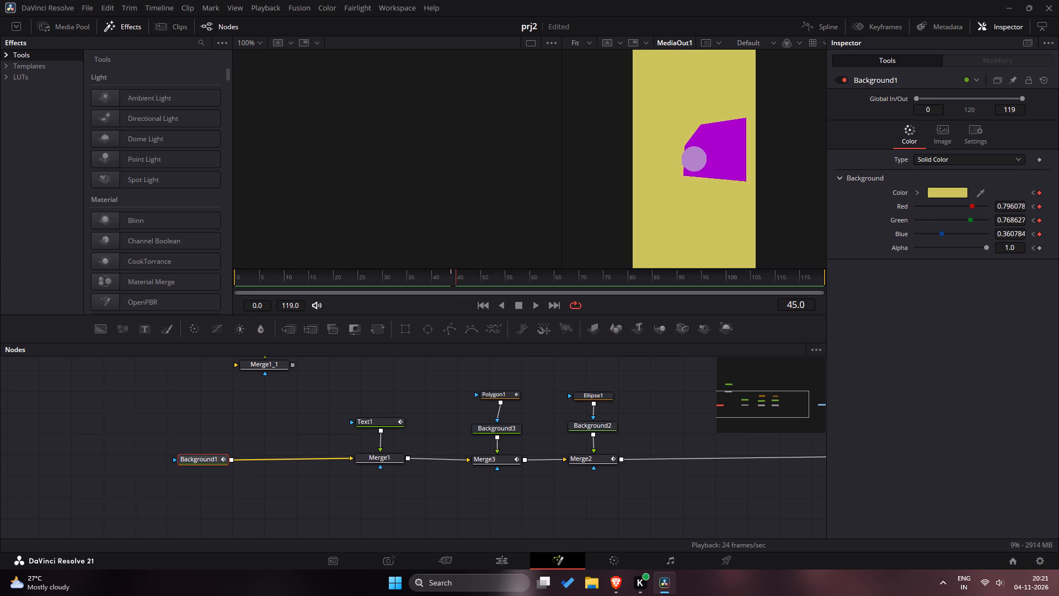
left_click(455, 274)
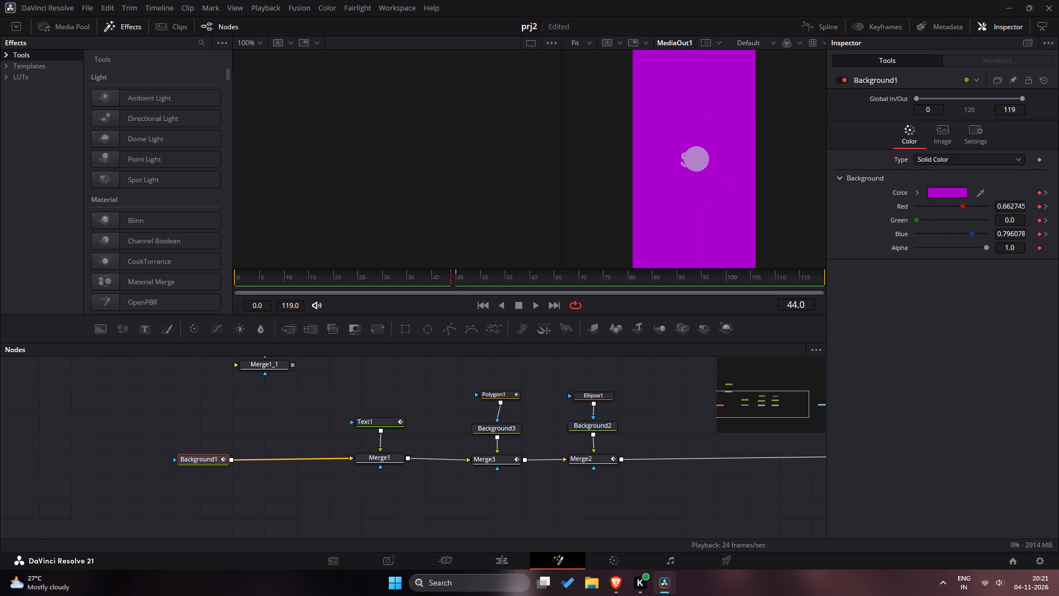
Inspect the settings of Merge3, Polygon1 and Background3, and Background1's colour at frames 0 and 45.
left_click(497, 460)
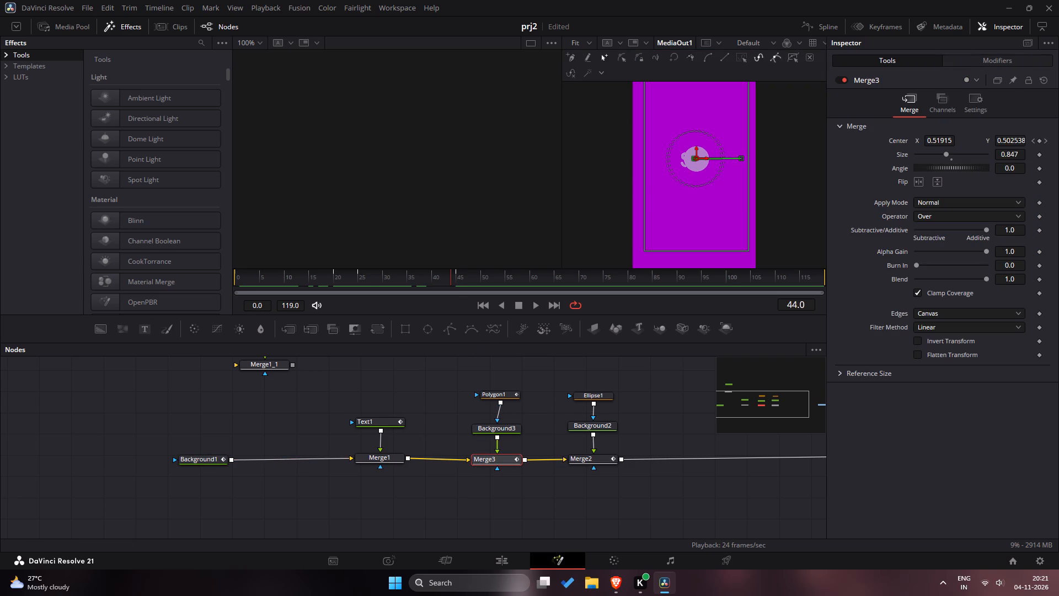
left_click(494, 396)
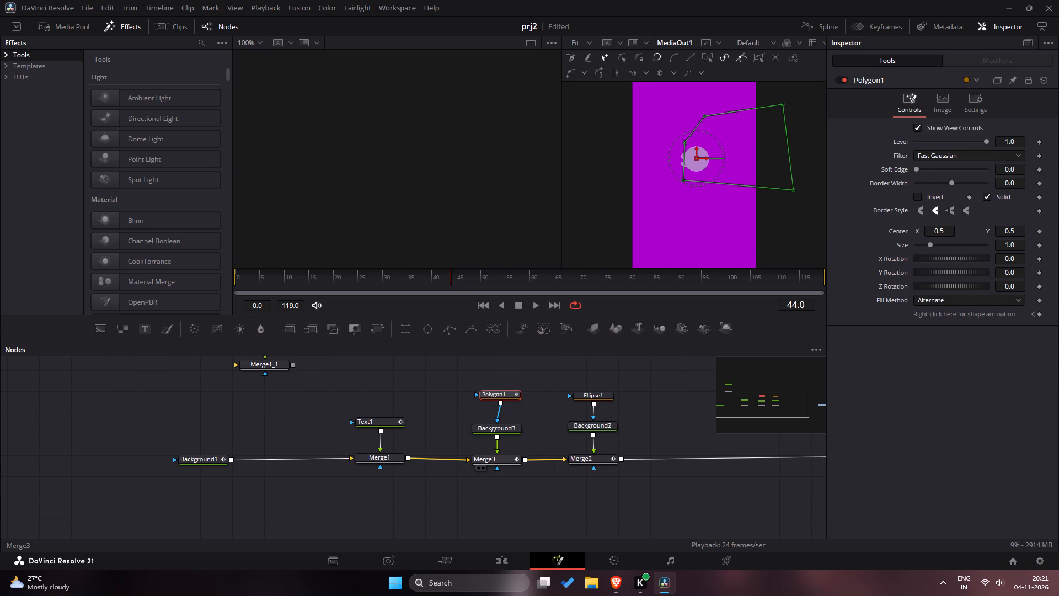
left_click(494, 461)
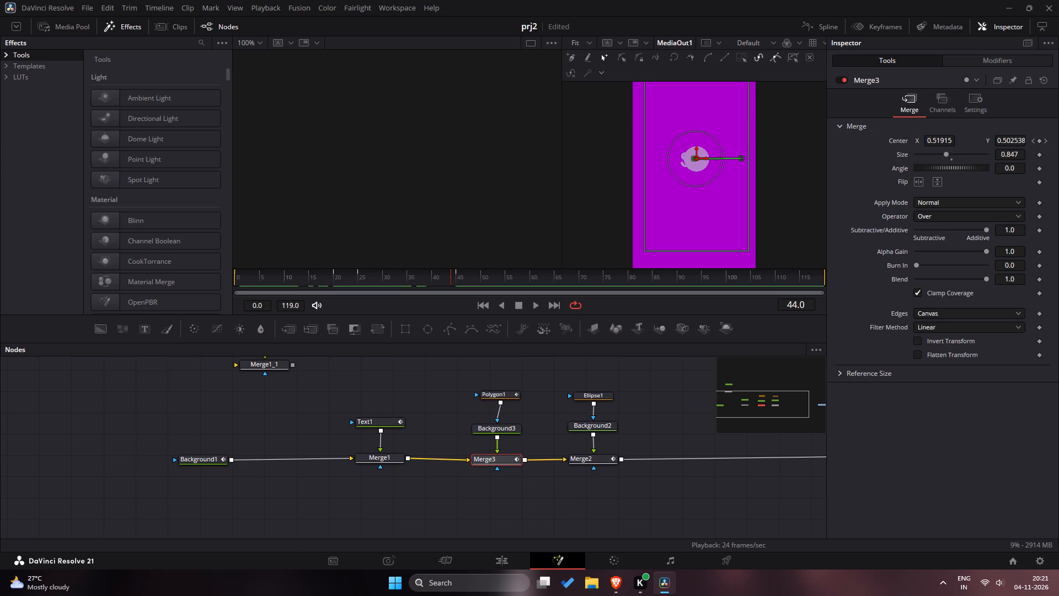
left_click(508, 397)
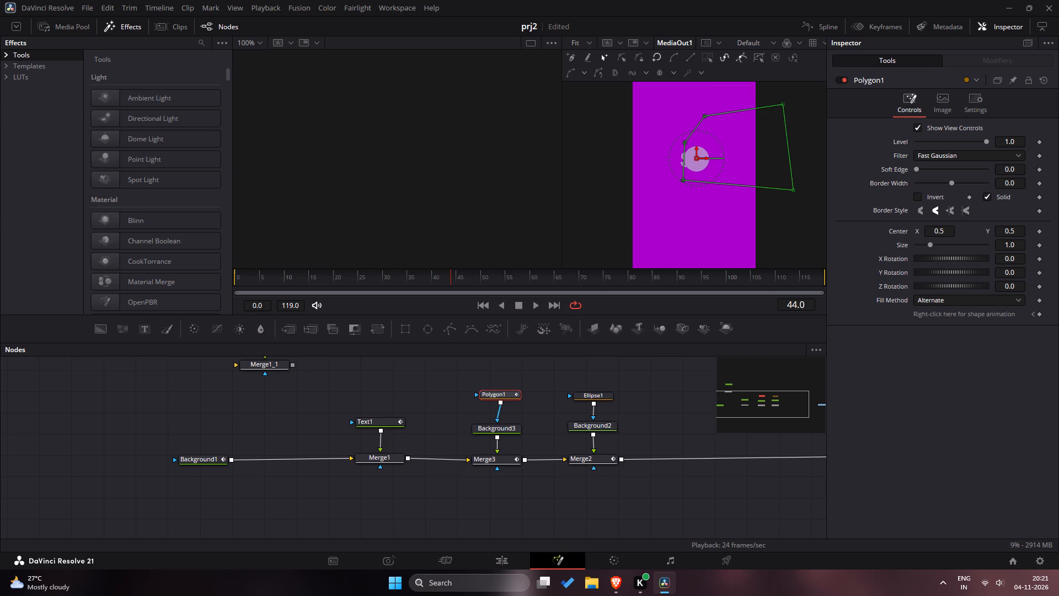
left_click(505, 427)
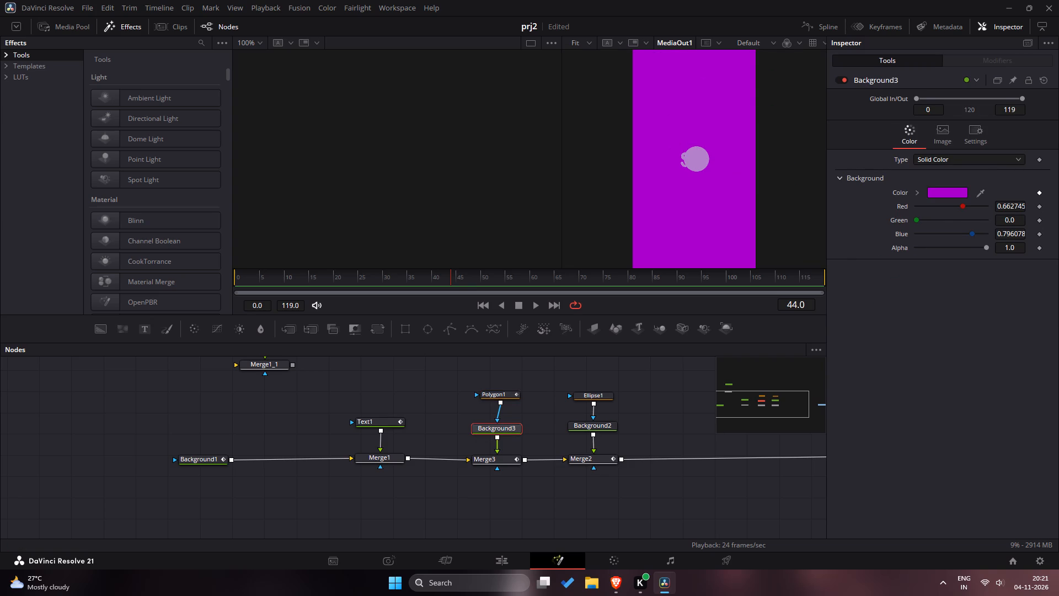
left_click_drag(258, 275, 196, 279)
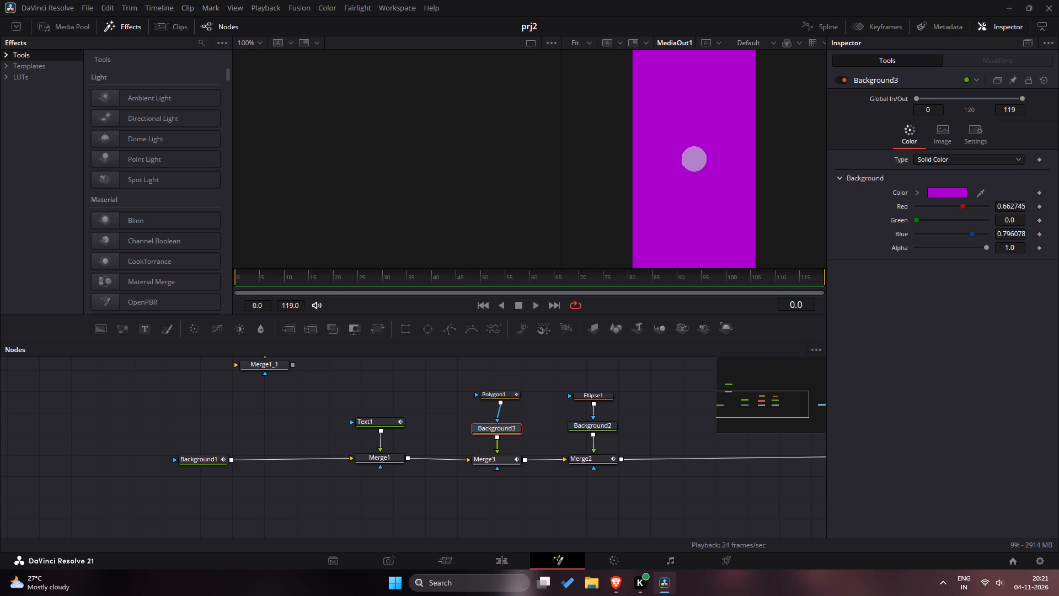
left_click_drag(196, 279, 227, 320)
left_click(208, 463)
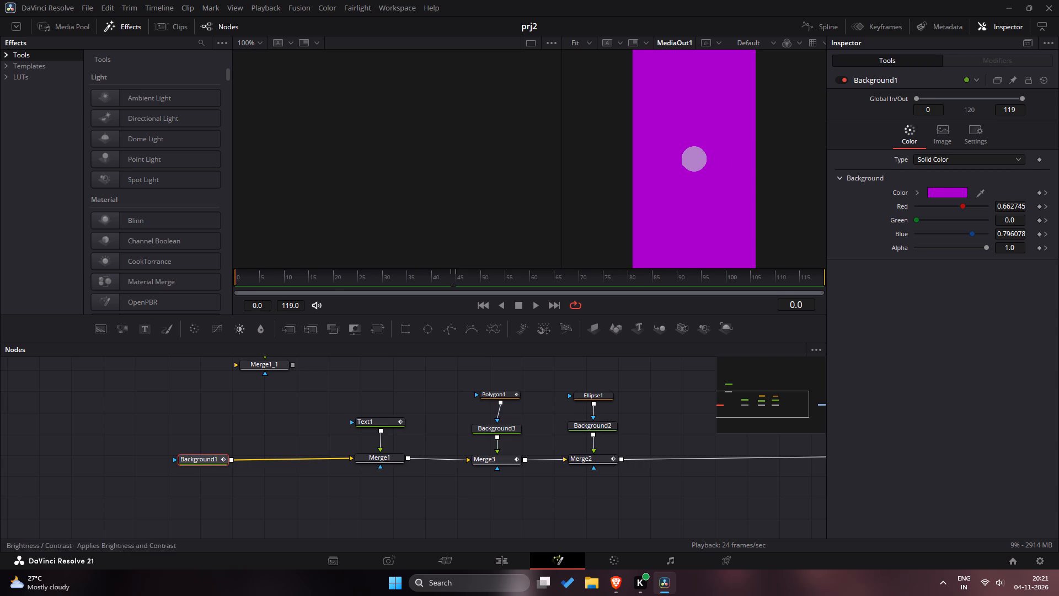
left_click_drag(261, 279, 459, 269)
left_click(953, 189)
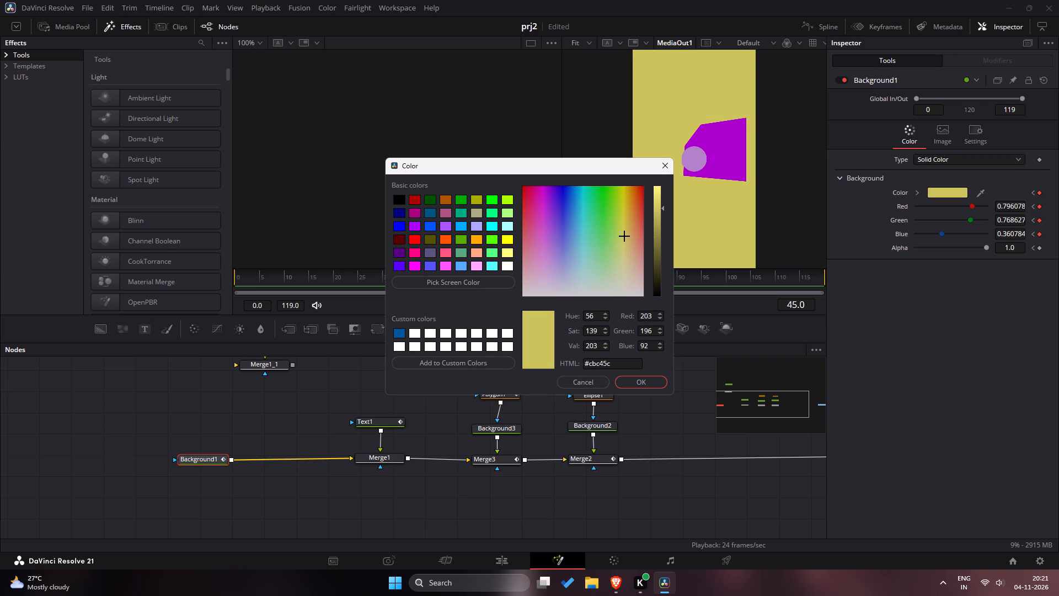
left_click(659, 168)
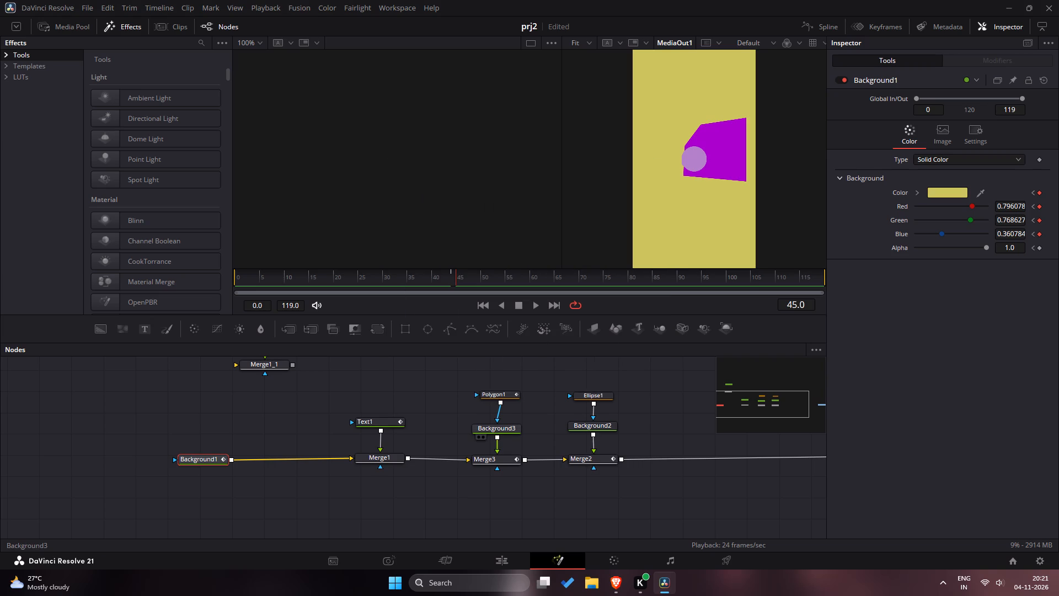
At frame 45, set the mask's Background3 colour to the yellow sampled from the background in the viewer.
left_click(499, 426)
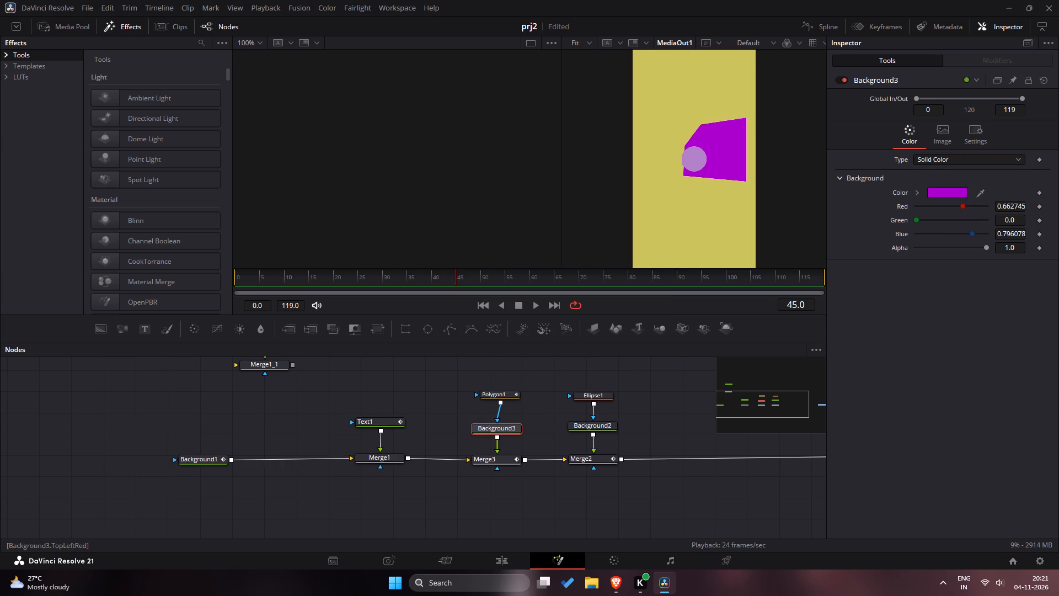
left_click_drag(976, 195, 710, 141)
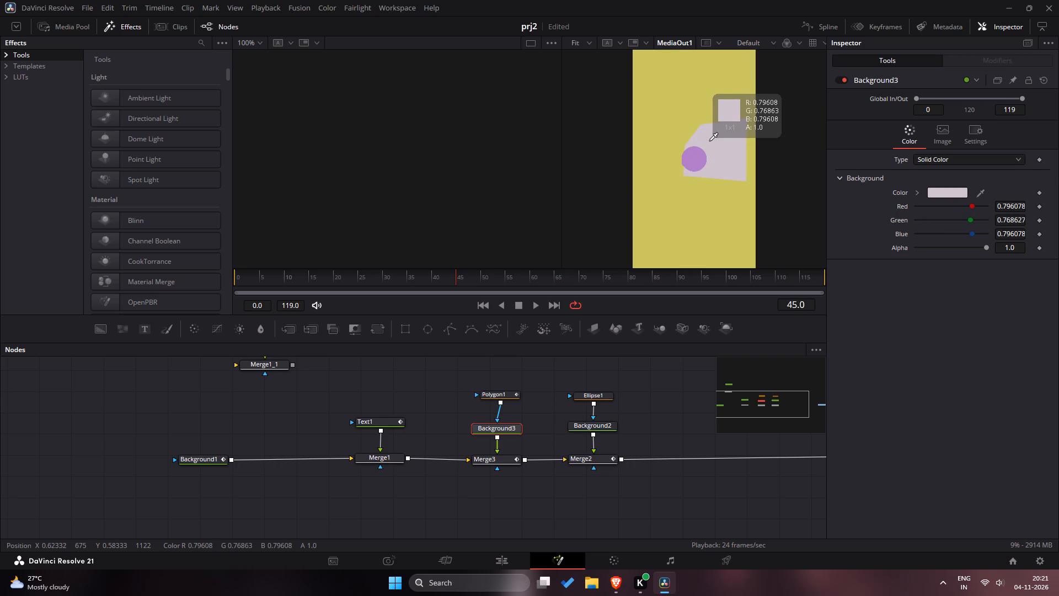
left_click_drag(710, 141, 716, 116)
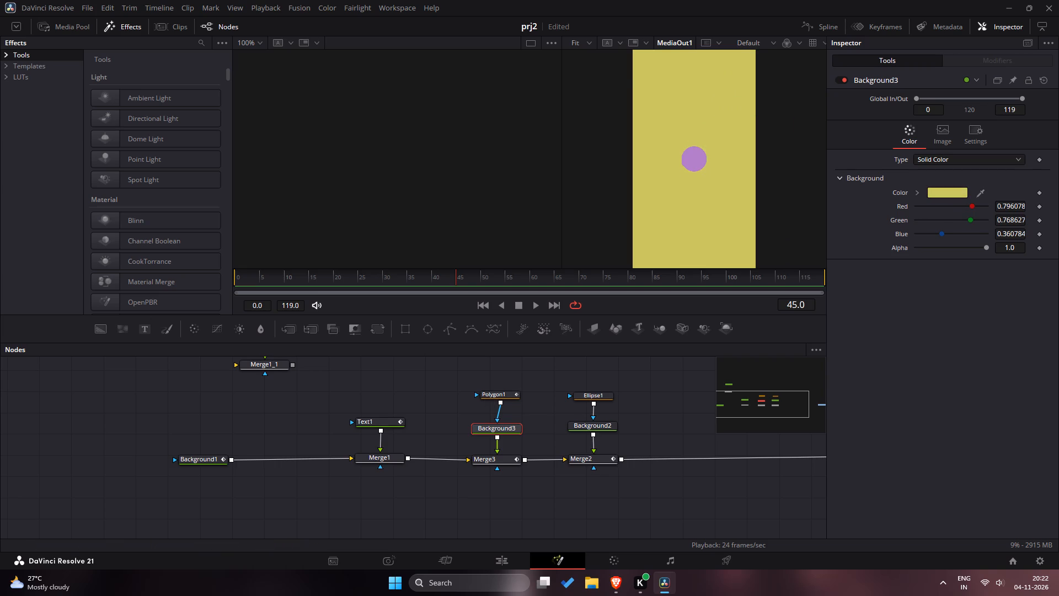
Inspect Merge3, Merge2 and Background2, and scrub between frames 40 and 49 to compare the mask and background colours.
left_click(506, 458)
left_click(587, 461)
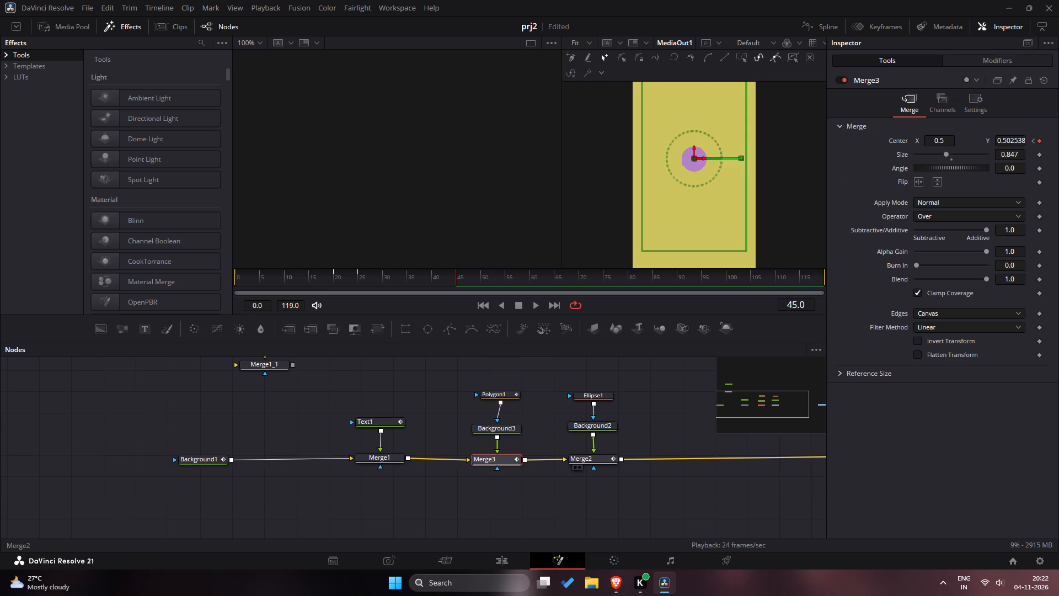
double_click(697, 385)
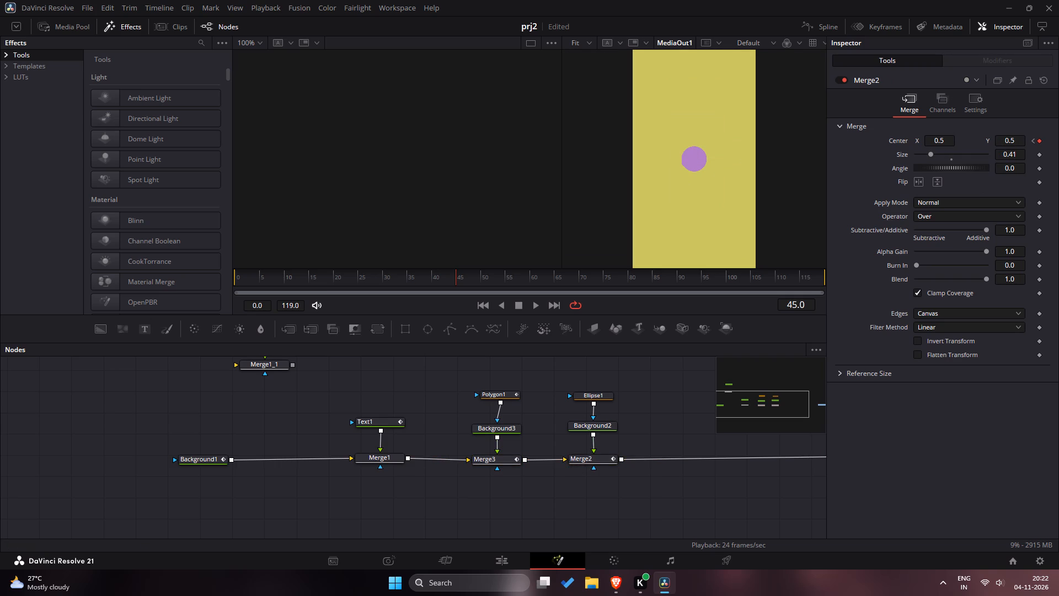
left_click(606, 426)
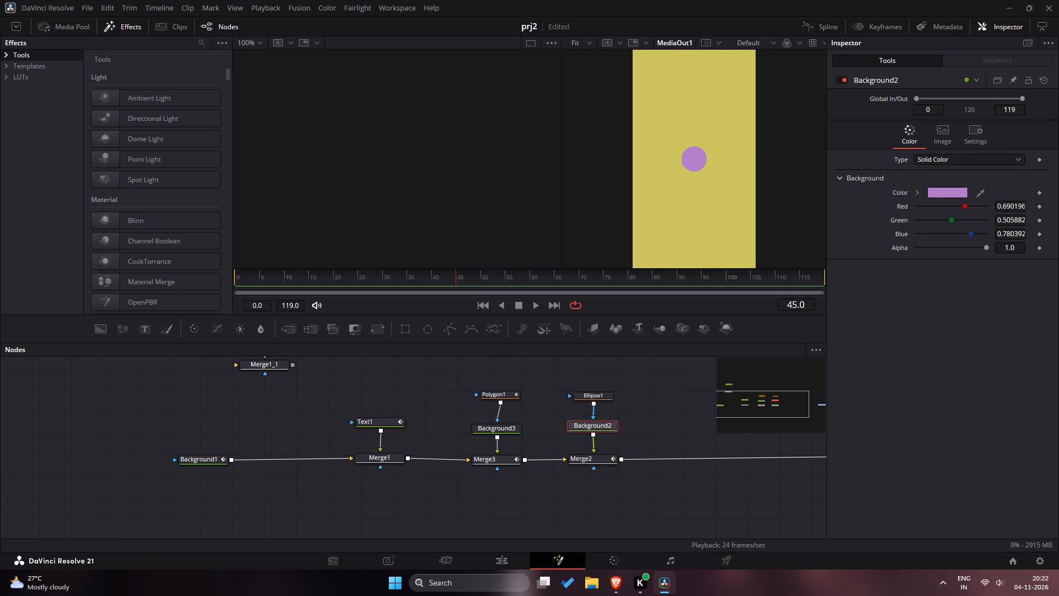
left_click_drag(392, 281, 484, 274)
left_click_drag(484, 274, 434, 286)
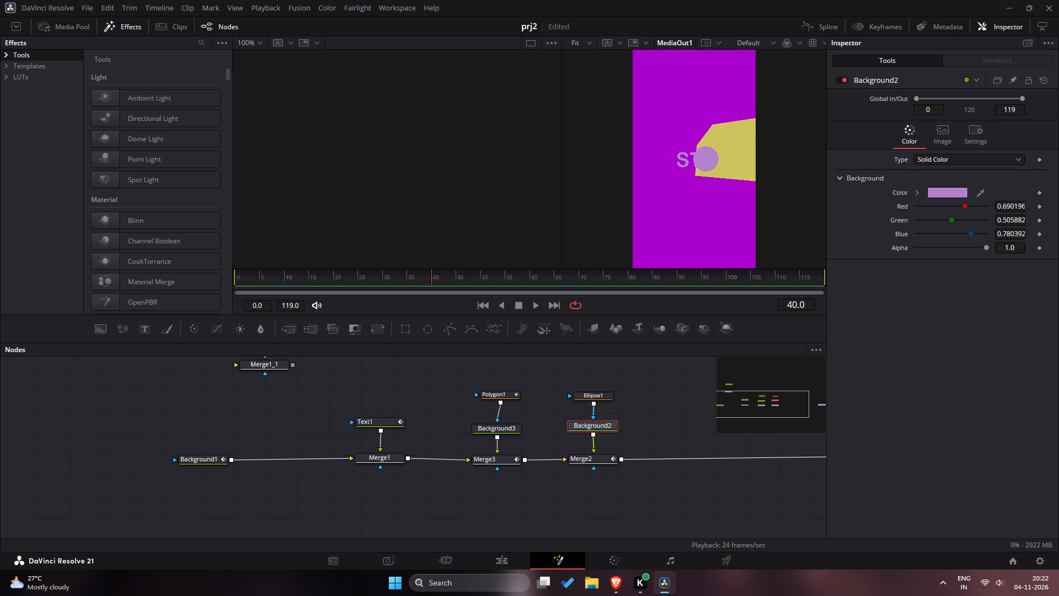
left_click_drag(434, 286, 453, 283)
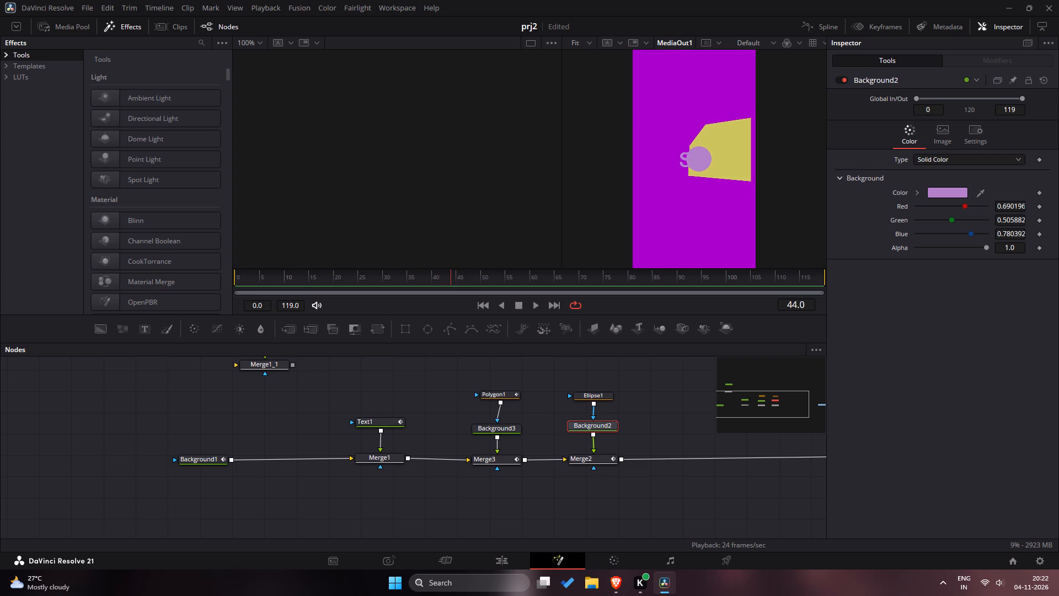
left_click_drag(453, 283, 456, 282)
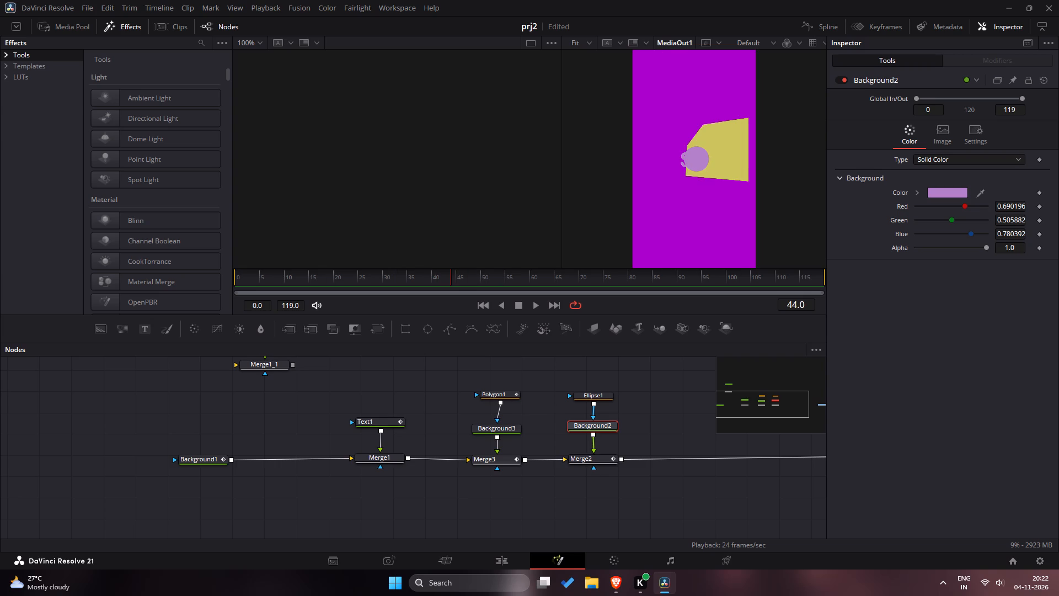
left_click_drag(456, 282, 453, 282)
Undo the yellow colour sampled for the mask's Background3.
key("ctrl+z")
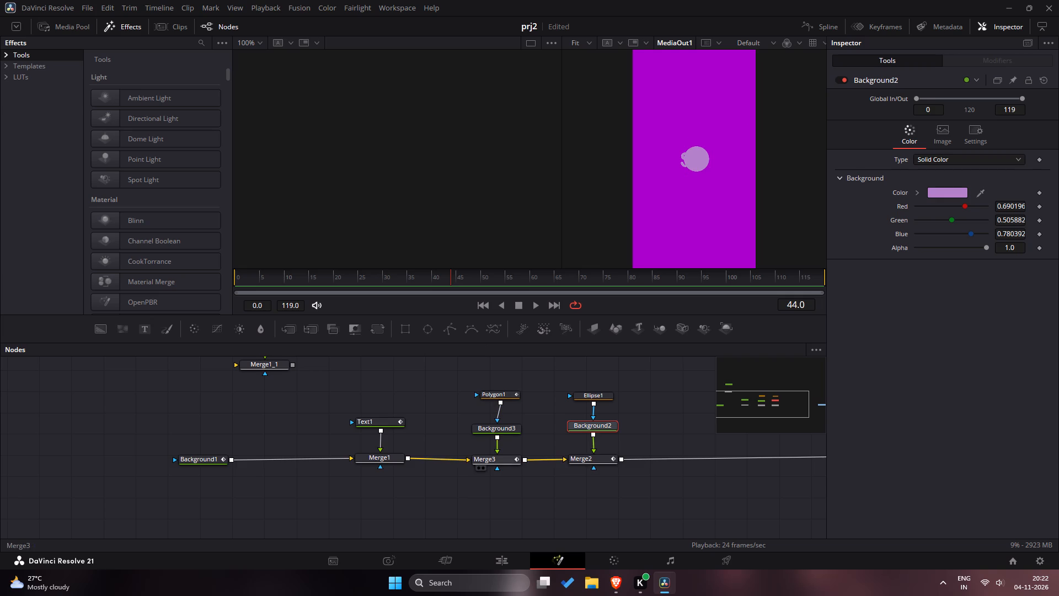
Keyframe Background3's colour as the existing purple at frame 44 and the yellow sampled from the viewer background at frame 45.
left_click(495, 432)
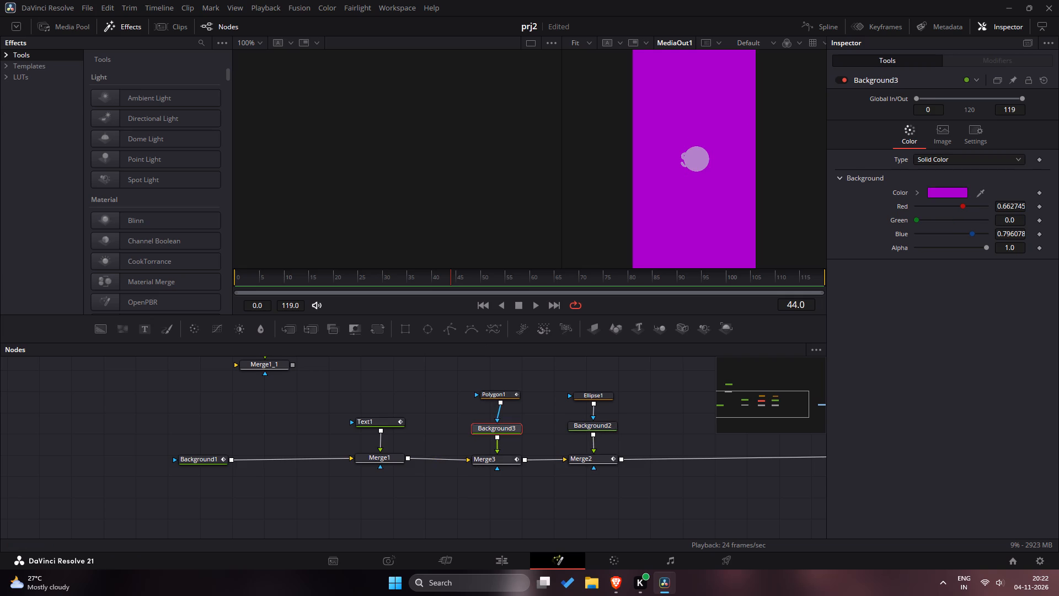
left_click(1039, 194)
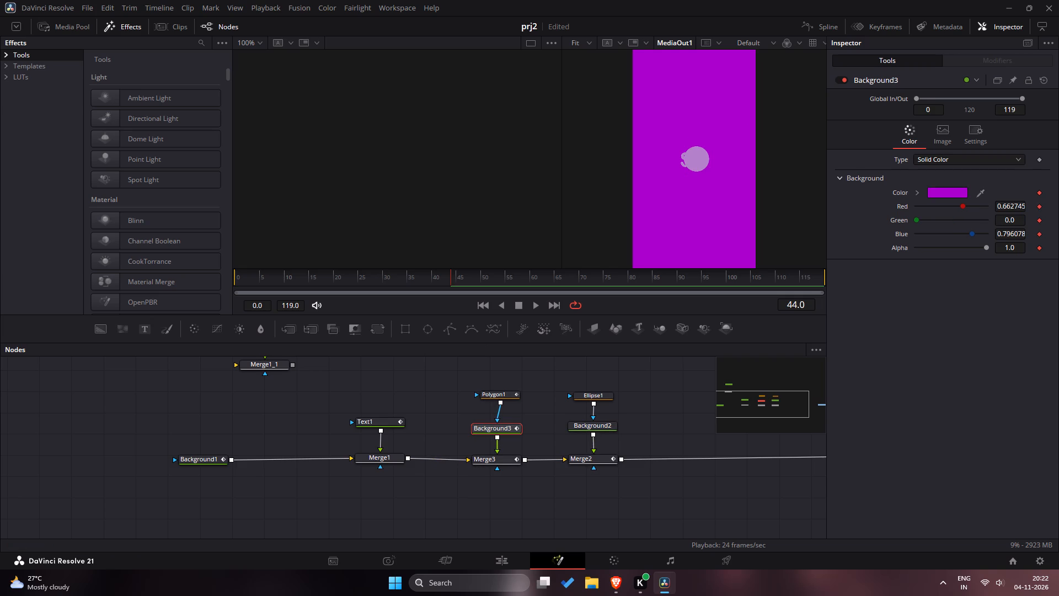
left_click(454, 276)
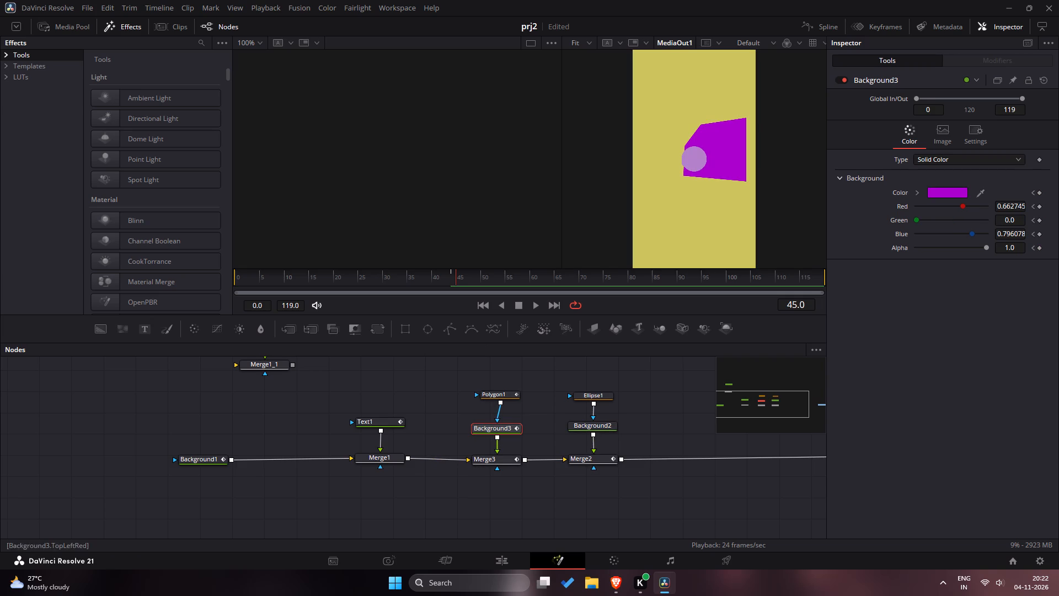
left_click_drag(978, 195, 734, 99)
Play the animation twice across the frame 44 to 45 colour switch to check the mask against the background.
left_click_drag(392, 273, 355, 272)
key("space")
key("space")
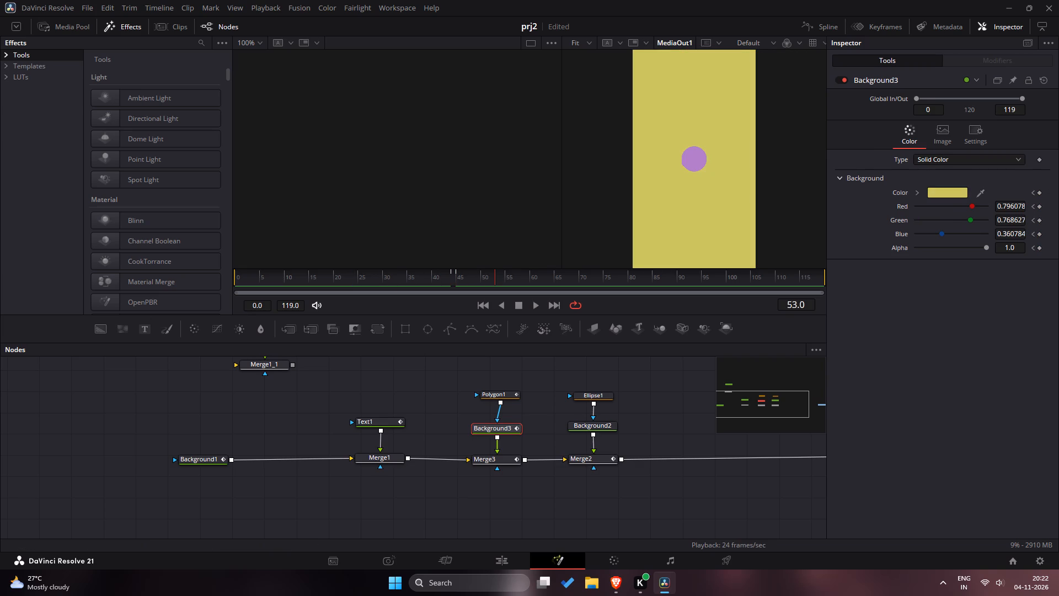
left_click_drag(472, 283, 419, 280)
key("space")
key("space")
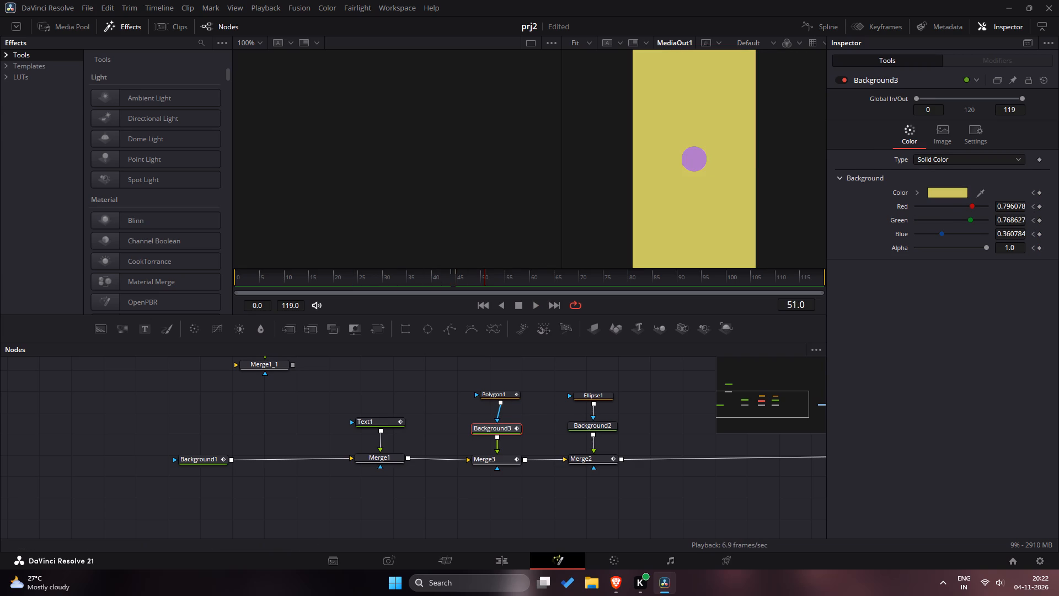
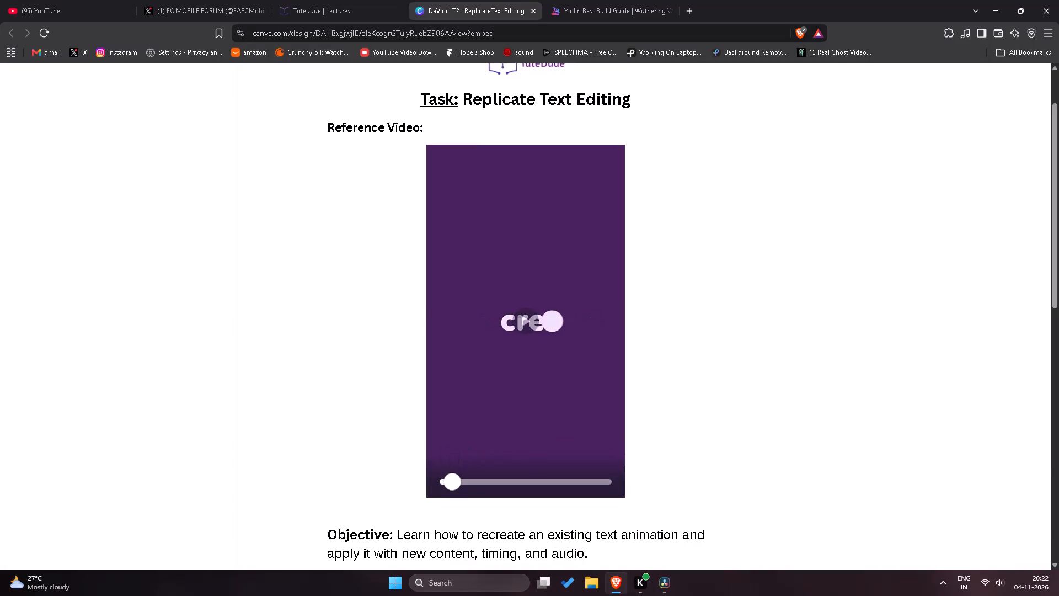
Play the reference video through to the brown background colour change and pause it there.
left_click(525, 316)
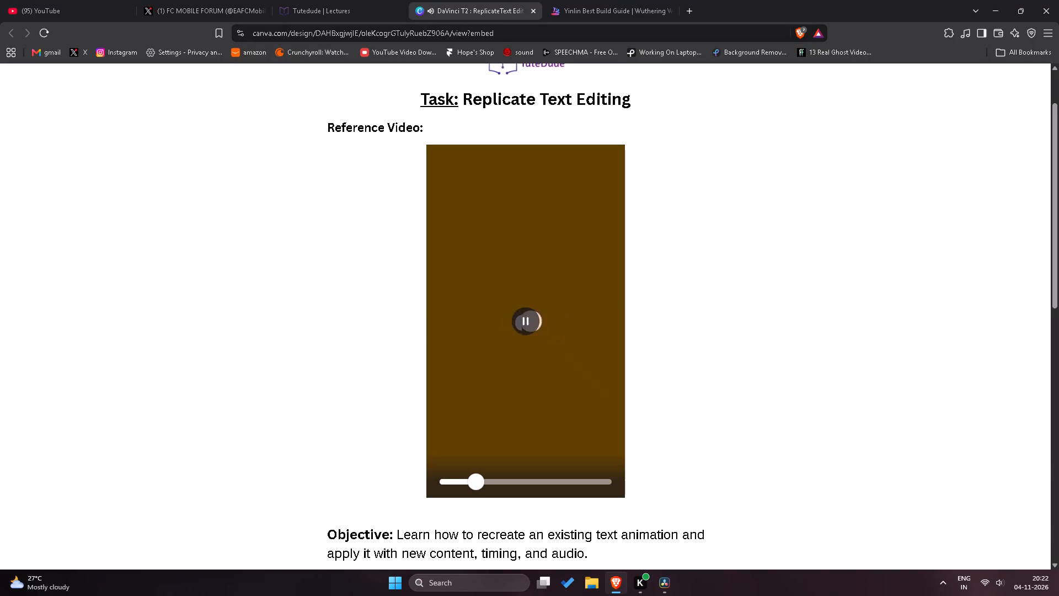
left_click(525, 316)
Switch to DaVinci Resolve, play the animation and scrub between frames 43 and 46 to examine the circle at the colour switch.
key("alt+Tab")
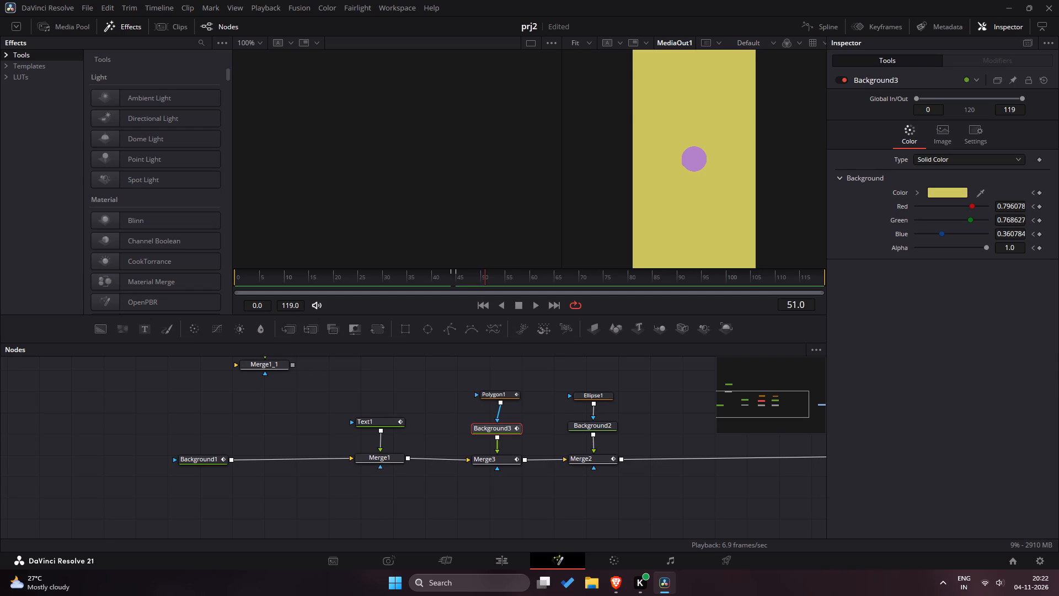
left_click_drag(436, 278, 411, 273)
key("space")
key("space")
left_click_drag(452, 275, 448, 286)
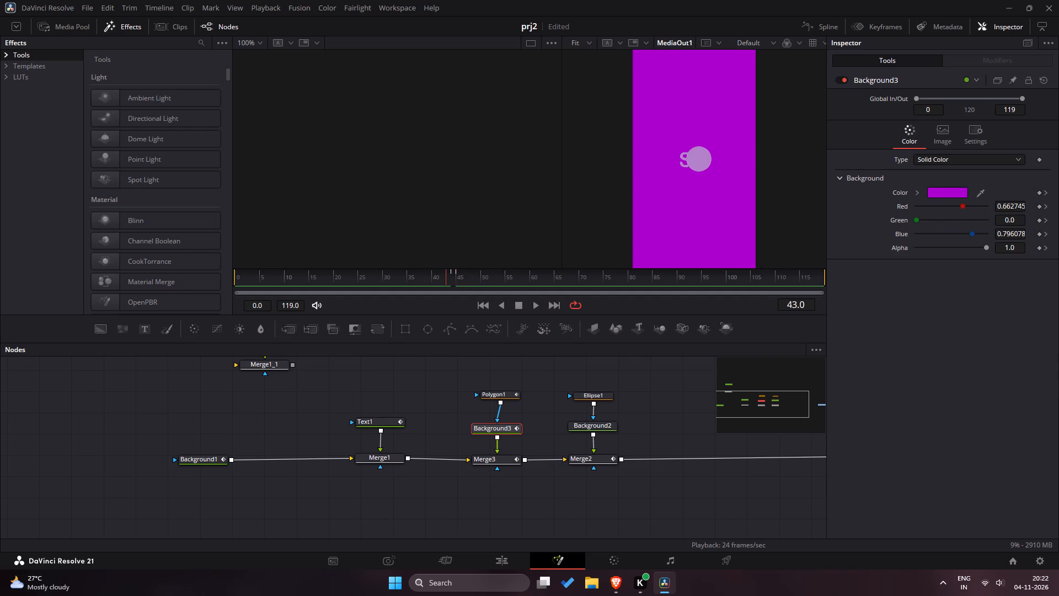
left_click_drag(448, 286, 455, 289)
left_click_drag(455, 289, 461, 290)
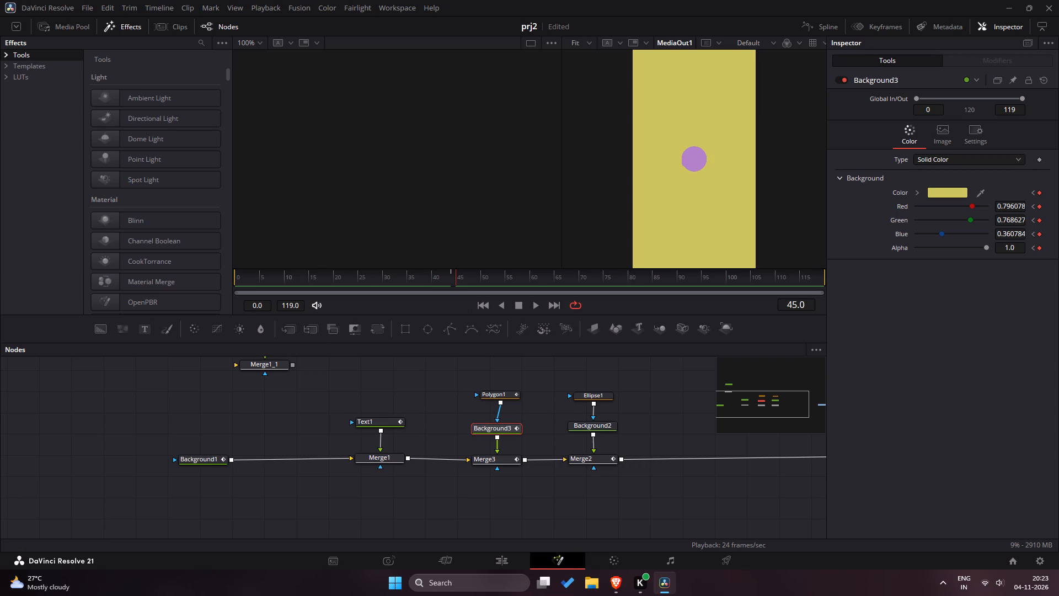
left_click_drag(455, 276, 461, 286)
left_click_drag(461, 286, 456, 286)
Keyframe the circle's Background2 colour as its existing light purple at frame 44, and advance to frame 45.
left_click(596, 429)
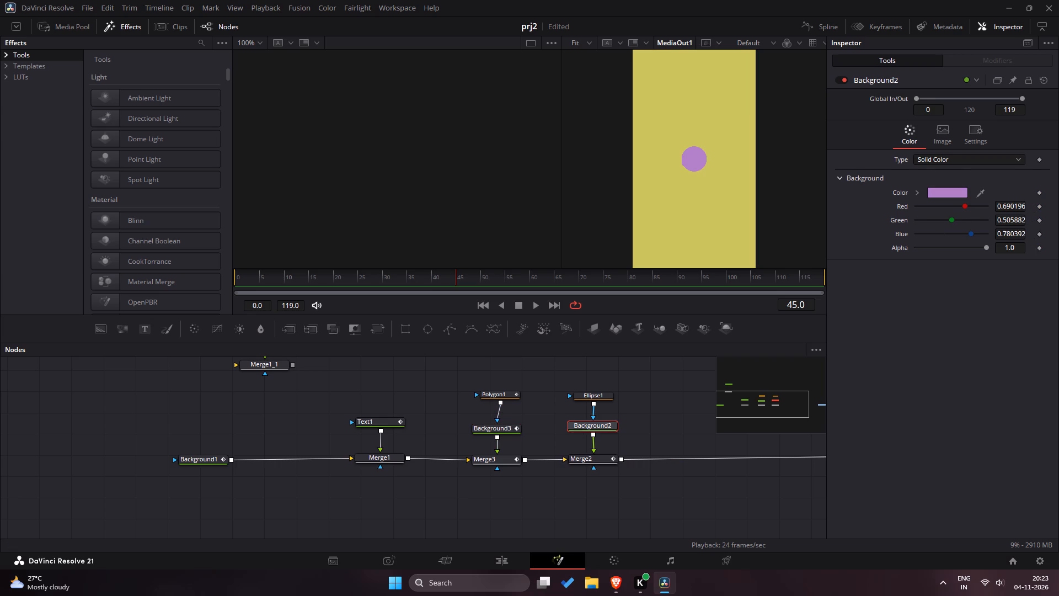
left_click(452, 275)
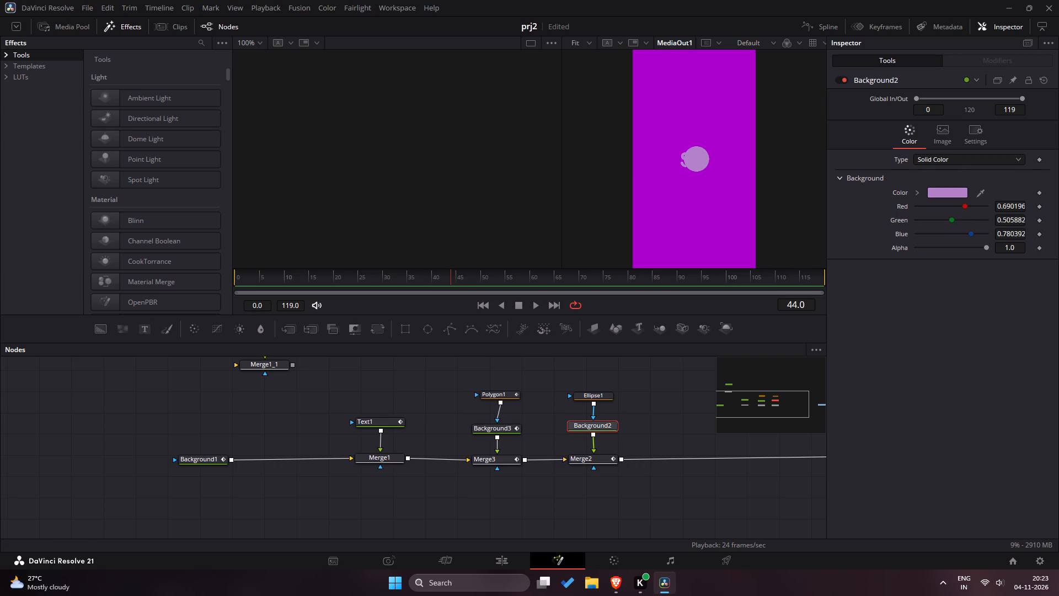
left_click(1042, 192)
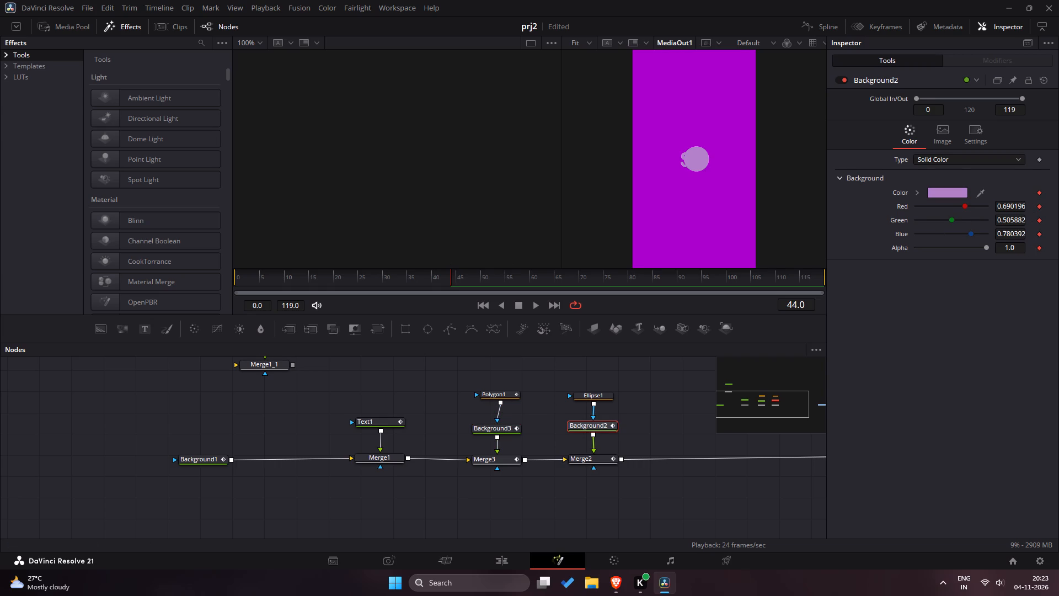
left_click_drag(451, 274, 458, 276)
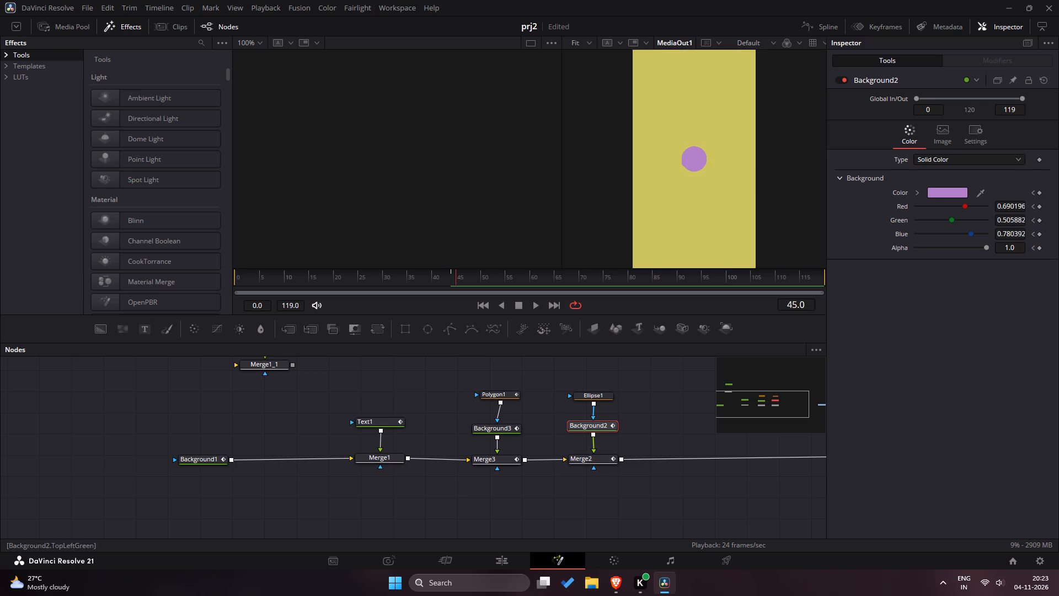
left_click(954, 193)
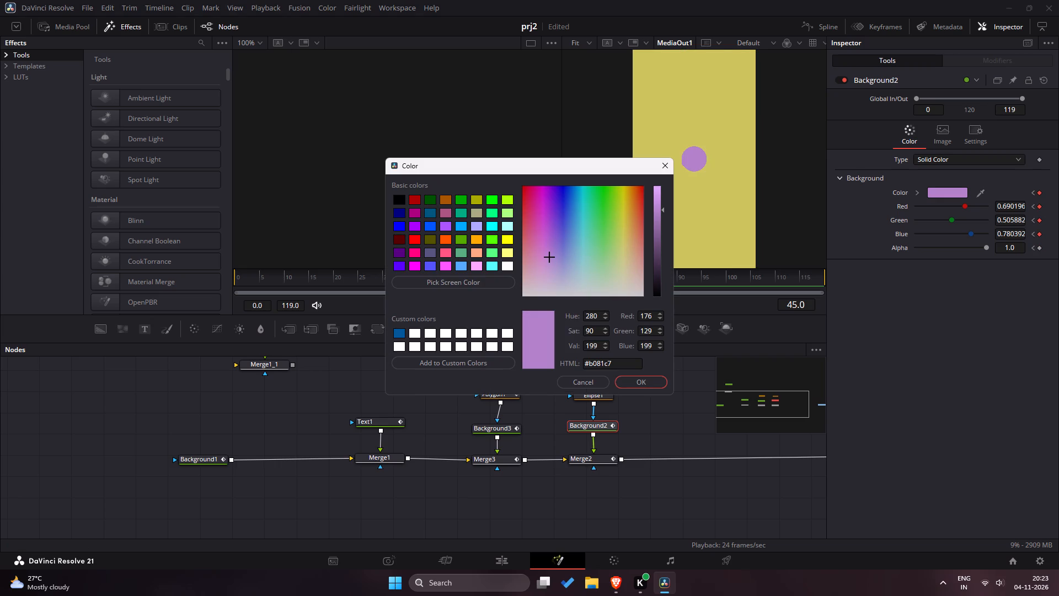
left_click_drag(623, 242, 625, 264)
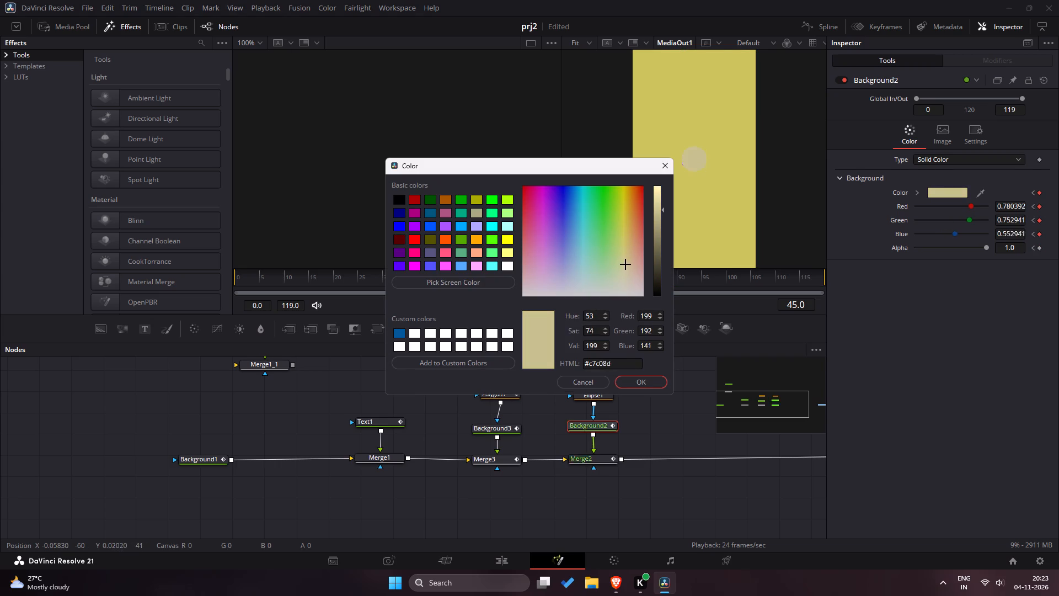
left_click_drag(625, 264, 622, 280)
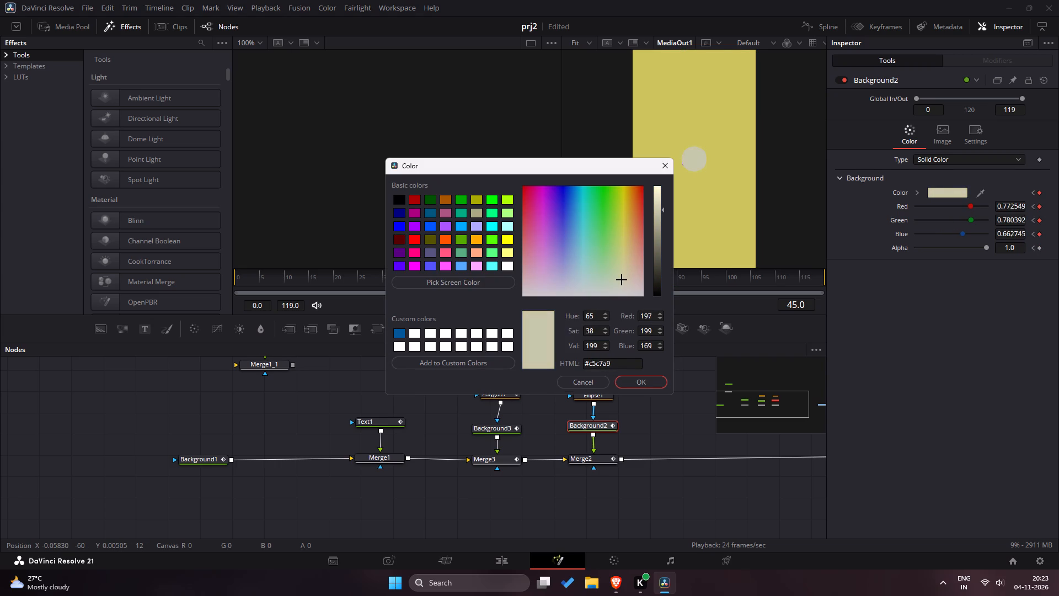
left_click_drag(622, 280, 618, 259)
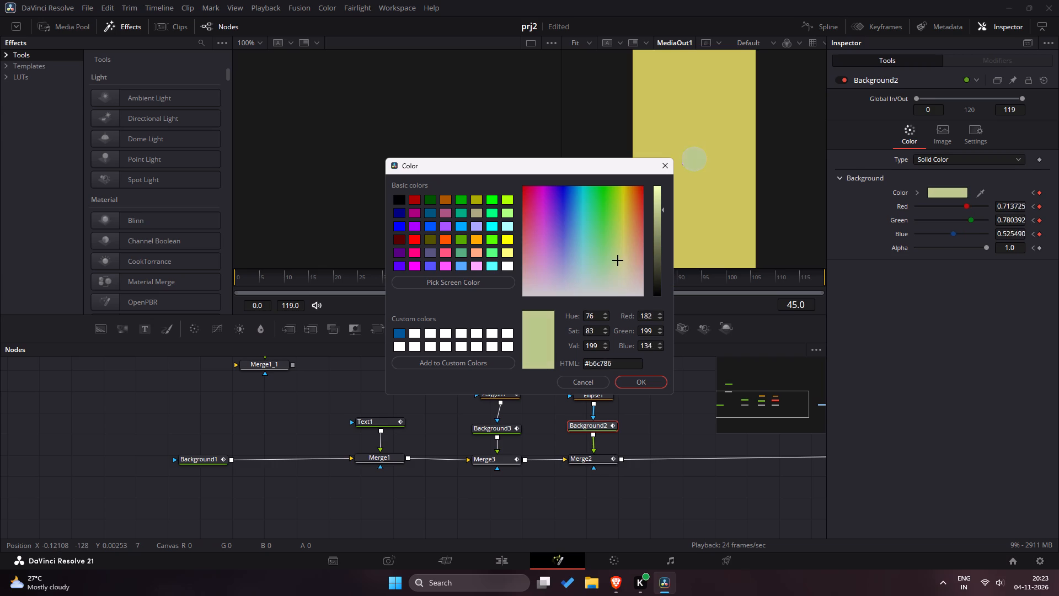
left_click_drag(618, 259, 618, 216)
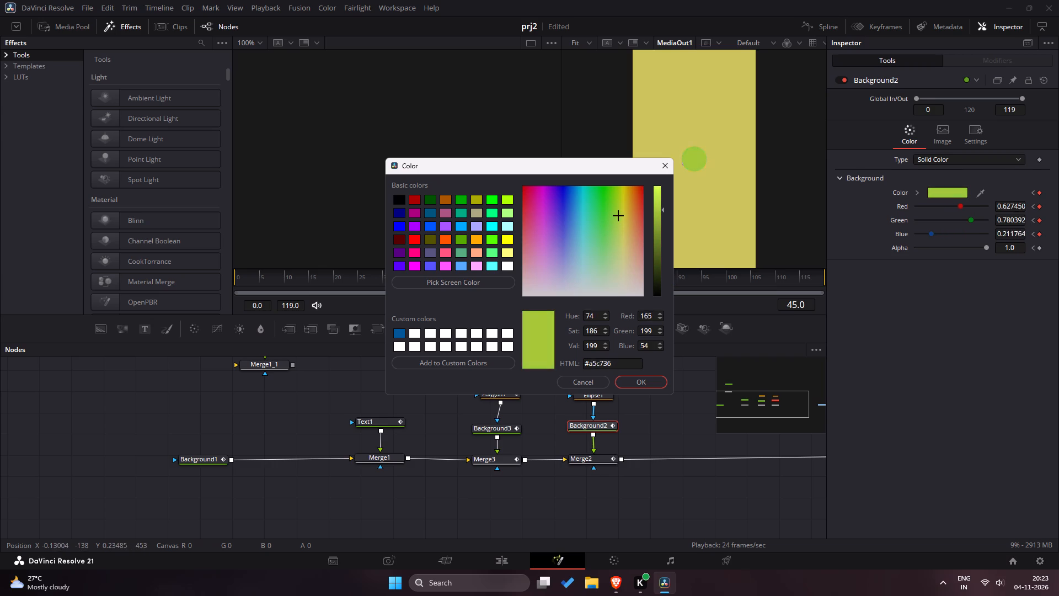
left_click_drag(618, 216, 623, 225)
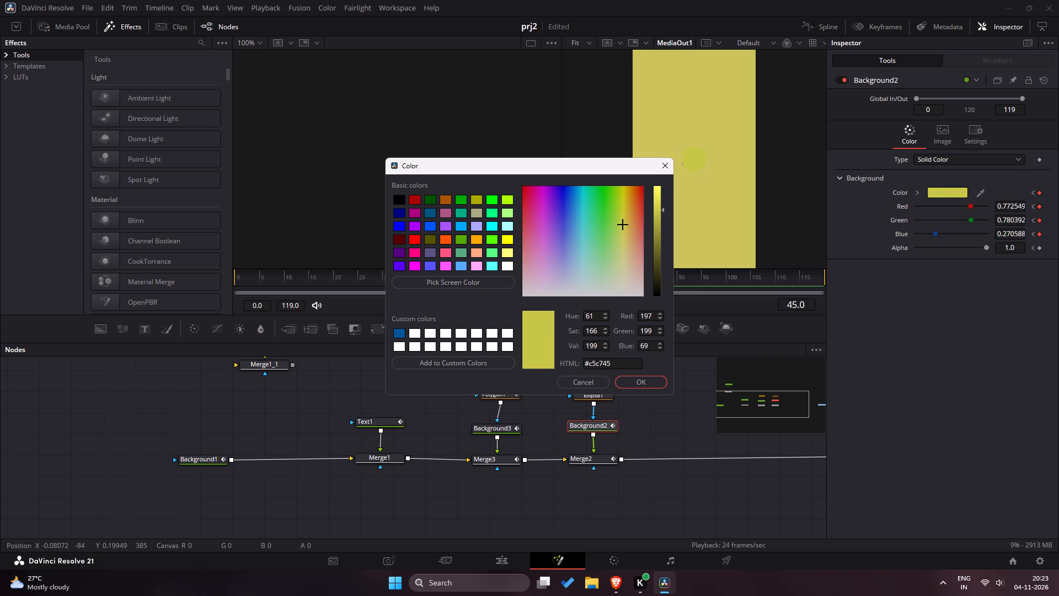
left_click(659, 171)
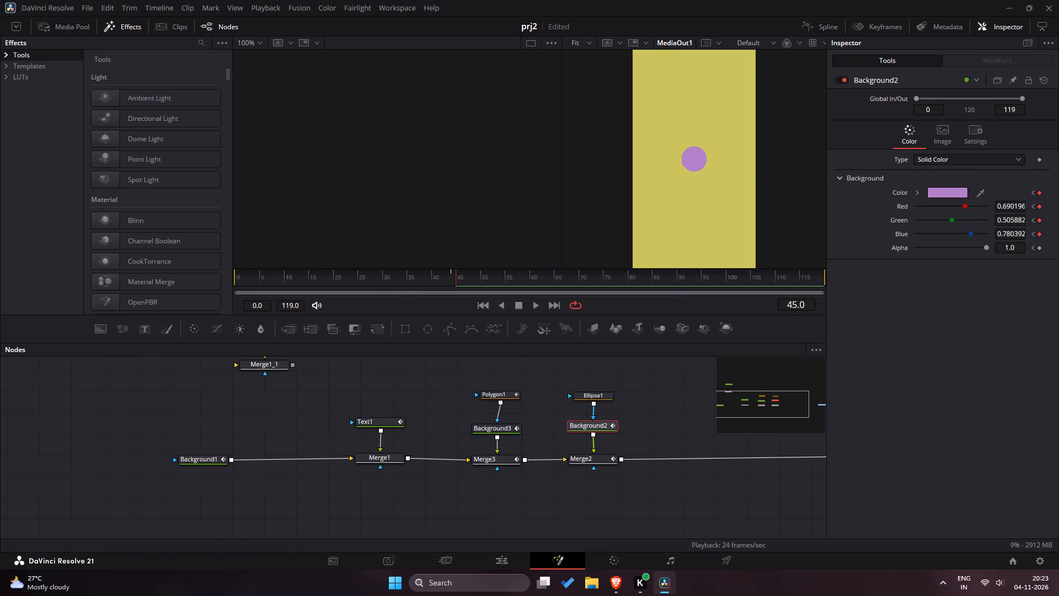
Sample the yellow of the viewer background as Background2's colour at frame 45.
left_click_drag(977, 195, 707, 92)
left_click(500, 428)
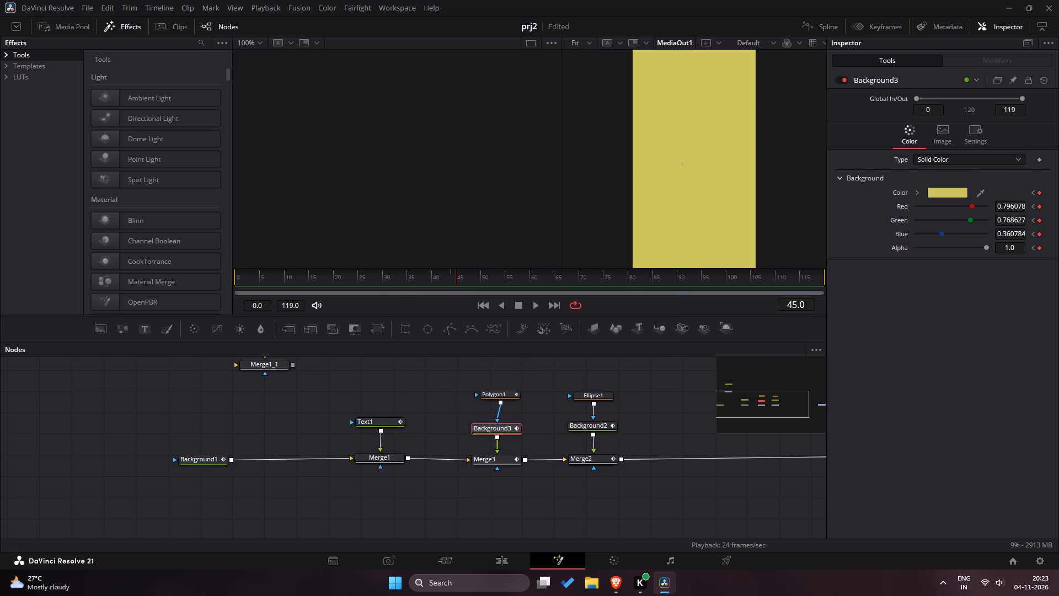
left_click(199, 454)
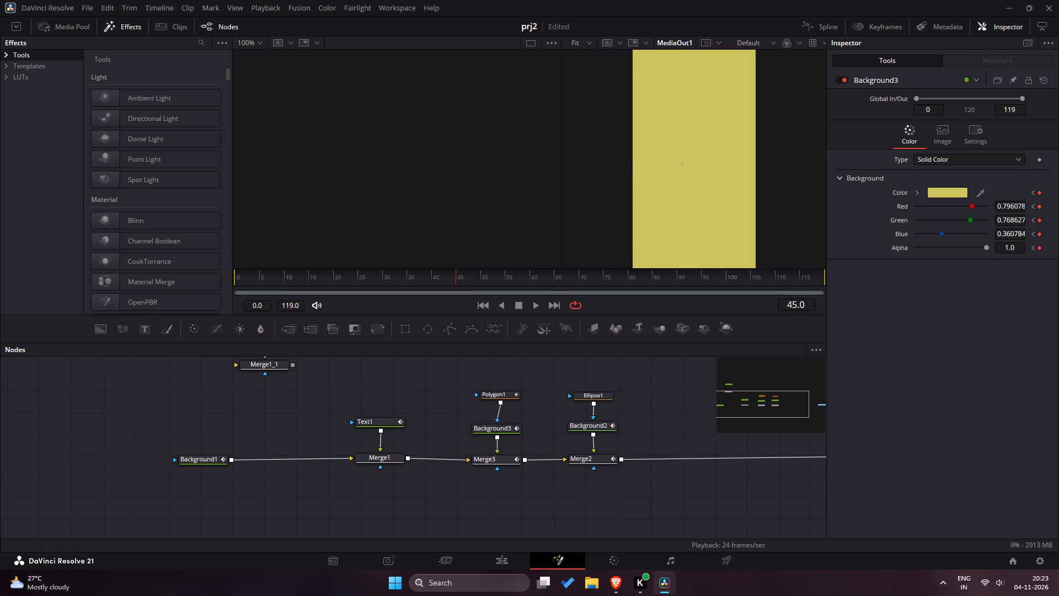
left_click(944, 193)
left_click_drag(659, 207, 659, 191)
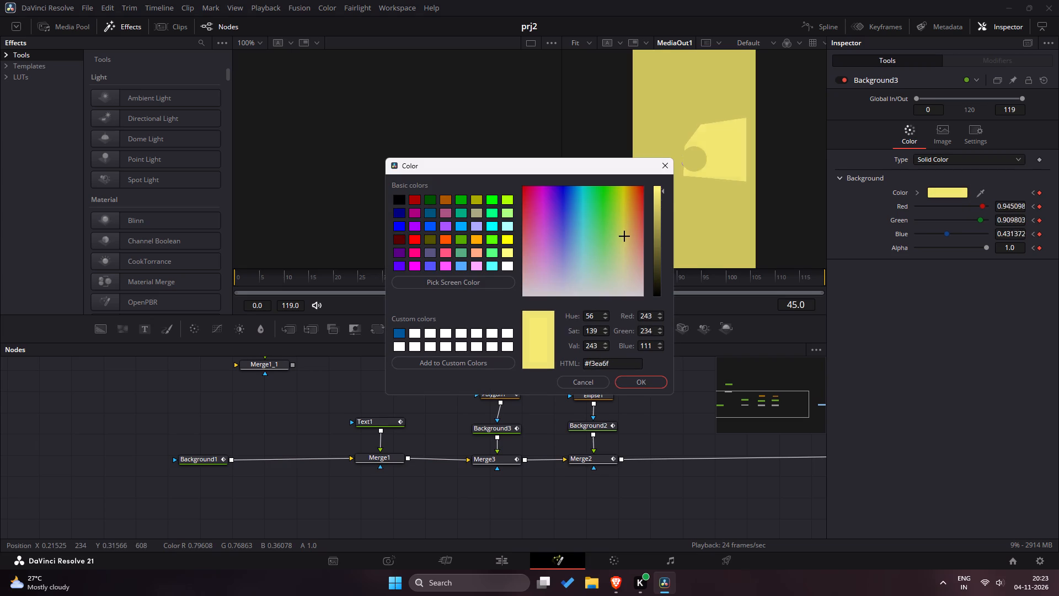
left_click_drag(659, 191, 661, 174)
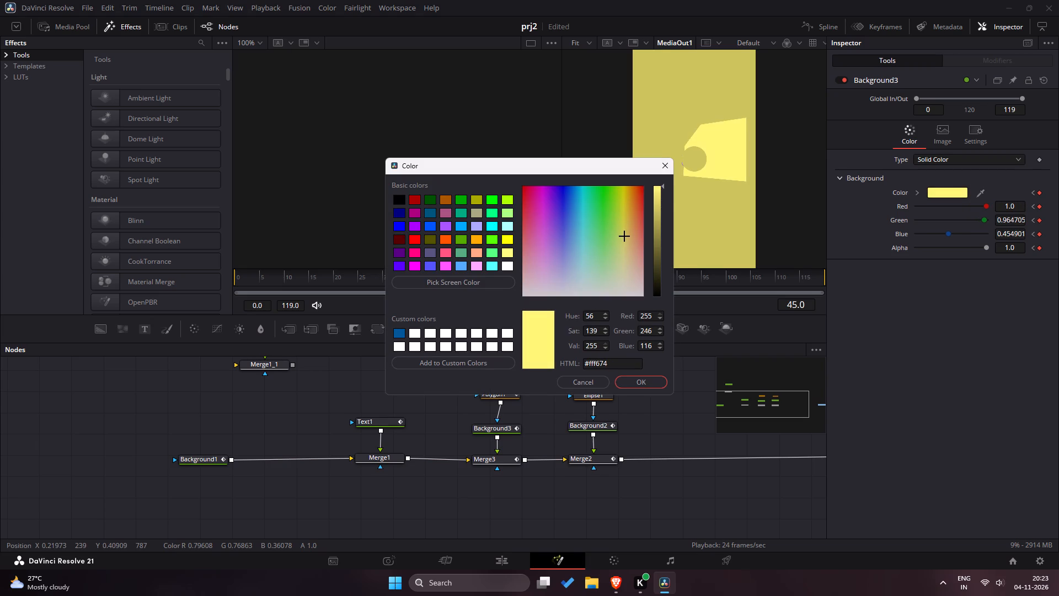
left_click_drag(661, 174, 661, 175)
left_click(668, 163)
Set Background1's colour at frame 45 to the deeper yellow #cfb93f.
left_click(192, 455)
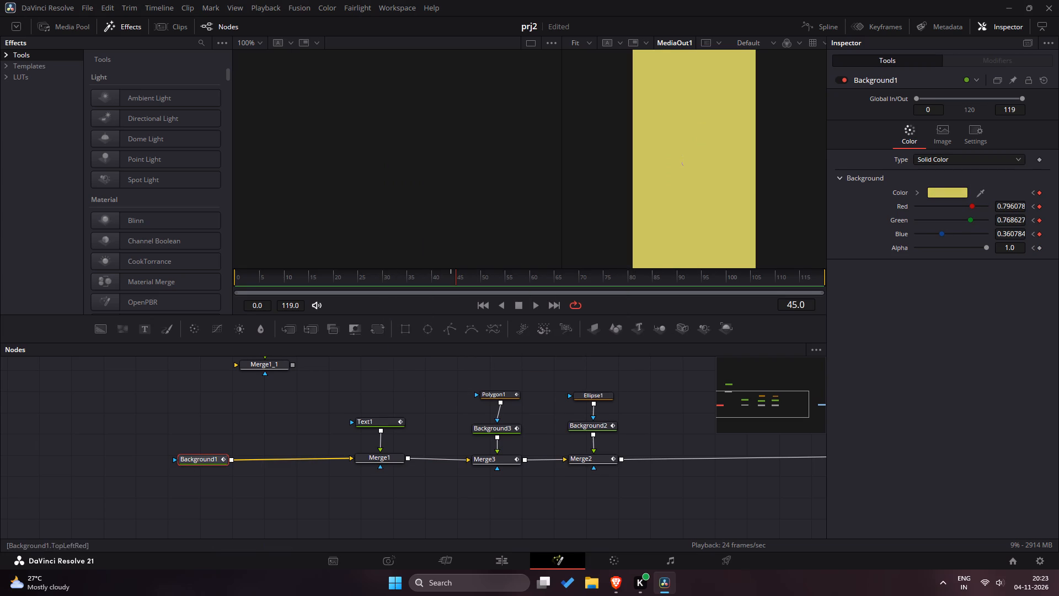
left_click(959, 193)
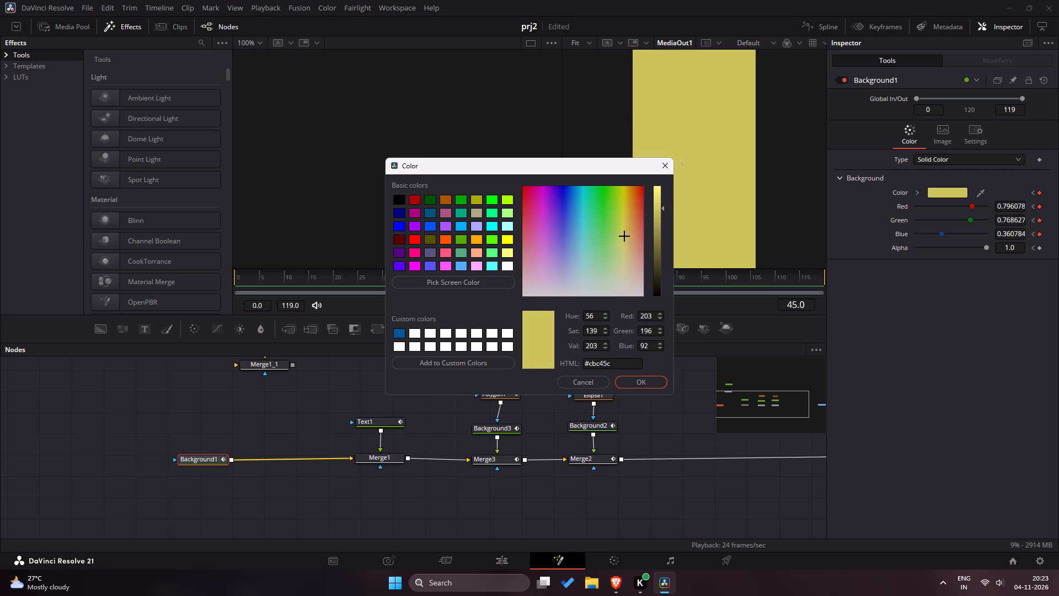
left_click_drag(622, 228, 622, 214)
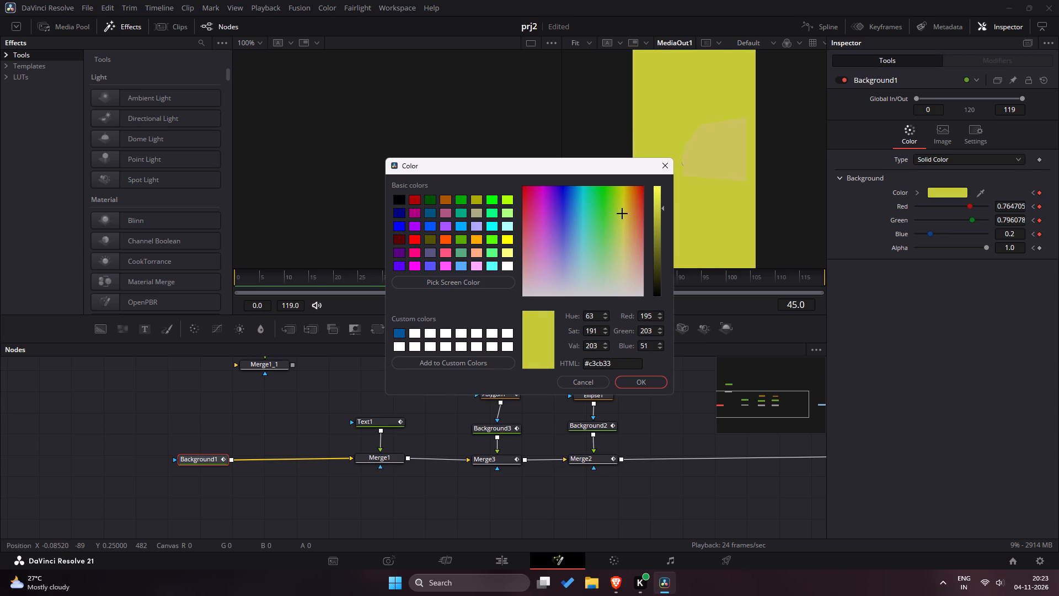
left_click_drag(619, 215, 626, 220)
left_click_drag(654, 214, 655, 201)
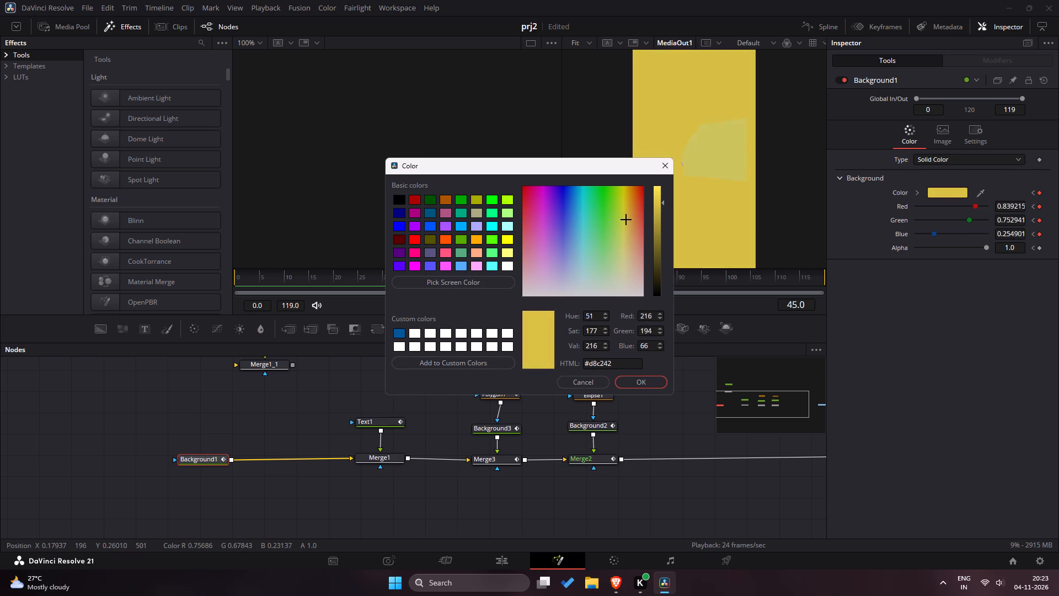
left_click_drag(655, 201, 660, 177)
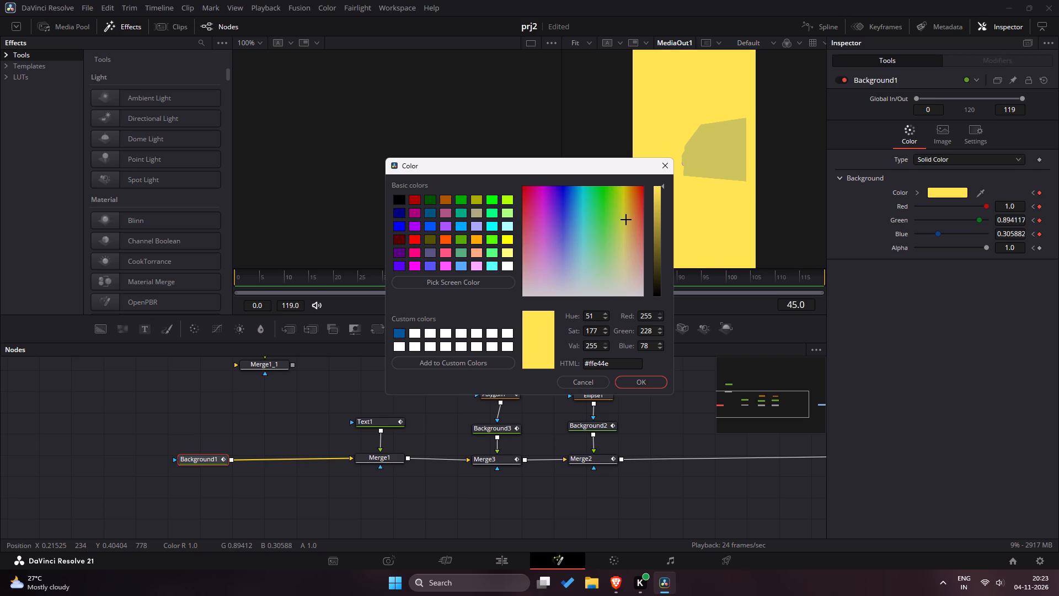
left_click_drag(652, 196, 659, 212)
left_click_drag(657, 193, 655, 207)
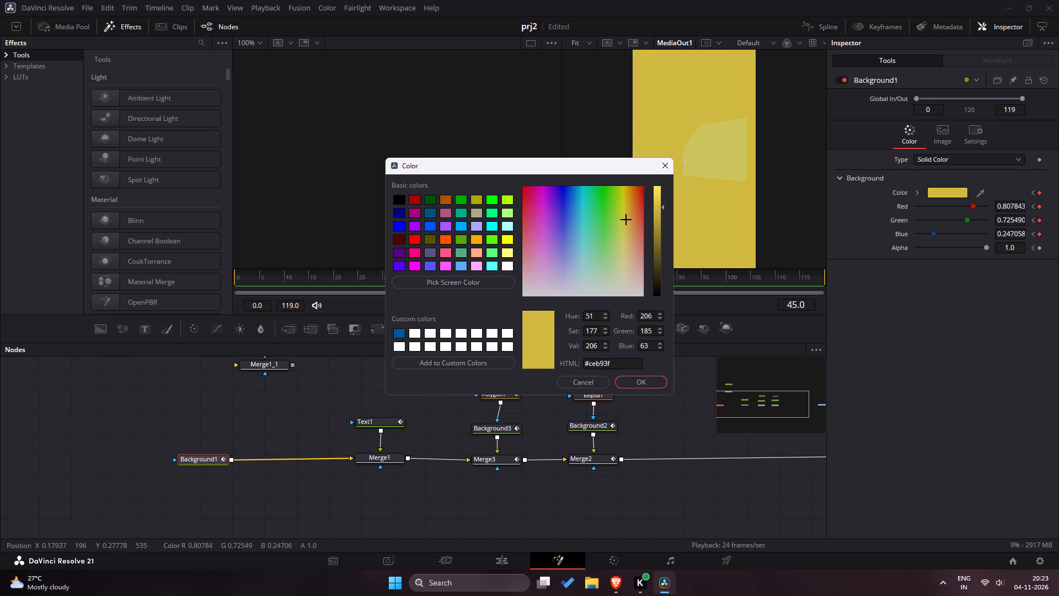
left_click_drag(655, 207, 655, 212)
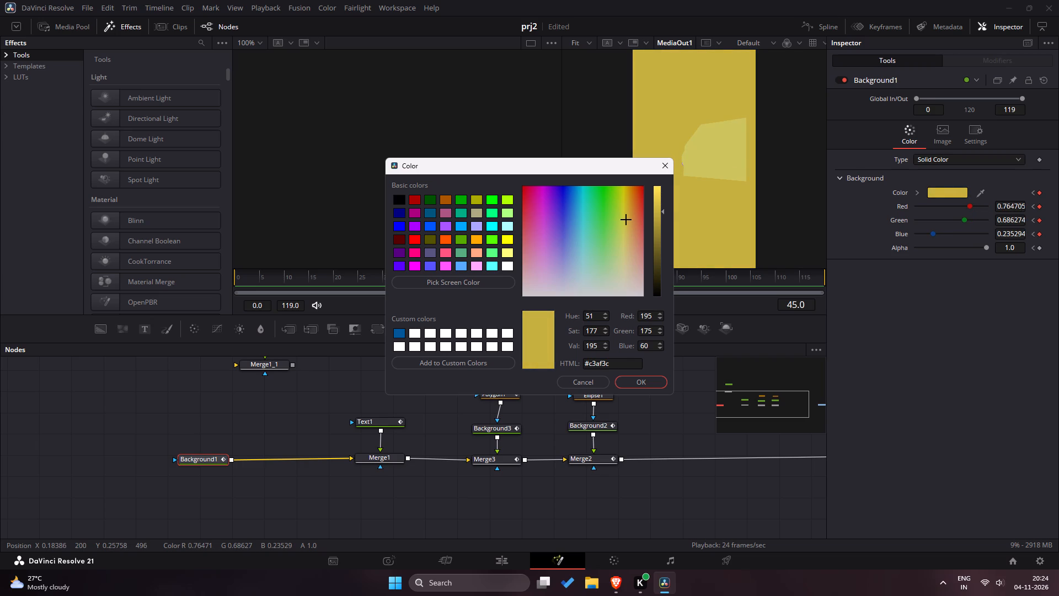
left_click(657, 209)
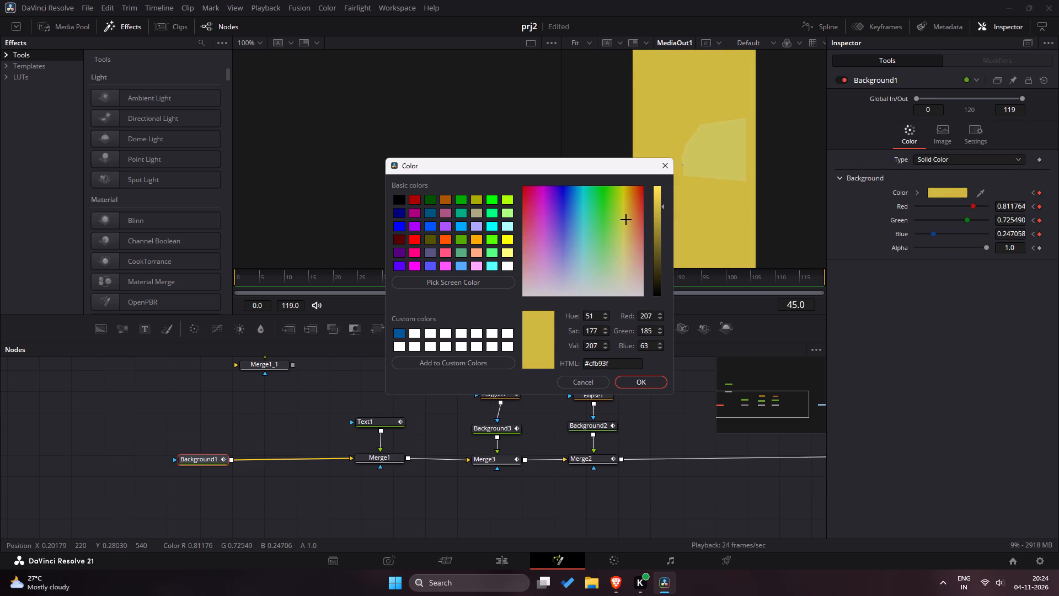
left_click(637, 382)
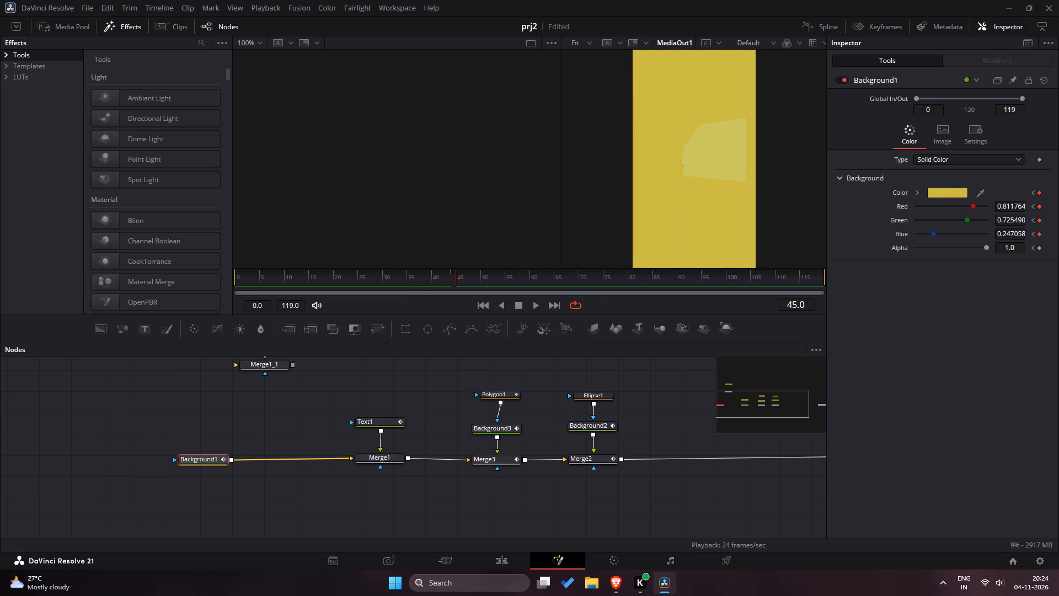
Sample the deeper yellow of the viewer background as the mask Background3's colour at frame 45.
left_click(490, 429)
left_click_drag(977, 193, 927, 179)
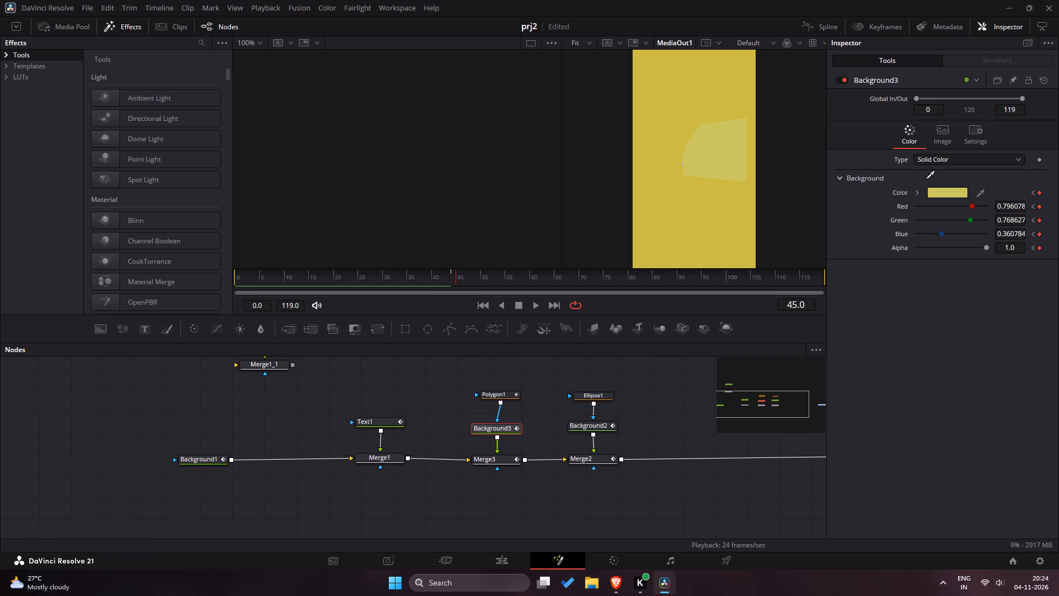
left_click_drag(927, 179, 684, 100)
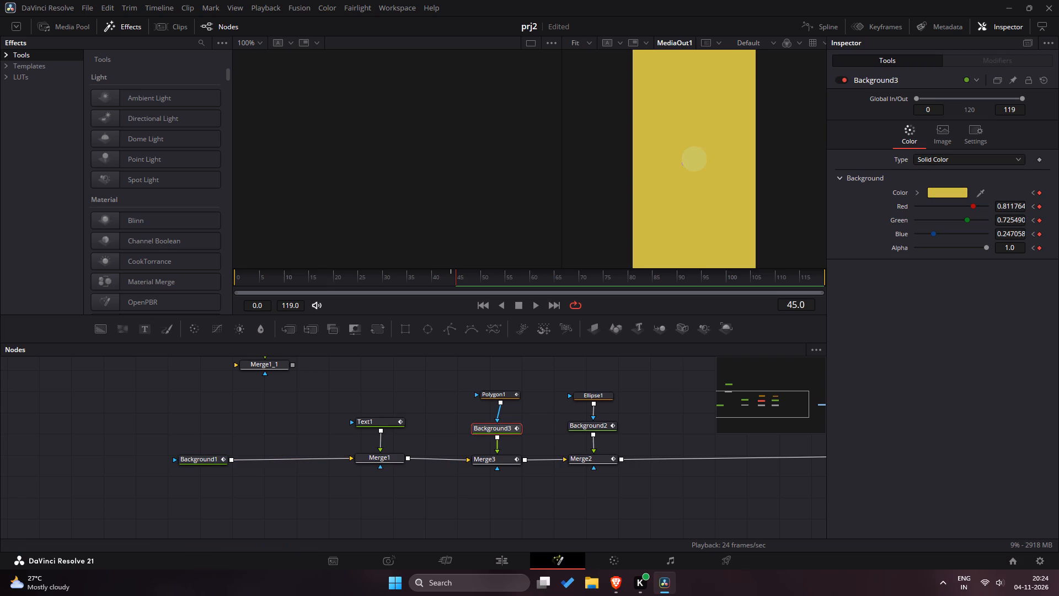
Adjust the circle Background2's colour at frame 45 to the light yellow #cbcb68.
left_click(585, 426)
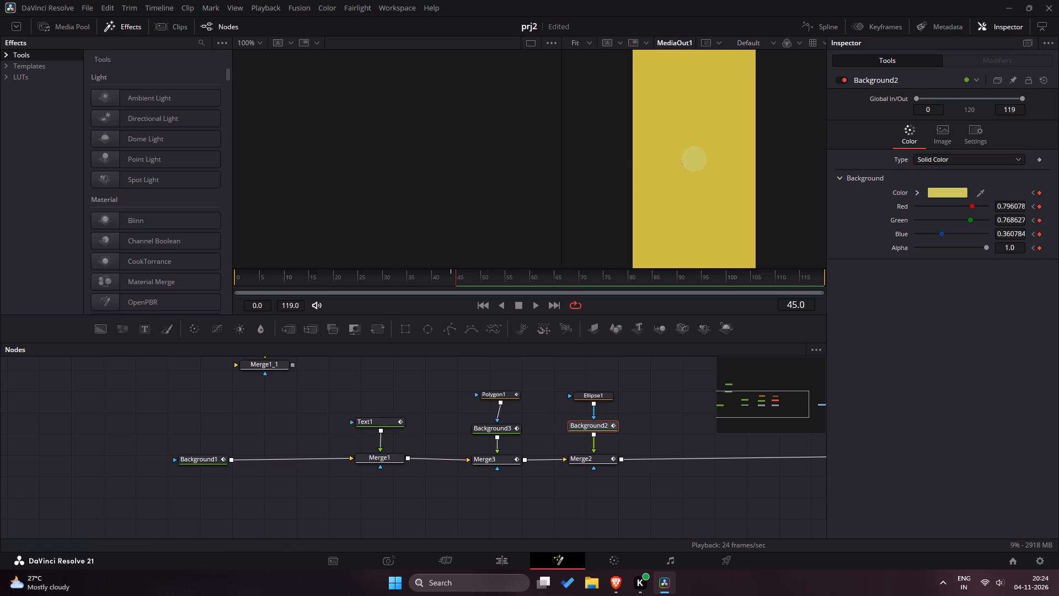
left_click(966, 190)
left_click(659, 210)
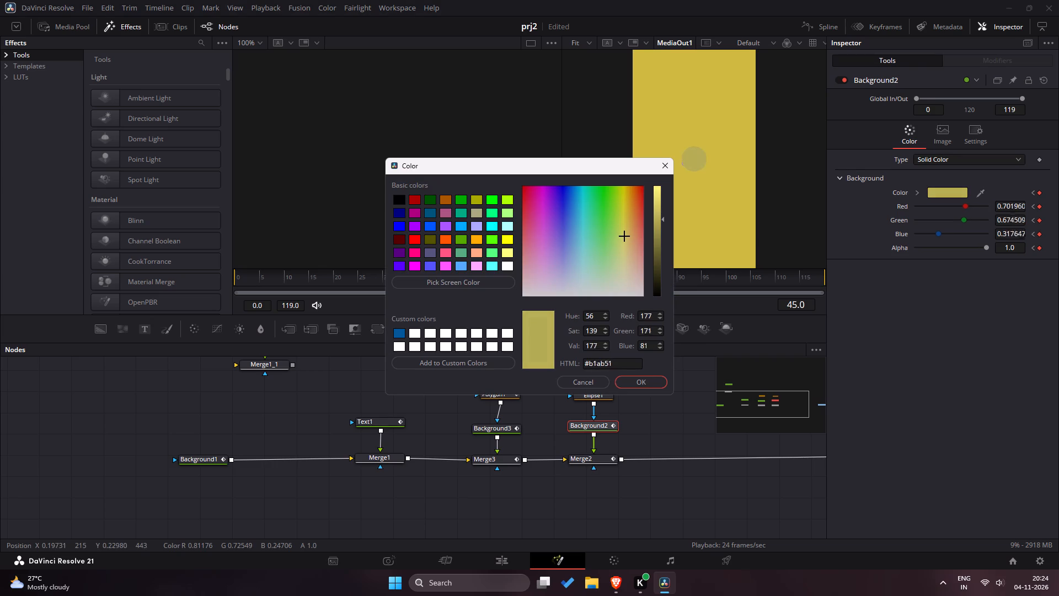
left_click_drag(621, 235, 621, 236)
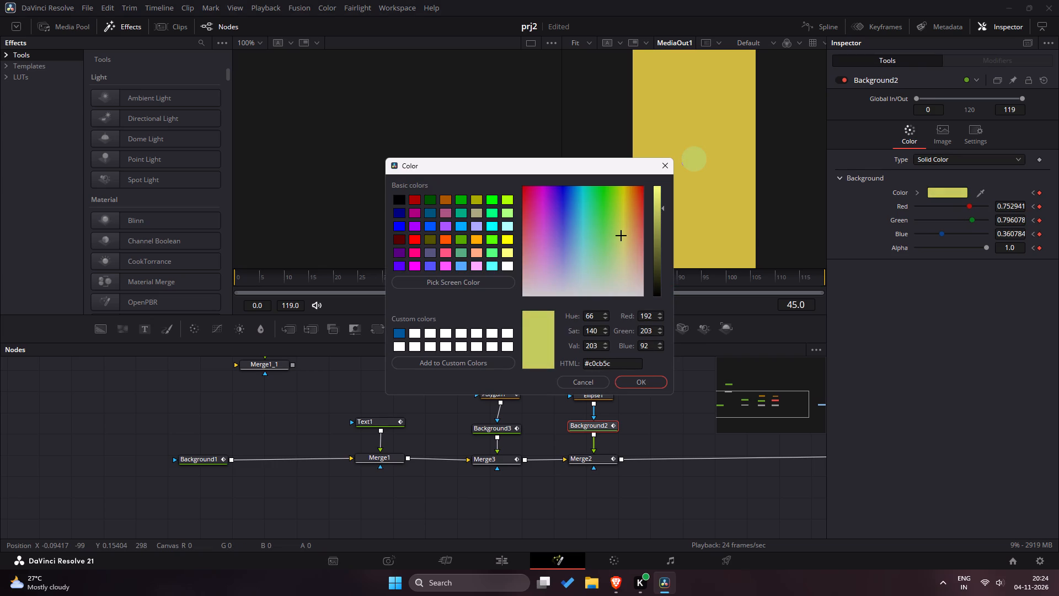
left_click_drag(621, 236, 623, 240)
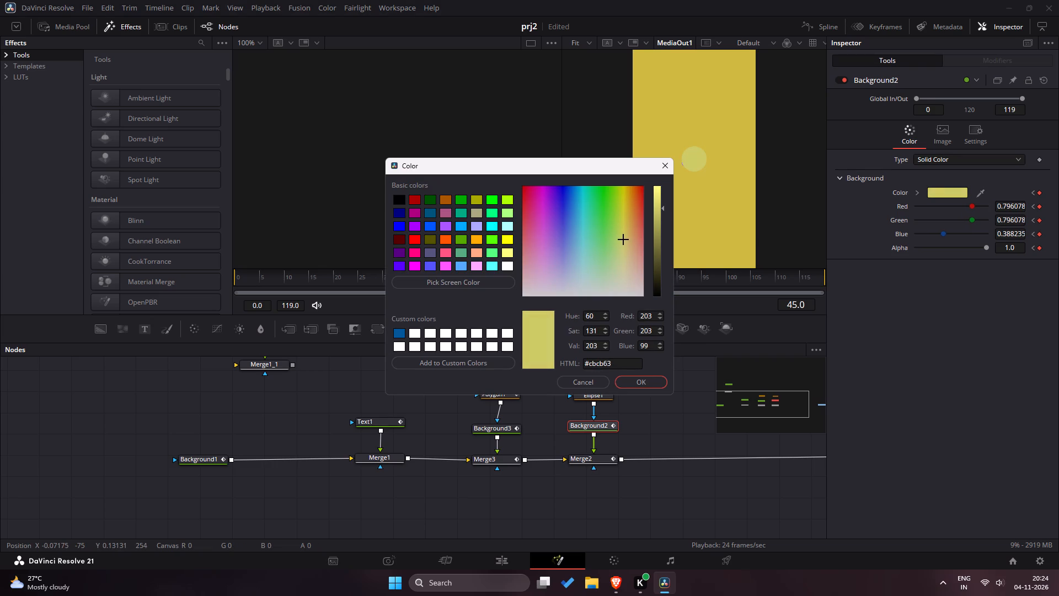
left_click_drag(623, 240, 623, 243)
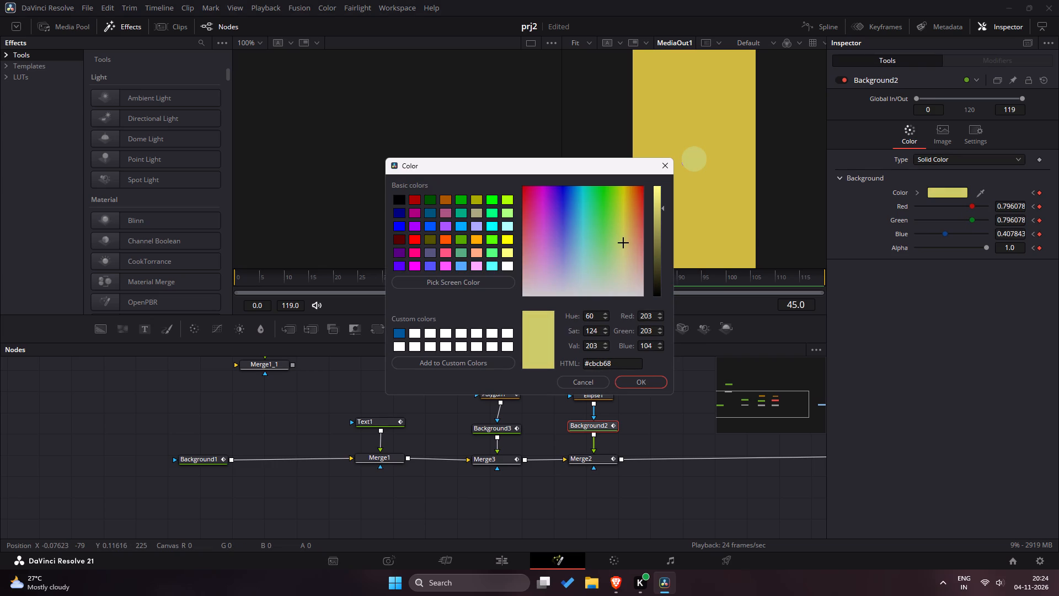
Switch to the reference video in Brave and briefly play it to compare the circle's colour with its background.
key("alt+Tab")
left_click(528, 323)
left_click(528, 323)
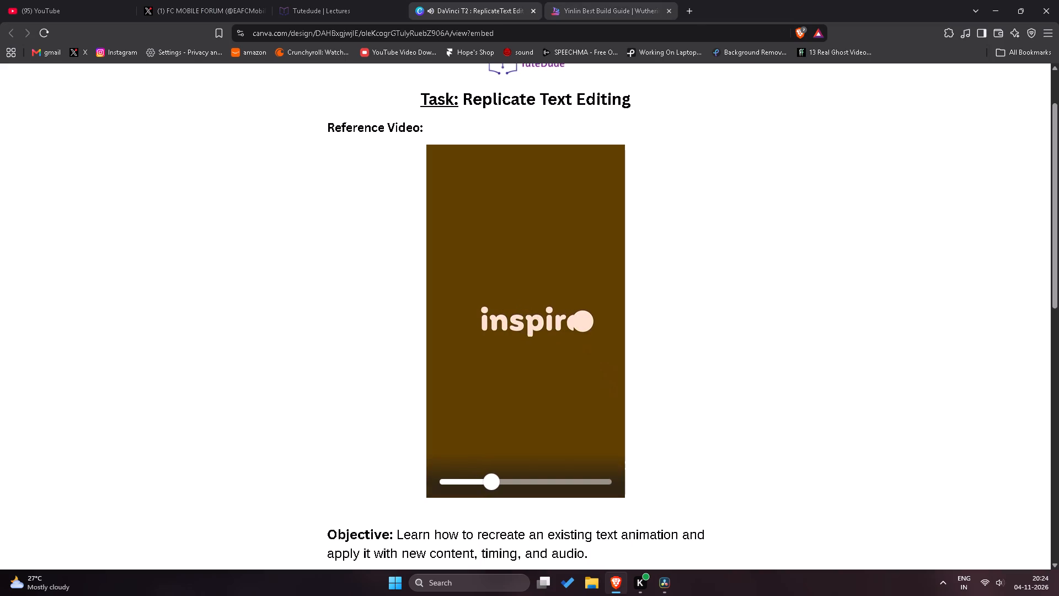
key("alt+Tab")
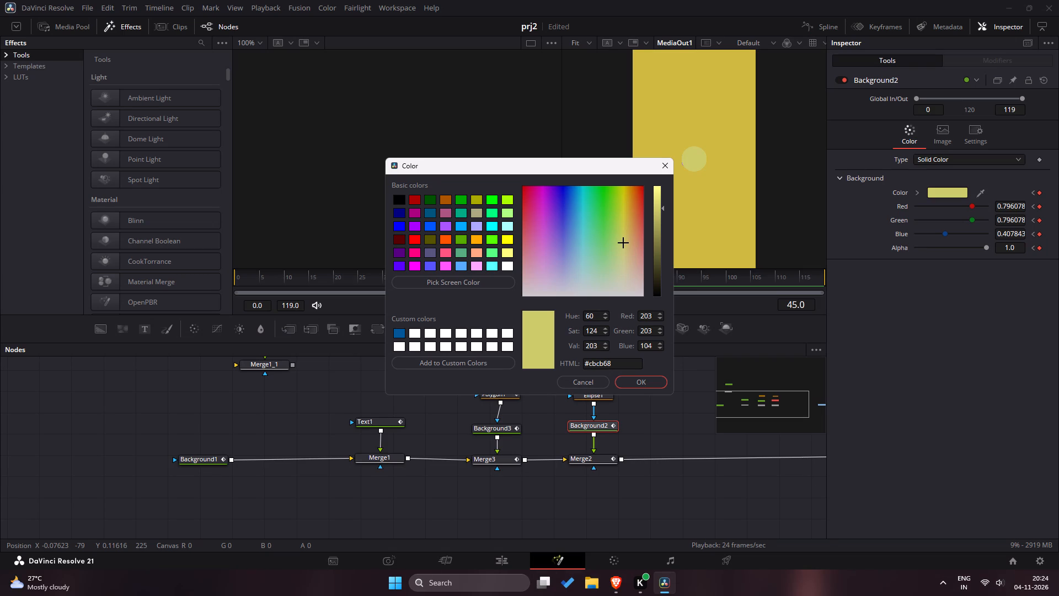
Back in DaVinci Resolve, desaturate the circle Background2's colour at frame 45 to the pale cream #c9cba4.
left_click_drag(628, 253, 624, 283)
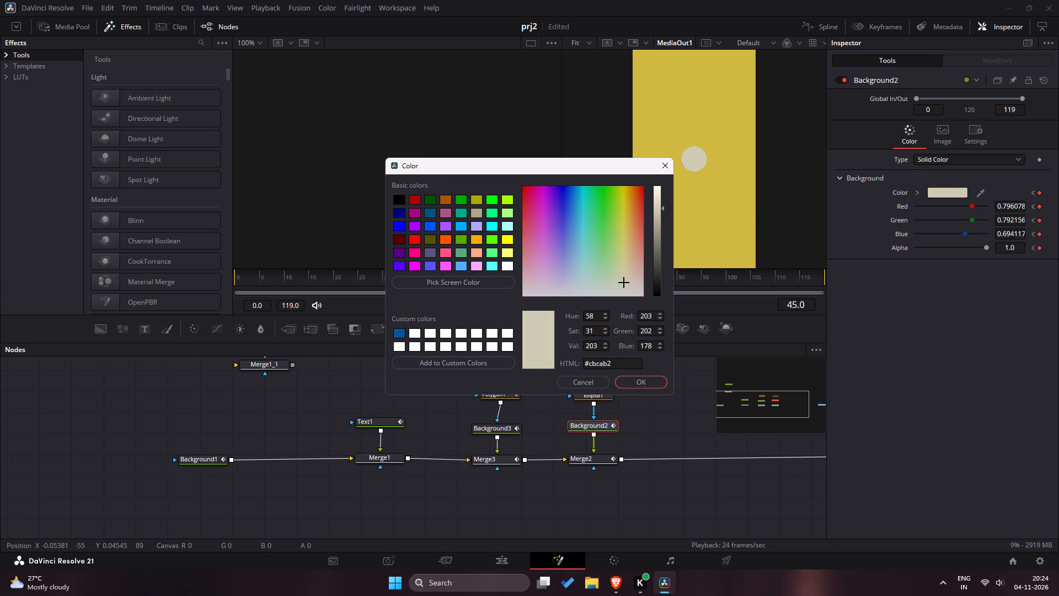
left_click_drag(624, 283, 526, 265)
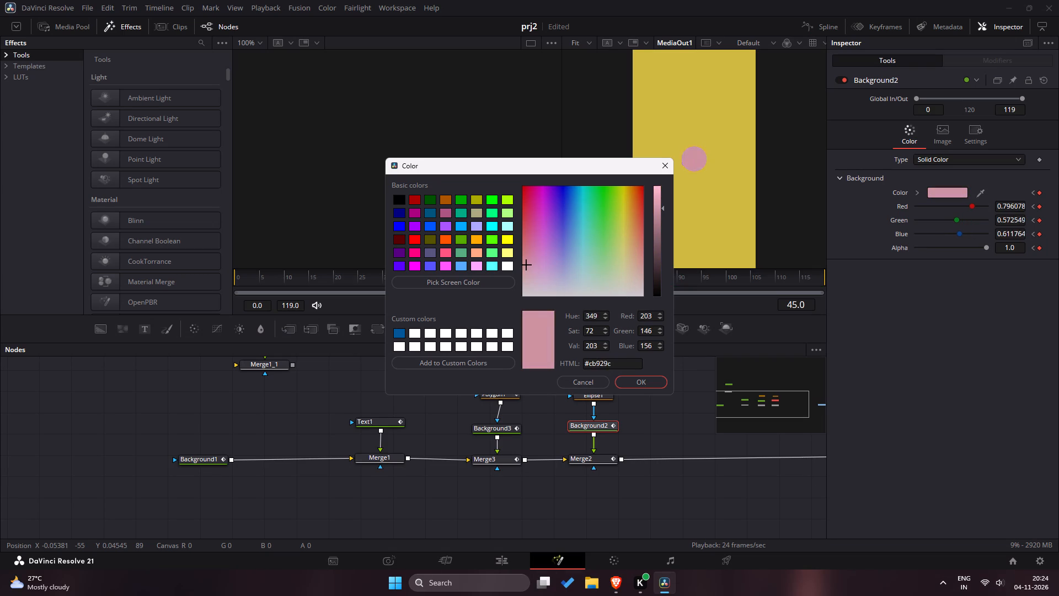
left_click_drag(526, 265, 639, 290)
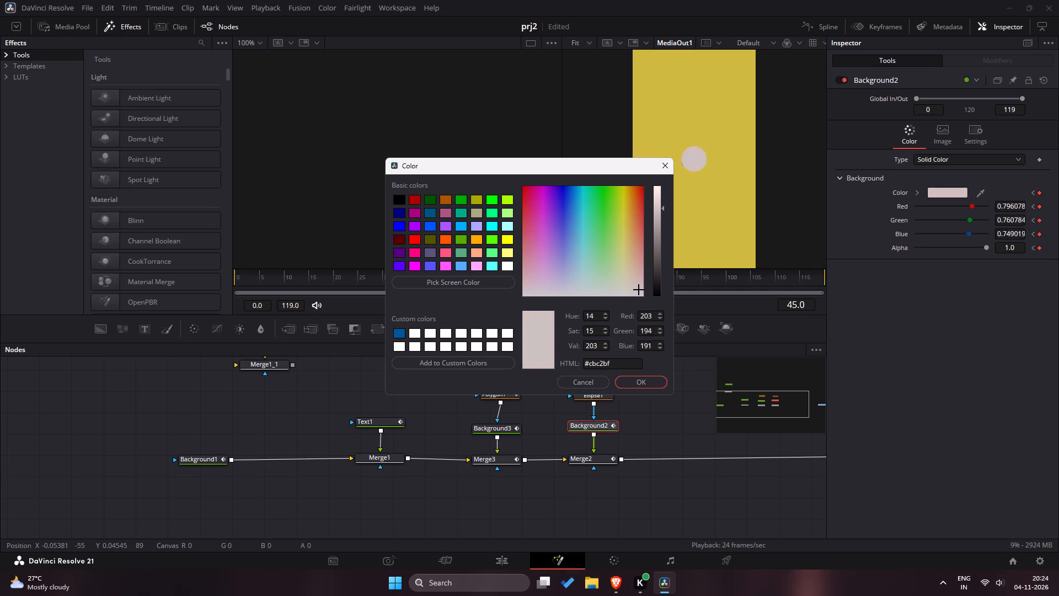
left_click_drag(639, 290, 619, 280)
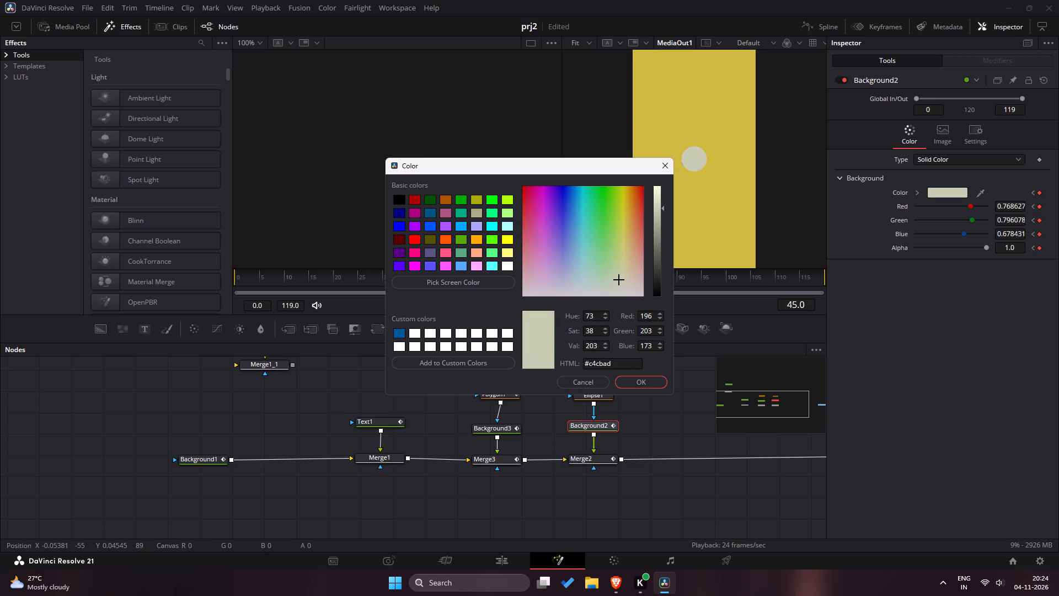
left_click_drag(619, 280, 624, 279)
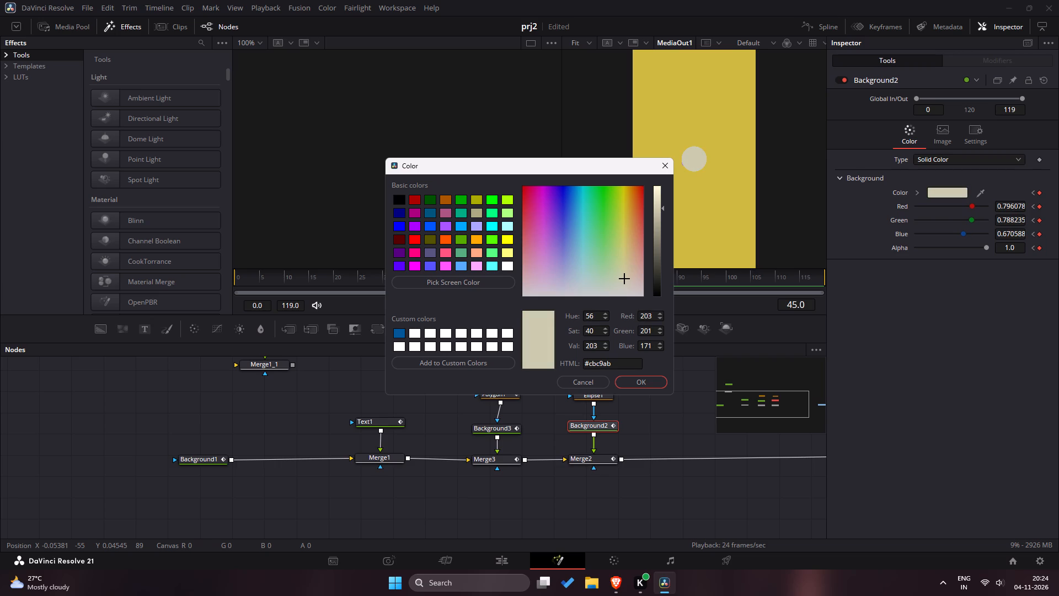
left_click_drag(624, 279, 624, 275)
left_click_drag(624, 275, 622, 275)
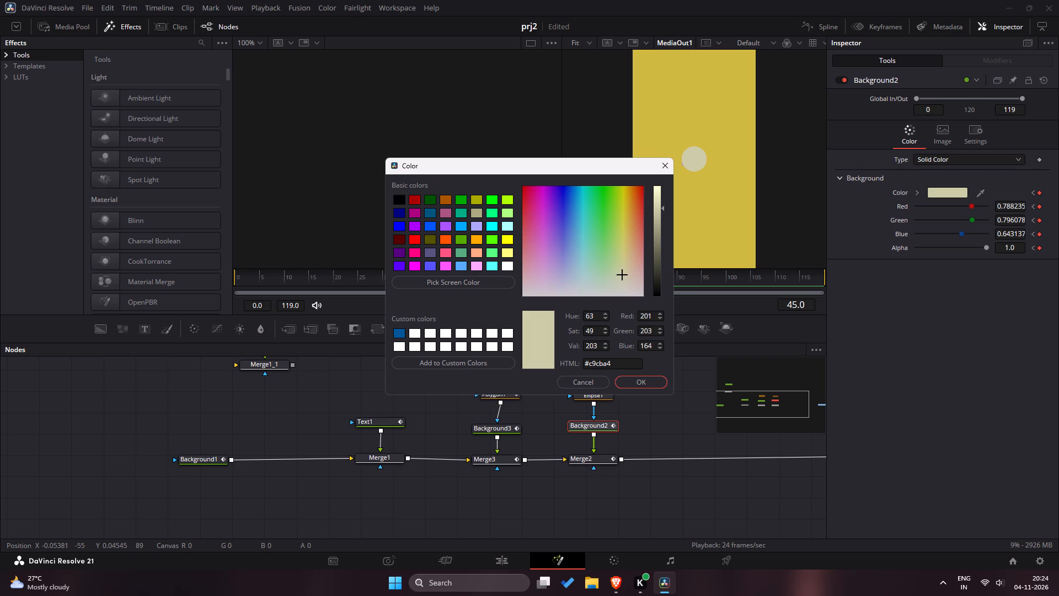
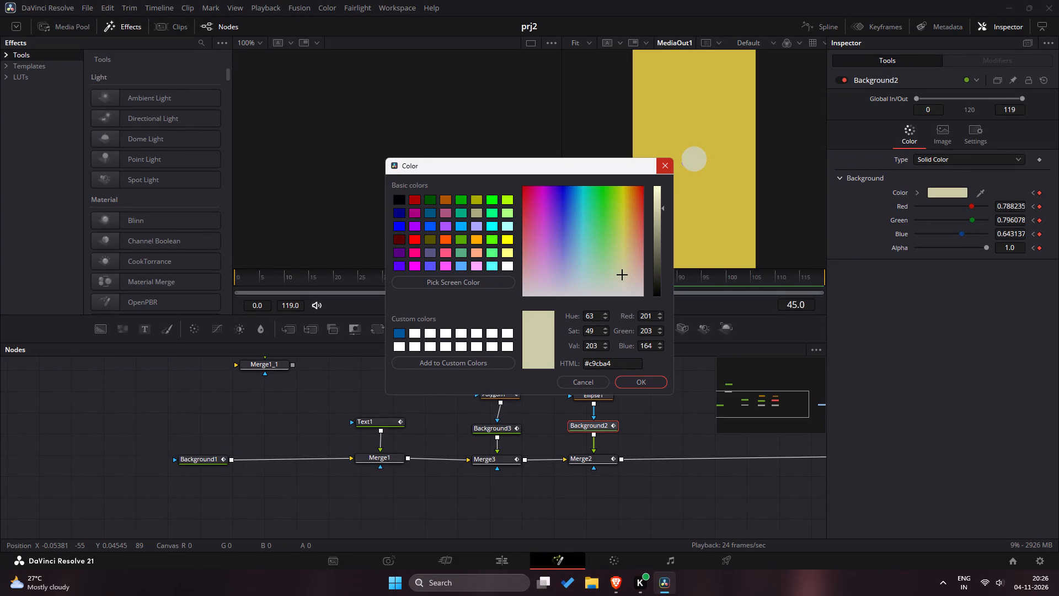
Apply the pale cream #c9cba4 as the circle Background2's colour at frame 45.
left_click(656, 380)
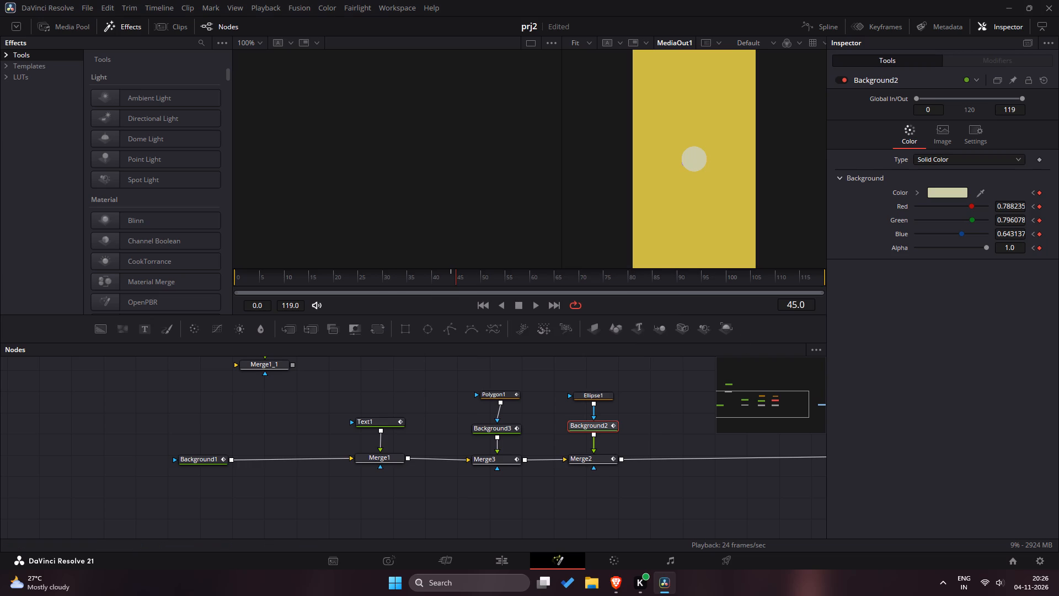
Play the animation from the first frame and examine the purple-to-yellow colour switch between frames 44 and 46.
left_click_drag(427, 279, 222, 276)
key("space")
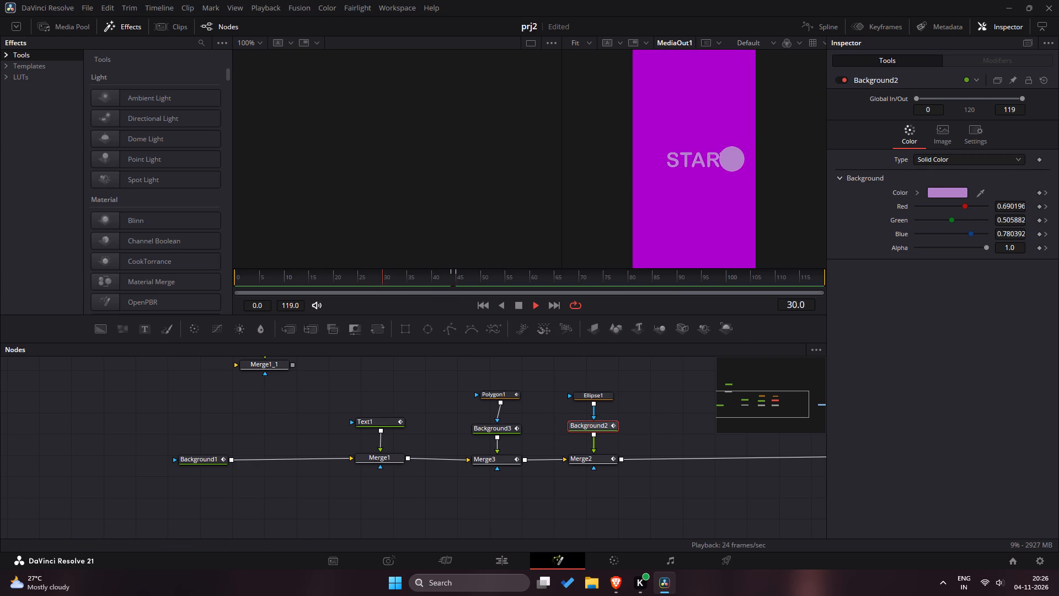
key("space")
key("space")
key("space")
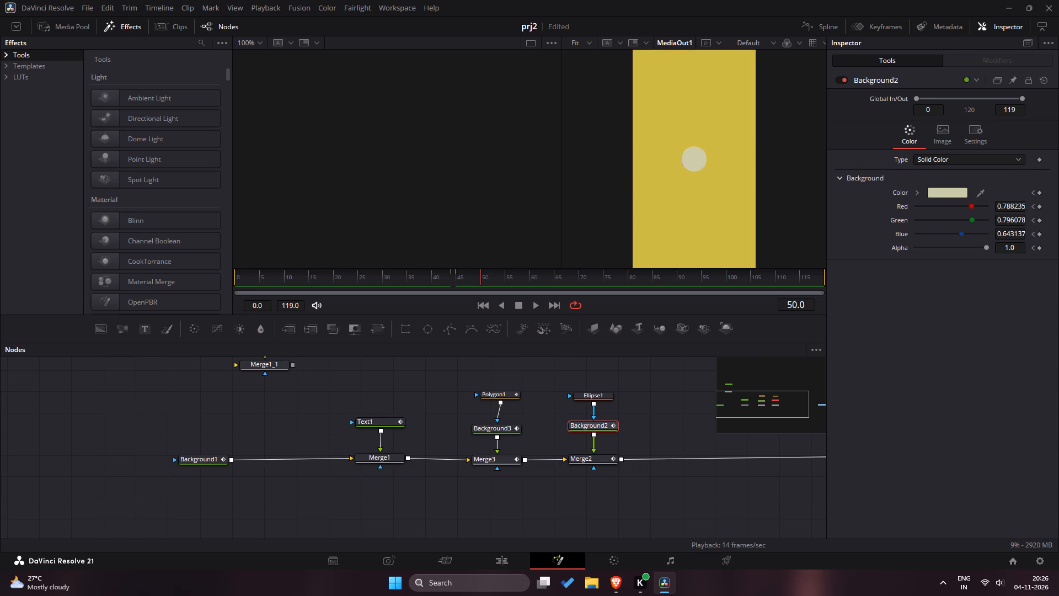
left_click_drag(475, 280, 466, 279)
left_click_drag(466, 279, 452, 279)
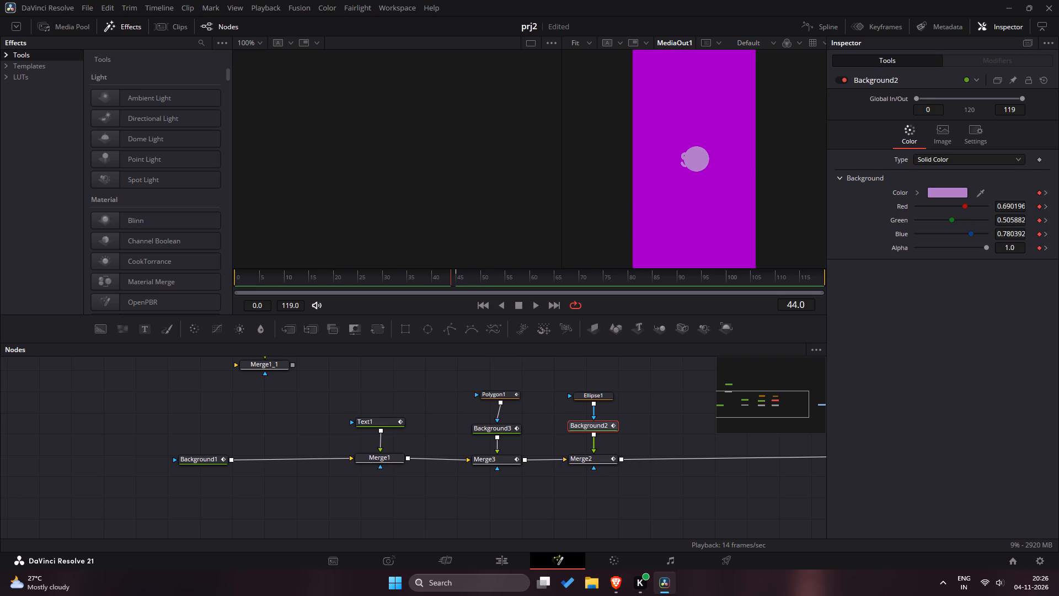
left_click_drag(452, 279, 454, 279)
left_click_drag(454, 279, 457, 279)
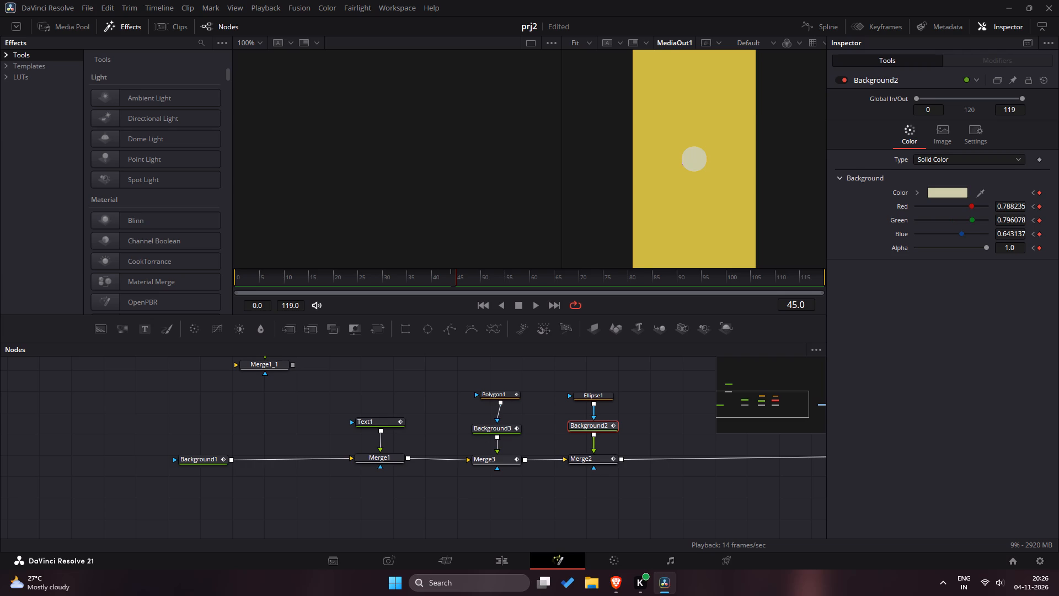
Inspect the mask Background3 and the Text1 node, checking START's movement from frame 0 through the colour switch at frames 44–45.
left_click(497, 431)
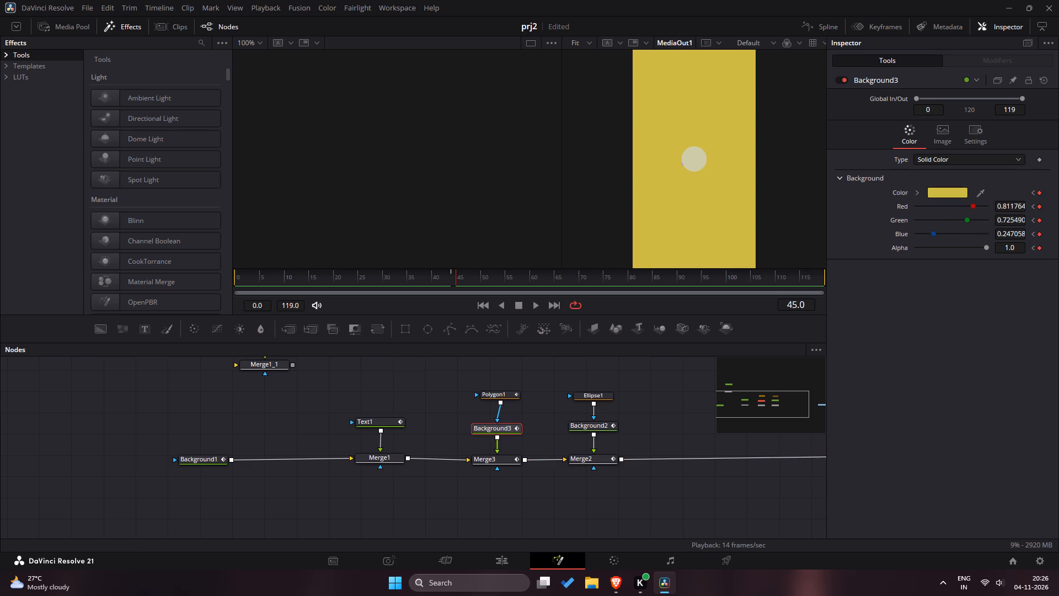
left_click(388, 427)
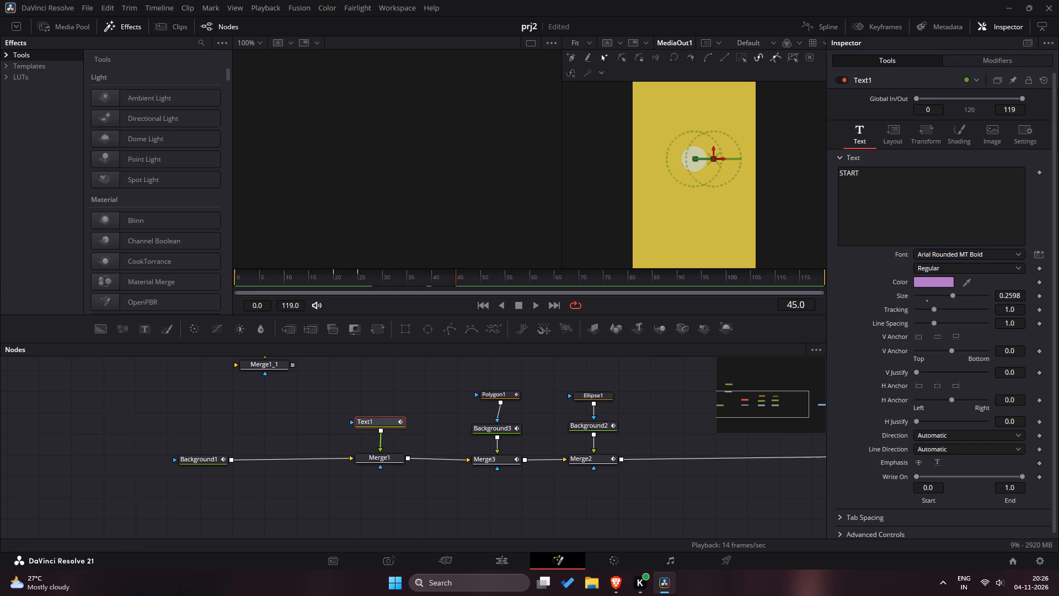
left_click_drag(407, 279, 229, 281)
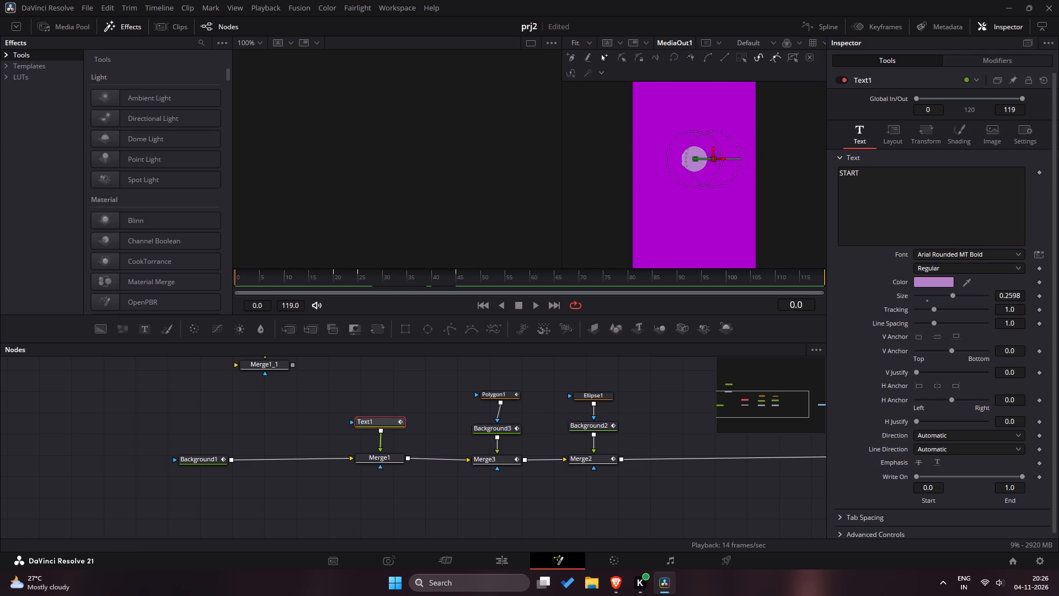
left_click_drag(229, 281, 441, 290)
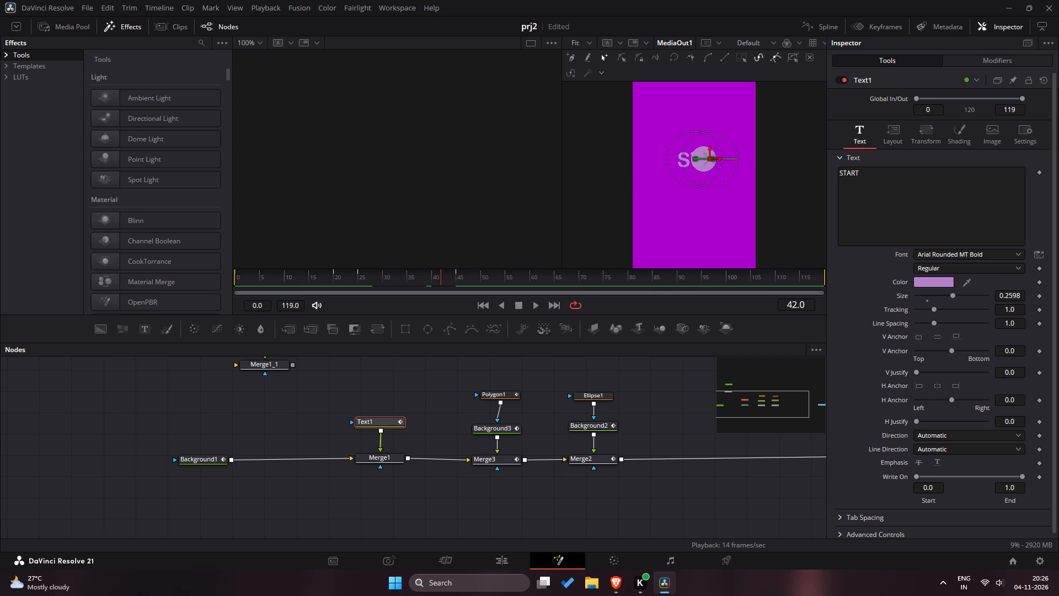
left_click_drag(441, 290, 459, 290)
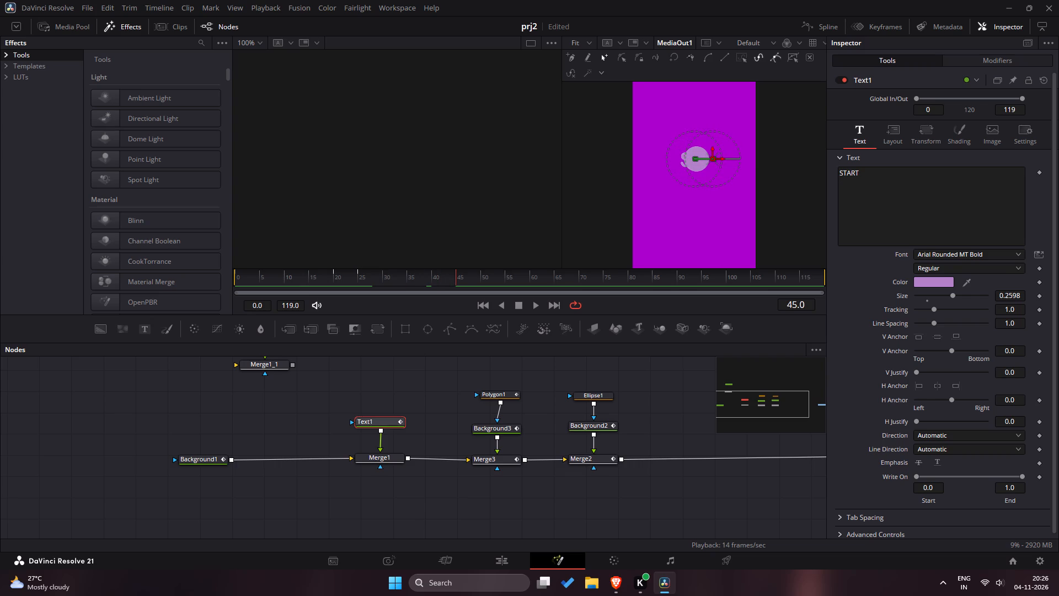
left_click_drag(459, 290, 357, 289)
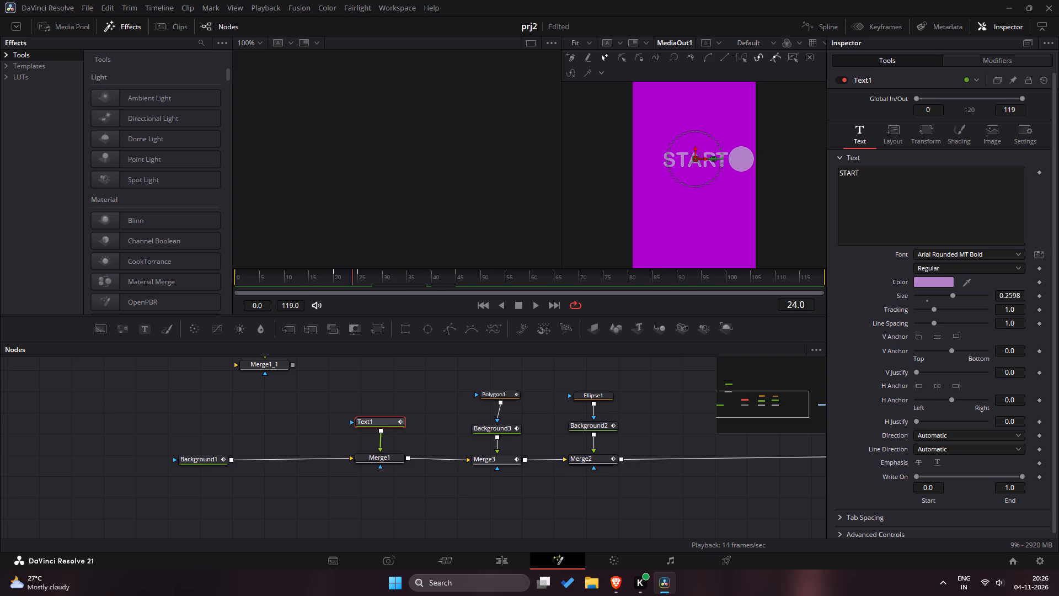
left_click_drag(357, 289, 361, 290)
left_click_drag(361, 290, 459, 289)
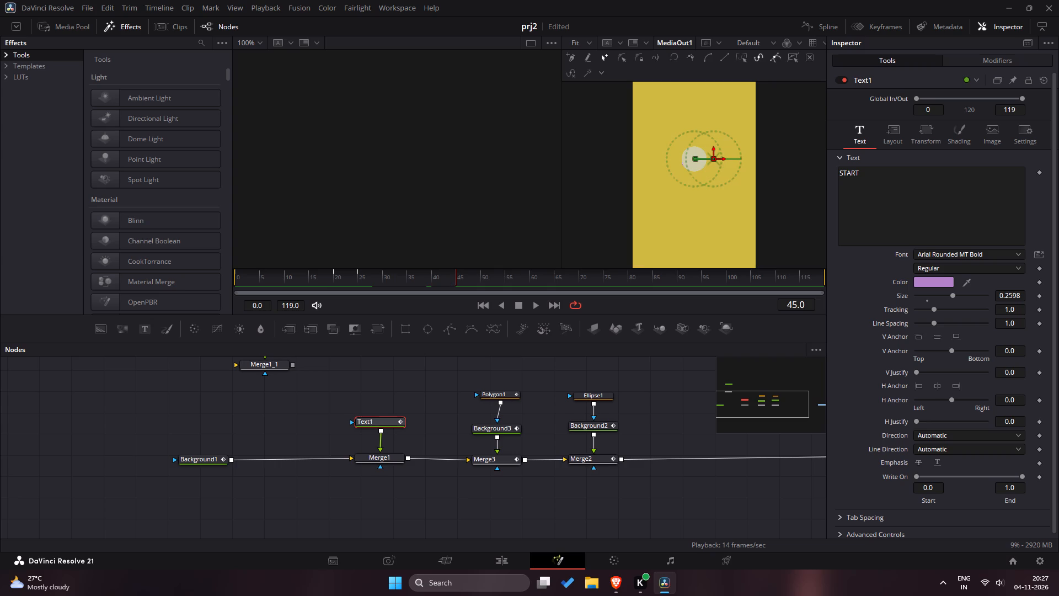
left_click_drag(459, 289, 452, 288)
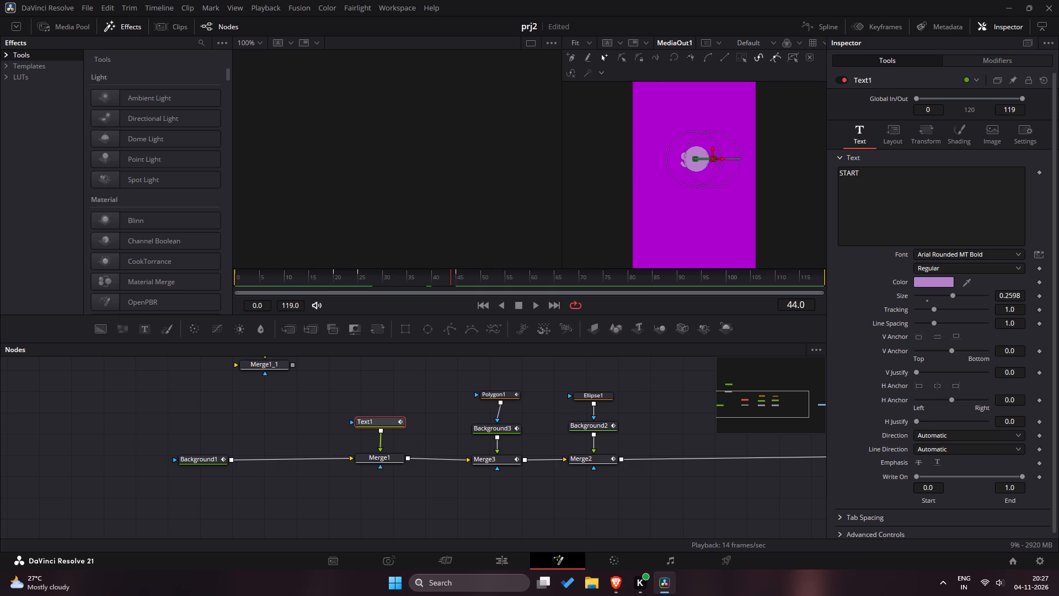
left_click_drag(452, 288, 458, 289)
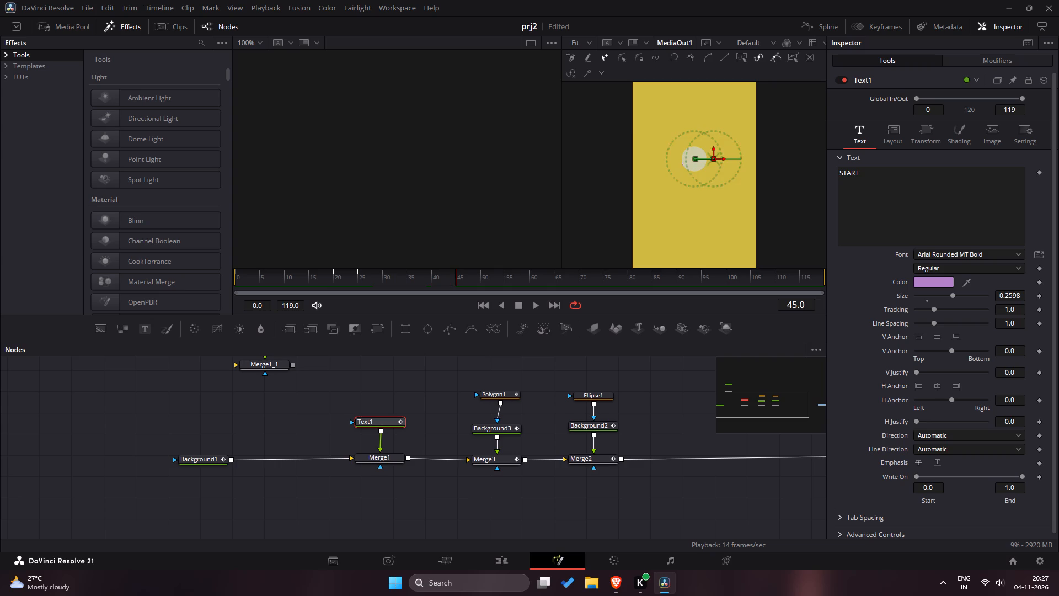
left_click_drag(458, 289, 454, 289)
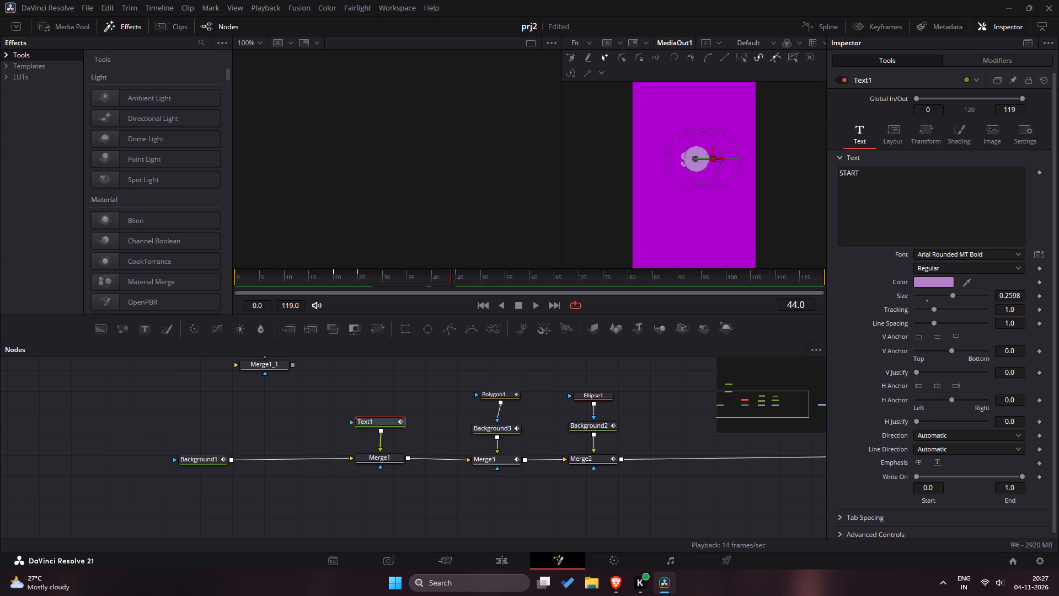
left_click_drag(454, 289, 457, 289)
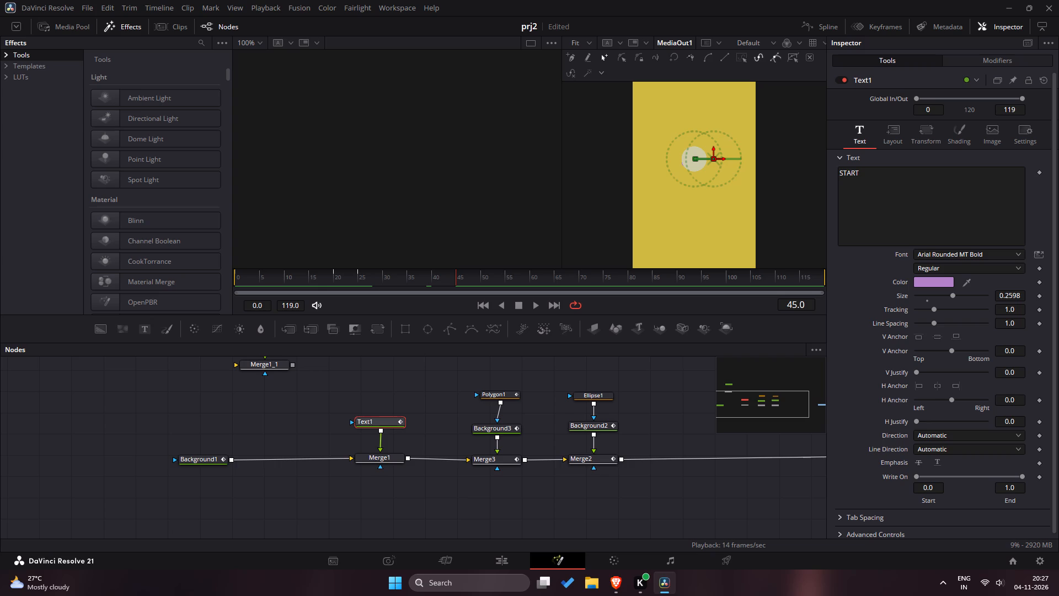
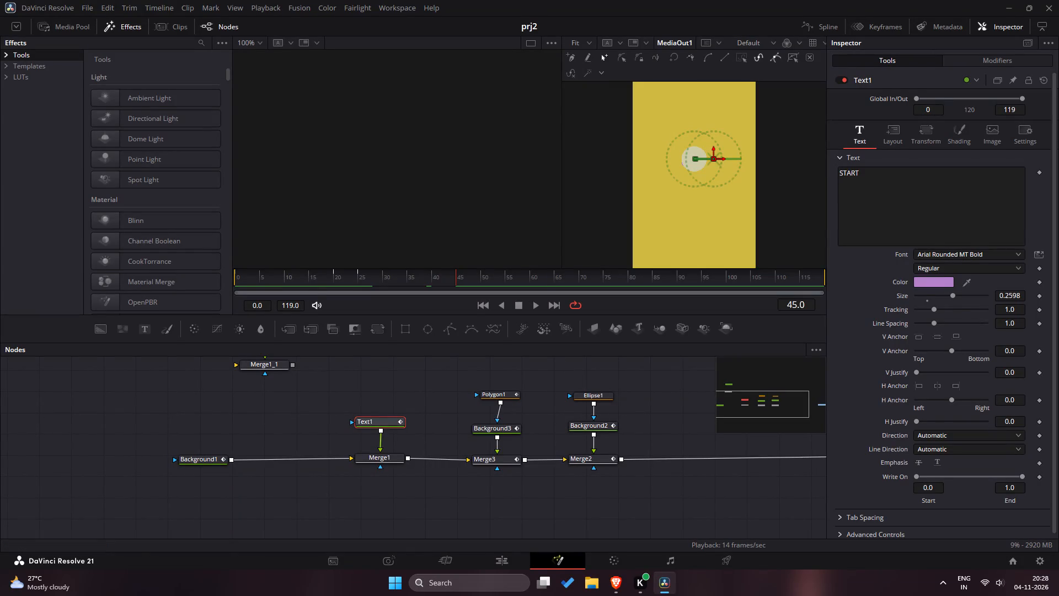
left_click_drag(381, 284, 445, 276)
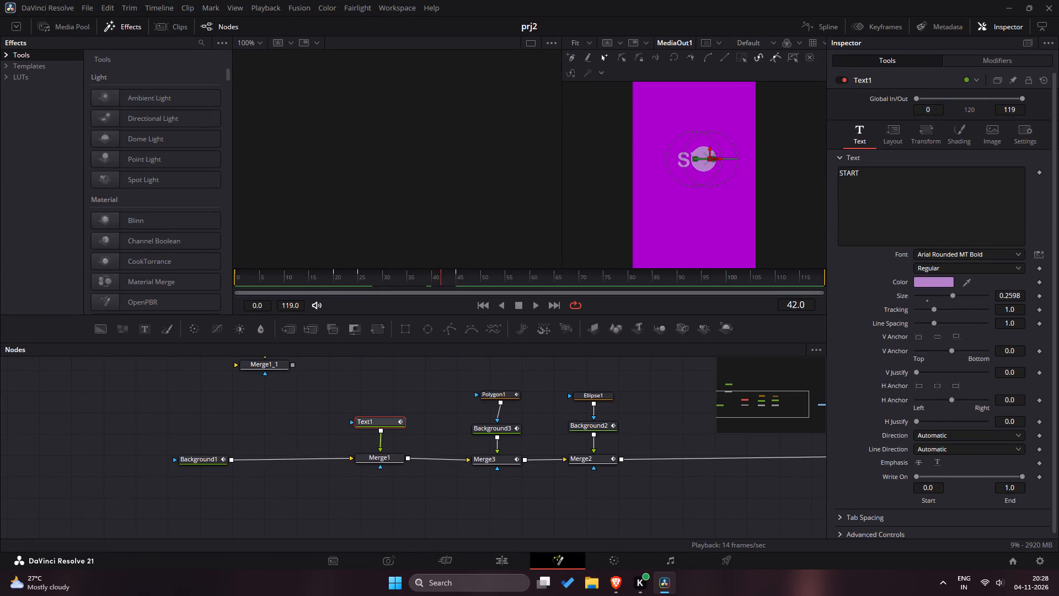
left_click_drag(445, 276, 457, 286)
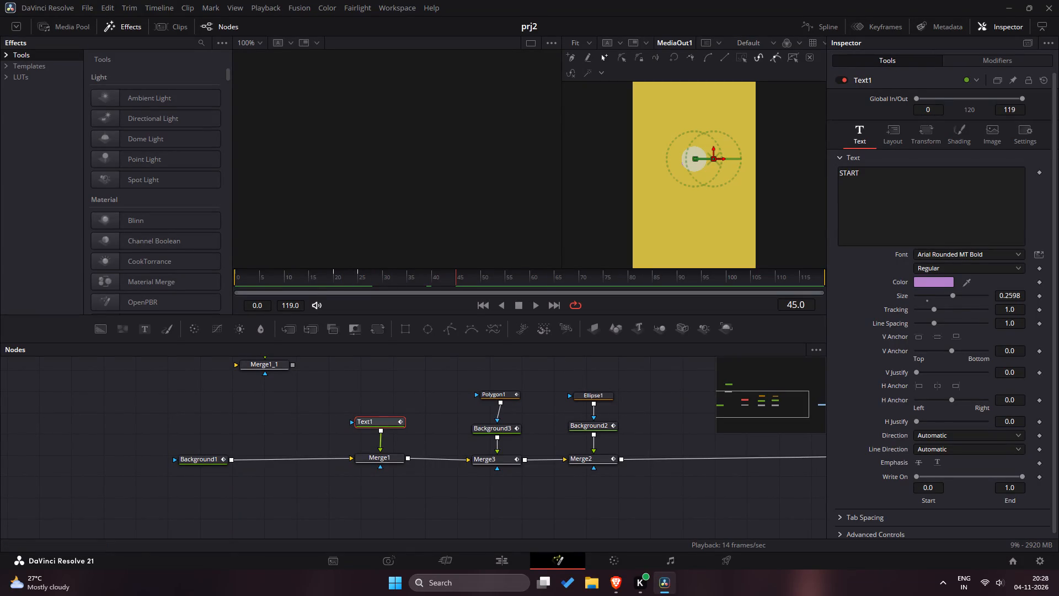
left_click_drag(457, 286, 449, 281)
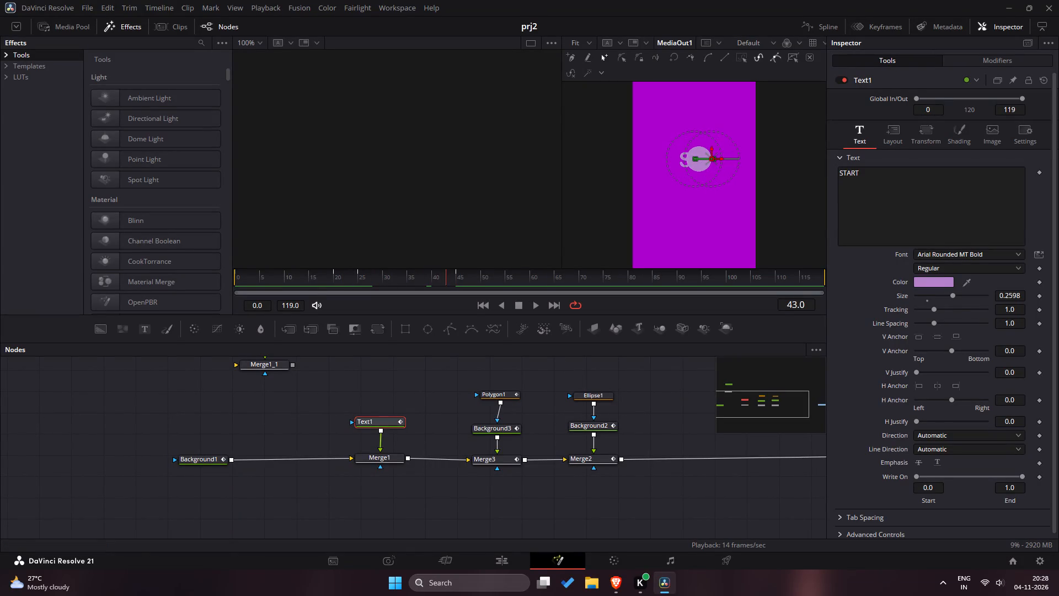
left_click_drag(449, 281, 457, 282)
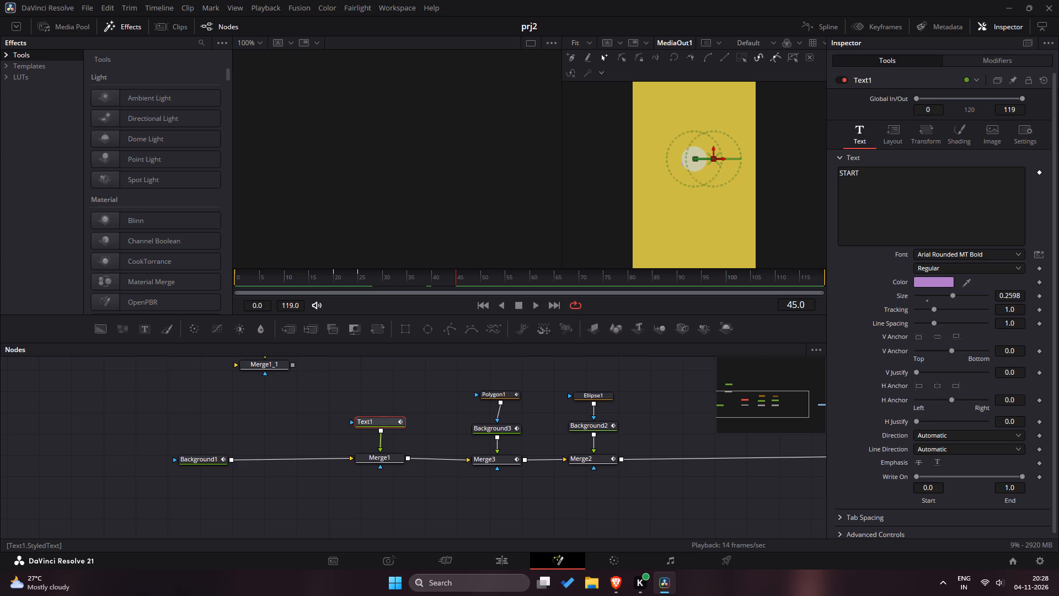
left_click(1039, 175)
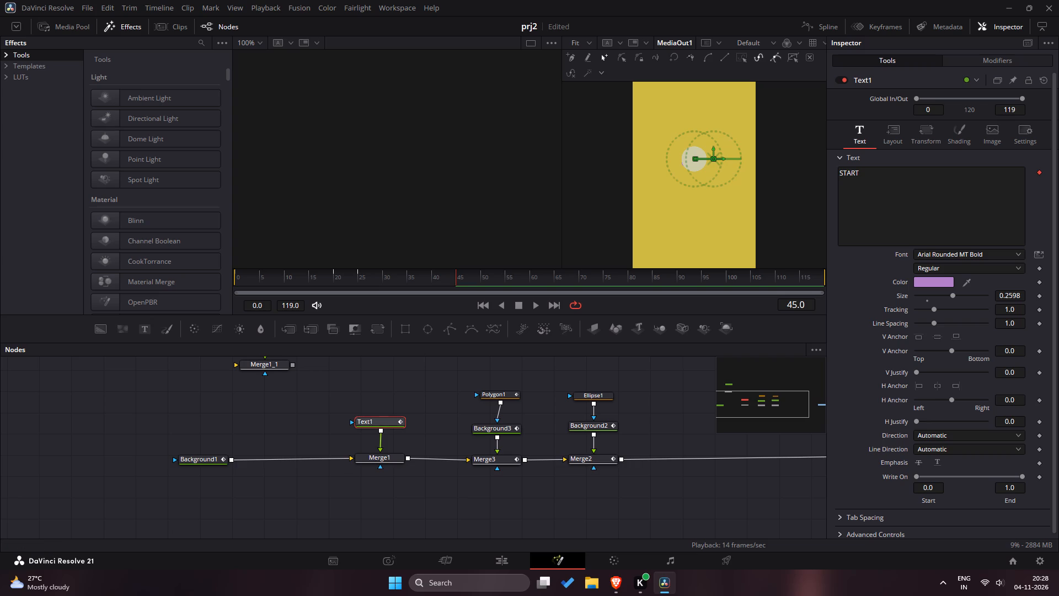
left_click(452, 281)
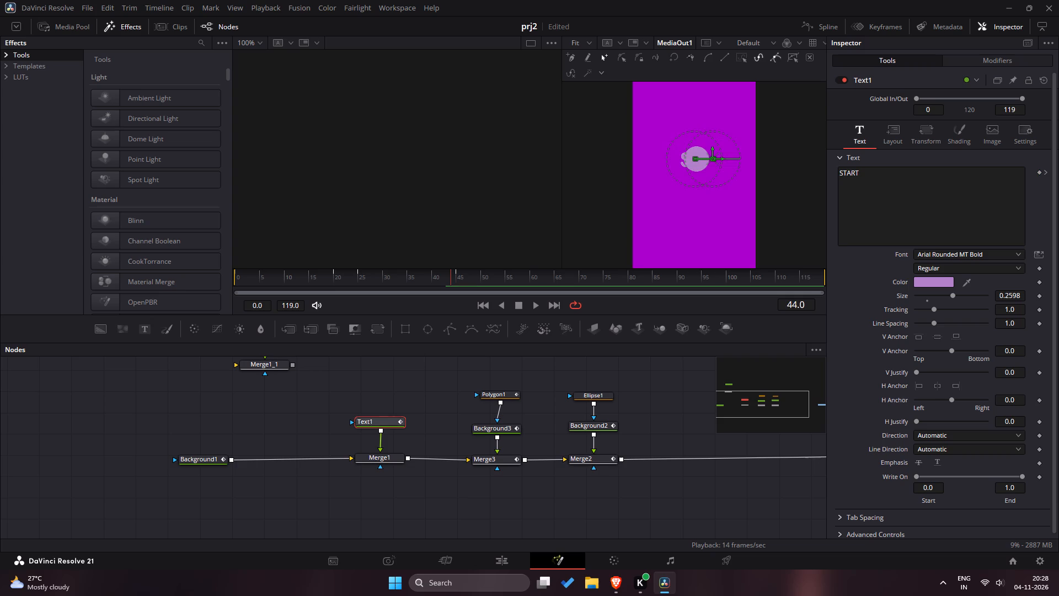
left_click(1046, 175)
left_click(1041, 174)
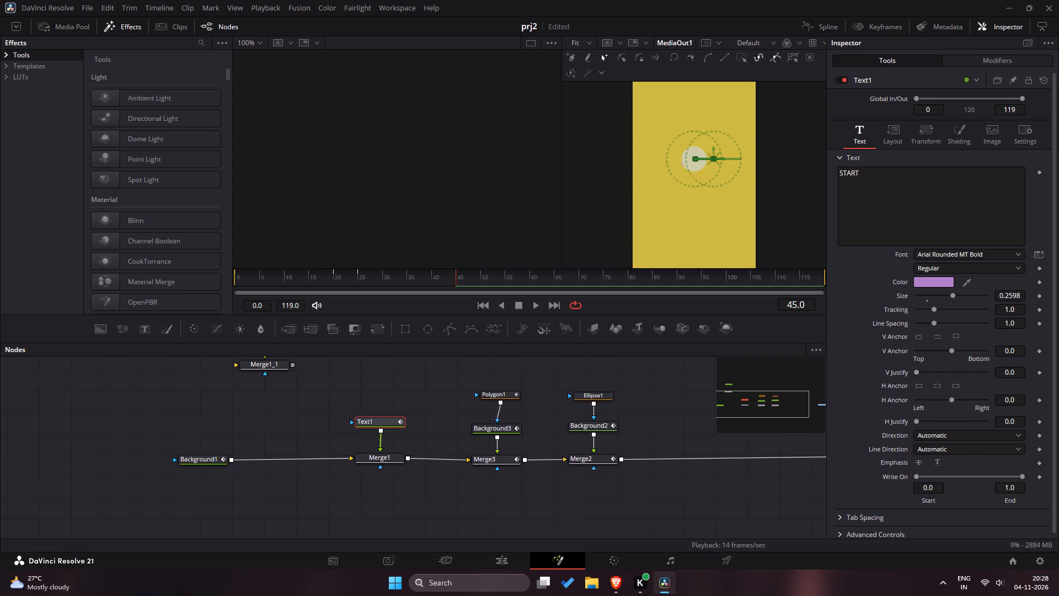
Keyframe Text1's text content START at frame 45.
left_click_drag(452, 276, 436, 275)
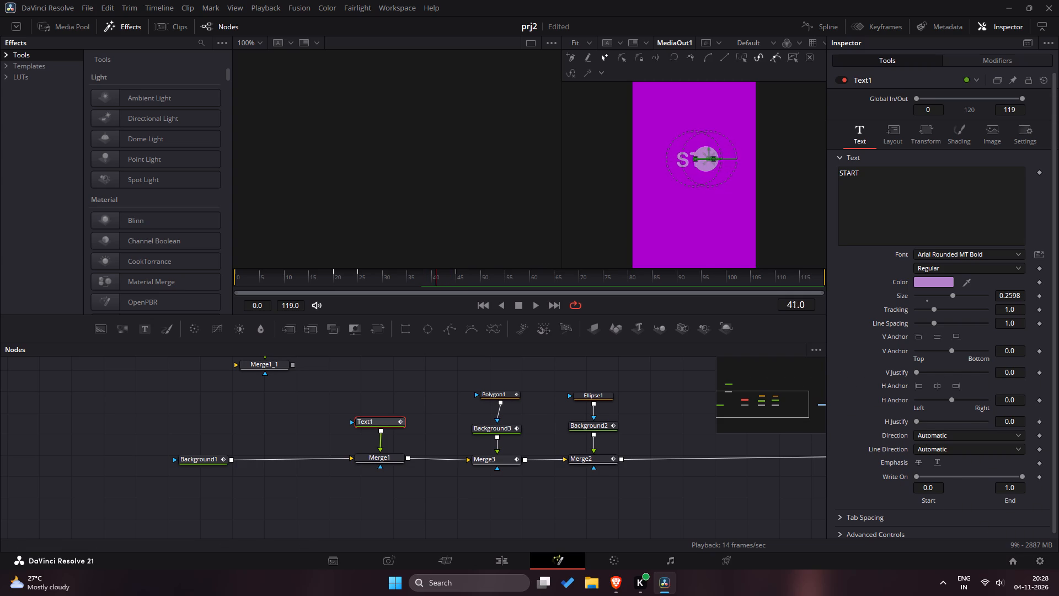
left_click_drag(436, 275, 458, 279)
left_click(1039, 173)
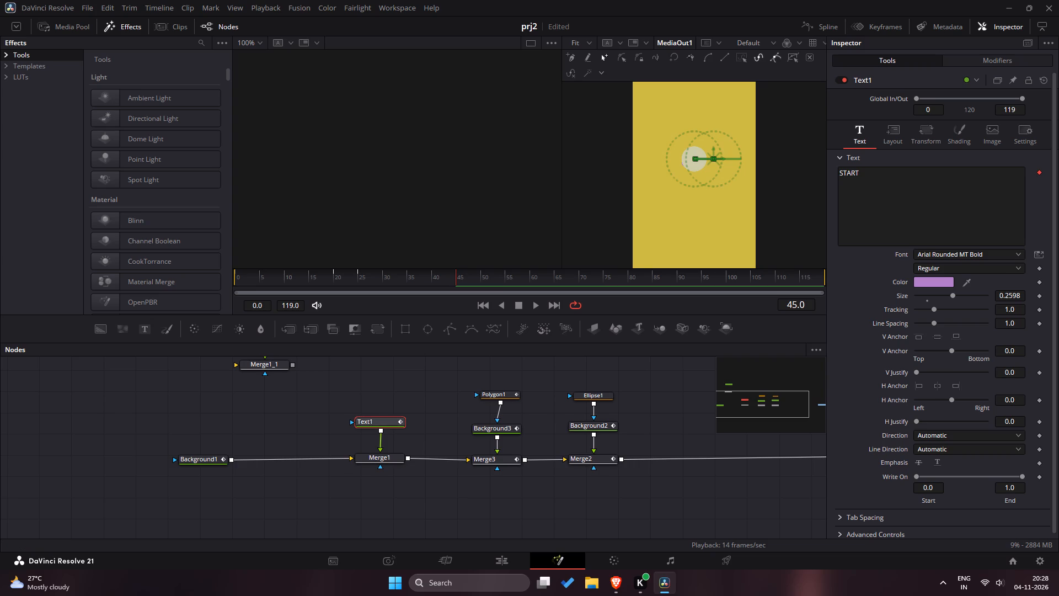
Change Text1's content to FOCUS at frame 46, checking the required word list in the browser's task brief.
left_click(452, 282)
left_click_drag(454, 282, 462, 282)
left_click_drag(945, 179, 785, 172)
key("alt+Tab")
scroll(361, 343, "down", 8)
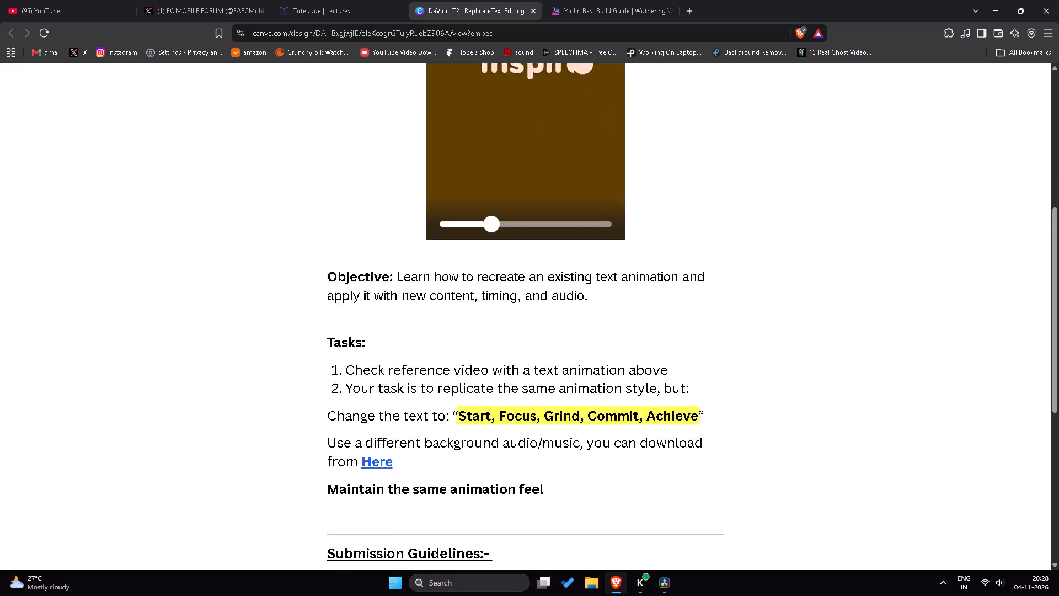
key("alt+Tab")
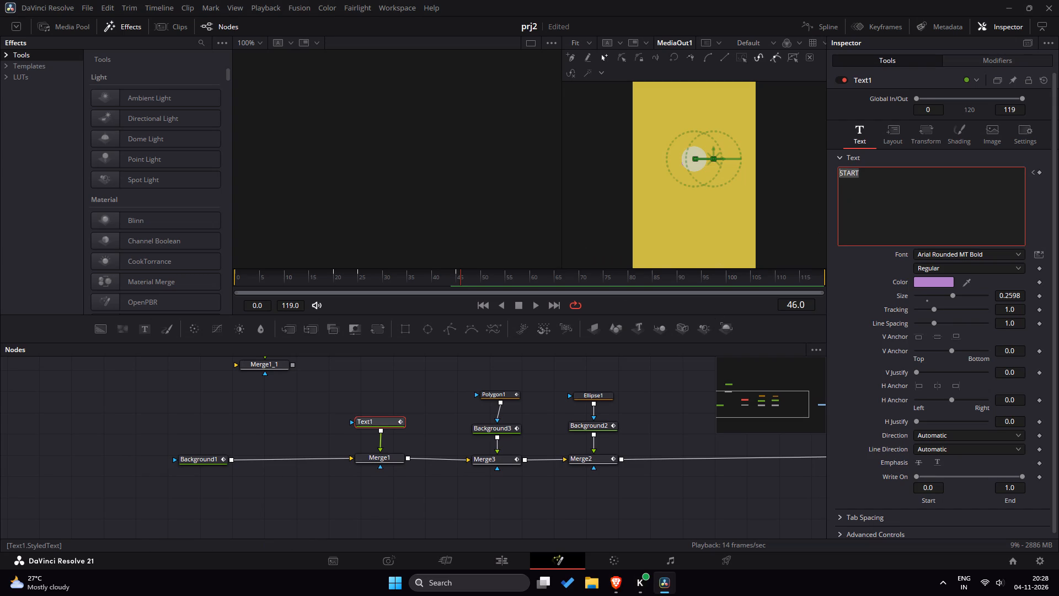
type("FOCUS")
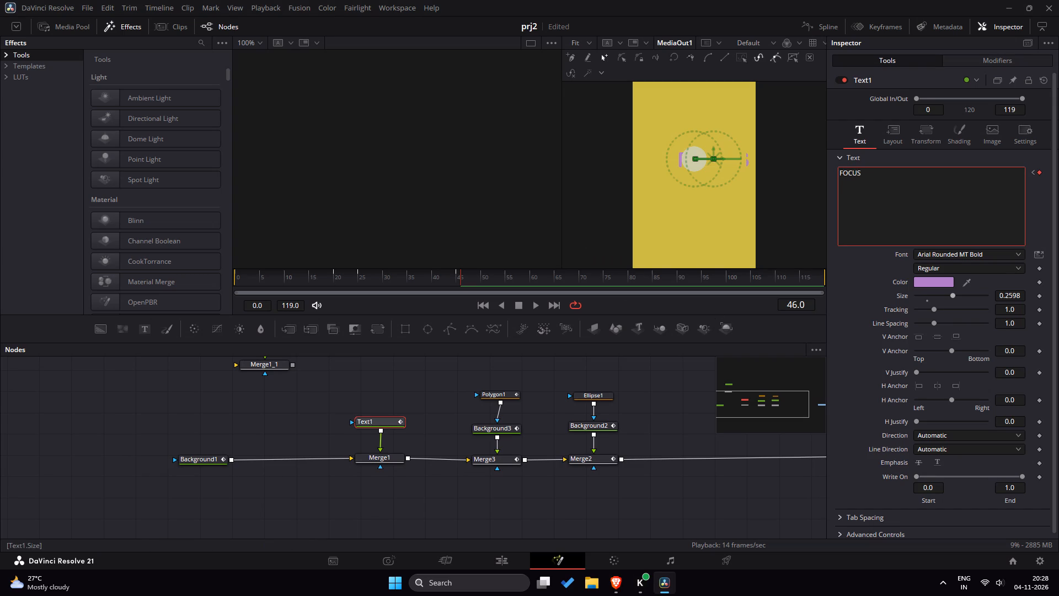
Keyframe Text1's size at frame 45 and reduce it to 0.2402 at frame 46.
left_click(459, 281)
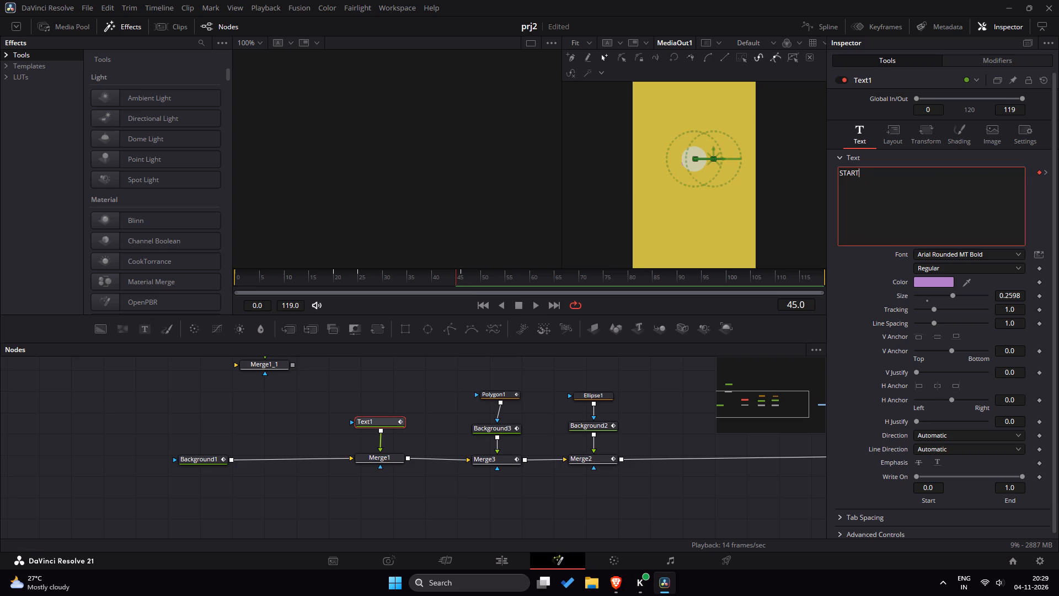
left_click(458, 281)
left_click(461, 281)
left_click(454, 278)
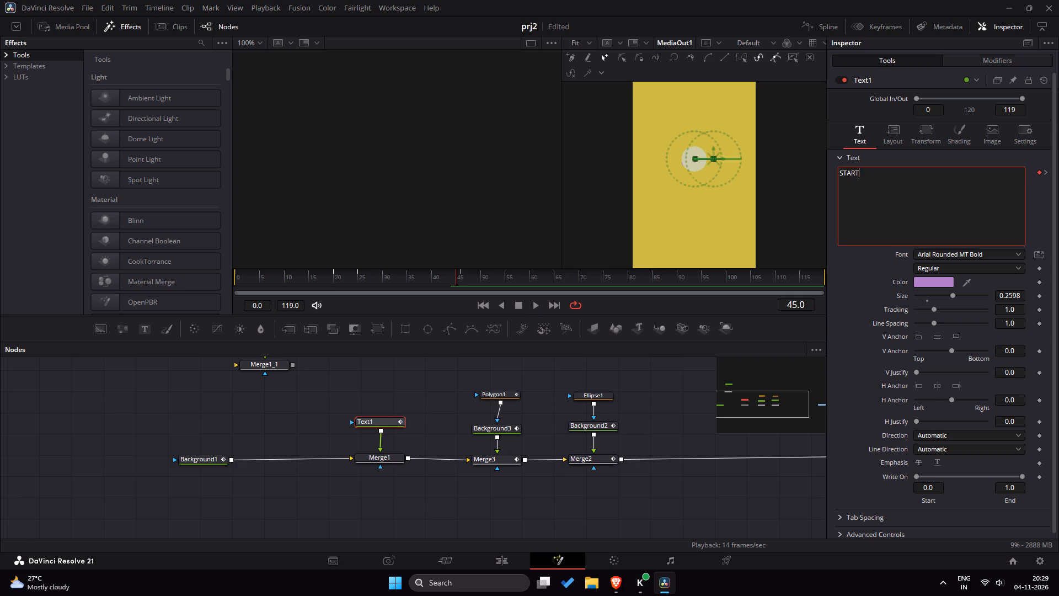
left_click(1039, 295)
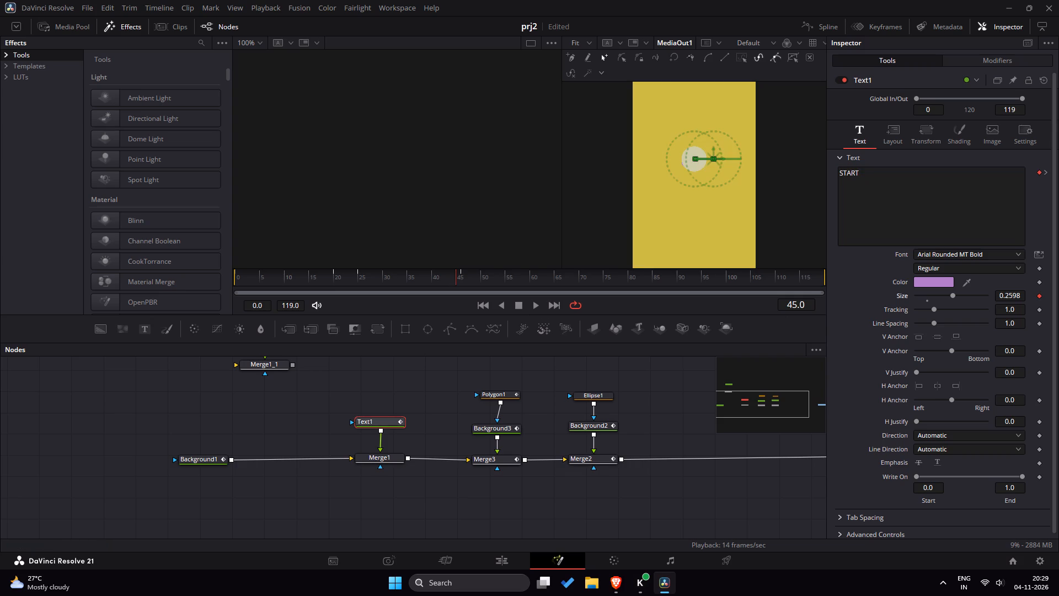
left_click(459, 278)
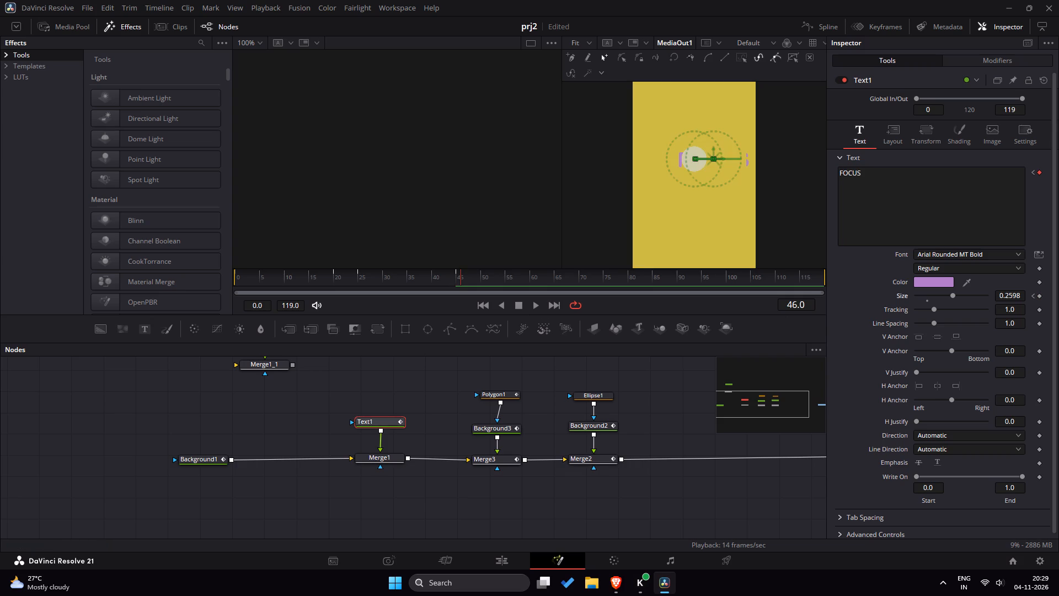
left_click(955, 295)
Play the animation from frame 0 and check the change from START to FOCUS.
double_click(386, 368)
left_click_drag(353, 281, 232, 276)
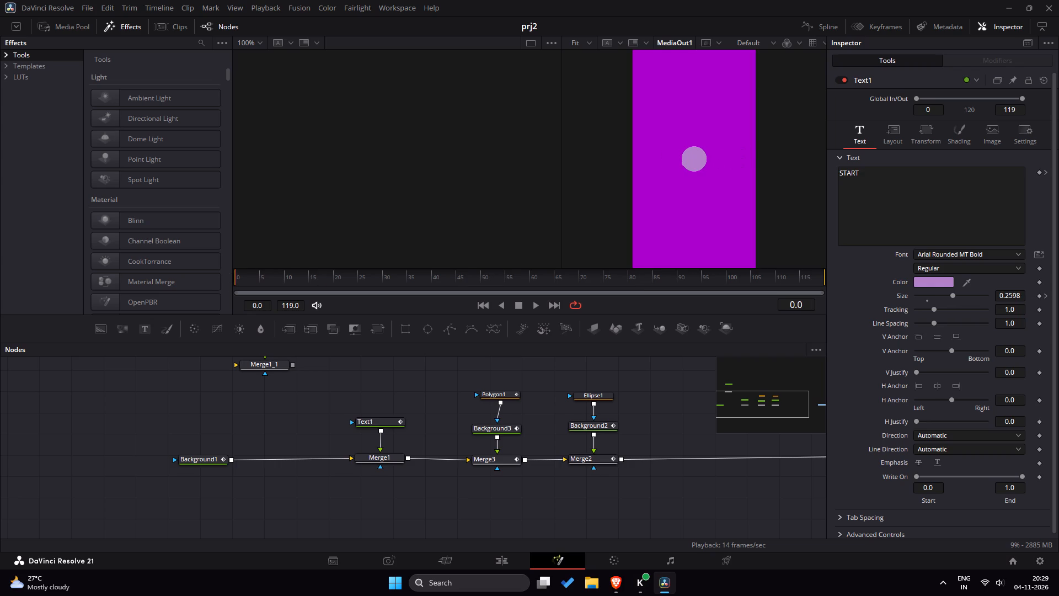
key("space")
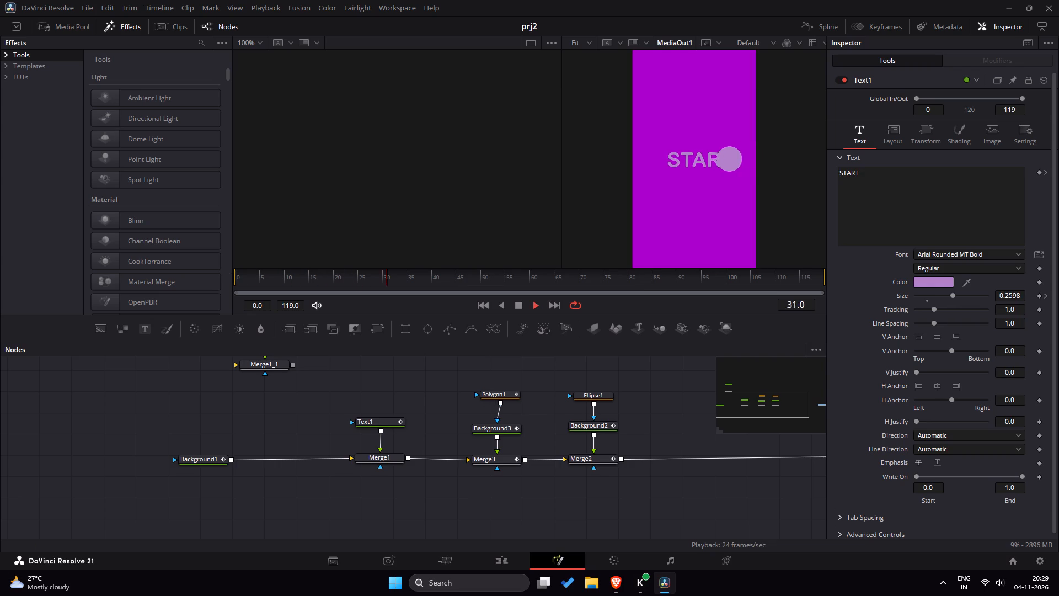
key("space")
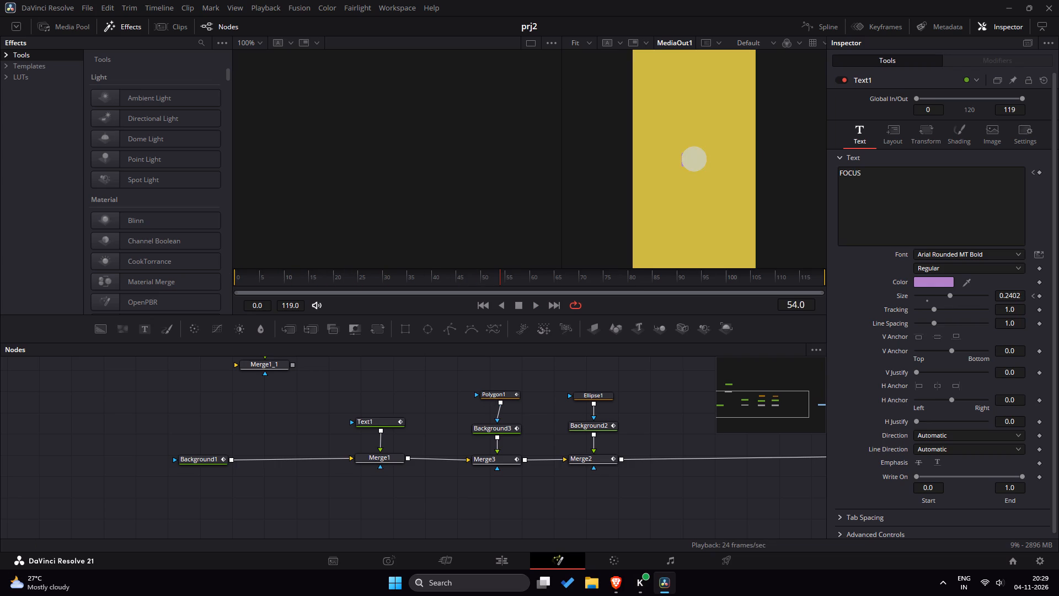
Extend the Fusion Composition clip on Video 1 of the Edit page timeline to a duration of 34:03.
left_click_drag(825, 274, 830, 274)
left_click_drag(830, 274, 831, 274)
left_click(496, 565)
left_click_drag(405, 428, 1058, 409)
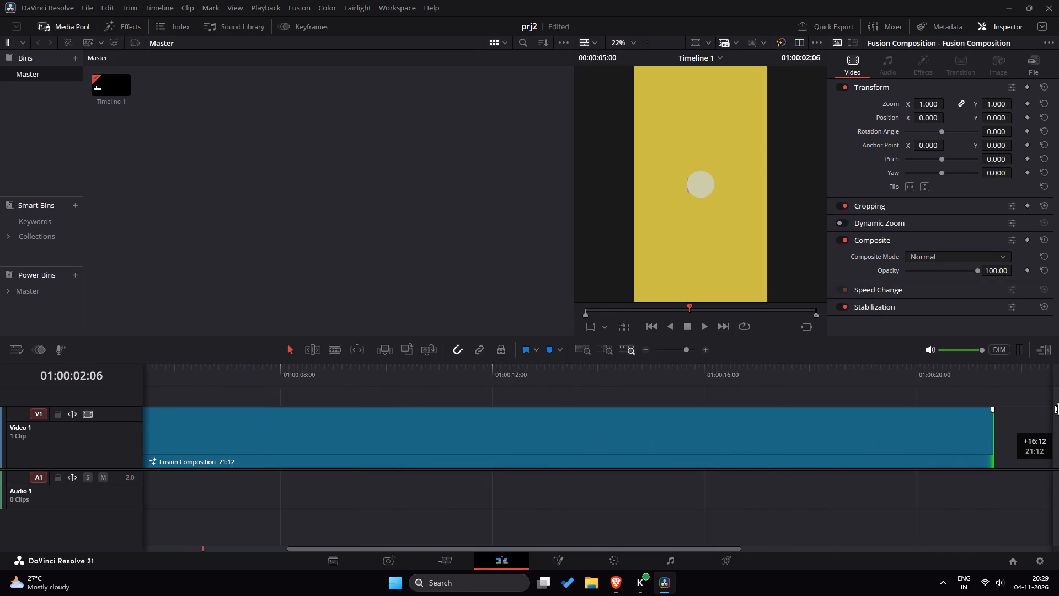
left_click_drag(1058, 409, 1040, 412)
Check the reference video's length in the browser's task brief.
key("alt+Tab")
scroll(517, 227, "up", 3)
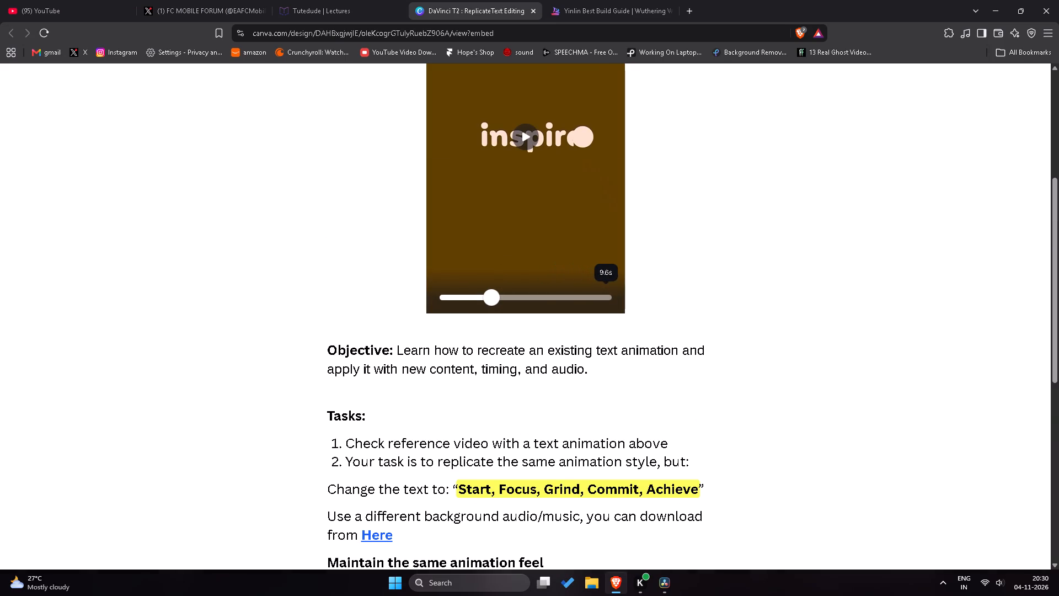
key("alt+Tab")
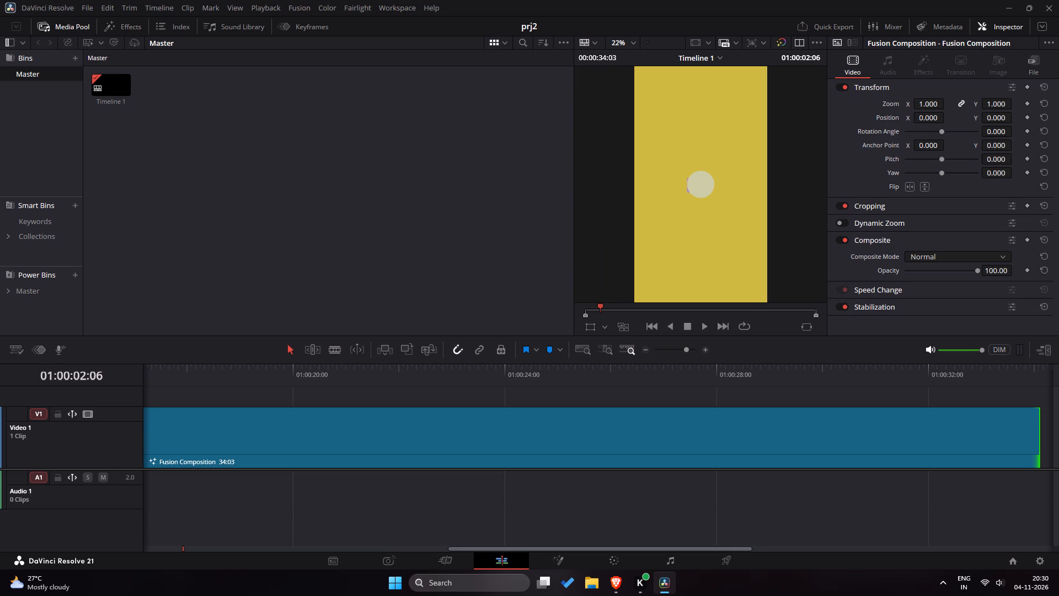
Play and scrub the extended composition on the edit timeline, from its beginning past the purple-to-yellow switch.
key("space")
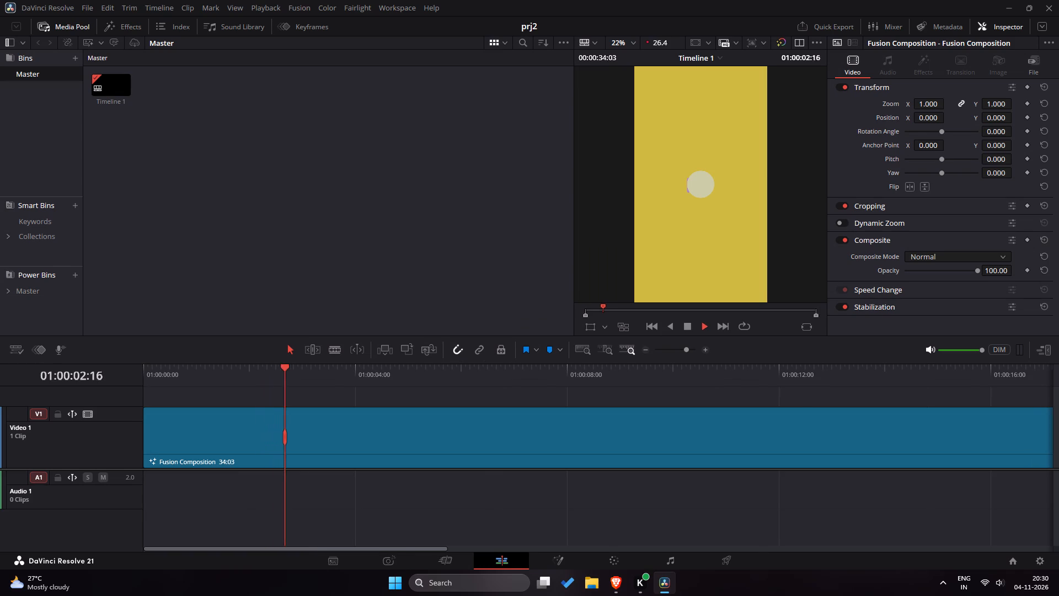
key("space")
left_click_drag(303, 370, 181, 376)
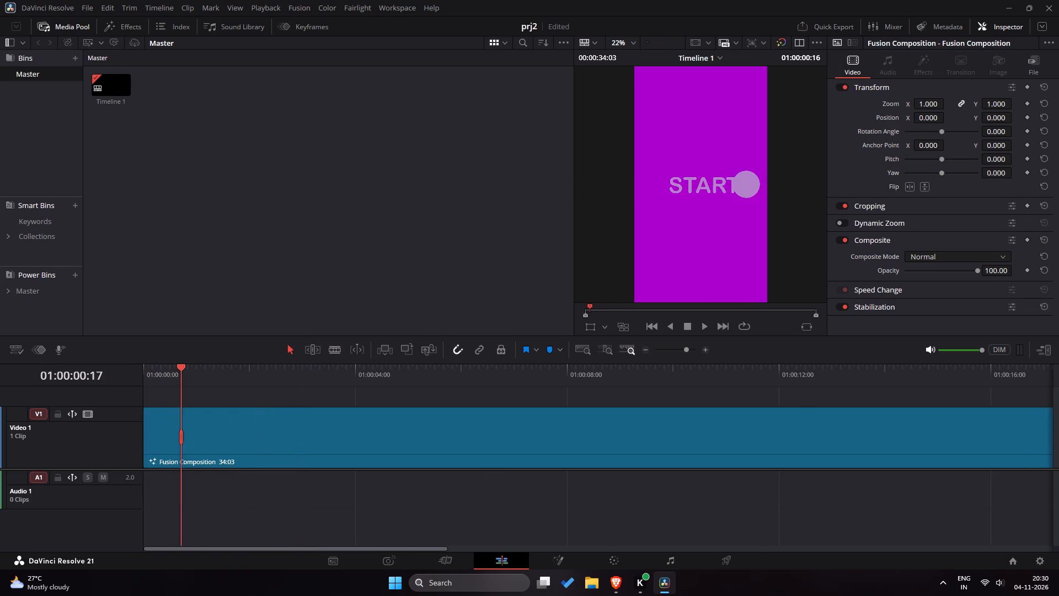
left_click_drag(181, 376, 82, 375)
key("space")
key("space")
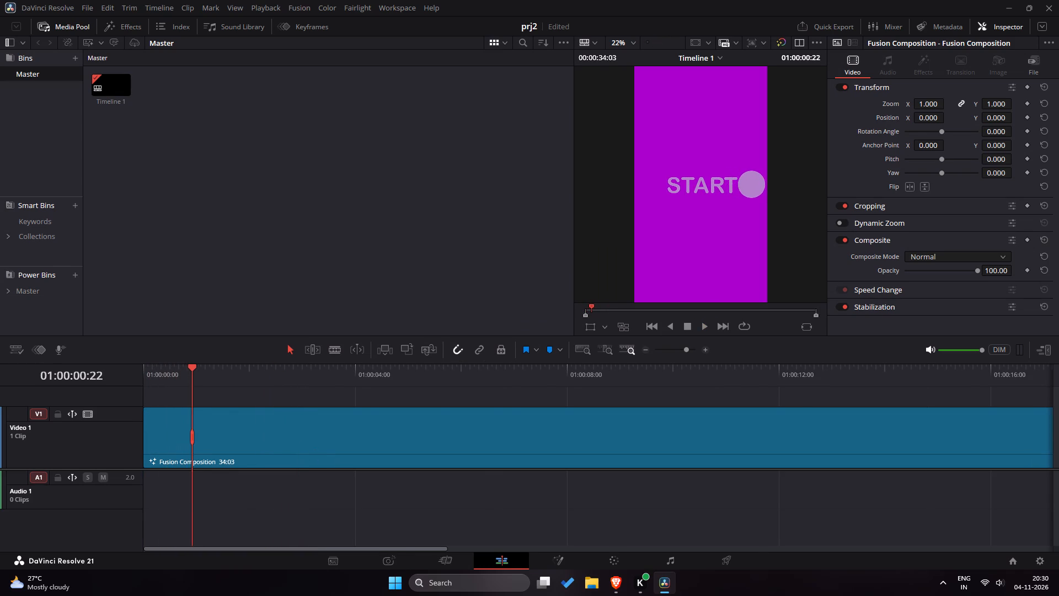
left_click_drag(191, 367, 470, 407)
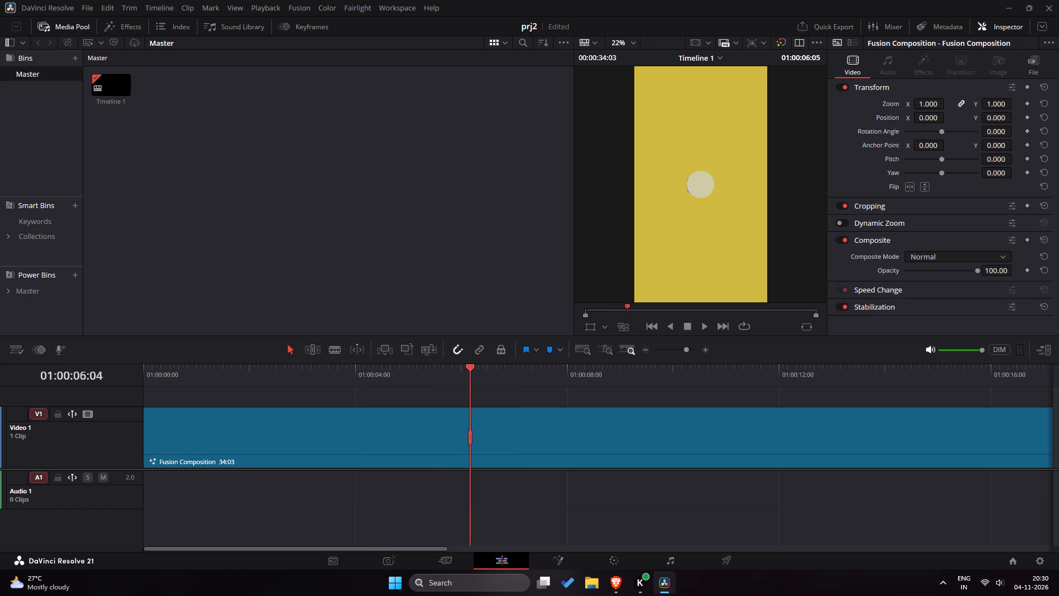
left_click_drag(470, 407, 454, 408)
Replay the reference video from its beginning in the browser's task brief to study how the words and background colours change.
key("alt+Tab")
left_click_drag(498, 299, 579, 300)
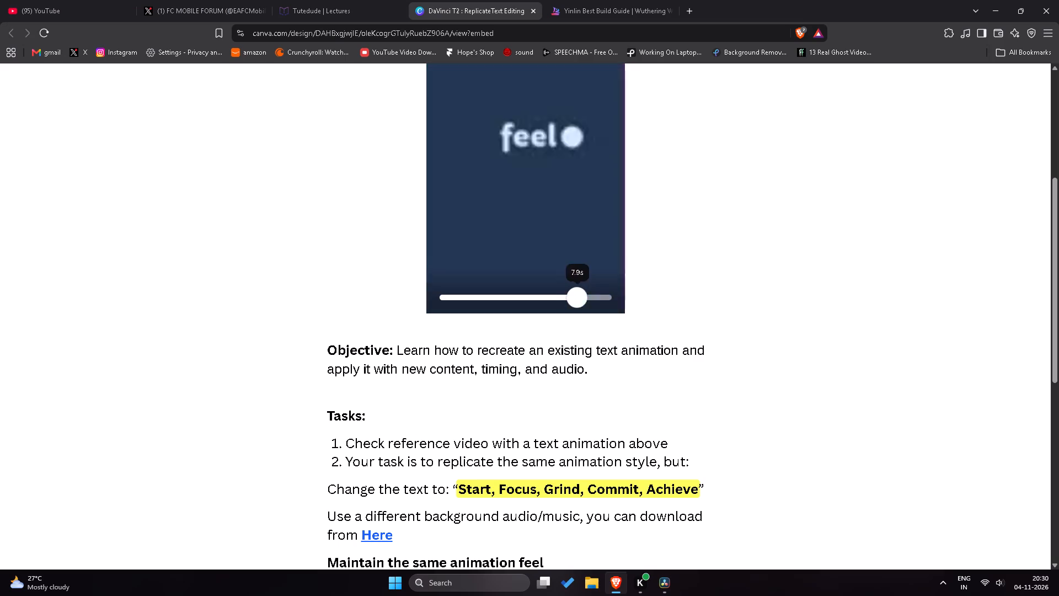
left_click_drag(579, 300, 328, 302)
key("space")
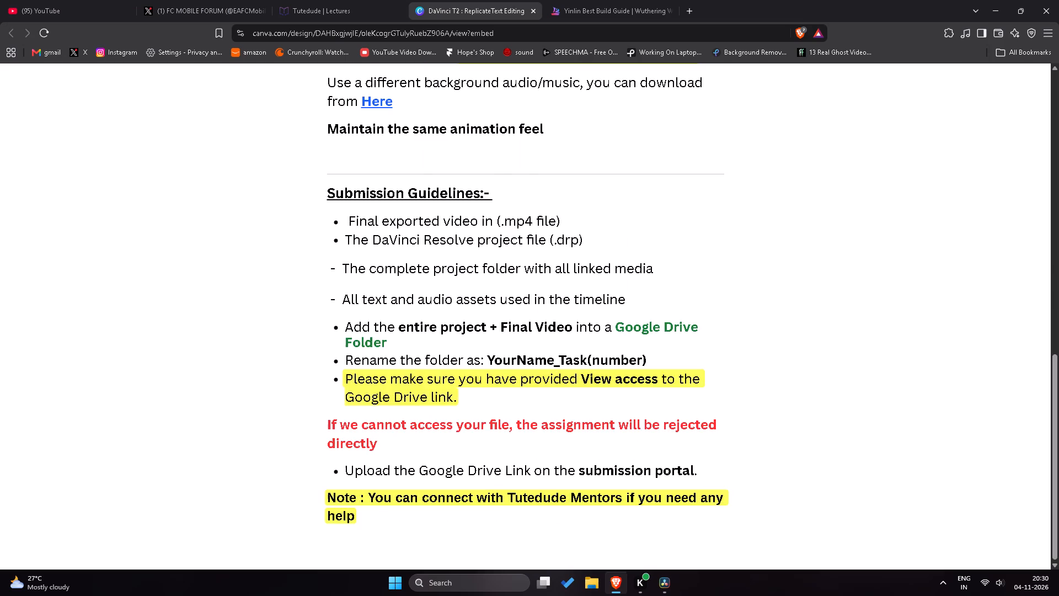
scroll(519, 404, "up", 13)
left_click(541, 224)
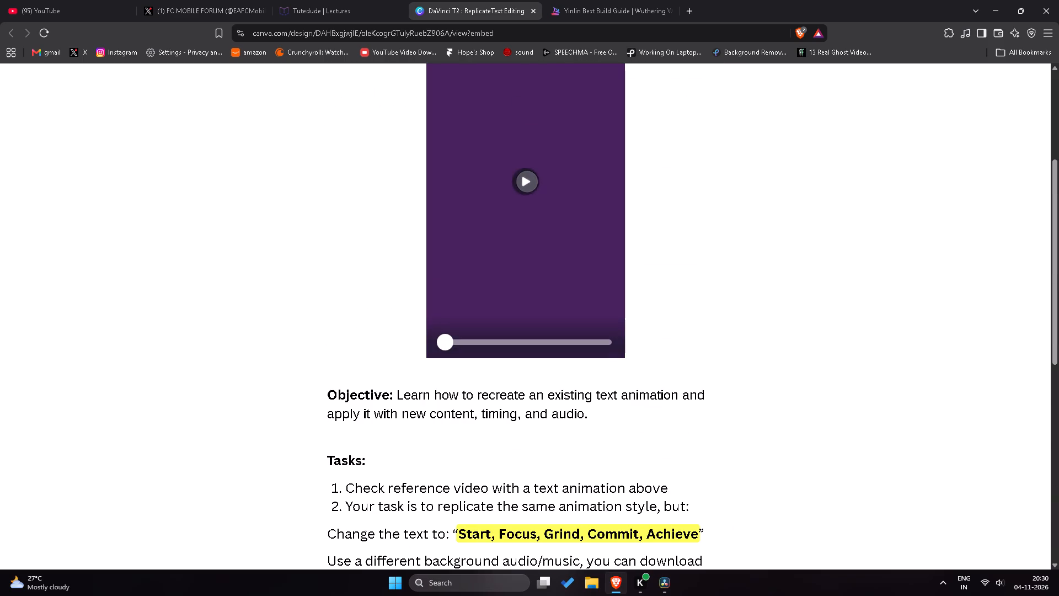
left_click(523, 174)
scroll(528, 211, "up", 4)
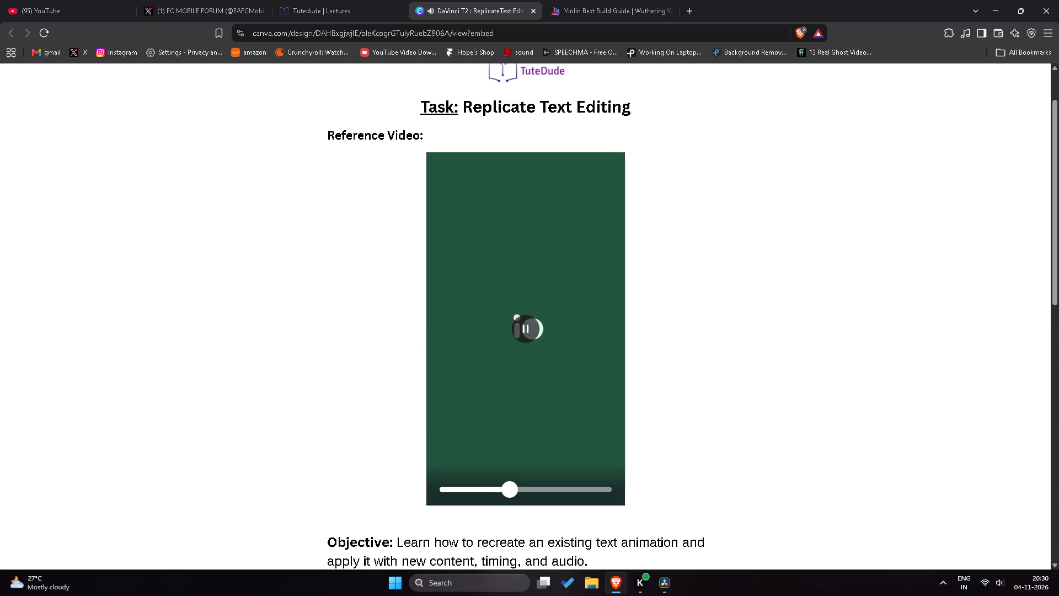
left_click(528, 335)
scroll(532, 328, "down", 8)
scroll(561, 407, "up", 7)
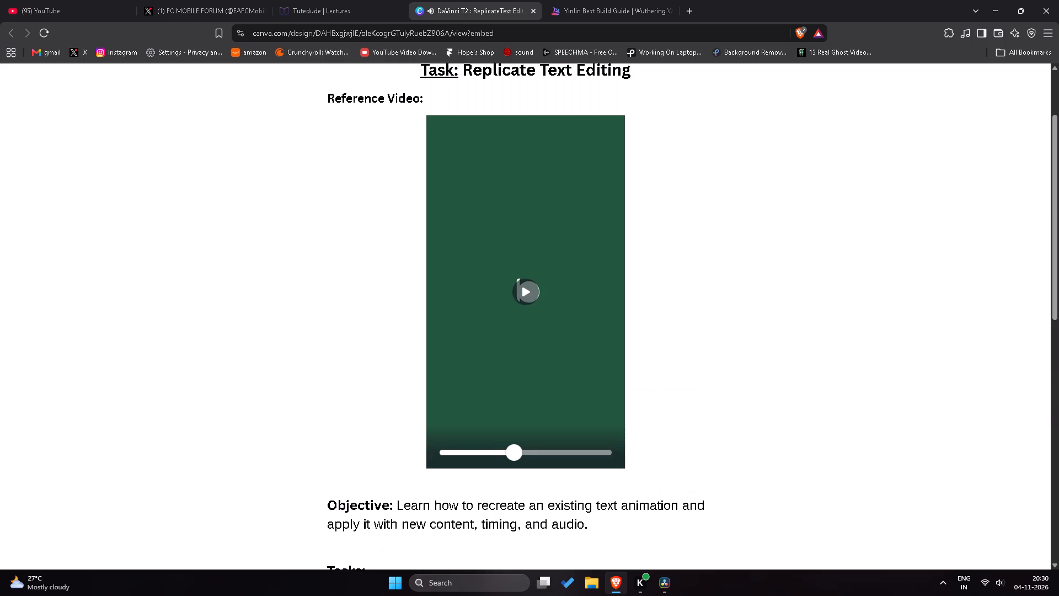
left_click(524, 286)
left_click(536, 290)
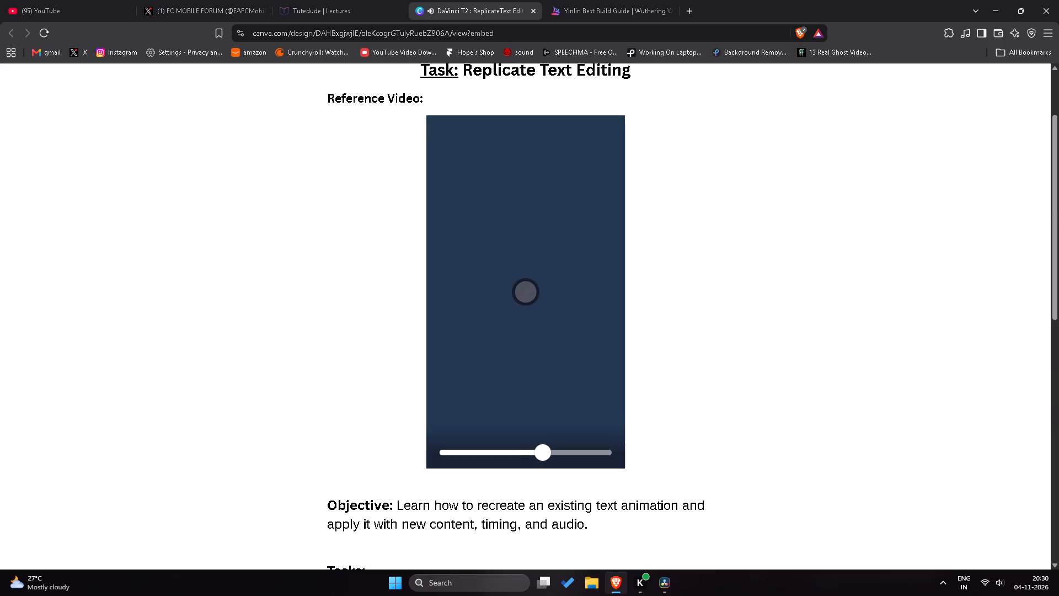
left_click_drag(543, 452, 389, 444)
left_click(519, 289)
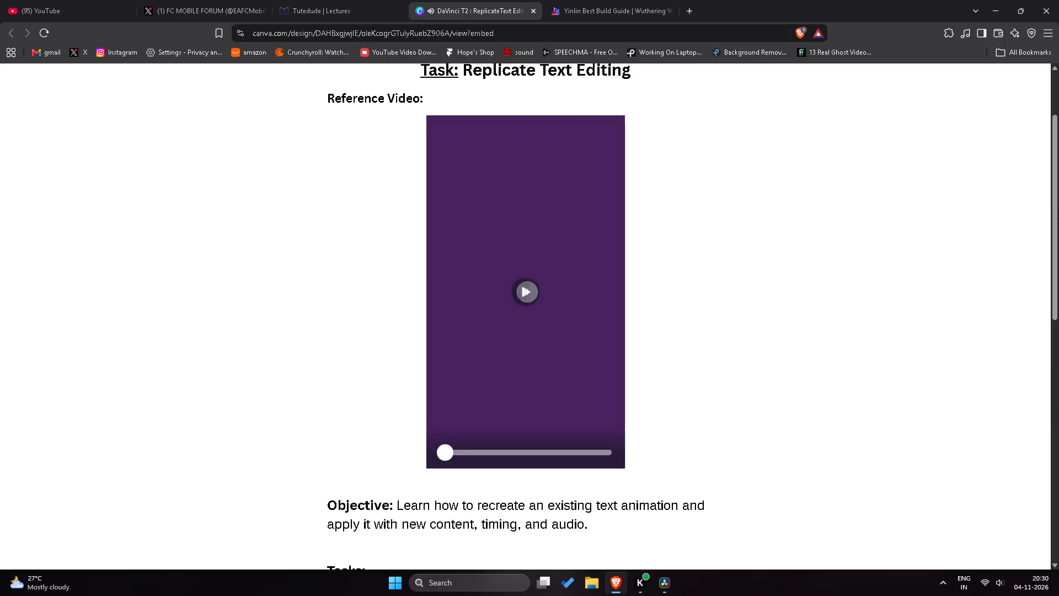
left_click(519, 289)
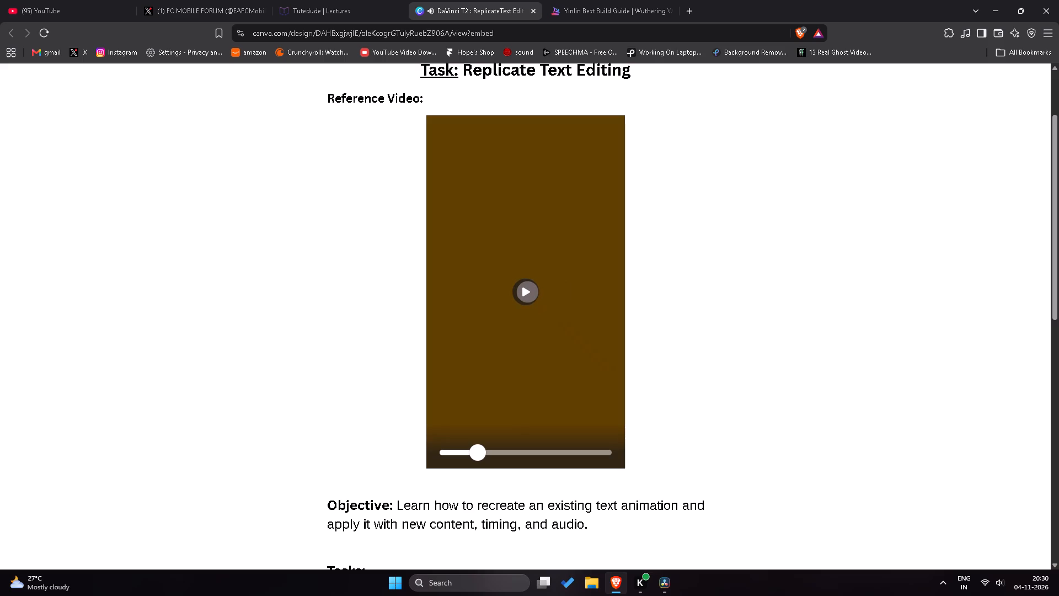
Return to DaVinci Resolve, open the composition on the Fusion page, and review the START animation from frame 0.
key("alt+Tab")
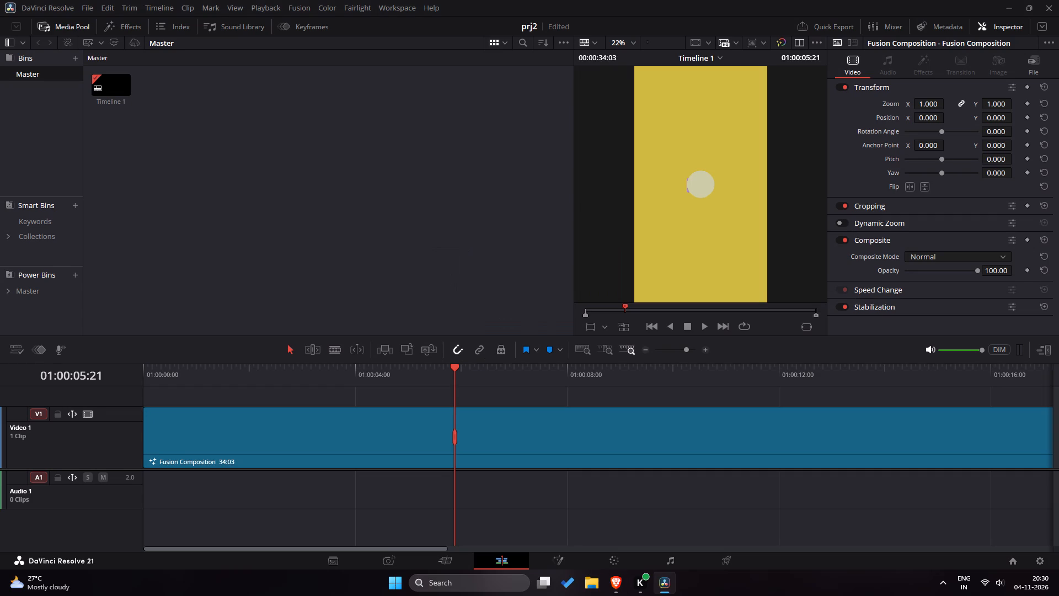
left_click_drag(452, 368, 132, 363)
left_click(553, 563)
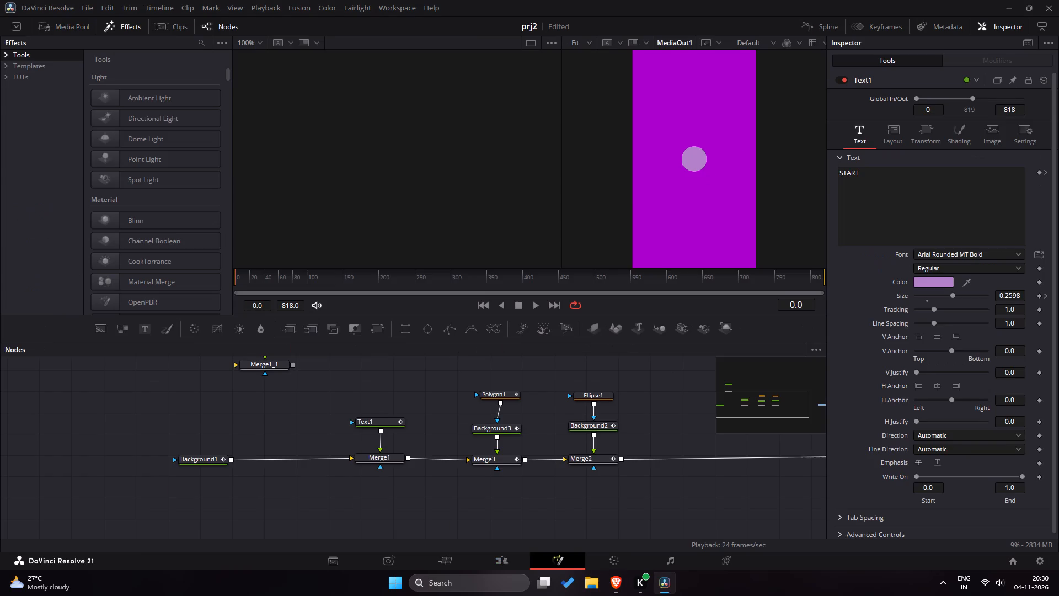
scroll(385, 421, "up", 2)
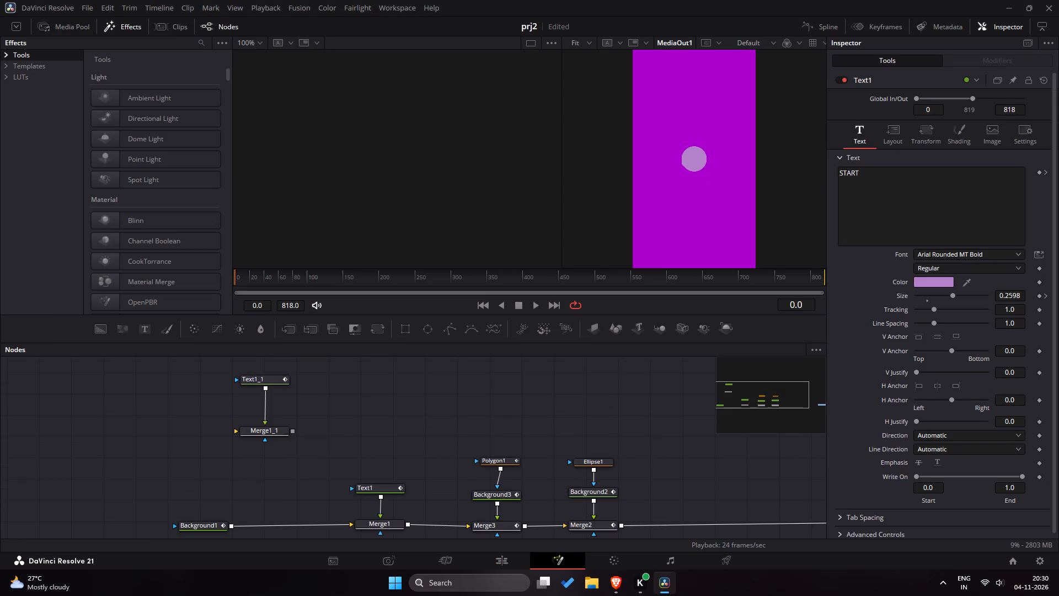
scroll(392, 404, "down", 3)
left_click_drag(301, 267, 237, 267)
left_click_drag(264, 281, 259, 281)
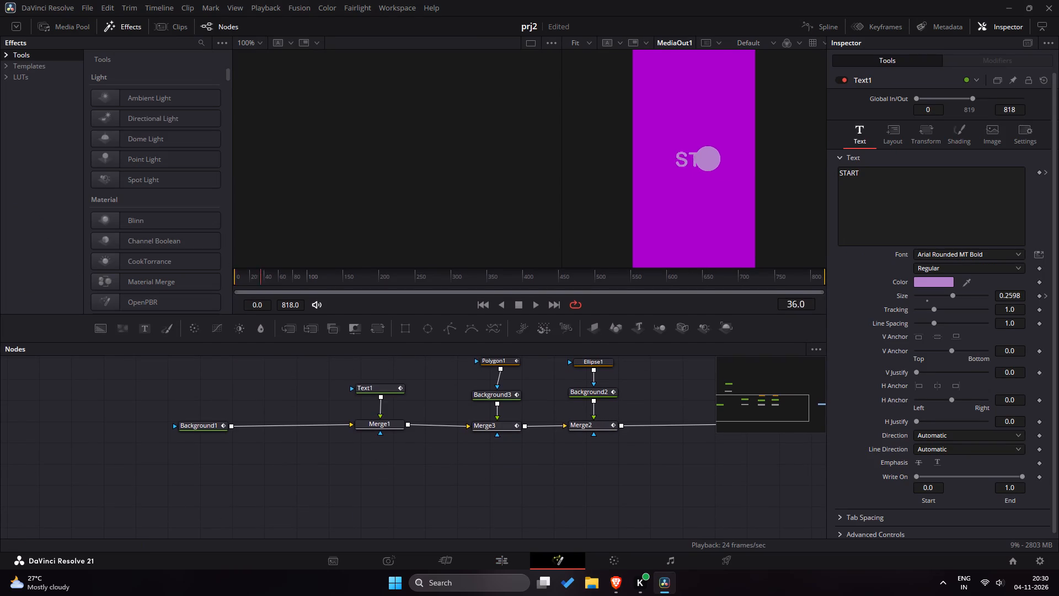
left_click_drag(259, 281, 232, 280)
key("space")
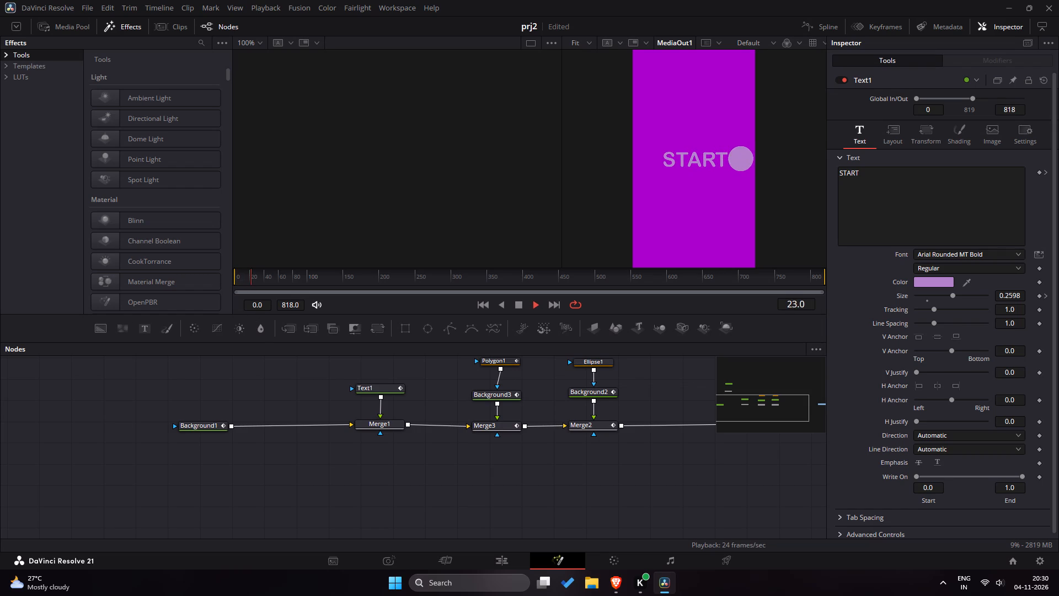
key("space")
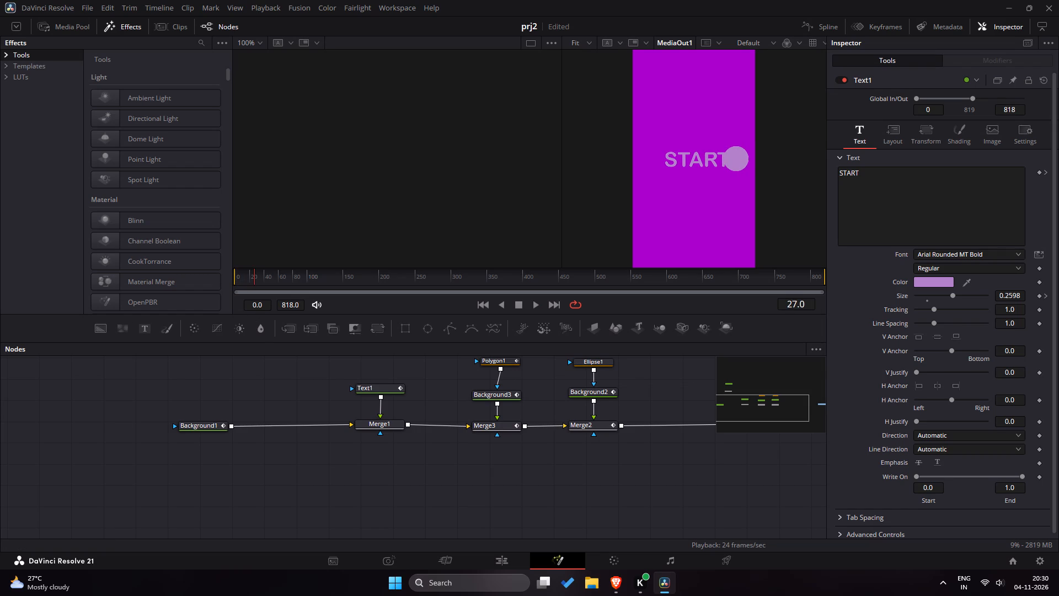
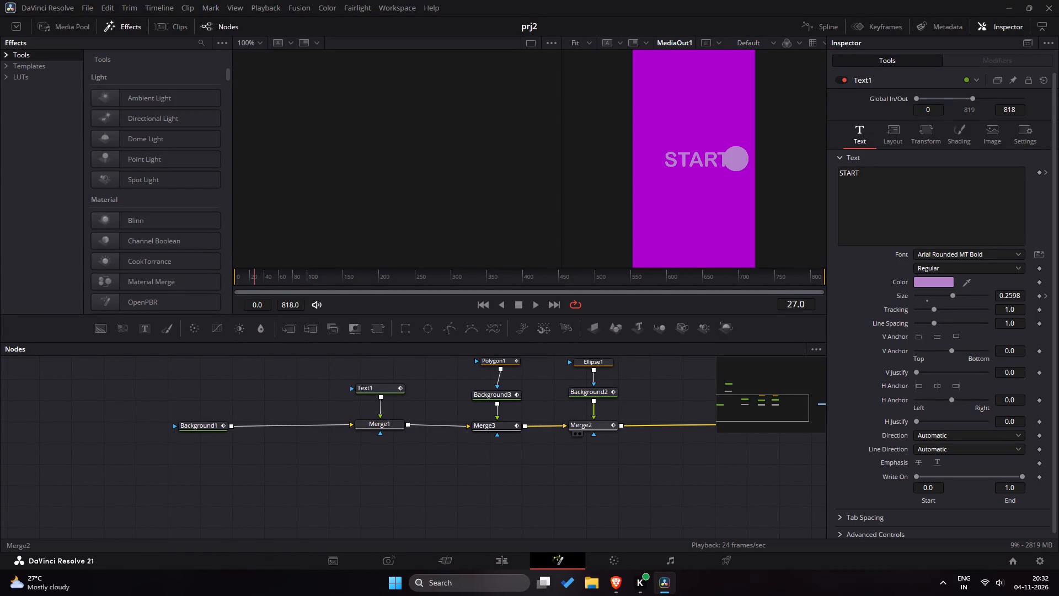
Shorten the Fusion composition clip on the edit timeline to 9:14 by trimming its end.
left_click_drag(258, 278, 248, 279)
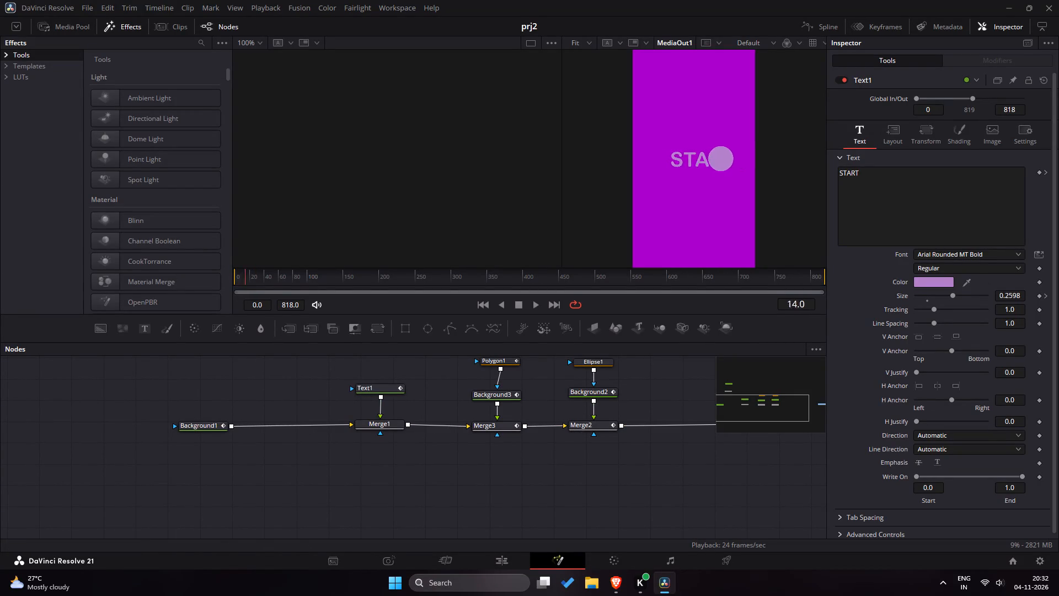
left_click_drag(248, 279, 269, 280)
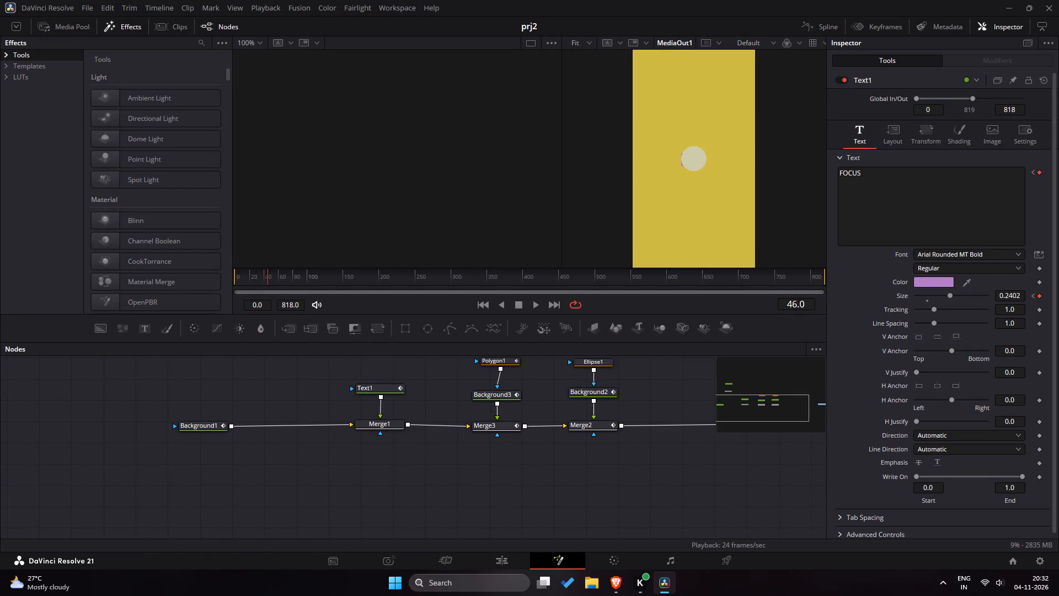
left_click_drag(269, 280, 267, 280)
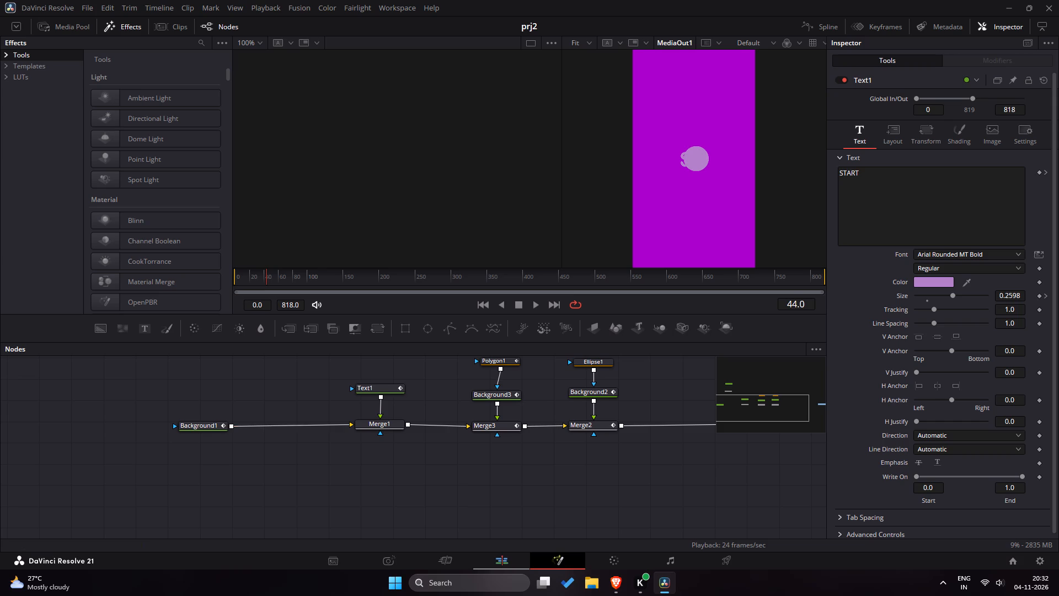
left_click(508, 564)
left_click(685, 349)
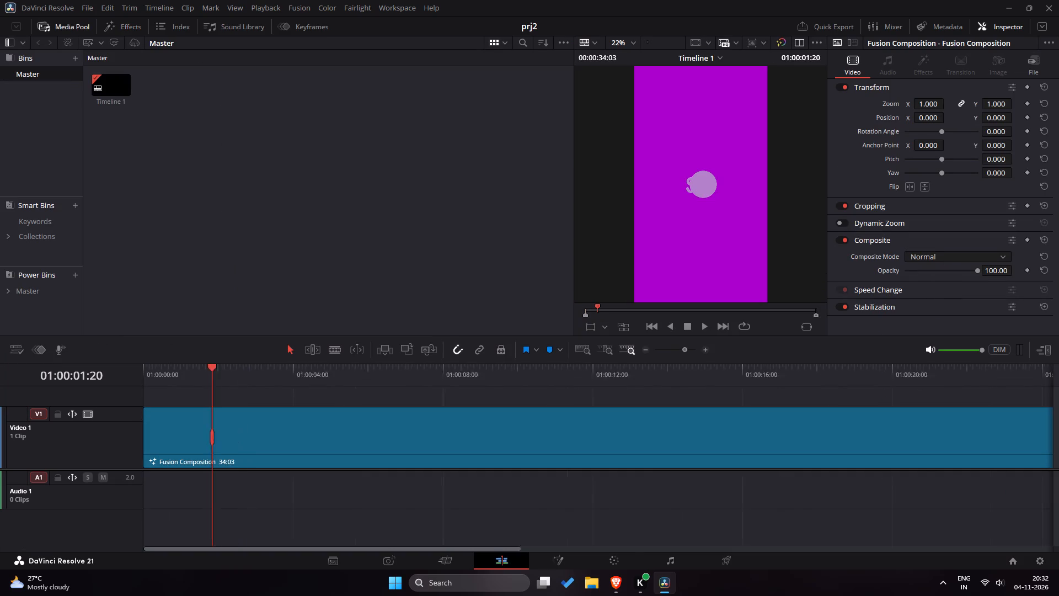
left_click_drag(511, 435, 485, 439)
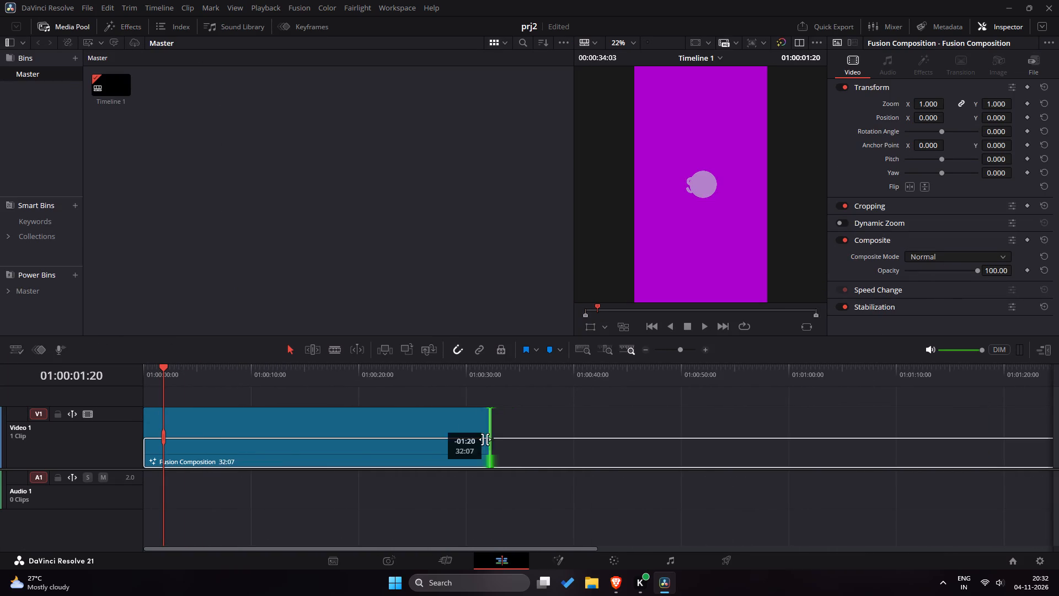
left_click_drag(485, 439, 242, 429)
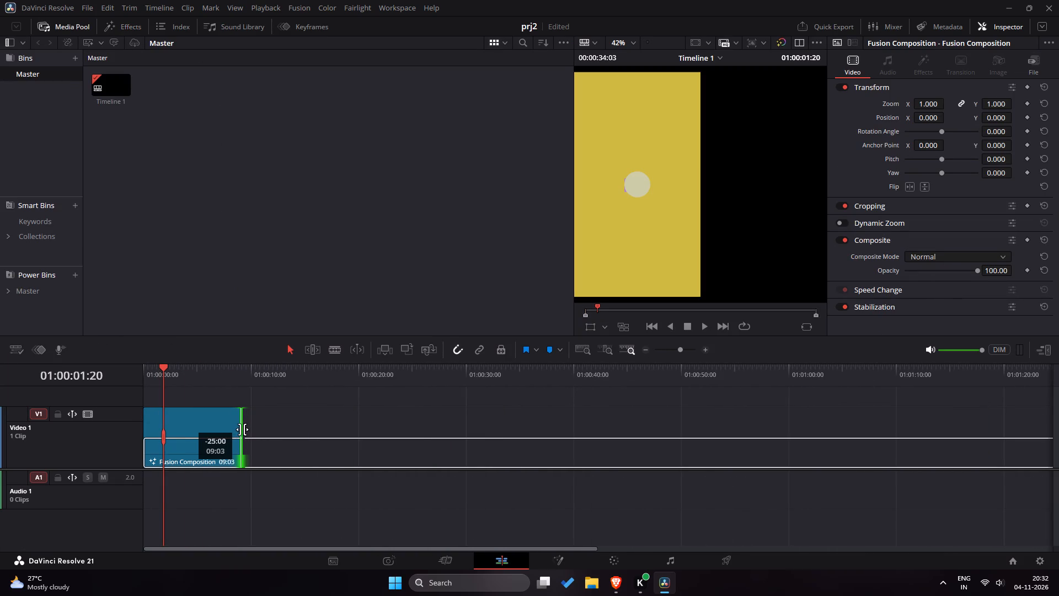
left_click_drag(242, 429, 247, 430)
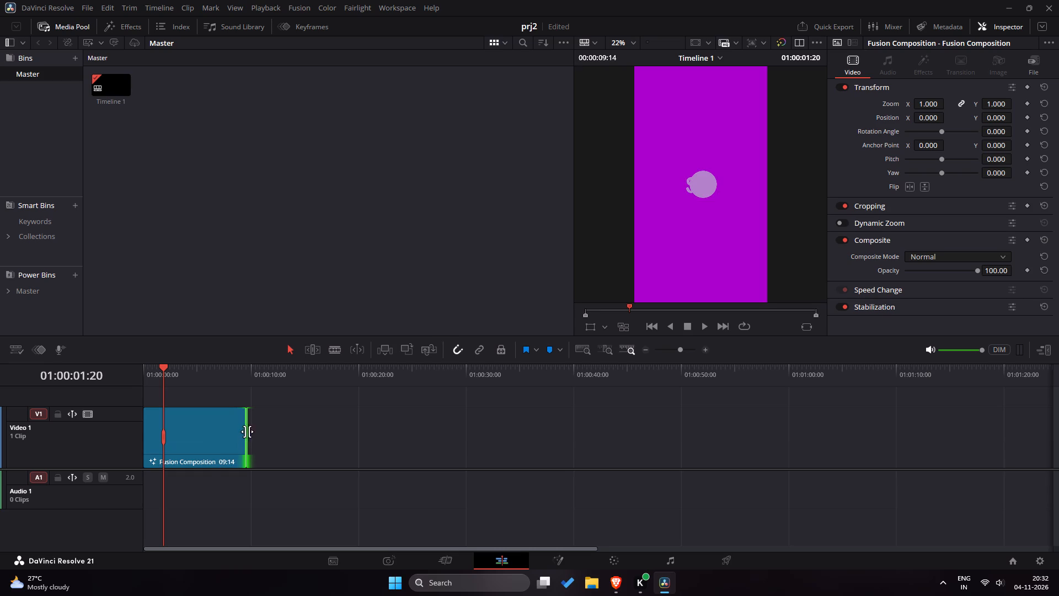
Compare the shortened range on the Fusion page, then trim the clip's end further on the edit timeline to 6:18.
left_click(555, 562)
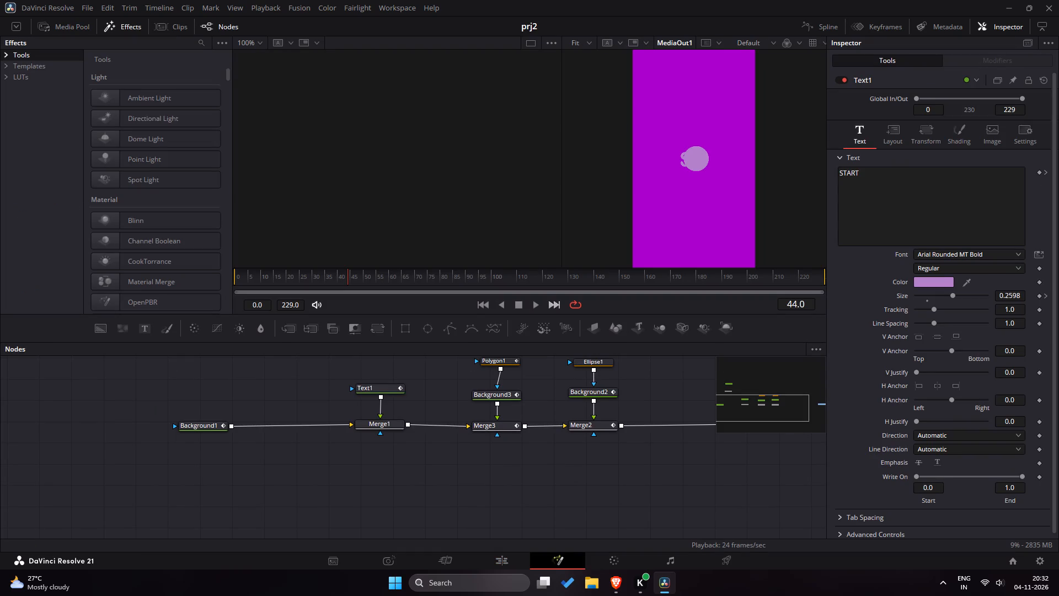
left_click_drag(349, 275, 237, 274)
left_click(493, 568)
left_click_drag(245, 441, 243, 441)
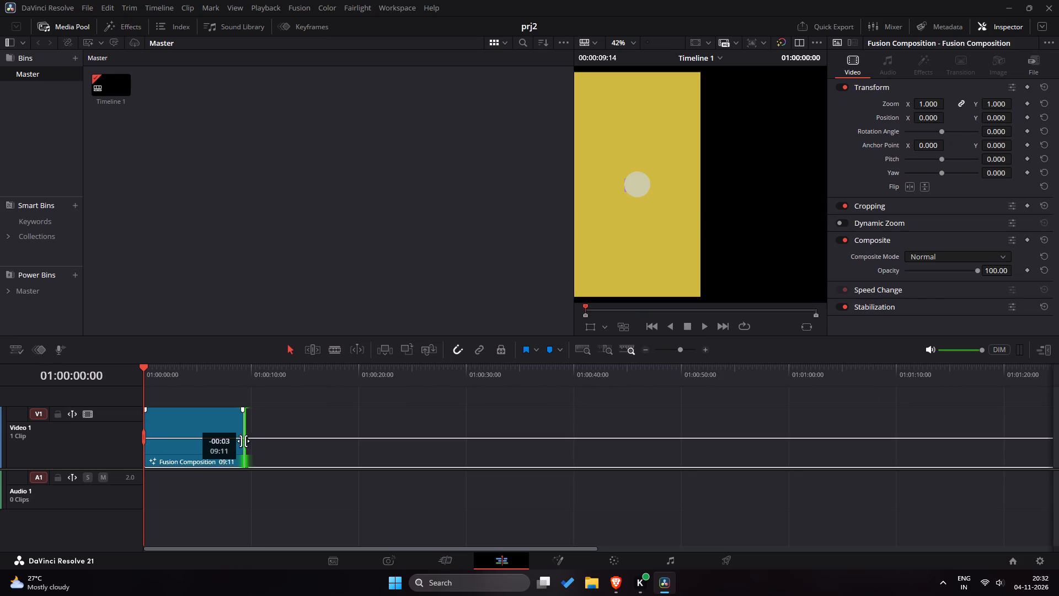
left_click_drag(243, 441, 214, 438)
Play the shortened composition from its beginning on the Fusion page and on the edit timeline, past the purple-to-yellow switch.
left_click(568, 558)
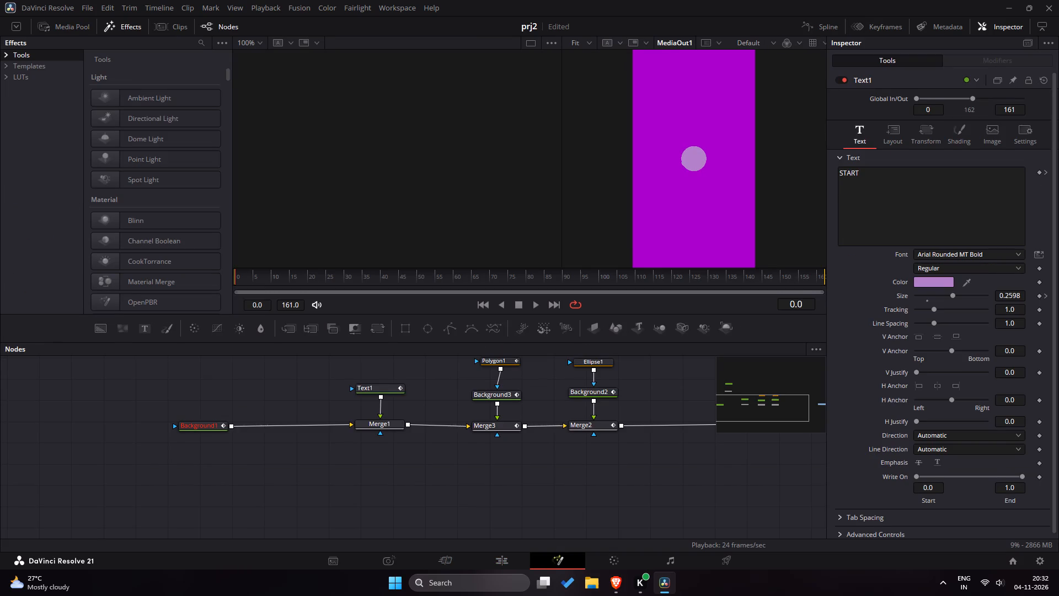
left_click_drag(357, 281, 222, 276)
key("space")
key("space")
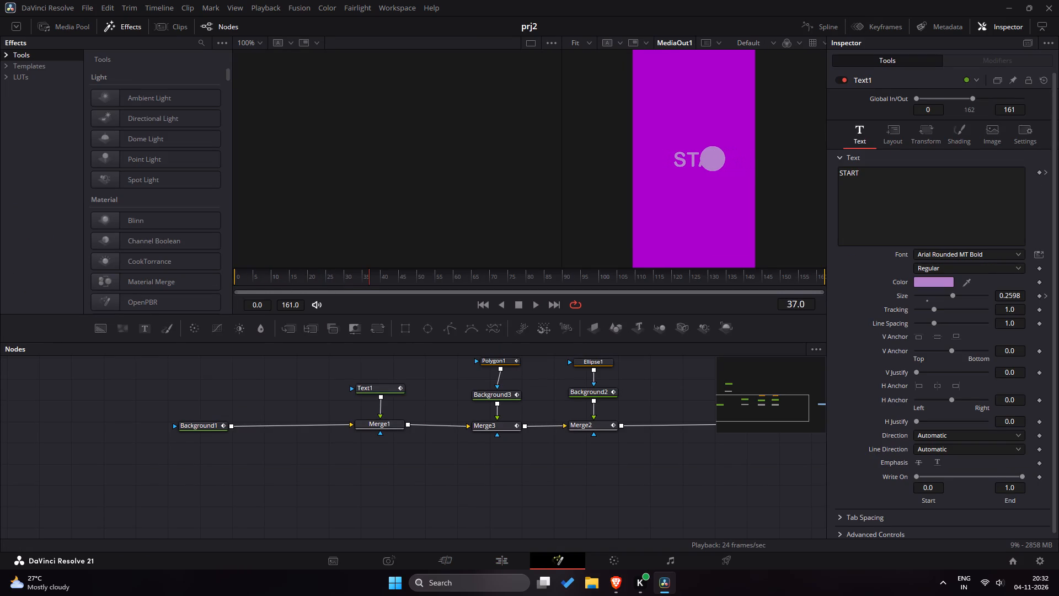
left_click(499, 570)
left_click(499, 568)
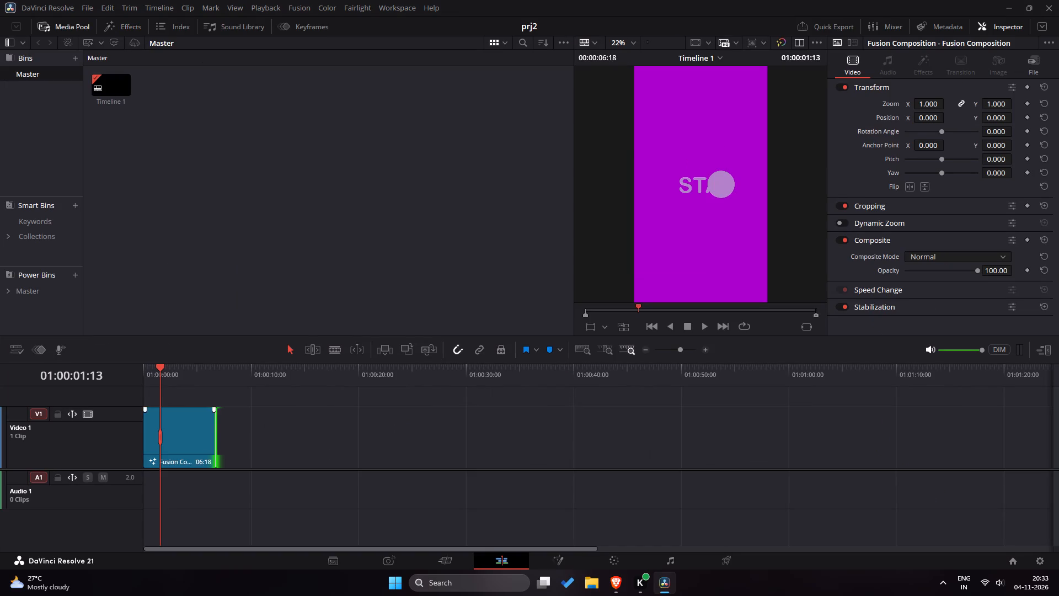
left_click_drag(160, 374, 120, 361)
key("space")
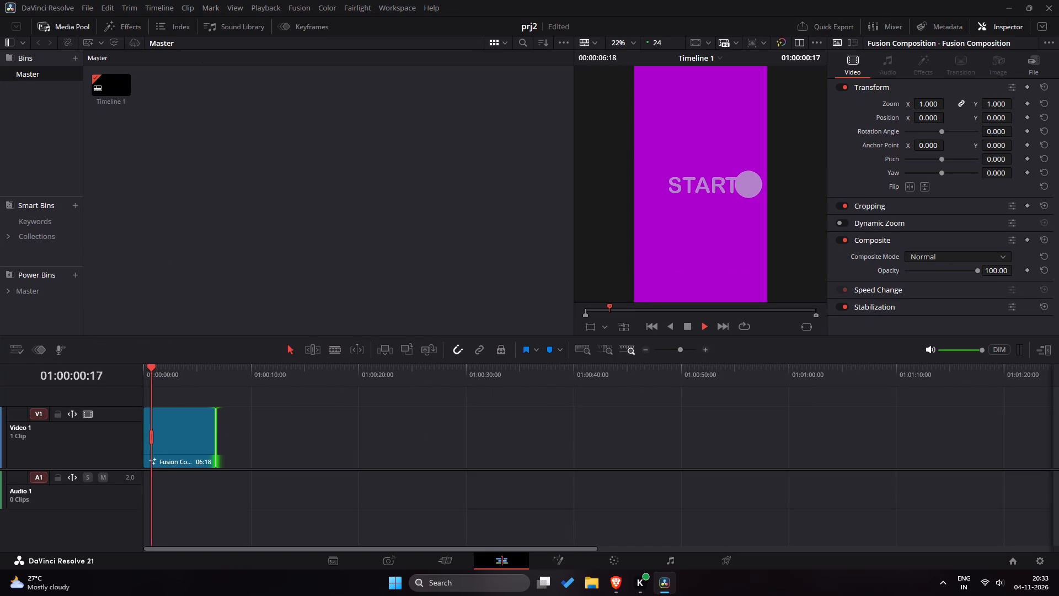
key("space")
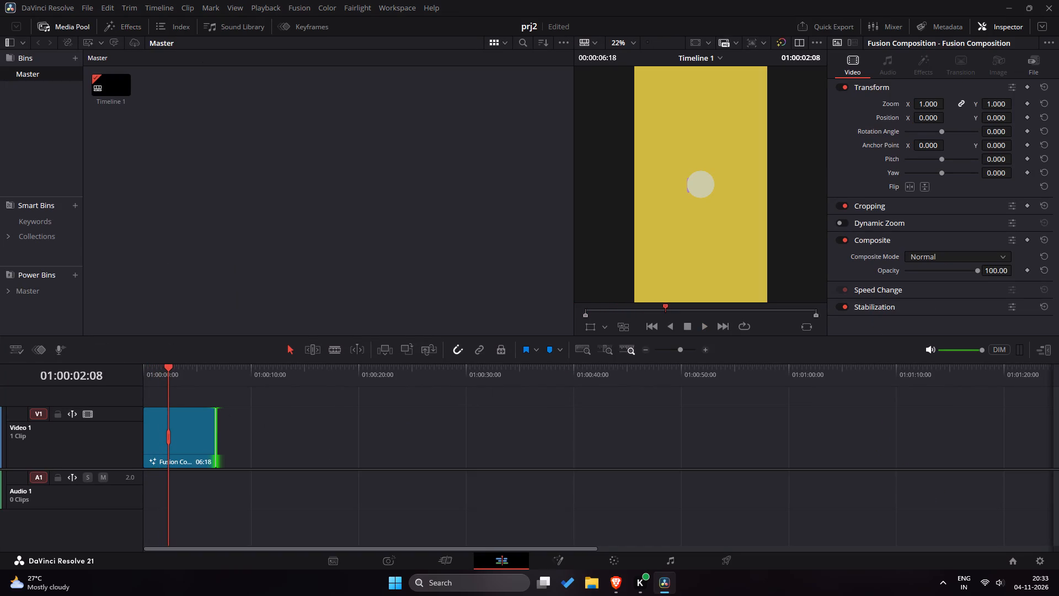
key("space")
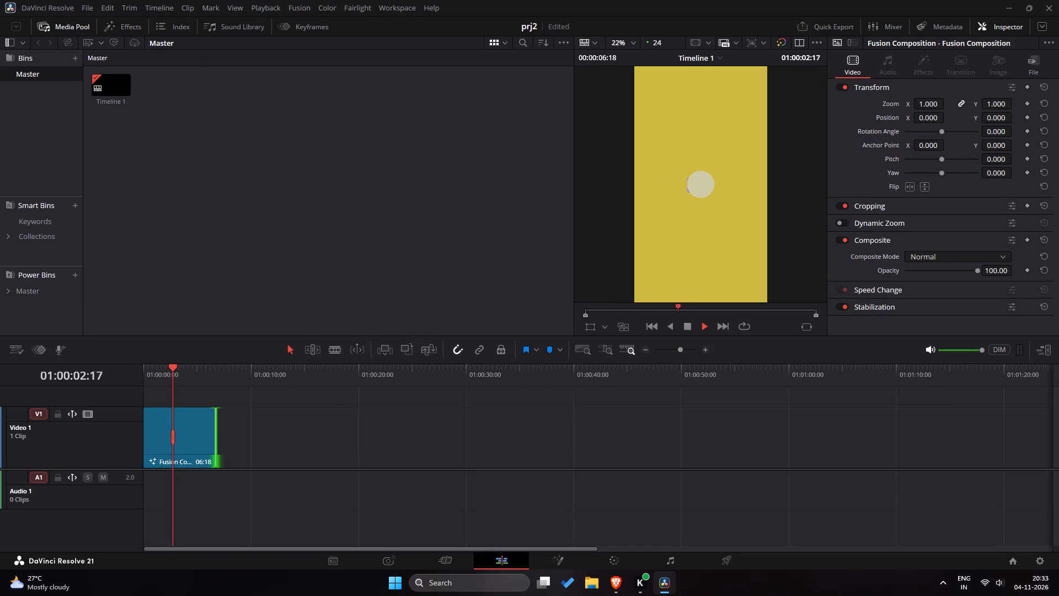
key("space")
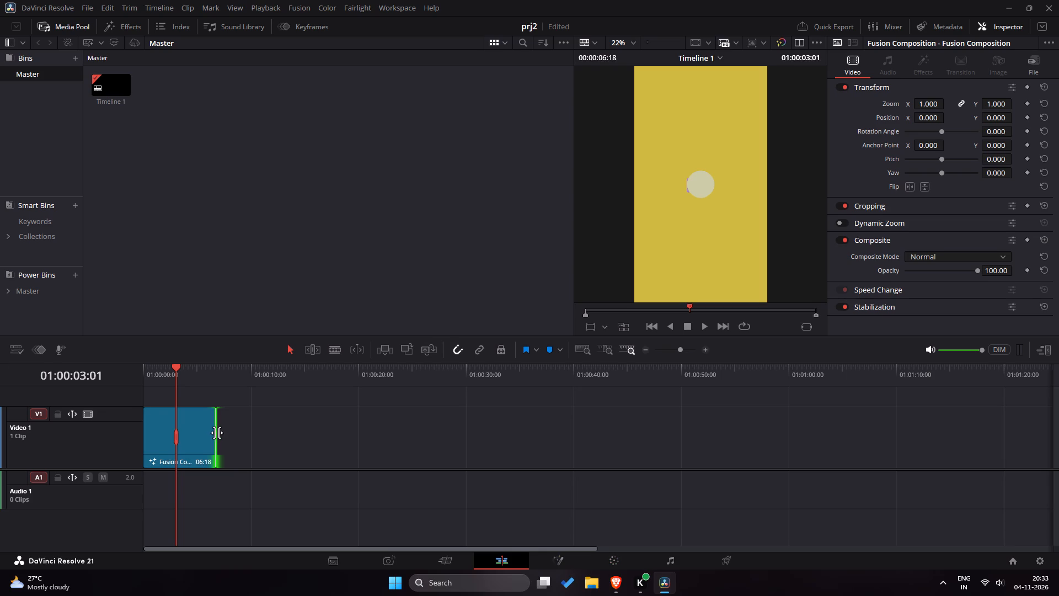
Trim the end of the Fusion composition clip on the edit timeline to a length of 5:22.
left_click_drag(216, 432, 206, 432)
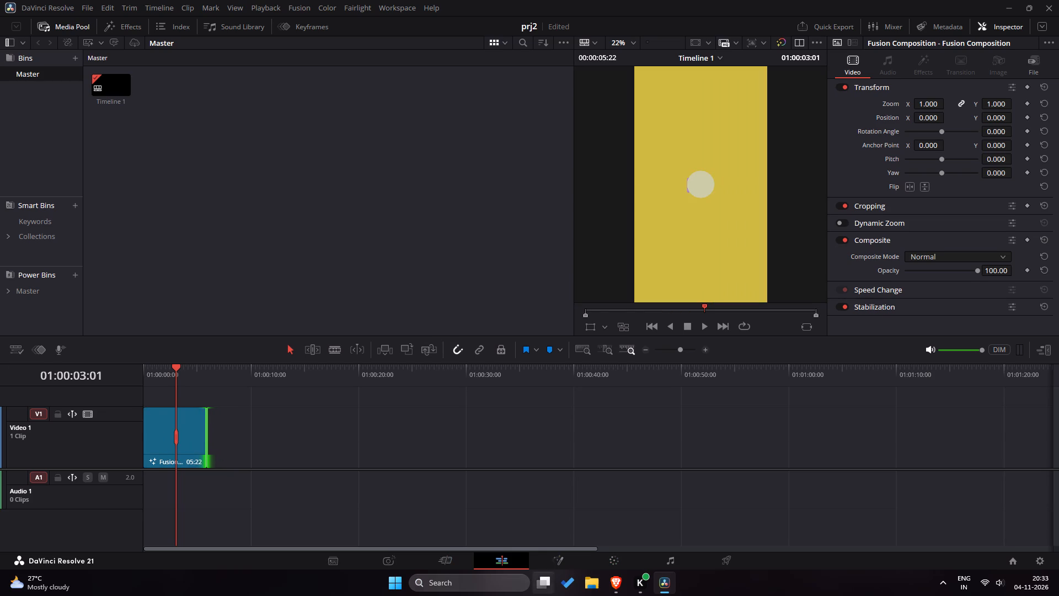
Replay the composition from frame 0 on the Fusion page and examine Merge2 around the purple-to-yellow switch at frames 44 to 46.
left_click(571, 562)
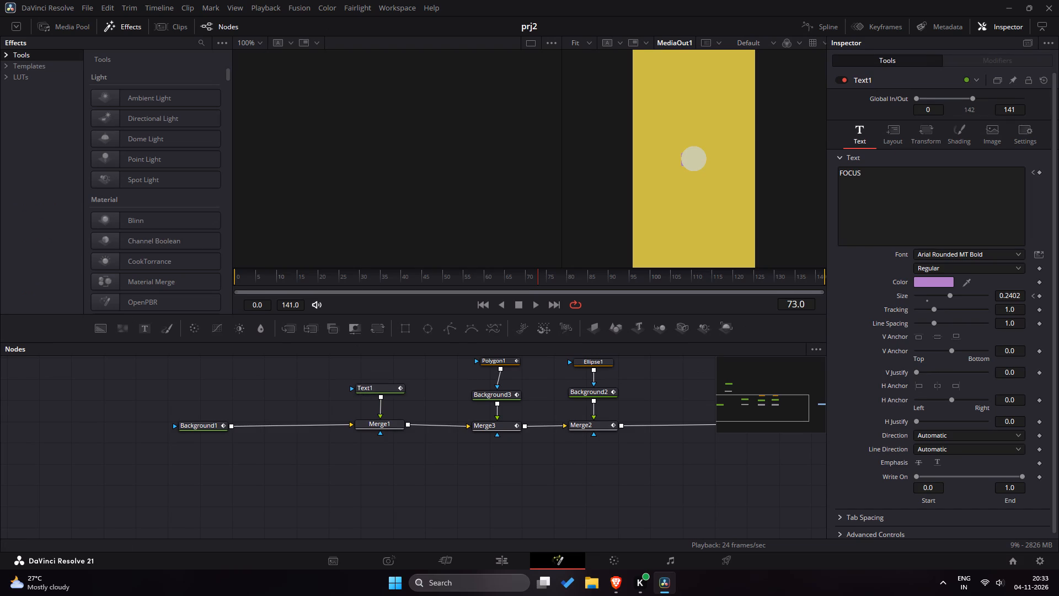
left_click_drag(263, 283, 207, 276)
key("space")
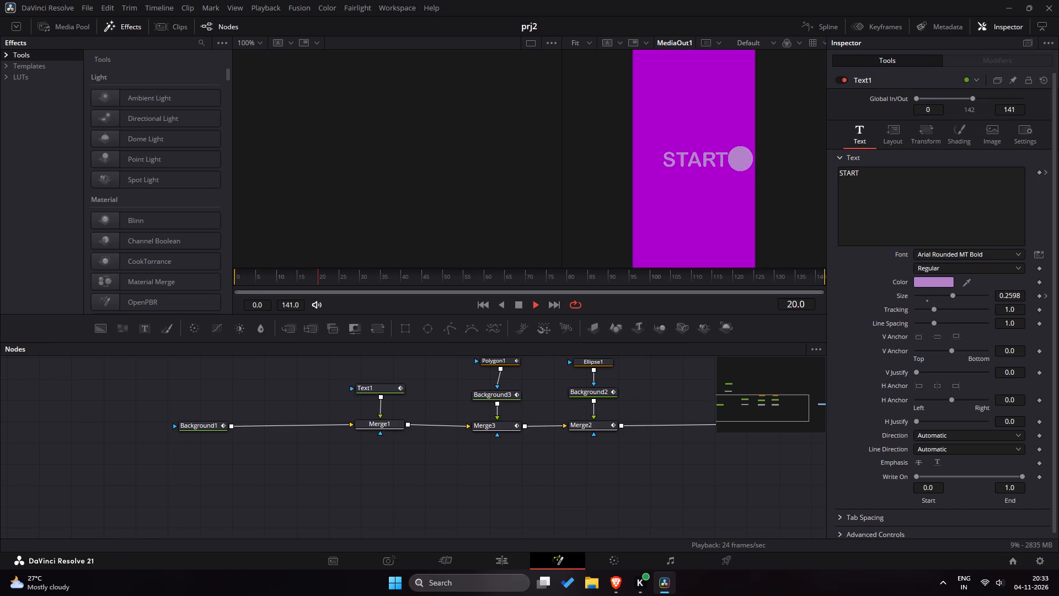
key("space")
left_click(590, 427)
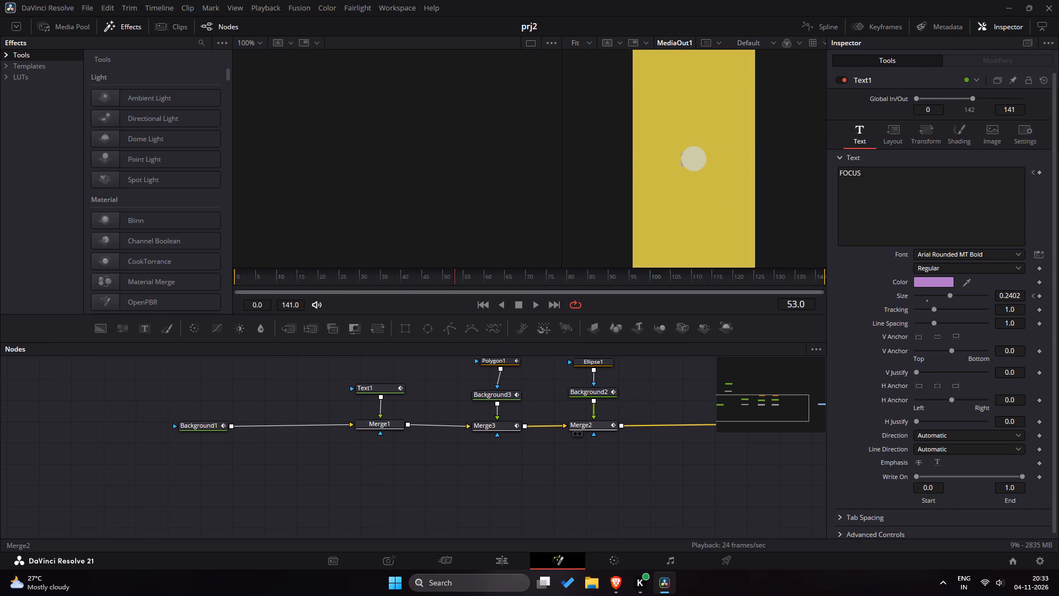
left_click(550, 469)
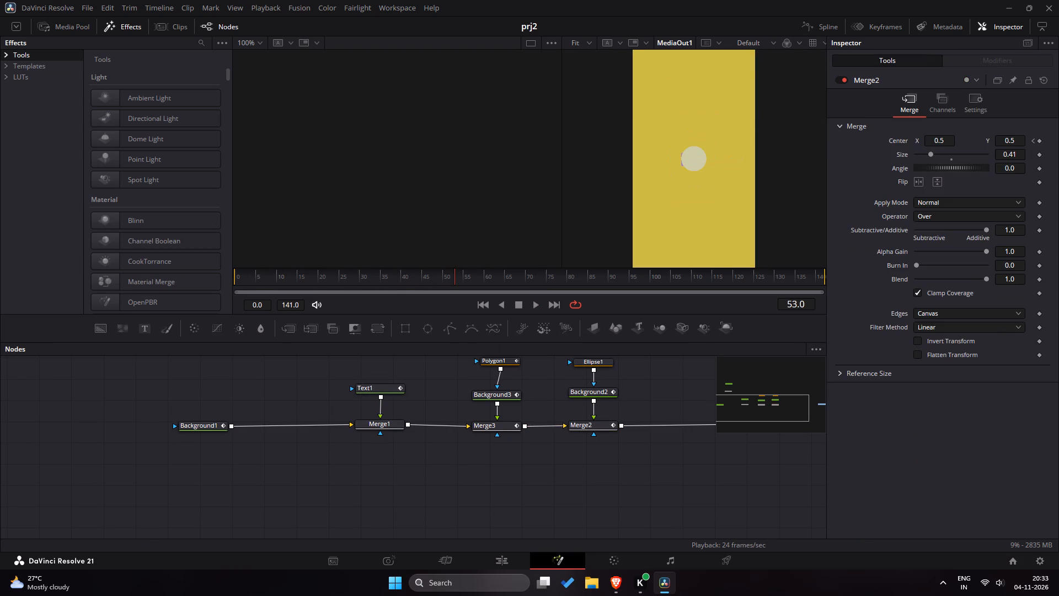
left_click_drag(421, 280, 197, 264)
key("space")
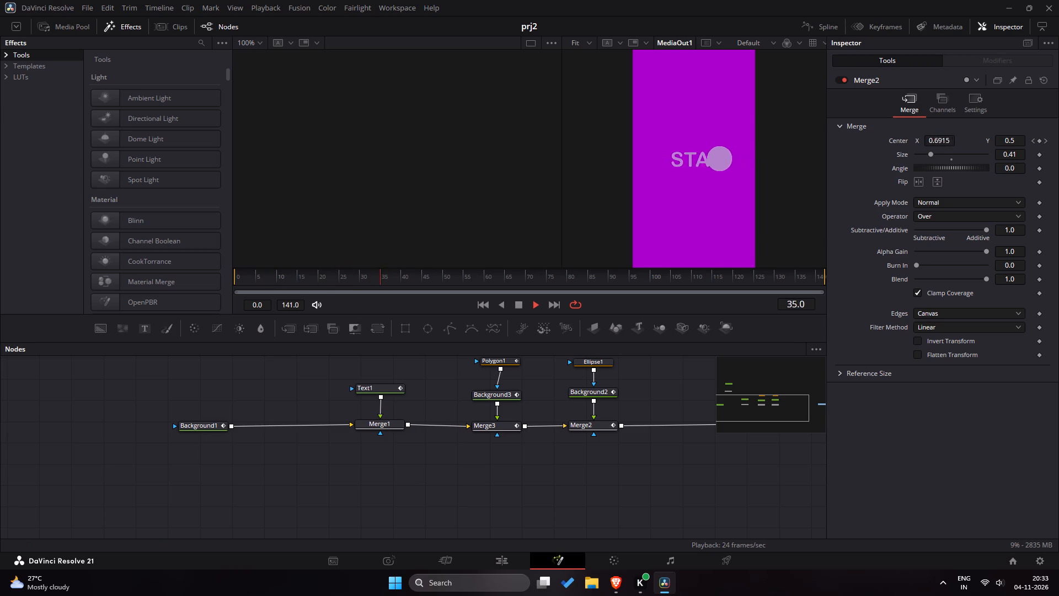
key("space")
left_click_drag(429, 279, 426, 280)
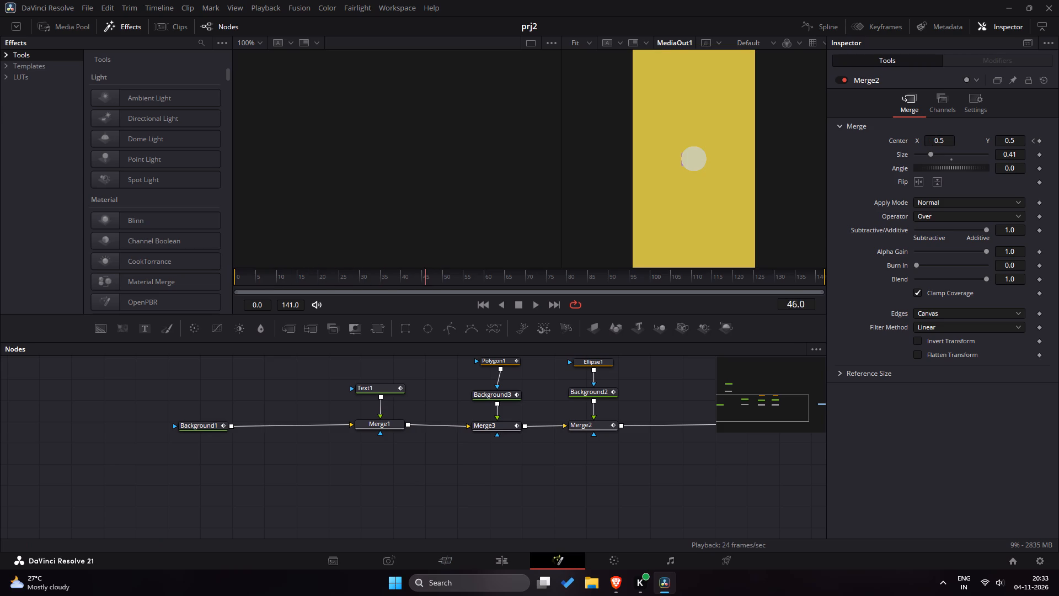
left_click_drag(426, 280, 420, 280)
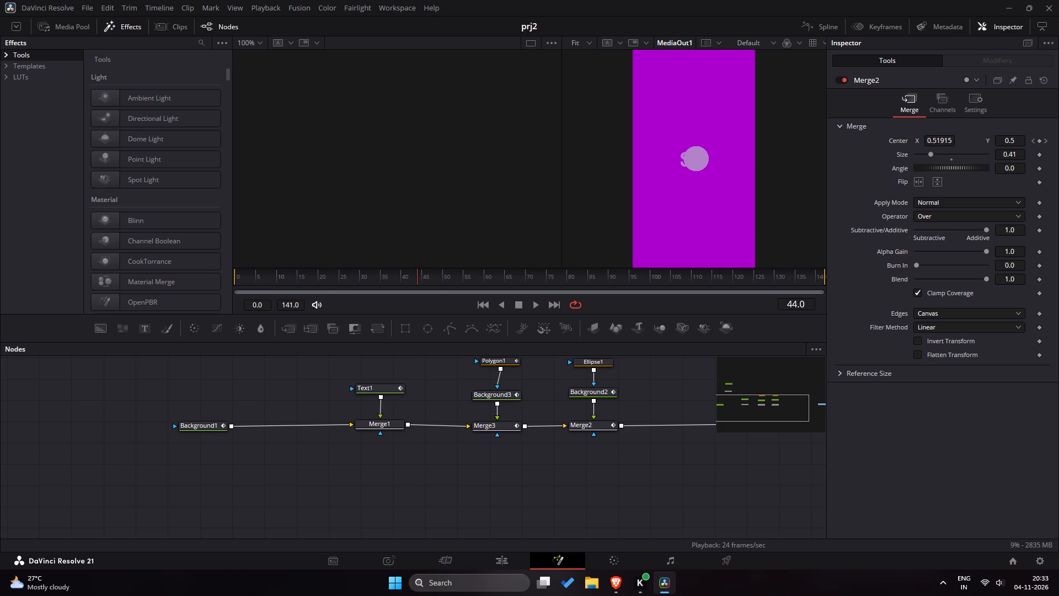
left_click_drag(420, 280, 429, 281)
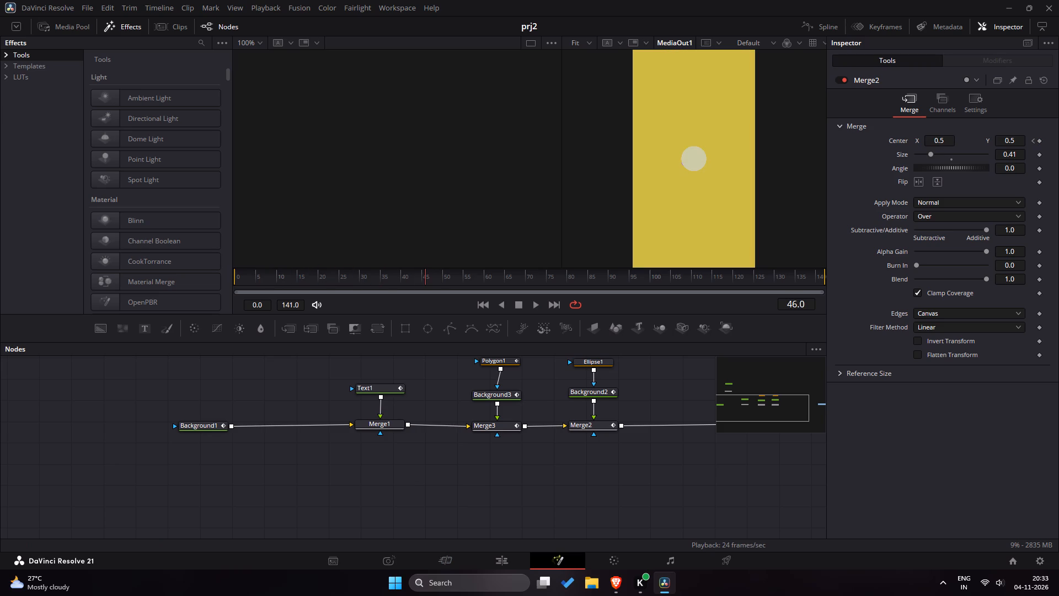
left_click_drag(429, 281, 424, 280)
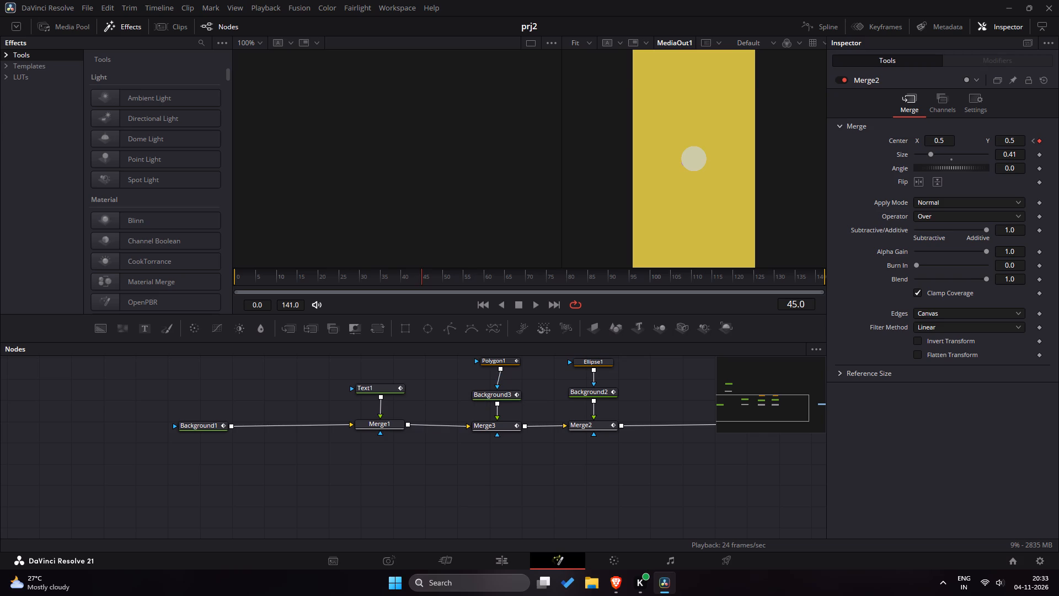
Examine Text1's text and size keyframes while scrubbing between frame 0 and the purple-to-yellow switch at frame 46.
left_click(393, 389)
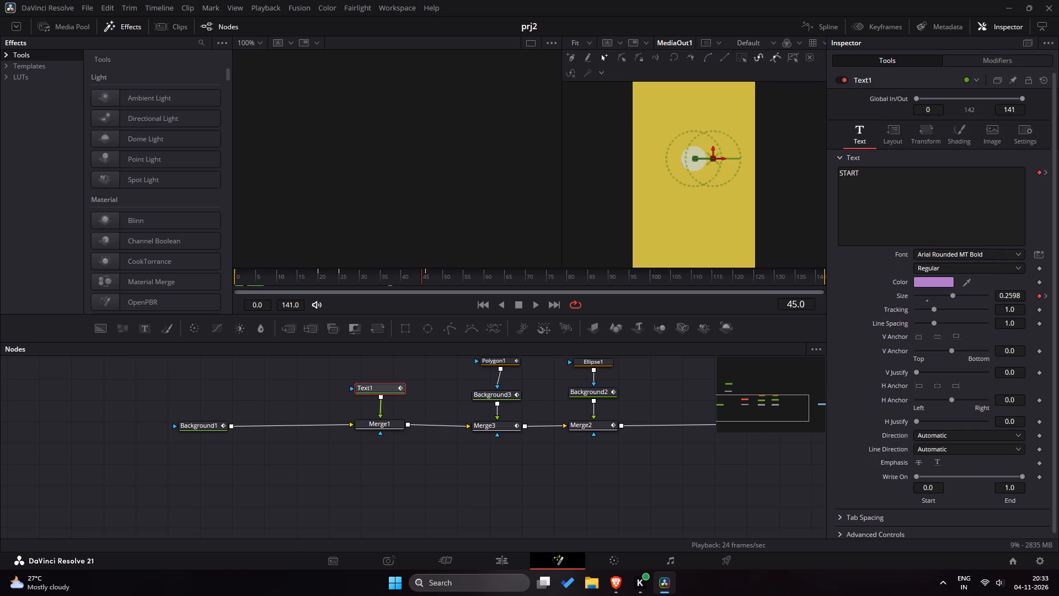
left_click(425, 278)
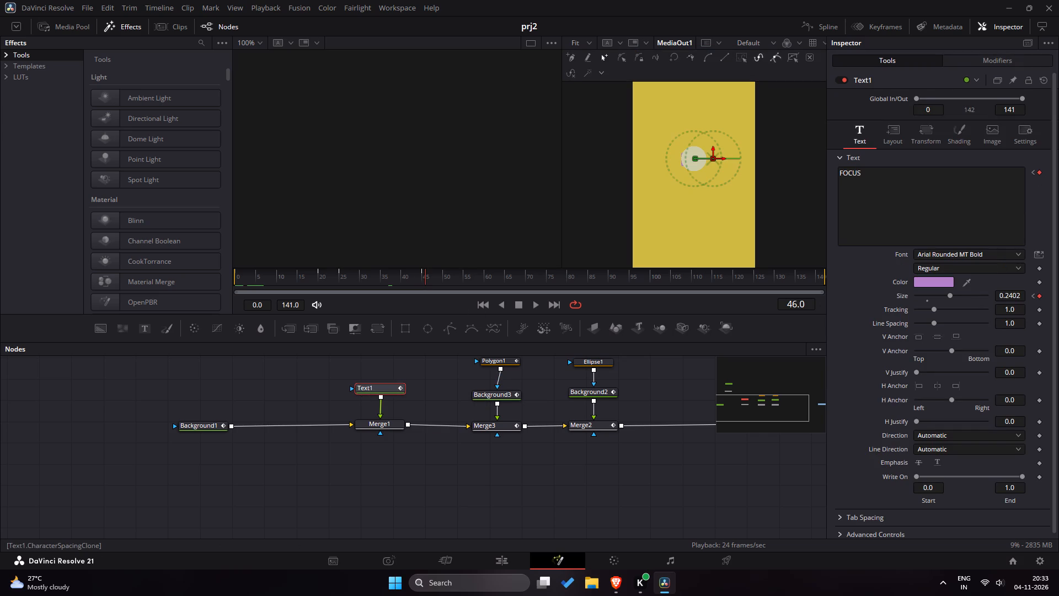
left_click_drag(422, 279, 262, 272)
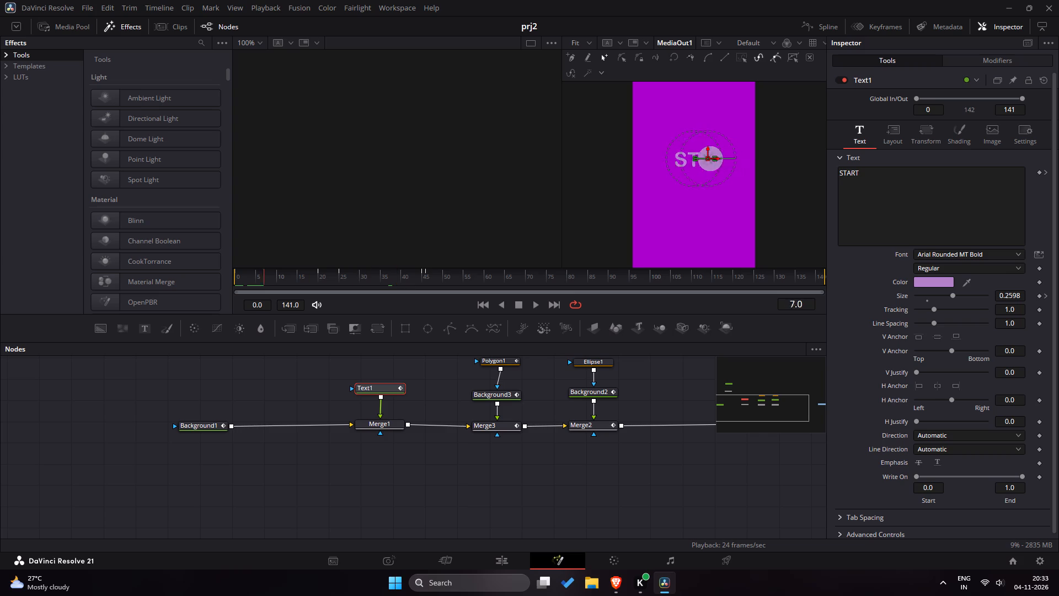
left_click_drag(262, 272, 322, 284)
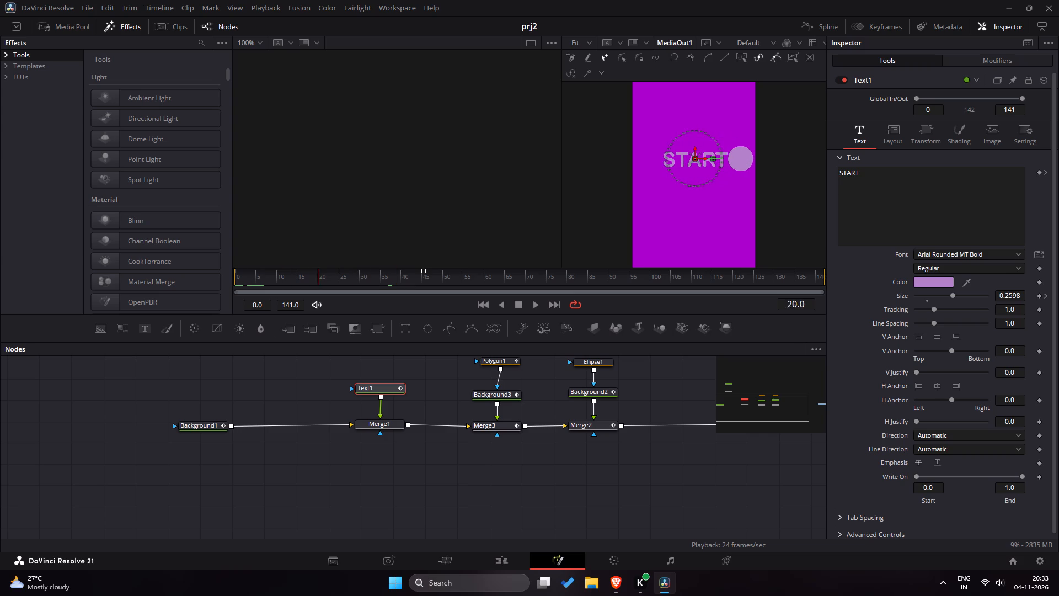
left_click_drag(322, 284, 427, 292)
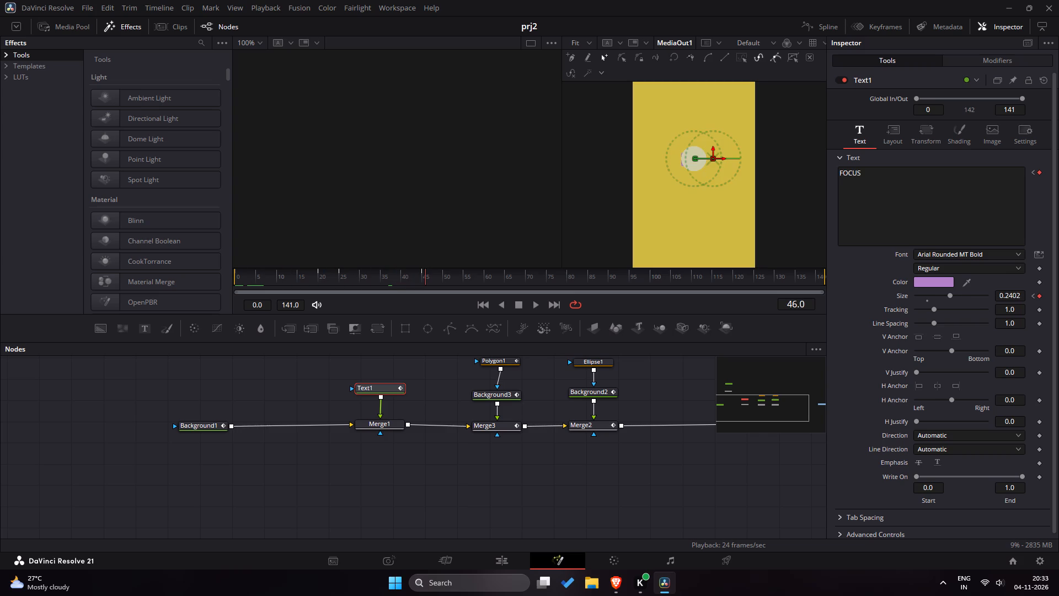
left_click_drag(427, 292, 228, 286)
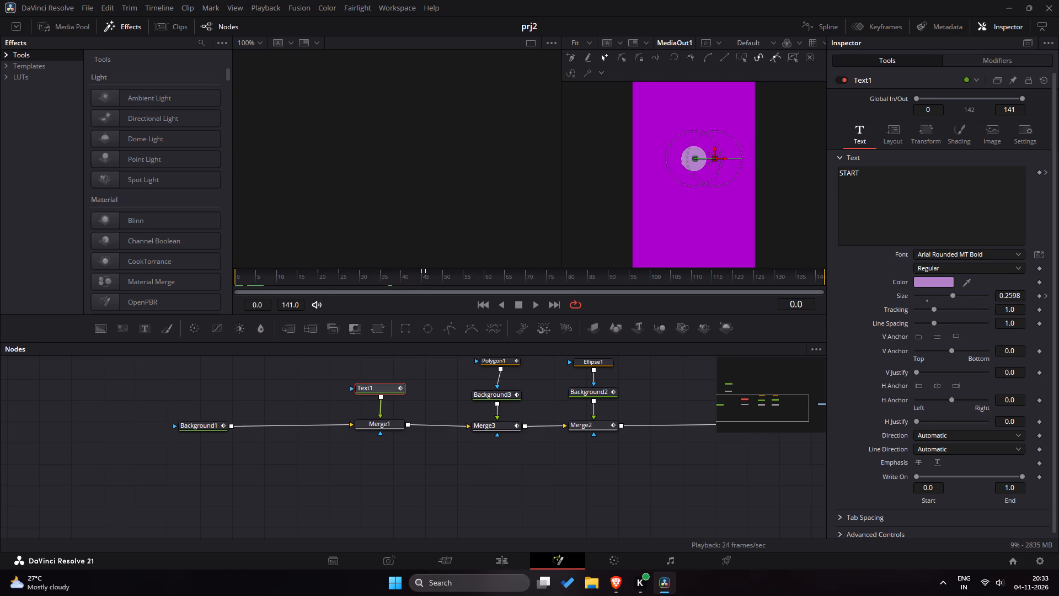
left_click_drag(228, 286, 334, 293)
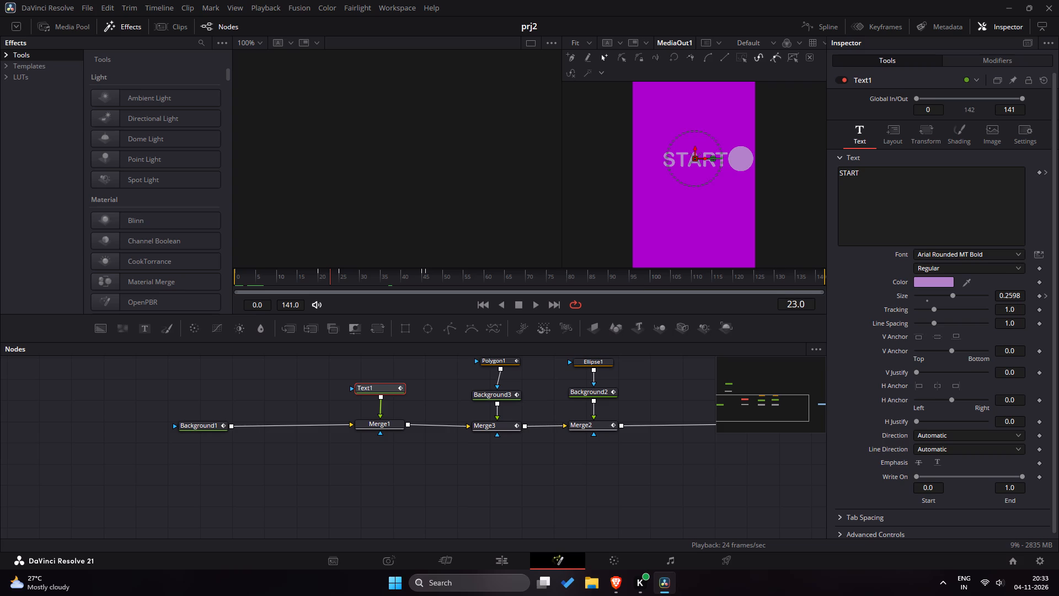
left_click_drag(334, 293, 320, 292)
left_click_drag(320, 292, 339, 294)
left_click_drag(339, 294, 321, 292)
Examine Text1's layout Center keyframes across the START word's reveal and retreat, up to frame 46.
left_click(881, 132)
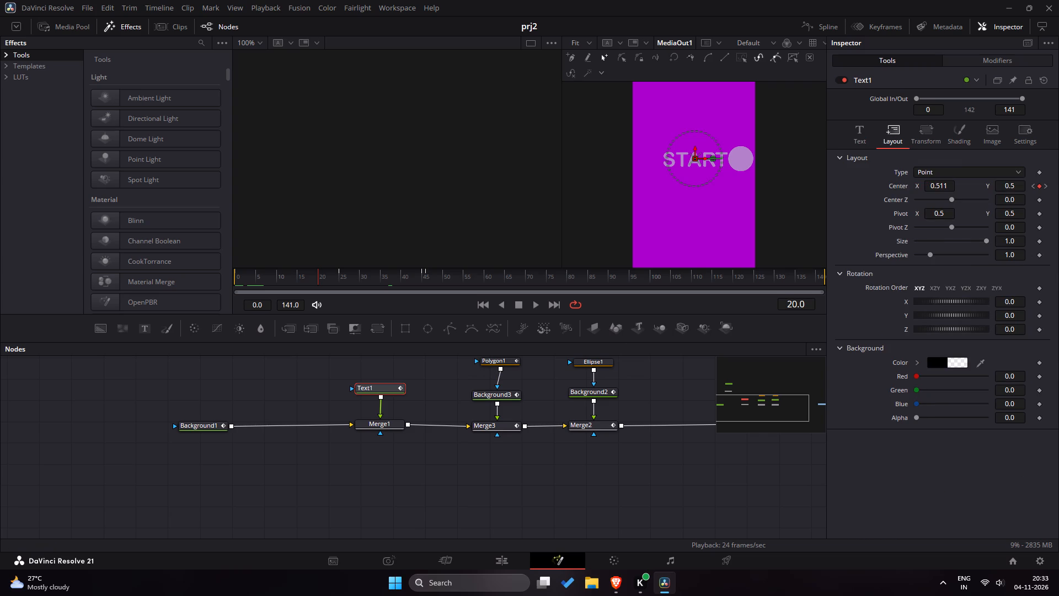
left_click(334, 279)
left_click(336, 279)
left_click_drag(338, 279, 379, 277)
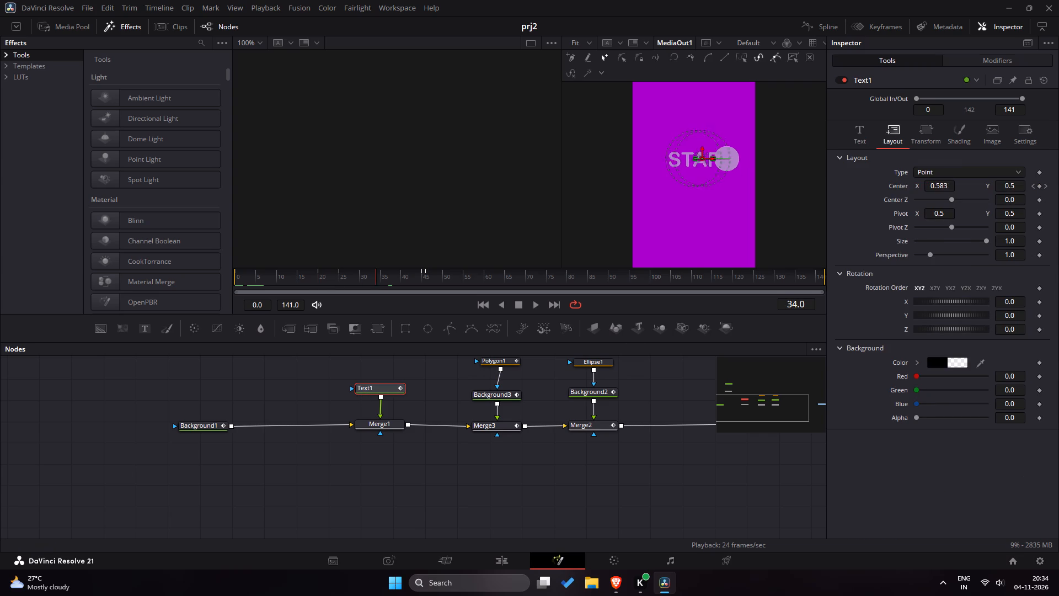
left_click_drag(379, 277, 426, 275)
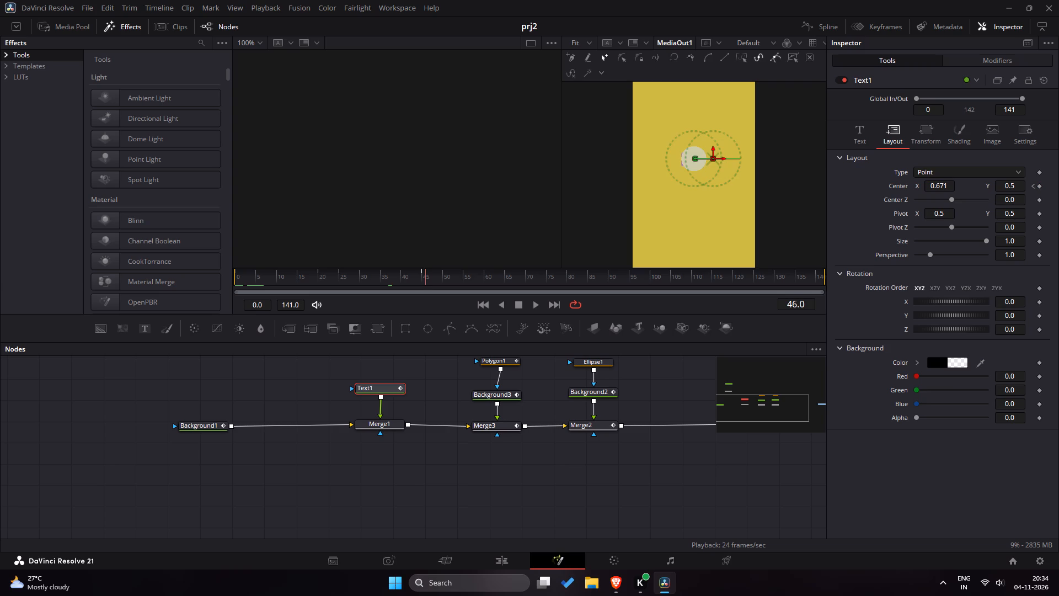
left_click_drag(426, 275, 425, 274)
left_click_drag(425, 274, 422, 275)
left_click_drag(416, 280, 429, 282)
left_click_drag(429, 282, 428, 282)
left_click_drag(422, 281, 288, 278)
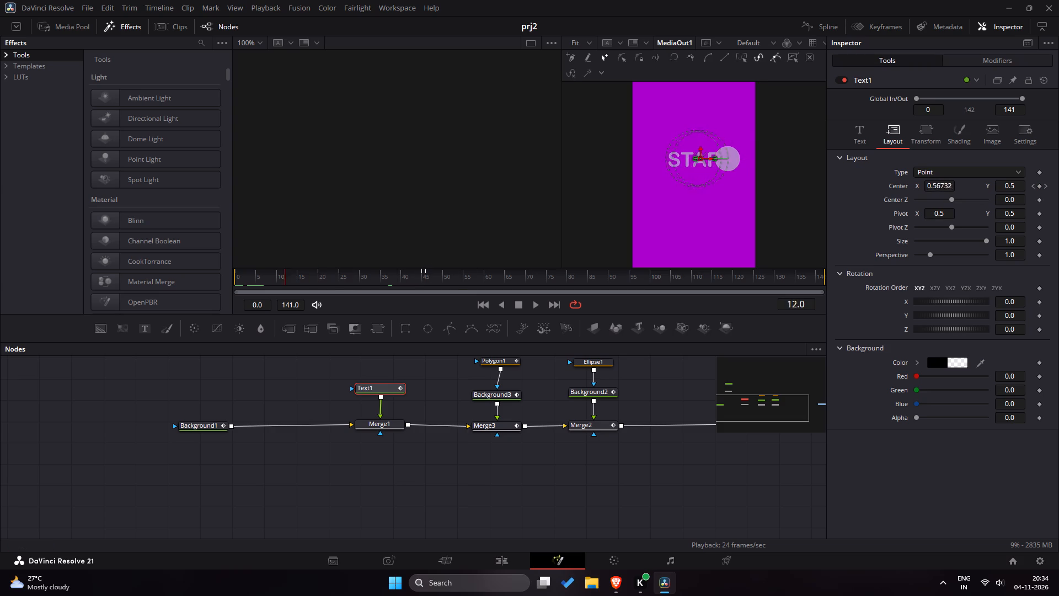
left_click_drag(288, 278, 331, 285)
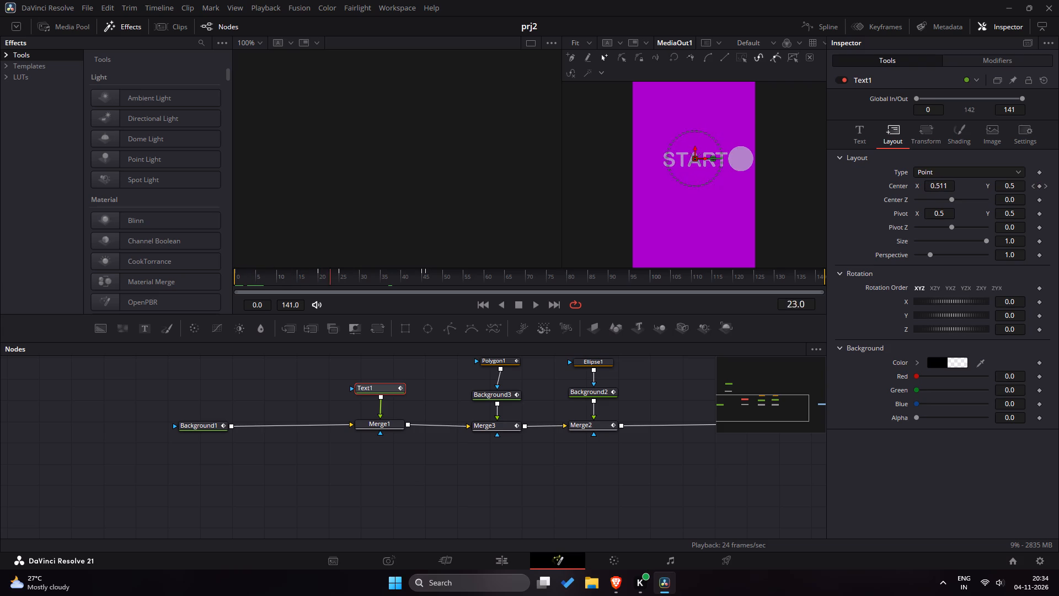
left_click_drag(331, 285, 440, 294)
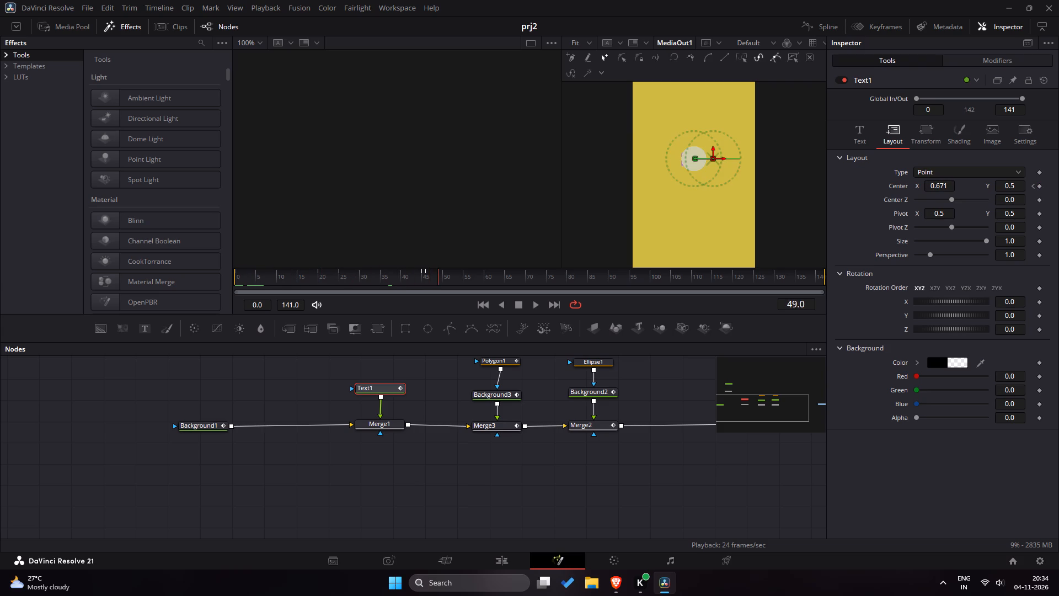
left_click_drag(440, 294, 427, 284)
Check Merge3 and Merge2 at the colour switch, and examine Merge2's Center motion between frames 0 and 45.
left_click(587, 422)
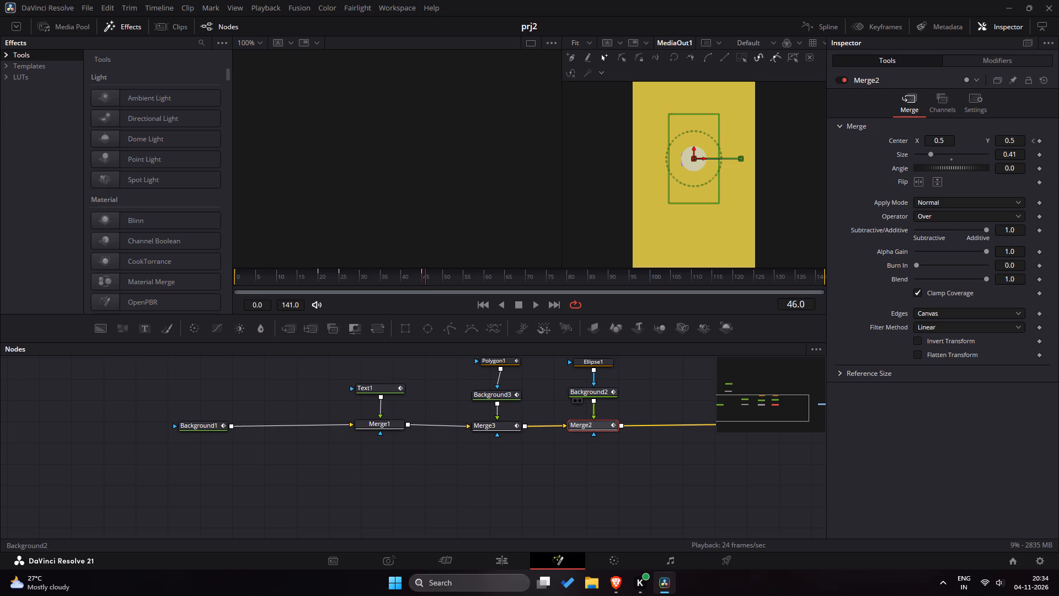
left_click(493, 429)
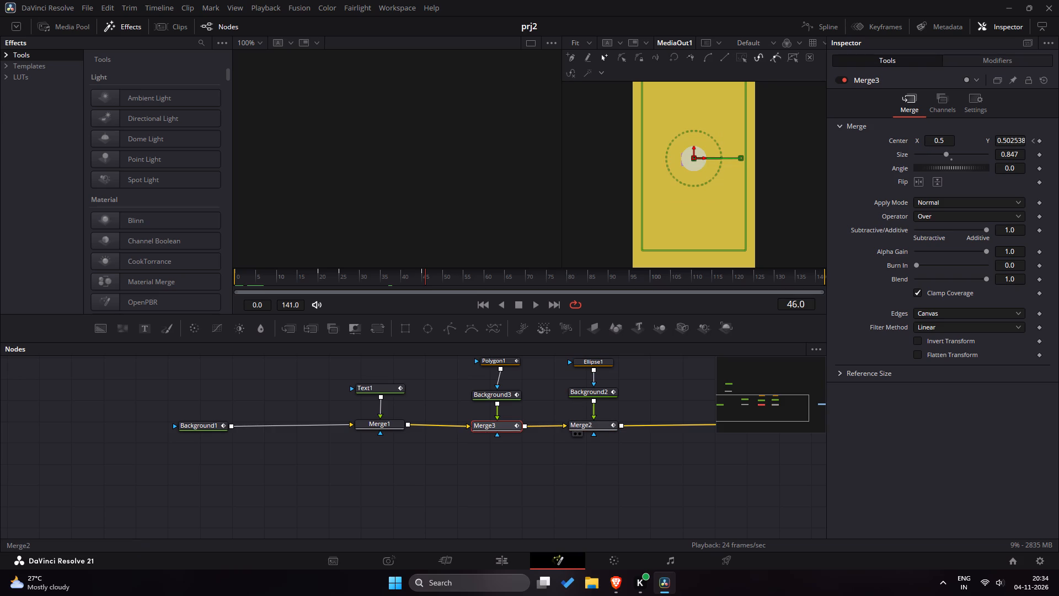
left_click(587, 426)
left_click_drag(409, 283, 408, 283)
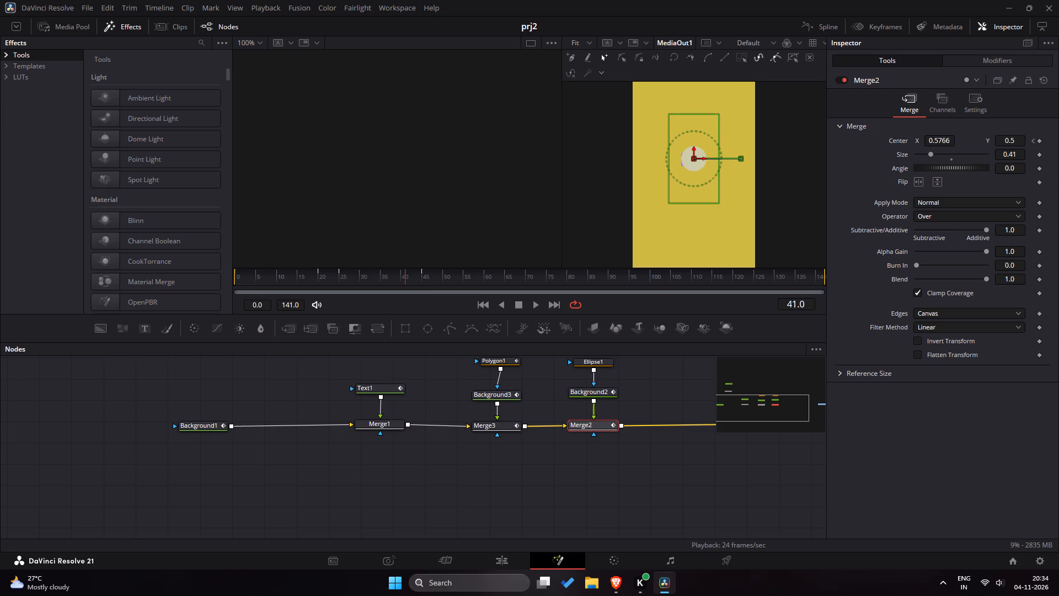
left_click_drag(408, 283, 394, 281)
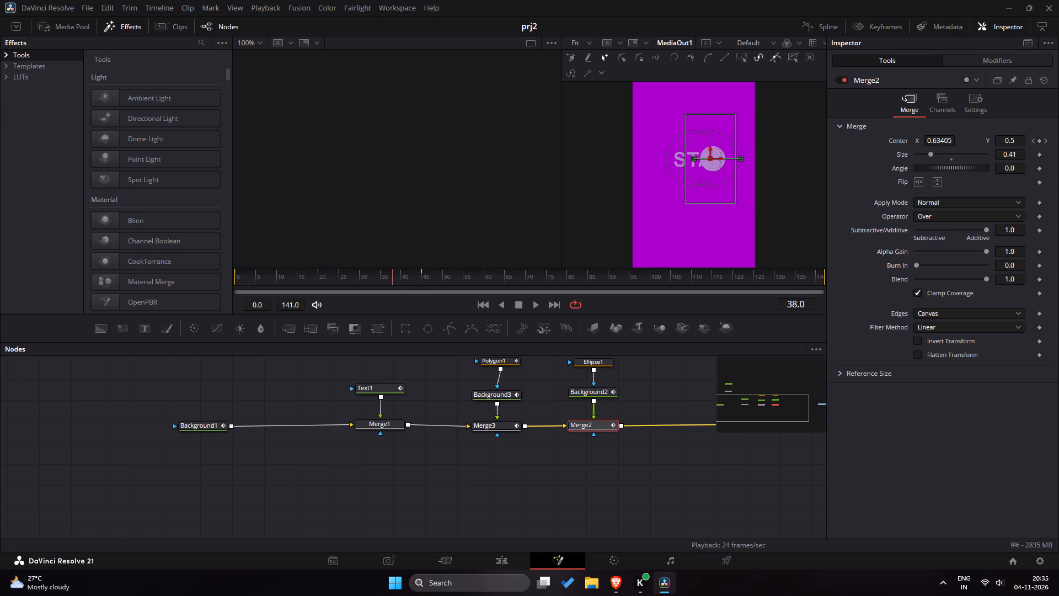
left_click_drag(394, 281, 322, 284)
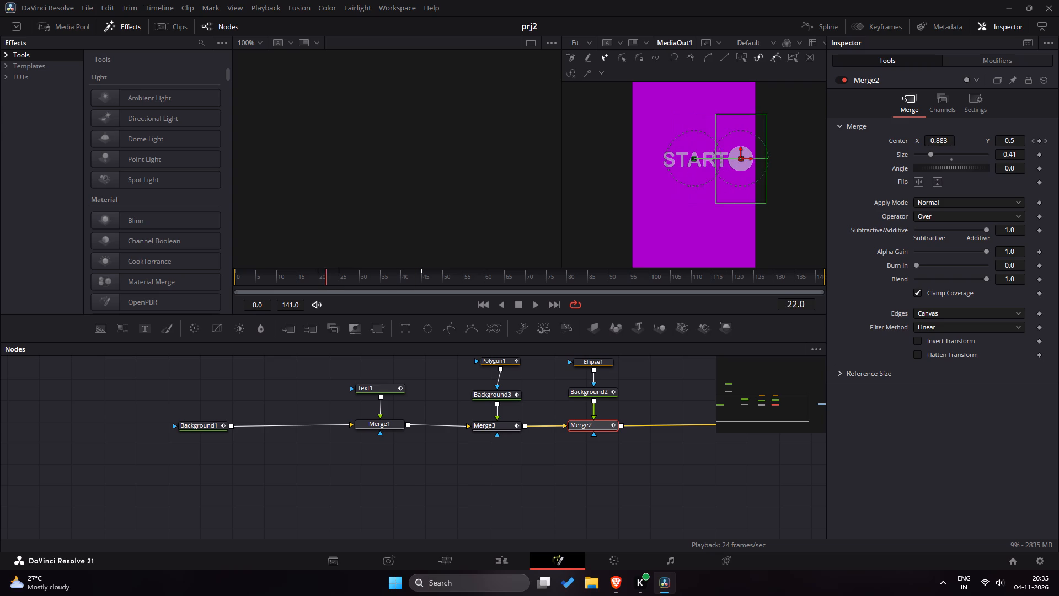
left_click_drag(322, 284, 234, 285)
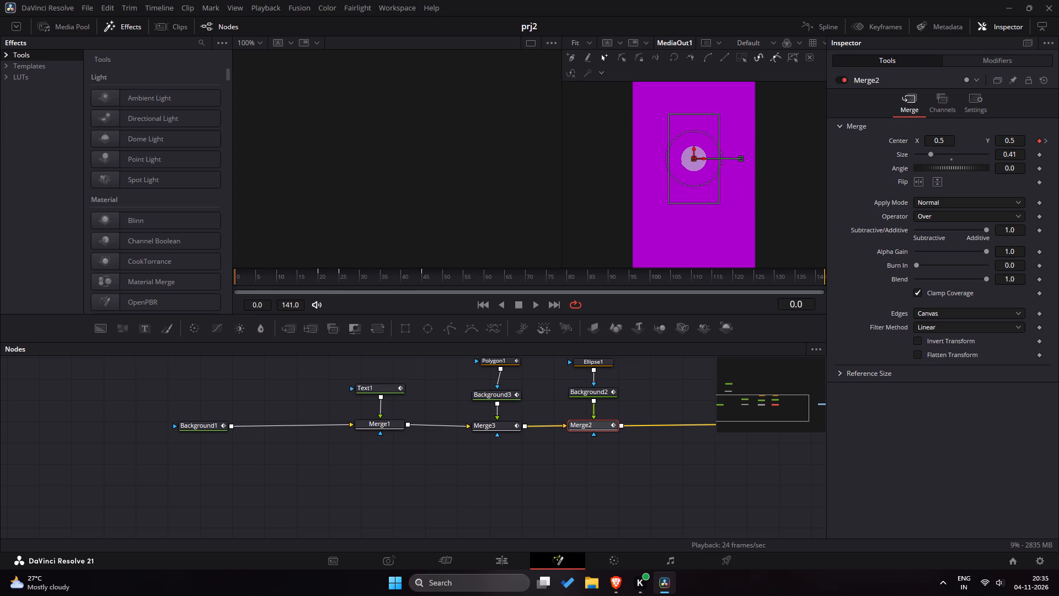
left_click_drag(234, 285, 191, 284)
left_click_drag(191, 284, 317, 284)
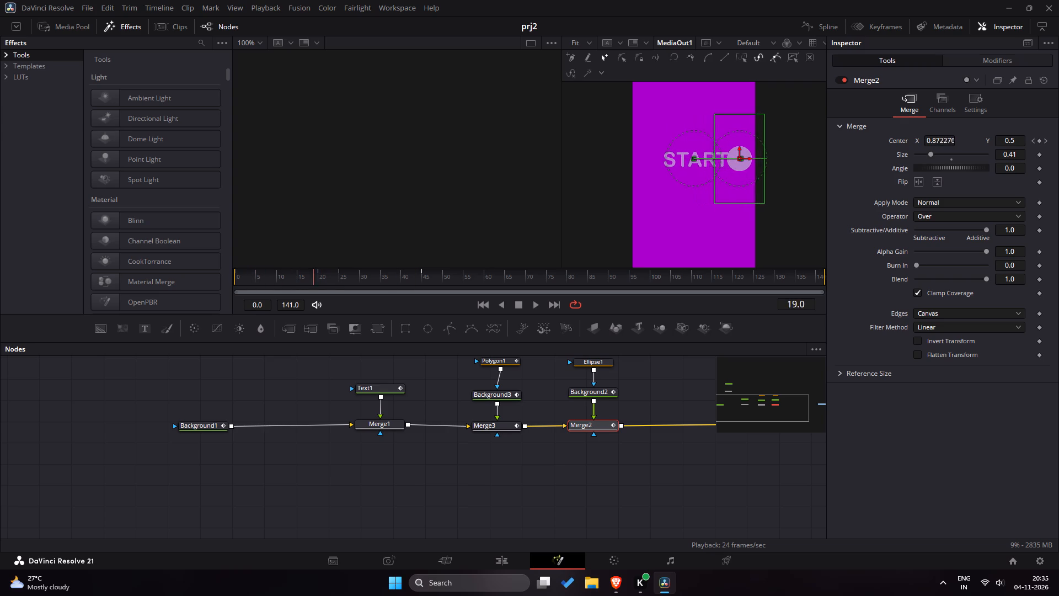
left_click_drag(317, 284, 422, 284)
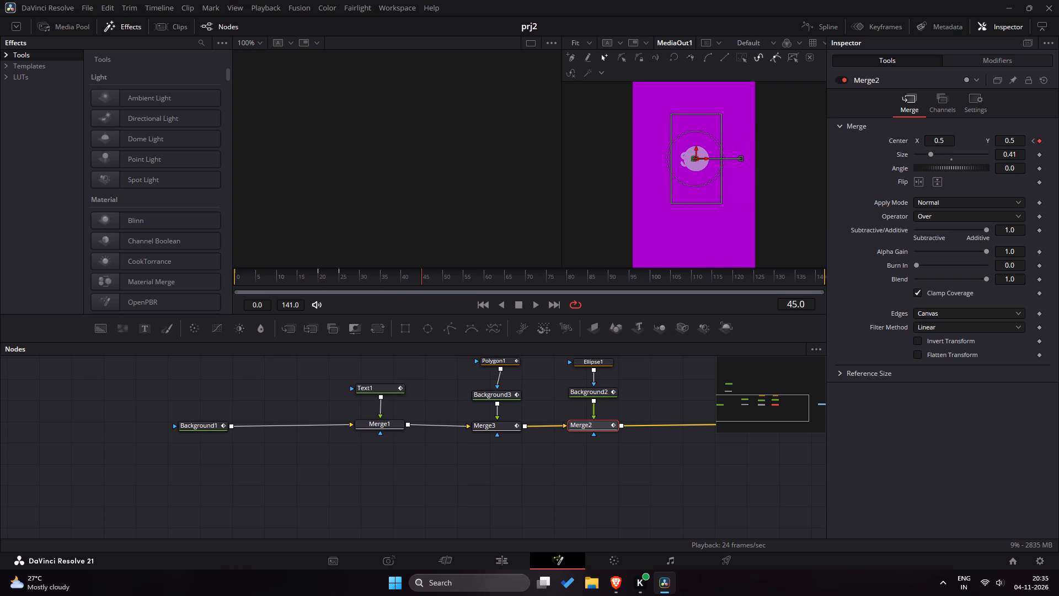
left_click_drag(422, 284, 291, 277)
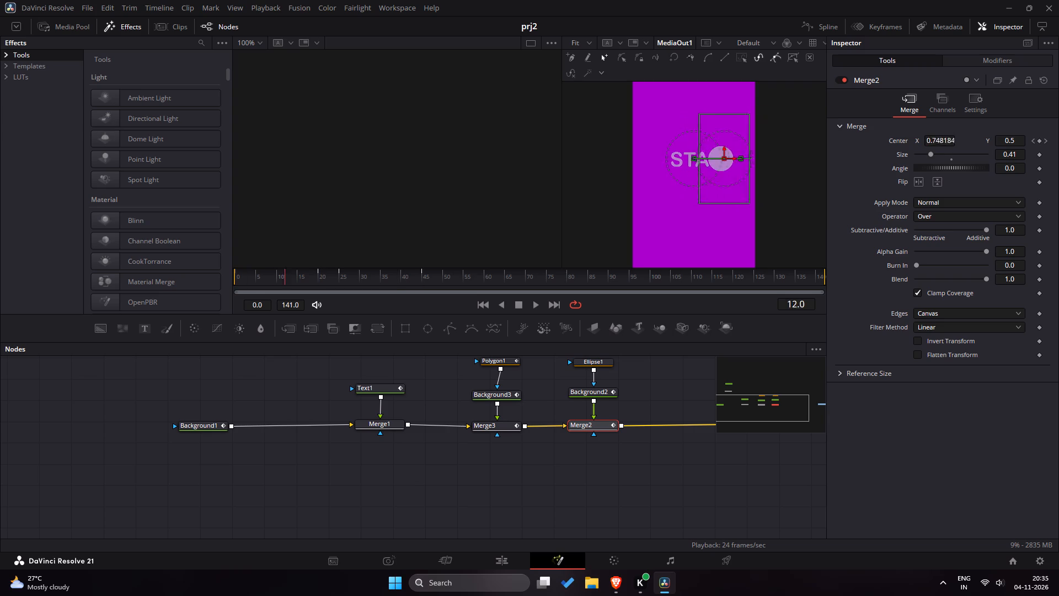
left_click_drag(291, 277, 318, 279)
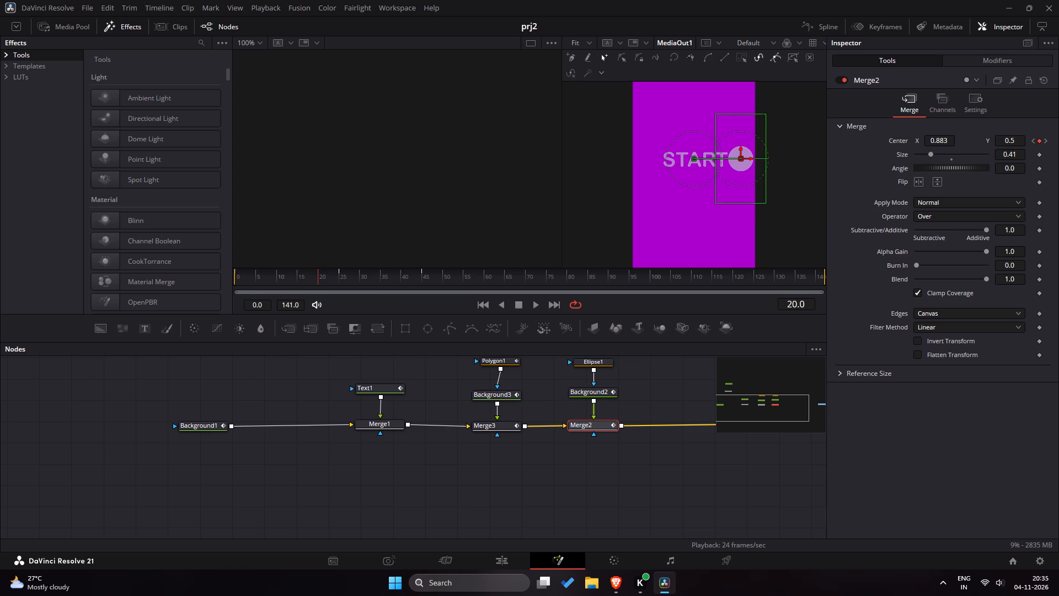
left_click_drag(318, 279, 319, 279)
Add a Center keyframe on Merge2 at frame 46, holding the circle at X 0.5, Y 0.5.
left_click_drag(319, 279, 427, 275)
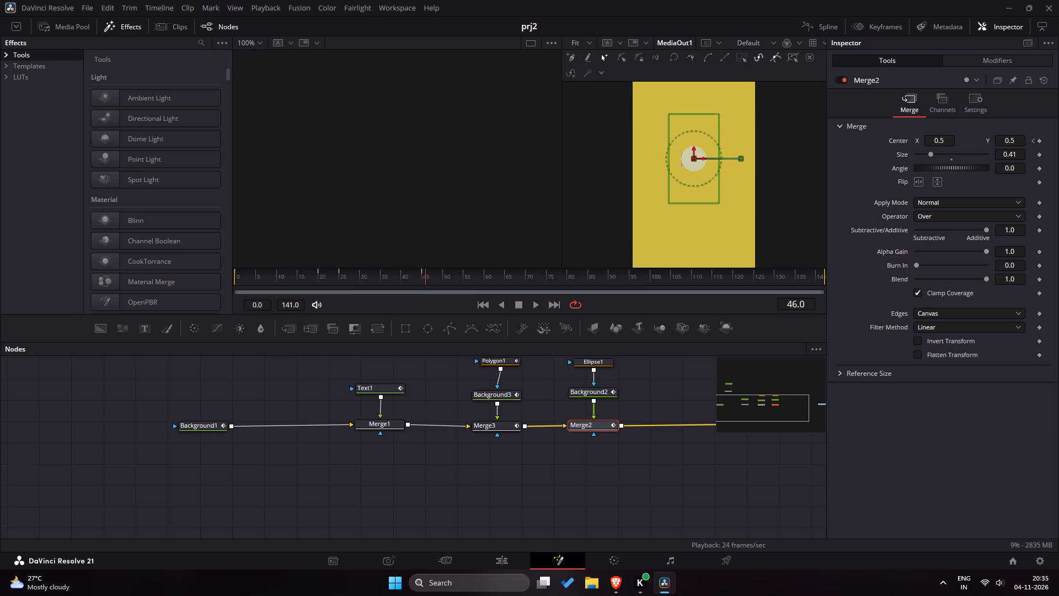
left_click_drag(427, 275, 429, 276)
left_click(1038, 141)
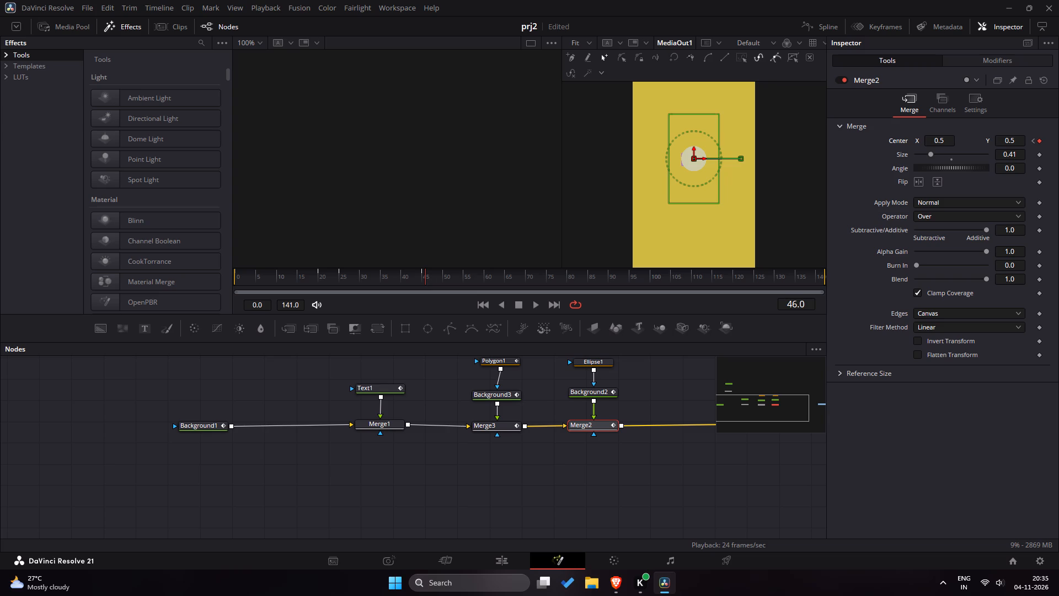
Remove Merge2's Center keyframe at frame 46 and check the neighbouring keyframe at frame 45.
left_click(1040, 140)
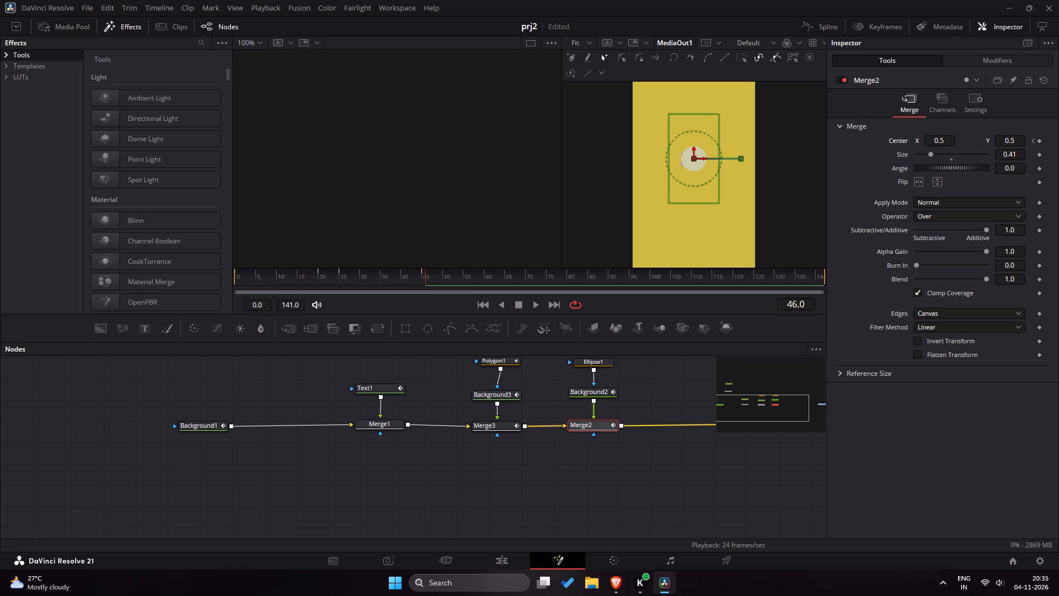
left_click(422, 278)
left_click_drag(424, 280, 426, 280)
left_click_drag(426, 280, 427, 280)
At frame 65, keyframe Merge2's Center X to 0.883 so the circle slides right for FOCUS.
left_click_drag(427, 280, 449, 281)
left_click_drag(449, 281, 467, 283)
left_click_drag(467, 283, 488, 283)
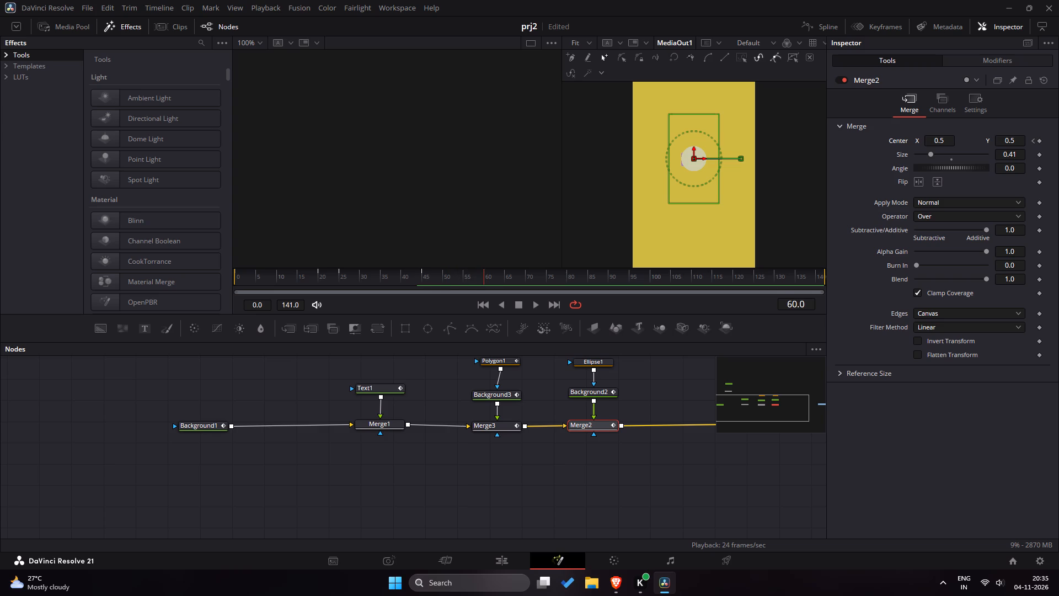
left_click_drag(488, 283, 505, 284)
left_click(950, 143)
key("BackSpace")
type("883")
key("Return")
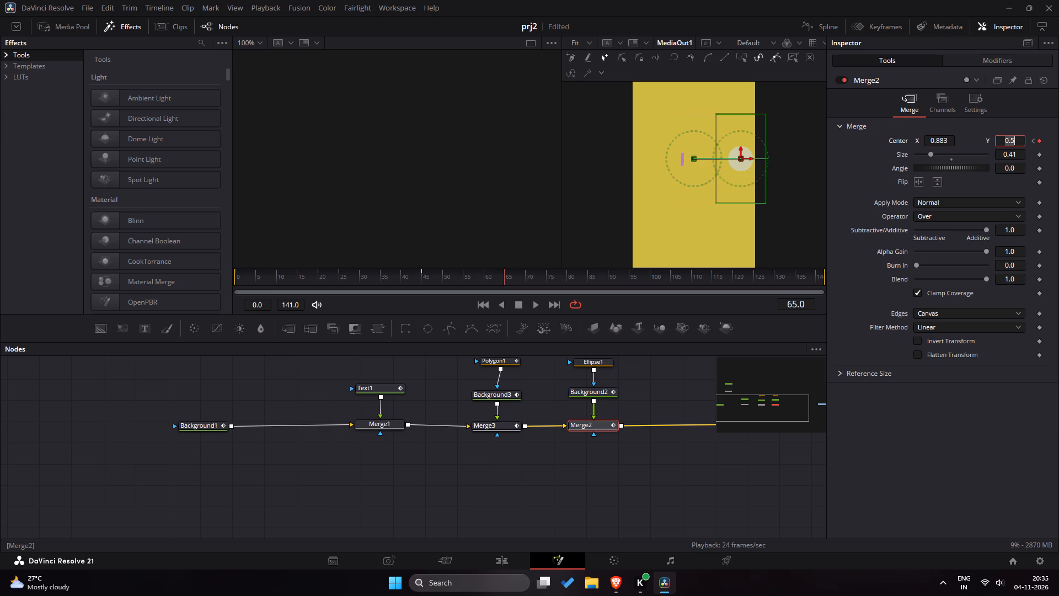
Examine Merge3's Center keyframes from frame 20 up to the colour switch at frame 45.
left_click(499, 424)
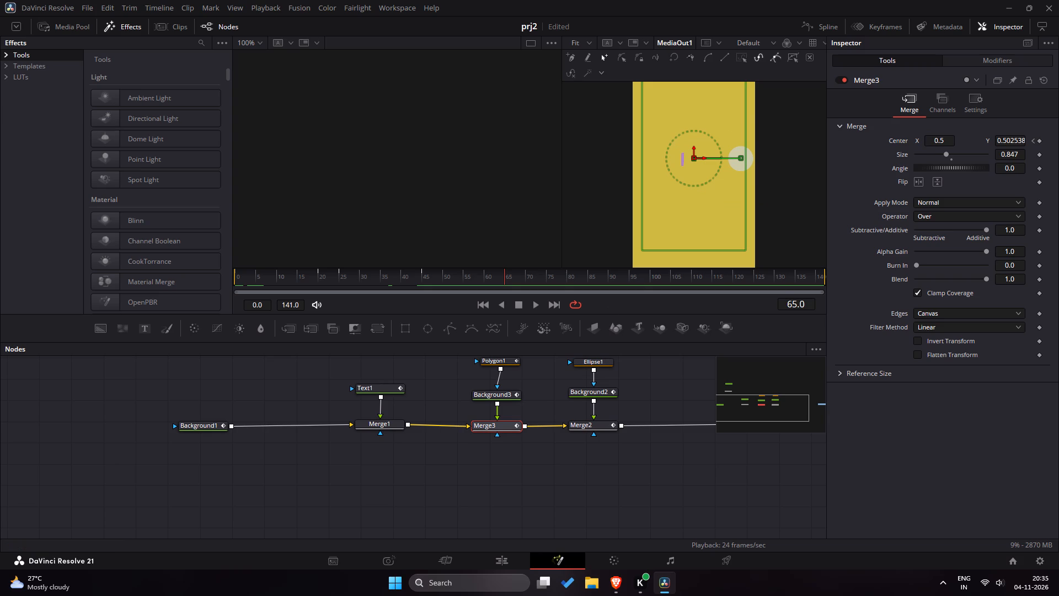
left_click_drag(469, 279, 424, 277)
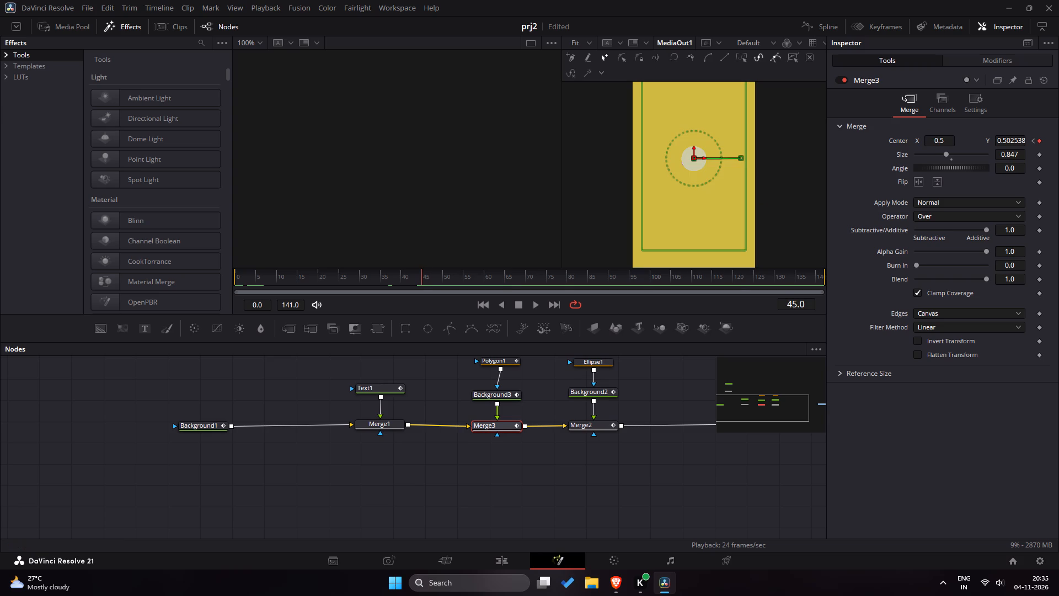
left_click_drag(424, 277, 315, 278)
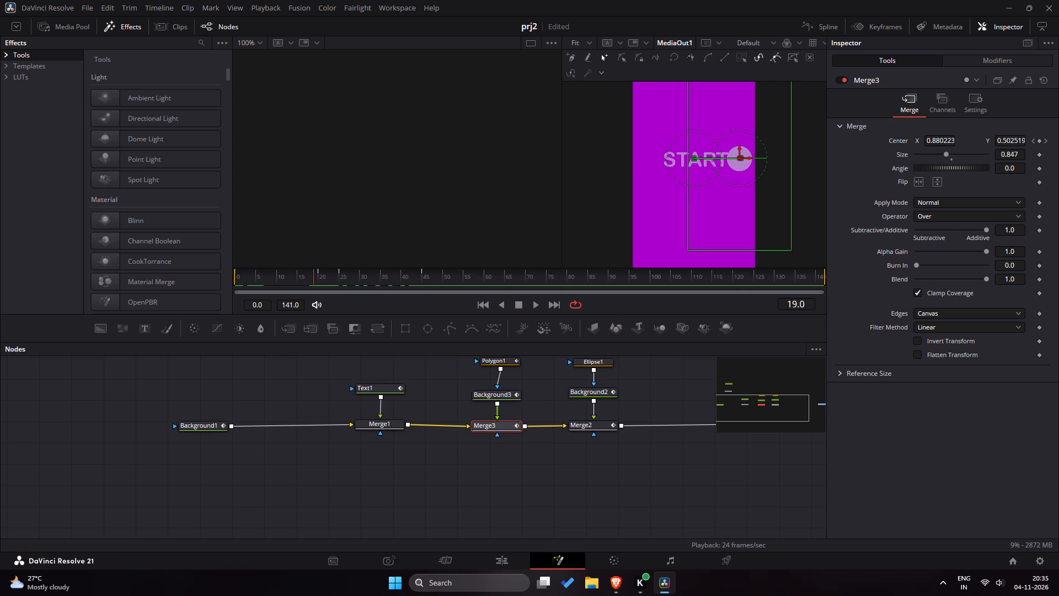
left_click_drag(315, 278, 318, 278)
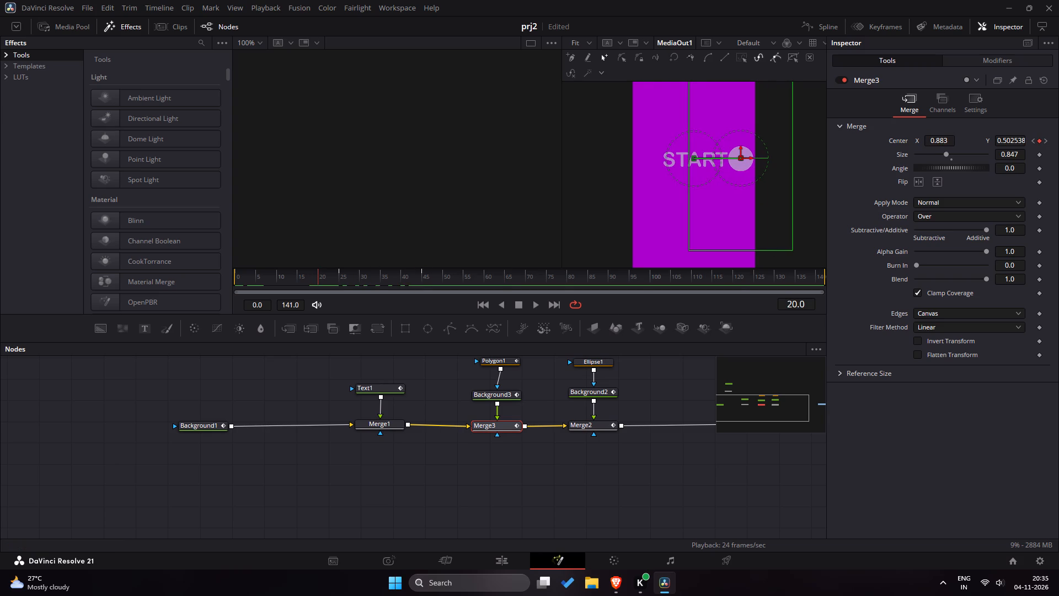
left_click_drag(318, 278, 416, 274)
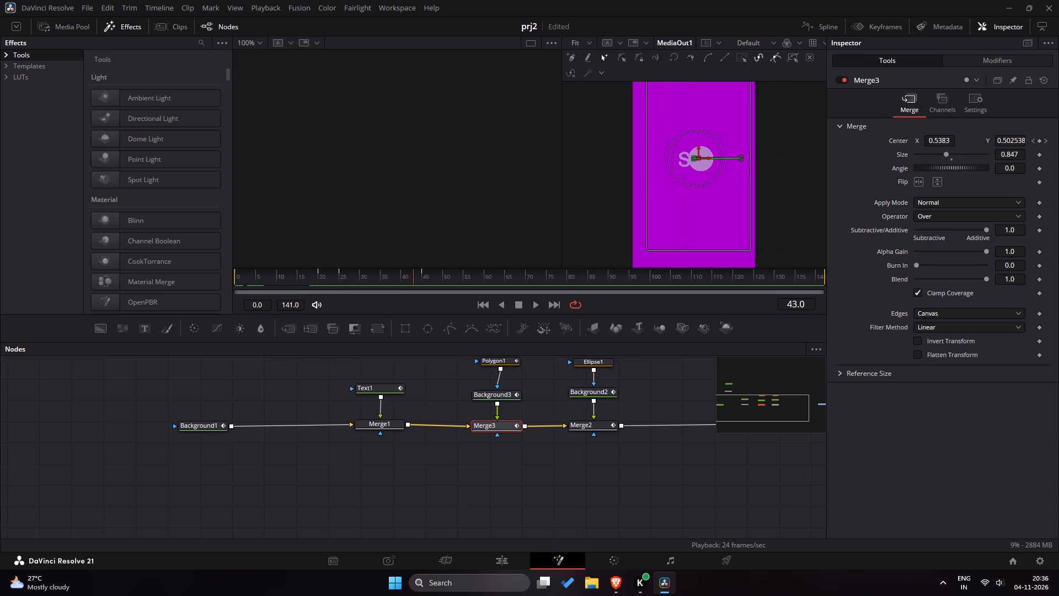
left_click_drag(416, 274, 422, 274)
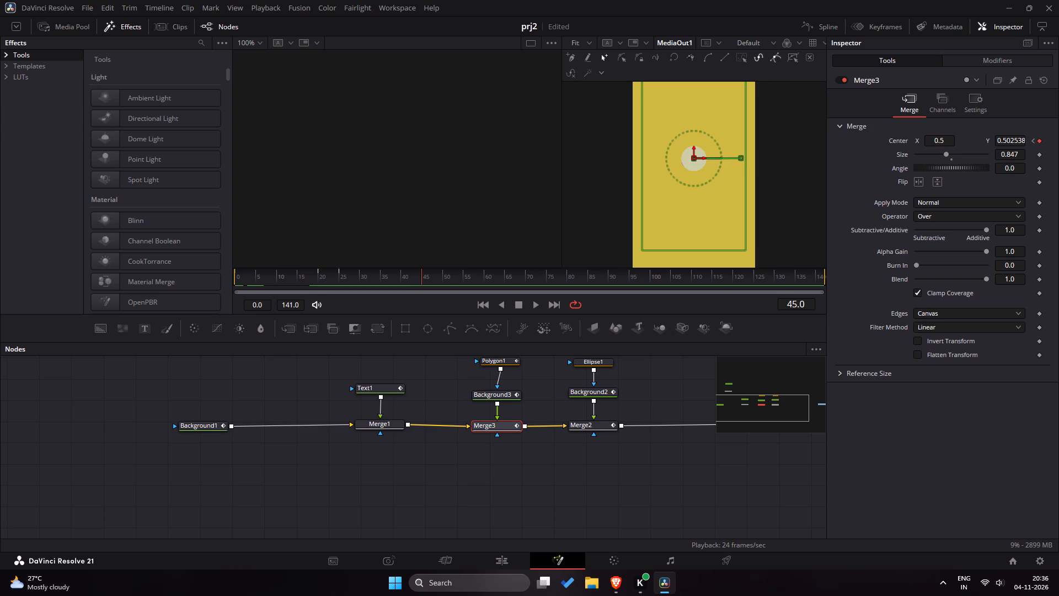
left_click_drag(422, 274, 423, 274)
left_click_drag(423, 274, 424, 274)
left_click_drag(424, 274, 424, 275)
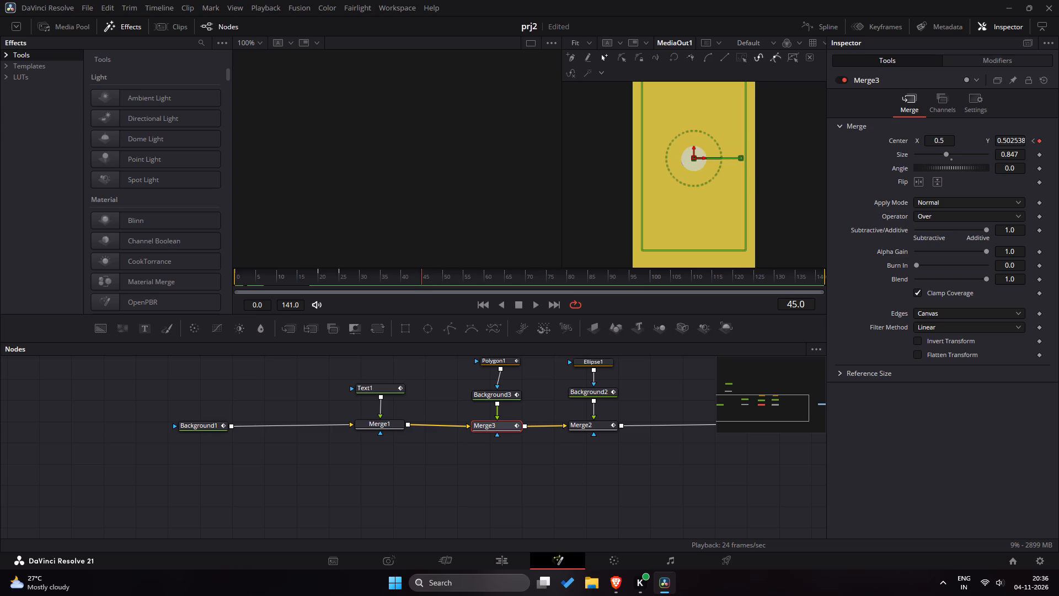
left_click_drag(424, 275, 424, 276)
At frame 65, keyframe Merge3's Center X to 0.883 so the mask reveals FOCUS, and deselect the node.
left_click_drag(424, 276, 553, 279)
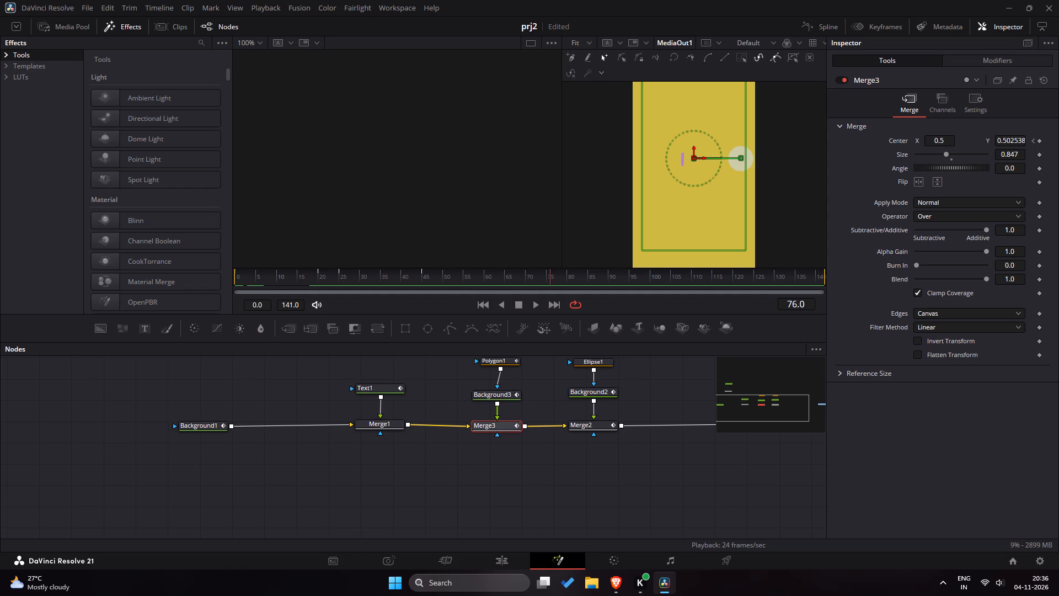
left_click_drag(553, 279, 508, 281)
left_click_drag(508, 281, 507, 281)
left_click(949, 139)
key("BackSpace")
type("88")
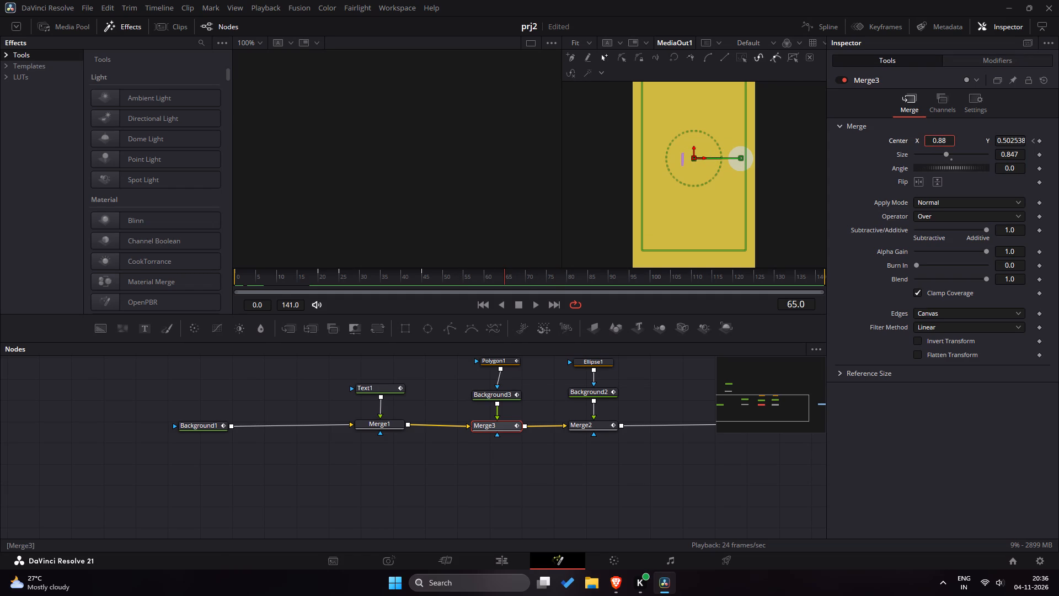
key("3")
key("Return")
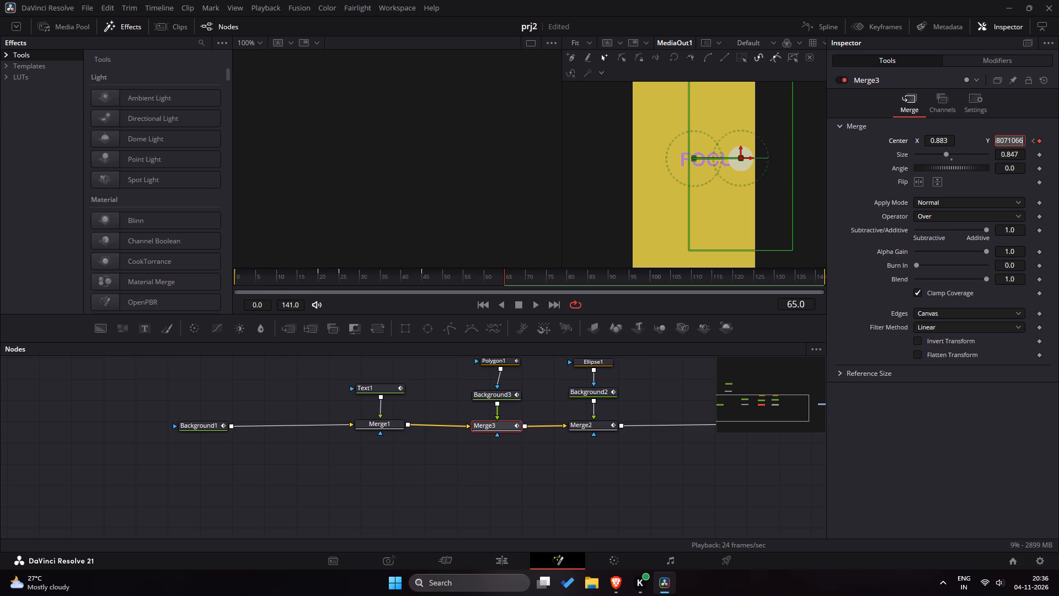
double_click(780, 483)
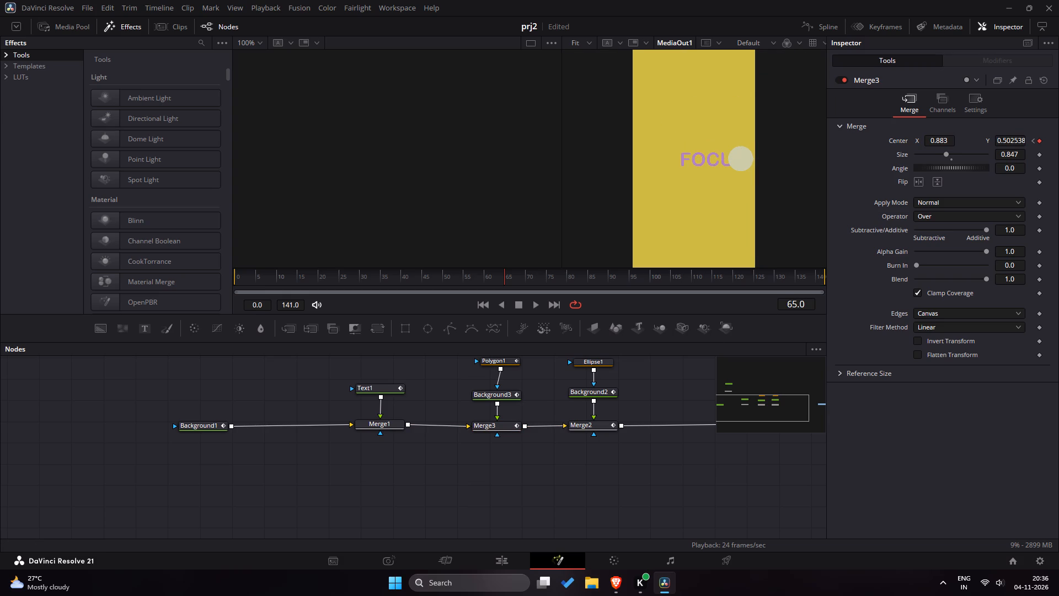
Play the animation from frame 0 through the FOCUS reveal, and scrub frames 36 to 45 to review the START-to-FOCUS transition.
left_click_drag(460, 279, 387, 275)
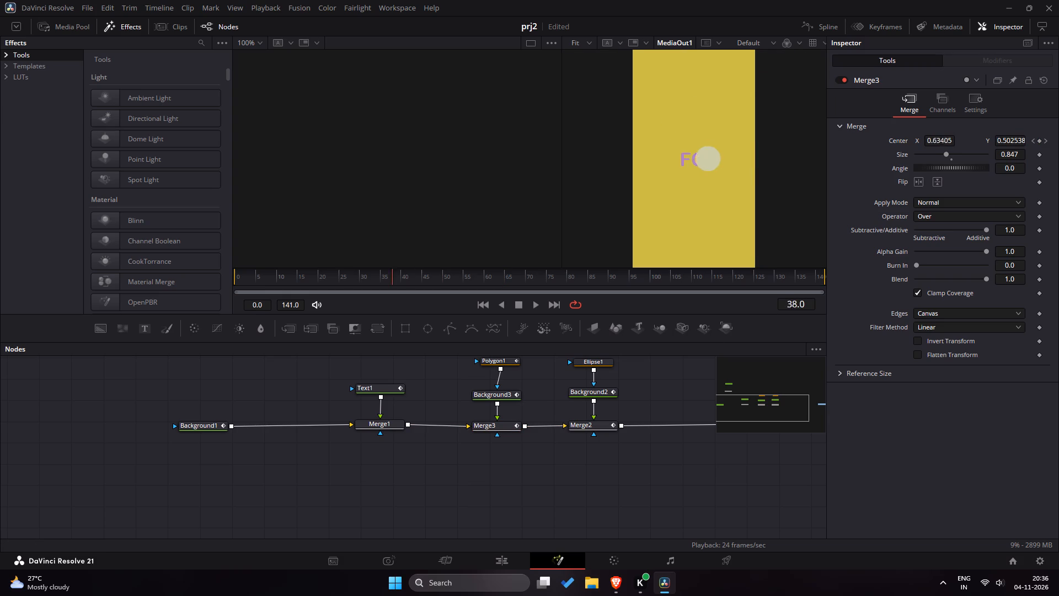
left_click_drag(387, 275, 195, 277)
key("space")
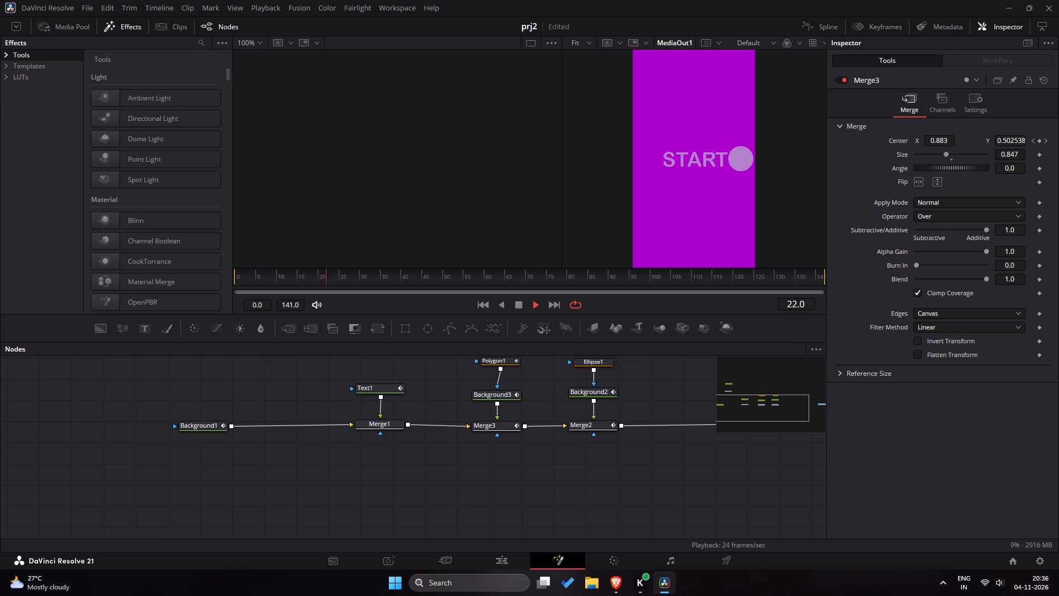
key("space")
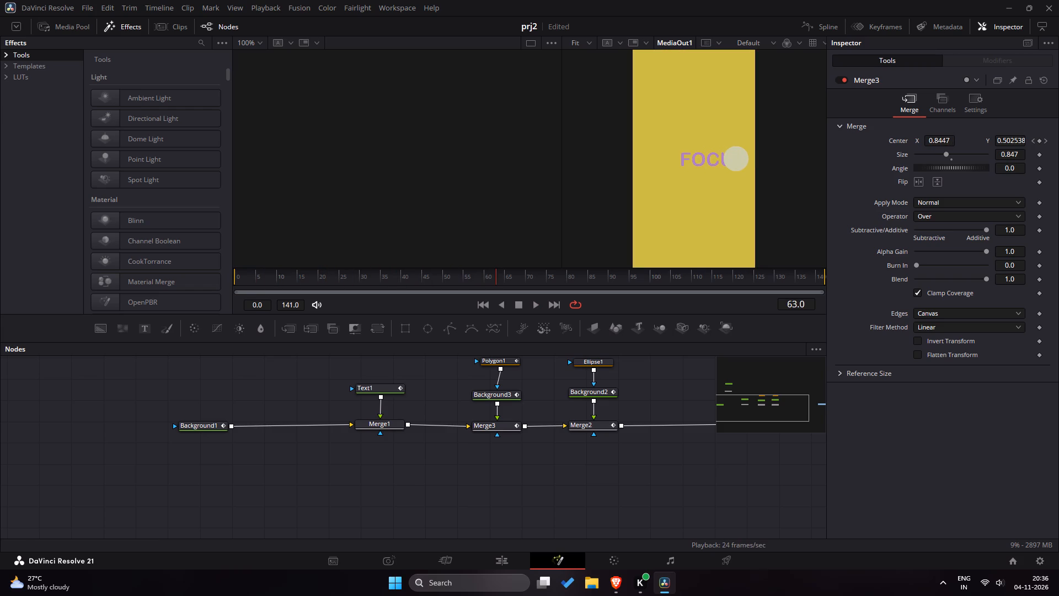
left_click_drag(416, 276, 207, 275)
key("space")
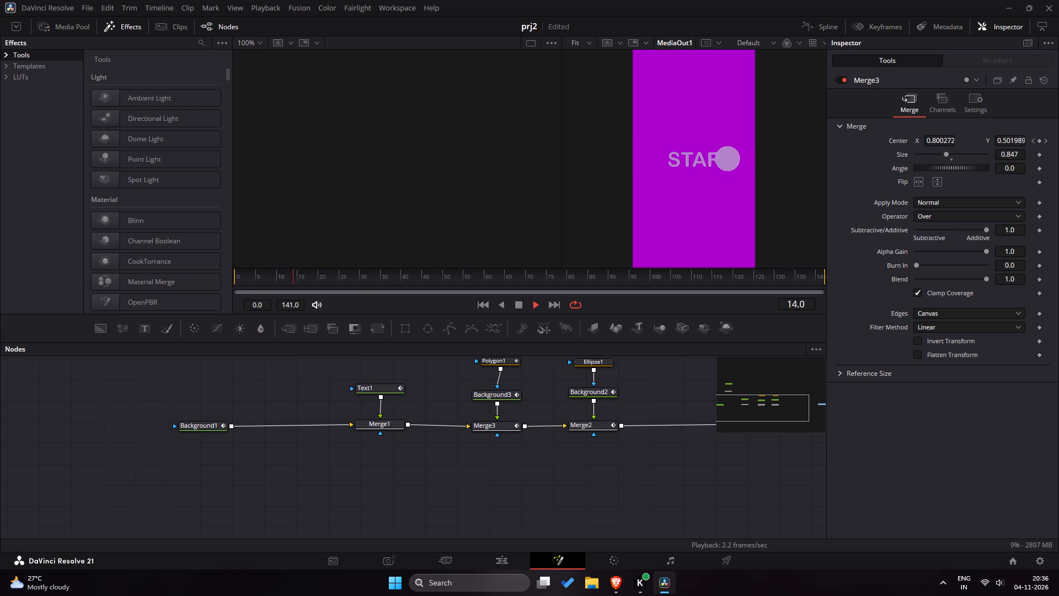
key("space")
key("space")
key("space")
key("space")
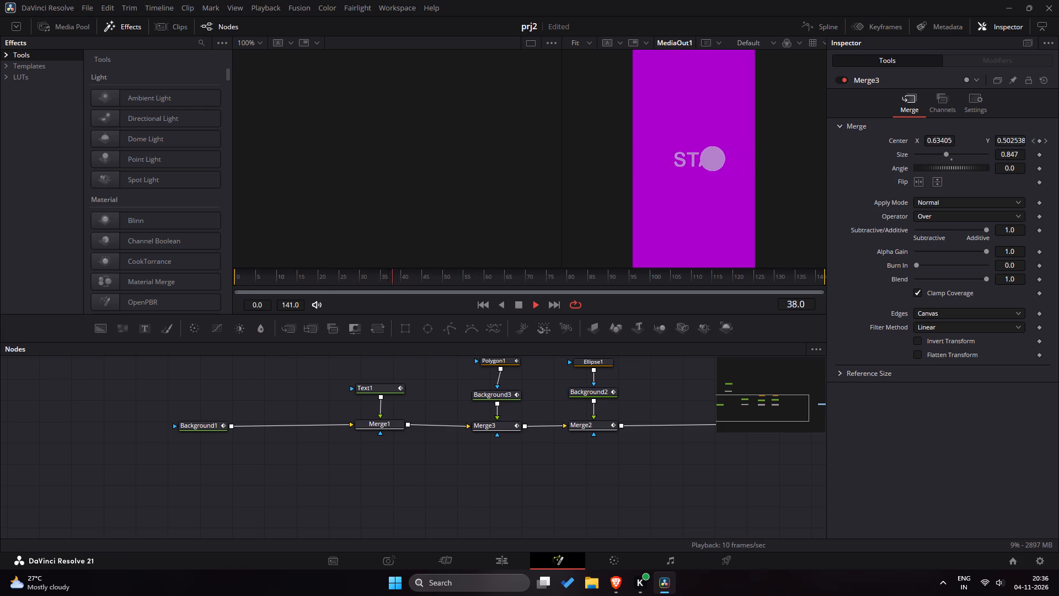
key("space")
key("space")
key("space")
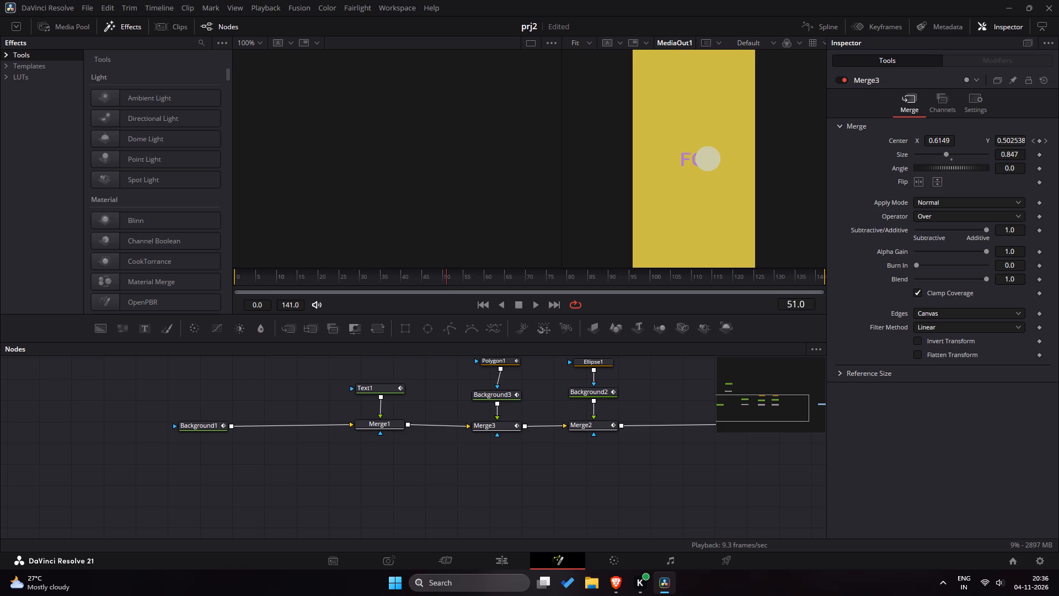
left_click_drag(431, 285, 402, 282)
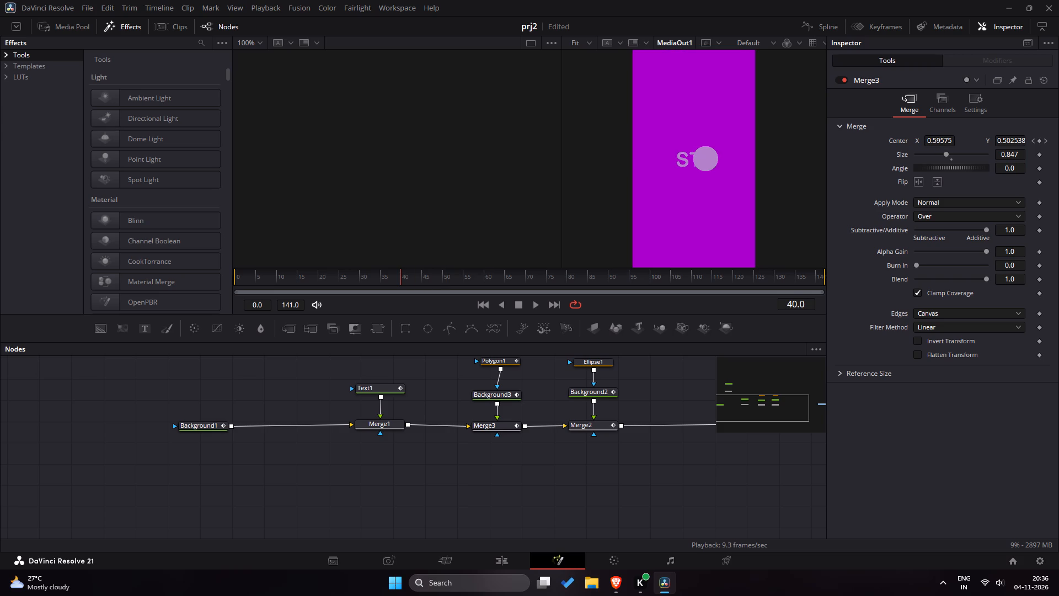
left_click_drag(402, 282, 389, 280)
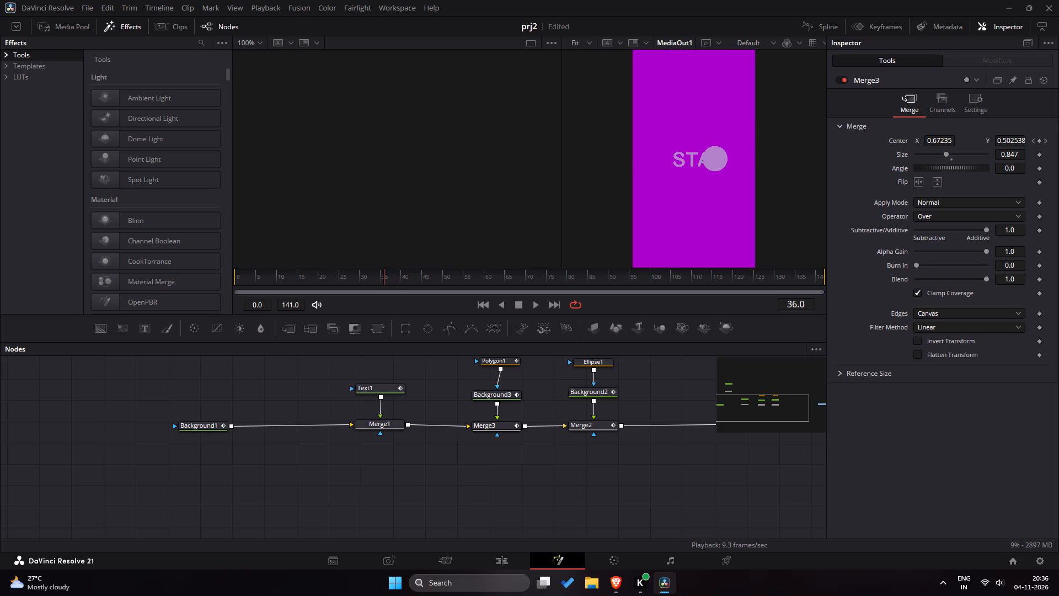
left_click_drag(389, 280, 425, 285)
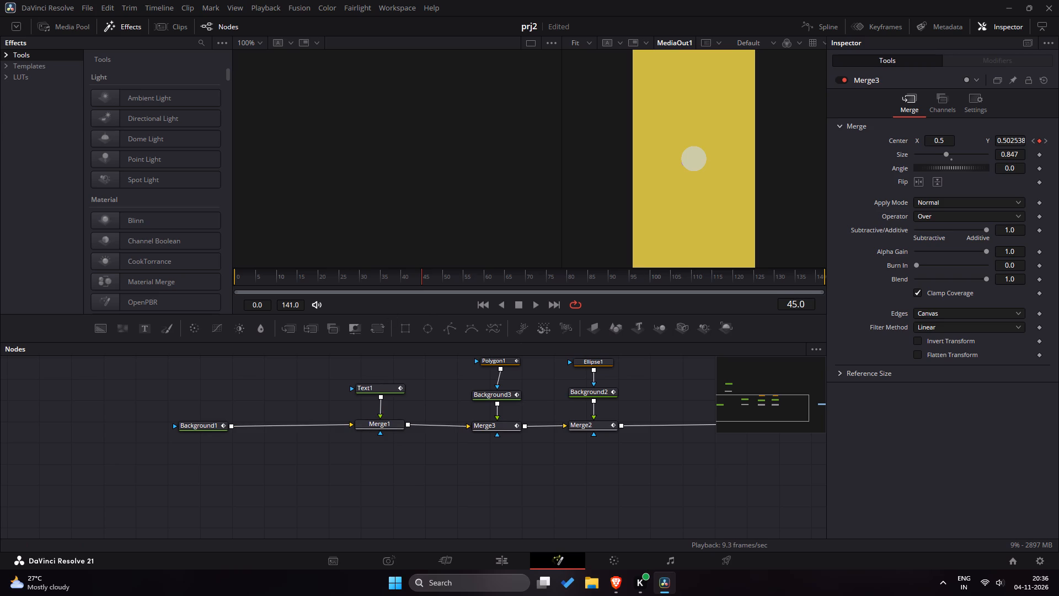
Examine the composition's keyframe tracks around frame 45, including Text1's Styled Text and Size keyframes.
left_click(879, 28)
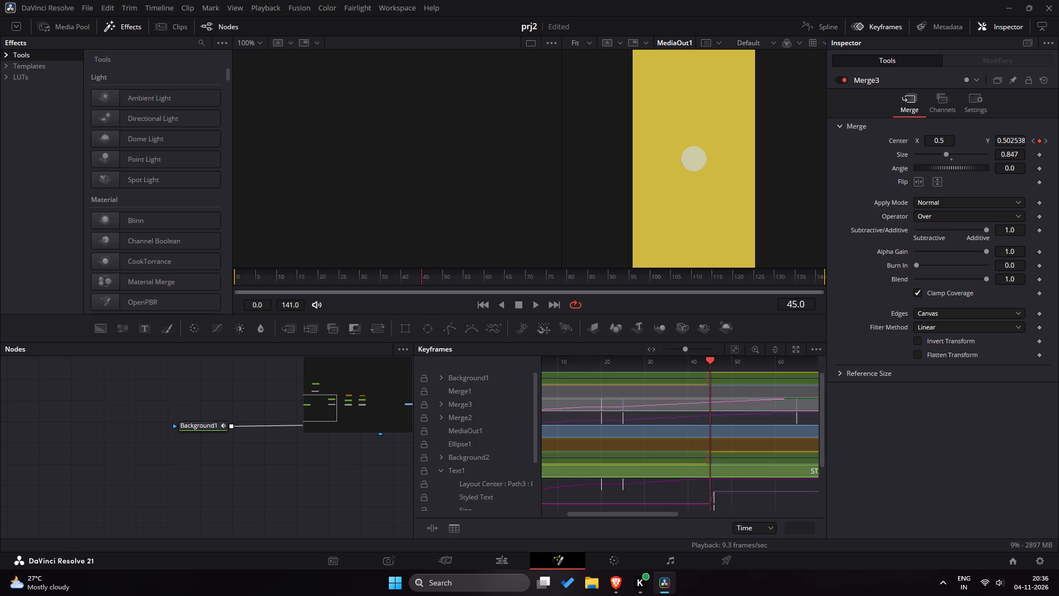
left_click(736, 351)
left_click(736, 351)
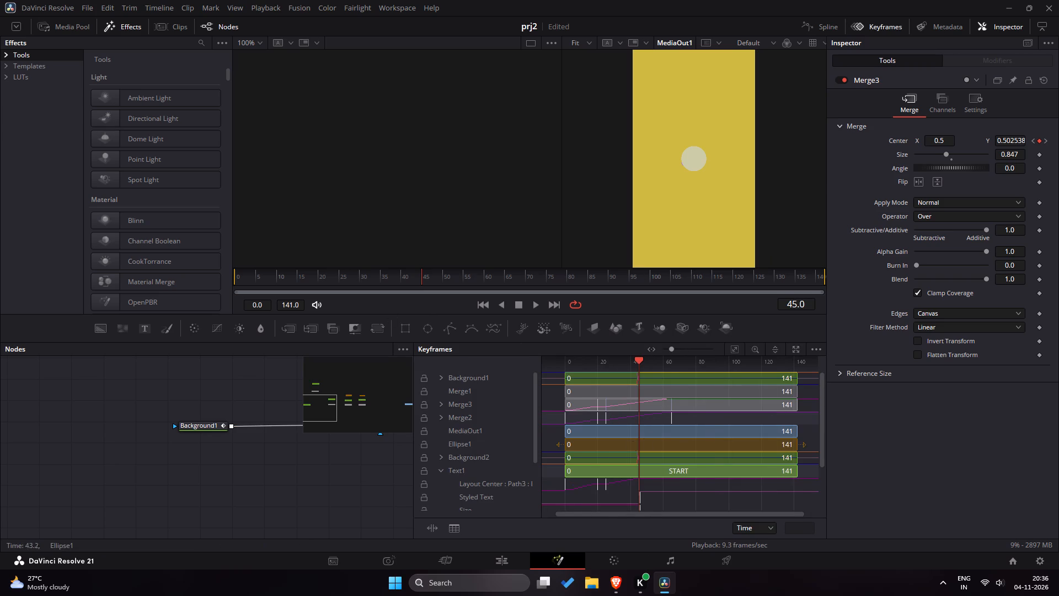
scroll(656, 435, "up", 6, "ctrl")
scroll(644, 432, "down", 4, "ctrl")
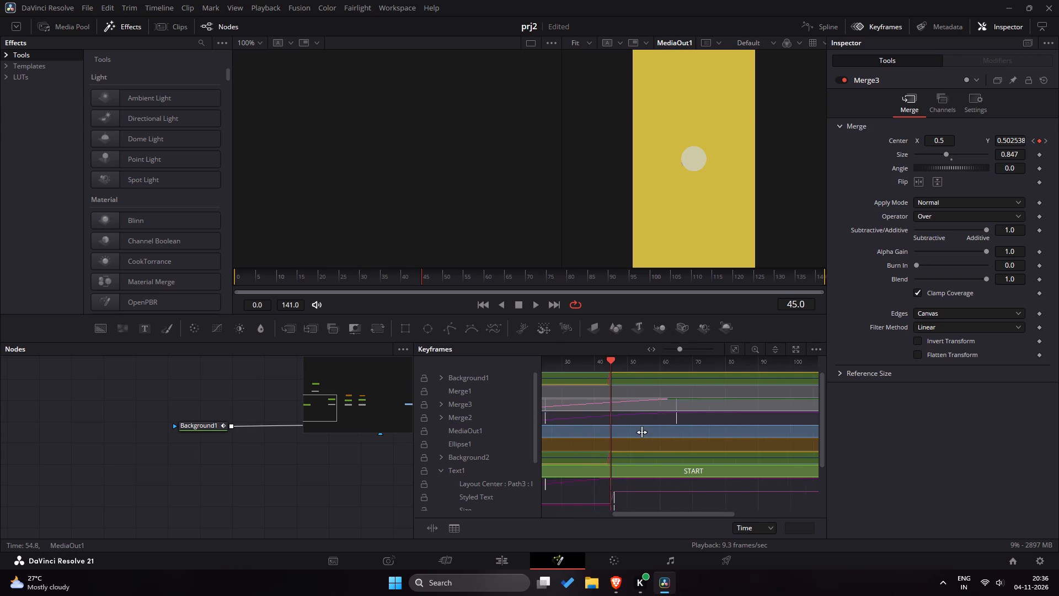
scroll(639, 430, "up", 5, "ctrl")
left_click_drag(662, 515, 643, 515)
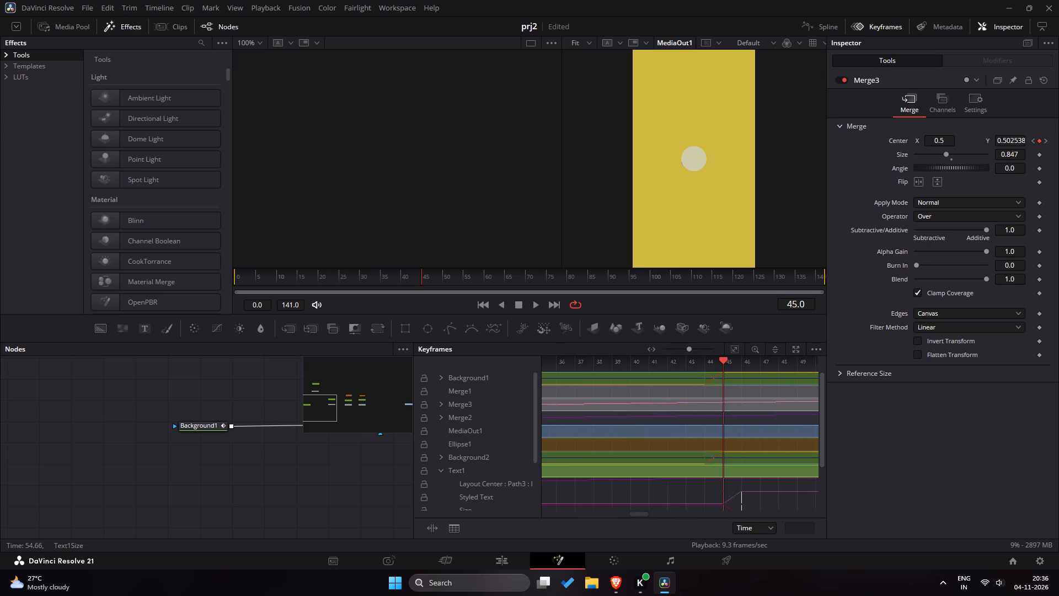
left_click_drag(643, 515, 647, 515)
scroll(684, 418, "up", 4, "ctrl")
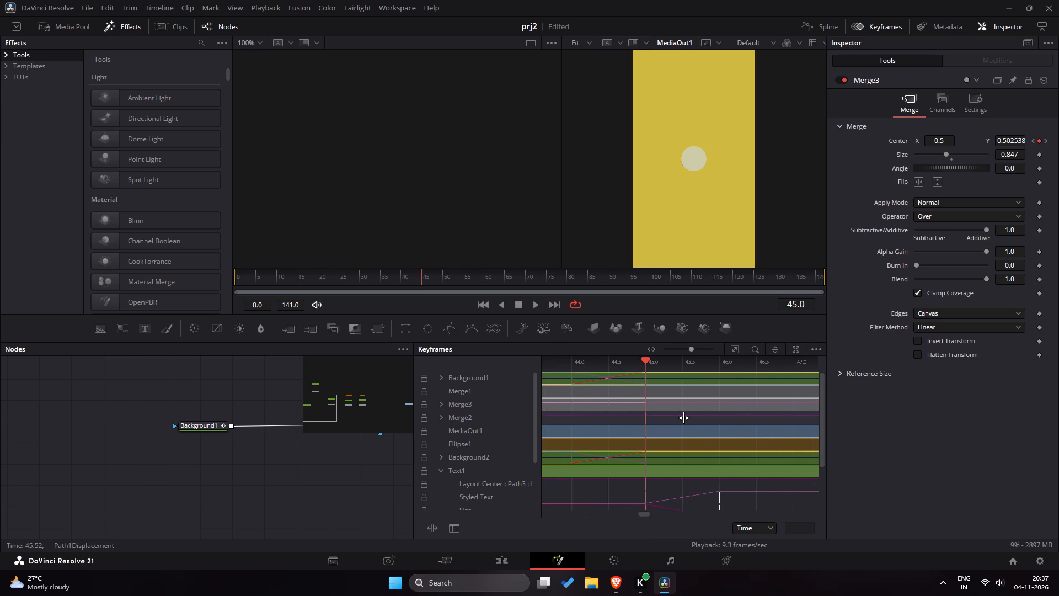
scroll(684, 418, "down", 5, "ctrl")
scroll(686, 432, "down", 2)
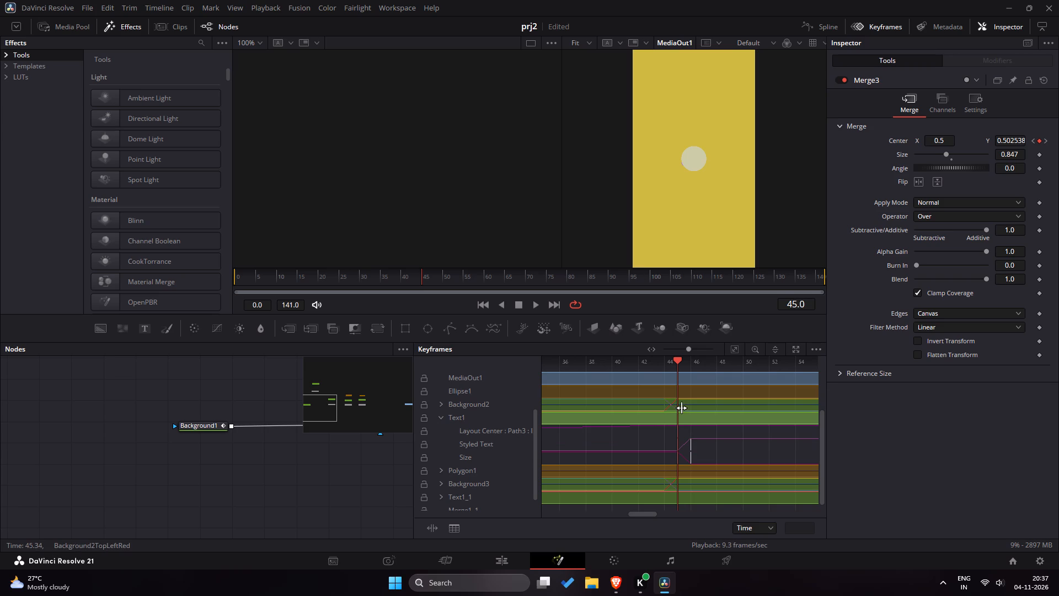
scroll(682, 411, "up", 4)
scroll(707, 446, "down", 3)
Scrub between frames 43 and 47 against Text1's keyframes to check the START-to-FOCUS switch, and close the keyframe view.
left_click_drag(676, 361, 703, 366)
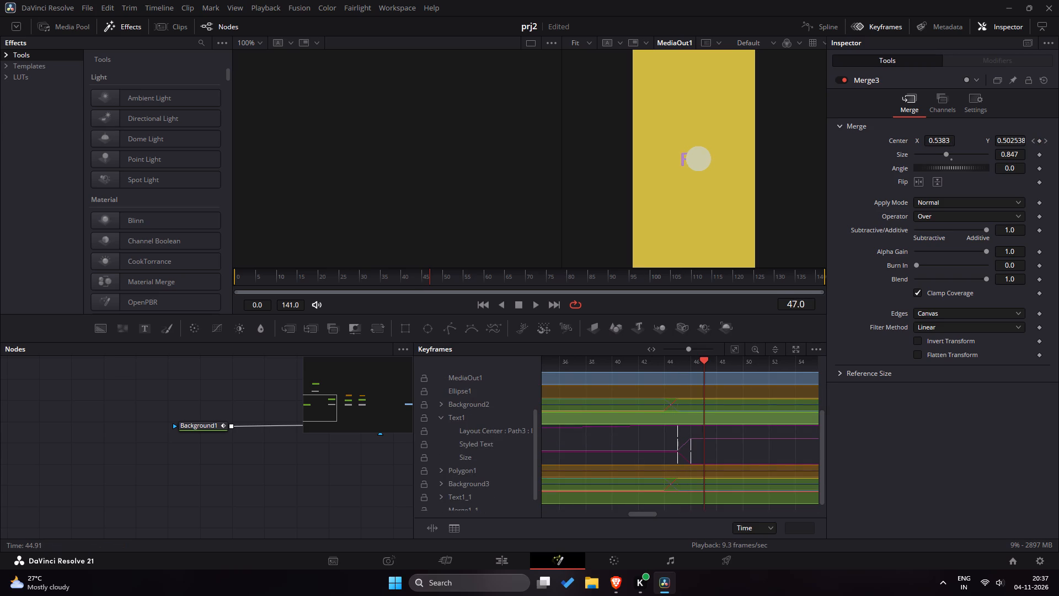
left_click_drag(703, 366, 676, 373)
scroll(699, 432, "down", 5)
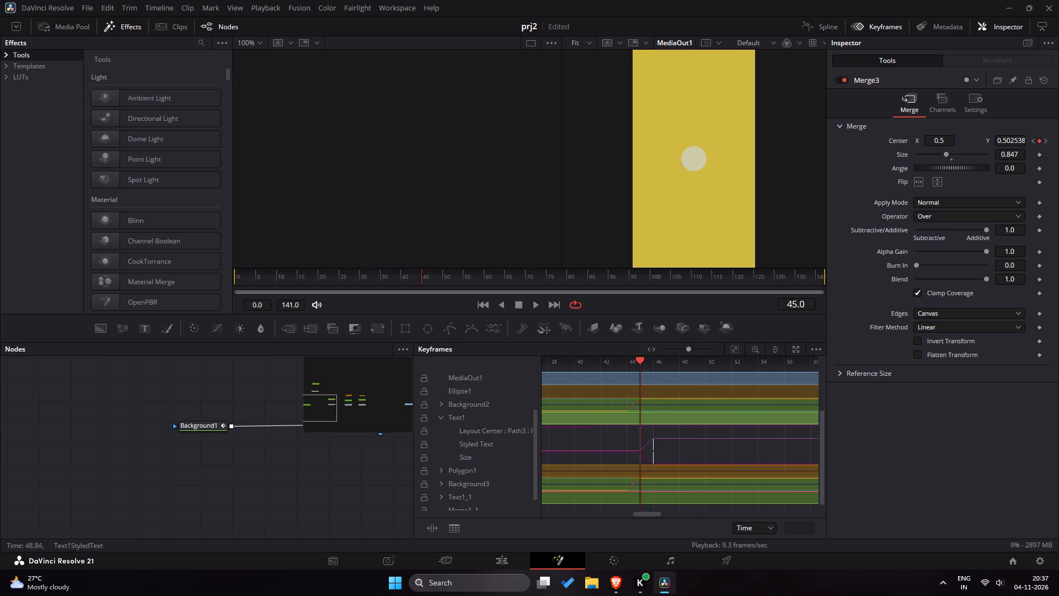
scroll(676, 457, "up", 5)
scroll(676, 457, "down", 7)
scroll(670, 461, "up", 1)
scroll(670, 461, "down", 1)
left_click_drag(641, 359, 620, 364)
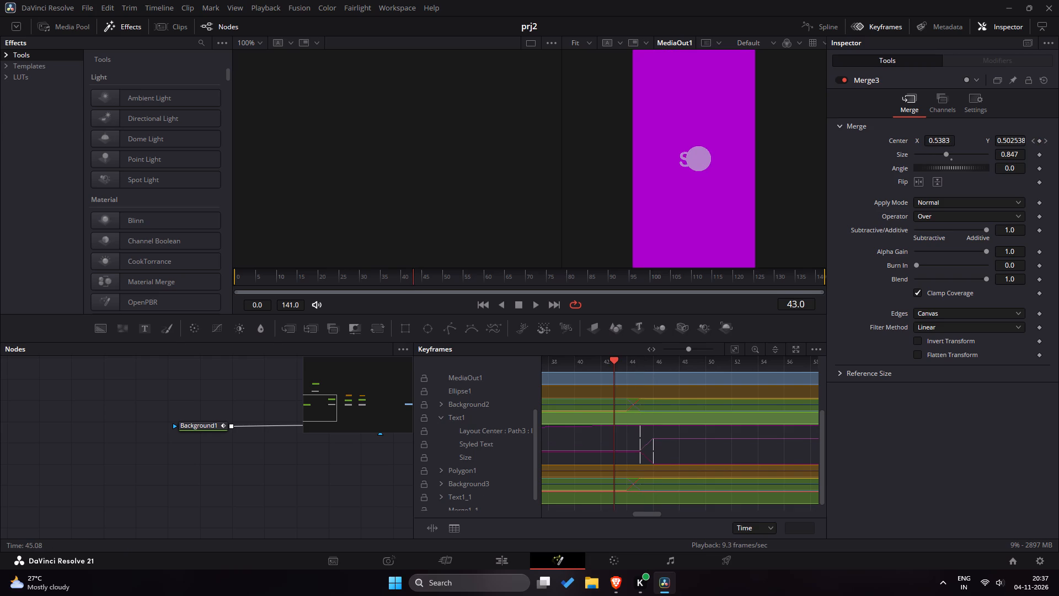
left_click_drag(620, 364, 648, 375)
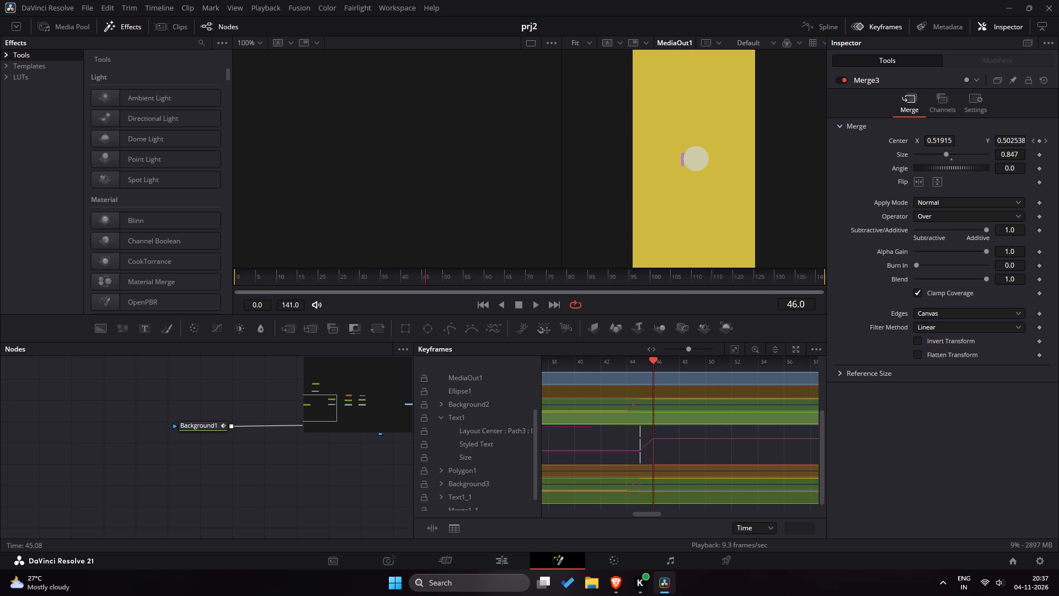
left_click_drag(648, 375, 649, 375)
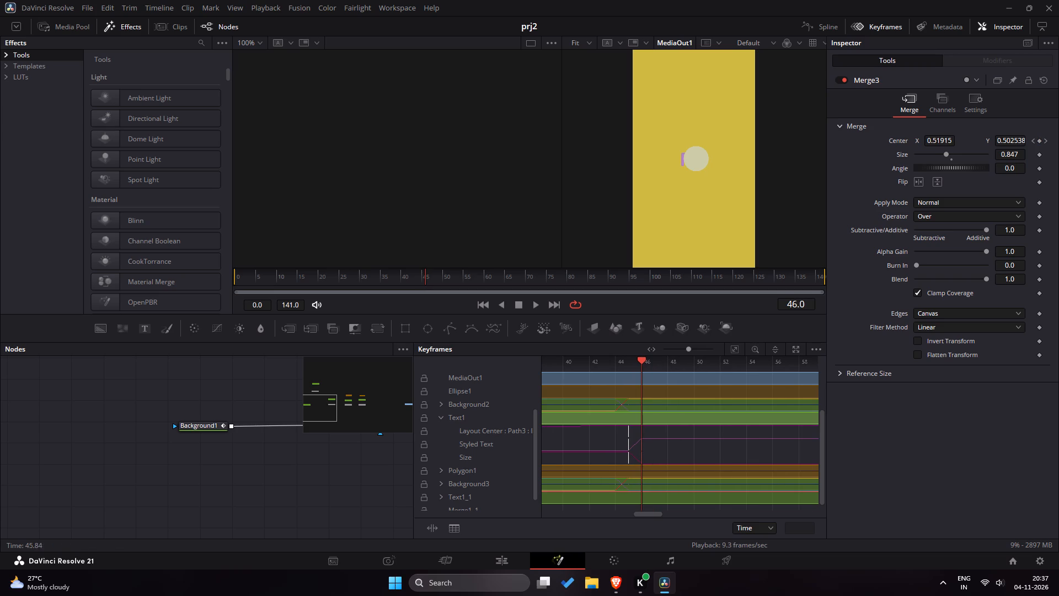
left_click(876, 25)
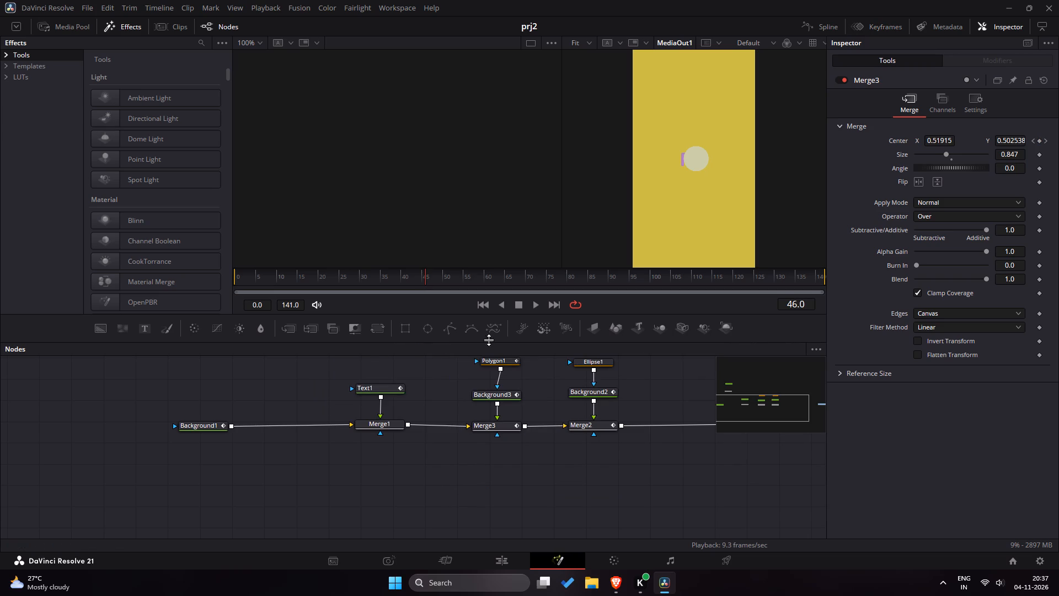
Play the animation from frame 0 through the START-to-FOCUS transition.
left_click_drag(359, 278, 223, 279)
key("space")
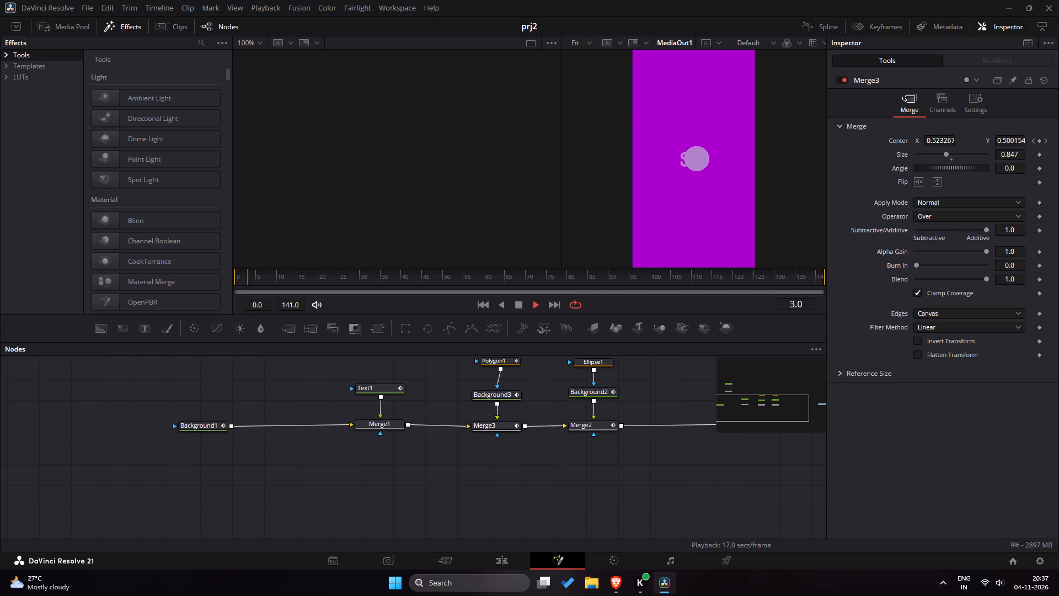
key("space")
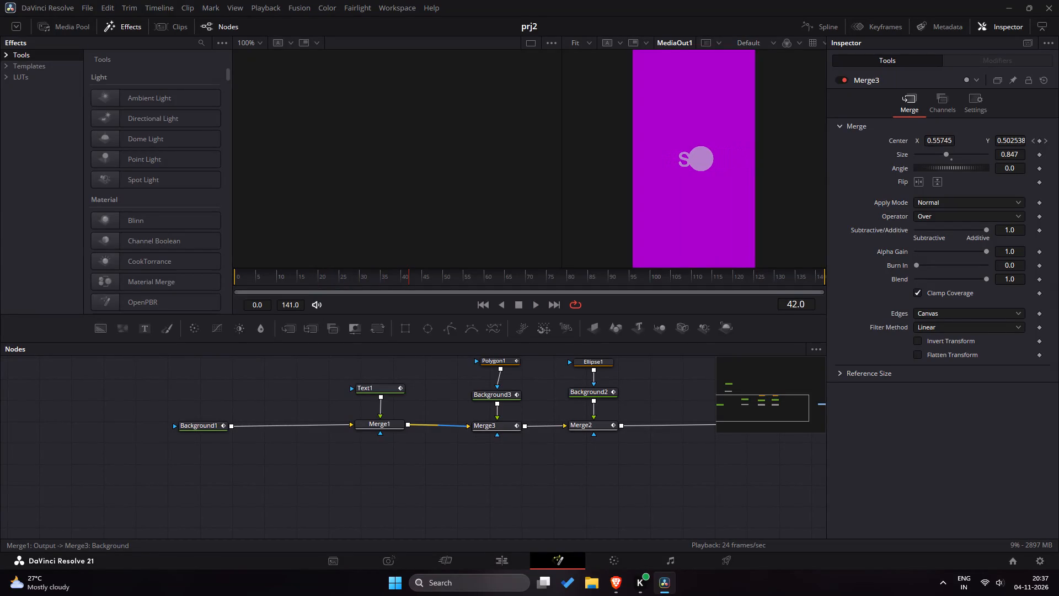
key("space")
key("space")
Replay the colour and text switch from just before frame 40, and scrub frames 45 and 46.
left_click(425, 275)
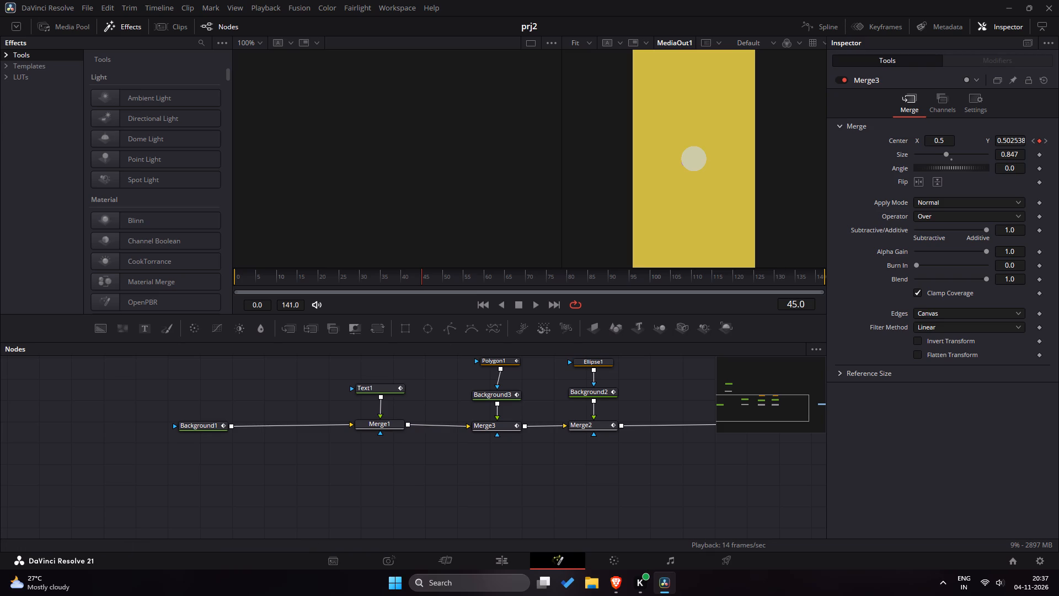
left_click_drag(415, 282, 398, 281)
key("space")
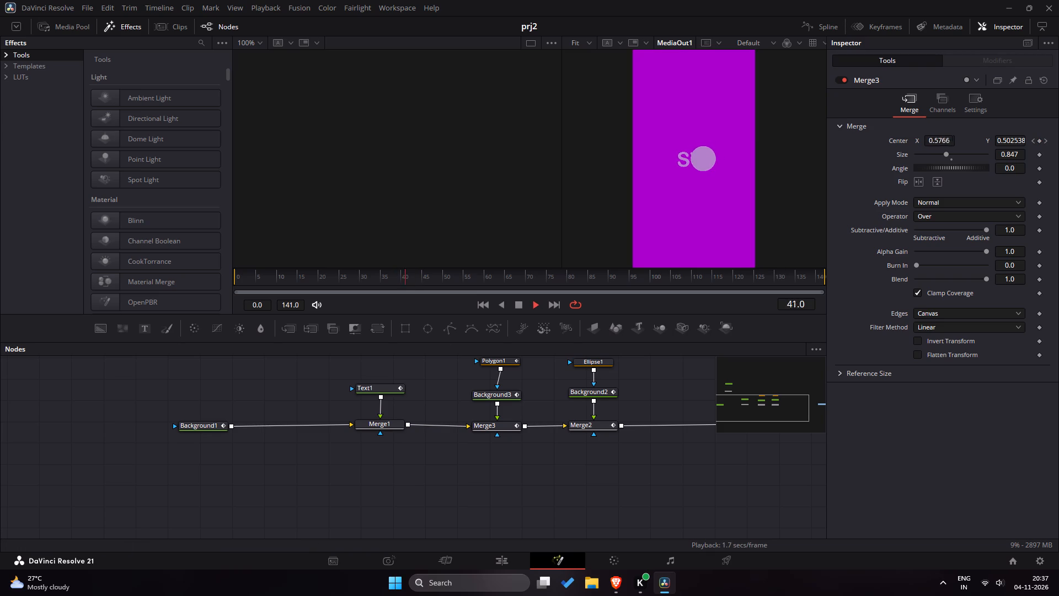
key("space")
left_click_drag(456, 281, 427, 285)
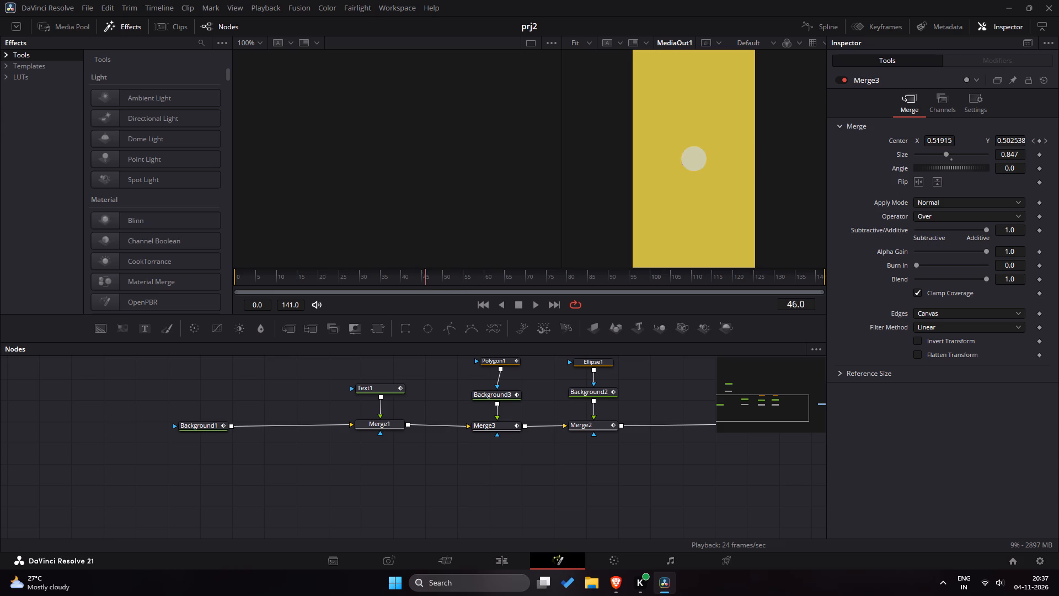
left_click_drag(427, 285, 426, 290)
left_click_drag(426, 290, 424, 290)
Inspect the merge settings of Merge1 and Merge3 at frame 45.
left_click(391, 424)
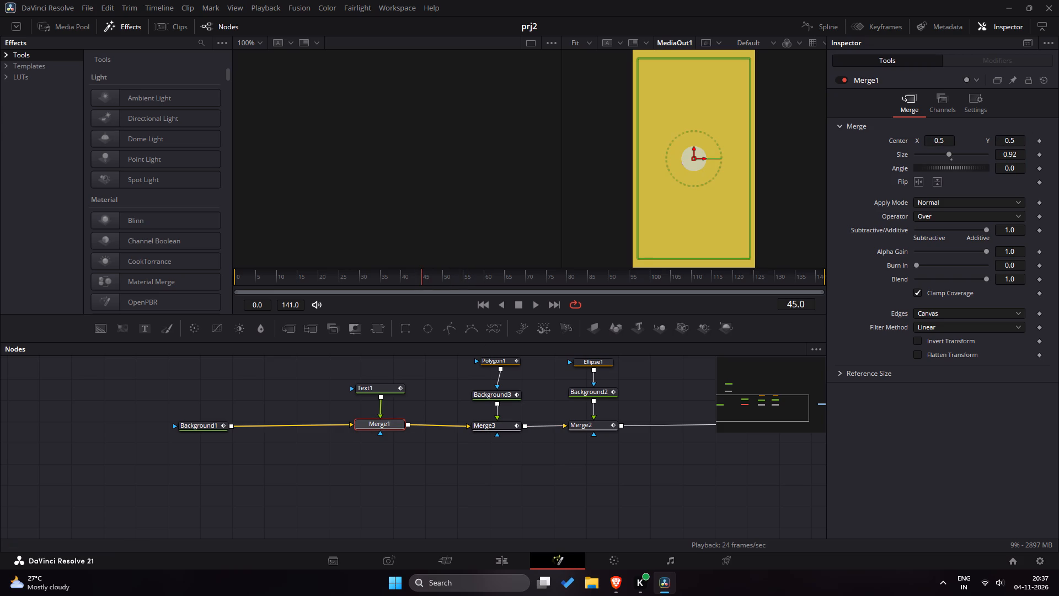
left_click(501, 424)
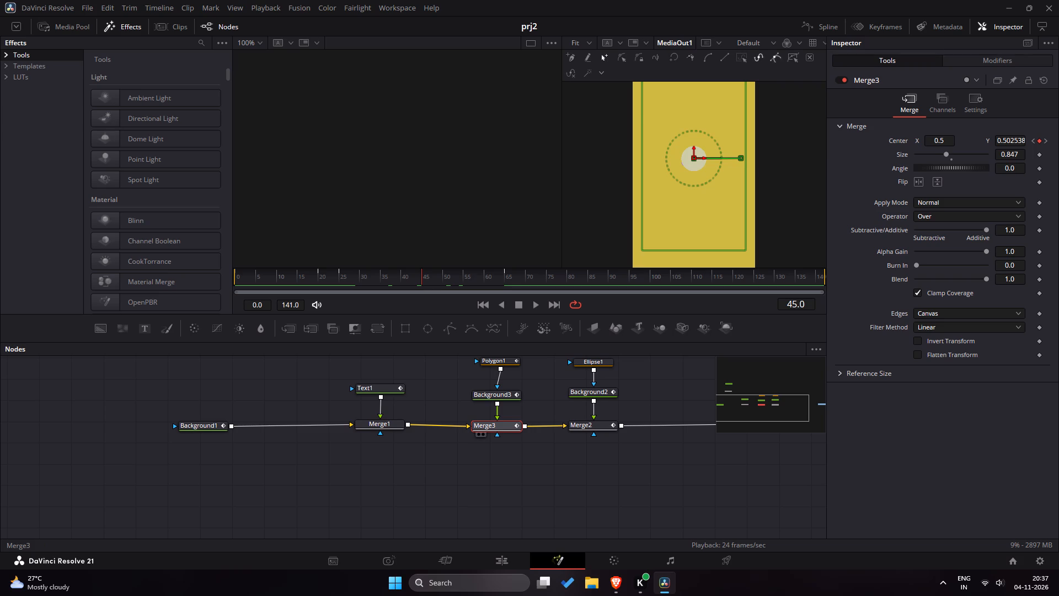
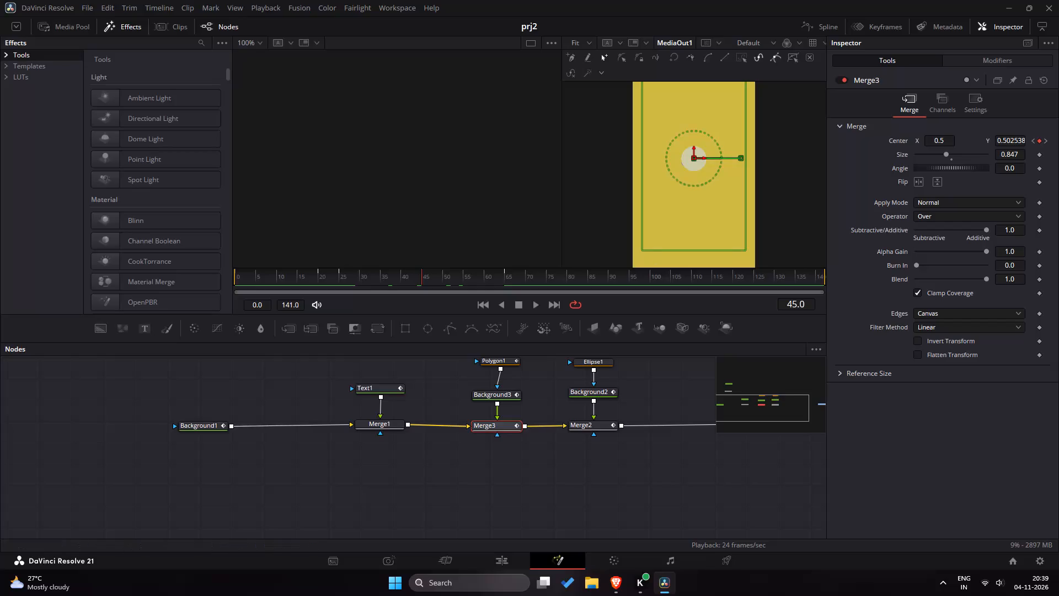
Scrub between frames 44 and 57 to check how the Merge3 mask reveals FOCUS behind the circle.
scroll(531, 427, "up", 1)
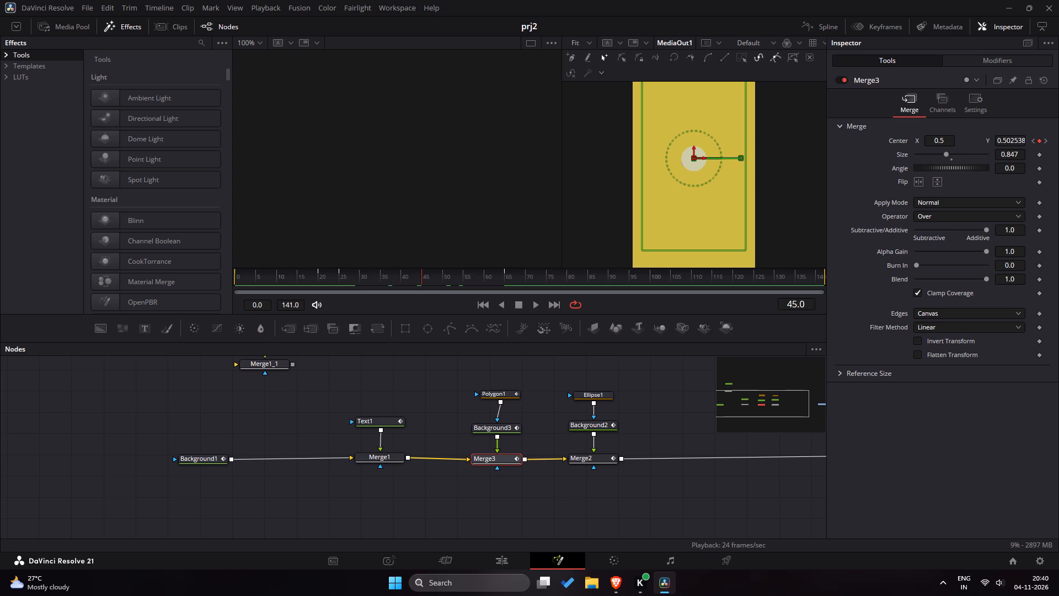
left_click_drag(443, 279, 472, 278)
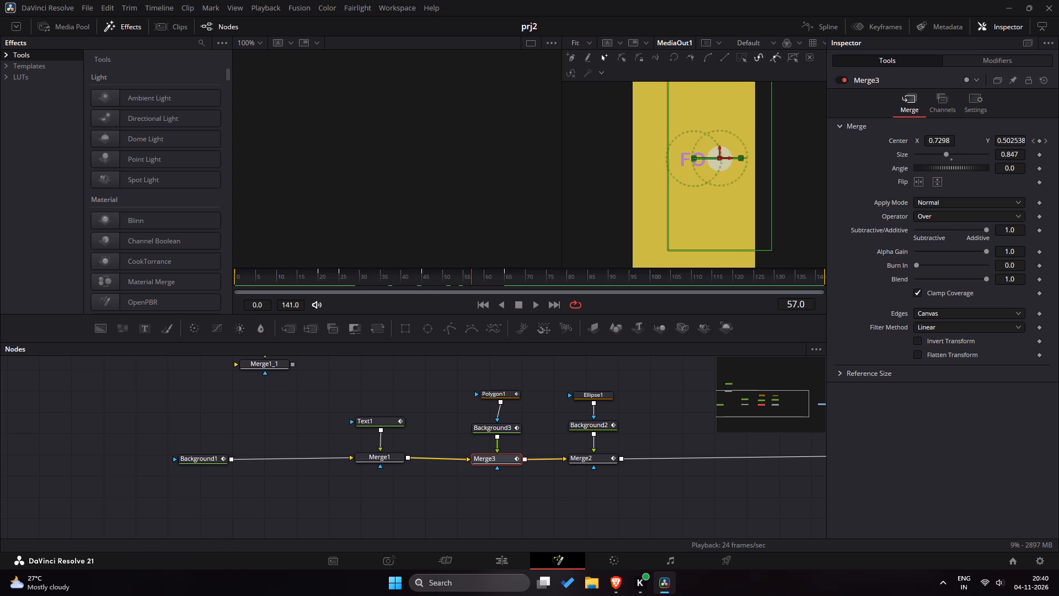
left_click_drag(472, 278, 426, 270)
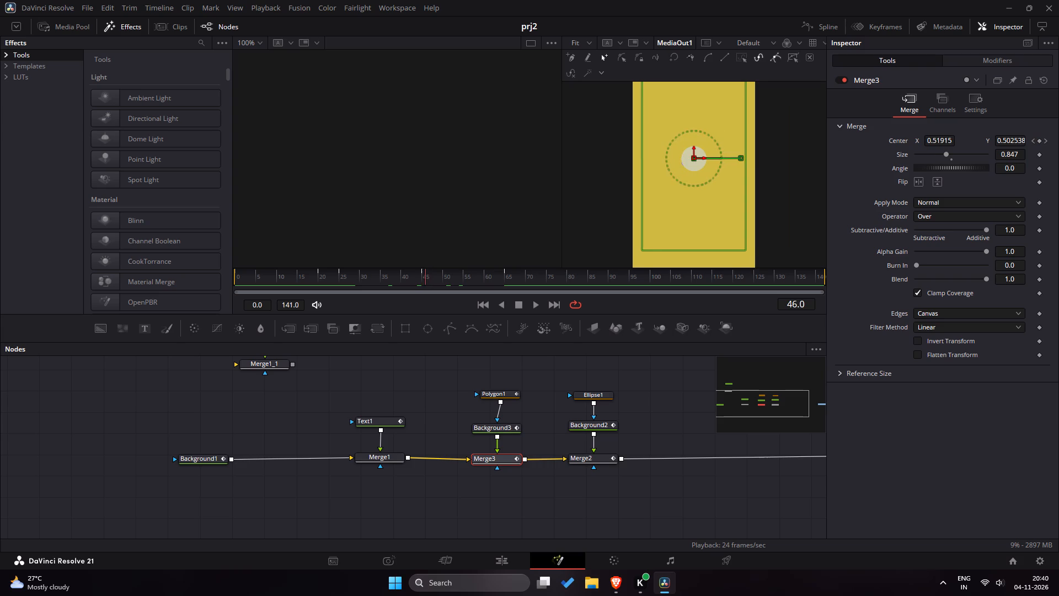
left_click_drag(426, 270, 424, 273)
left_click_drag(415, 275, 443, 276)
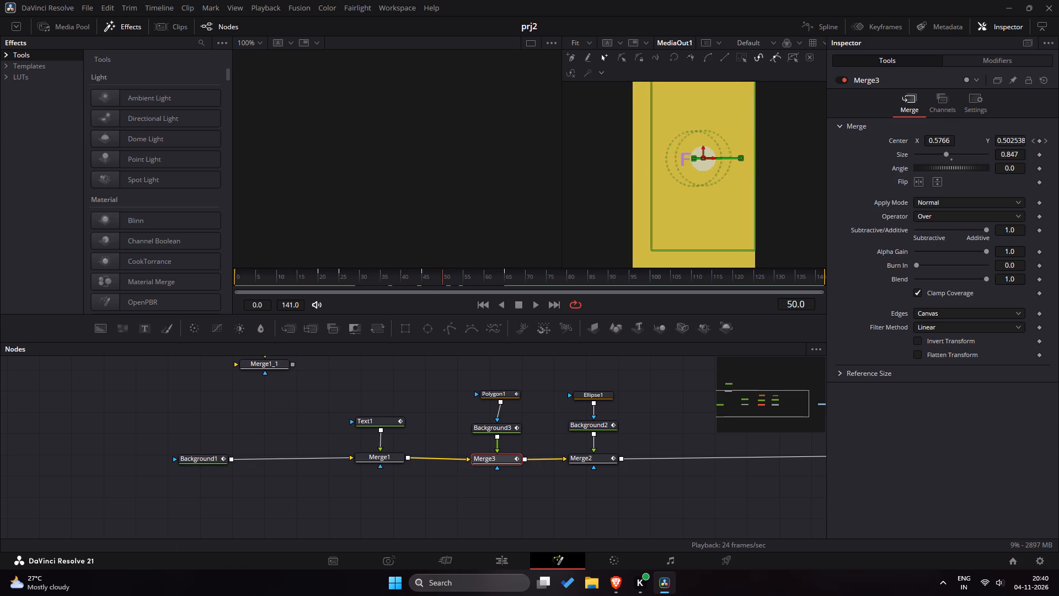
left_click_drag(443, 276, 424, 276)
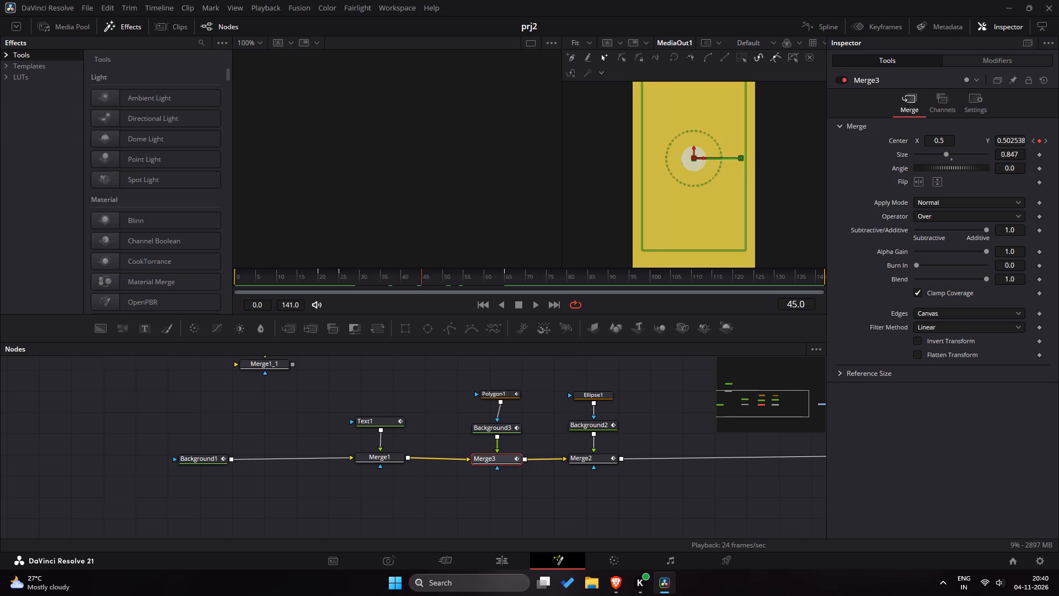
left_click_drag(424, 276, 451, 275)
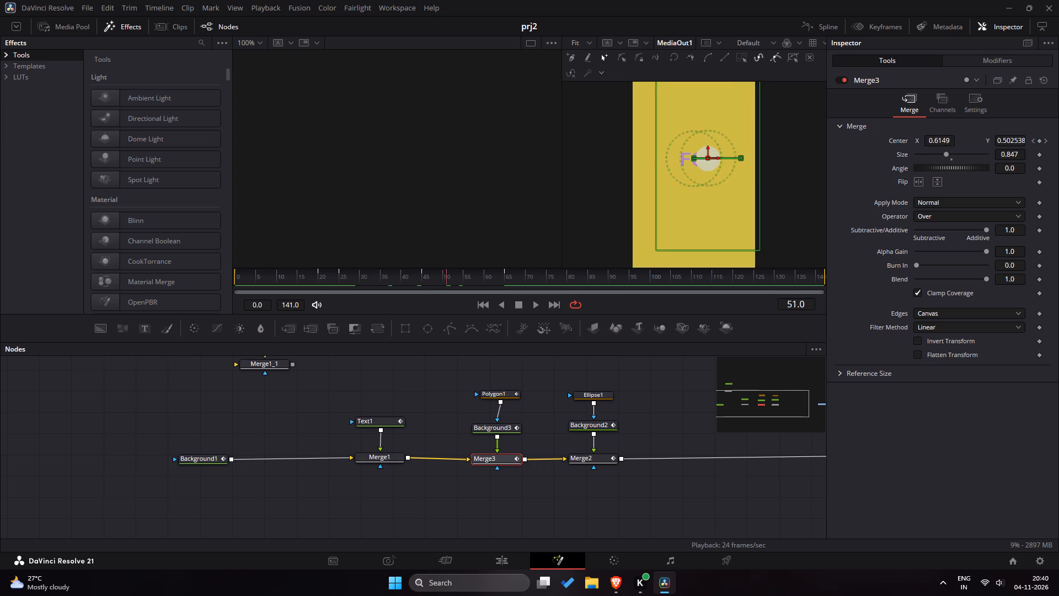
left_click_drag(451, 275, 447, 275)
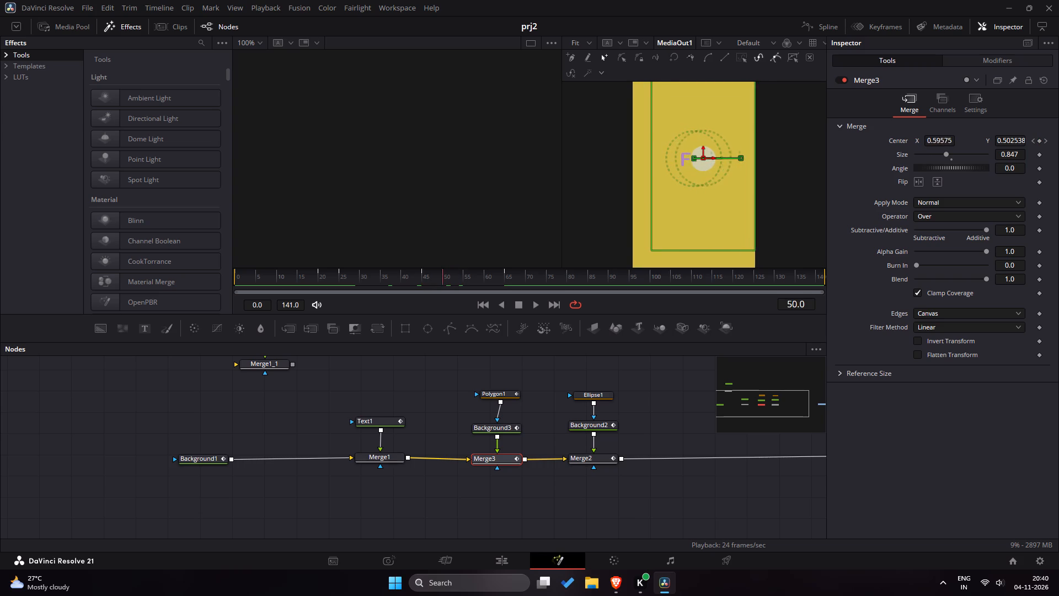
left_click_drag(447, 275, 424, 277)
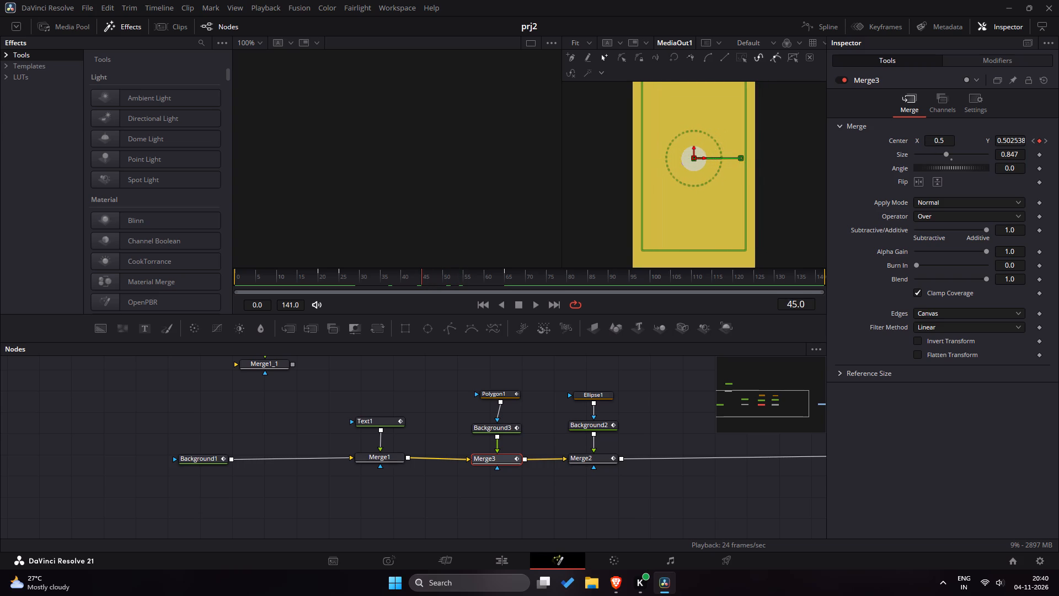
left_click_drag(424, 277, 421, 281)
left_click_drag(421, 281, 423, 281)
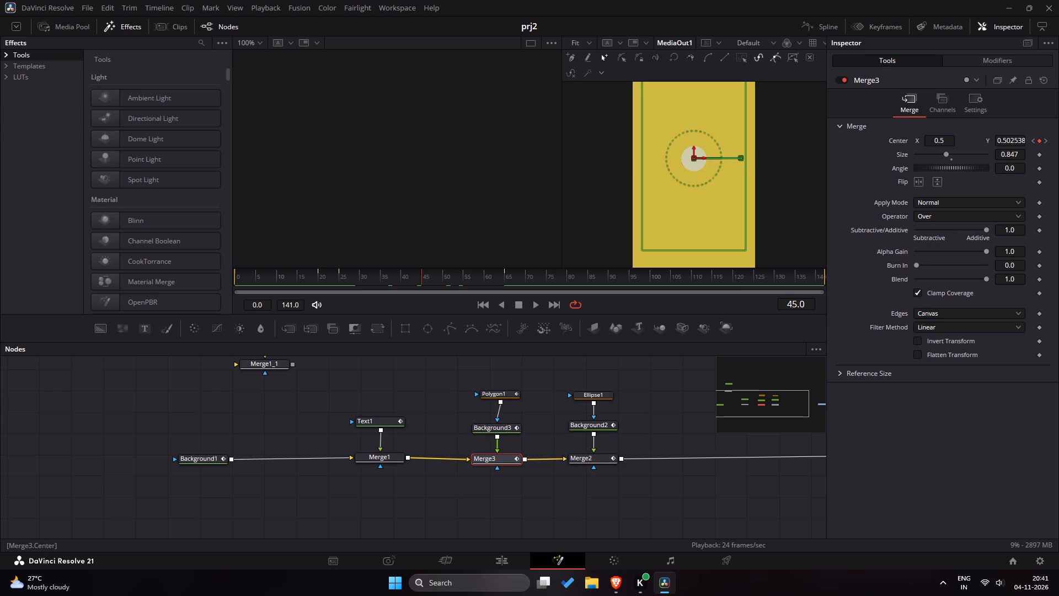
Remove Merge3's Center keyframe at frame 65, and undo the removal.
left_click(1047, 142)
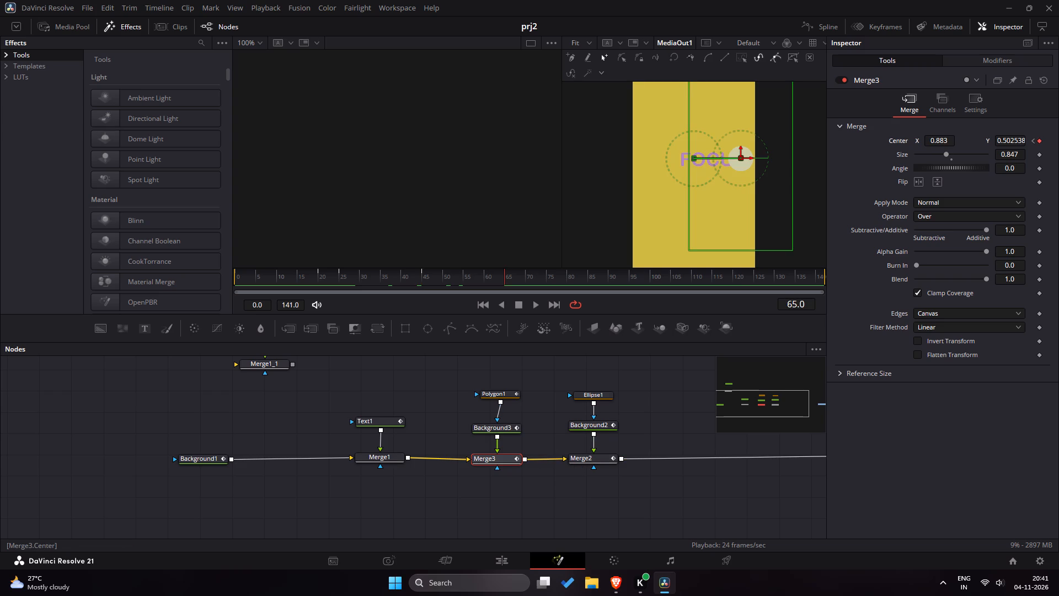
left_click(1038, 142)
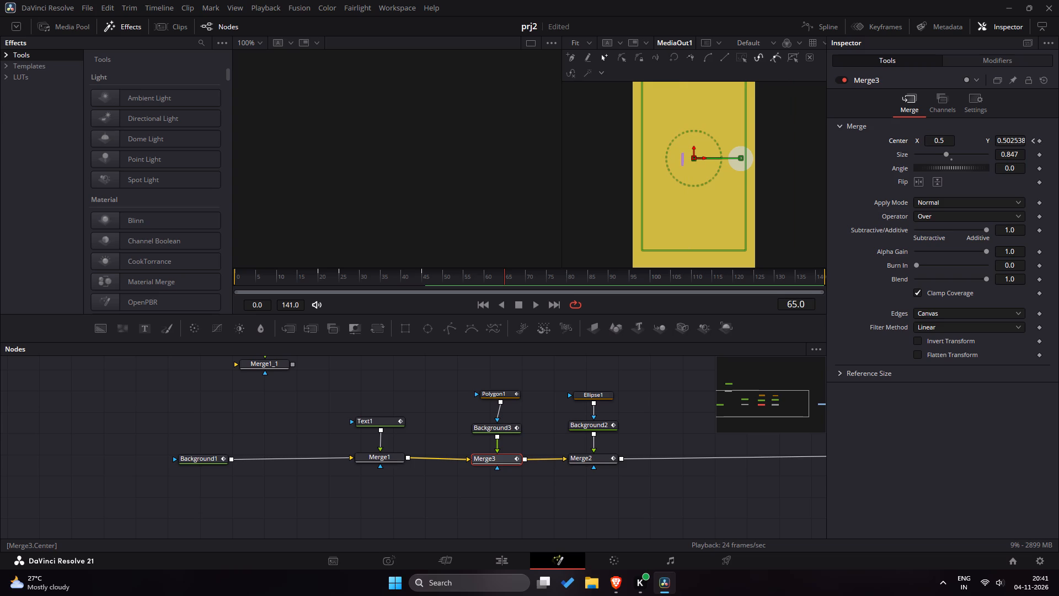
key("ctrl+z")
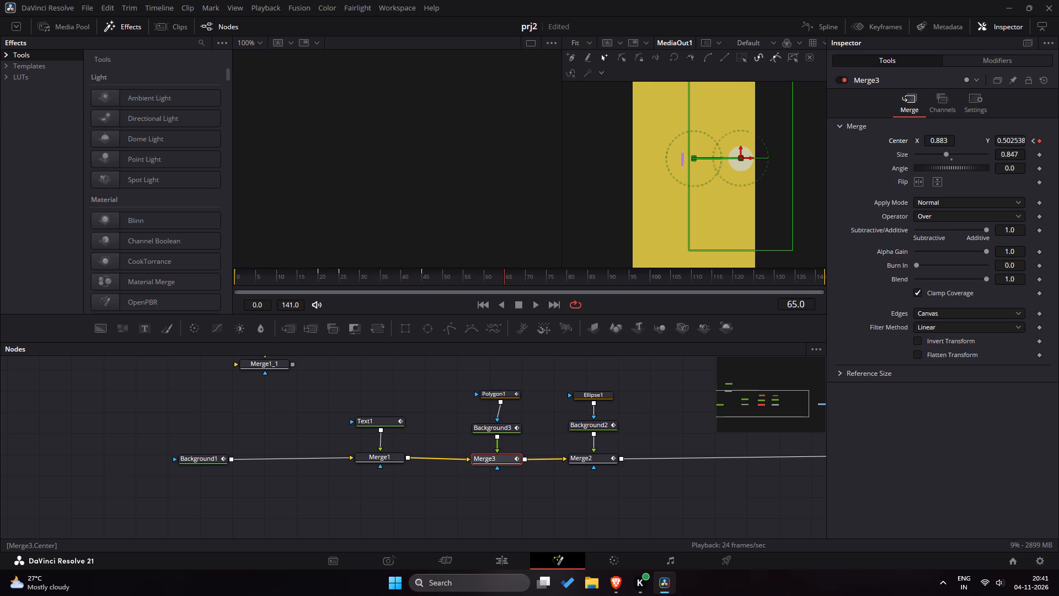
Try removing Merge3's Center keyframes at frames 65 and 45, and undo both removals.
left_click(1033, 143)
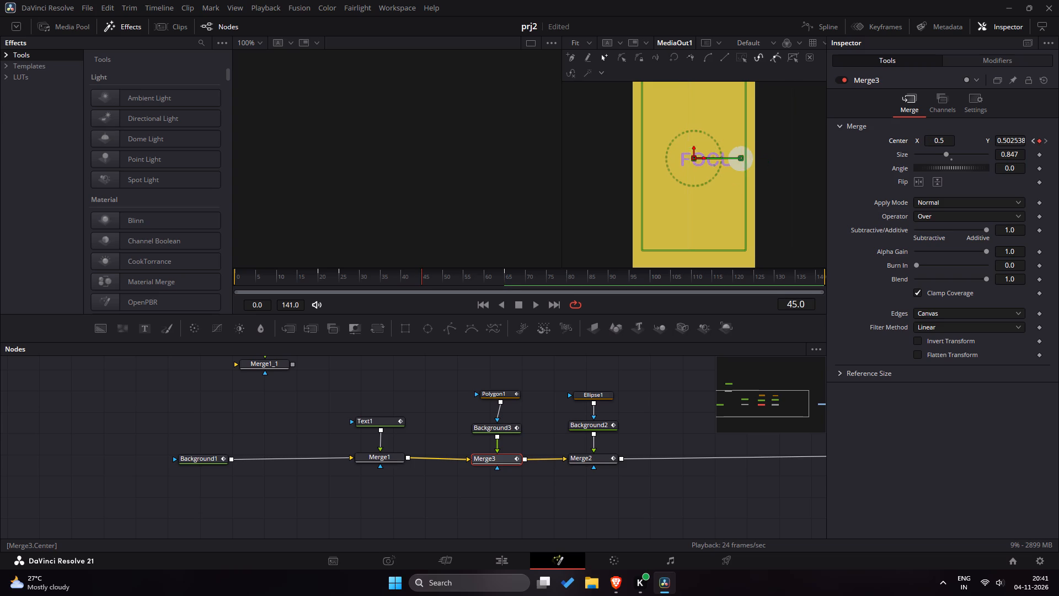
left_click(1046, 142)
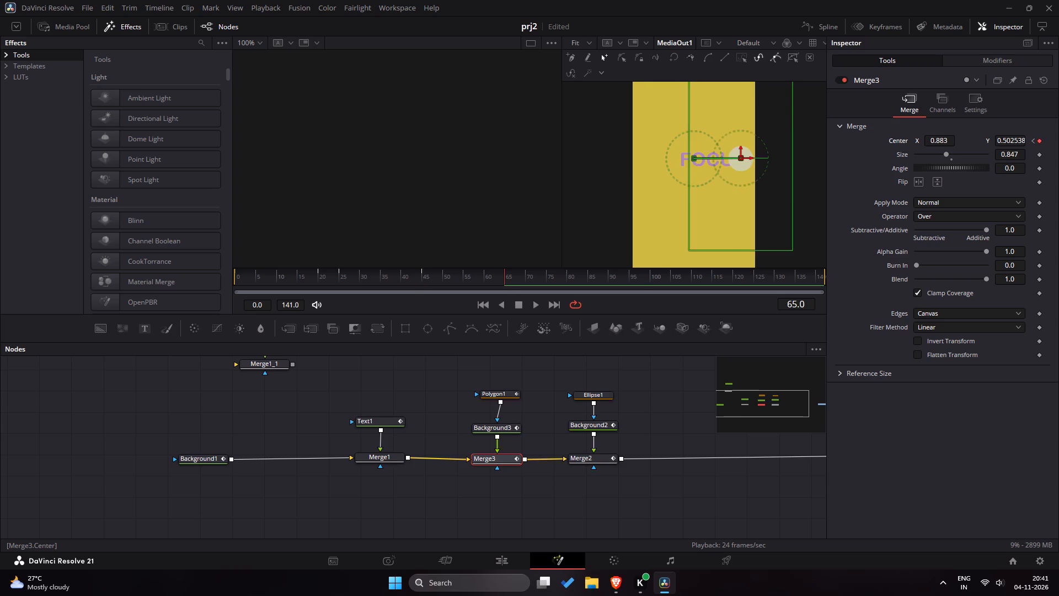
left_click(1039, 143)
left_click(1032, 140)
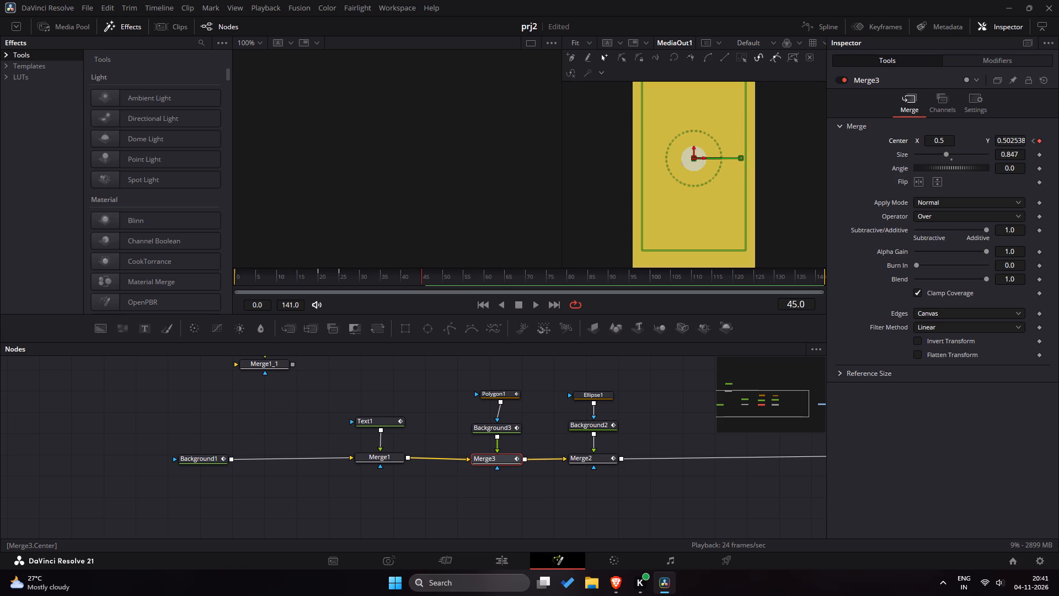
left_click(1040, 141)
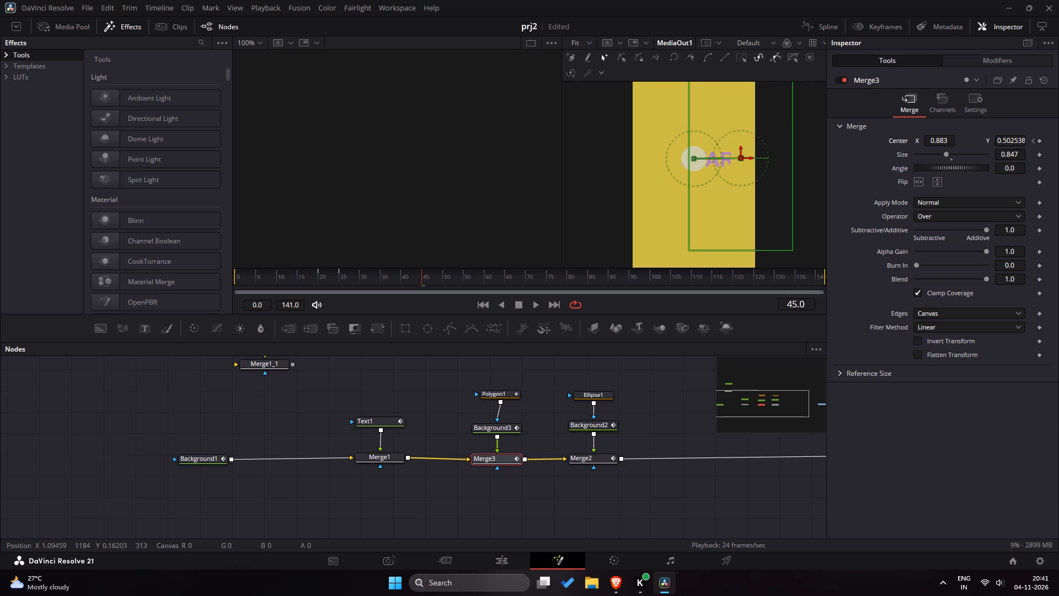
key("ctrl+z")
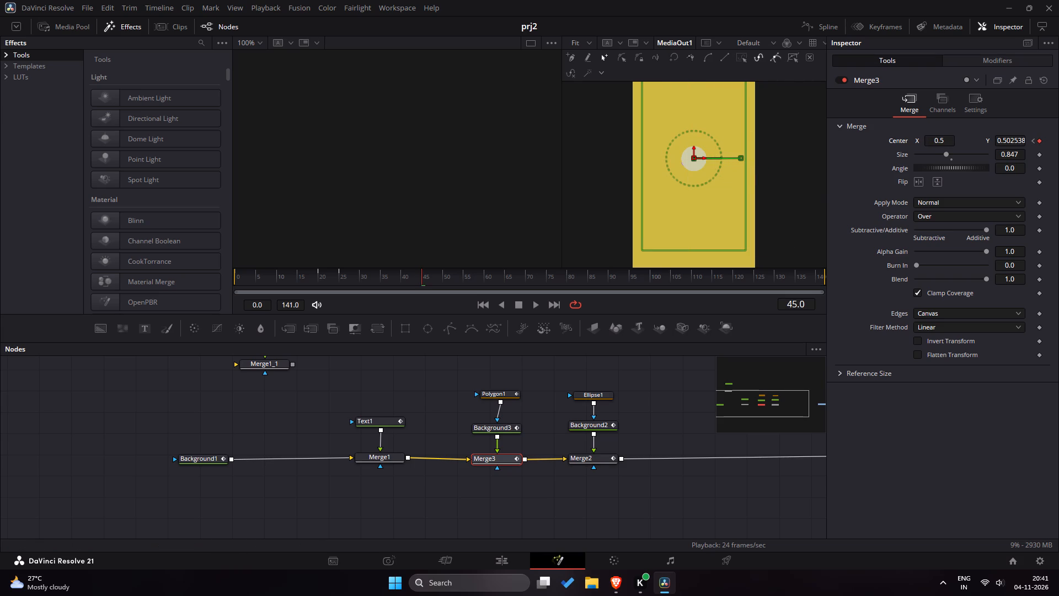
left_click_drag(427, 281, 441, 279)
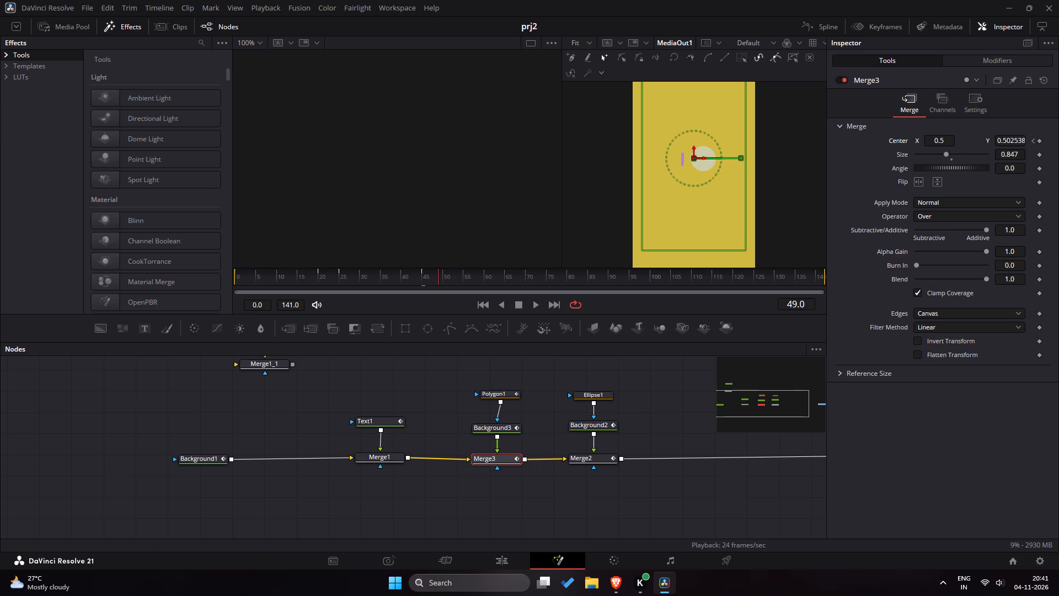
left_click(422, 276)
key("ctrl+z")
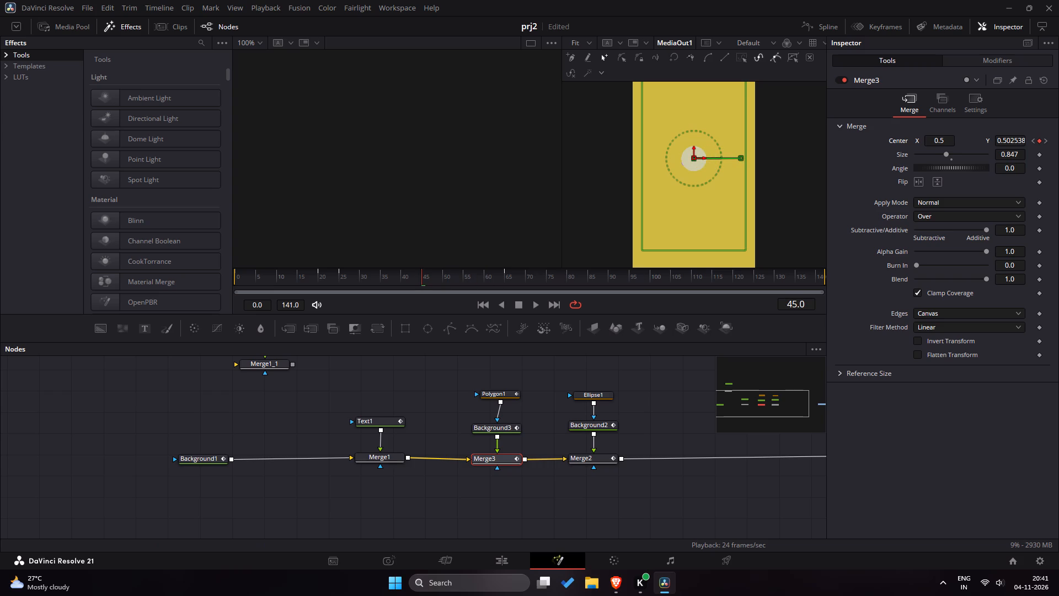
Scrub from frame 45 to frame 60 and back to recheck the FOCUS reveal.
left_click_drag(431, 276, 481, 280)
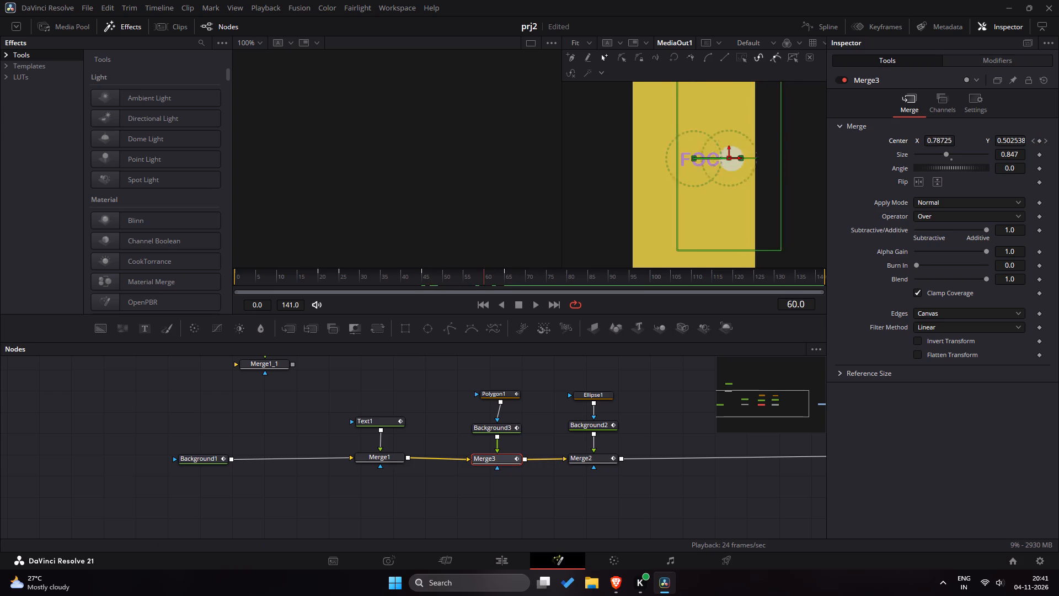
left_click_drag(481, 280, 422, 282)
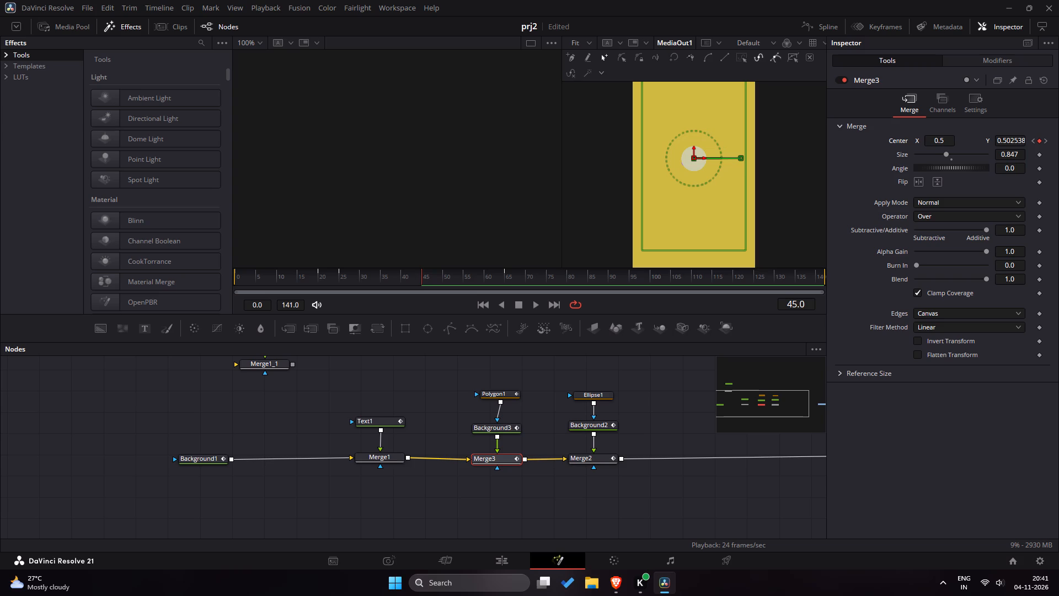
Open the keyframe view and examine the Merge3 and Text1 tracks around frame 45.
left_click(865, 29)
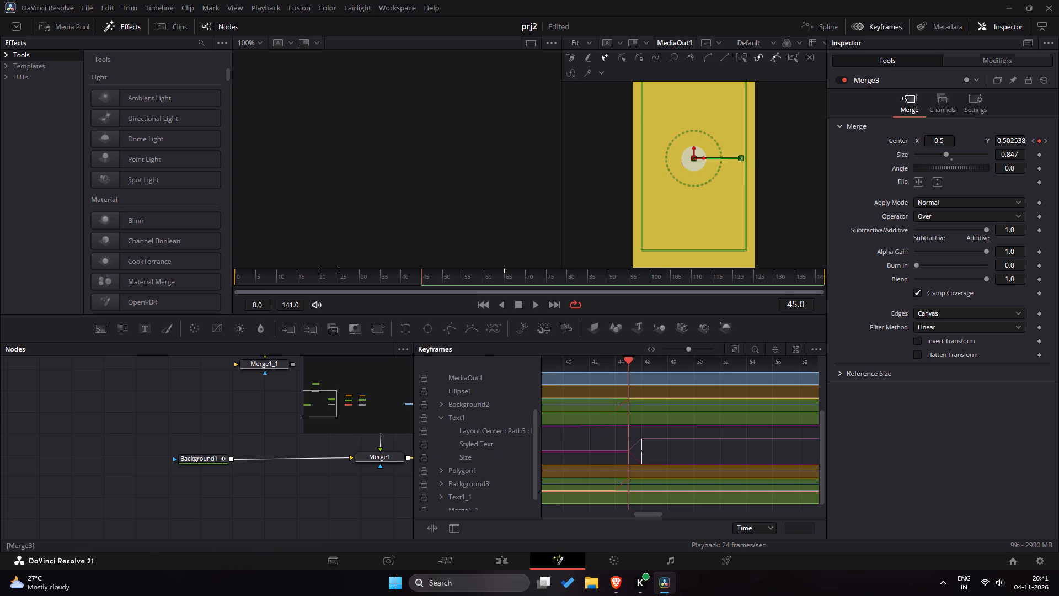
scroll(483, 460, "down", 3)
left_click(867, 33)
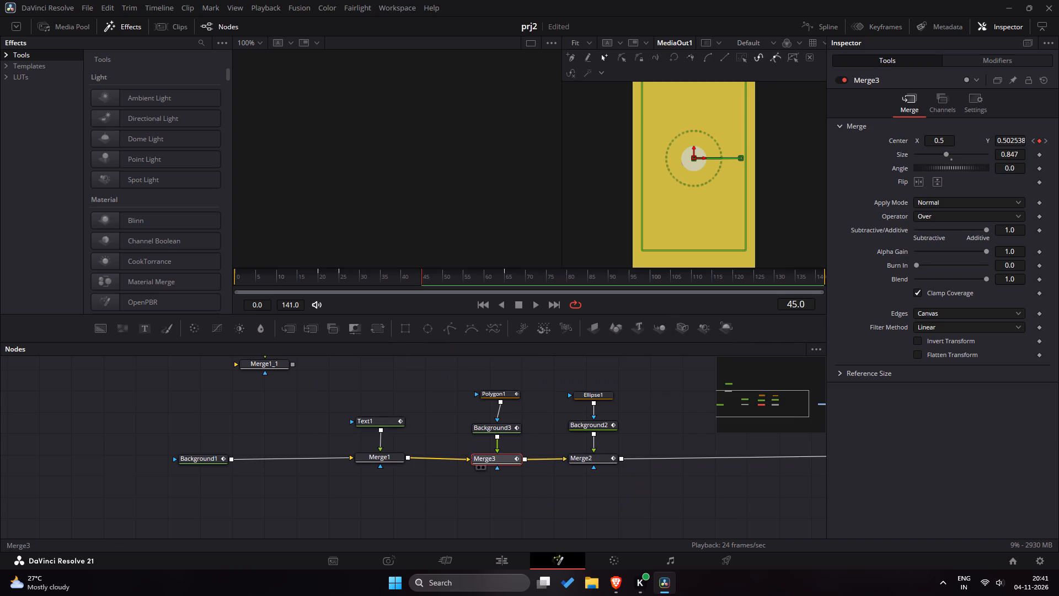
left_click(870, 23)
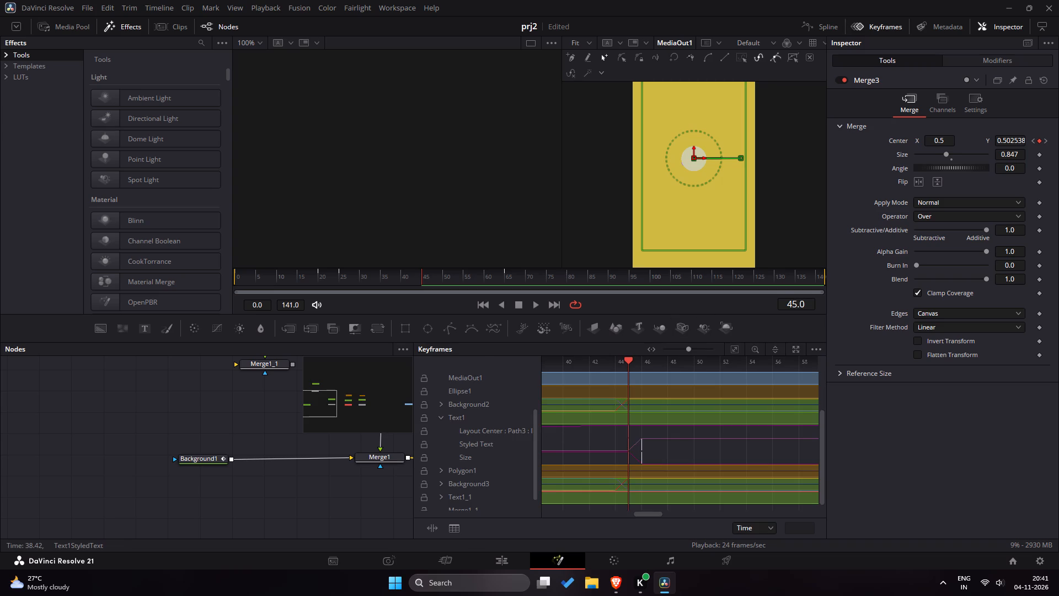
scroll(482, 438, "down", 2)
scroll(482, 439, "up", 3)
scroll(481, 439, "down", 4)
scroll(480, 439, "up", 4)
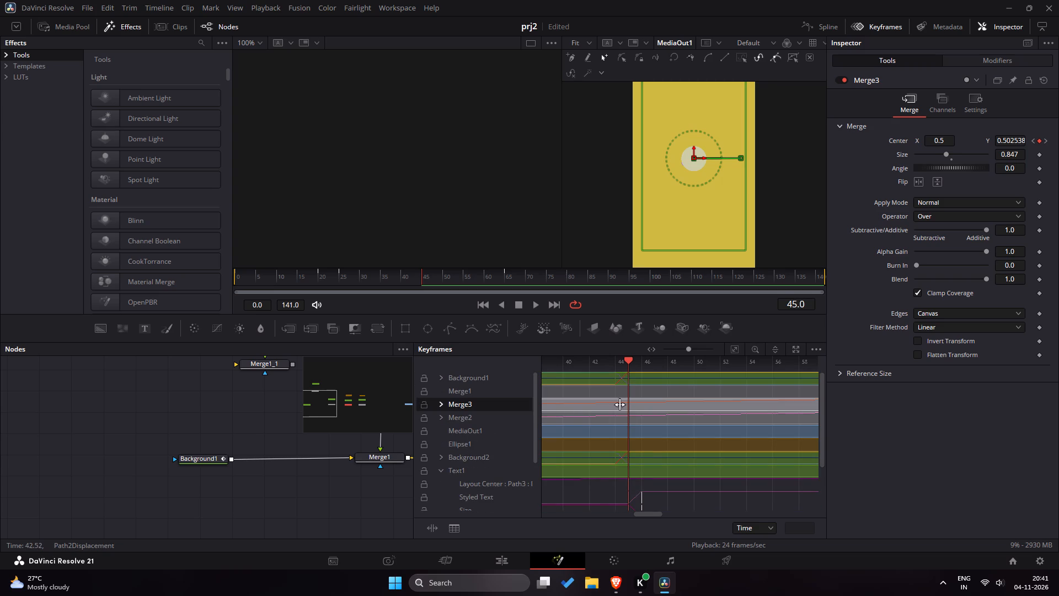
left_click(734, 348)
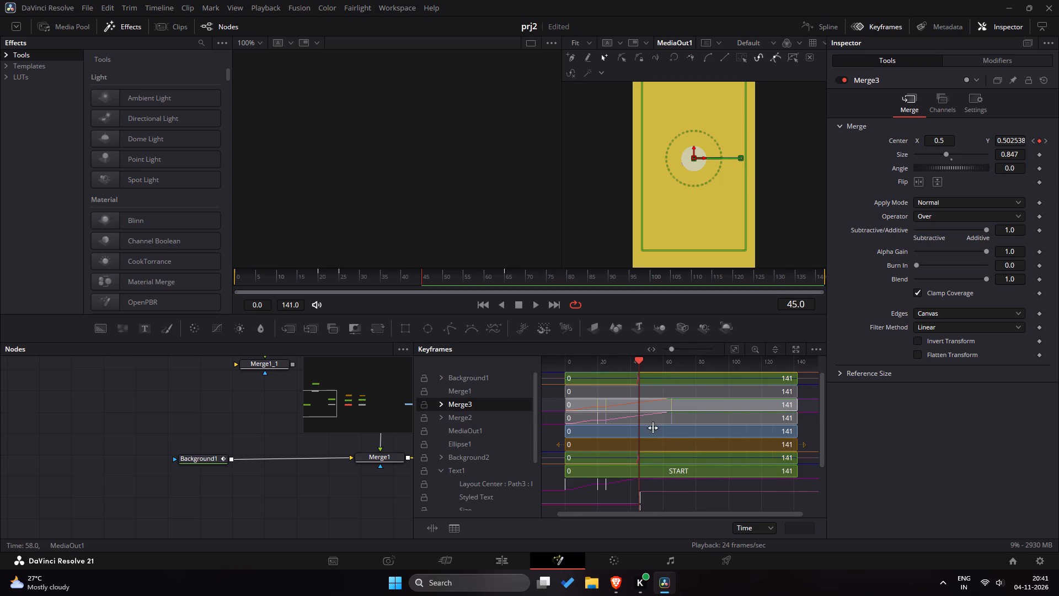
scroll(644, 417, "up", 9, "ctrl")
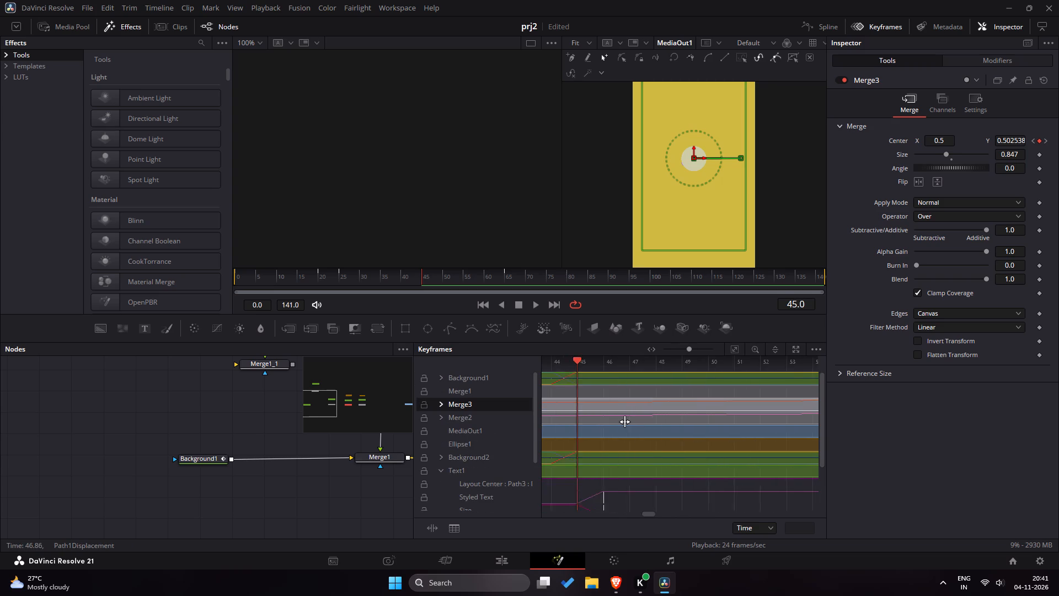
scroll(625, 422, "up", 2, "ctrl")
scroll(625, 422, "down", 6, "ctrl")
scroll(623, 422, "up", 5, "ctrl")
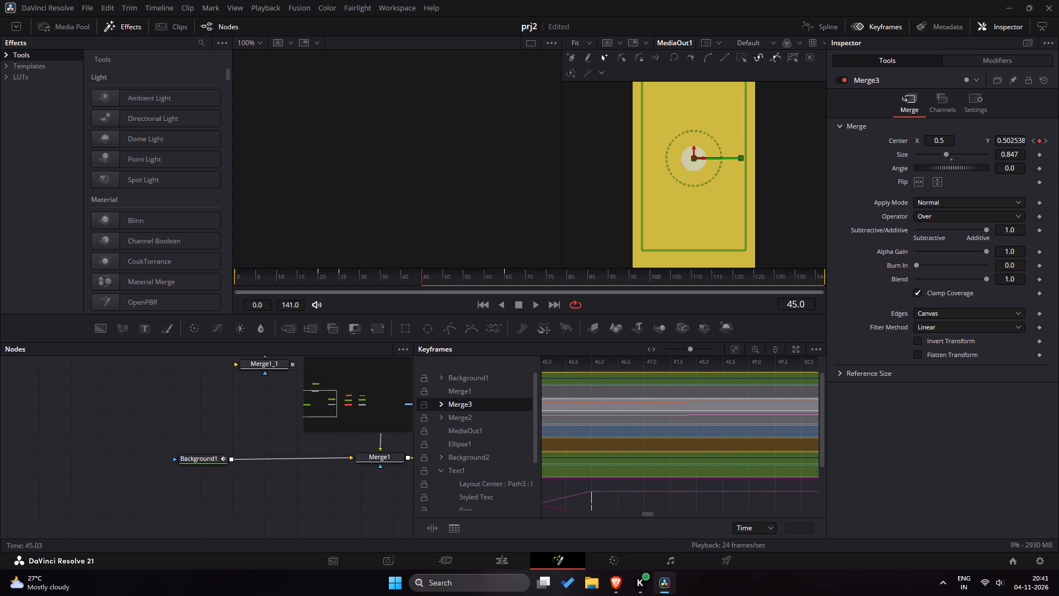
Expand Merge3's Center displacement track in the keyframe view and examine its keyframes around frame 45.
left_click(438, 402)
left_click(475, 416)
scroll(641, 418, "down", 1)
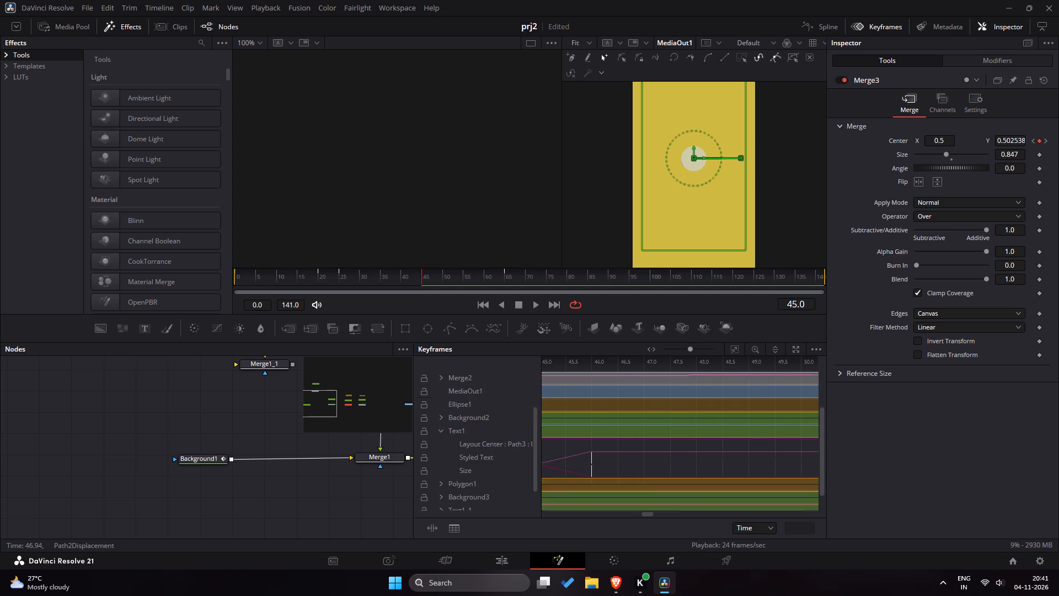
scroll(641, 418, "down", 2)
scroll(641, 418, "up", 4)
scroll(641, 420, "down", 8, "ctrl")
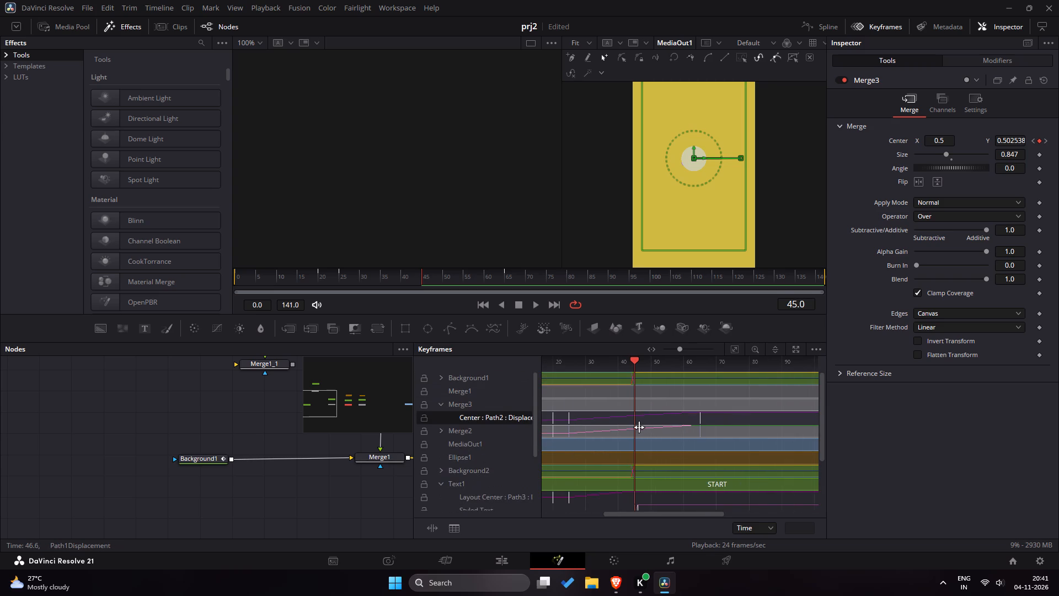
scroll(638, 432, "up", 2, "ctrl")
scroll(638, 433, "down", 4, "ctrl")
scroll(638, 433, "up", 1, "ctrl")
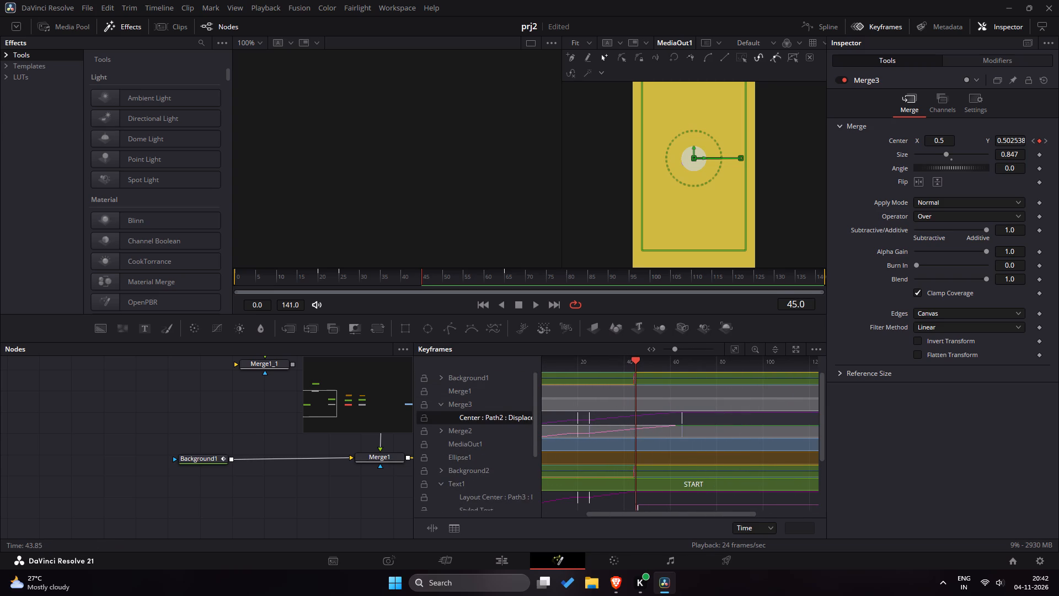
Scrub between frames 25 and 65 to check the circle's movement across the START-to-FOCUS switch.
left_click_drag(634, 360, 589, 370)
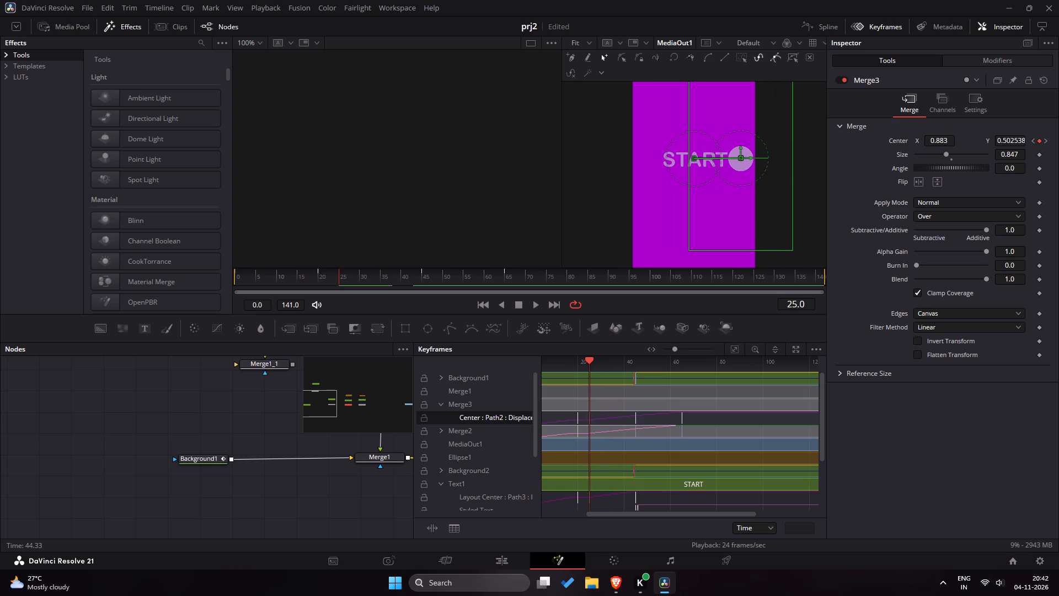
left_click_drag(589, 370, 637, 383)
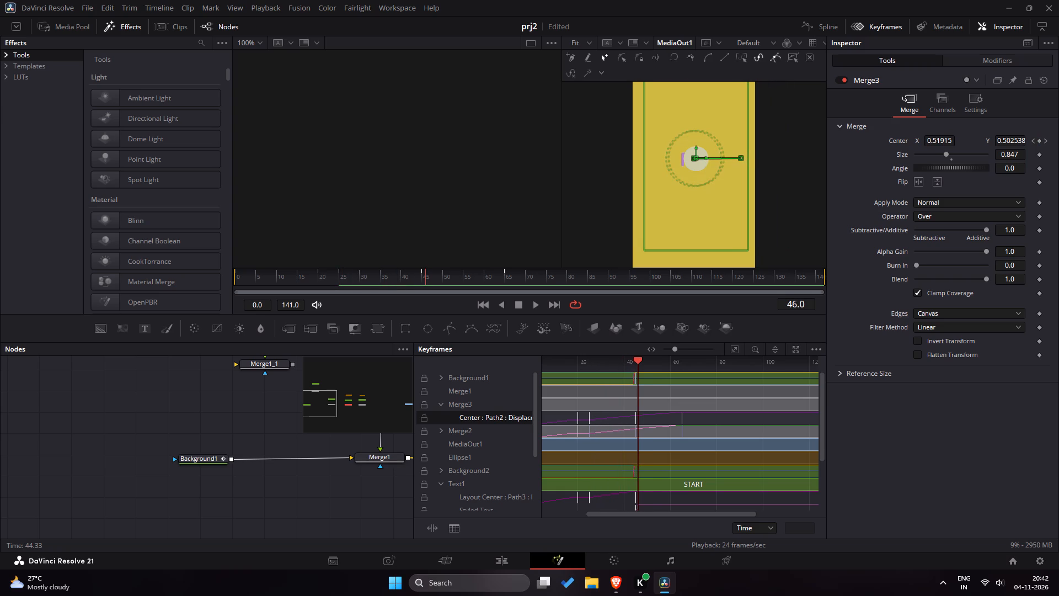
left_click_drag(637, 383, 654, 389)
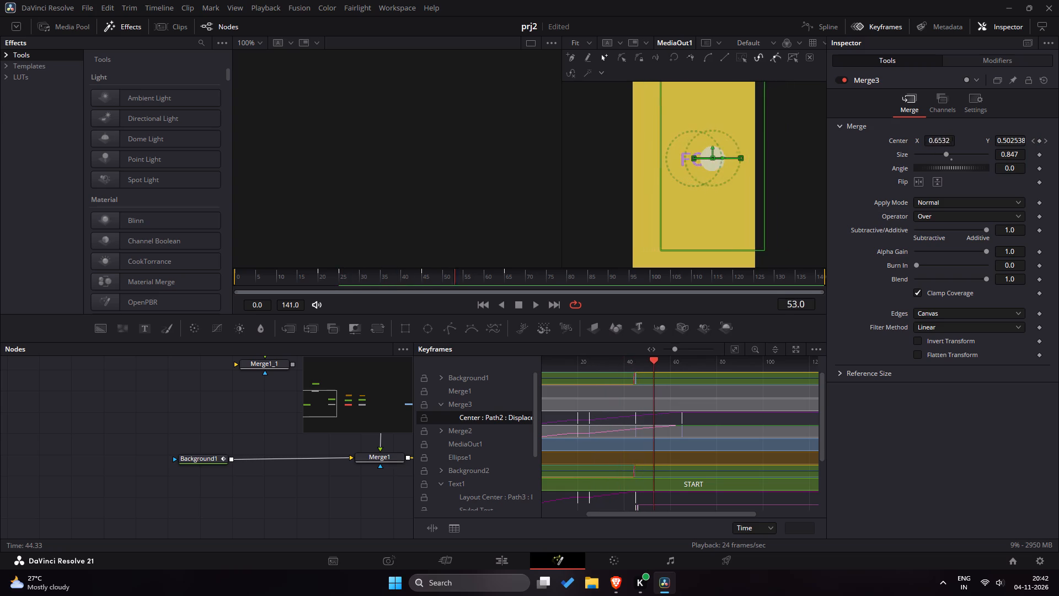
left_click_drag(654, 389, 635, 390)
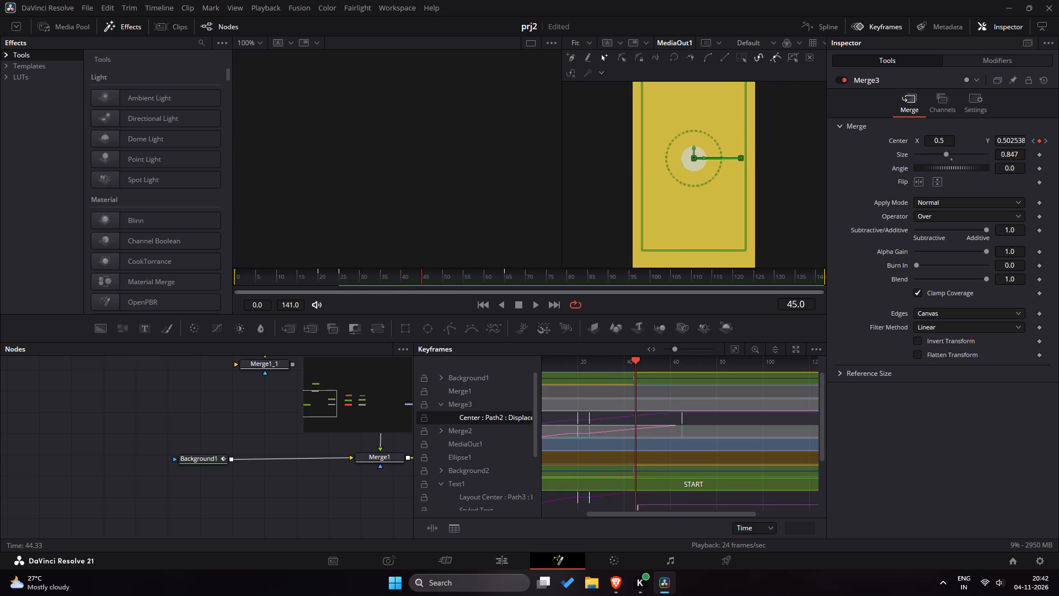
left_click_drag(635, 390, 633, 391)
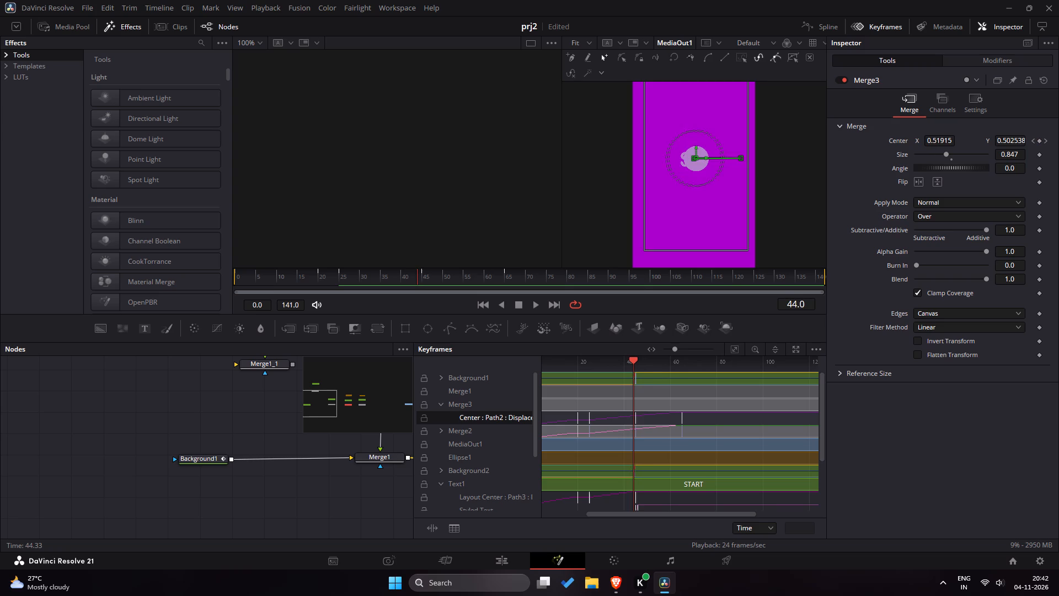
left_click_drag(633, 391, 654, 393)
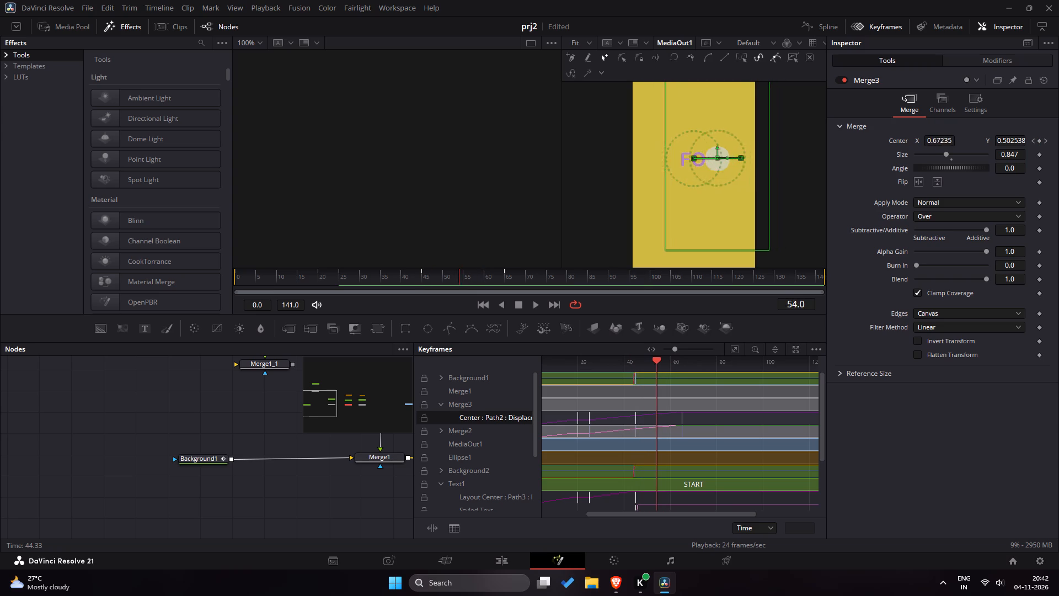
left_click_drag(654, 393, 668, 401)
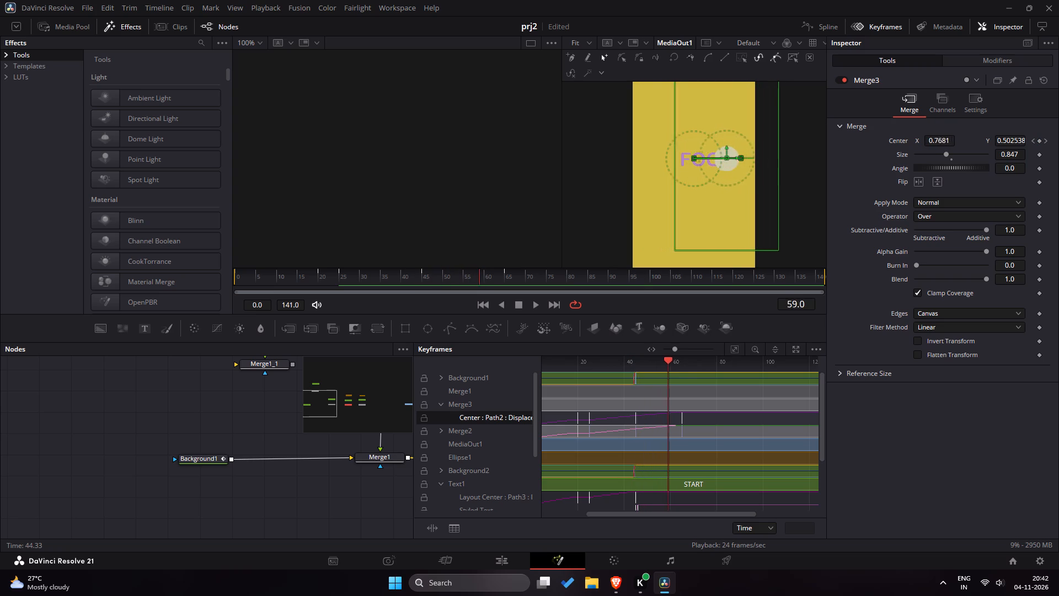
left_click_drag(668, 401, 681, 403)
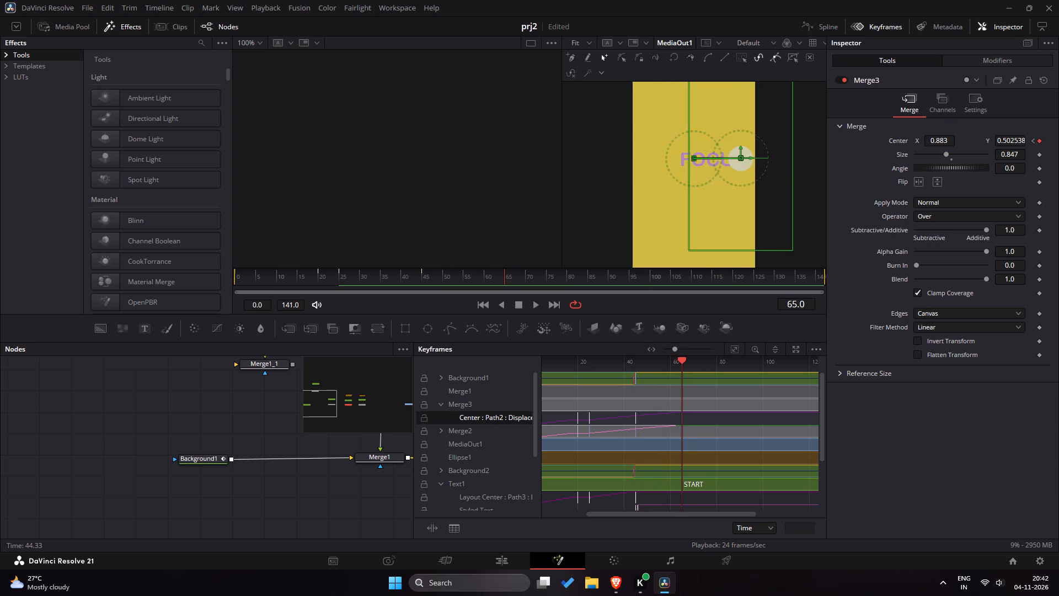
left_click_drag(681, 403, 635, 400)
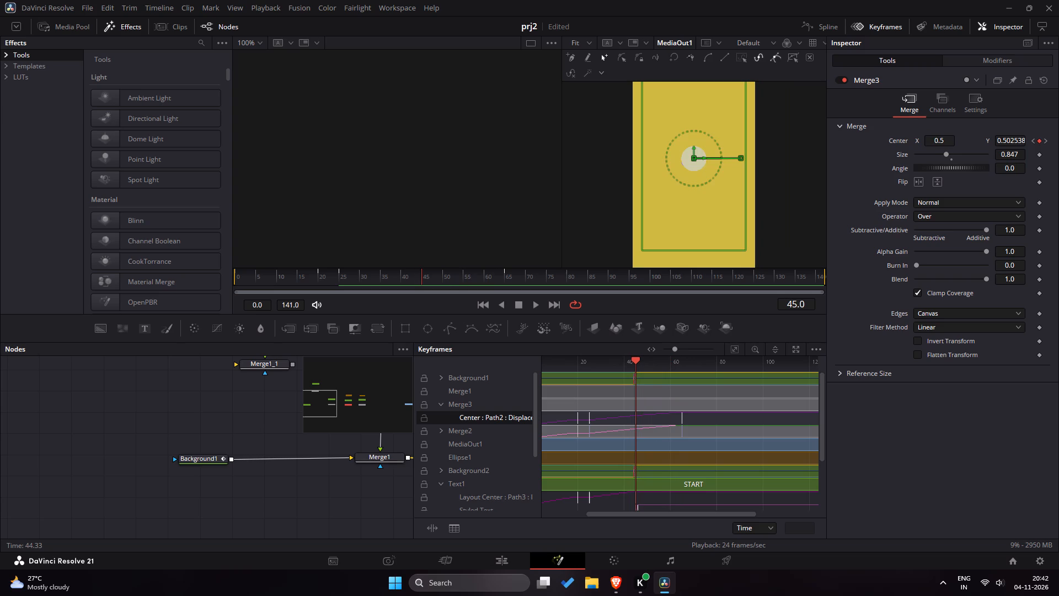
left_click_drag(635, 400, 656, 406)
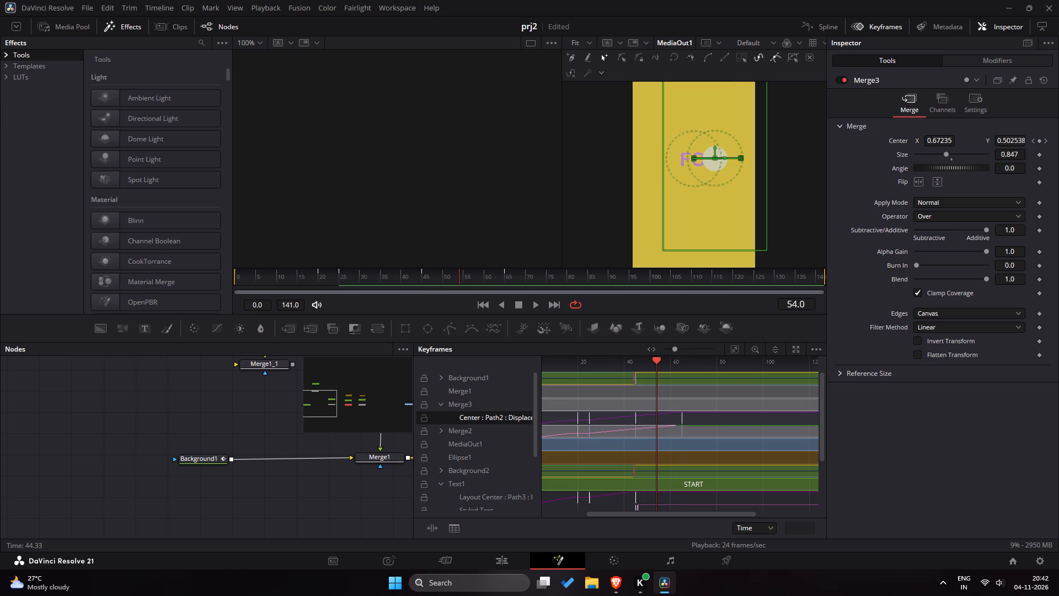
left_click_drag(656, 406, 659, 407)
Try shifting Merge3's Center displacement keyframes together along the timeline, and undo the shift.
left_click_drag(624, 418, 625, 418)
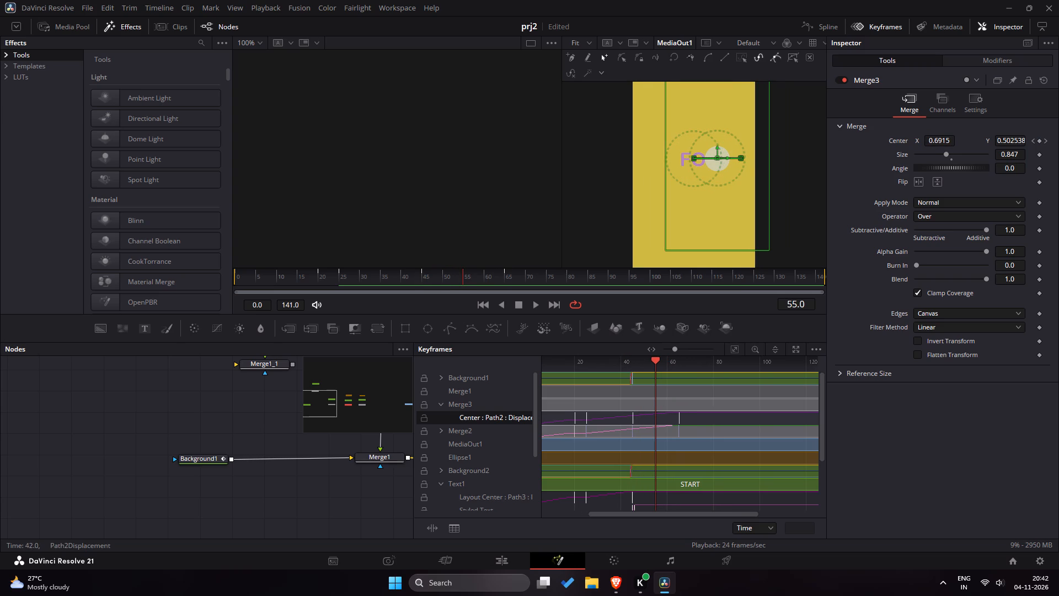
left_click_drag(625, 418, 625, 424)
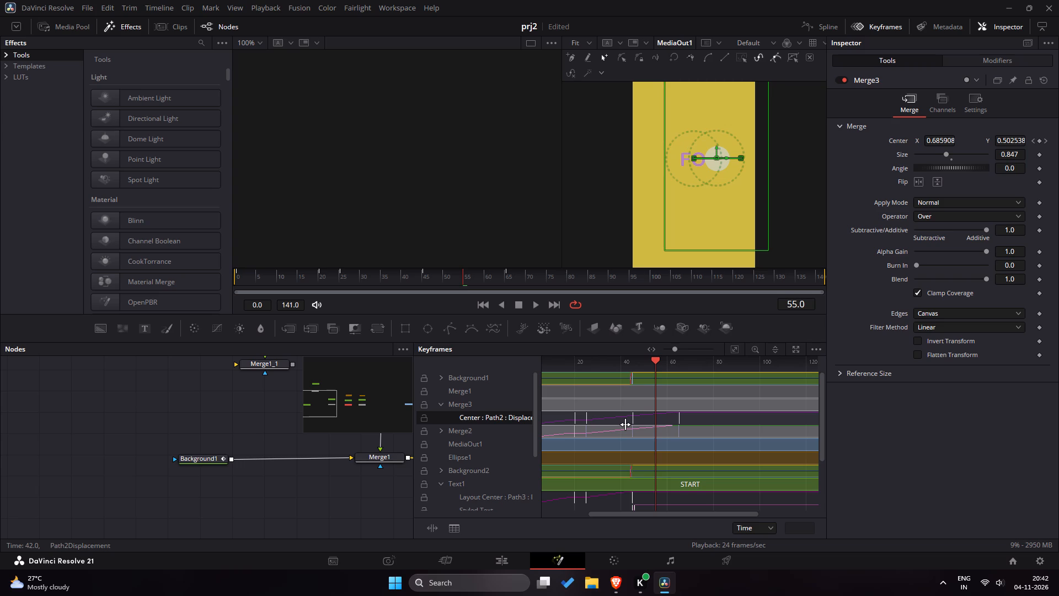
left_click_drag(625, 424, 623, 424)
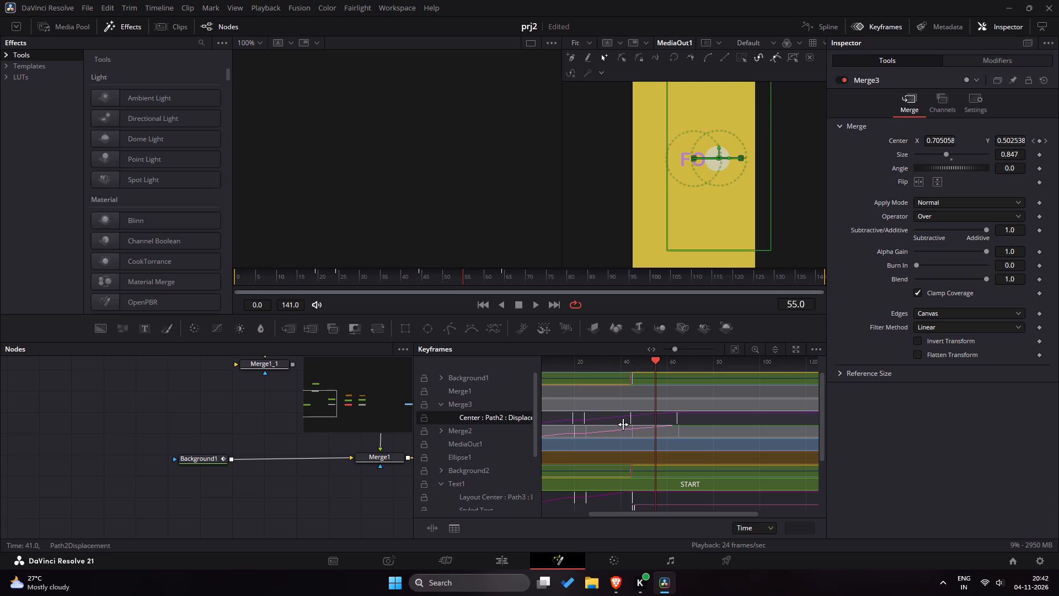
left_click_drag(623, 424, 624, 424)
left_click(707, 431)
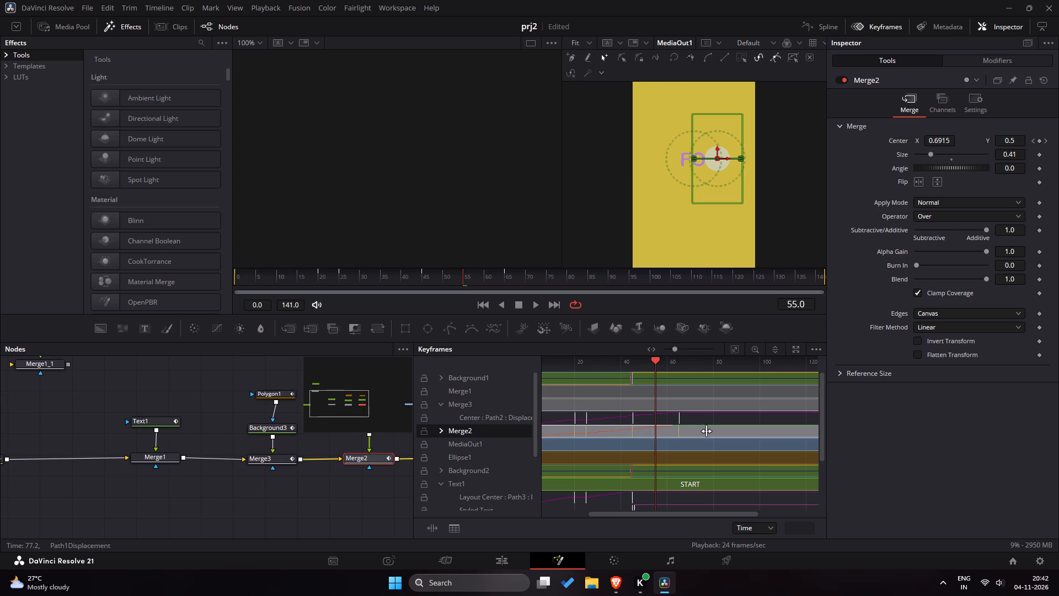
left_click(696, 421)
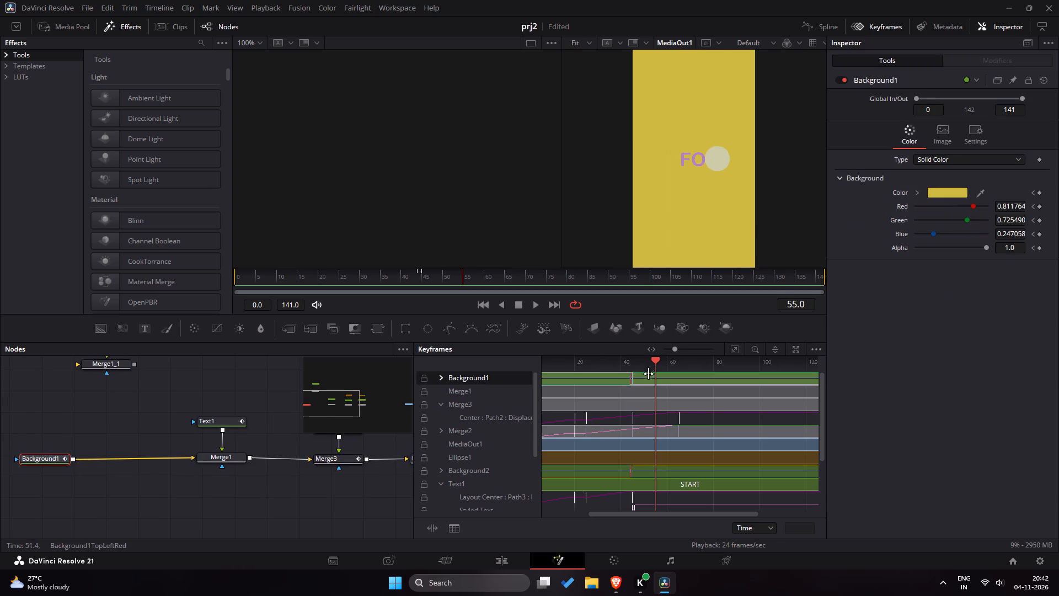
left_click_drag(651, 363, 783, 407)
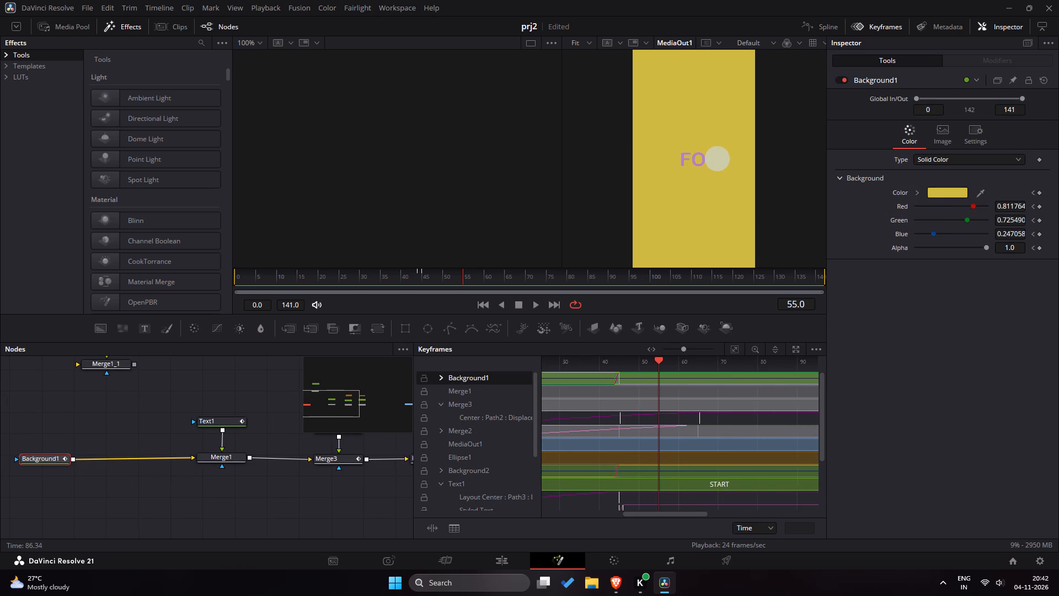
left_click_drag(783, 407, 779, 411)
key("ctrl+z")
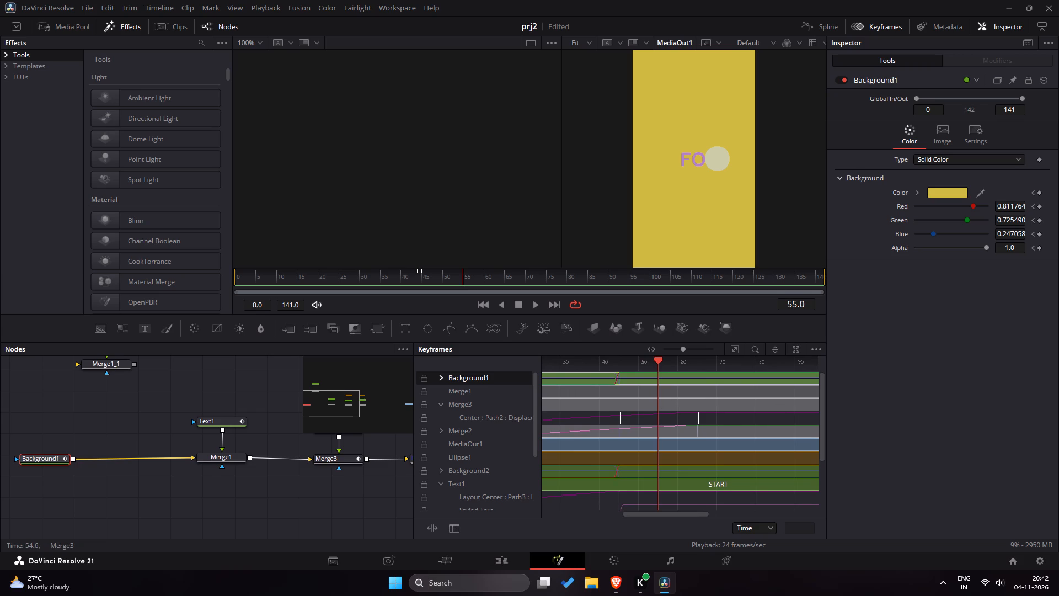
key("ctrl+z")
Scrub back to frame 37 and look over Merge3's Center displacement track from frame 0 onward.
left_click_drag(657, 365, 586, 384)
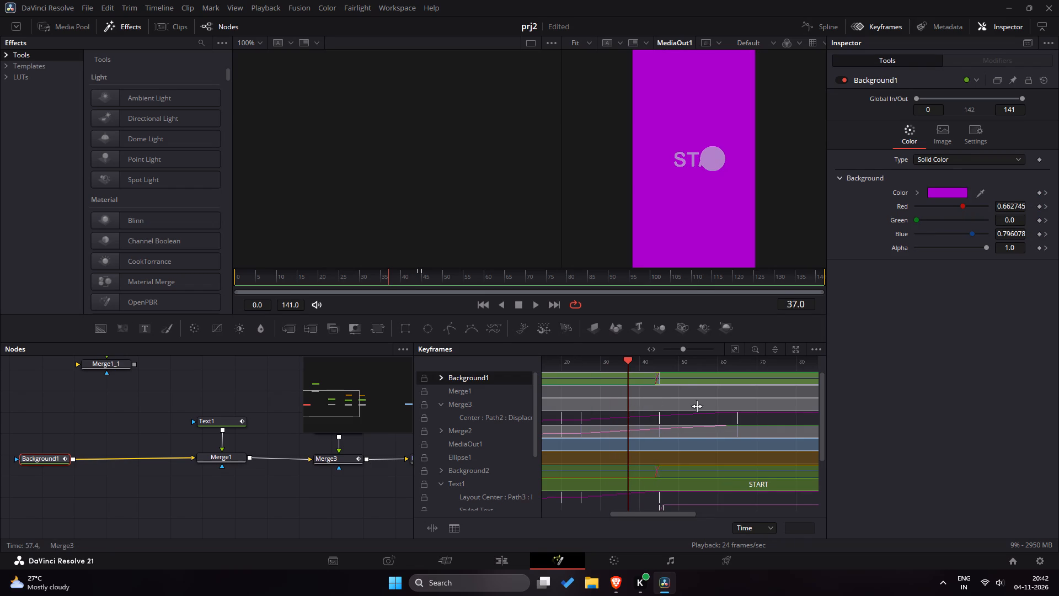
right_click_drag(686, 405, 668, 412)
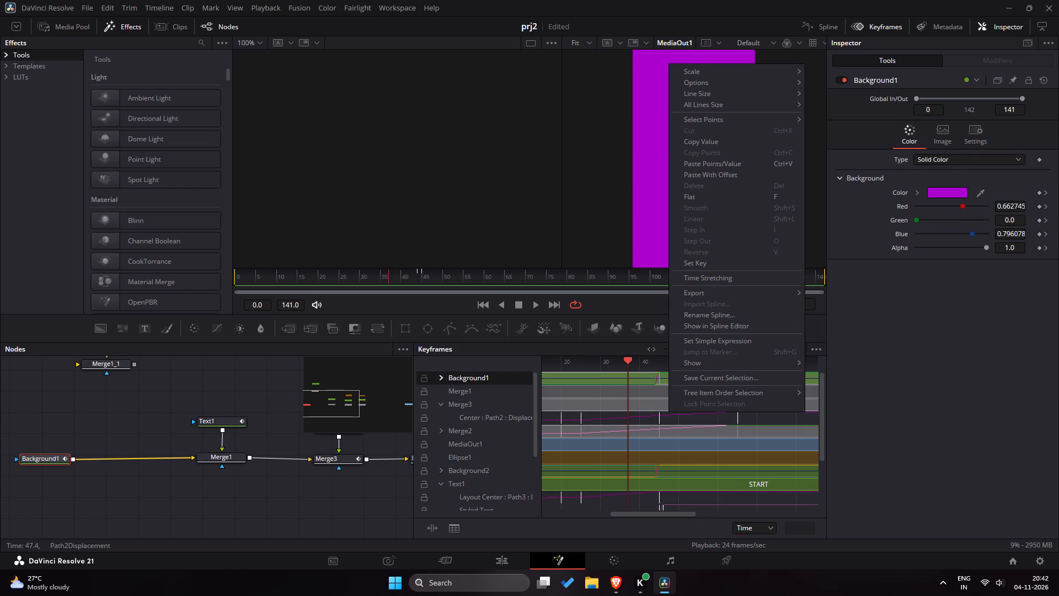
left_click(660, 420)
left_click(659, 420)
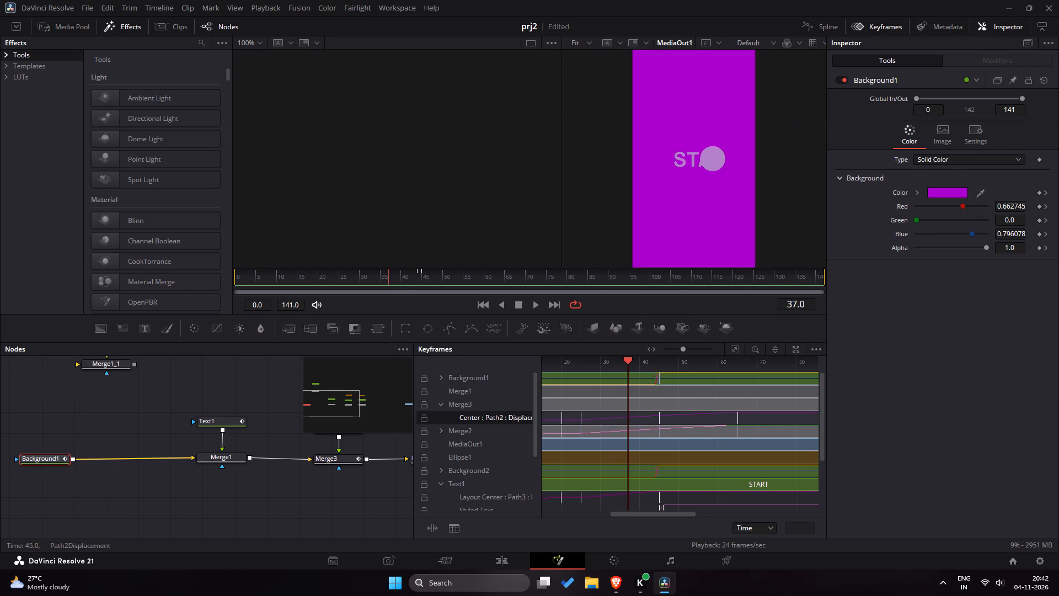
key("ctrl+z")
left_click(468, 419)
double_click(490, 416)
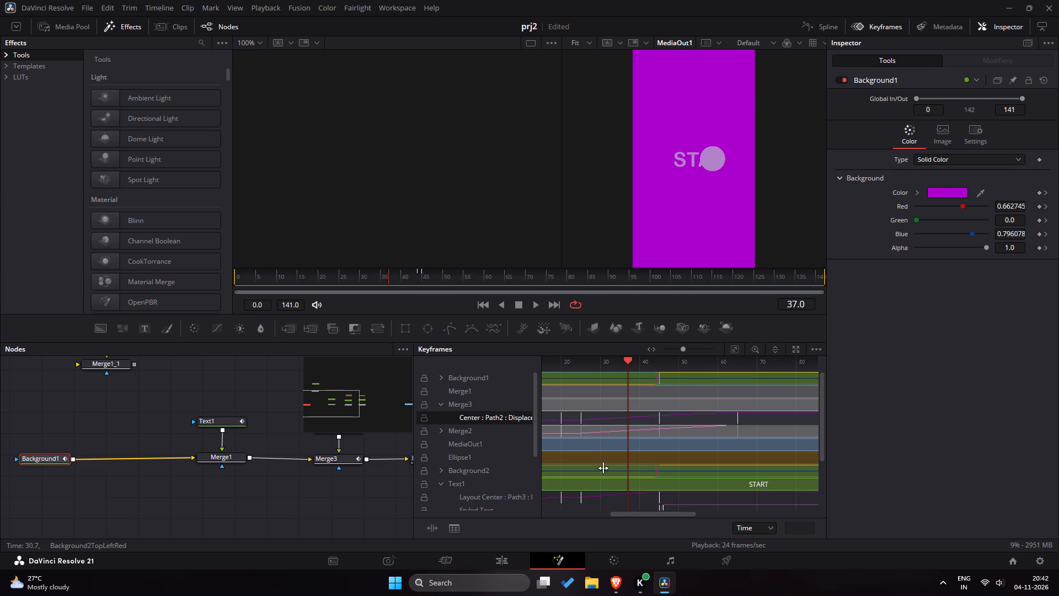
left_click_drag(651, 513, 607, 514)
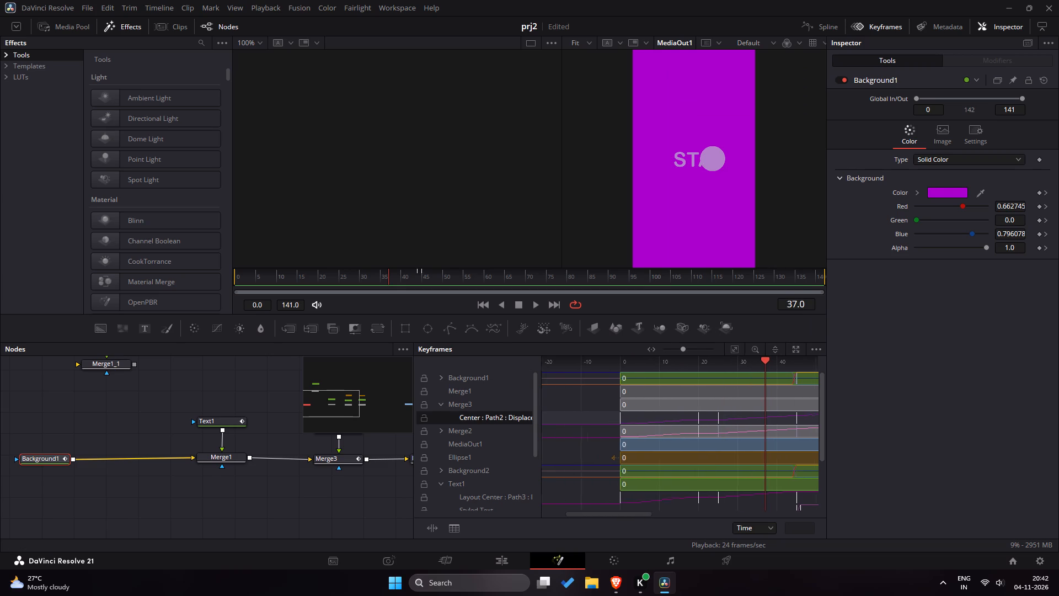
left_click_drag(607, 514, 657, 517)
Move Merge3's Center displacement keyframe from frame 45 to frame 50.
left_click(640, 420)
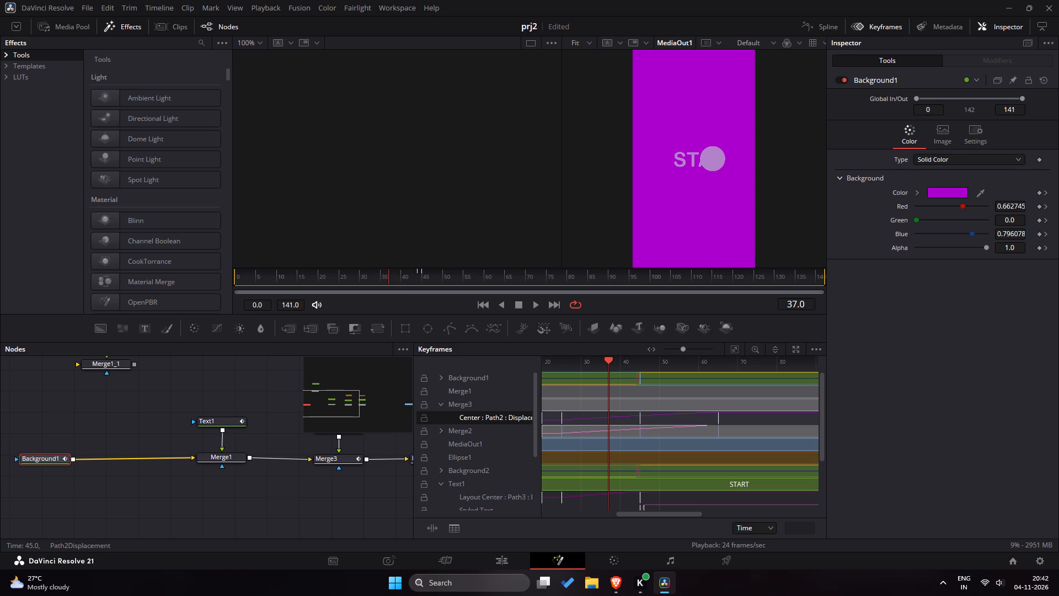
left_click(639, 419)
triple_click(640, 416)
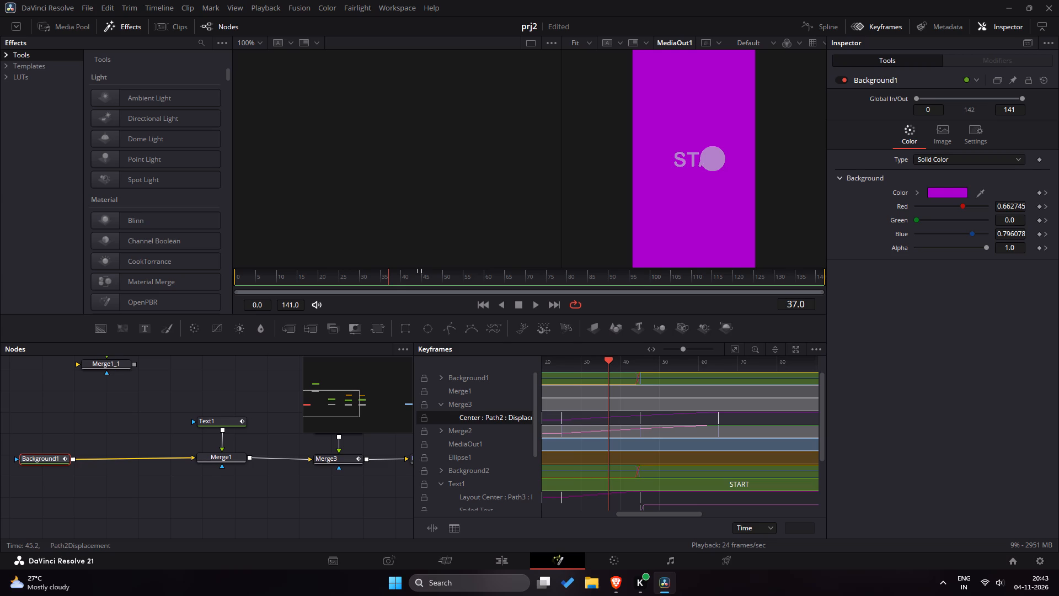
double_click(640, 416)
left_click(719, 419)
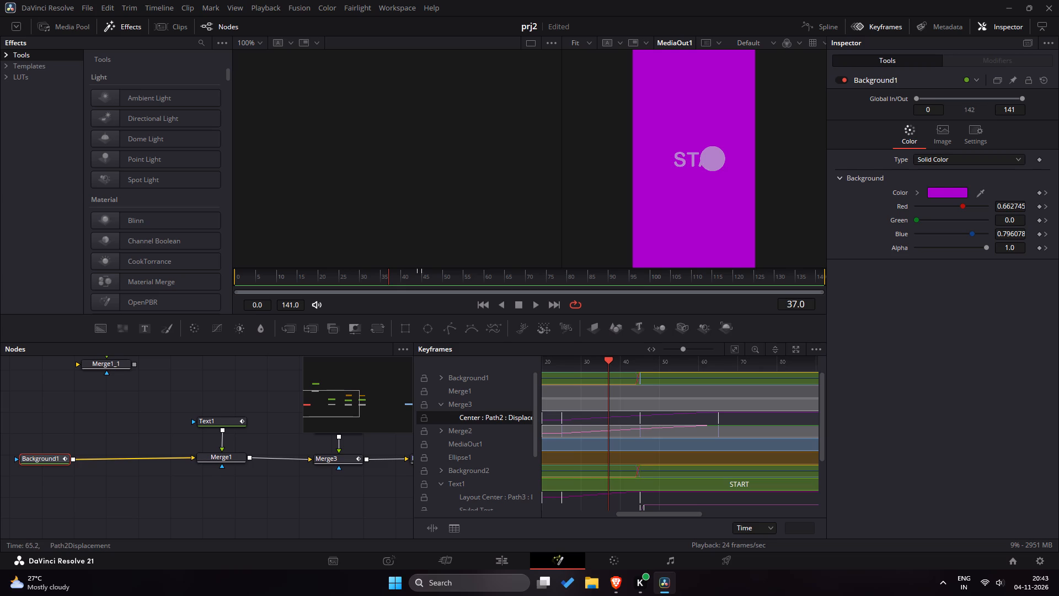
right_click(719, 419)
left_click(683, 427)
left_click(650, 422)
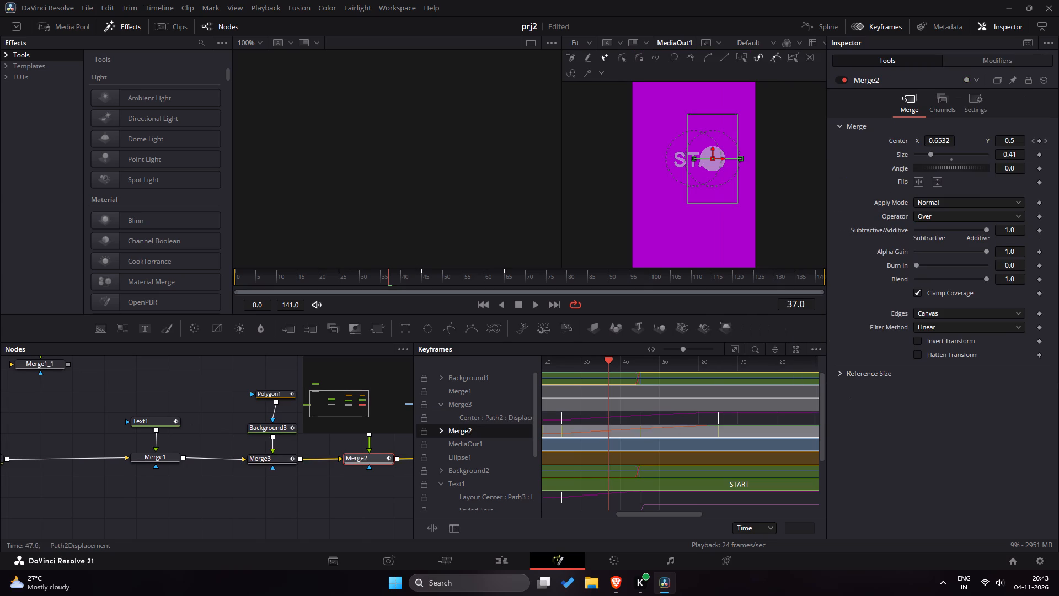
left_click(652, 418)
left_click(651, 426)
left_click(640, 420)
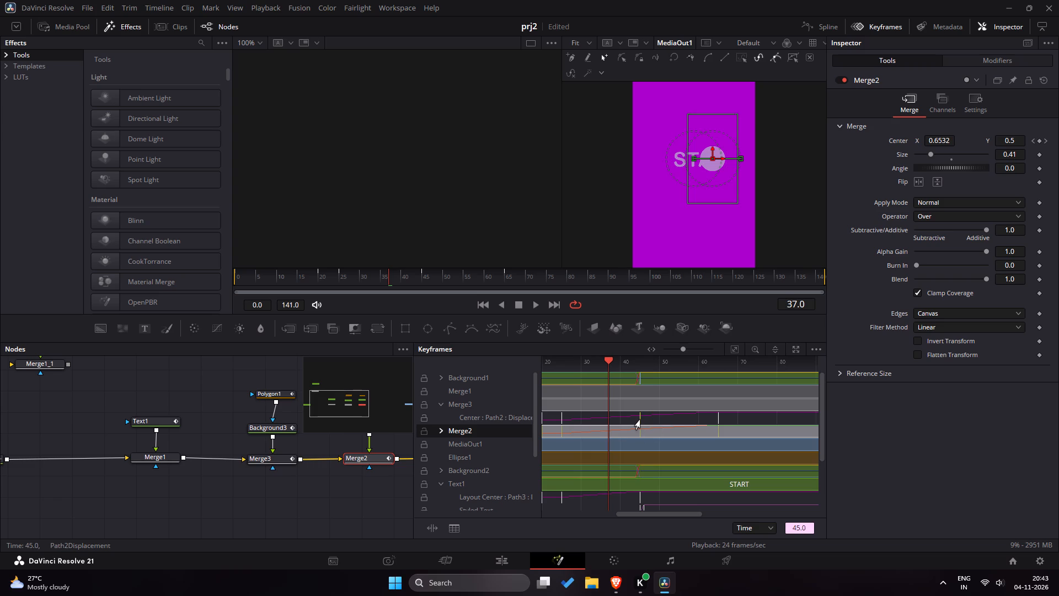
left_click_drag(640, 420, 655, 422)
left_click_drag(655, 422, 659, 422)
Move Merge3's Center displacement keyframe at frame 50 to frame 55.
left_click_drag(659, 422, 654, 421)
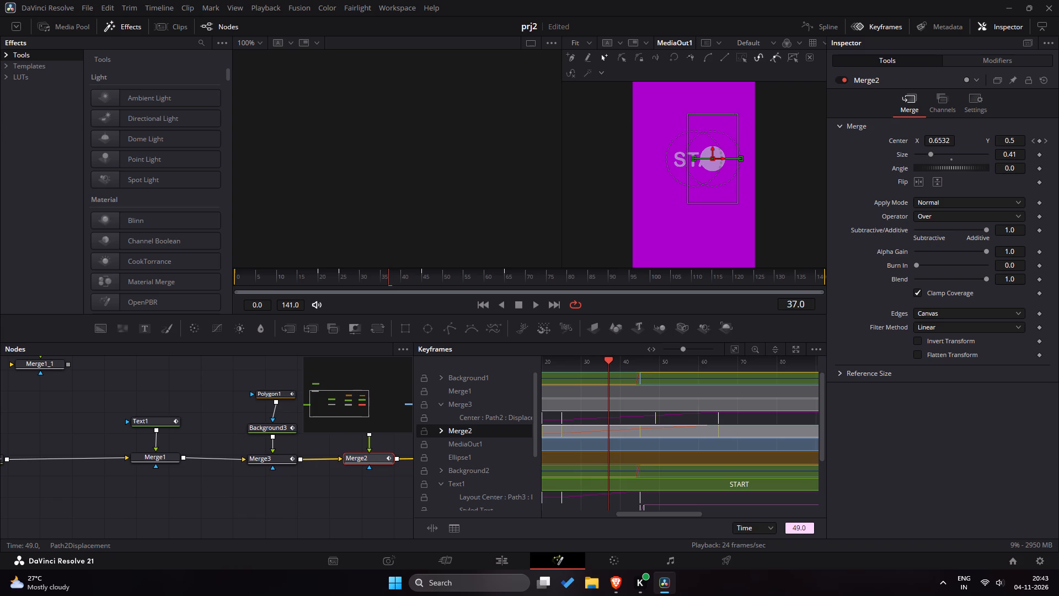
left_click_drag(654, 421, 670, 423)
left_click_drag(670, 423, 675, 424)
left_click_drag(675, 424, 677, 425)
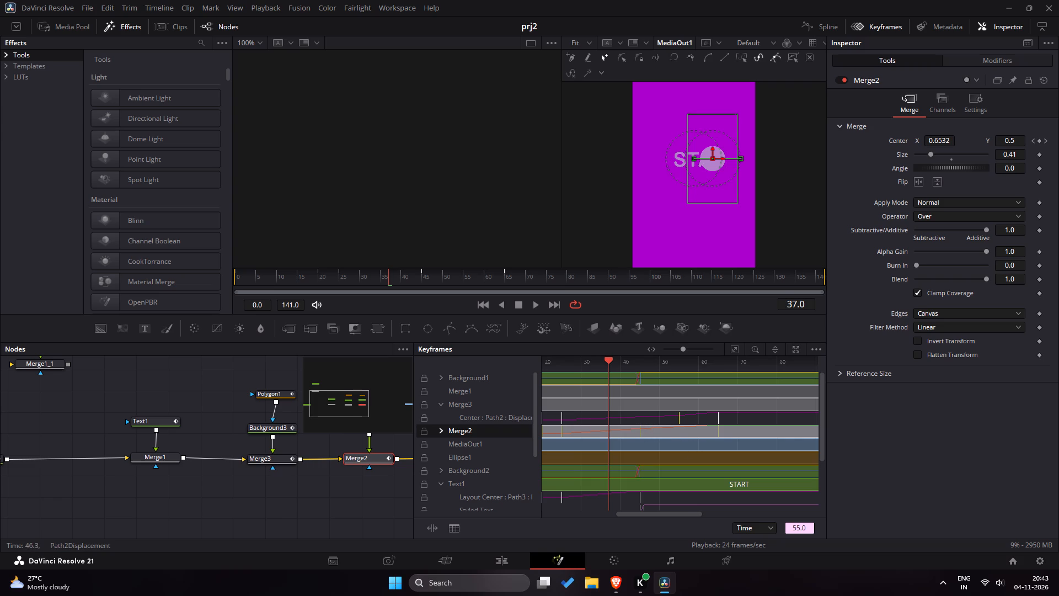
Expand Merge2's keyframe track and move its Center displacement keyframe from frame 45 to frame 55.
left_click(639, 435)
left_click(440, 430)
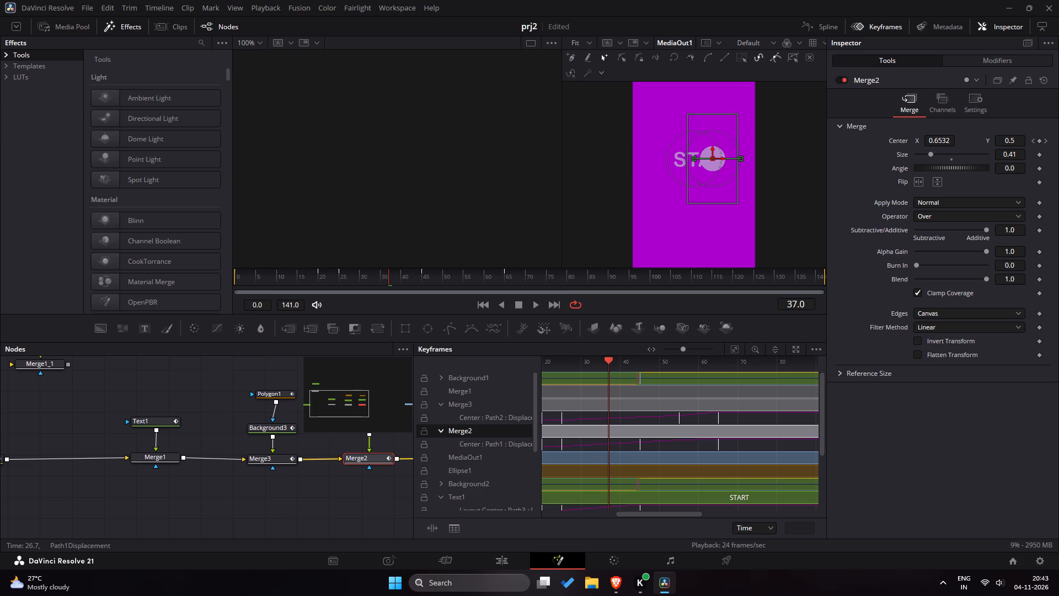
left_click(639, 448)
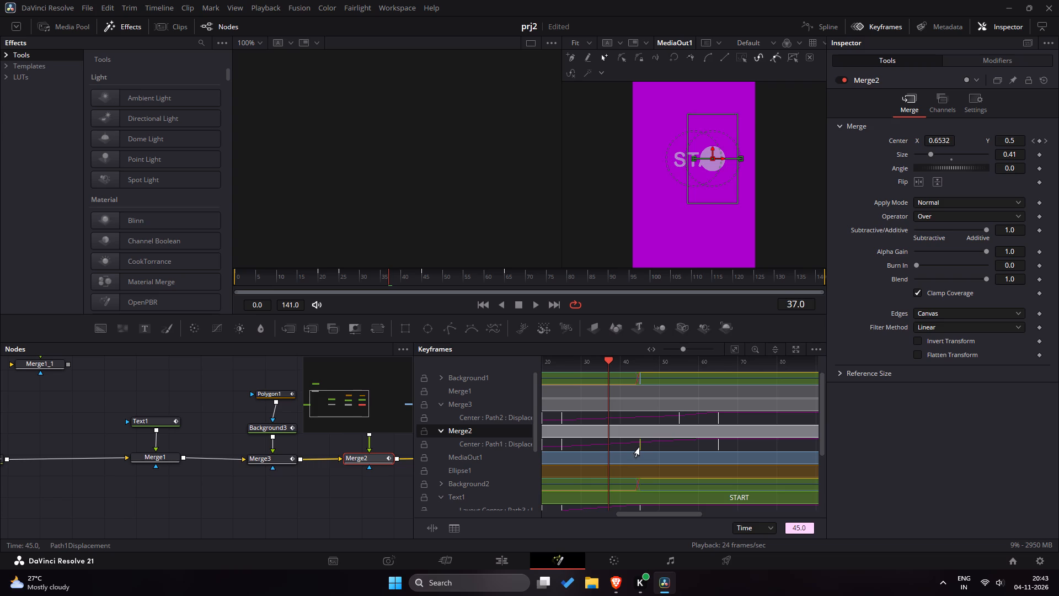
left_click_drag(639, 448, 680, 445)
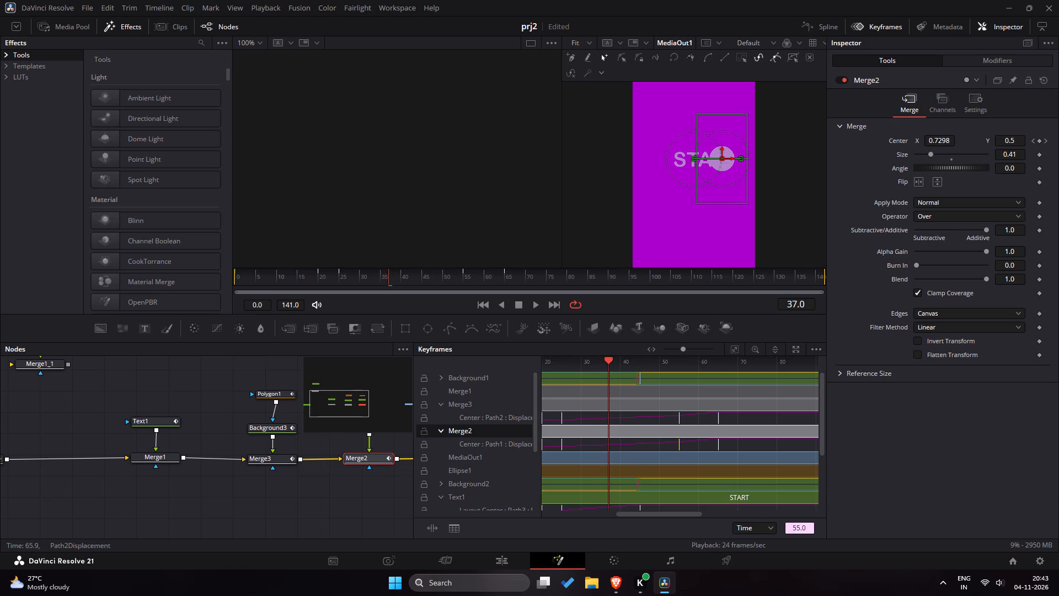
Move the Center displacement keyframes of Merge3 and Merge2 from frame 65 to frame 75, and close the keyframe editor.
left_click(678, 422)
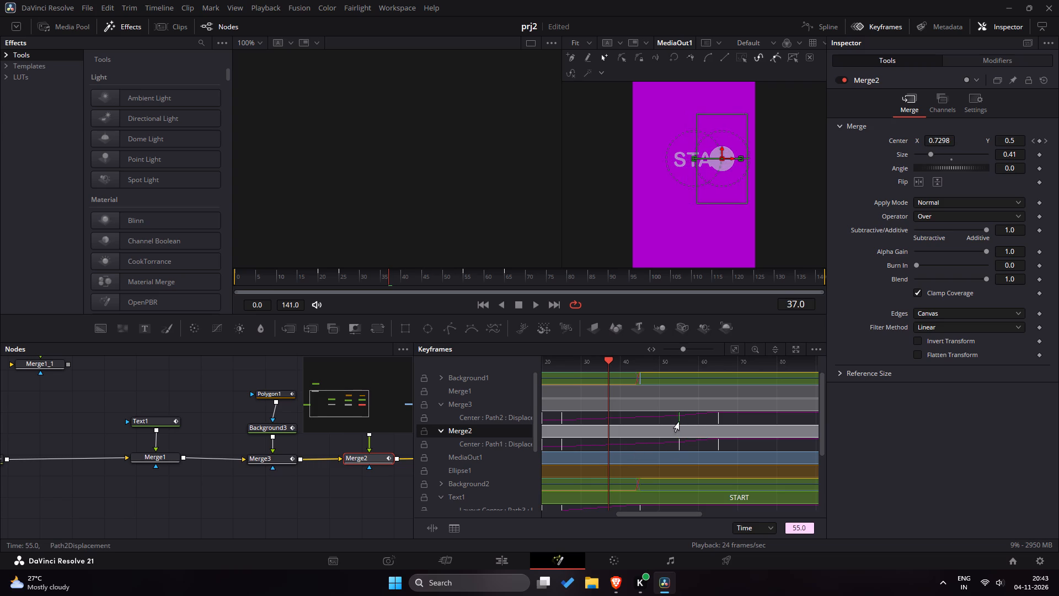
left_click(679, 422)
left_click(679, 422)
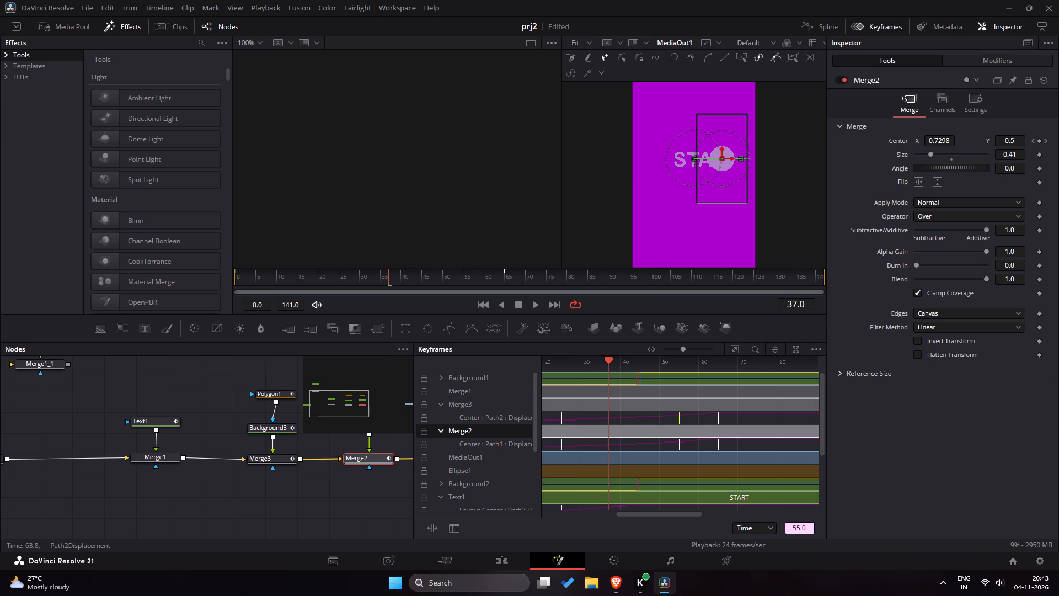
left_click(717, 420)
left_click(677, 422)
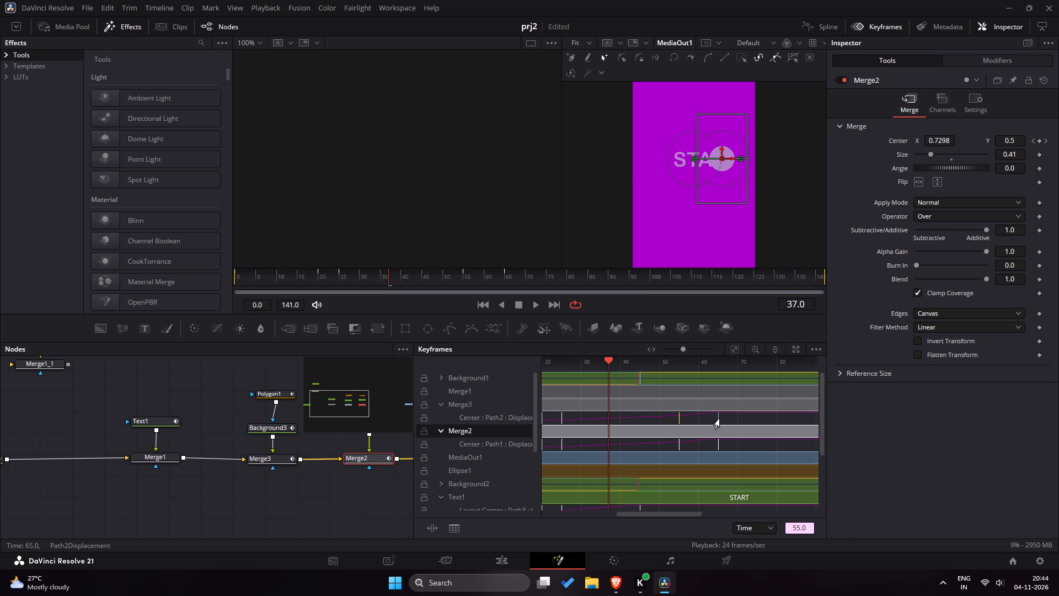
left_click(719, 419)
left_click_drag(718, 419, 731, 420)
left_click_drag(731, 420, 750, 422)
left_click_drag(750, 422, 756, 423)
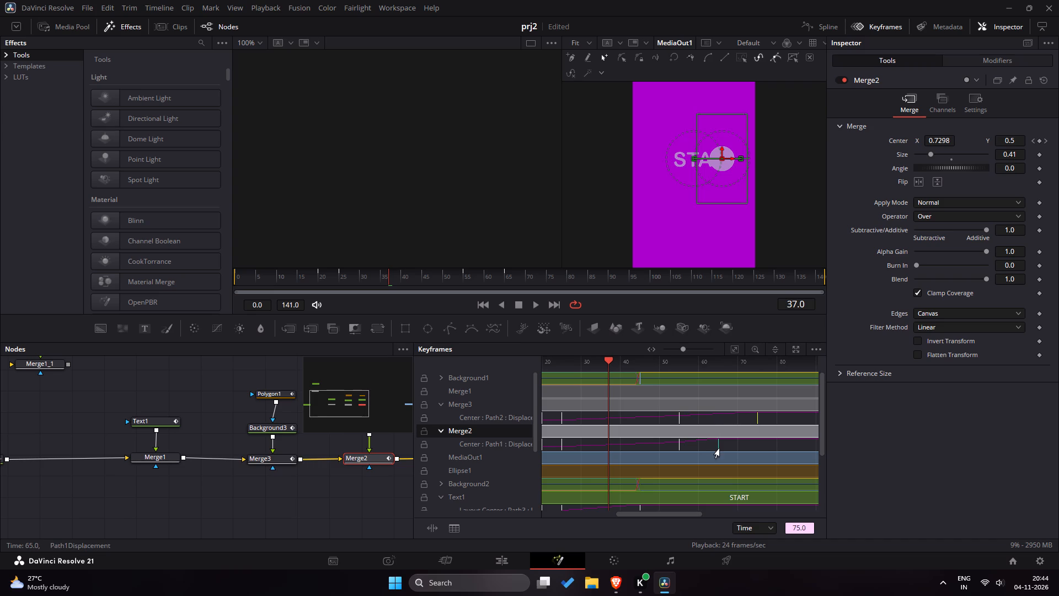
left_click_drag(719, 448, 758, 449)
left_click(872, 26)
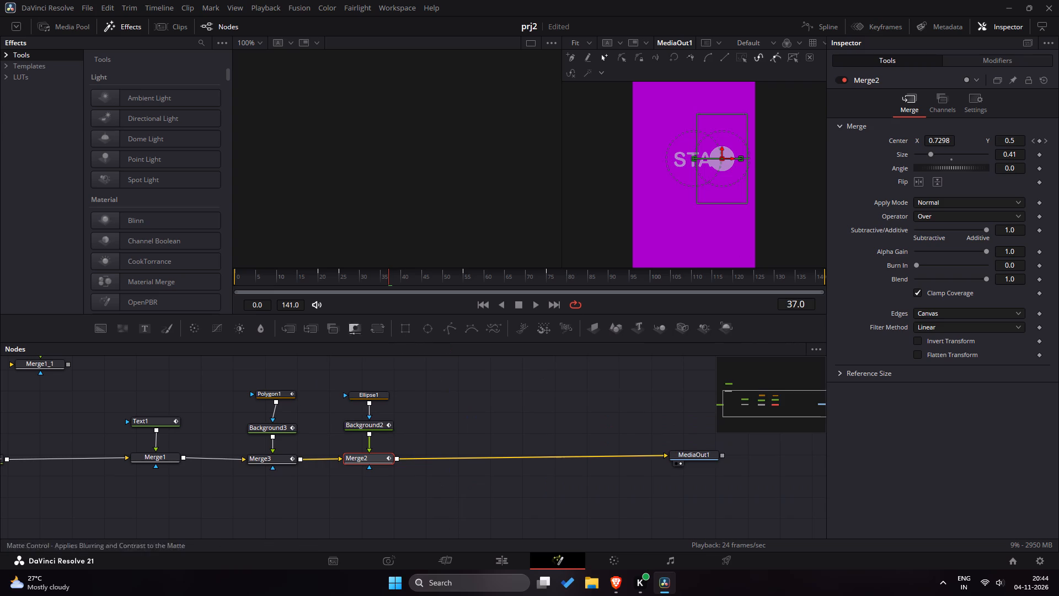
Play the animation from frame 0 twice to review the retimed movement from START into FOCUS.
left_click_drag(325, 286, 233, 279)
left_click_drag(250, 284, 232, 281)
key("space")
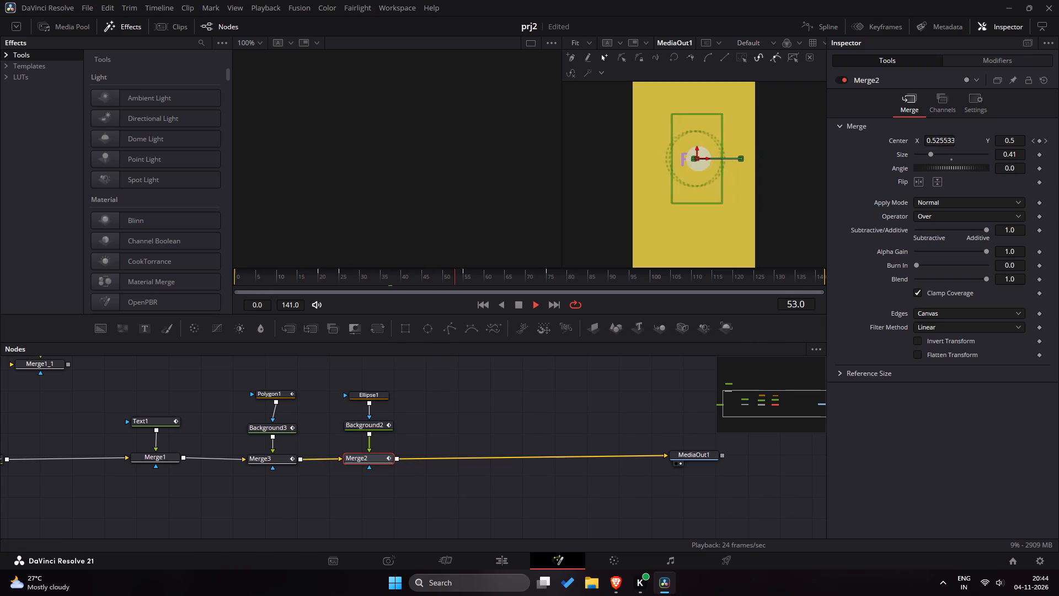
key("space")
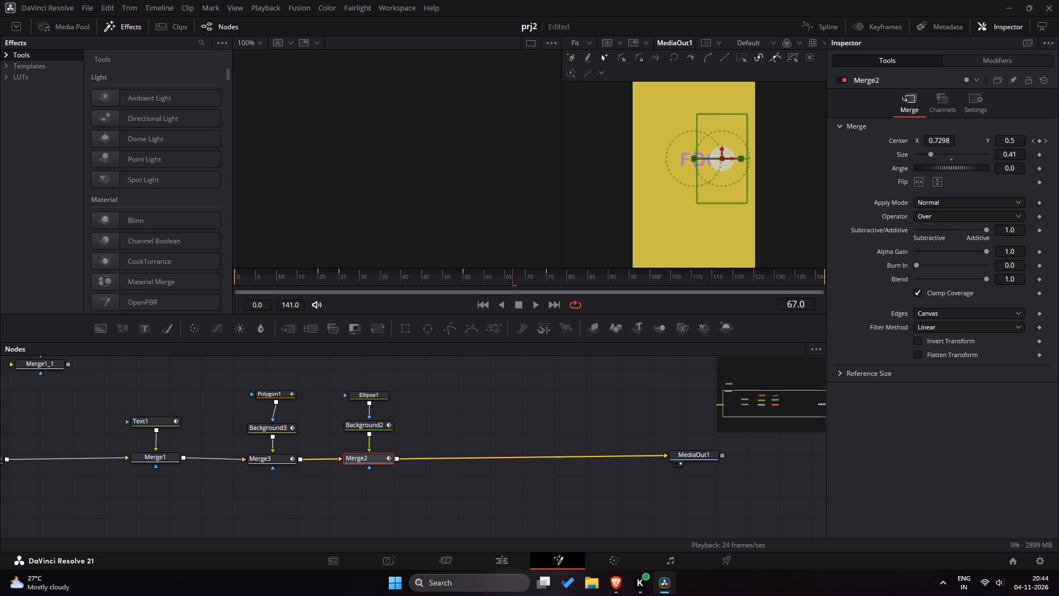
left_click_drag(466, 276, 458, 276)
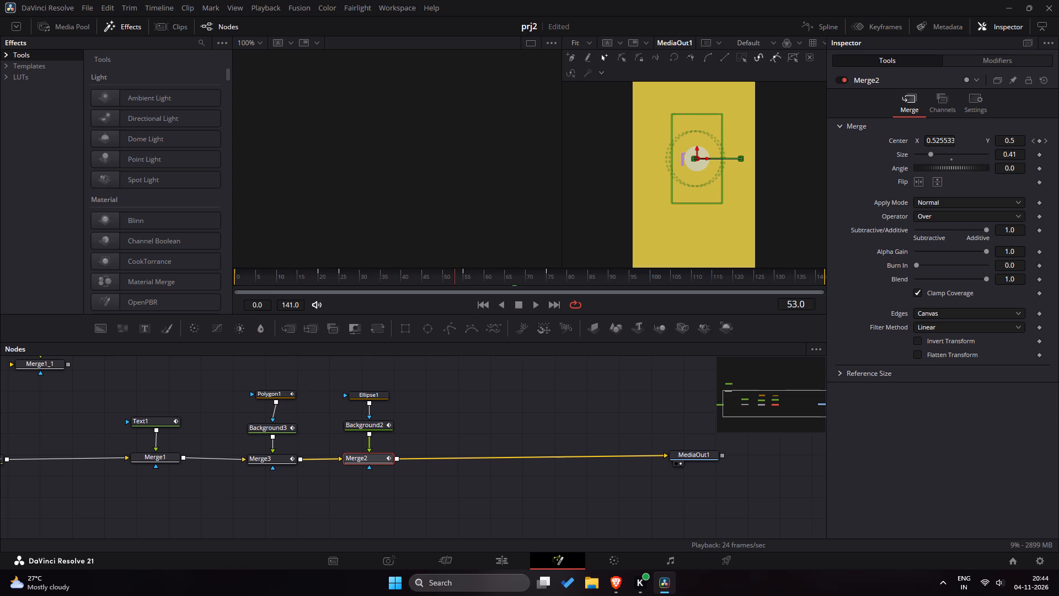
left_click_drag(349, 281, 308, 283)
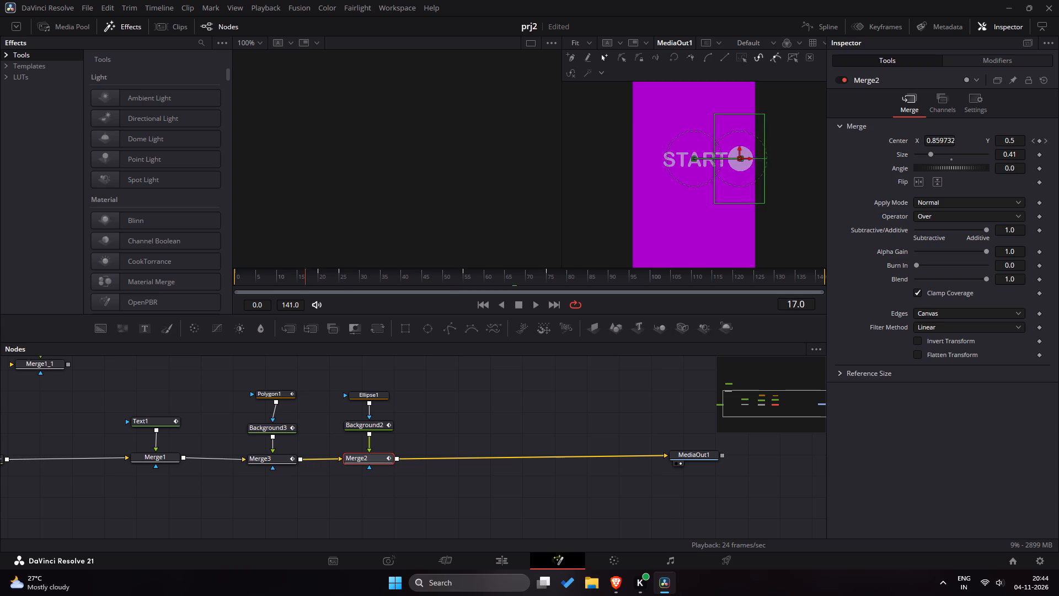
left_click_drag(308, 283, 224, 286)
key("space")
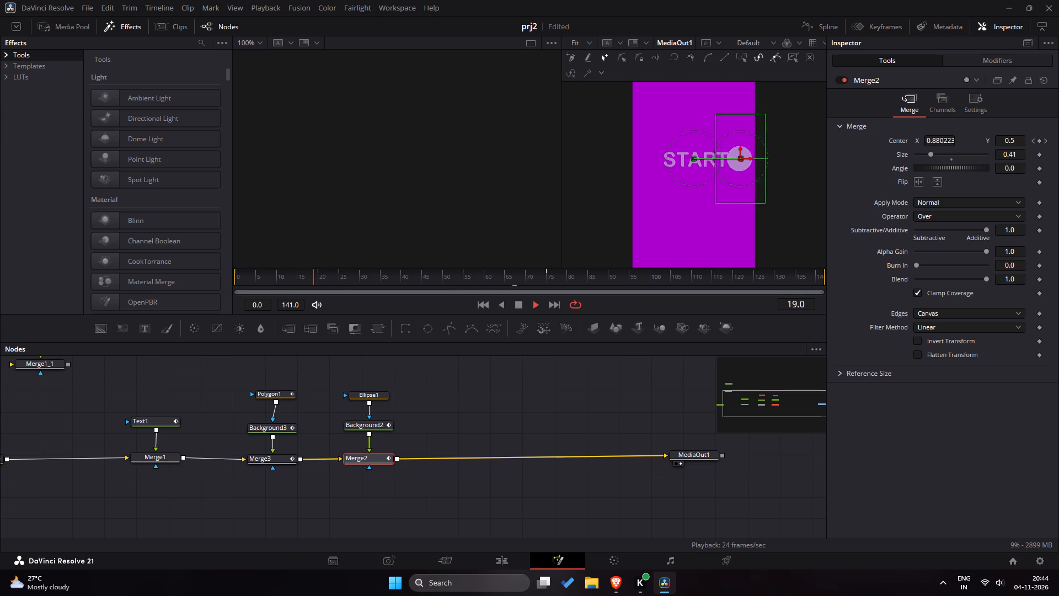
key("space")
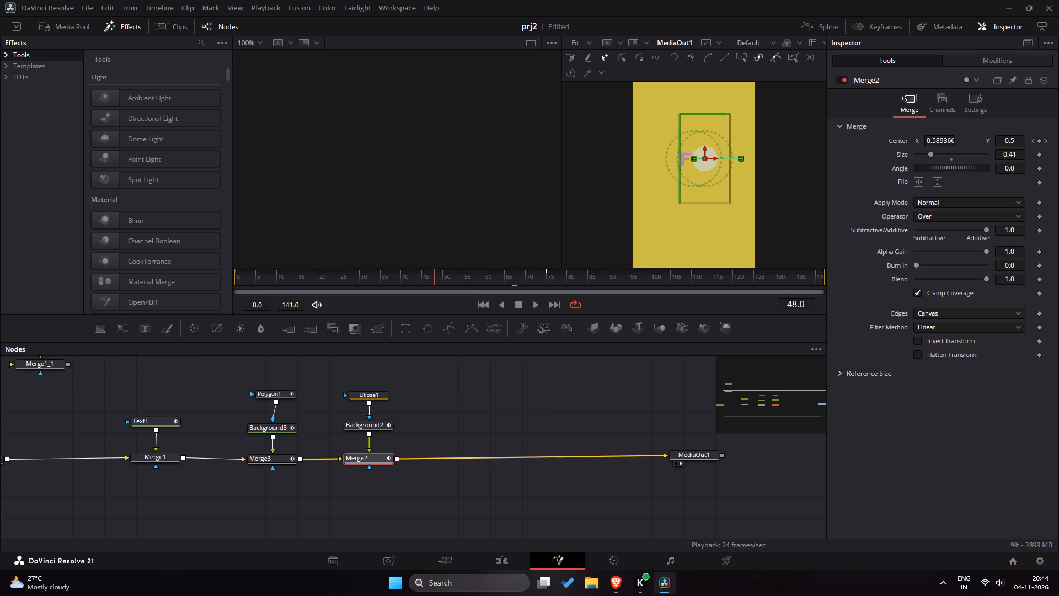
Scrub between frames 37 and 54 to examine the text and background switch against the circle's position, stopping at frame 45.
left_click_drag(420, 280, 447, 286)
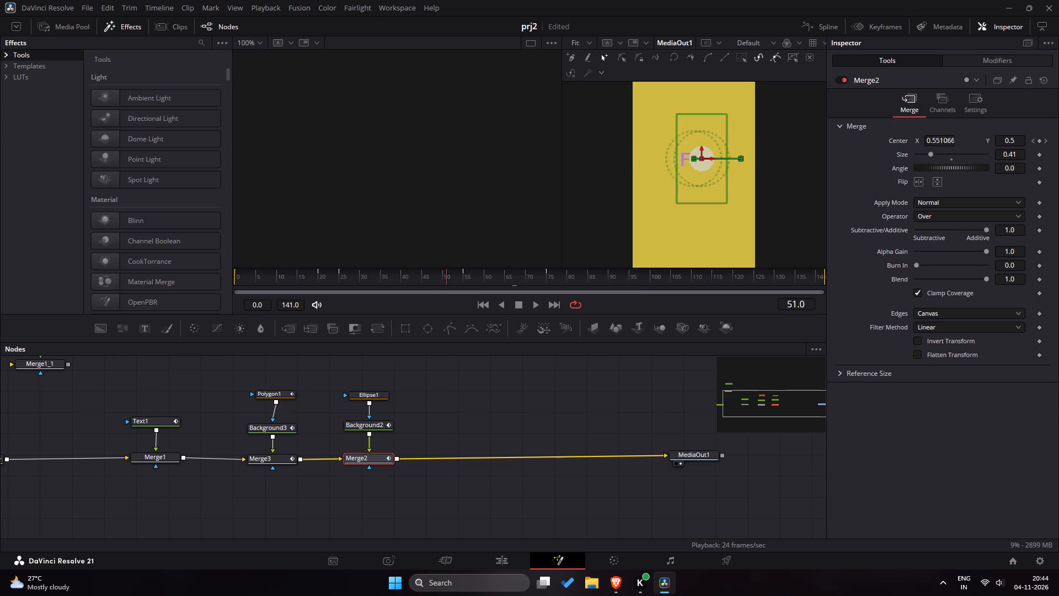
left_click_drag(447, 286, 452, 288)
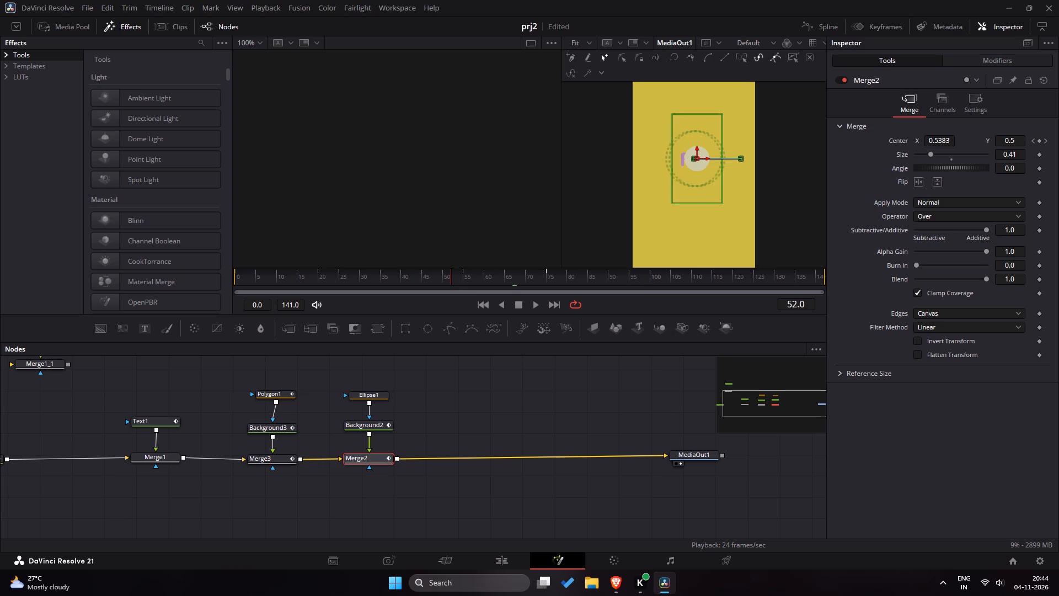
left_click_drag(452, 288, 408, 286)
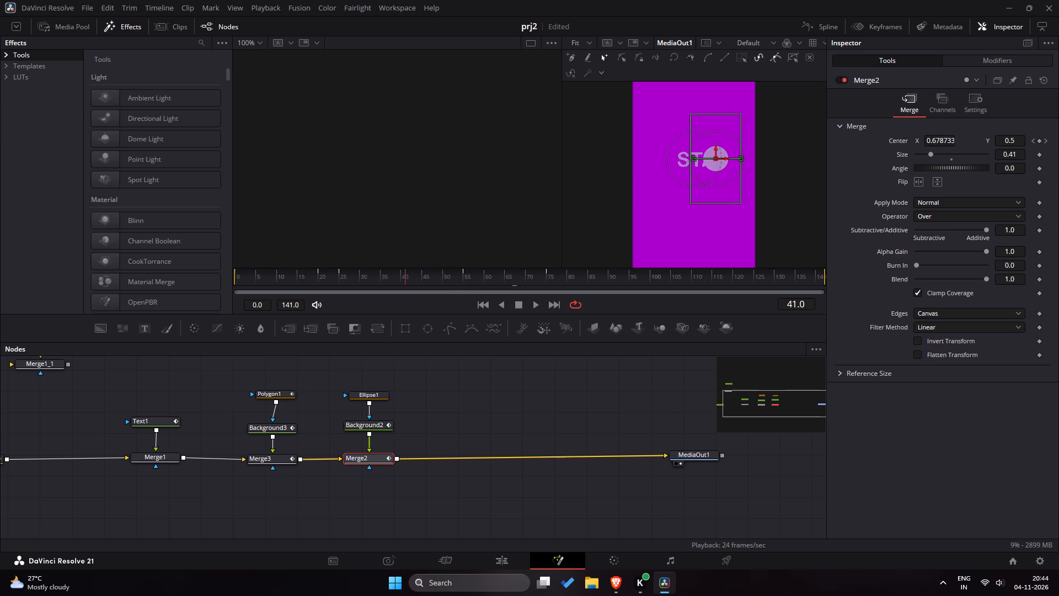
left_click_drag(408, 286, 429, 288)
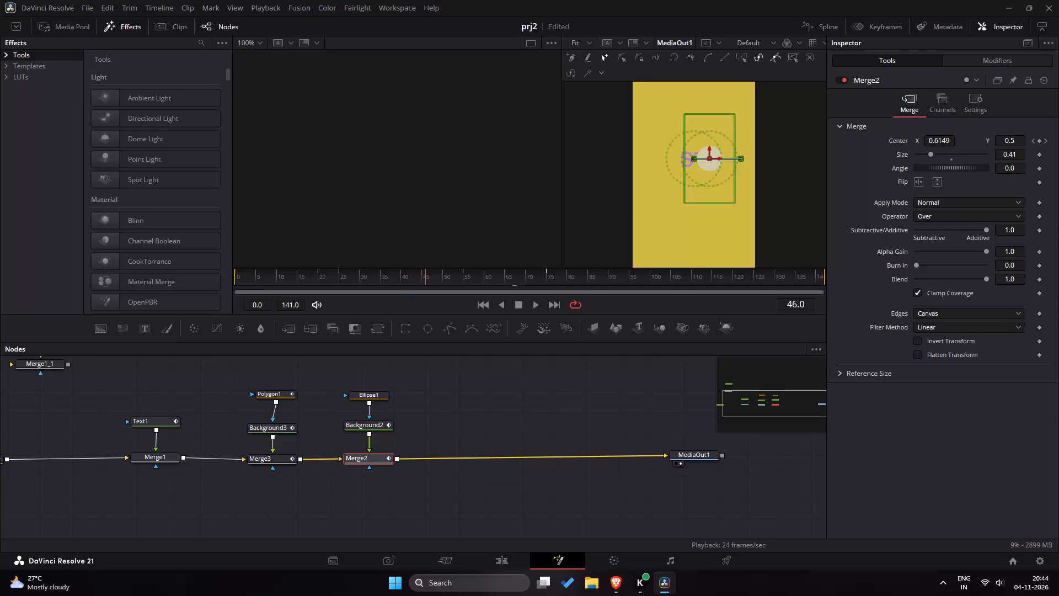
left_click_drag(429, 288, 461, 294)
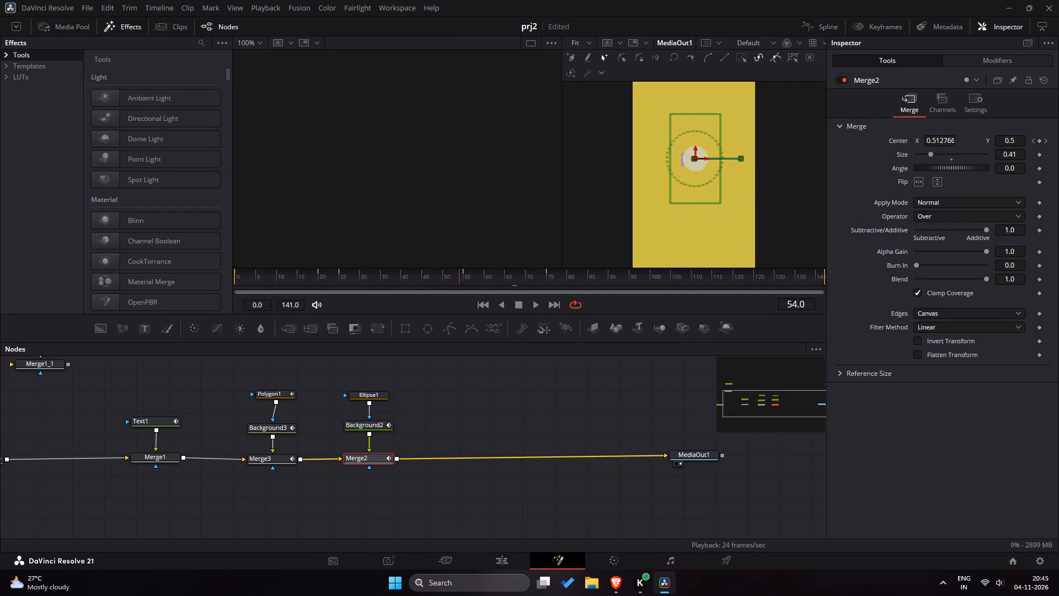
left_click_drag(461, 294, 390, 286)
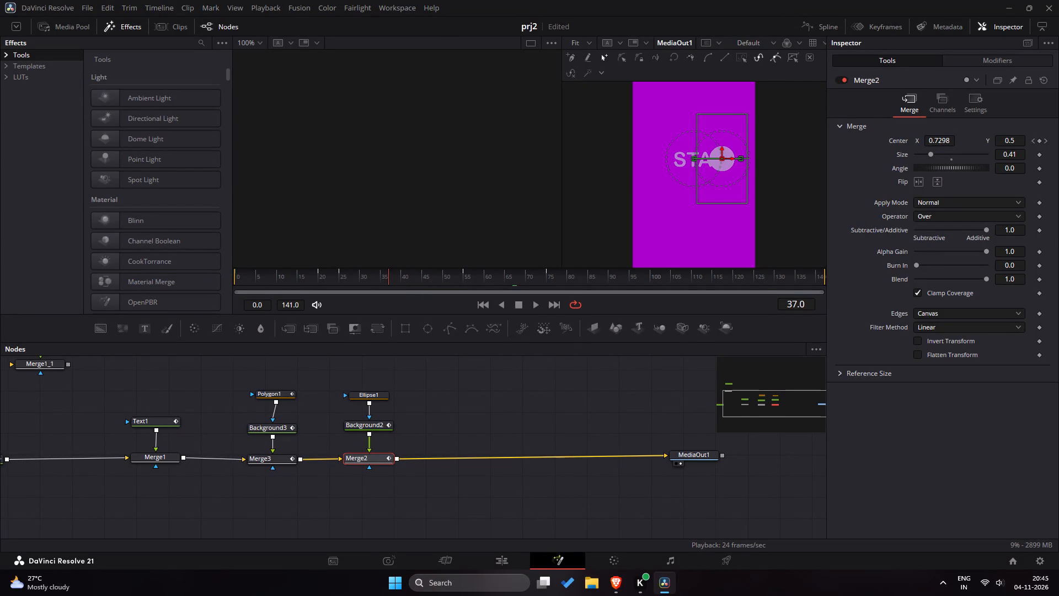
left_click_drag(390, 286, 424, 289)
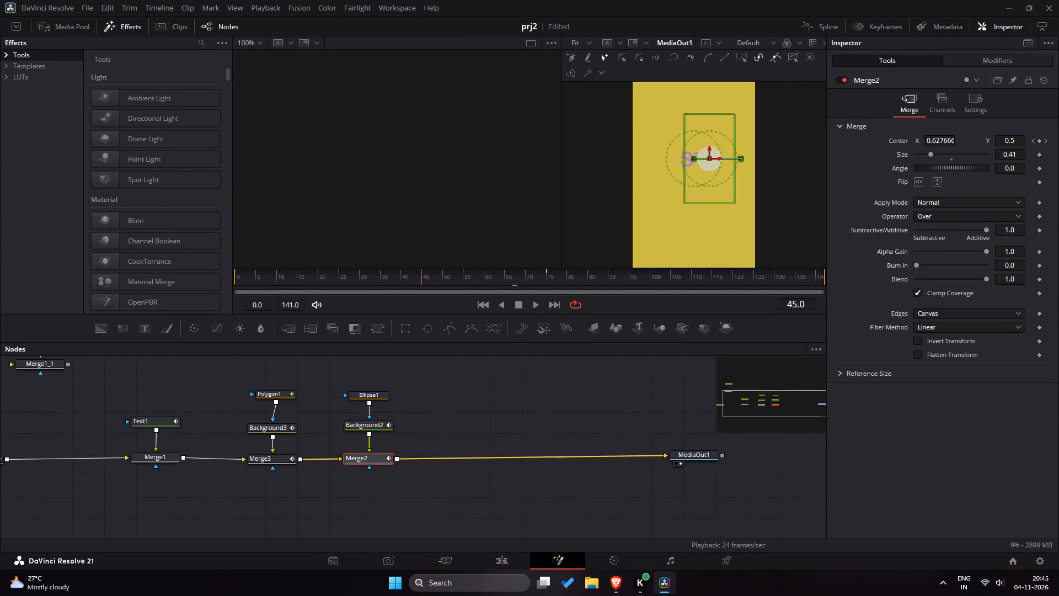
left_click_drag(424, 289, 426, 290)
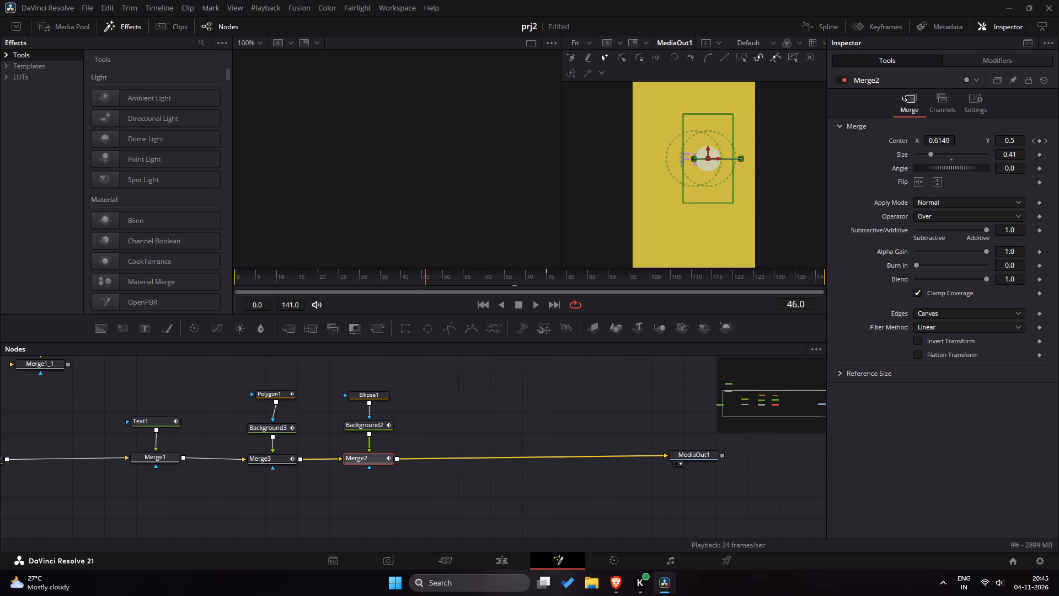
left_click_drag(426, 290, 424, 290)
Delete Text1's FOCUS text keyframe at frame 46 and go back to the START text keyframe at frame 45.
left_click(154, 421)
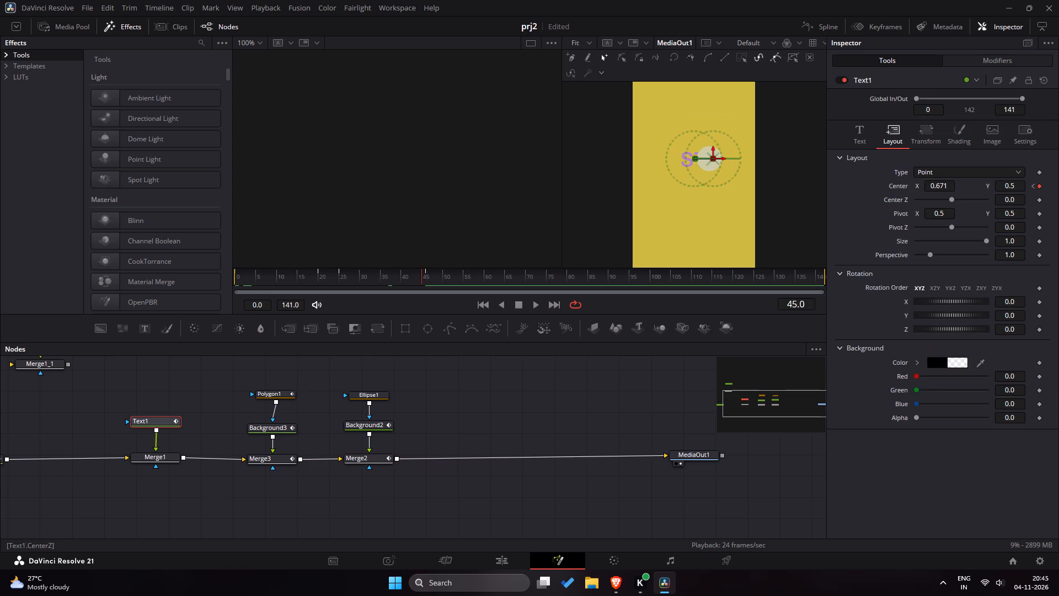
left_click(864, 134)
left_click(1048, 174)
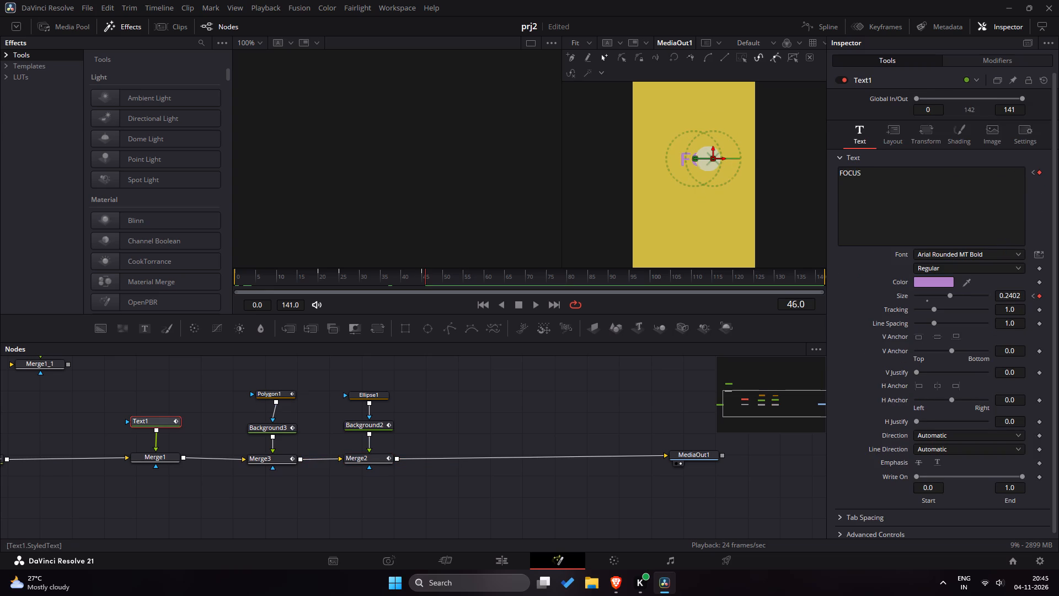
left_click(1040, 173)
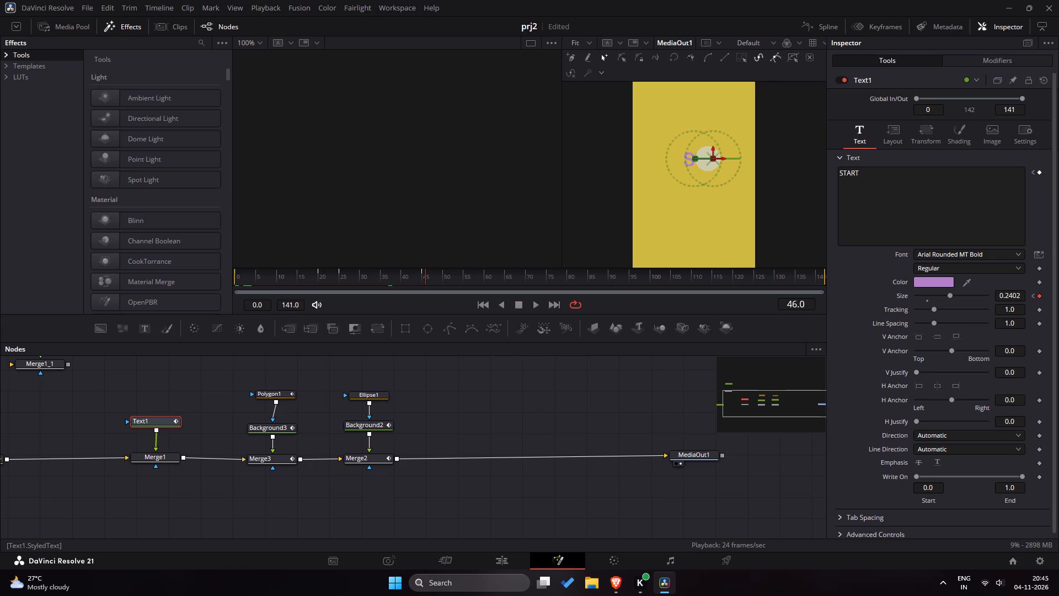
left_click(1032, 174)
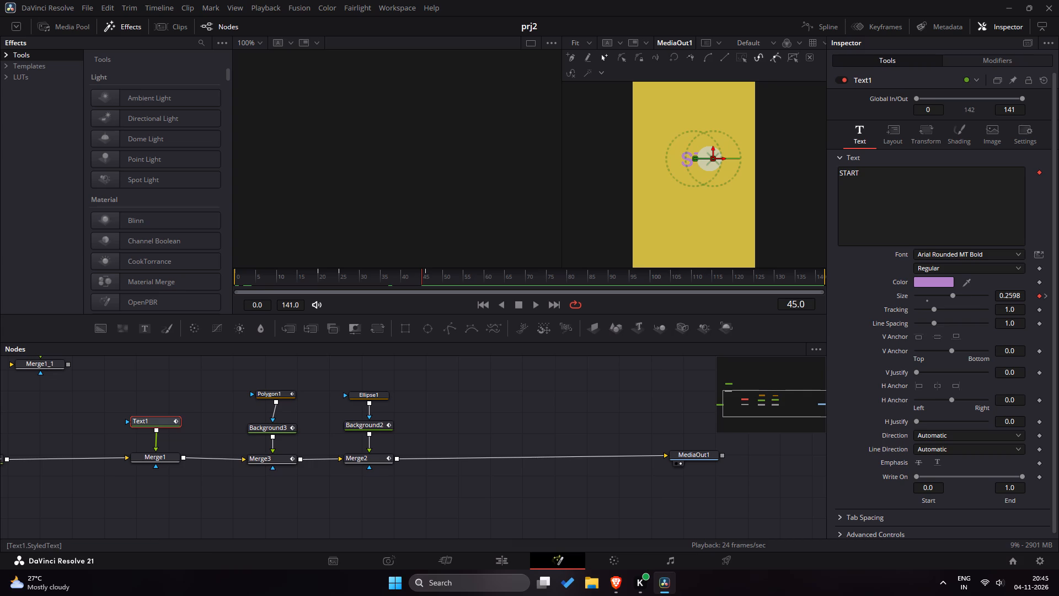
Scrub between frames 31 and 57 to examine the START text, background change and circle position around frames 45 to 48.
left_click_drag(424, 279, 431, 279)
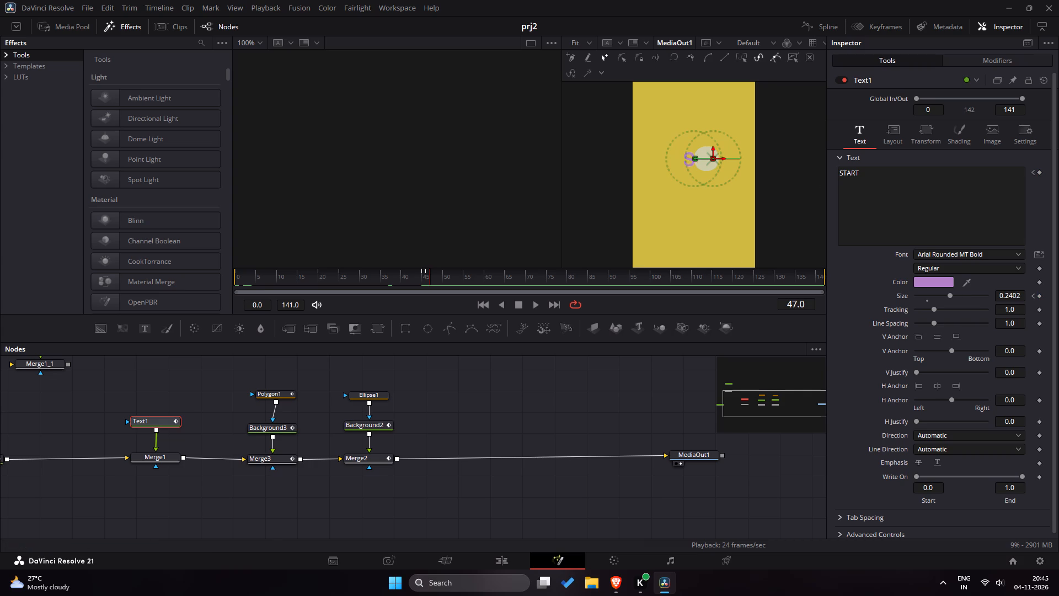
left_click_drag(431, 279, 426, 279)
left_click_drag(426, 279, 371, 279)
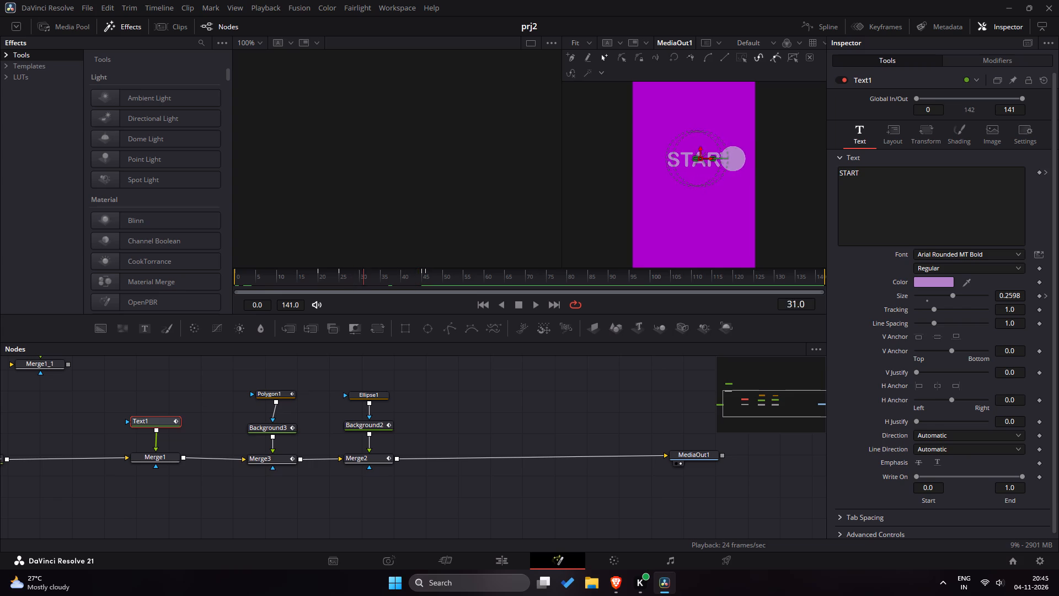
left_click_drag(371, 279, 436, 288)
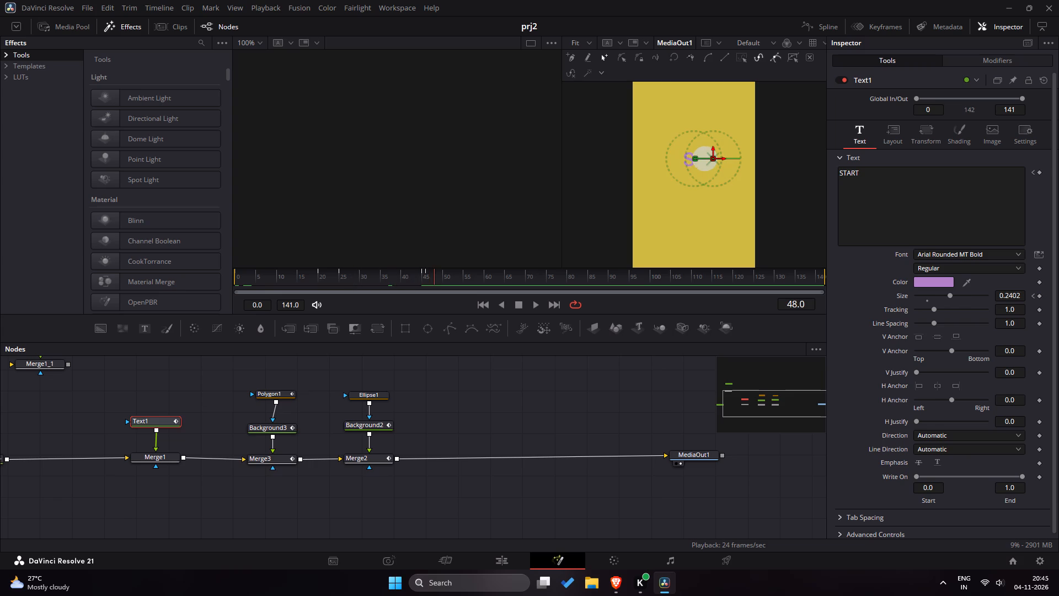
left_click_drag(436, 288, 426, 287)
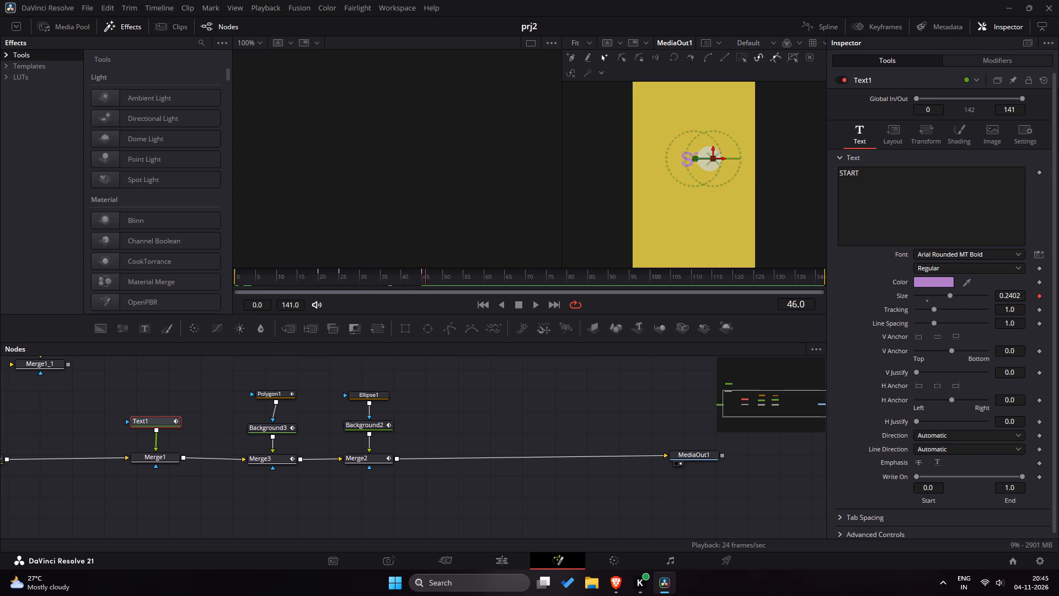
left_click_drag(426, 287, 466, 294)
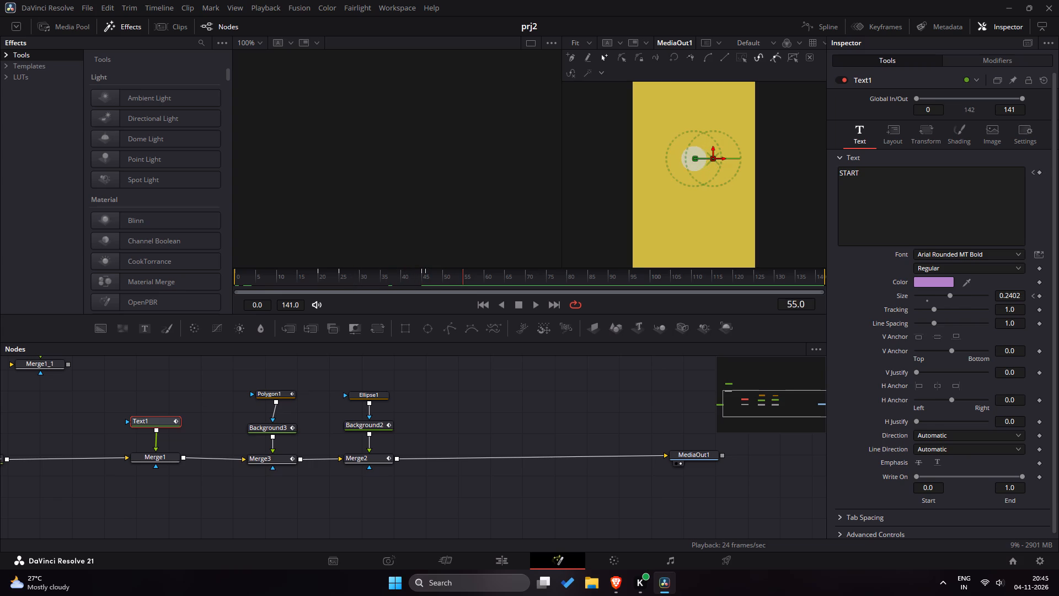
left_click_drag(466, 294, 472, 295)
Play the animation from frame 0 to frame 50 to review the circle's movement through the background switch.
left_click_drag(472, 295, 237, 294)
key("space")
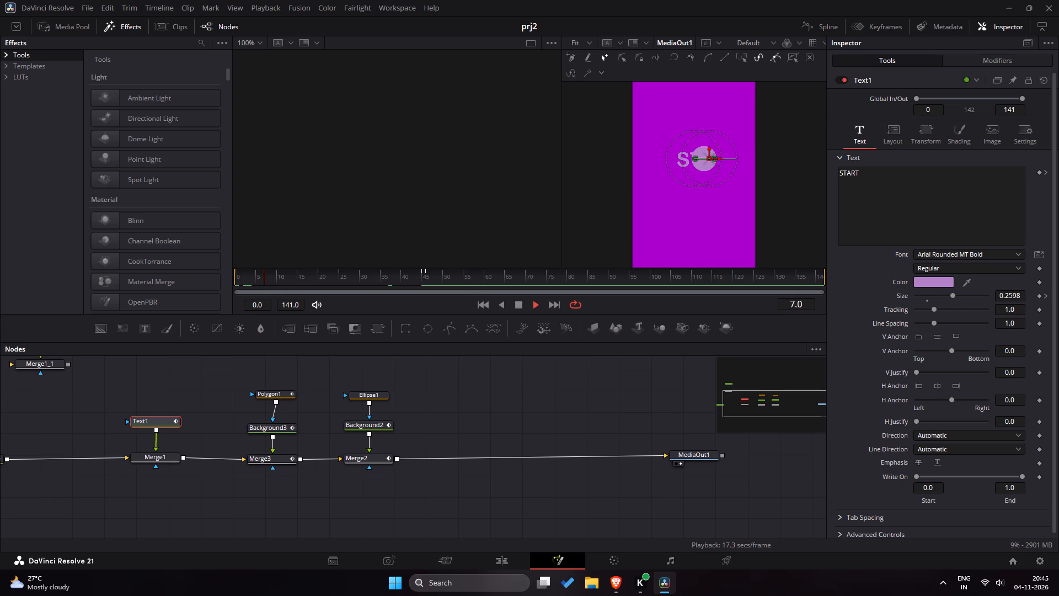
key("space")
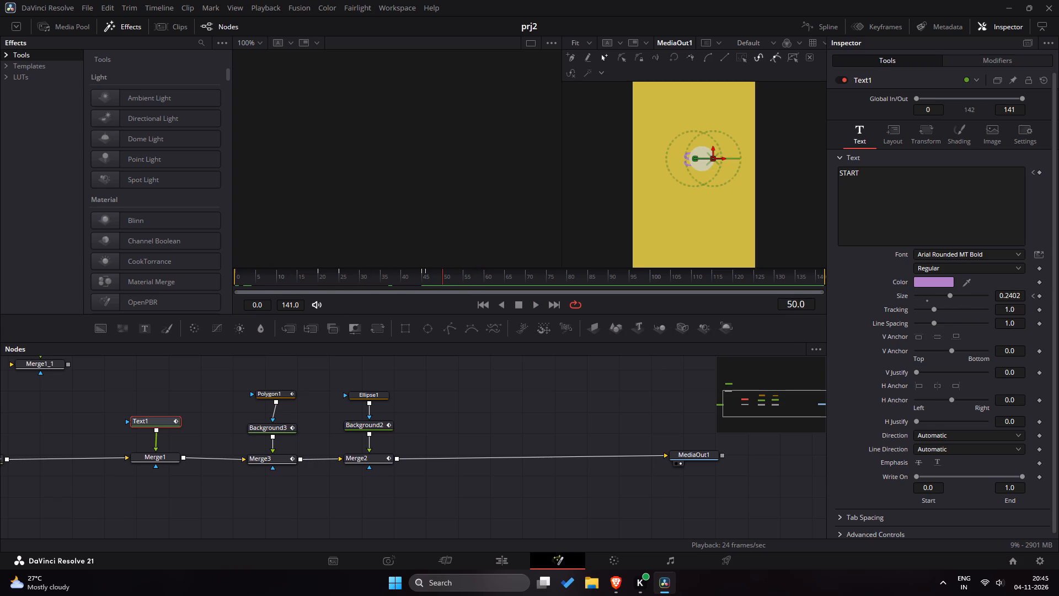
Scrub around frames 43 to 47, return to frame 0, and examine the circle's reveal of START up to frame 25.
left_click_drag(429, 278, 428, 279)
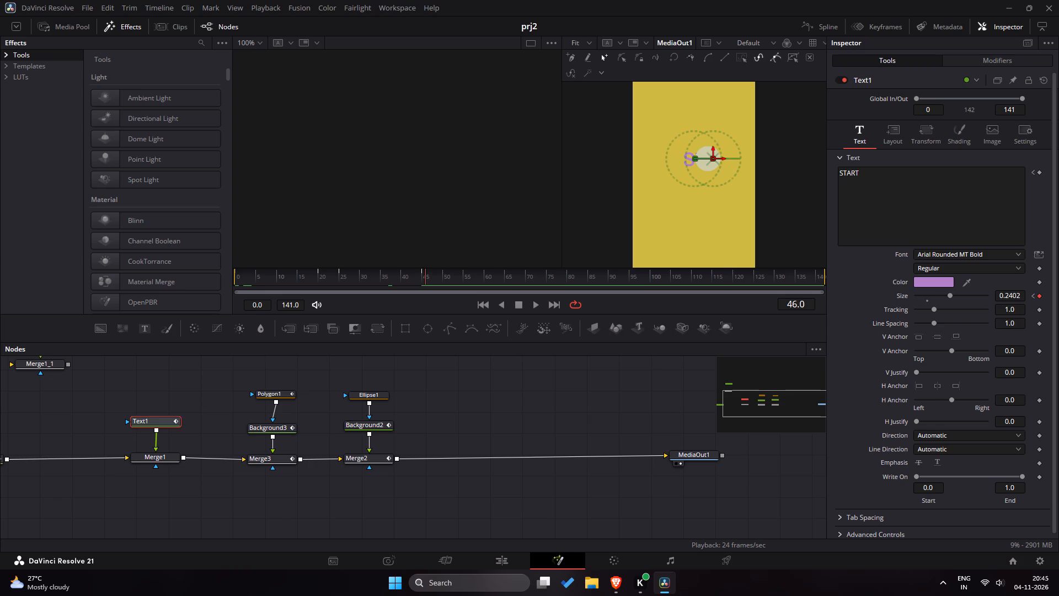
left_click_drag(428, 279, 431, 281)
left_click_drag(431, 281, 415, 281)
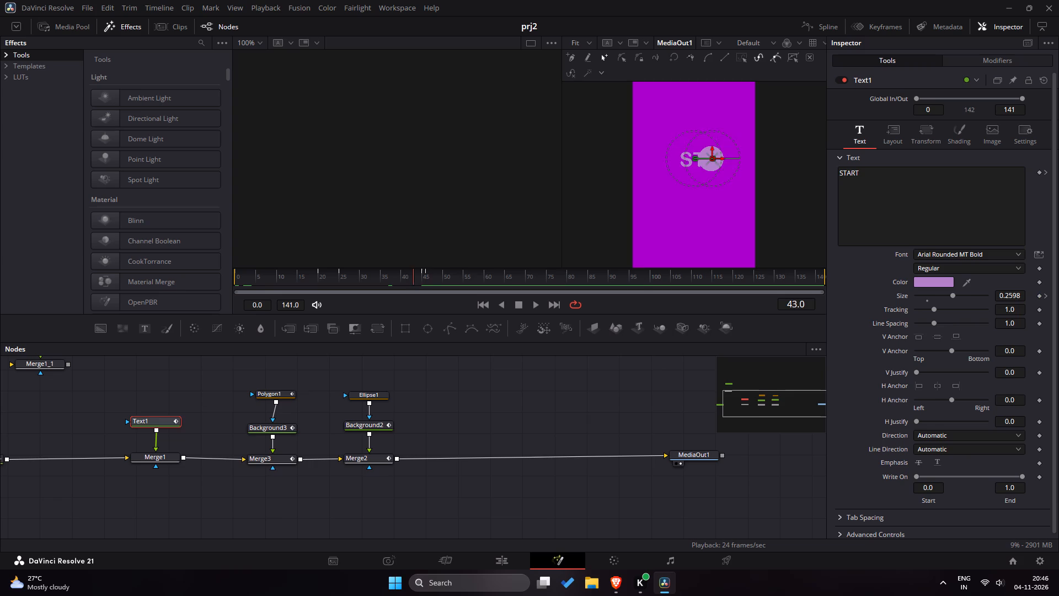
left_click_drag(415, 281, 280, 283)
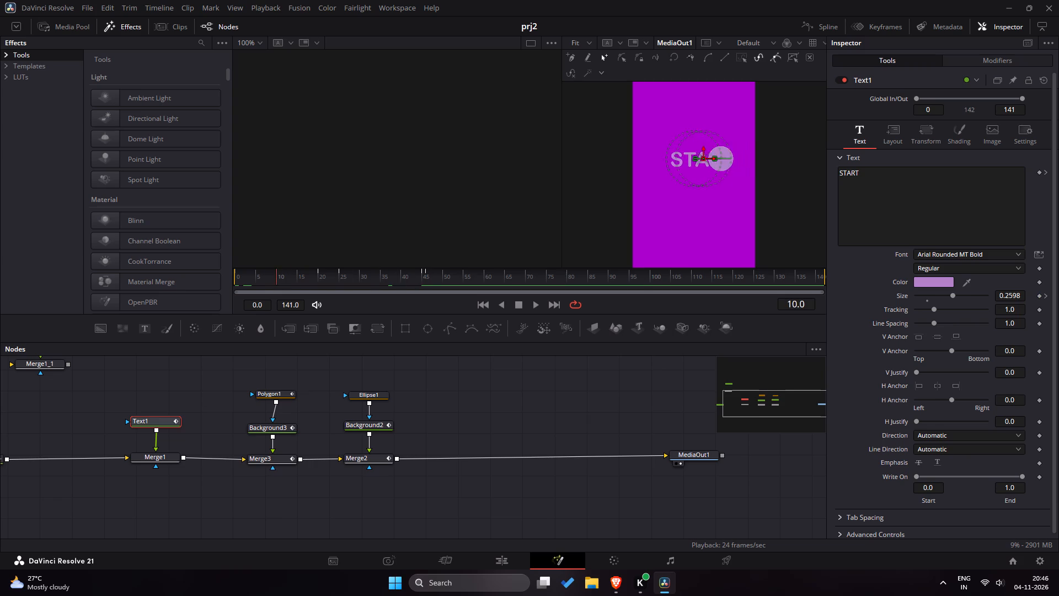
left_click_drag(280, 283, 238, 285)
right_click(238, 285)
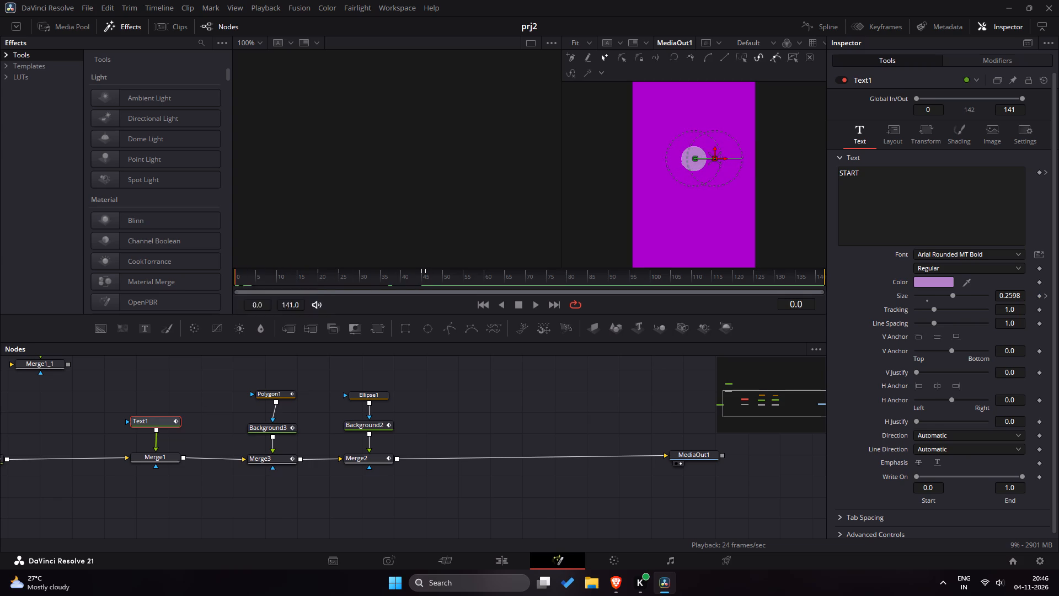
left_click(239, 283)
left_click_drag(237, 281, 249, 280)
left_click_drag(236, 277, 314, 272)
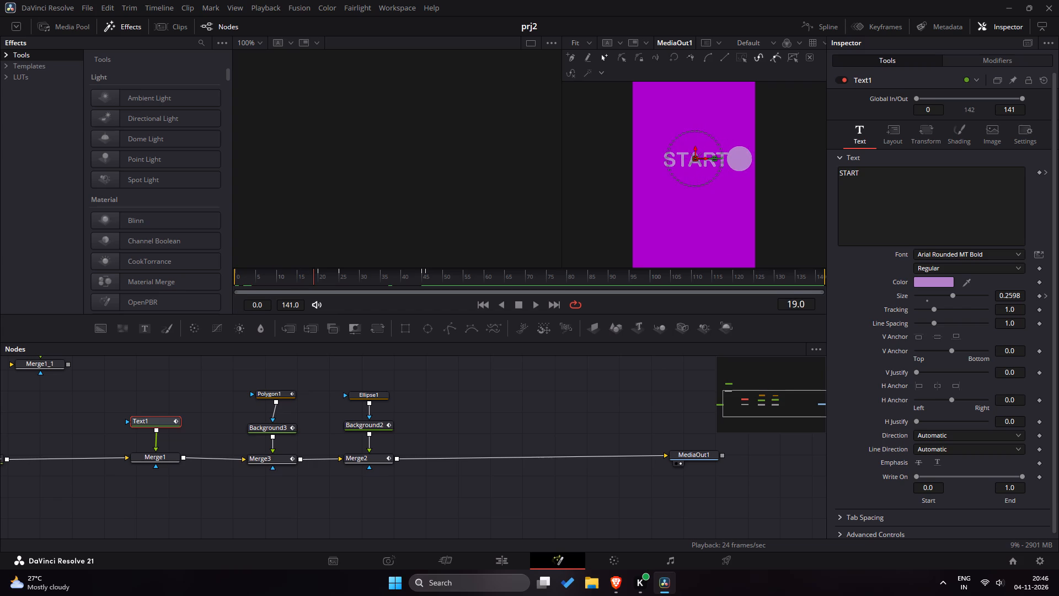
left_click_drag(314, 272, 260, 279)
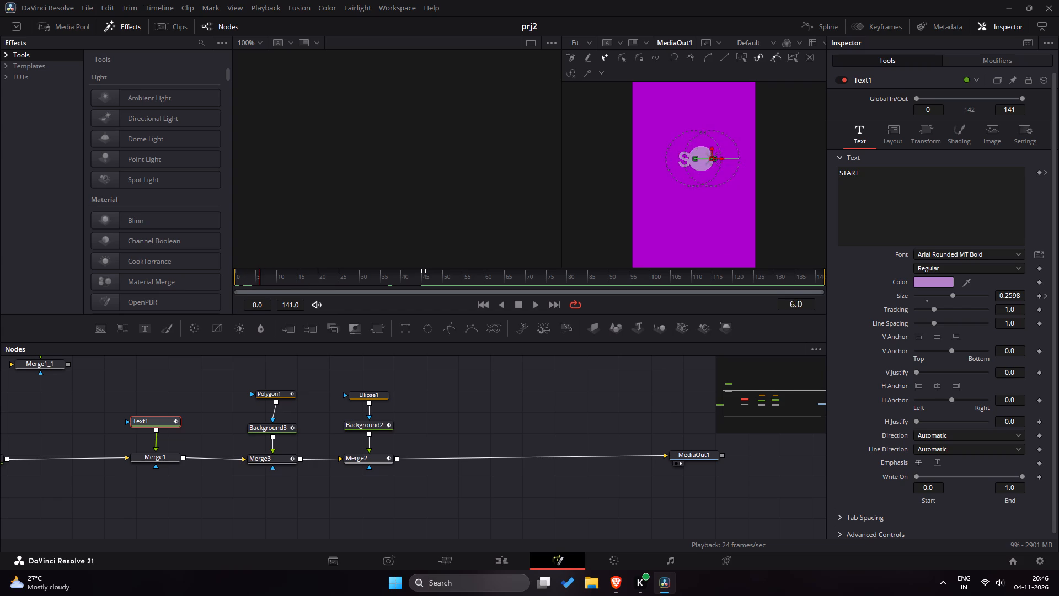
left_click_drag(260, 279, 340, 285)
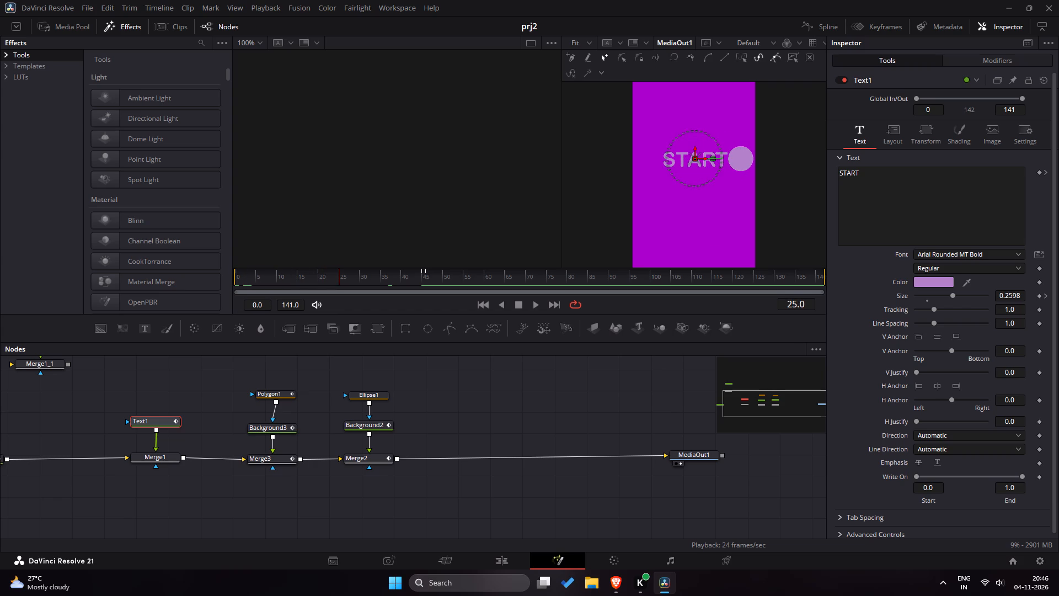
Scrub from the background switch at frame 46 to frame 68 to examine how the circle covers and reveals the text.
left_click_drag(340, 285, 437, 288)
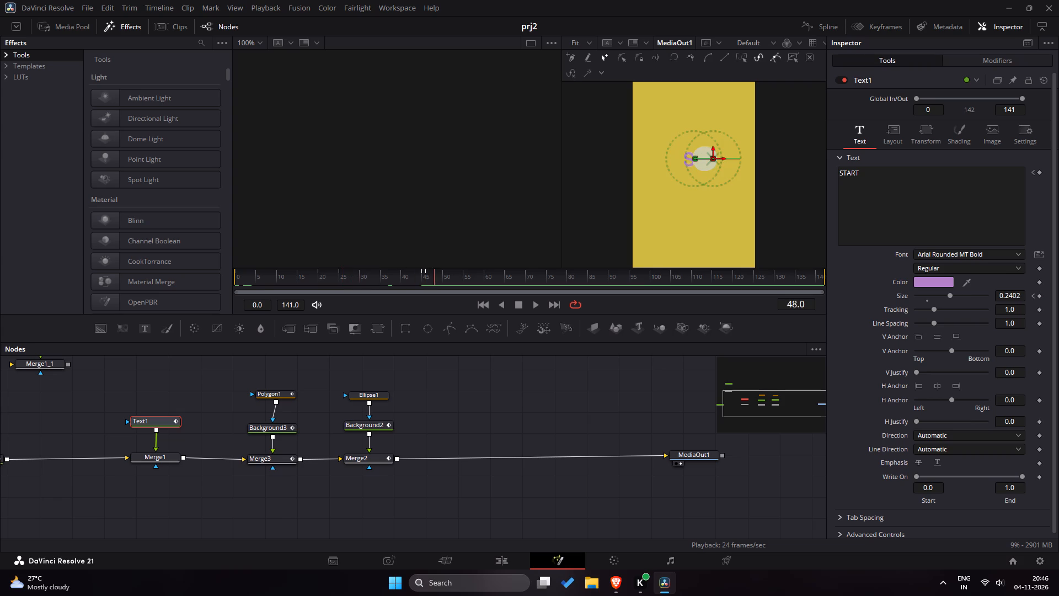
left_click_drag(437, 288, 451, 291)
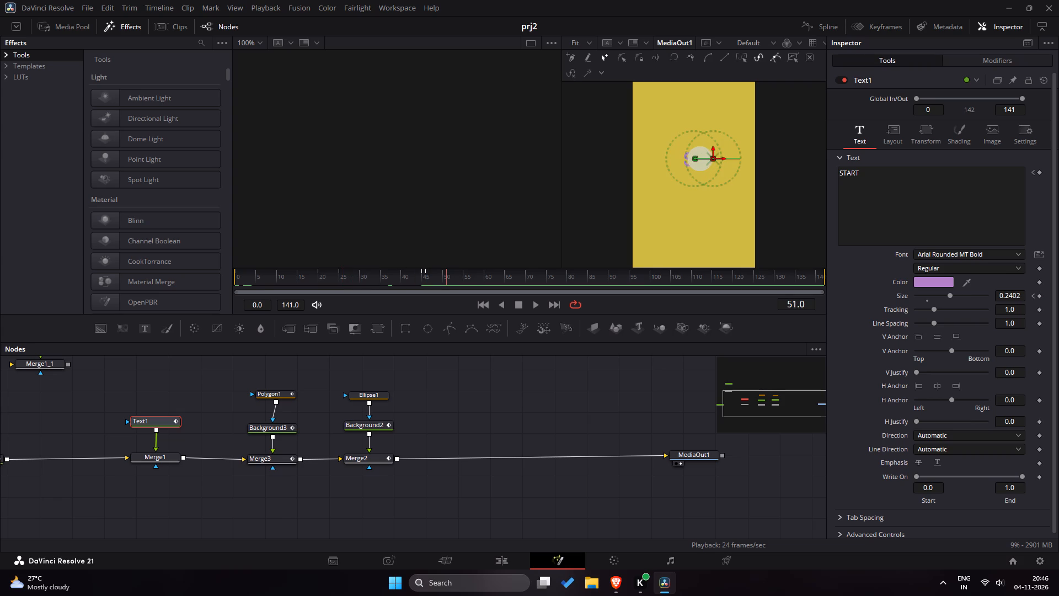
left_click_drag(451, 291, 439, 289)
left_click_drag(439, 289, 427, 289)
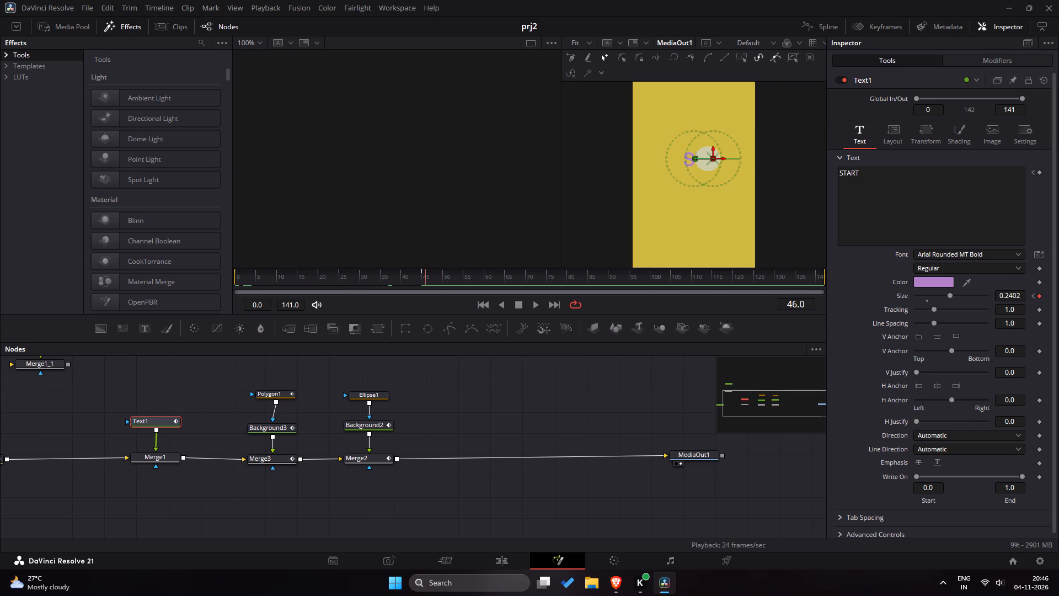
left_click_drag(427, 289, 461, 292)
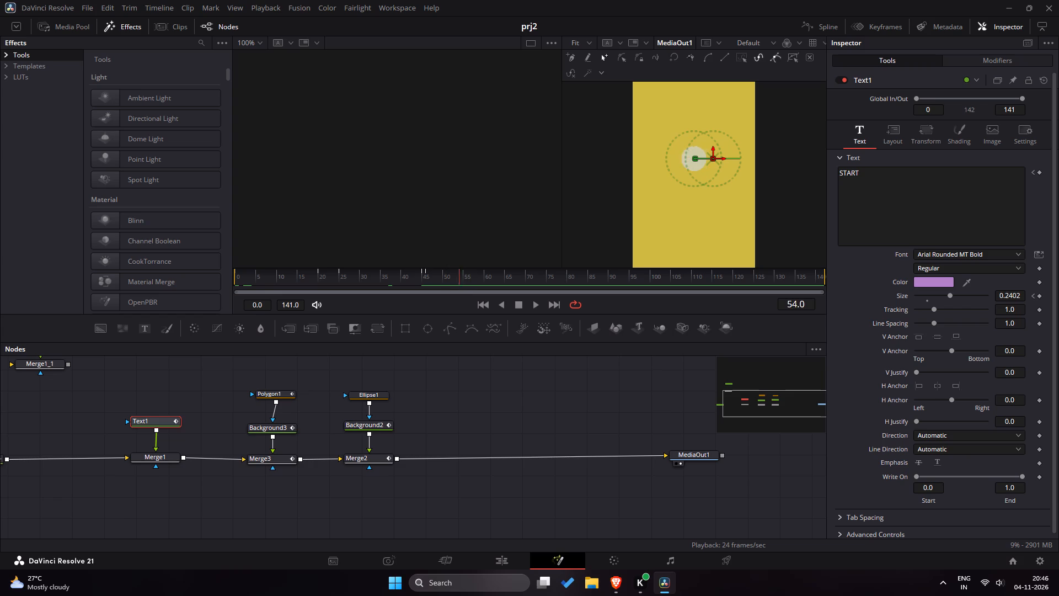
left_click_drag(461, 292, 480, 289)
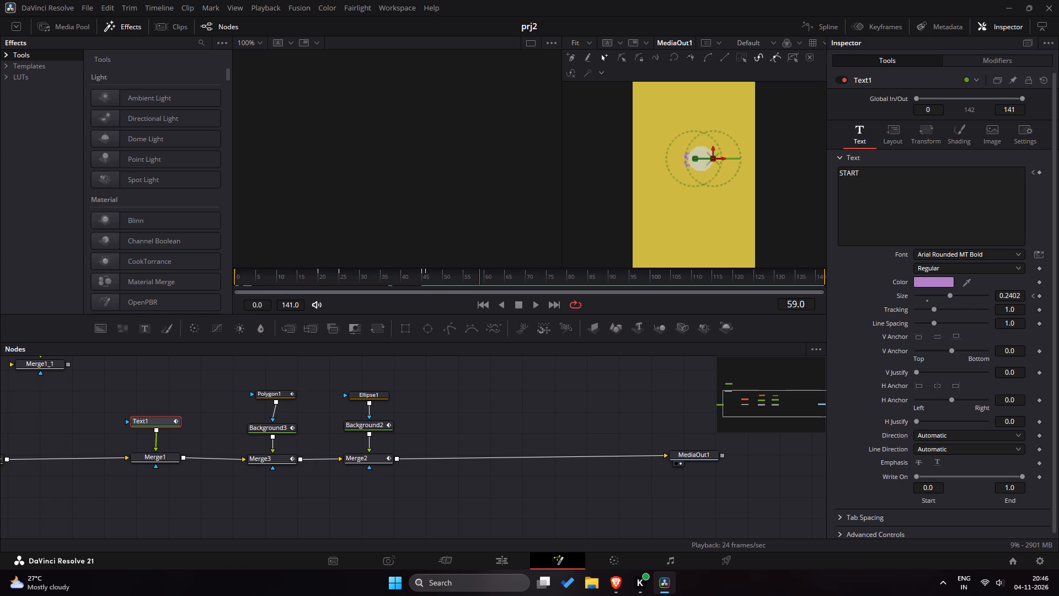
left_click_drag(480, 289, 521, 290)
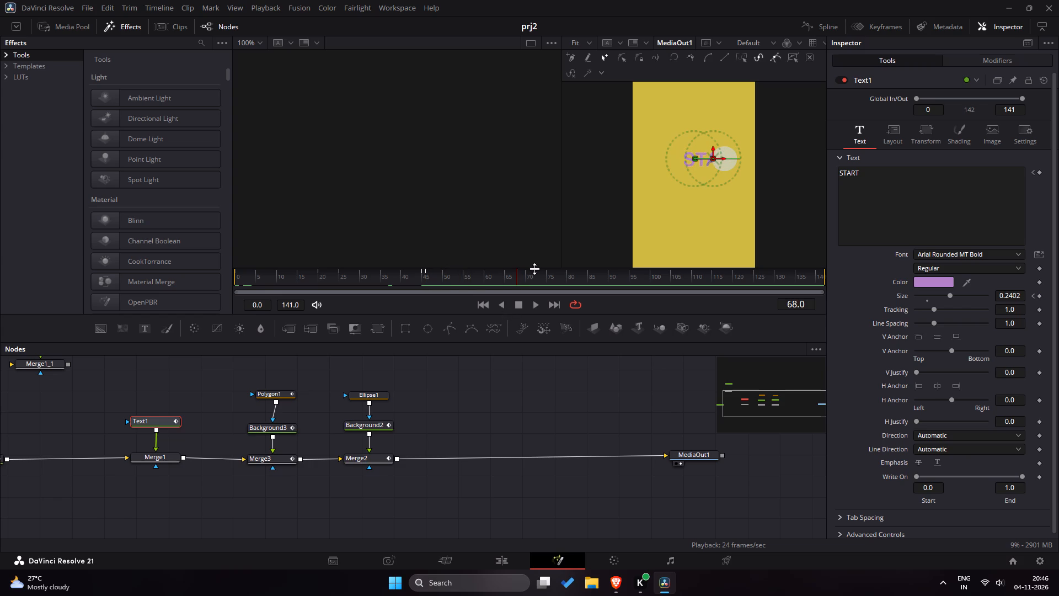
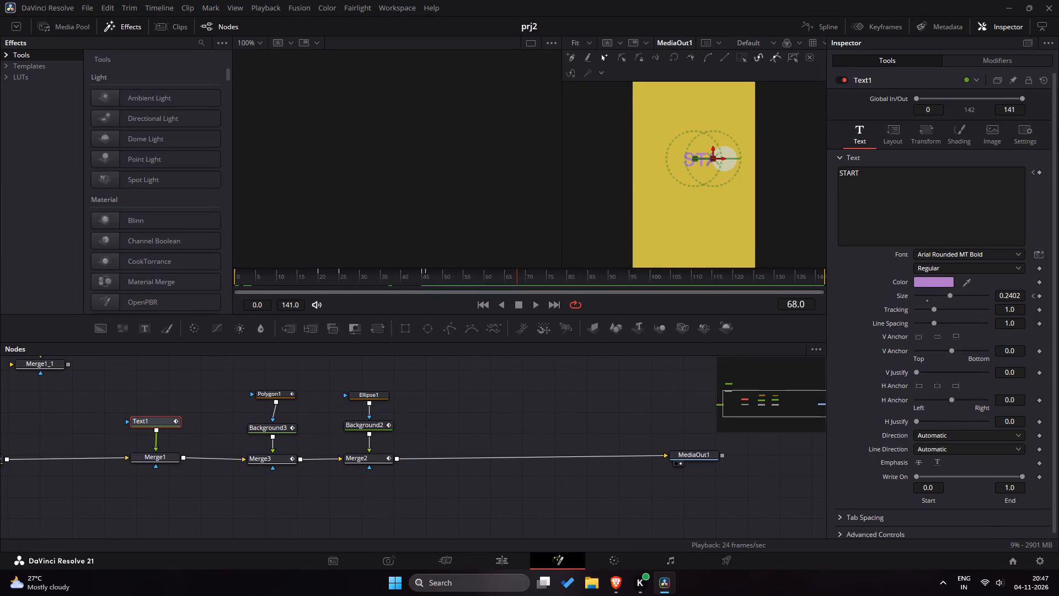
Scrub between frames 25 and 55 to examine how the circle covers START around the colour switch at frames 44 to 46.
left_click_drag(436, 277, 341, 274)
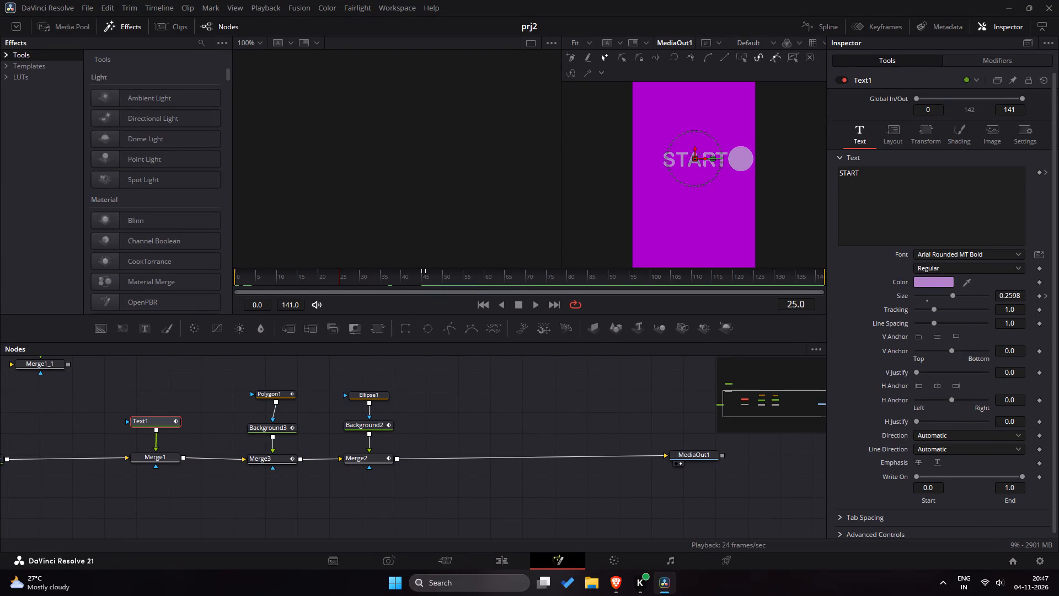
left_click_drag(341, 274, 414, 278)
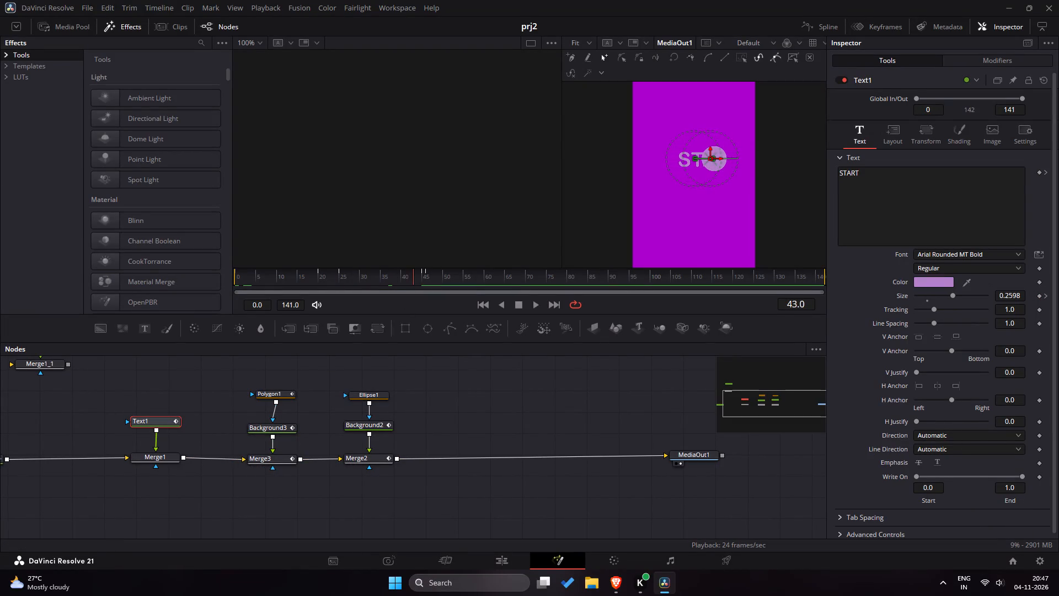
left_click_drag(414, 278, 426, 280)
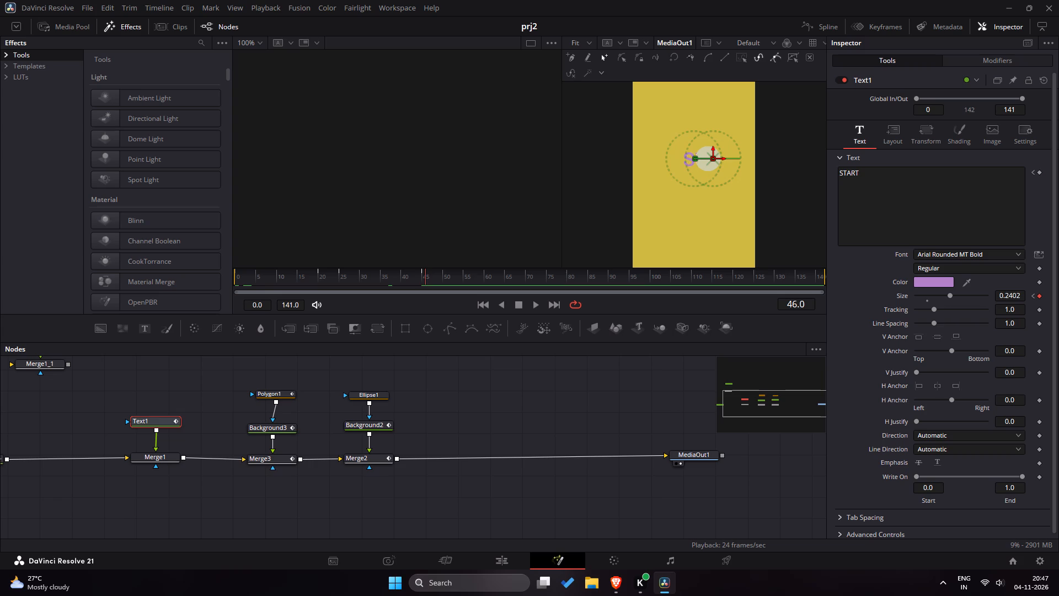
left_click_drag(426, 280, 441, 281)
left_click_drag(441, 281, 464, 284)
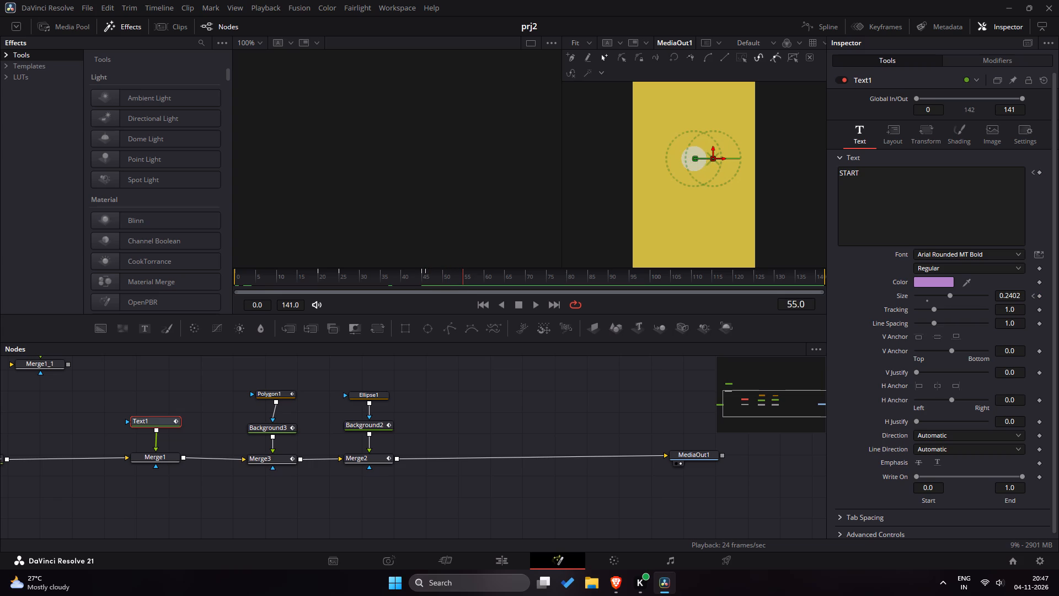
left_click_drag(464, 284, 467, 285)
left_click_drag(435, 283, 384, 281)
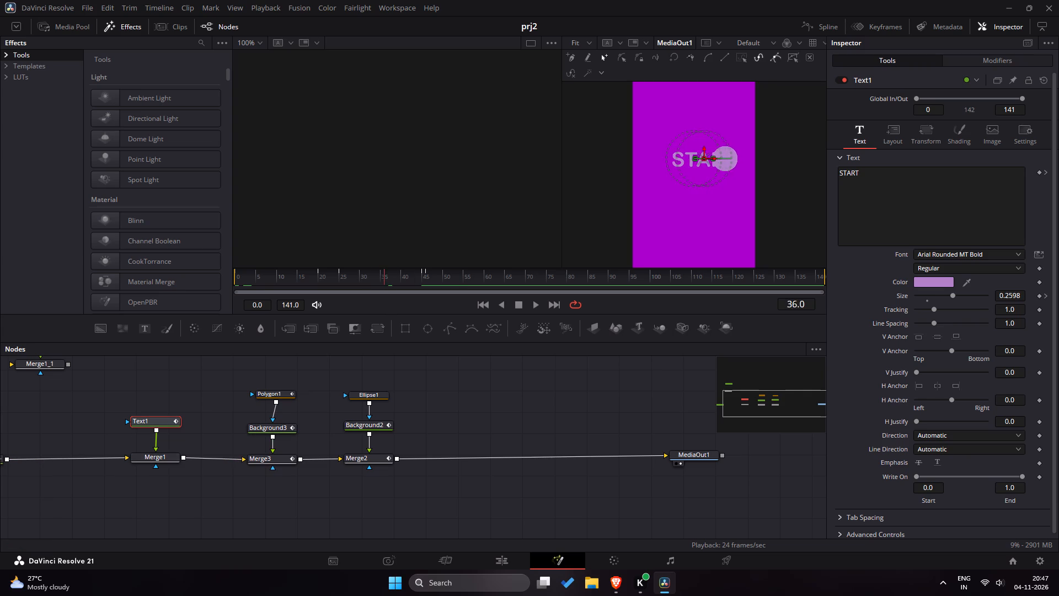
left_click_drag(384, 281, 443, 281)
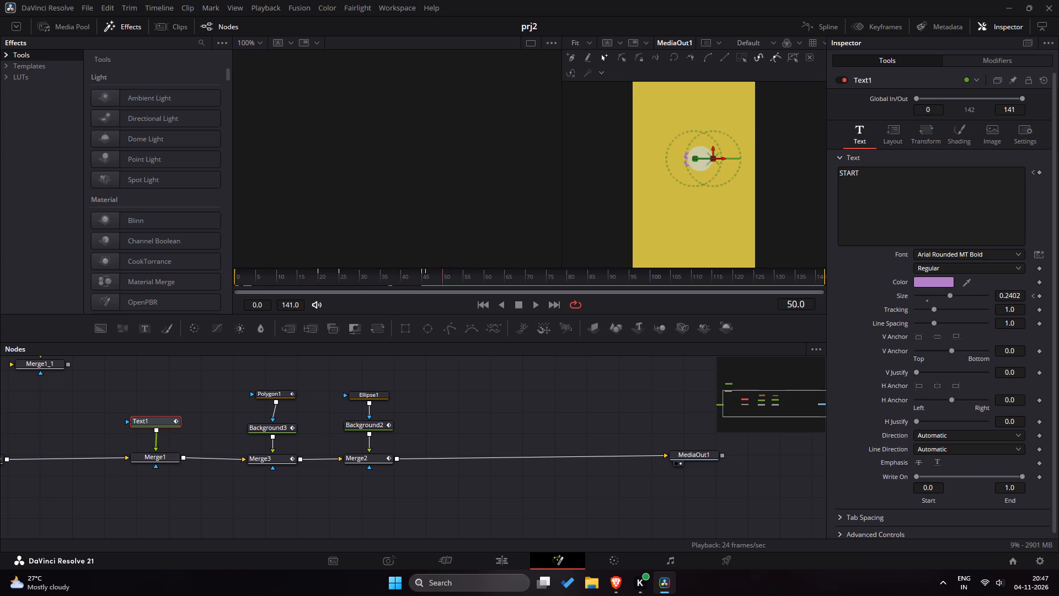
left_click_drag(443, 281, 425, 282)
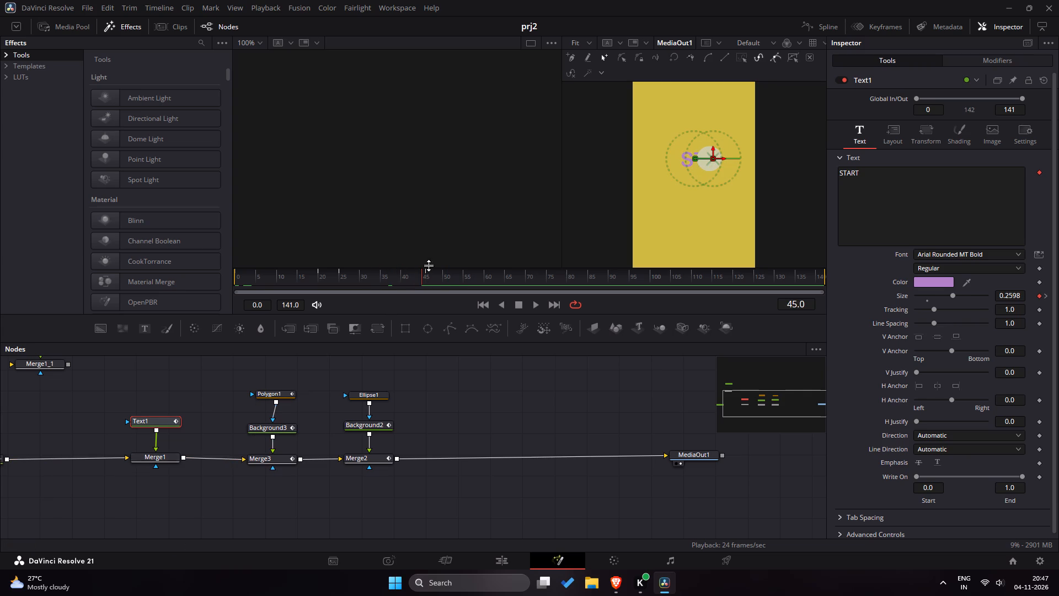
left_click(422, 276)
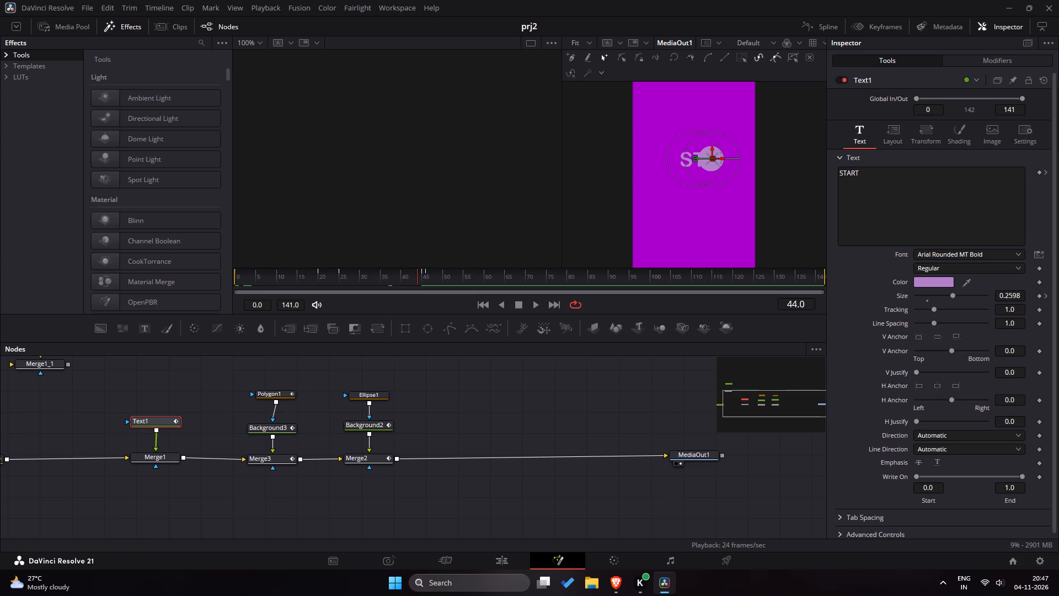
Tighten the node layout by shifting the text, polygon and ellipse branches toward Background1 and moving MediaOut1 close to Merge2.
left_click_drag(699, 455, 483, 459)
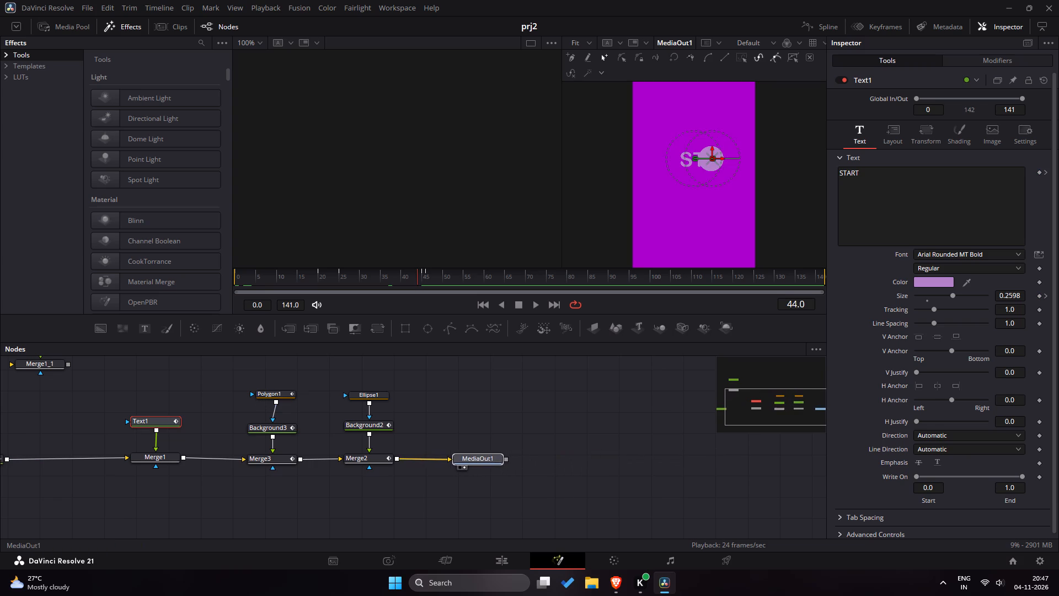
left_click_drag(483, 459, 482, 459)
left_click_drag(420, 374, 144, 472)
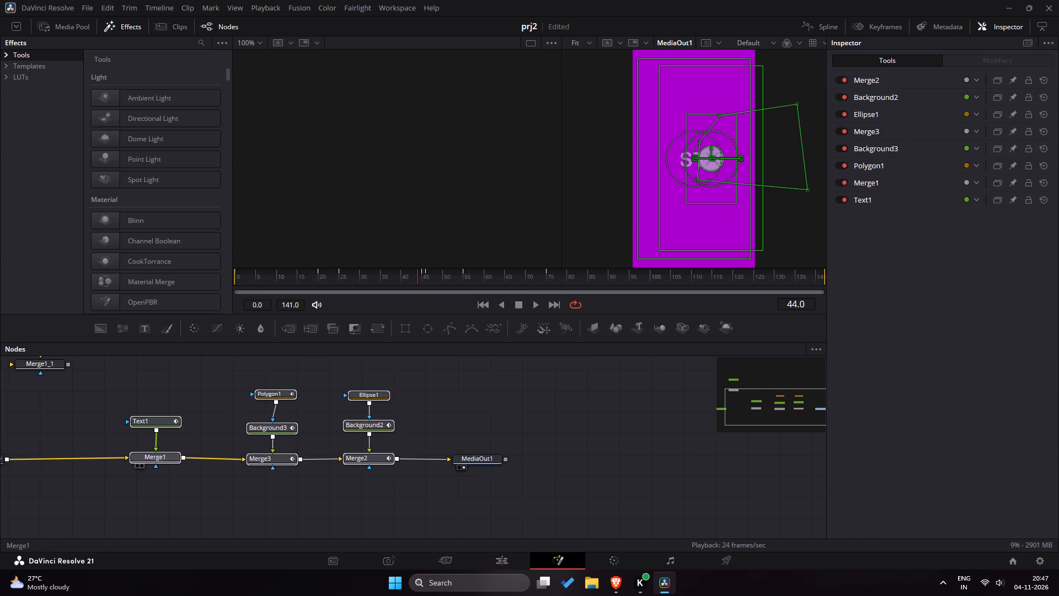
left_click_drag(150, 459, 71, 459)
left_click(192, 509)
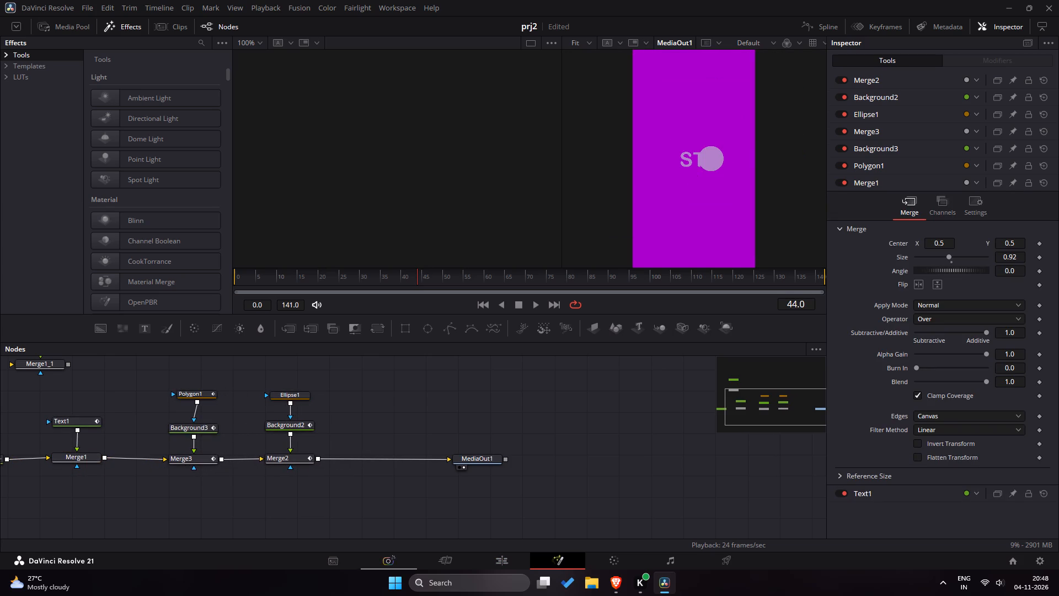
left_click_drag(576, 540, 490, 540)
left_click(407, 503)
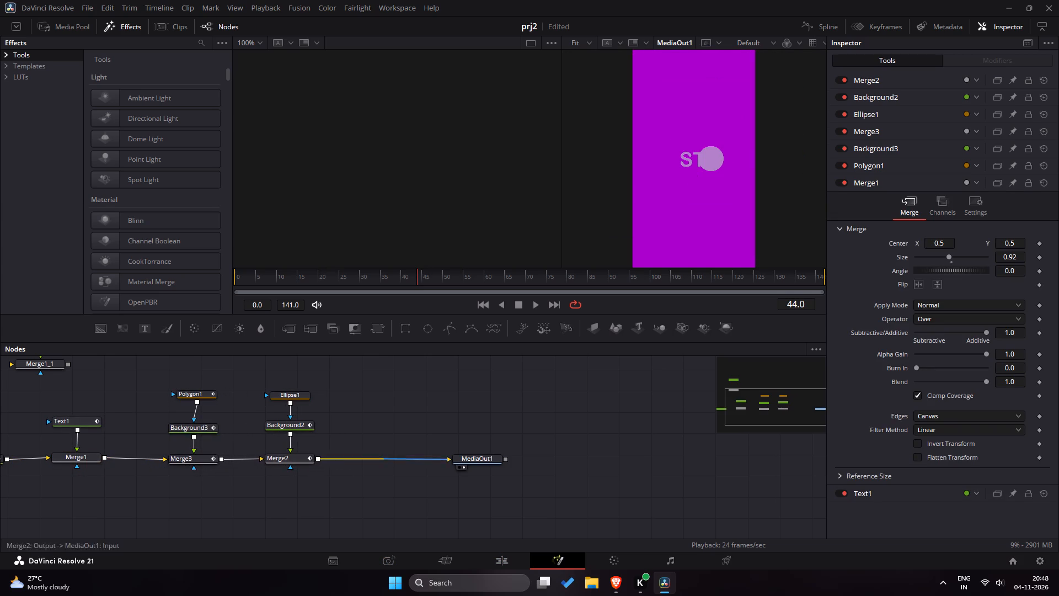
scroll(356, 431, "up", 3)
scroll(355, 434, "down", 4)
left_click_drag(758, 418, 732, 414)
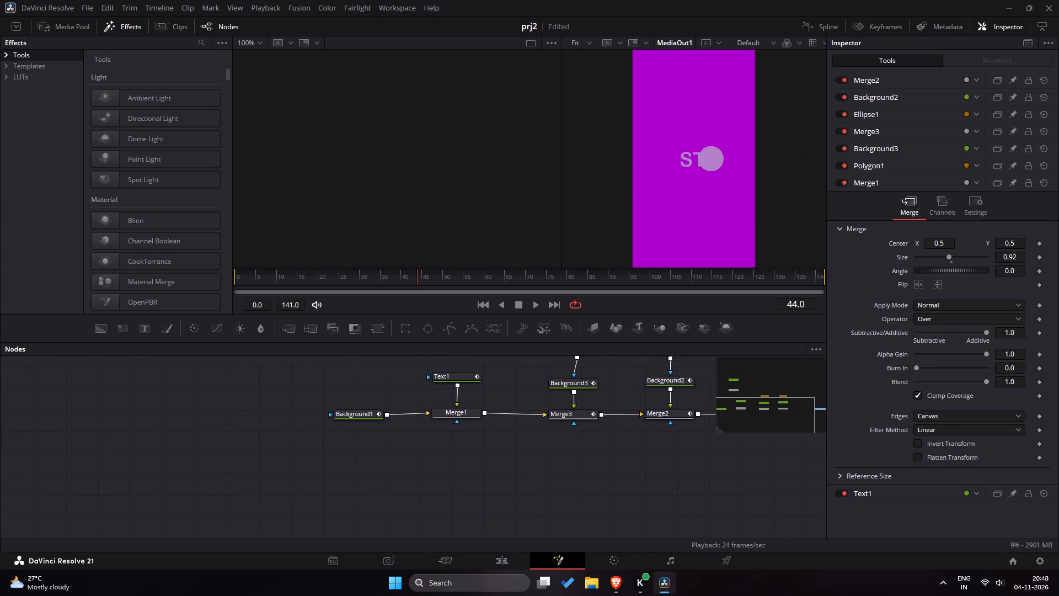
left_click_drag(732, 414, 747, 408)
left_click_drag(777, 451, 705, 452)
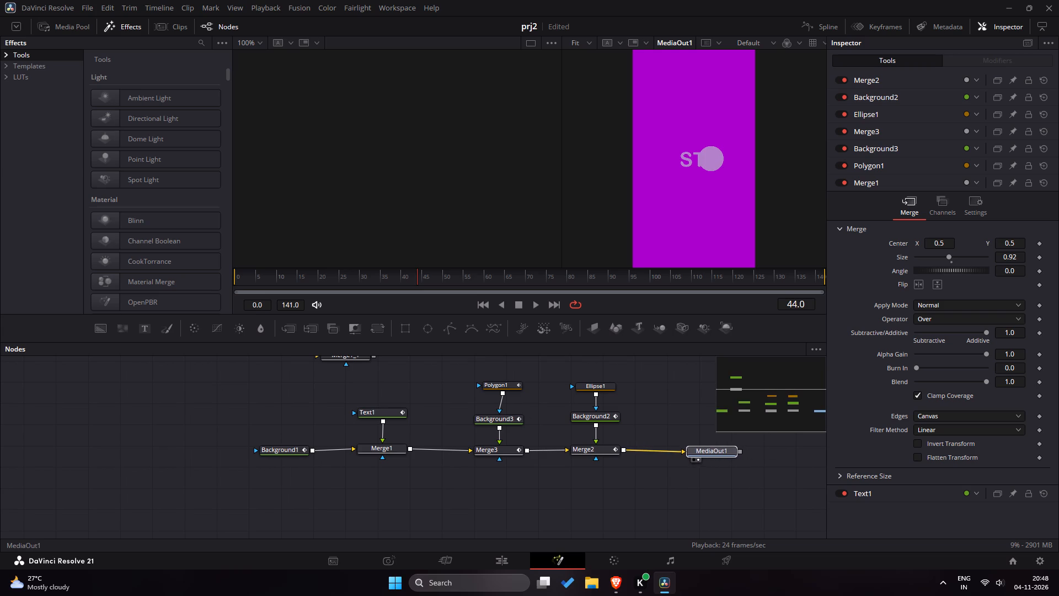
left_click_drag(705, 452, 704, 452)
Remove the frame 45 colour keyframes from Background1, Background3 and Background2.
left_click(275, 453)
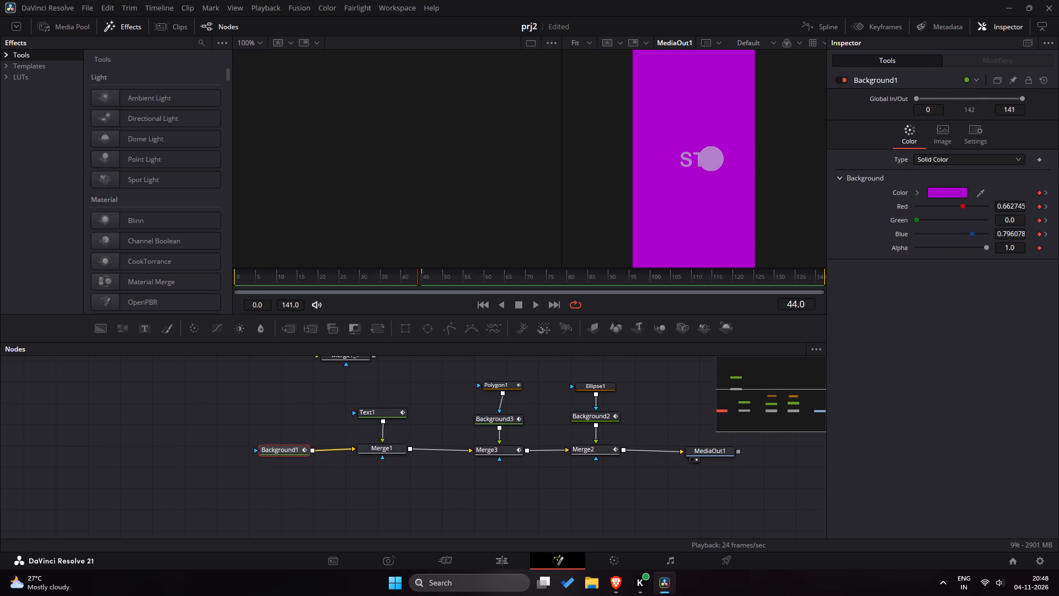
left_click(1046, 194)
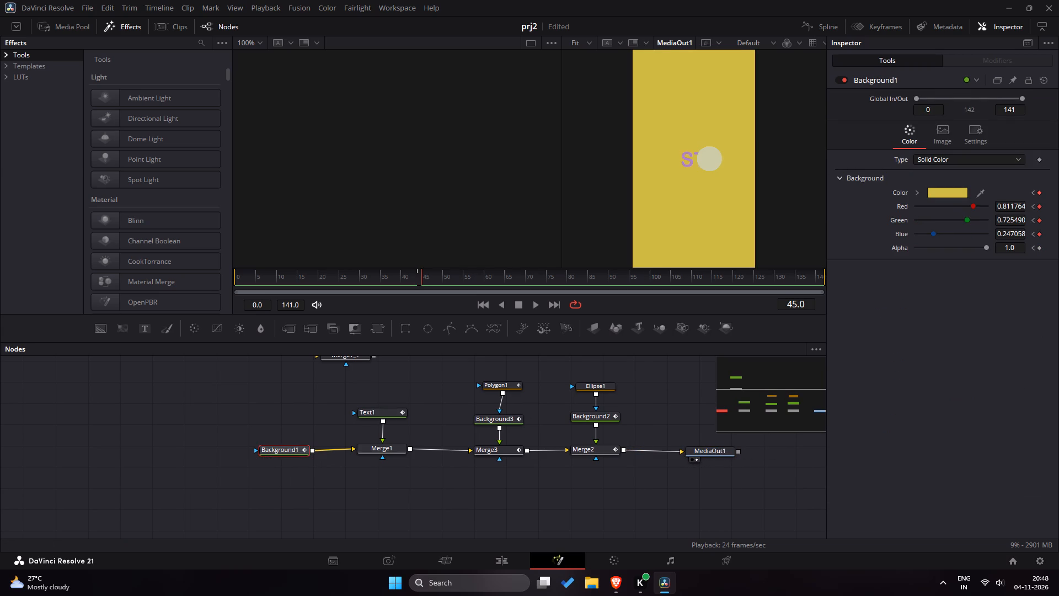
left_click(1039, 195)
left_click(1039, 195)
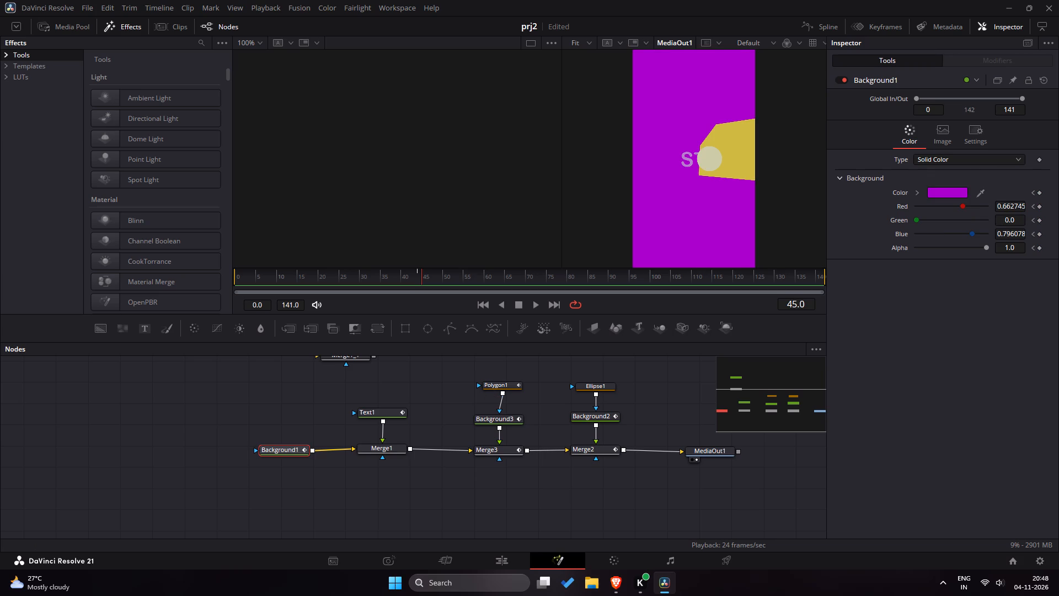
left_click(500, 417)
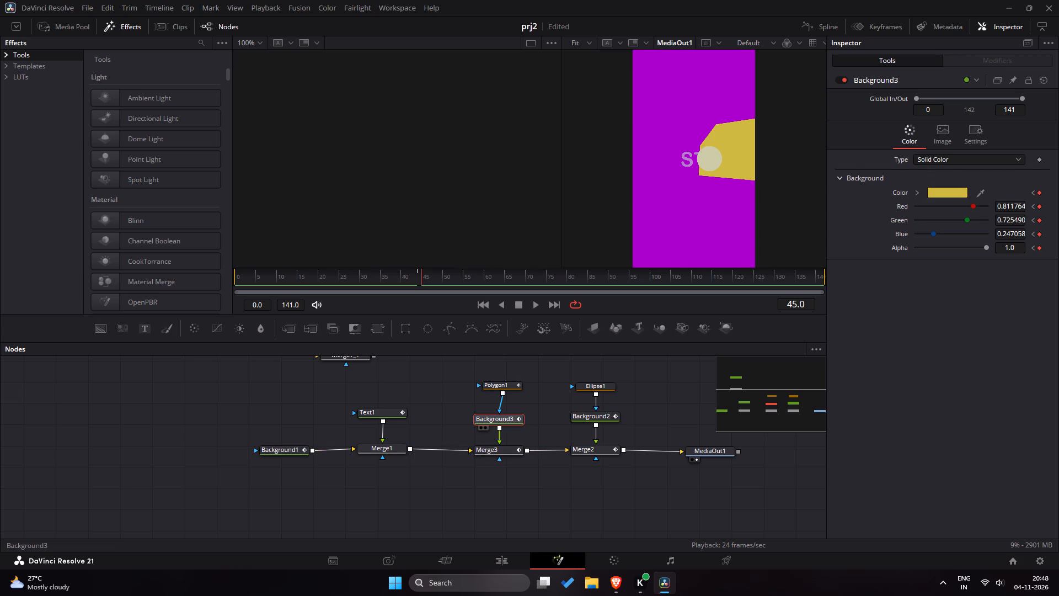
left_click(1041, 194)
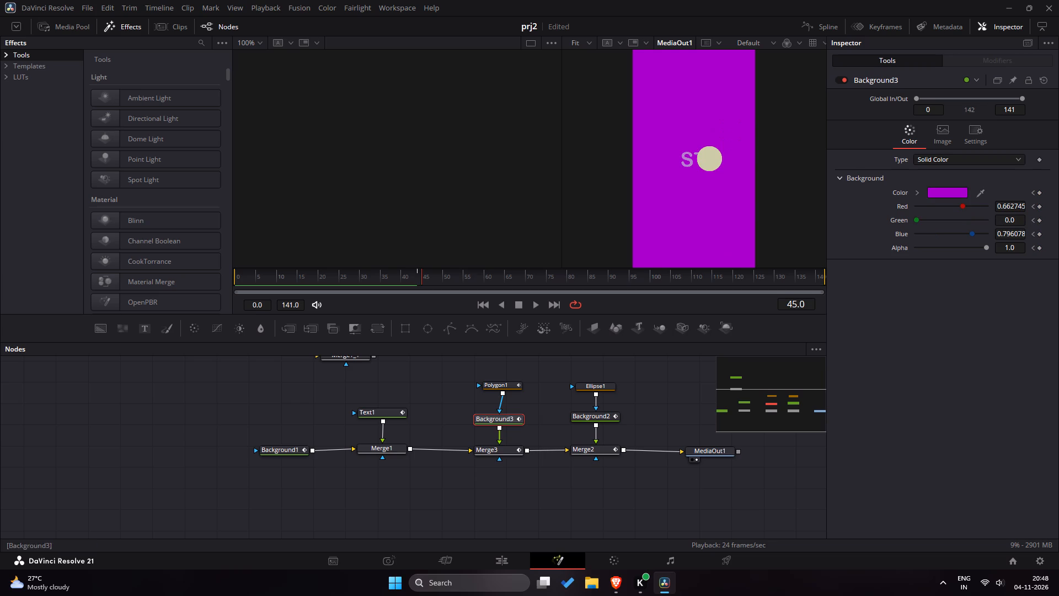
left_click(604, 415)
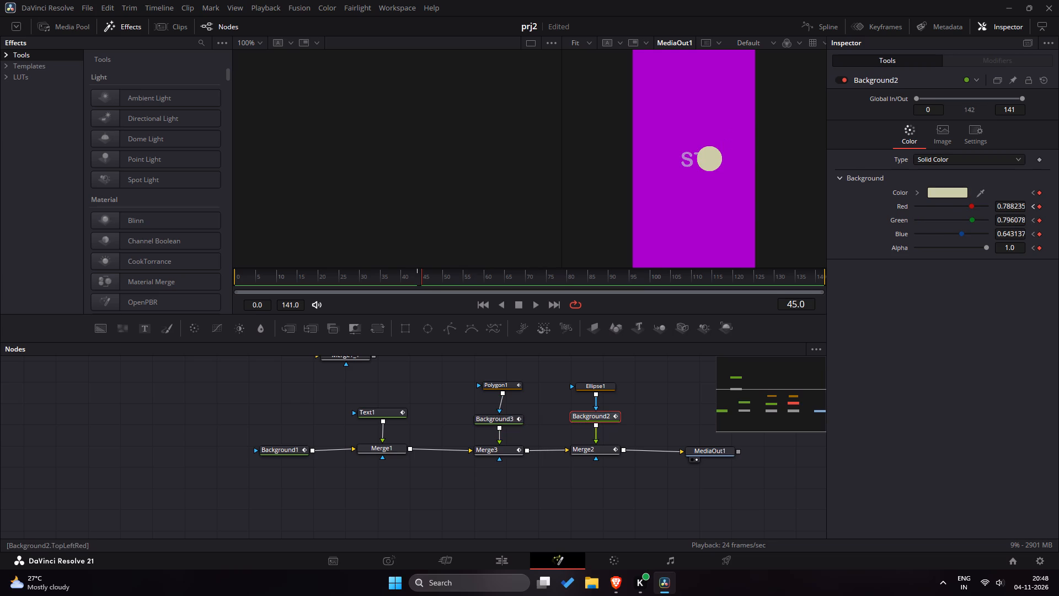
left_click(1038, 194)
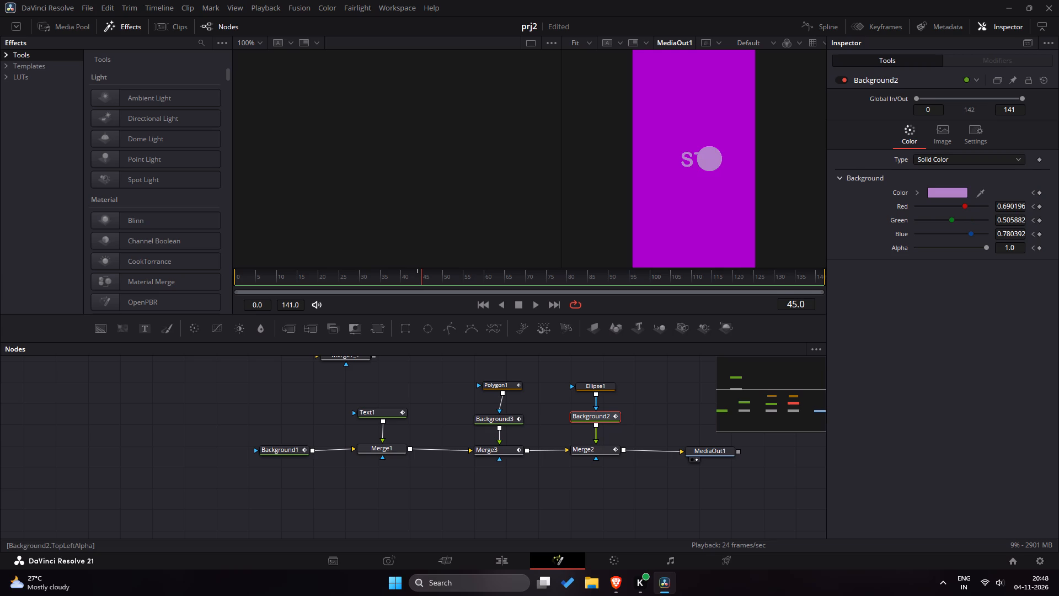
Scrub frames 0 to 57, play from frame 0 to 53, and return to frame 44 to review the circle covering START.
left_click_drag(432, 274, 428, 276)
left_click_drag(428, 276, 469, 283)
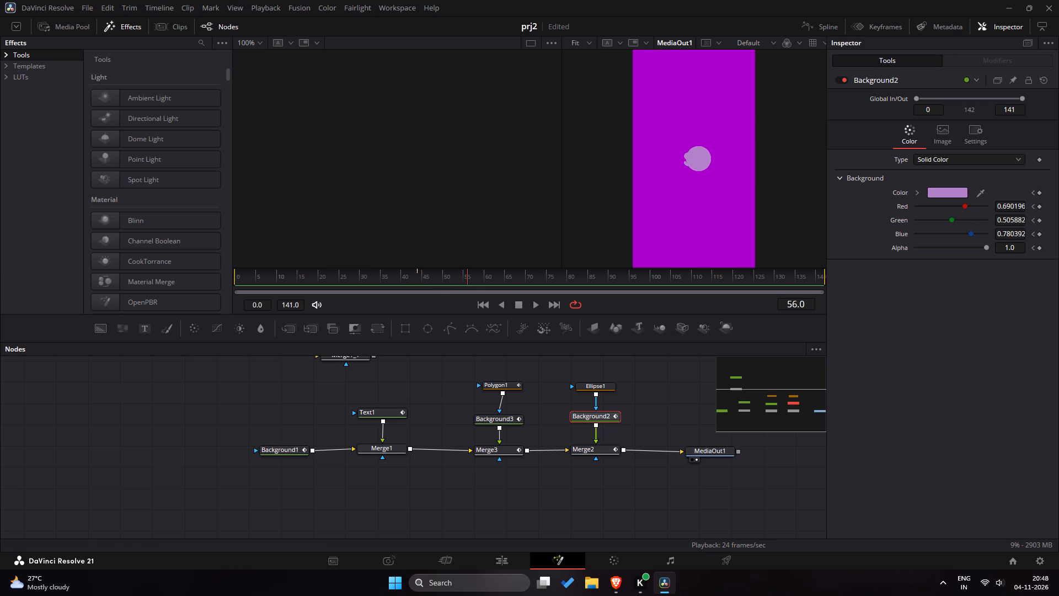
left_click_drag(469, 283, 466, 283)
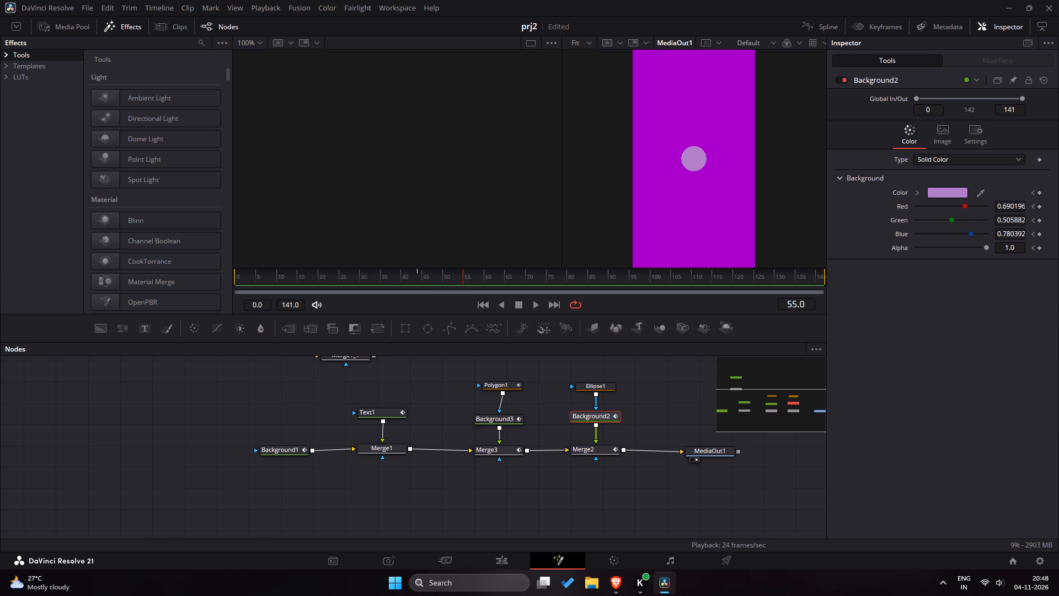
left_click_drag(454, 279, 264, 282)
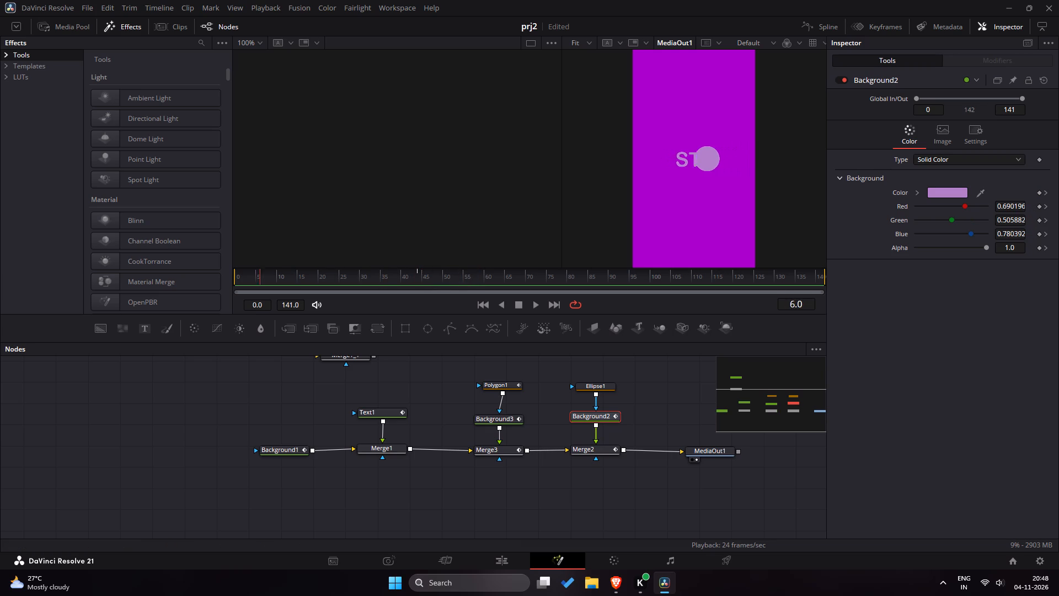
left_click_drag(264, 282, 435, 287)
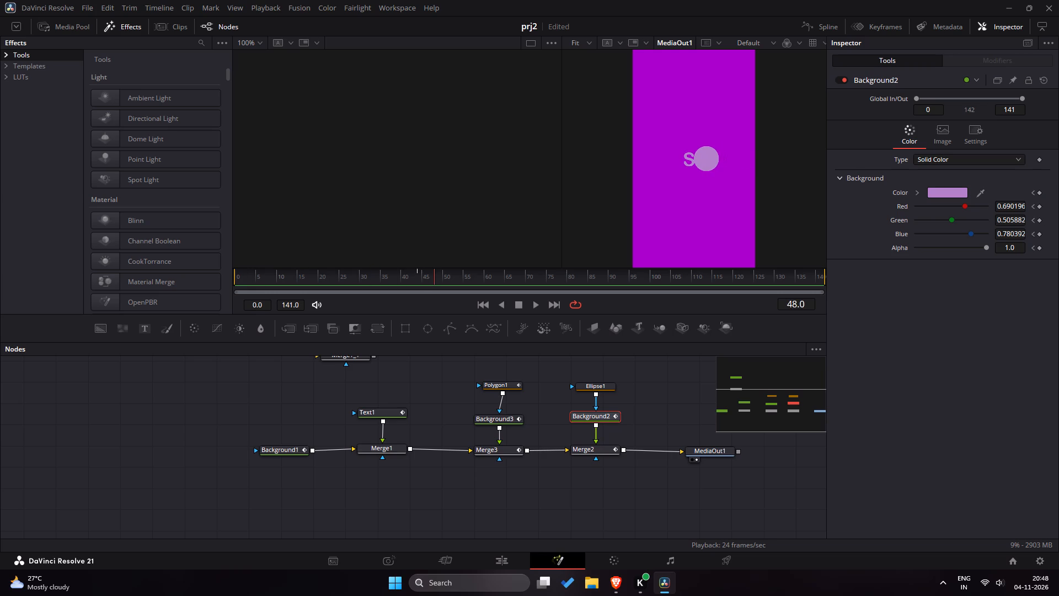
left_click_drag(435, 287, 475, 287)
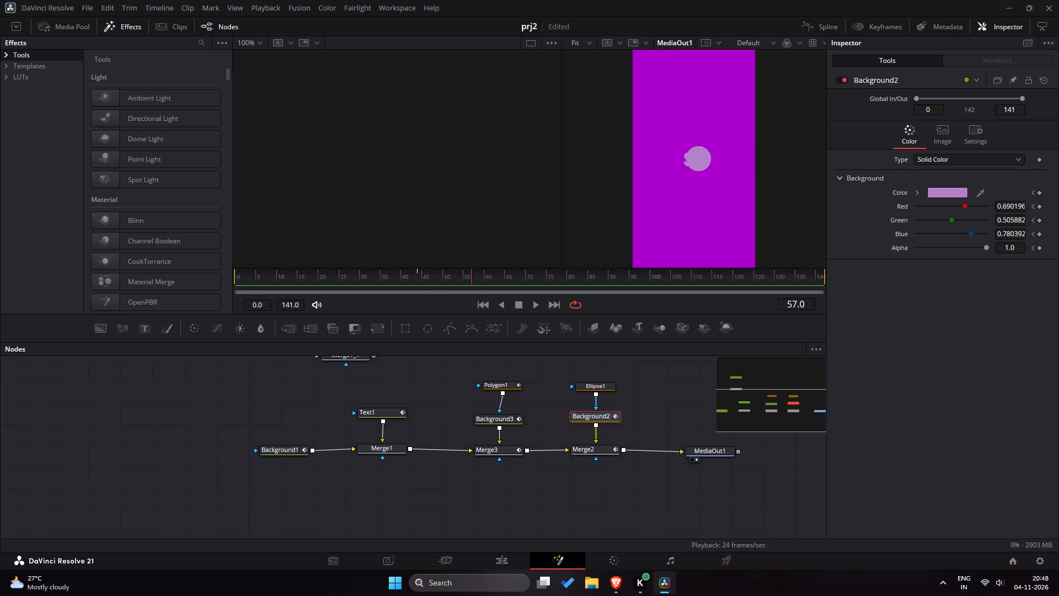
left_click_drag(475, 287, 308, 276)
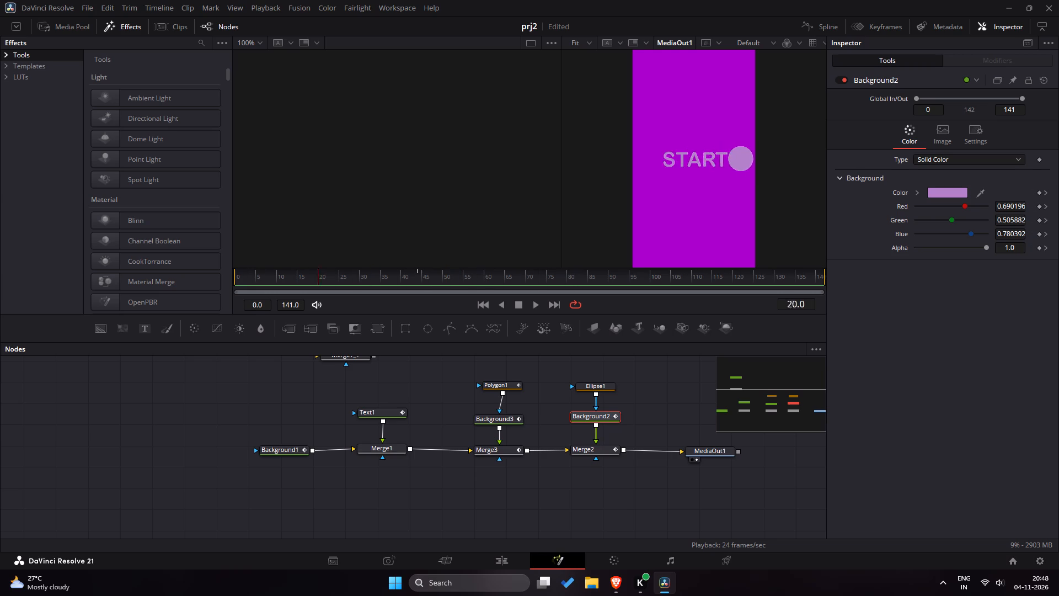
left_click_drag(308, 276, 211, 273)
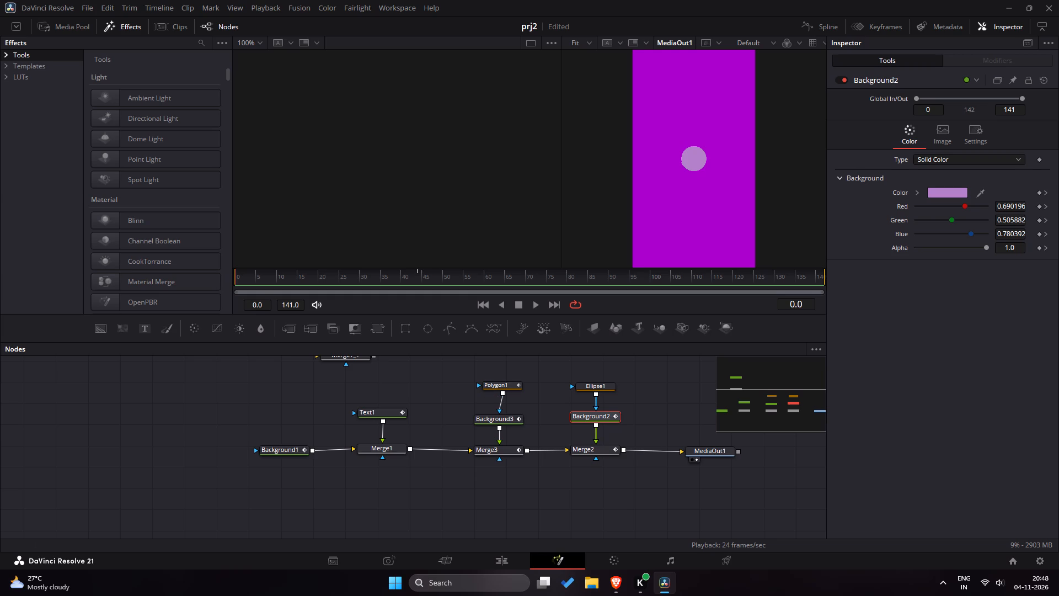
key("space")
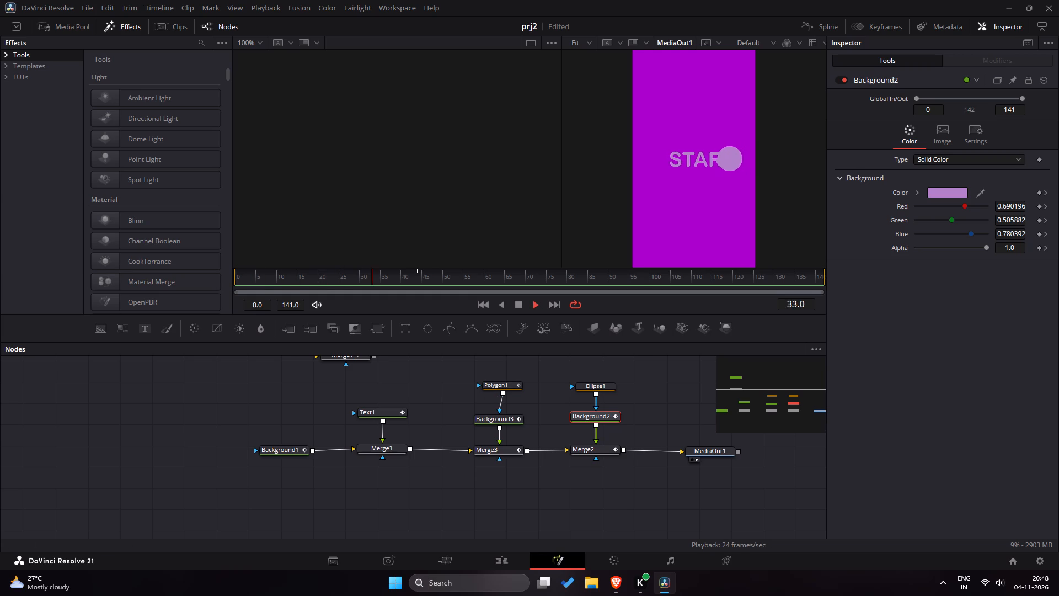
key("space")
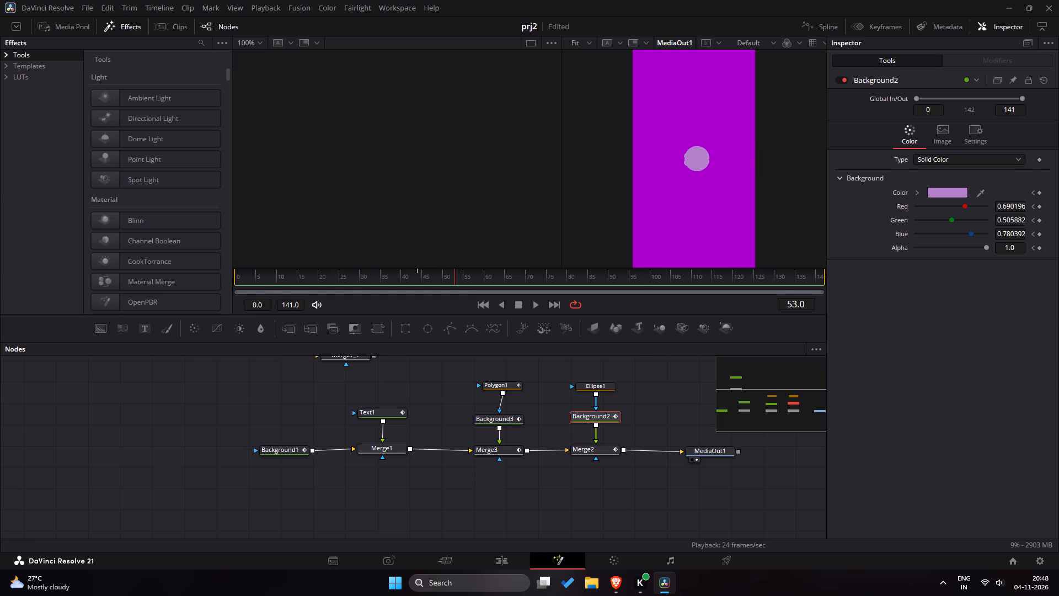
left_click_drag(422, 274, 418, 283)
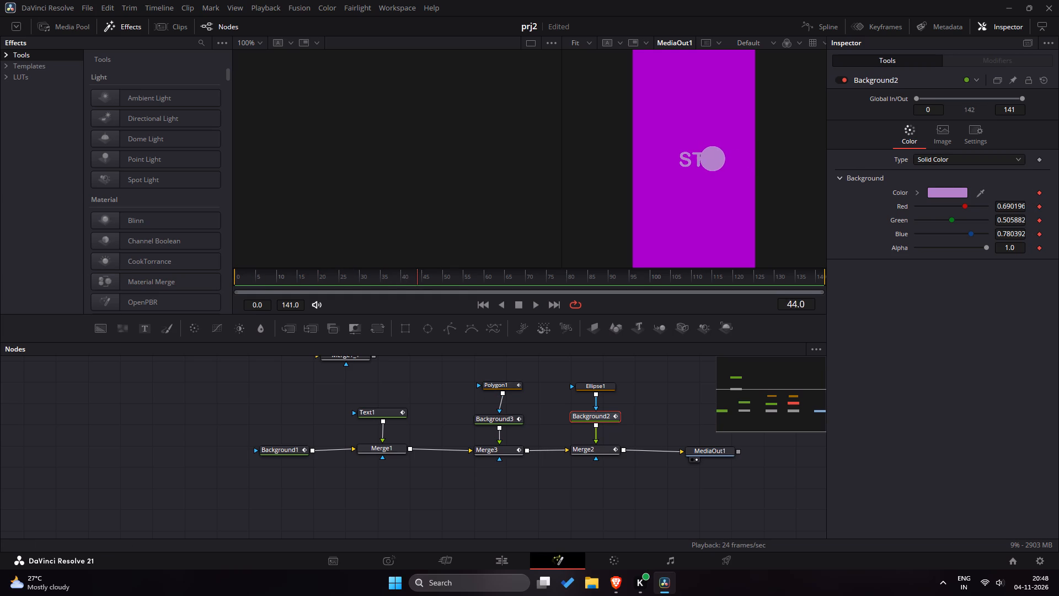
left_click_drag(418, 283, 420, 281)
Examine the Merge3 and Merge2 centre keyframes in the keyframe timeline, scrubbing between frames 44 and 64 and stopping at frame 55.
left_click(868, 30)
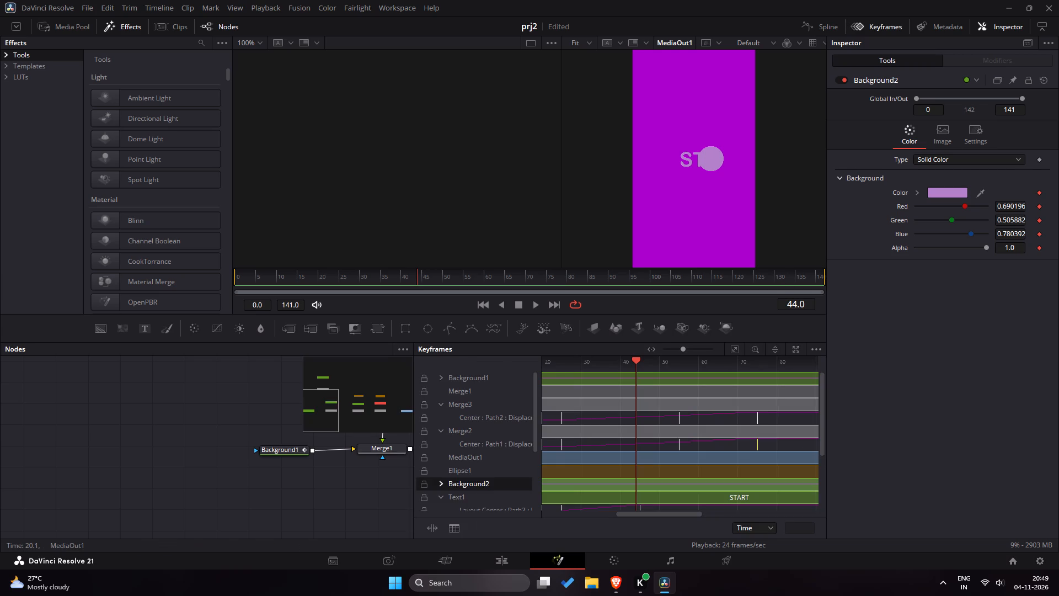
triple_click(224, 455)
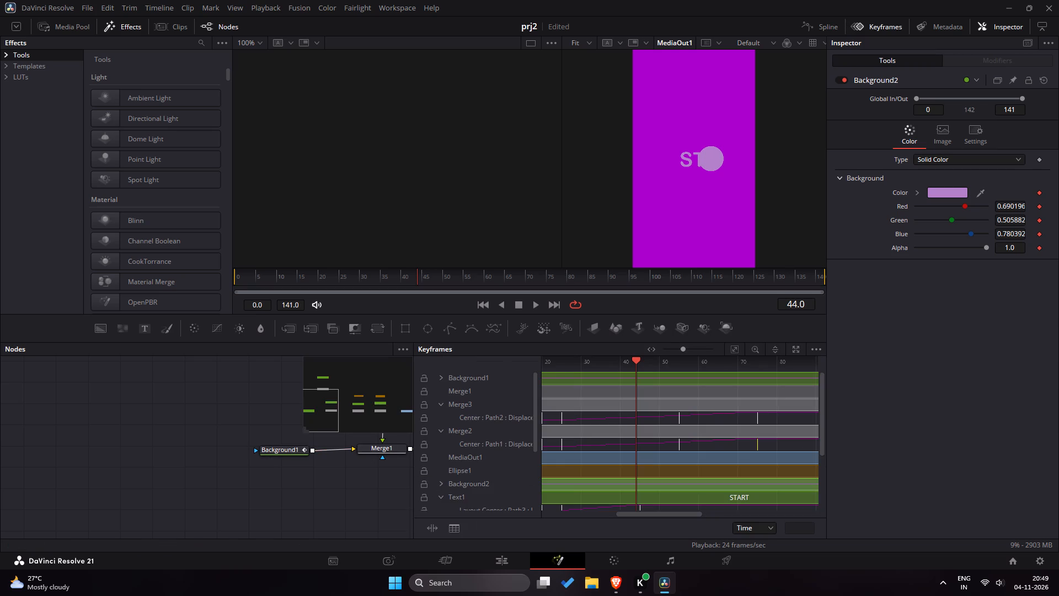
left_click(879, 28)
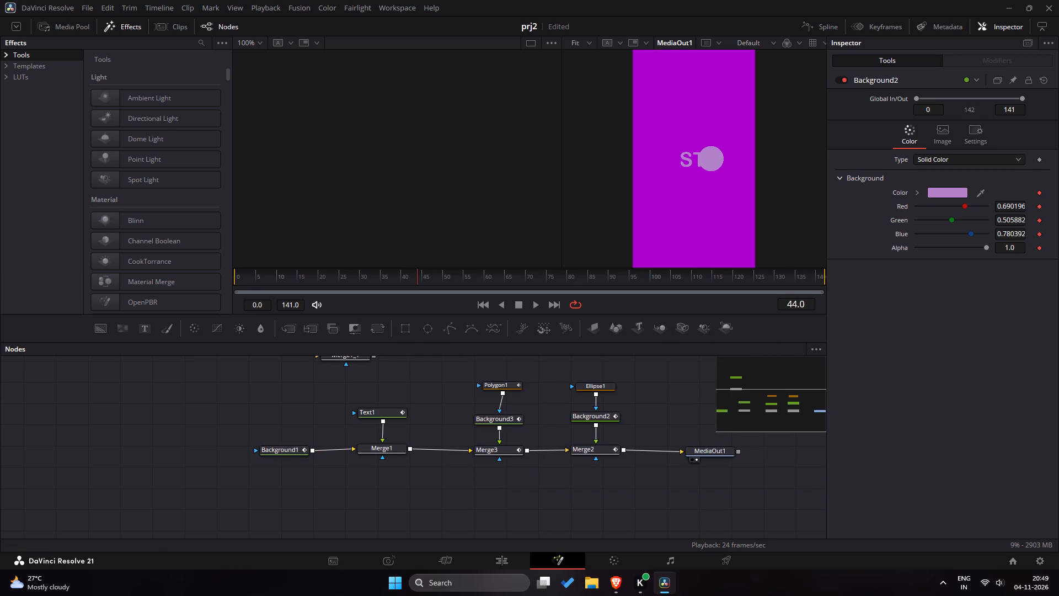
left_click(882, 19)
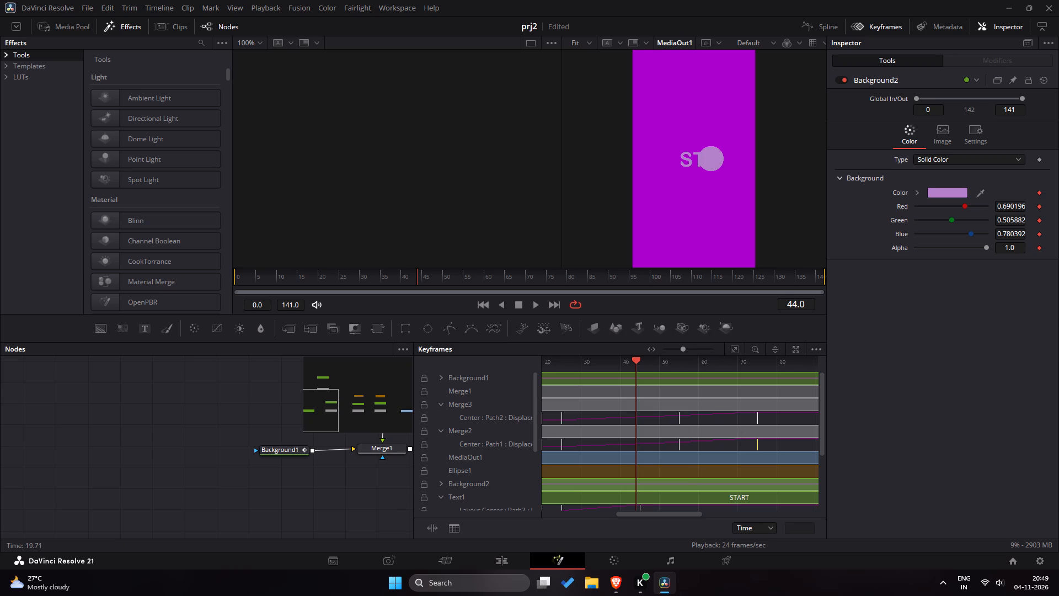
left_click(503, 416)
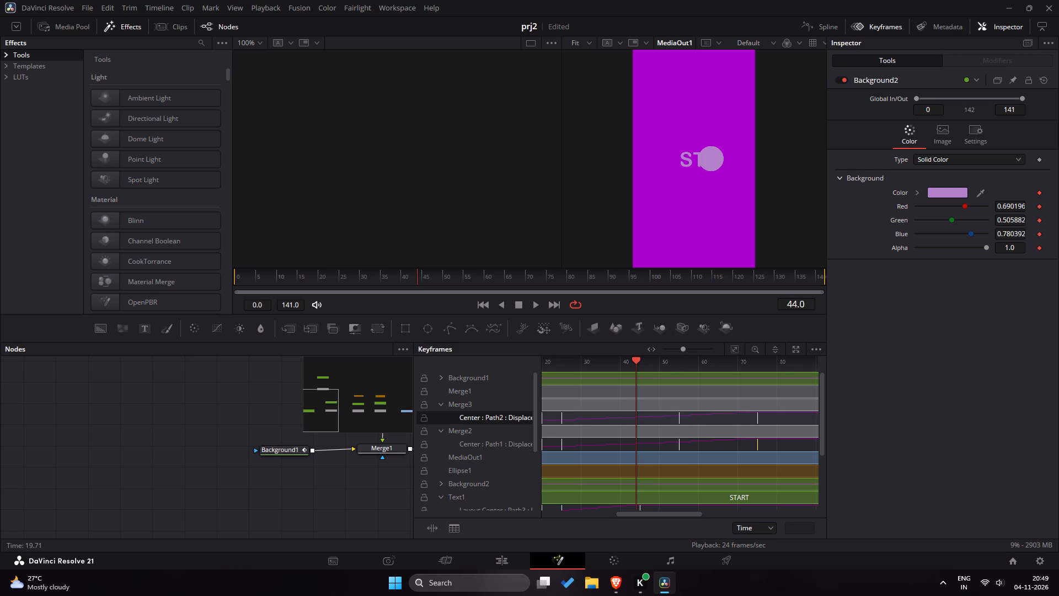
left_click(503, 415)
scroll(656, 419, "down", 1)
scroll(657, 421, "up", 1)
left_click_drag(637, 364, 718, 382)
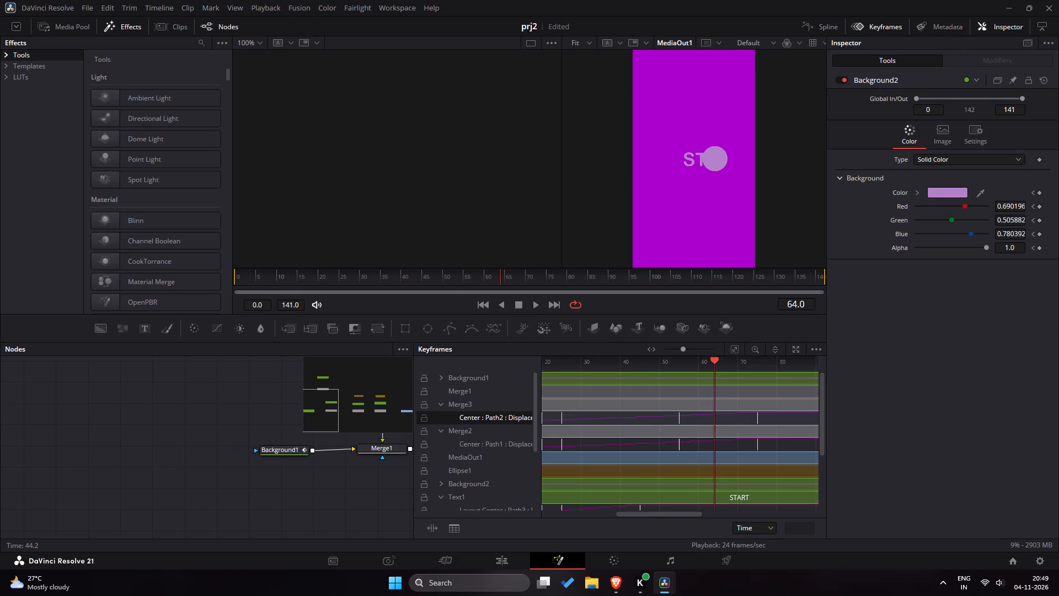
left_click_drag(718, 382, 674, 381)
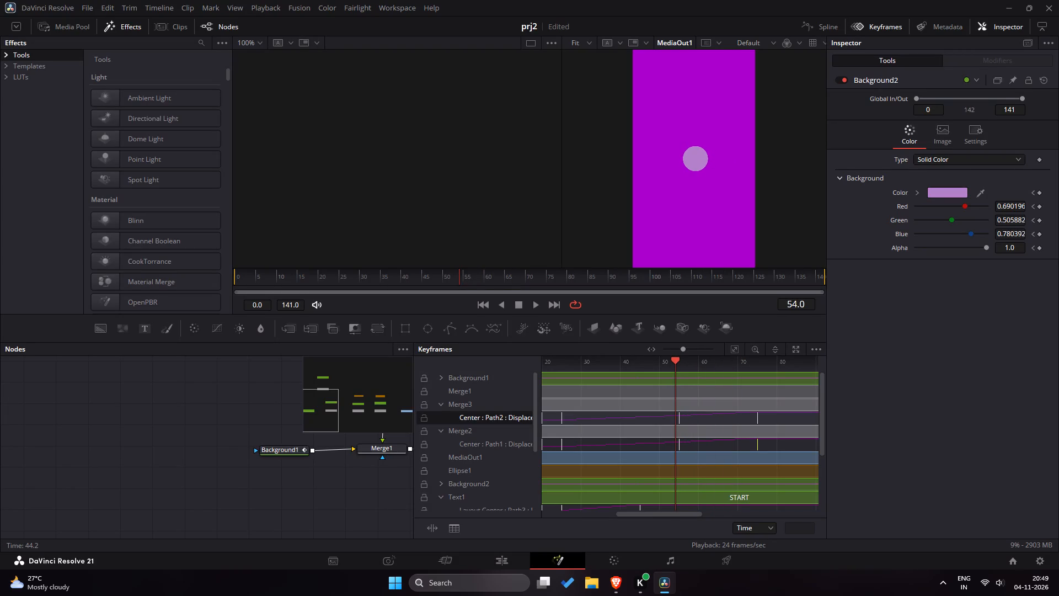
left_click_drag(674, 381, 679, 383)
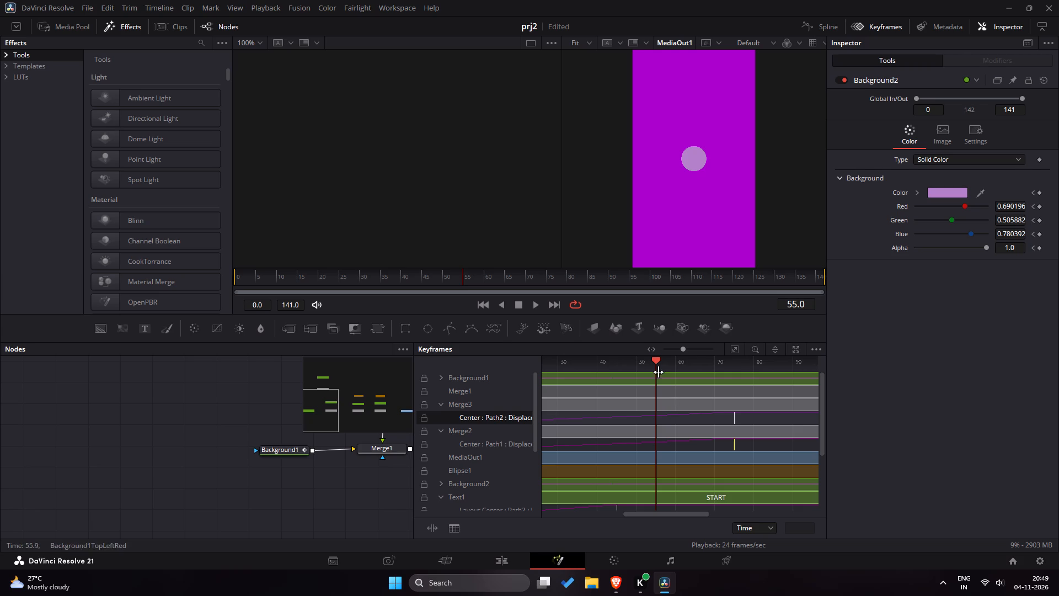
left_click_drag(651, 362, 616, 391)
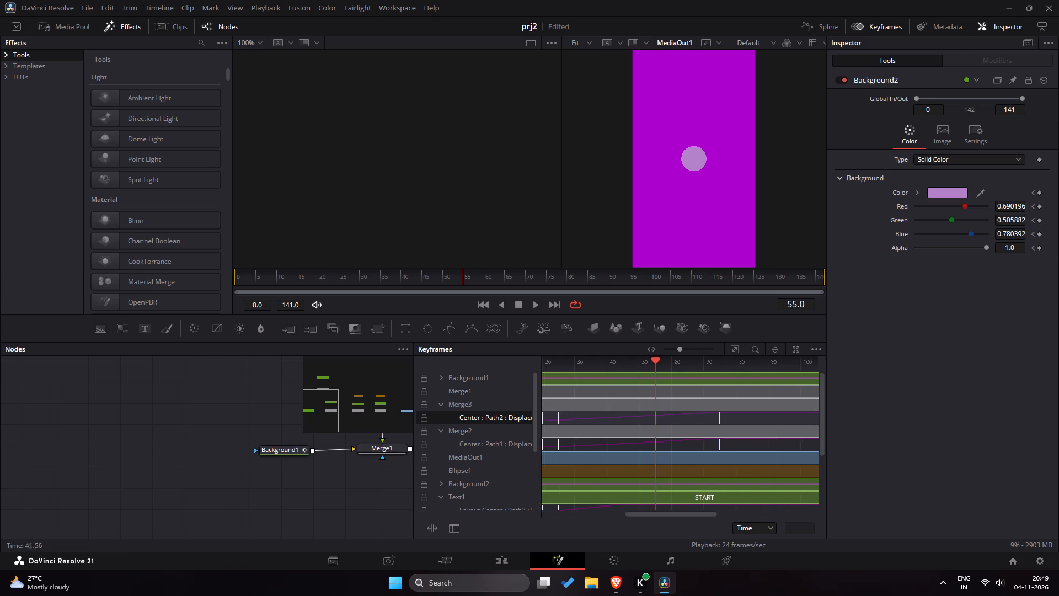
left_click_drag(616, 391, 628, 394)
left_click(868, 26)
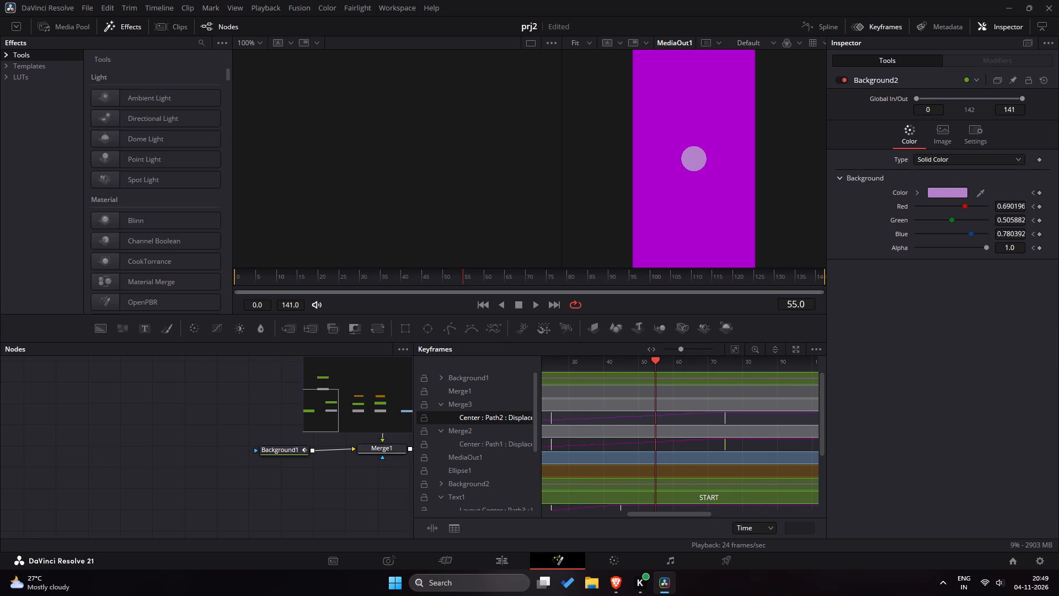
Inspect the settings of Background1, Merge3 and Merge2 while scrubbing between frames 34 and 40, where the circle partly covers START.
left_click_drag(431, 279, 378, 281)
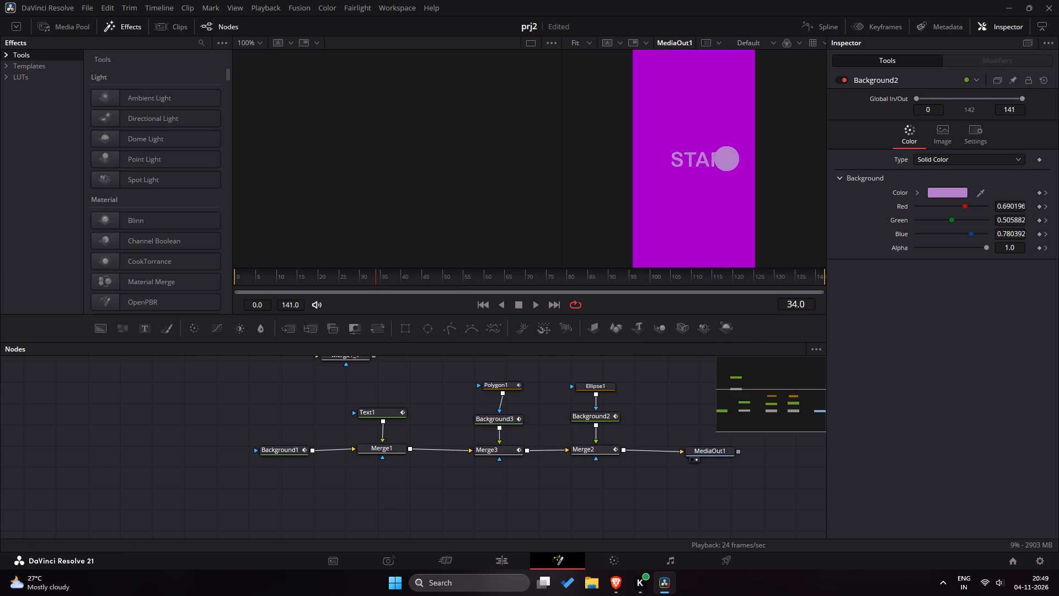
left_click(388, 448)
left_click(285, 451)
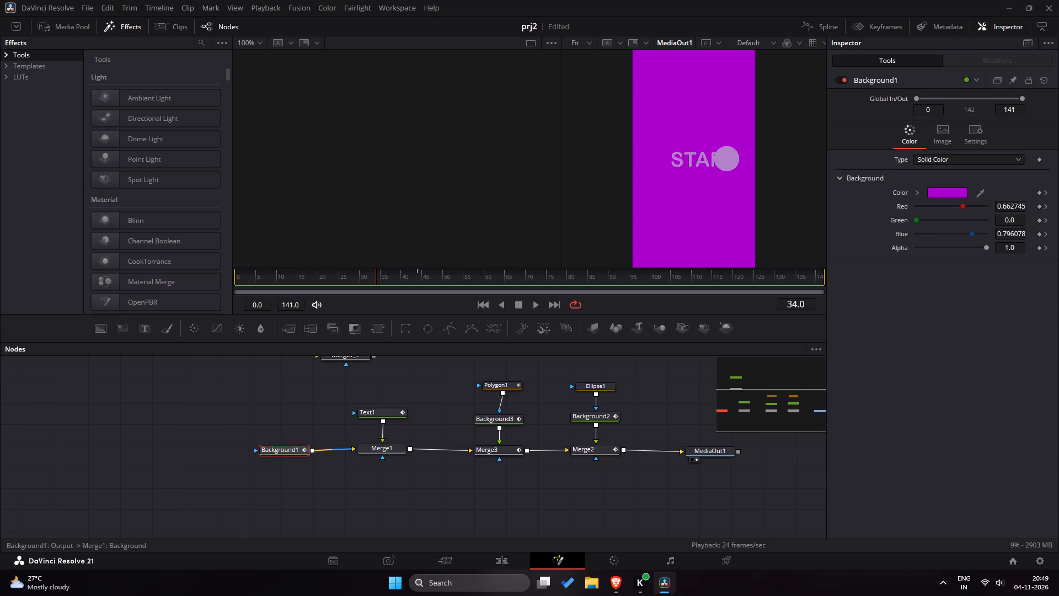
left_click_drag(401, 273, 390, 290)
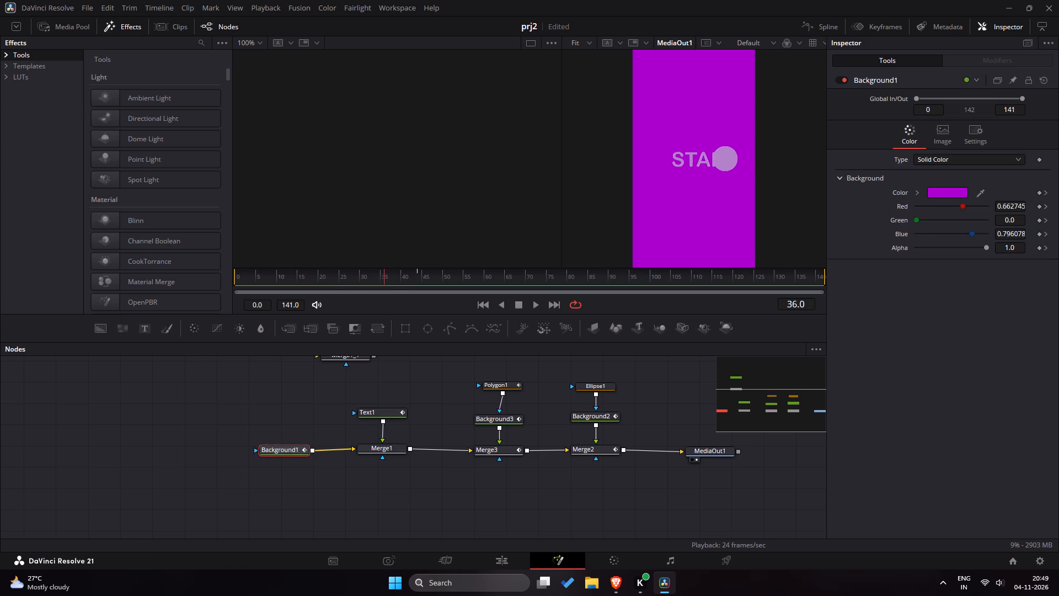
left_click_drag(390, 290, 404, 295)
left_click(510, 455)
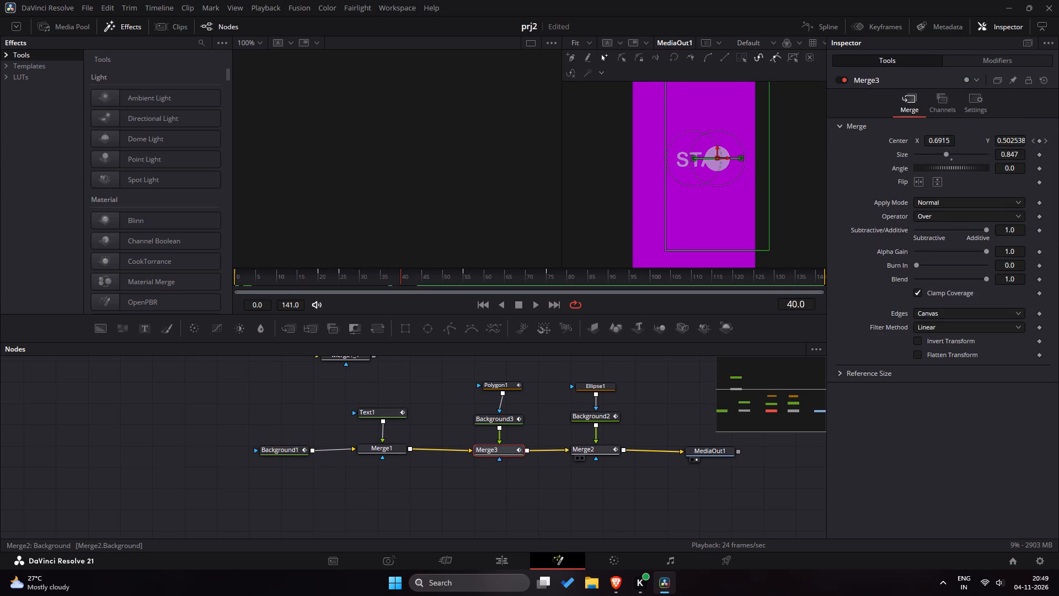
left_click(594, 451)
double_click(590, 498)
Scrub repeatedly between frames 0 and 55, pausing around frames 40 and 41, to review the circle revealing and covering START, and return to frame 0.
left_click_drag(406, 274, 339, 288)
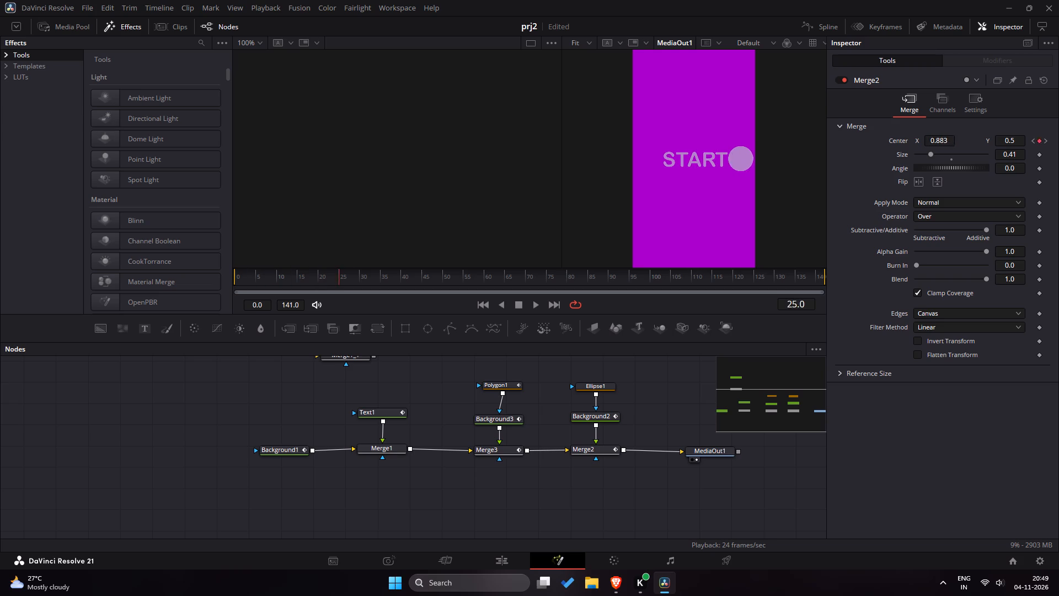
left_click_drag(339, 288, 237, 284)
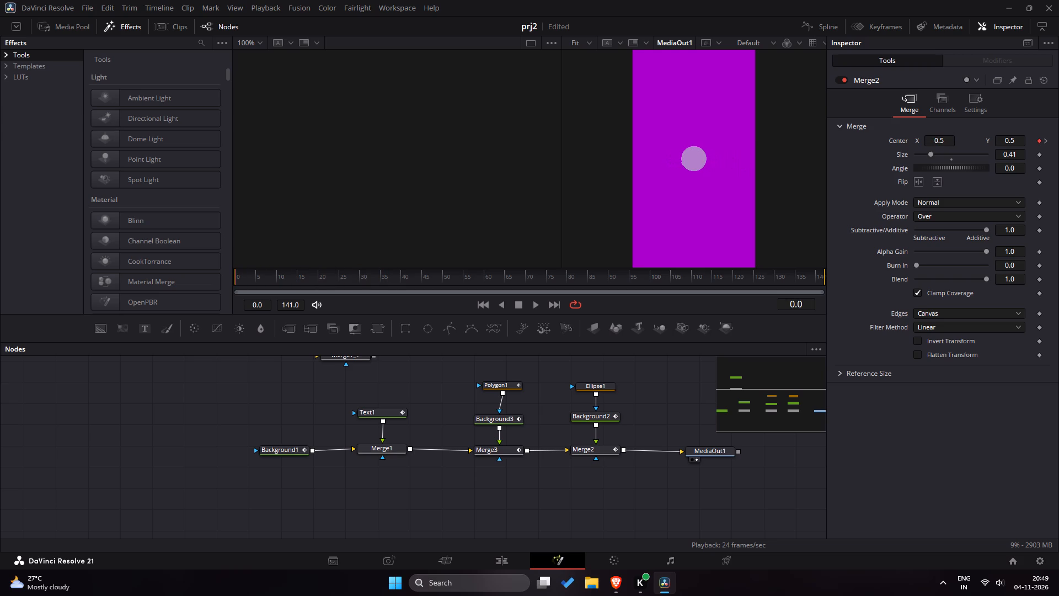
left_click_drag(237, 284, 296, 295)
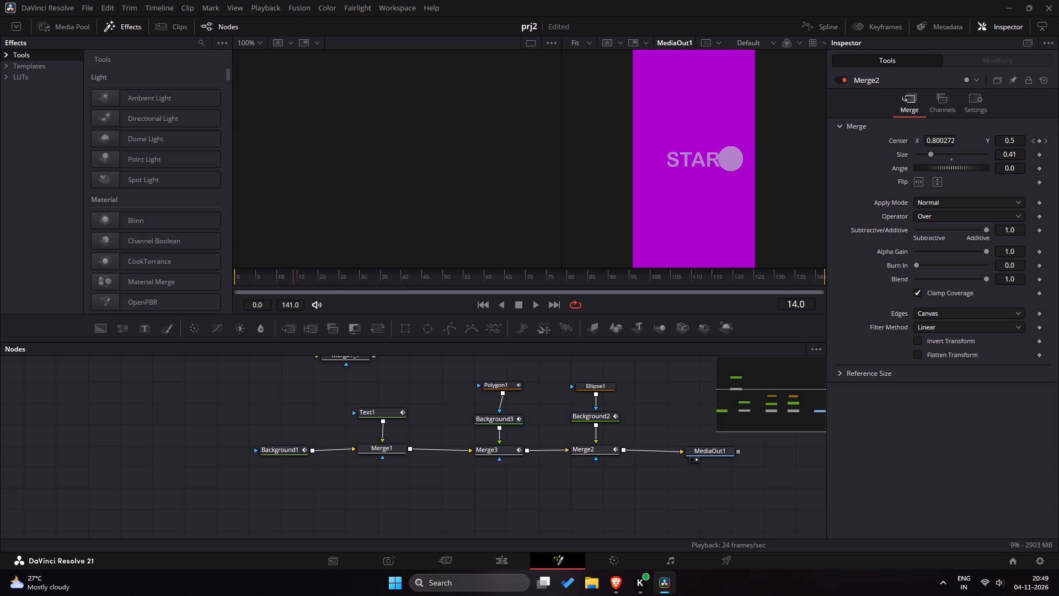
left_click_drag(296, 295, 438, 303)
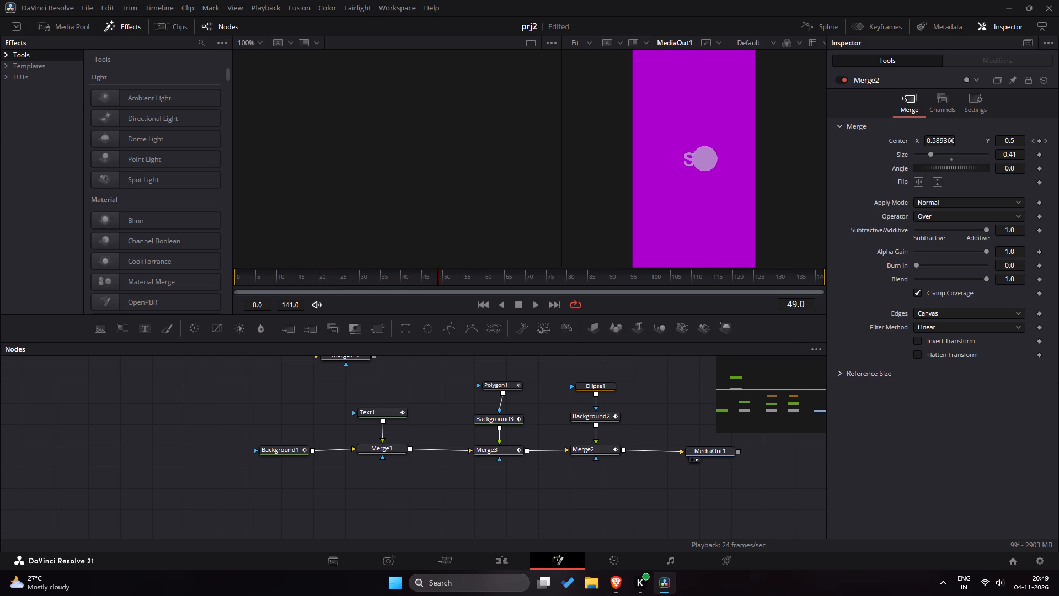
left_click_drag(438, 303, 462, 303)
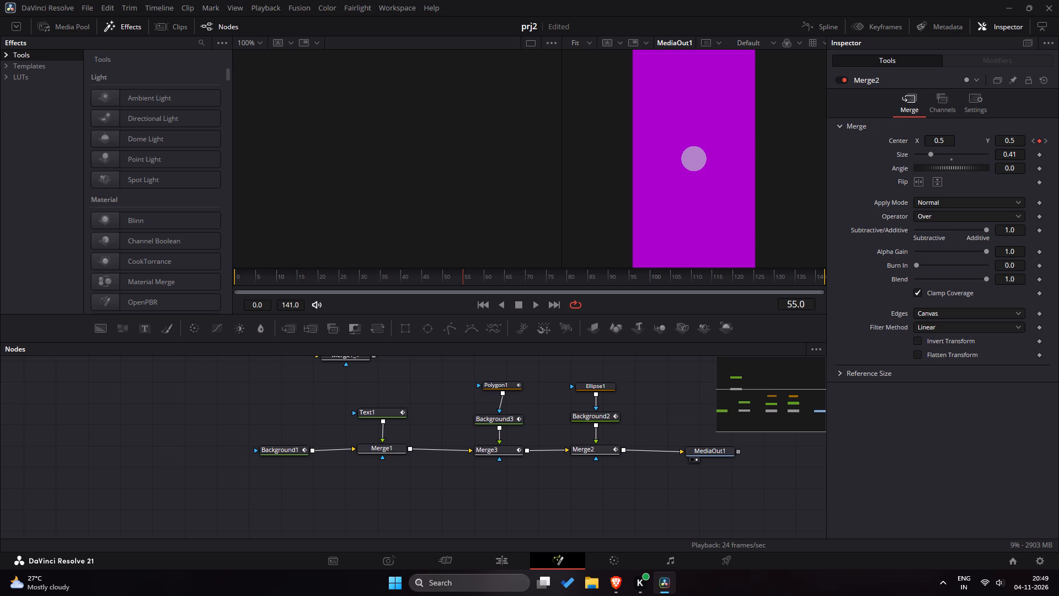
left_click_drag(462, 303, 403, 299)
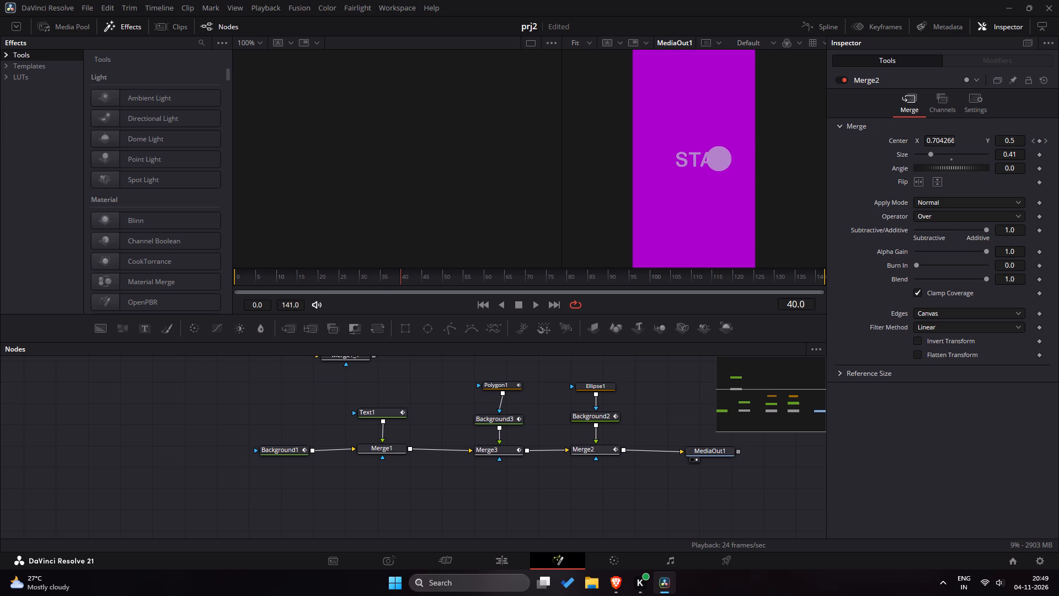
left_click_drag(403, 299, 403, 299)
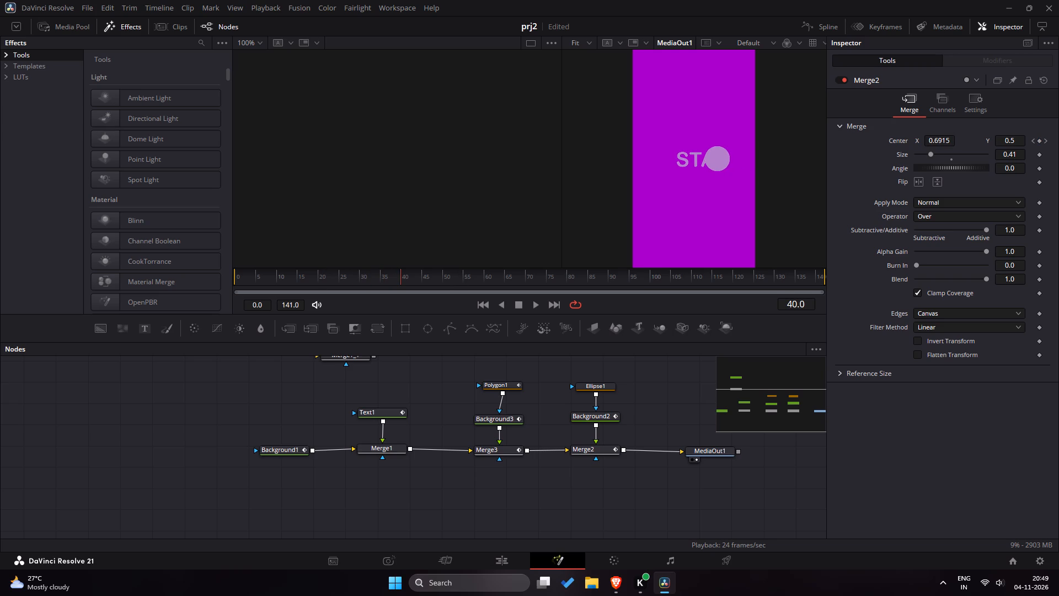
left_click_drag(403, 299, 402, 302)
left_click_drag(402, 302, 403, 302)
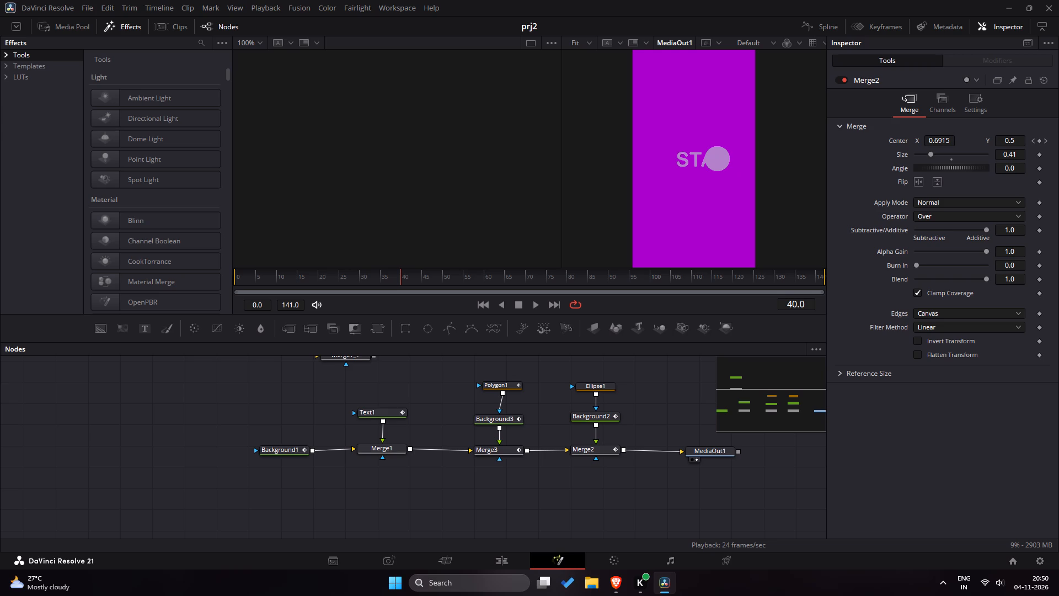
left_click_drag(403, 302, 407, 302)
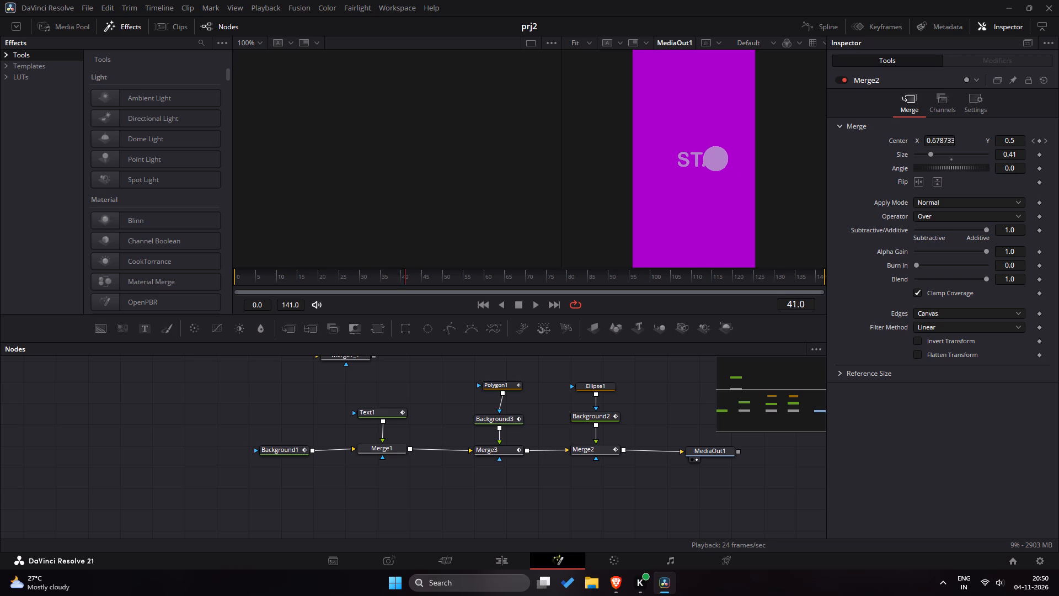
left_click_drag(407, 302, 225, 301)
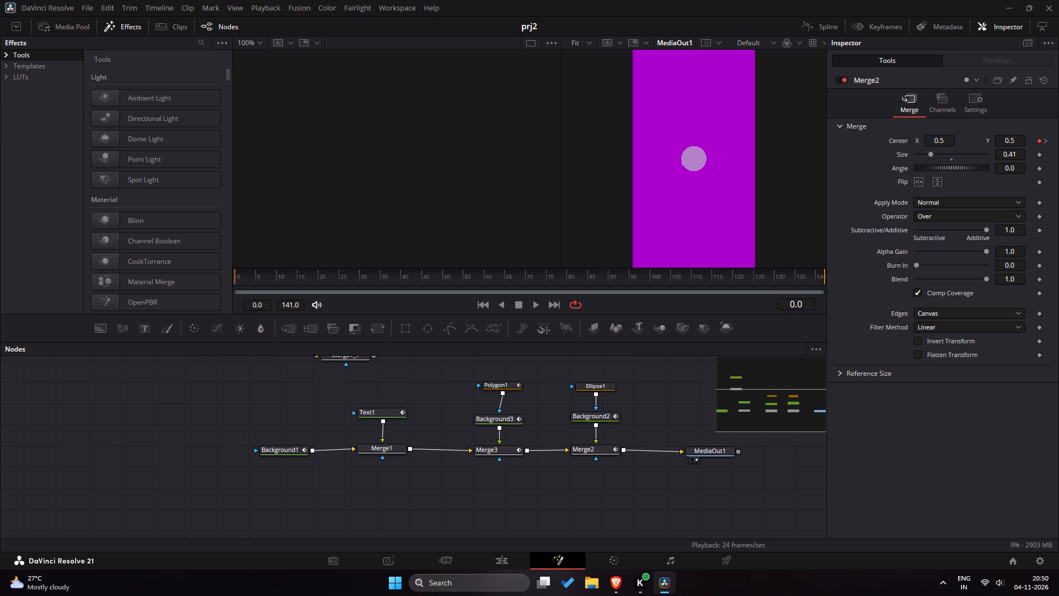
left_click_drag(225, 301, 452, 295)
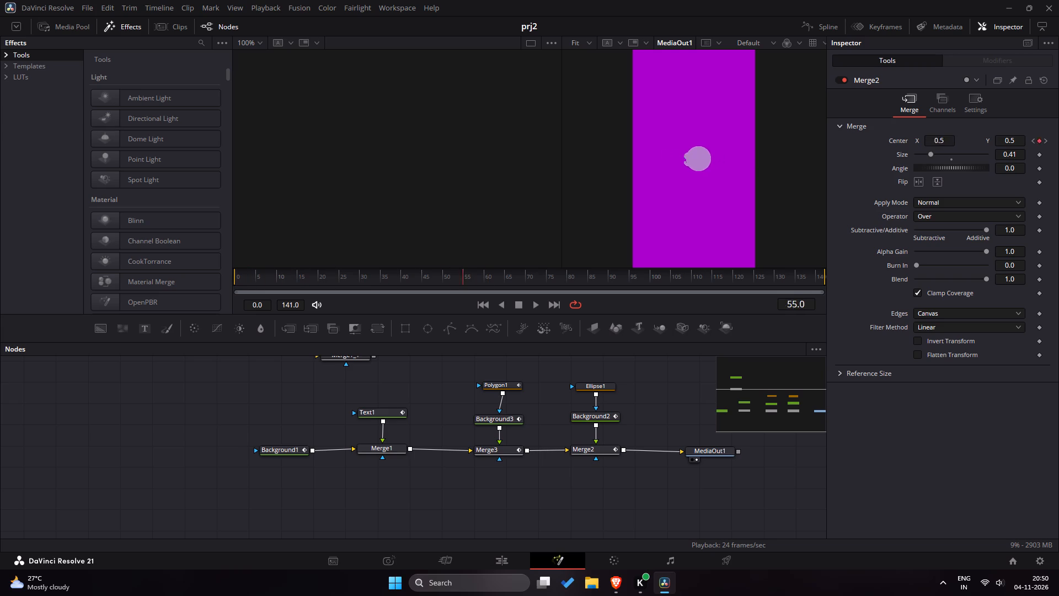
left_click_drag(452, 295, 384, 291)
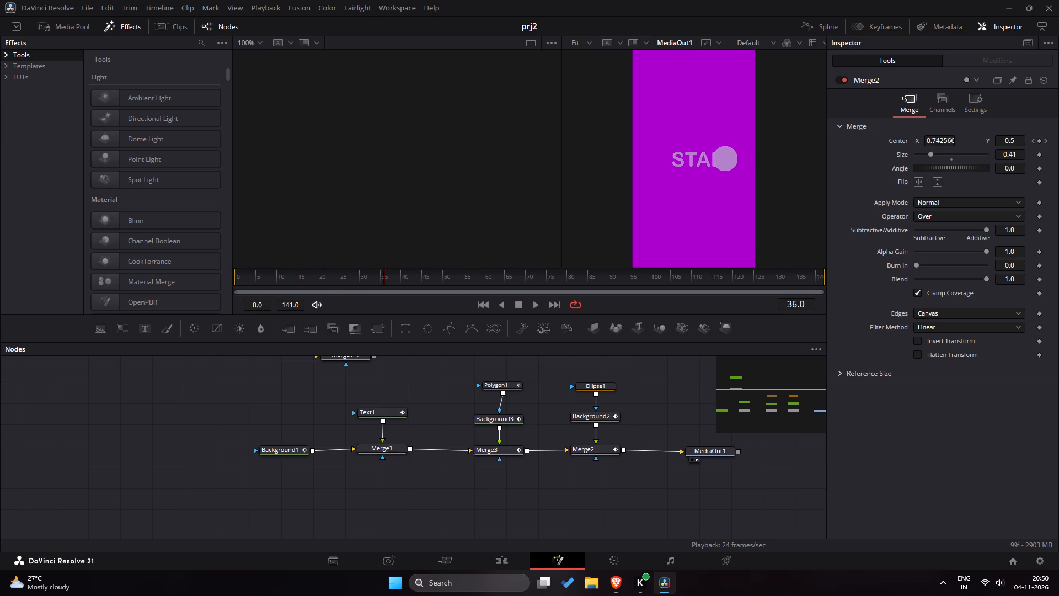
left_click_drag(384, 291, 453, 290)
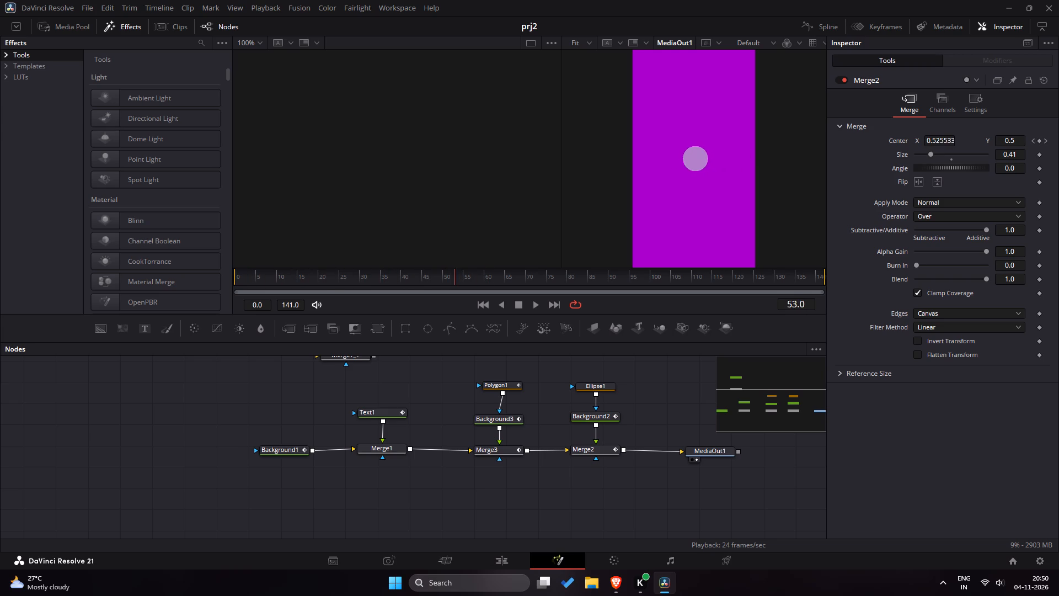
left_click_drag(453, 290, 199, 294)
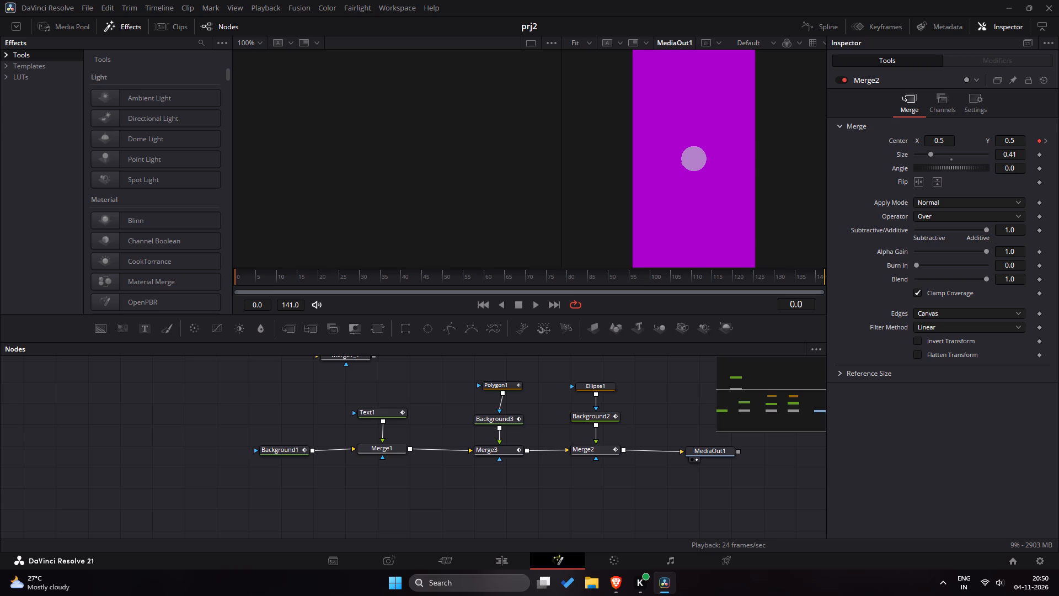
left_click_drag(199, 294, 199, 294)
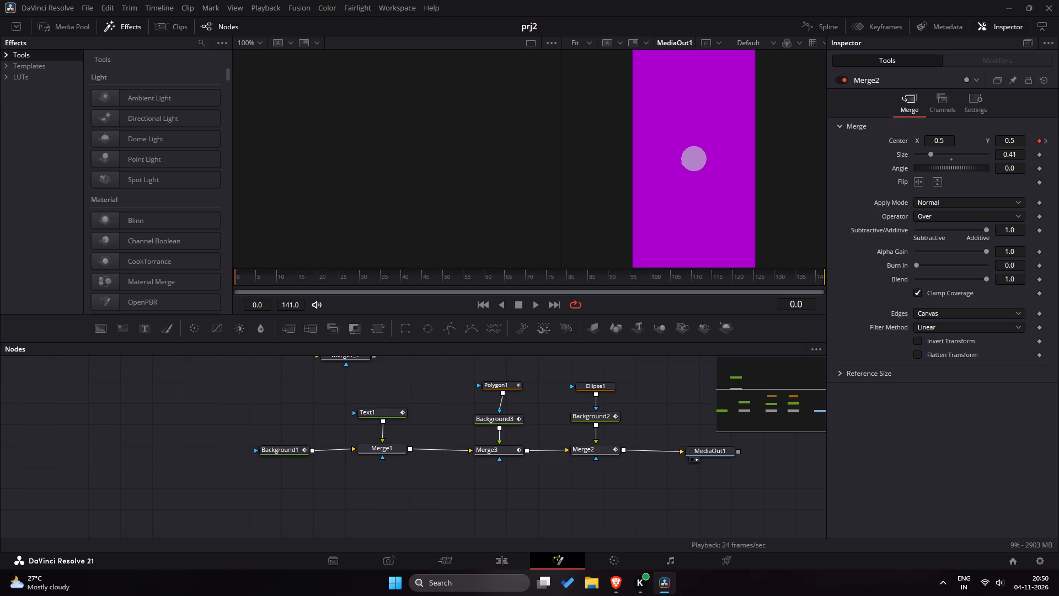
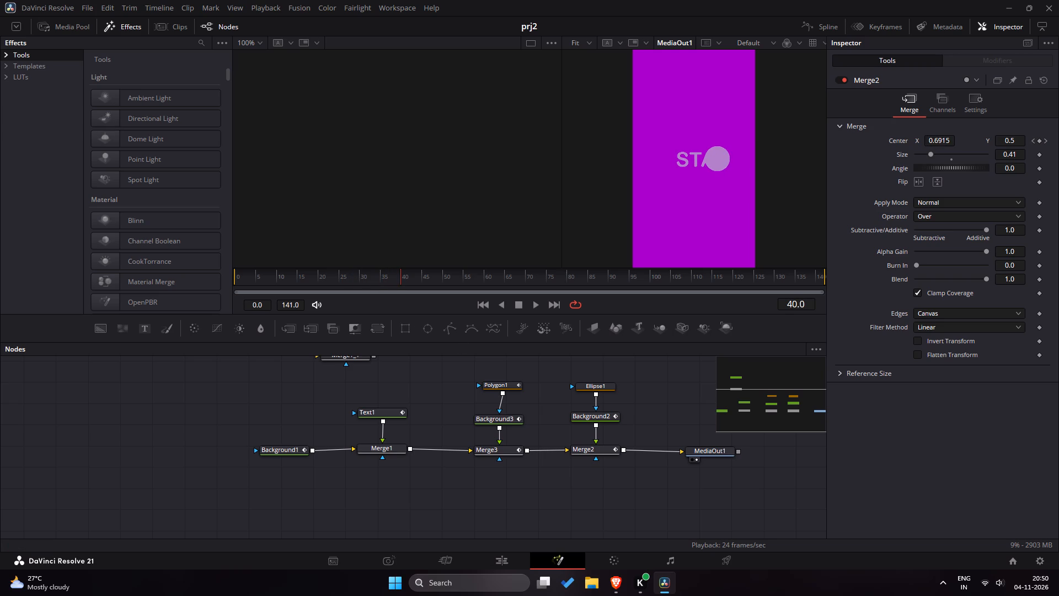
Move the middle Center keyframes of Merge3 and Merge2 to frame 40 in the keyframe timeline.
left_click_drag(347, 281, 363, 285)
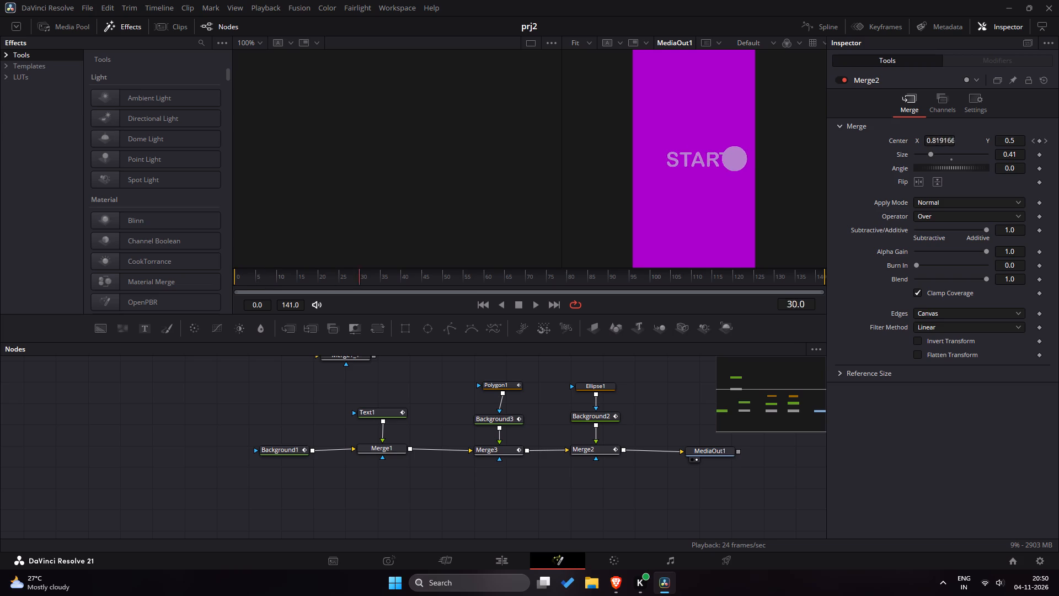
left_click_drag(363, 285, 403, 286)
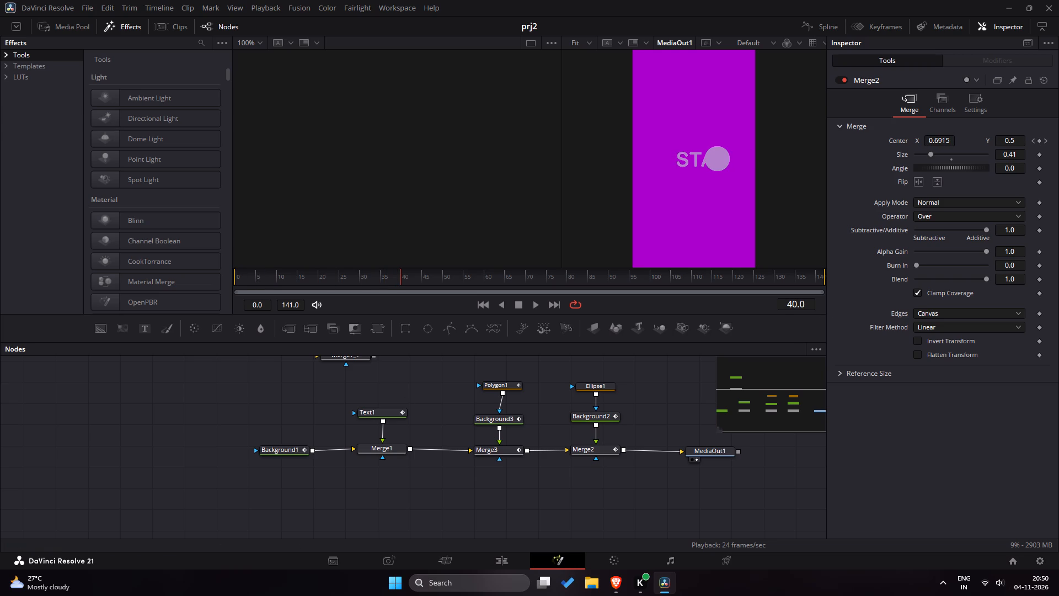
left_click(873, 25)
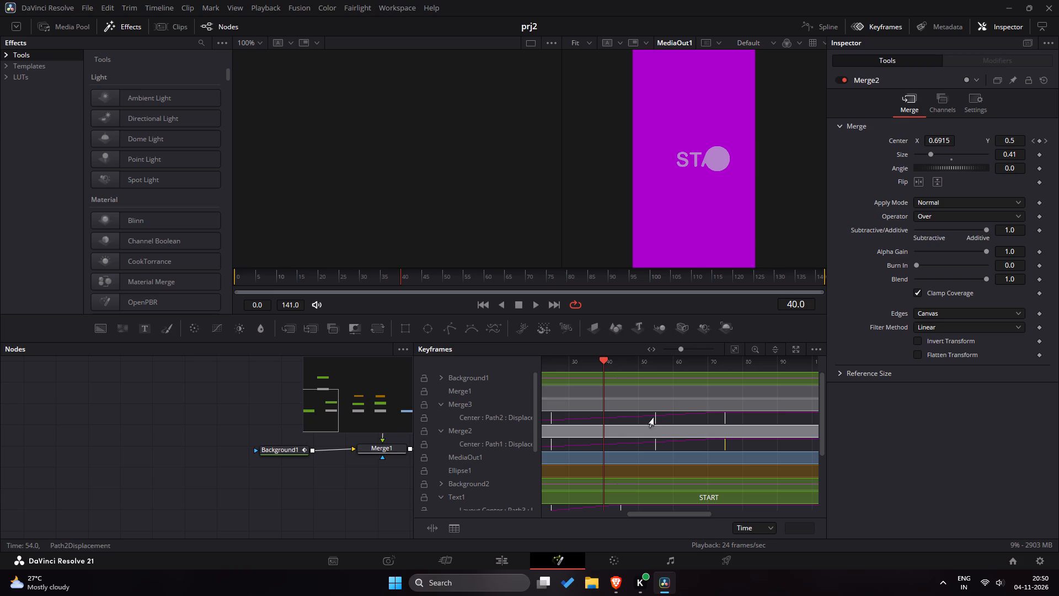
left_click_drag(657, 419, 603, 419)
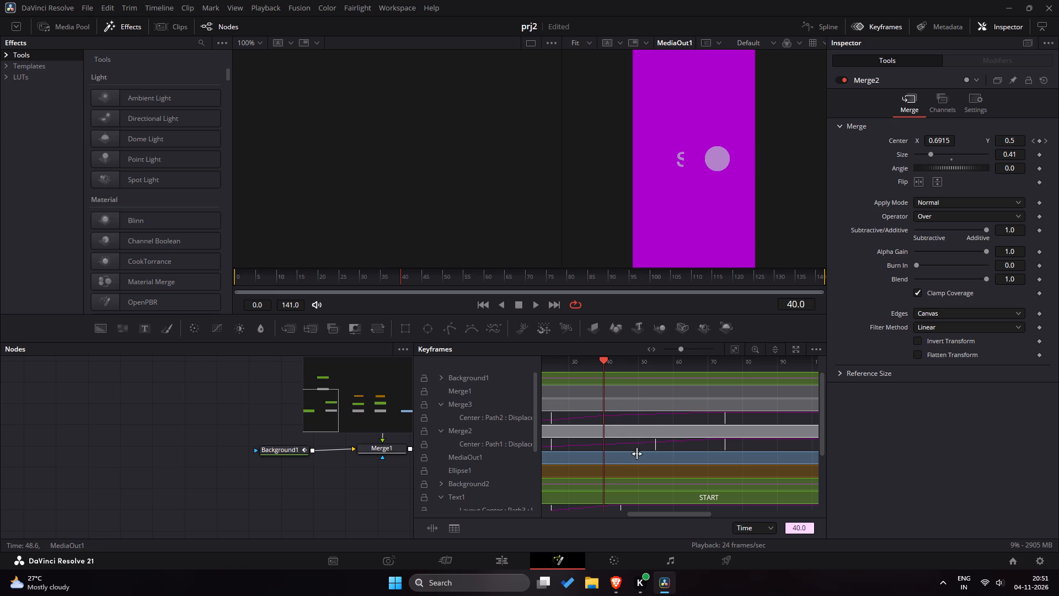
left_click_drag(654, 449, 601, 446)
Play back and scrub the first part of the animation to check the timing of the circle and START text.
left_click(833, 28)
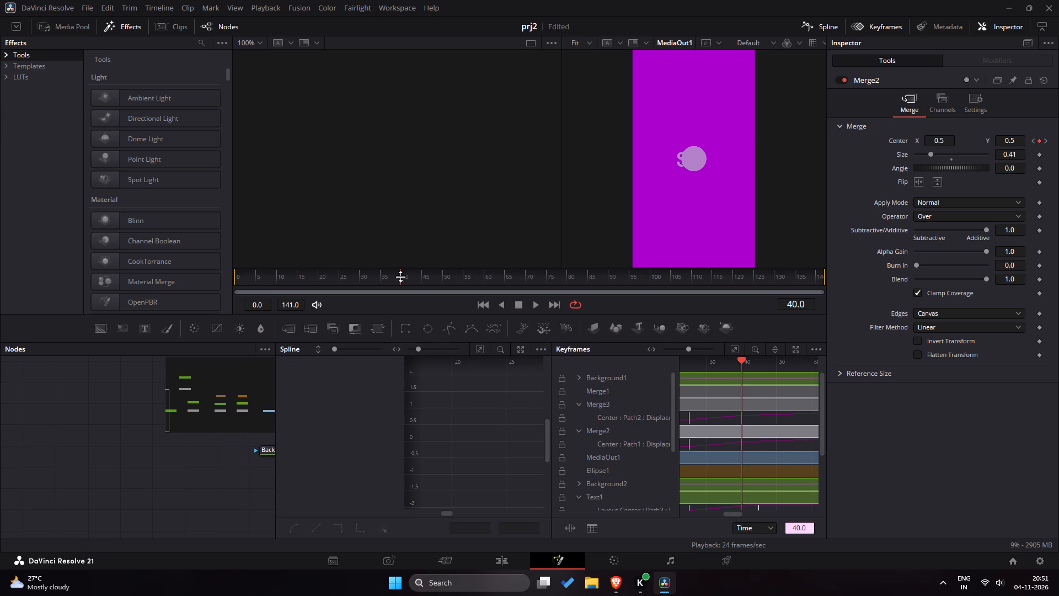
left_click_drag(369, 279, 233, 272)
key("space")
left_click(505, 356)
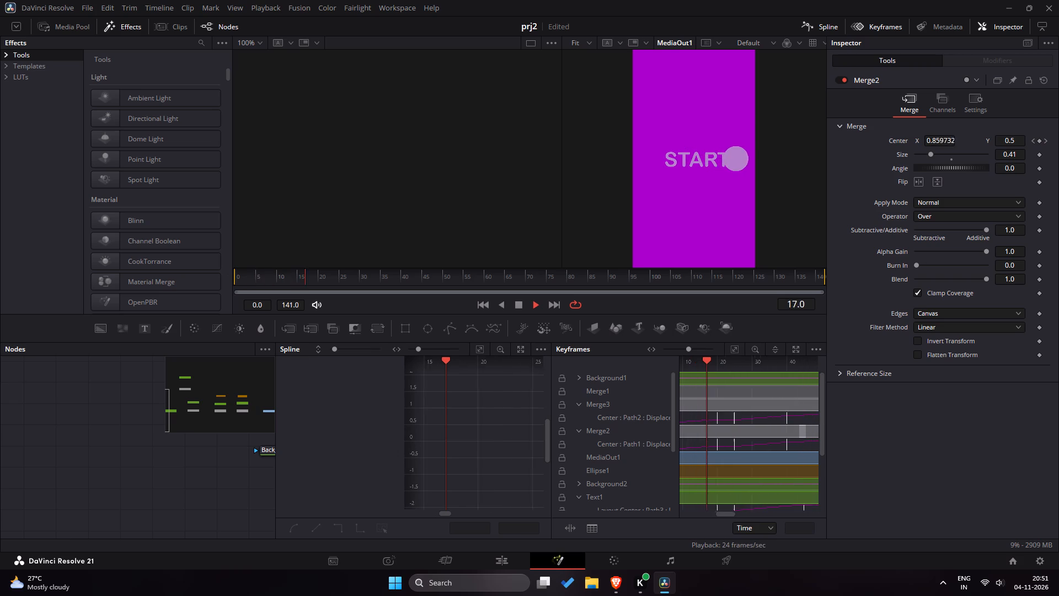
key("space")
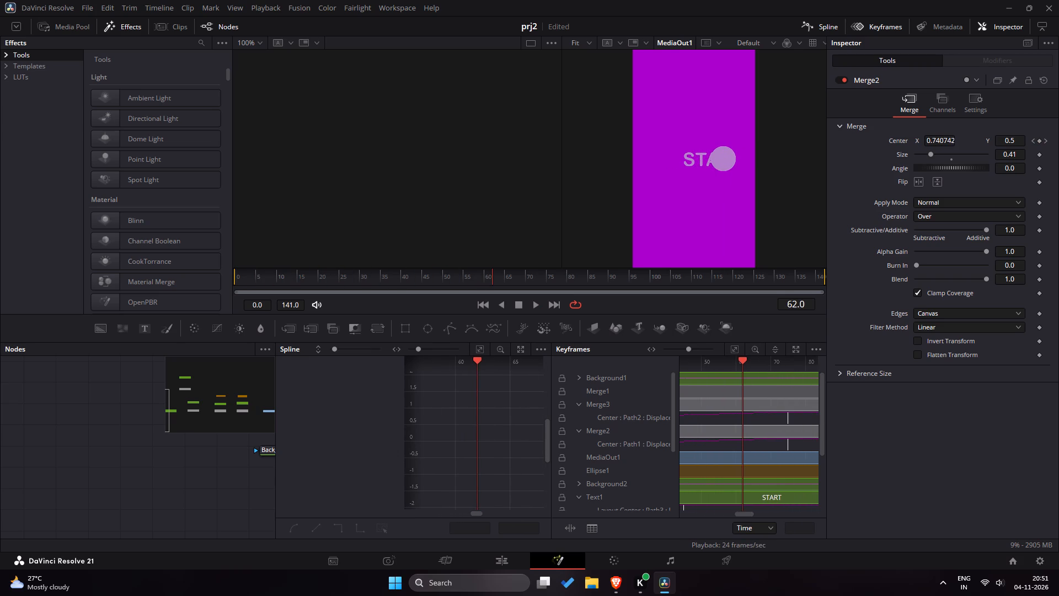
left_click_drag(363, 276, 158, 281)
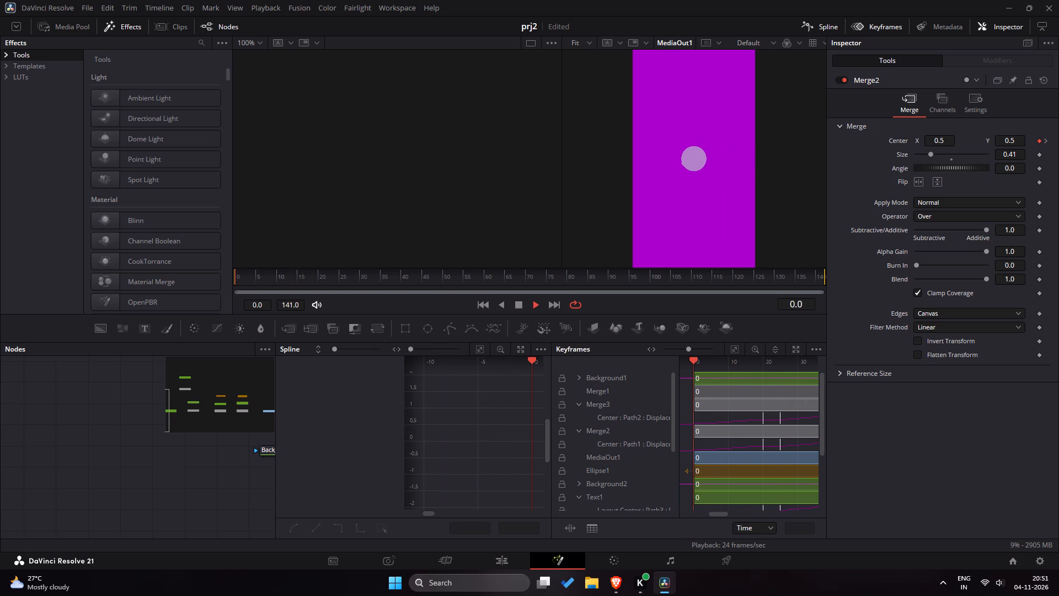
key("space")
key("space")
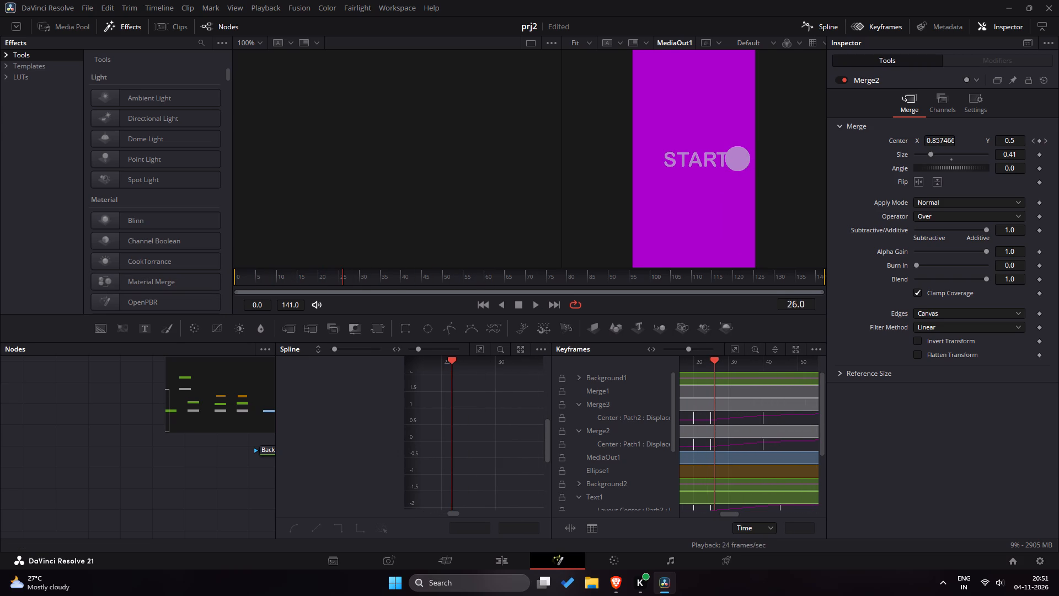
key("space")
key("space")
left_click_drag(399, 276, 242, 278)
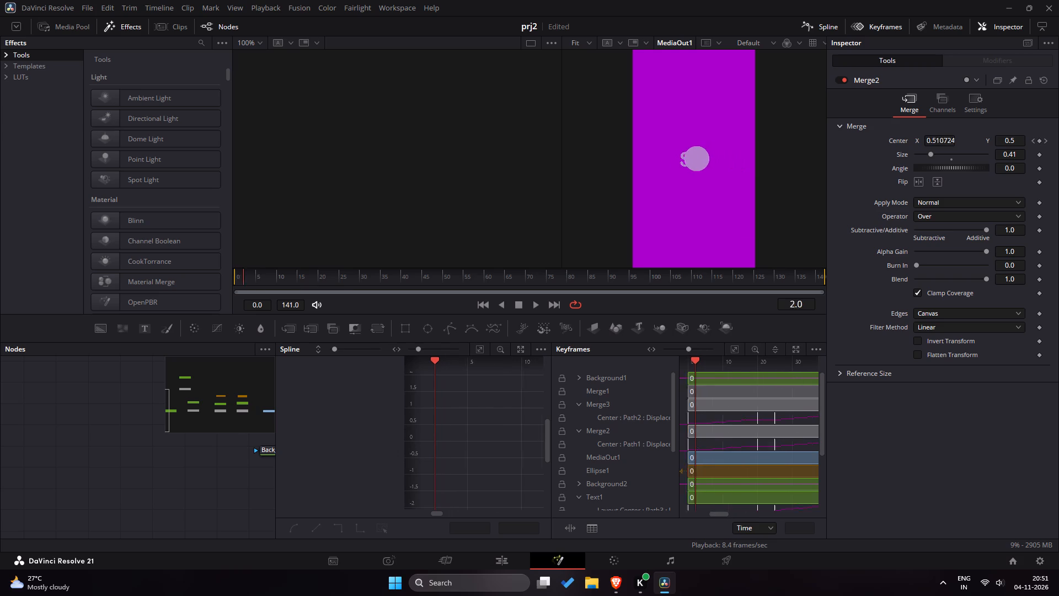
left_click_drag(242, 278, 344, 283)
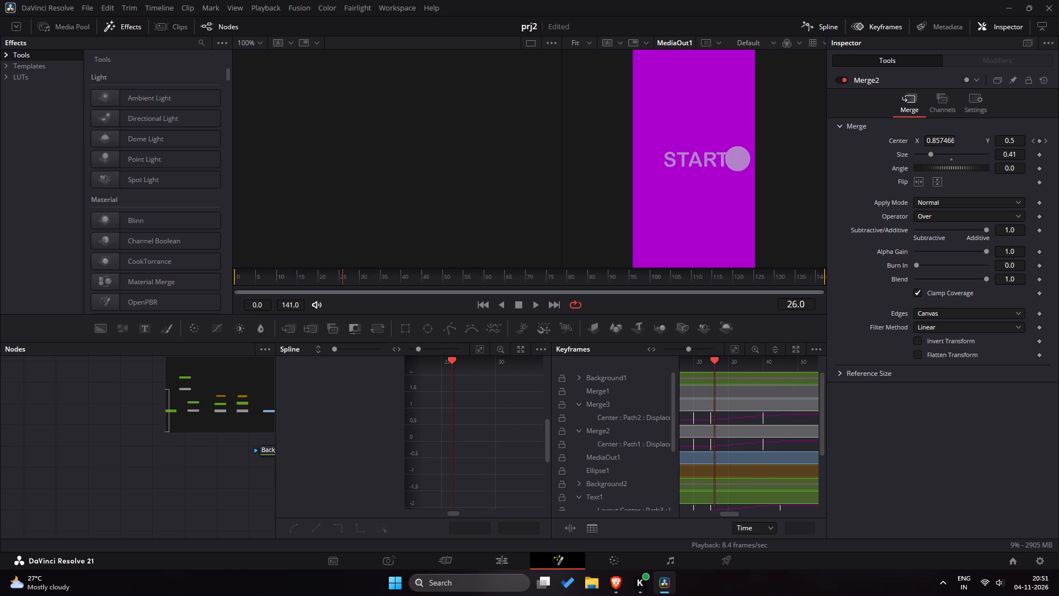
left_click_drag(344, 283, 342, 283)
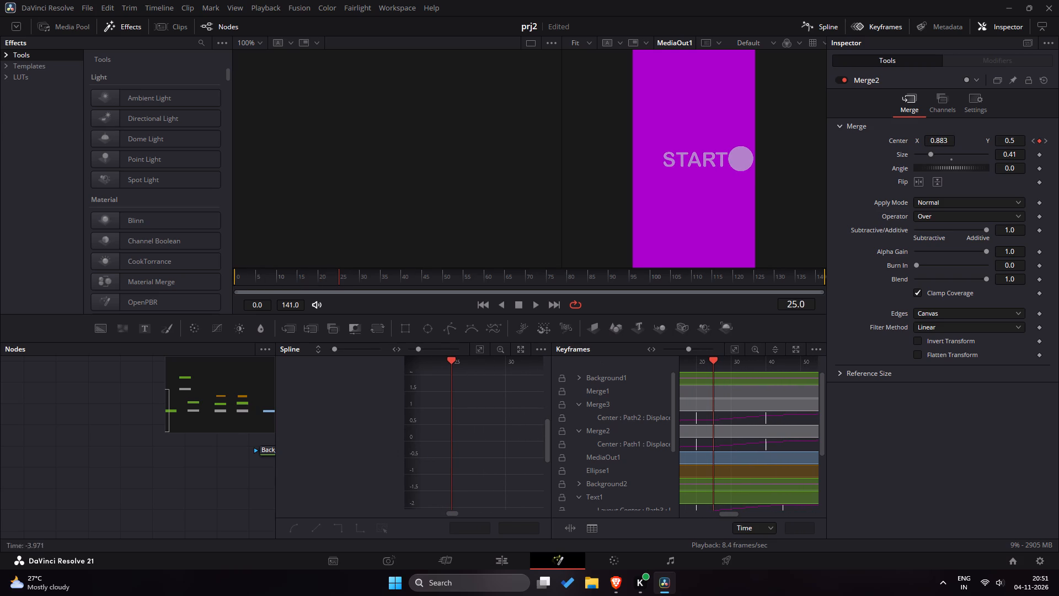
Move the middle Center keyframes of Merge3 and Merge2 to frame 45 and play back the animation.
left_click(868, 28)
left_click(867, 25)
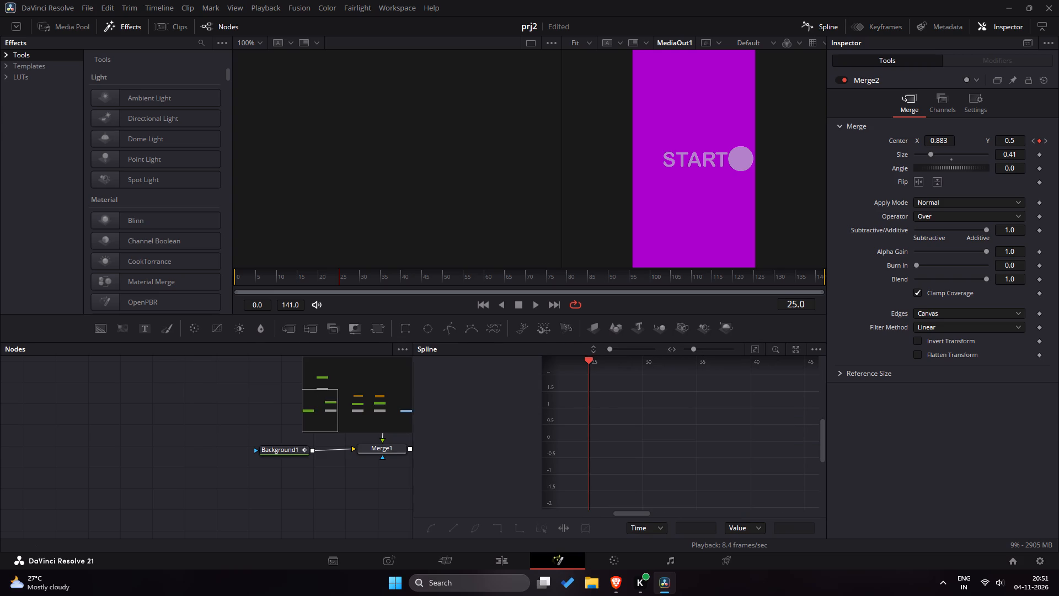
left_click(825, 28)
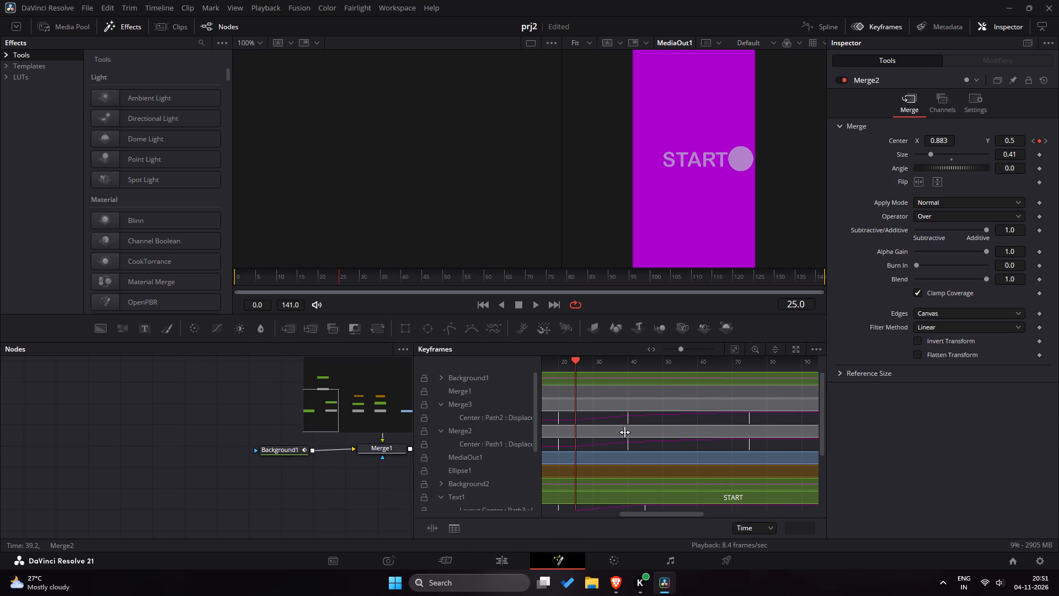
left_click_drag(629, 421, 632, 421)
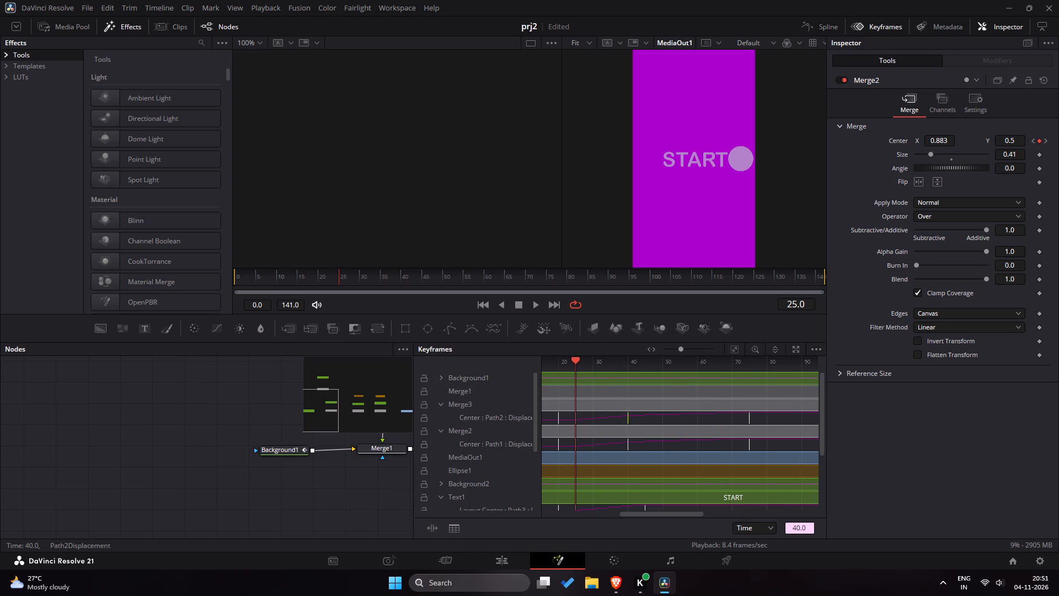
left_click_drag(632, 421, 646, 422)
left_click_drag(629, 447, 644, 448)
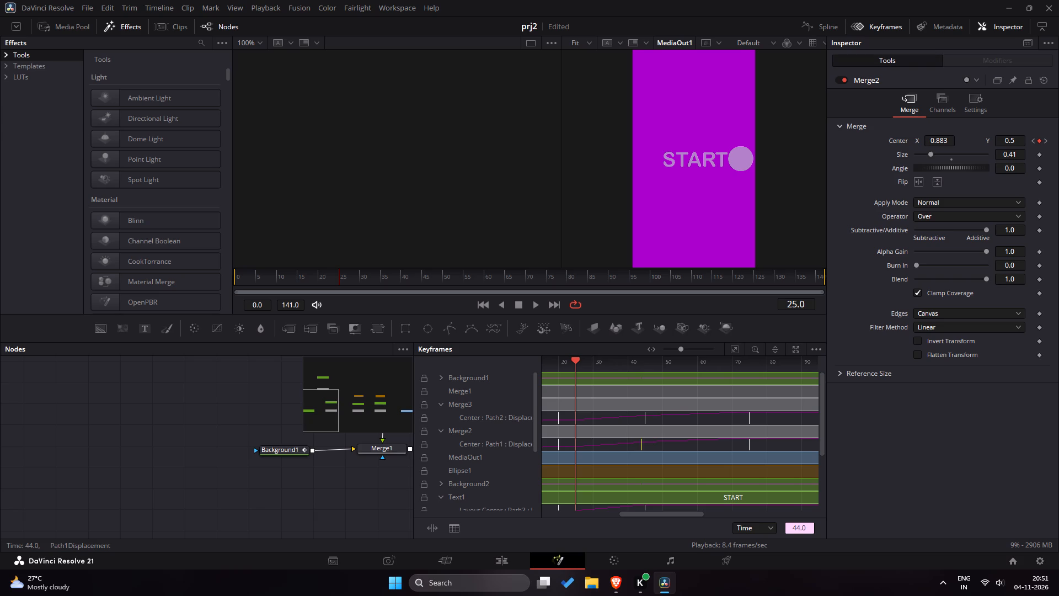
left_click_drag(644, 448, 646, 448)
left_click(884, 27)
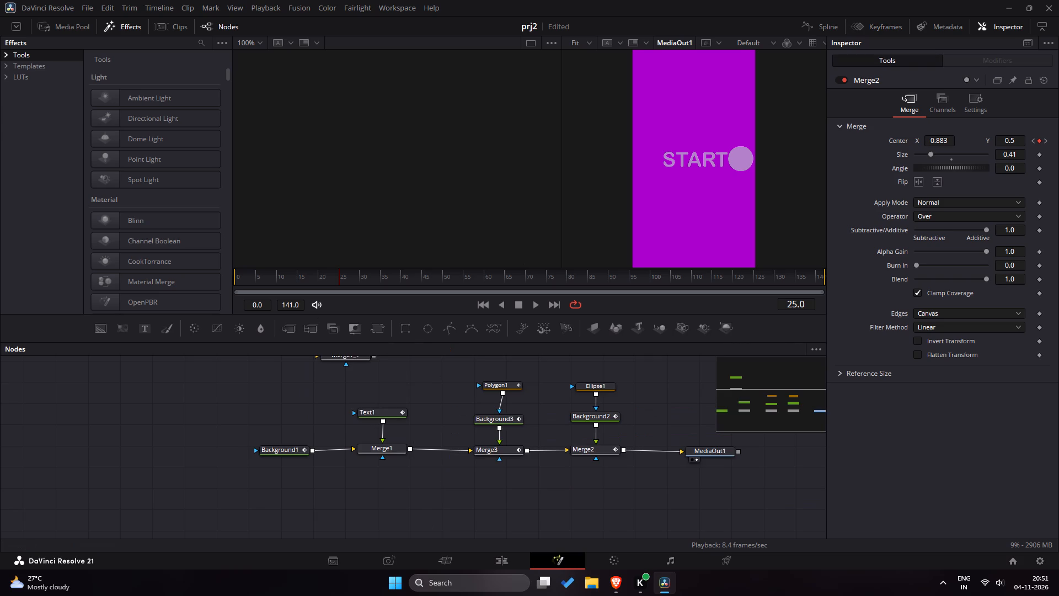
left_click_drag(258, 280, 245, 274)
key("space")
key("space")
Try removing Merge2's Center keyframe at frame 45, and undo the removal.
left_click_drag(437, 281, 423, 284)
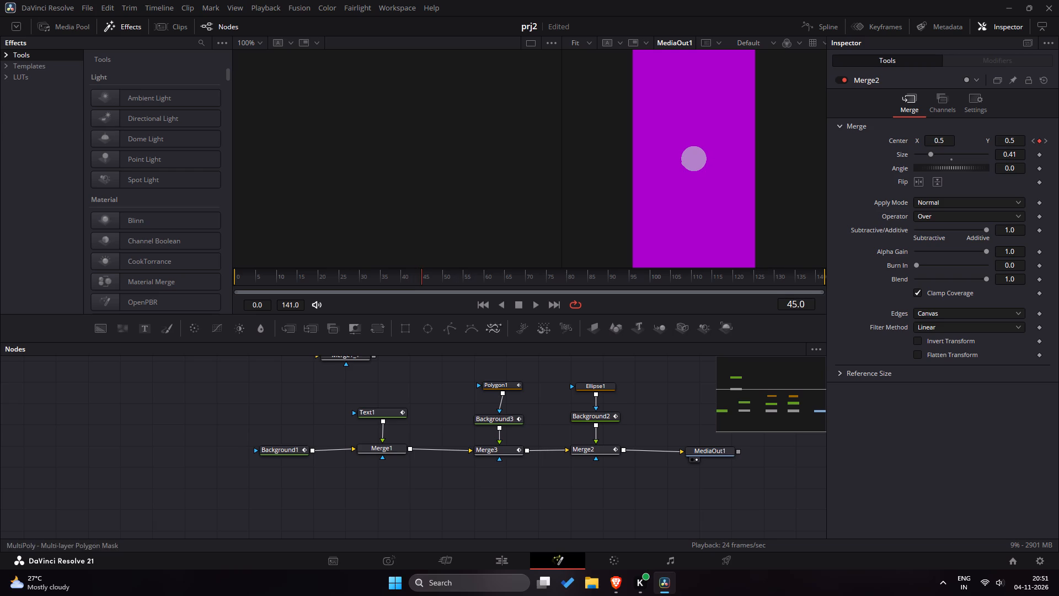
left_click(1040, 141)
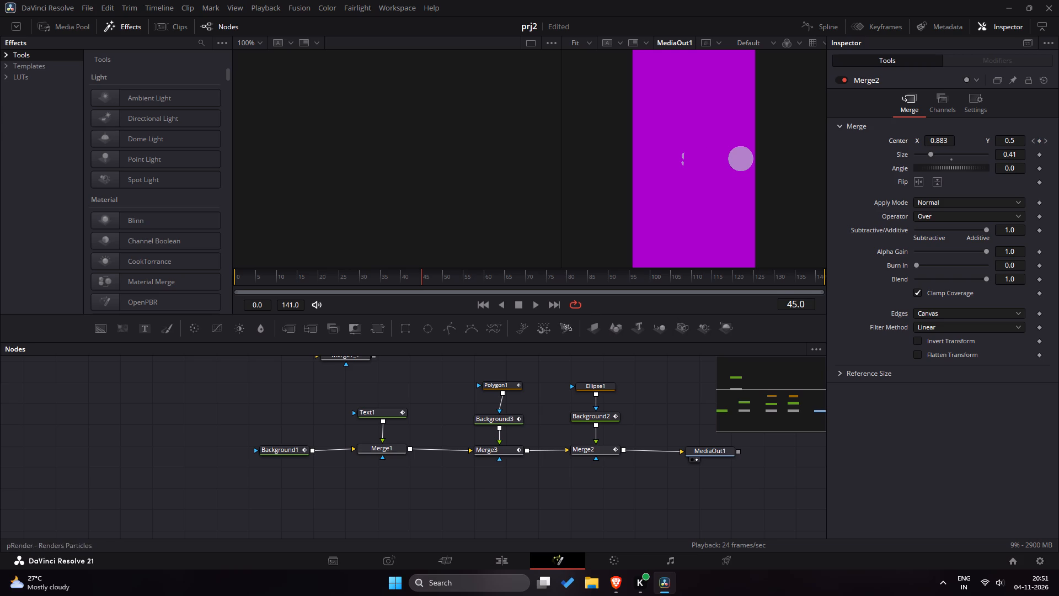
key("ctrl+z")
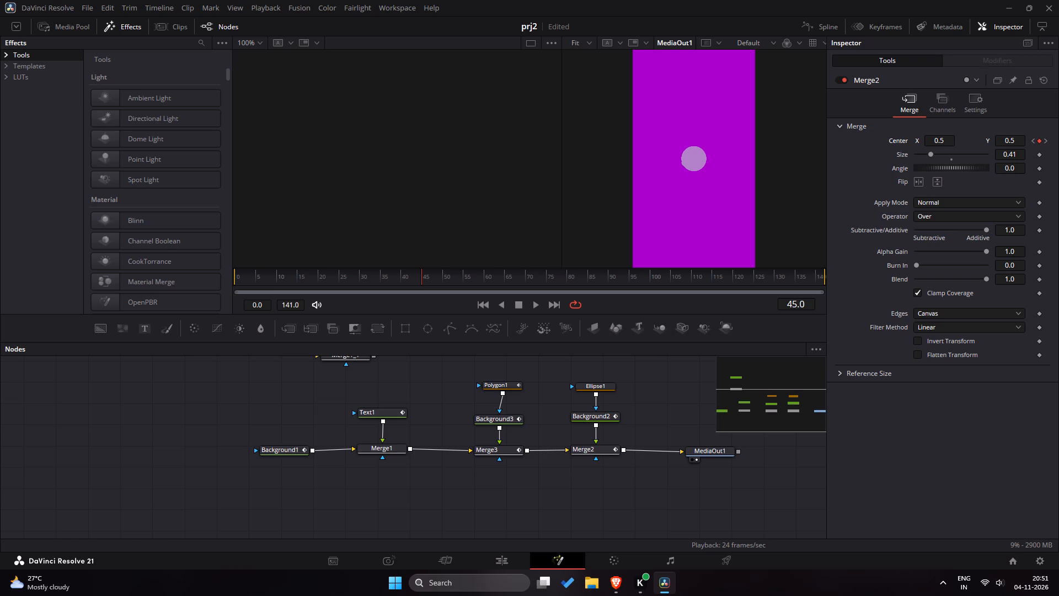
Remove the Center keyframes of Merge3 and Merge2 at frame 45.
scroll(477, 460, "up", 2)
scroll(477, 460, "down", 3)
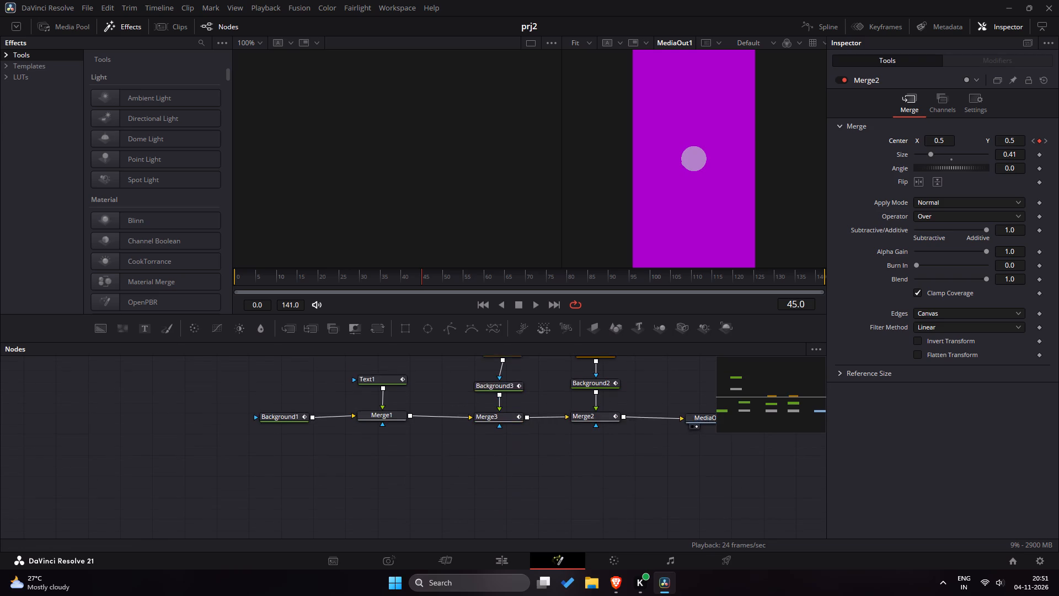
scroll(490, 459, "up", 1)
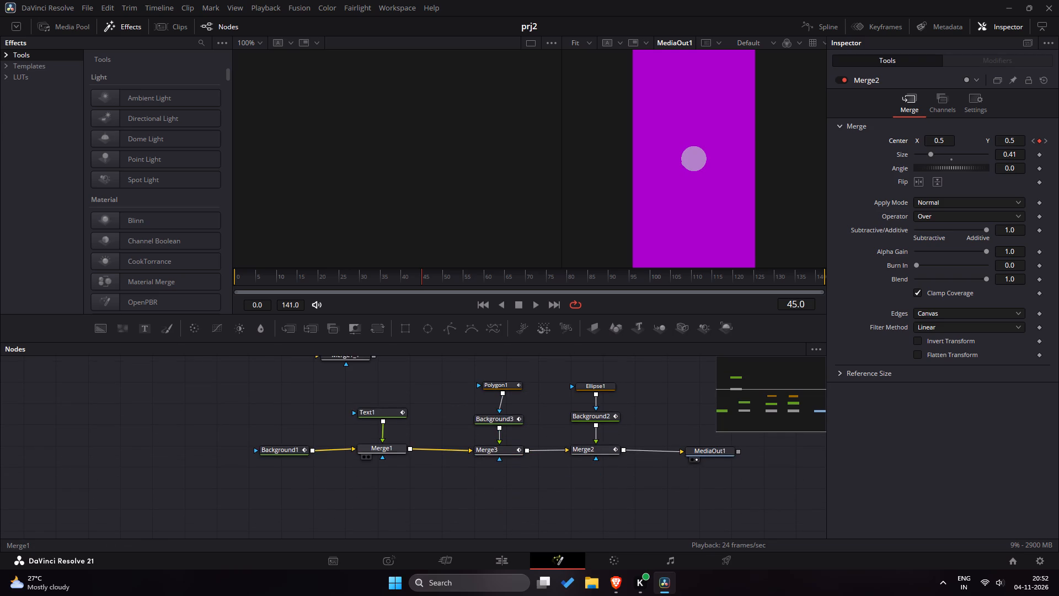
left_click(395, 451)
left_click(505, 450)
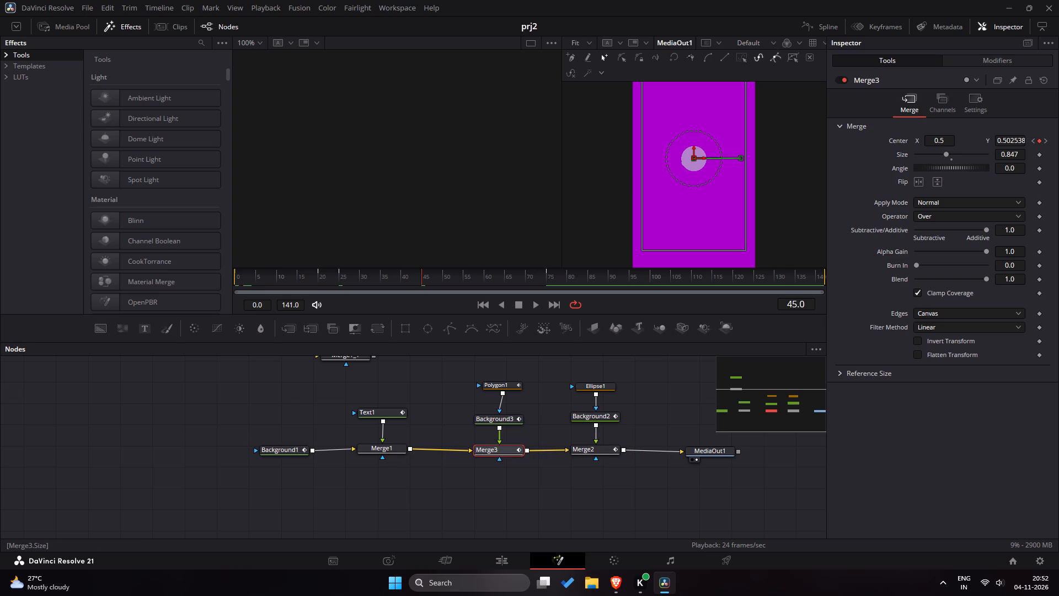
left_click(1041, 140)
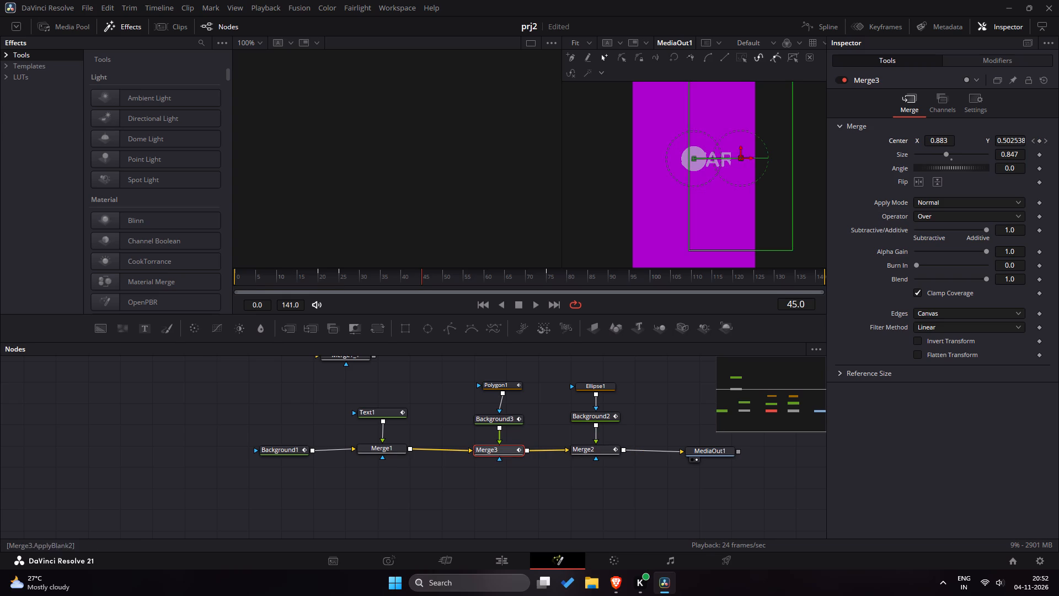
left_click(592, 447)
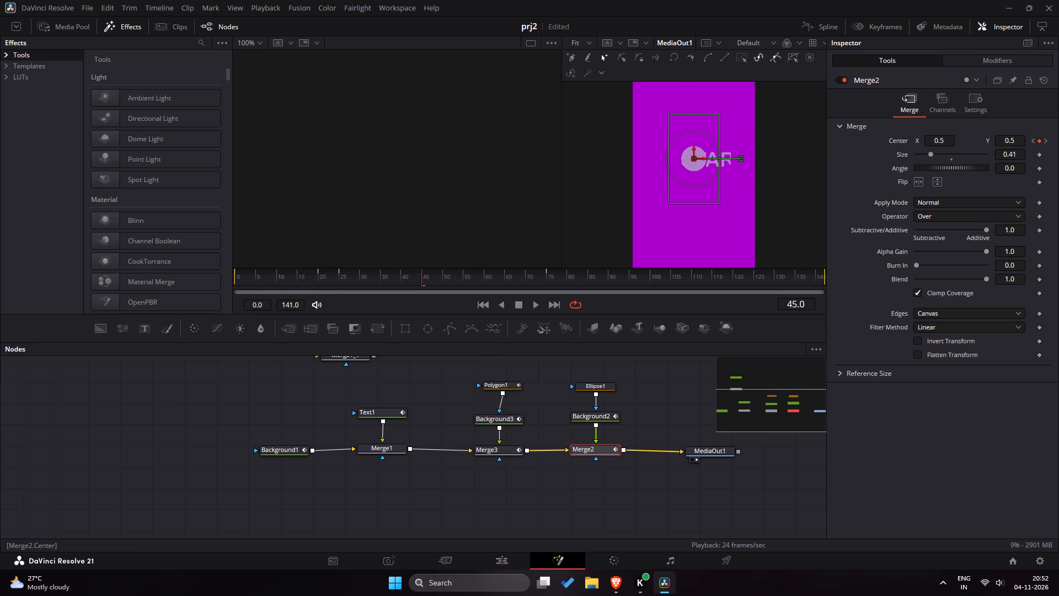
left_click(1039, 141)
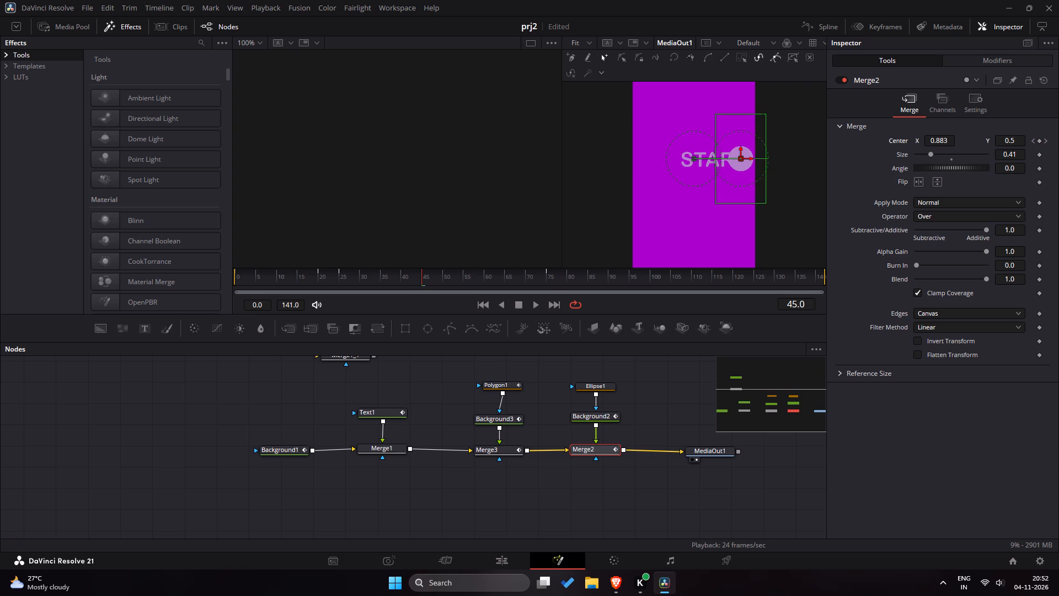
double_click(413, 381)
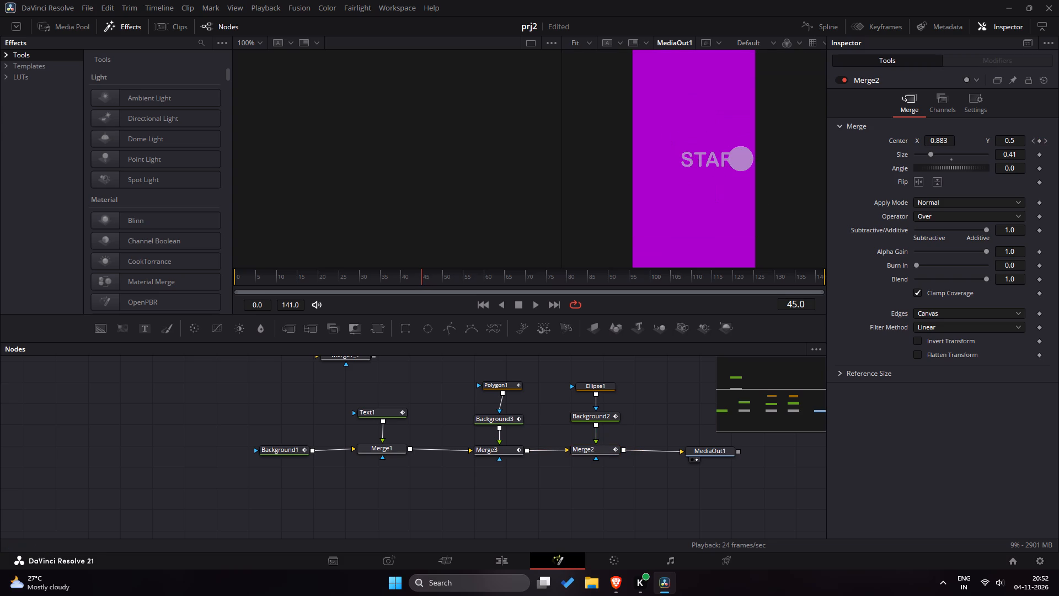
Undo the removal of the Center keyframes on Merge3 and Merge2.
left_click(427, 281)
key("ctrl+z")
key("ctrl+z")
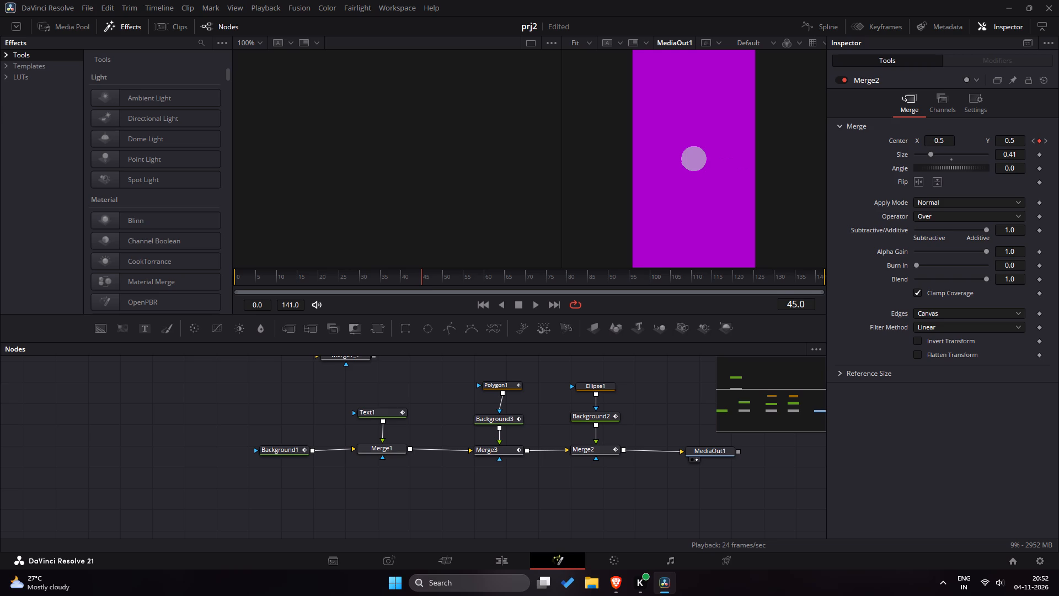
Examine the circle and START text between frames 39 and 62 against the Center keyframes of Merge3 and Merge2.
left_click(859, 22)
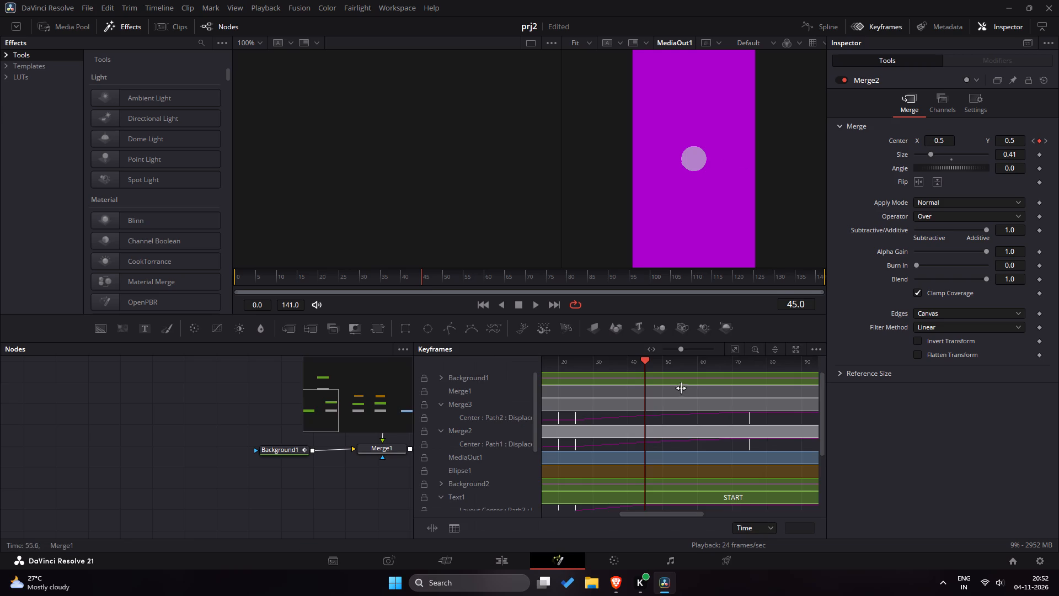
left_click_drag(643, 364, 625, 369)
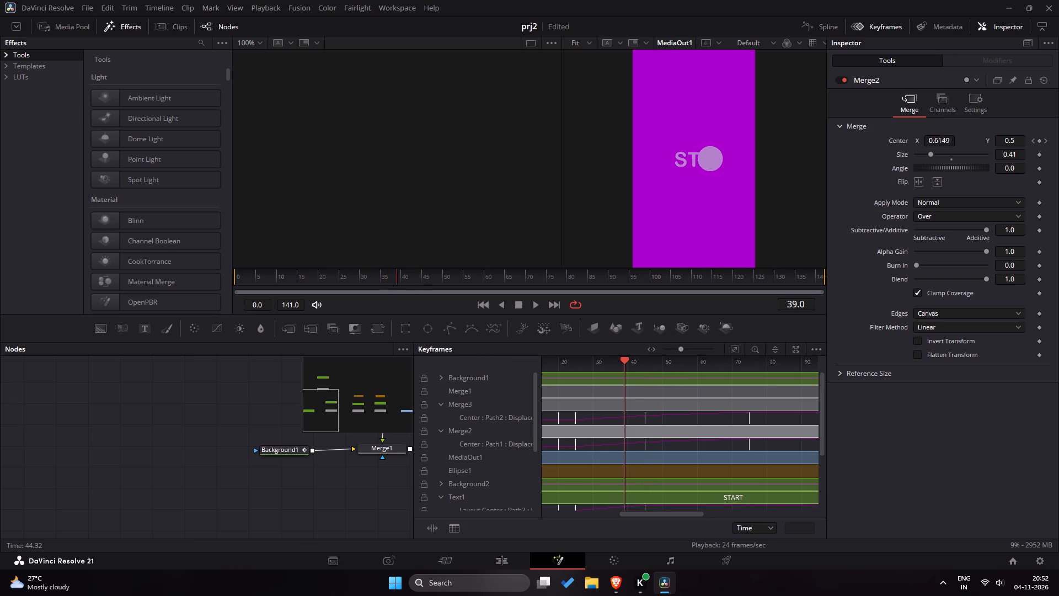
left_click_drag(625, 369, 646, 368)
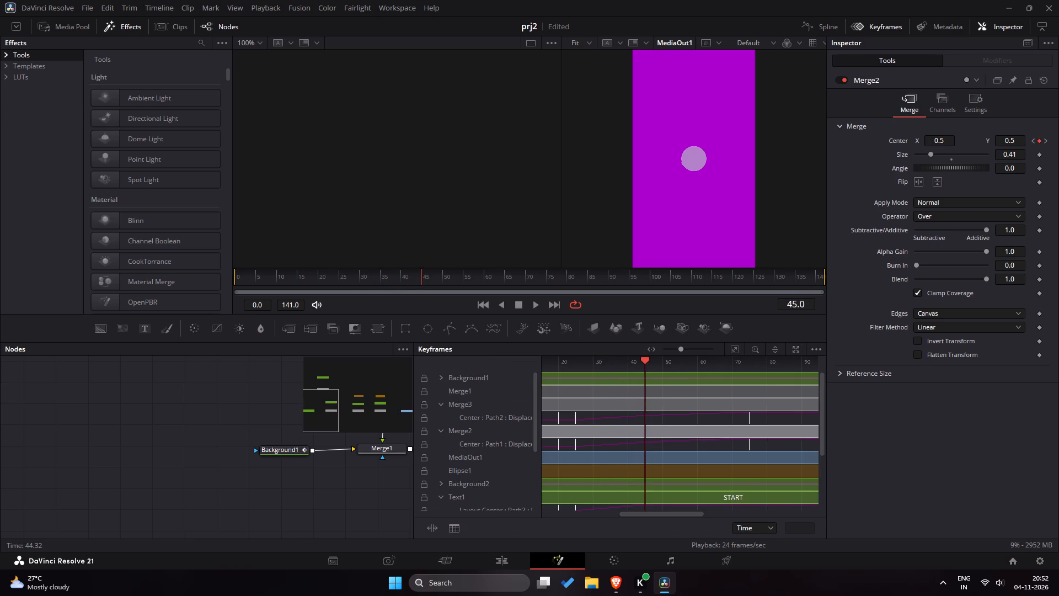
left_click_drag(646, 368, 706, 375)
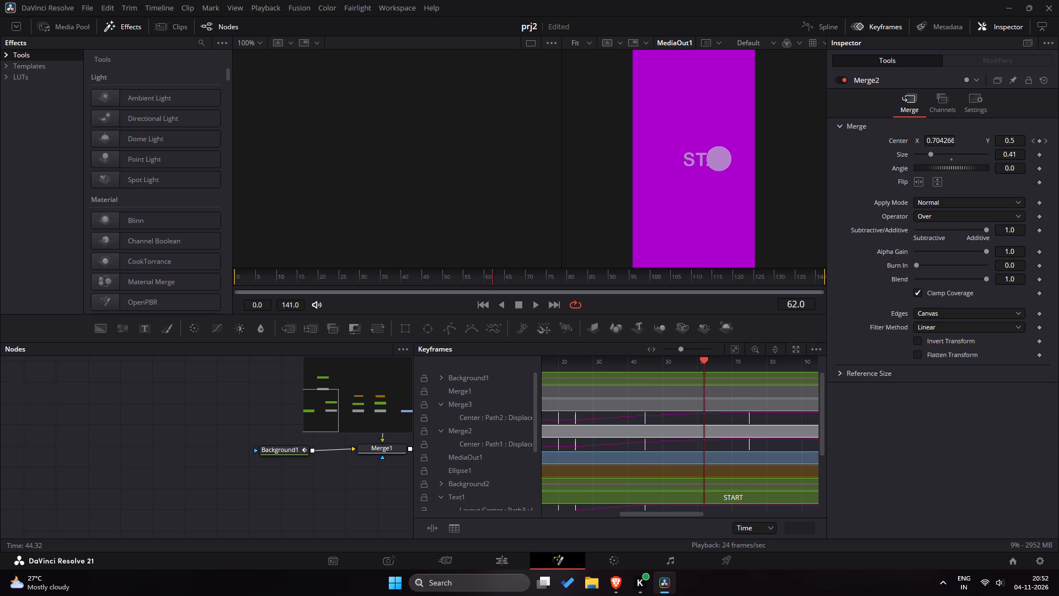
left_click_drag(706, 375, 638, 380)
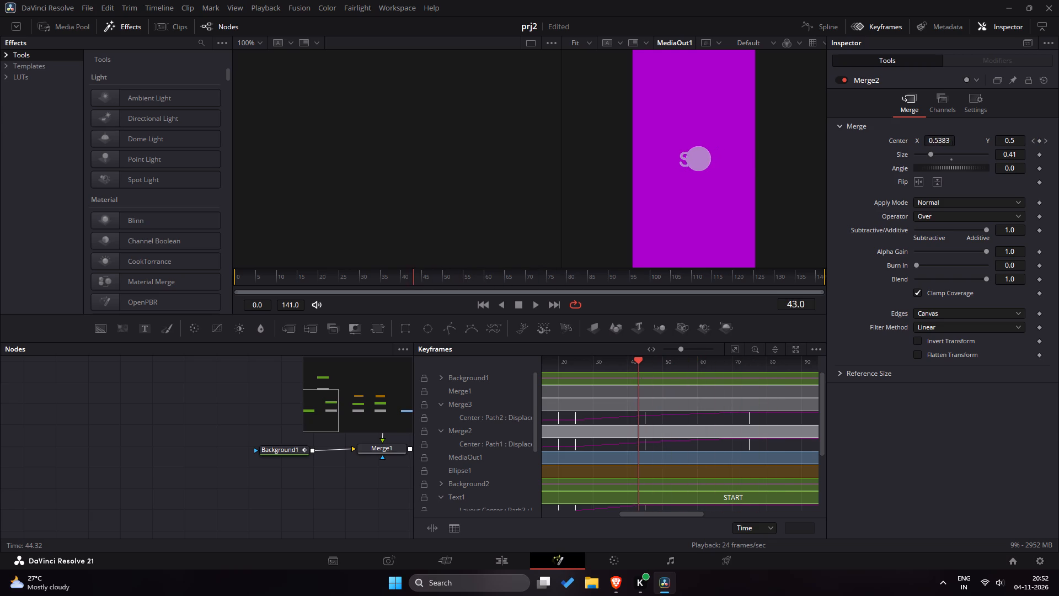
left_click_drag(638, 380, 645, 382)
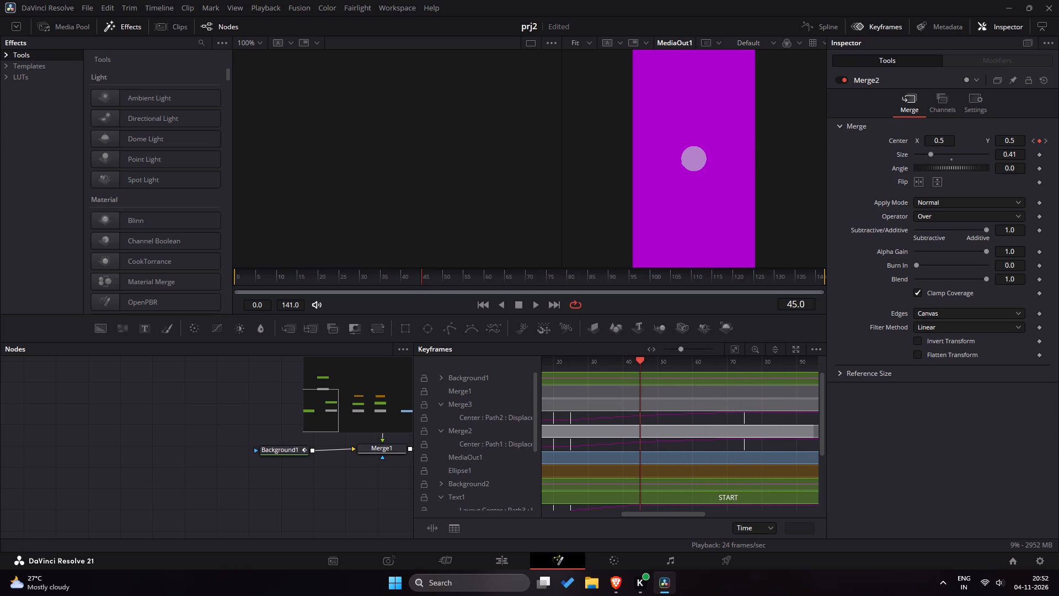
left_click(878, 29)
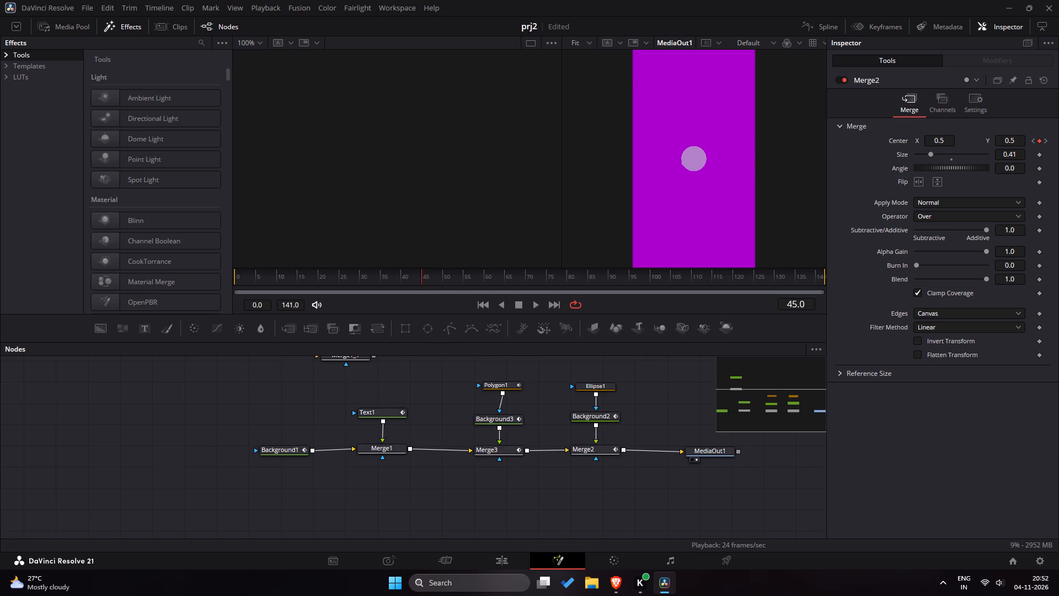
Remove the Center keyframes of Merge3 and Merge2 at frame 75.
left_click(510, 447)
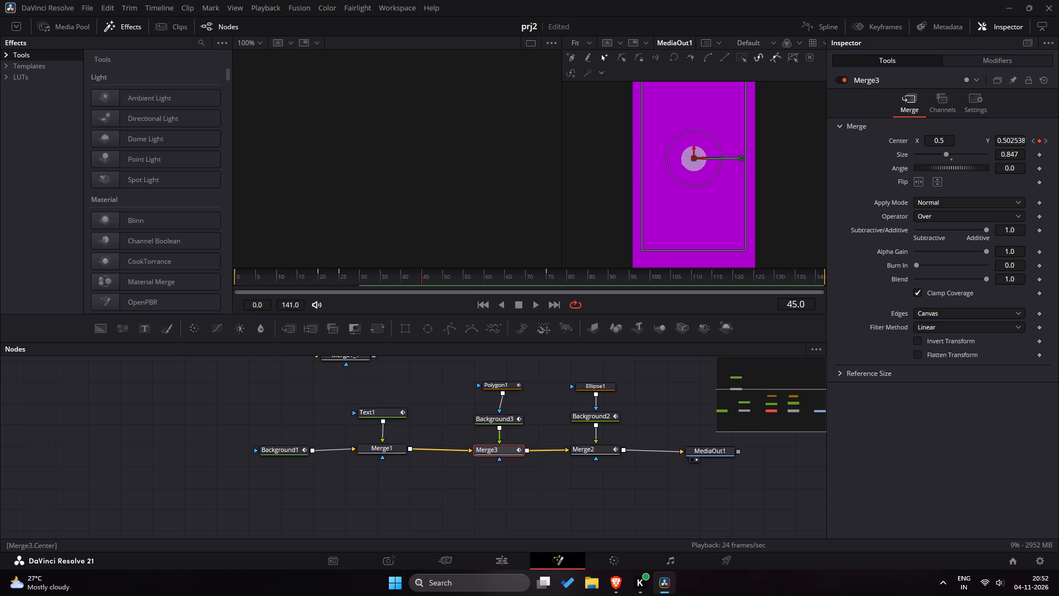
left_click(1042, 143)
left_click(1038, 142)
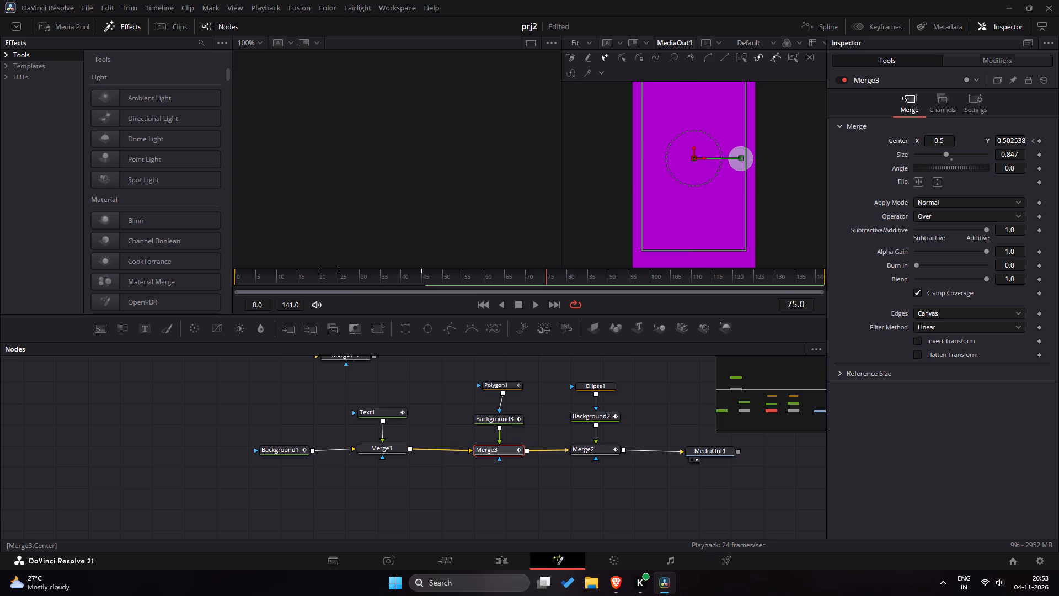
left_click(606, 449)
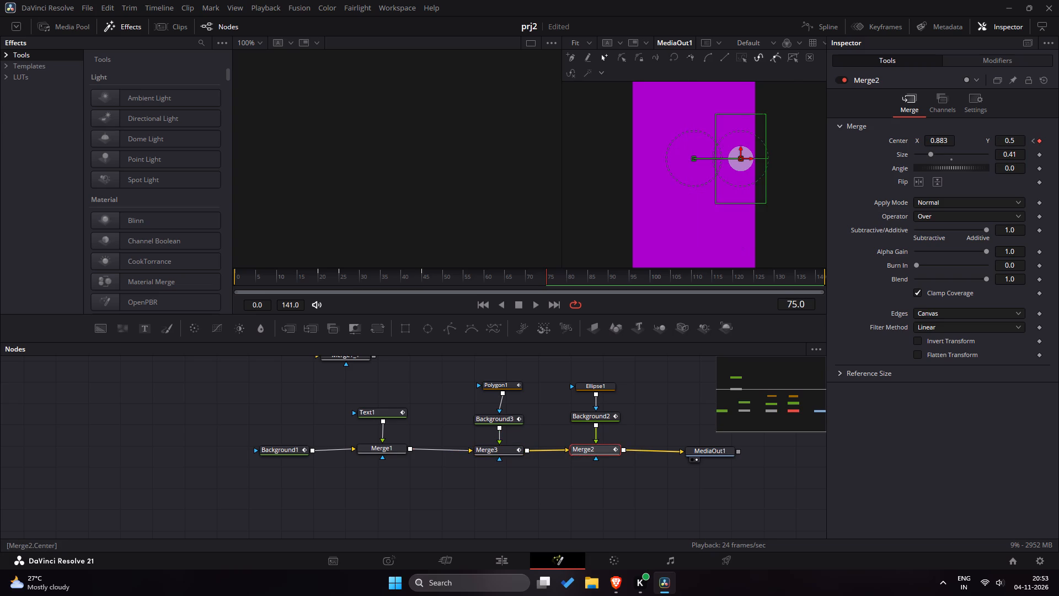
left_click(1042, 142)
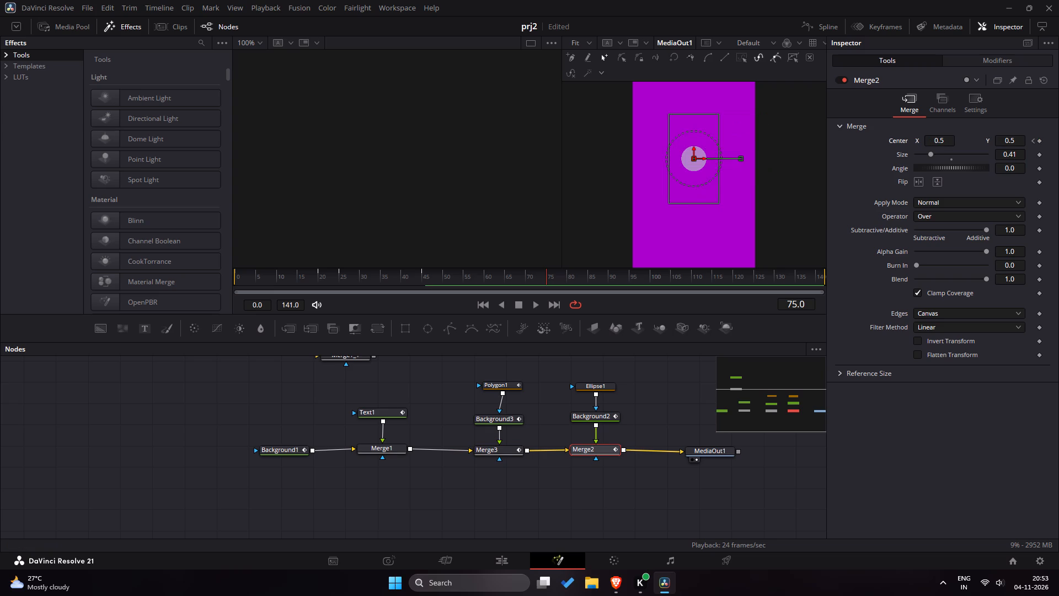
double_click(664, 394)
Play the animation from the start and examine how the circle hides the START text around frame 45.
left_click_drag(465, 278, 269, 269)
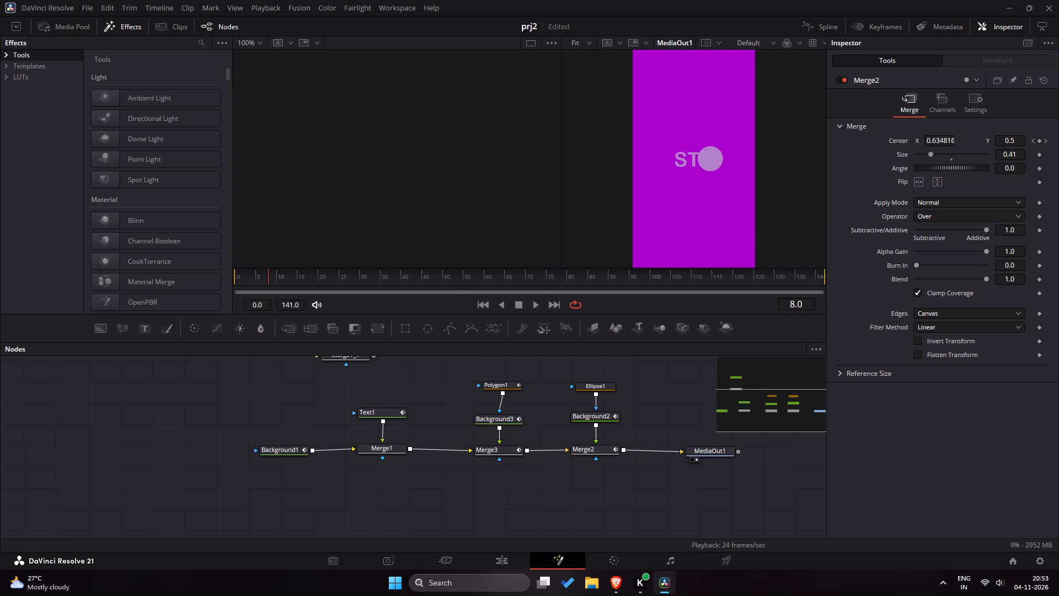
left_click_drag(269, 269, 229, 270)
key("space")
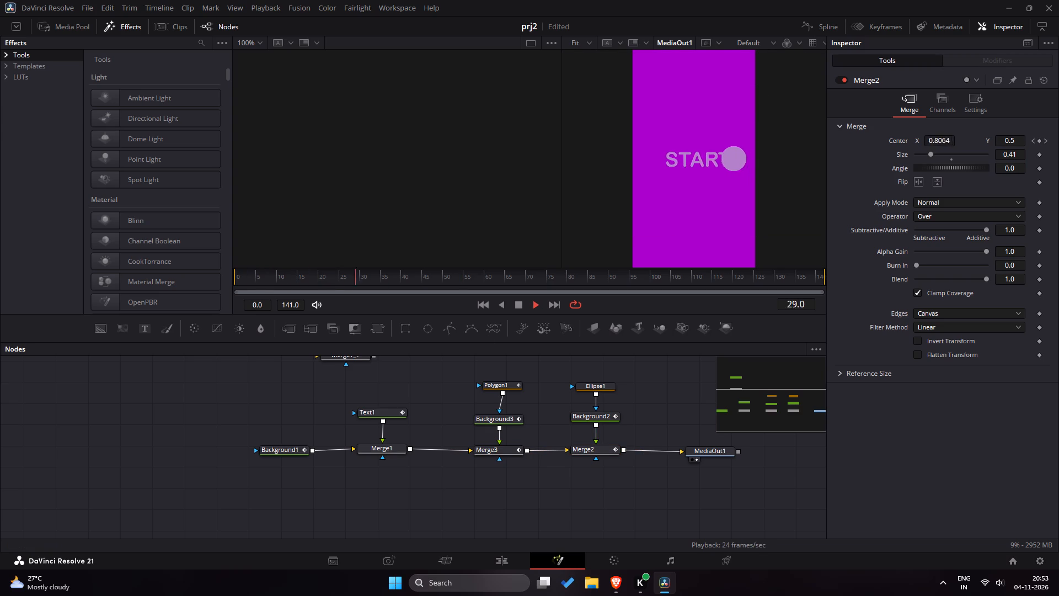
key("space")
left_click_drag(441, 276, 406, 276)
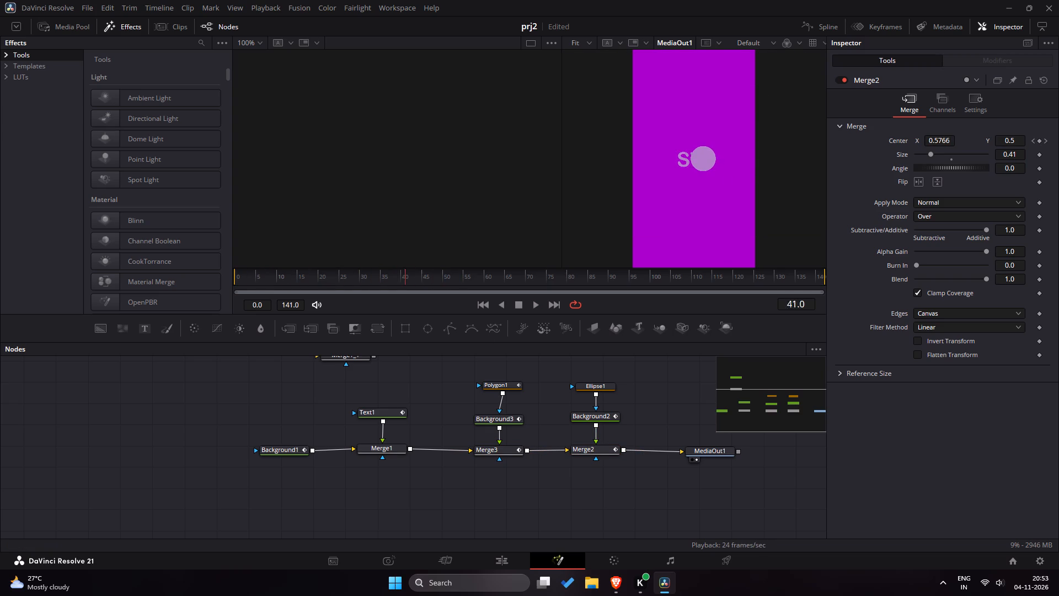
left_click_drag(406, 276, 425, 283)
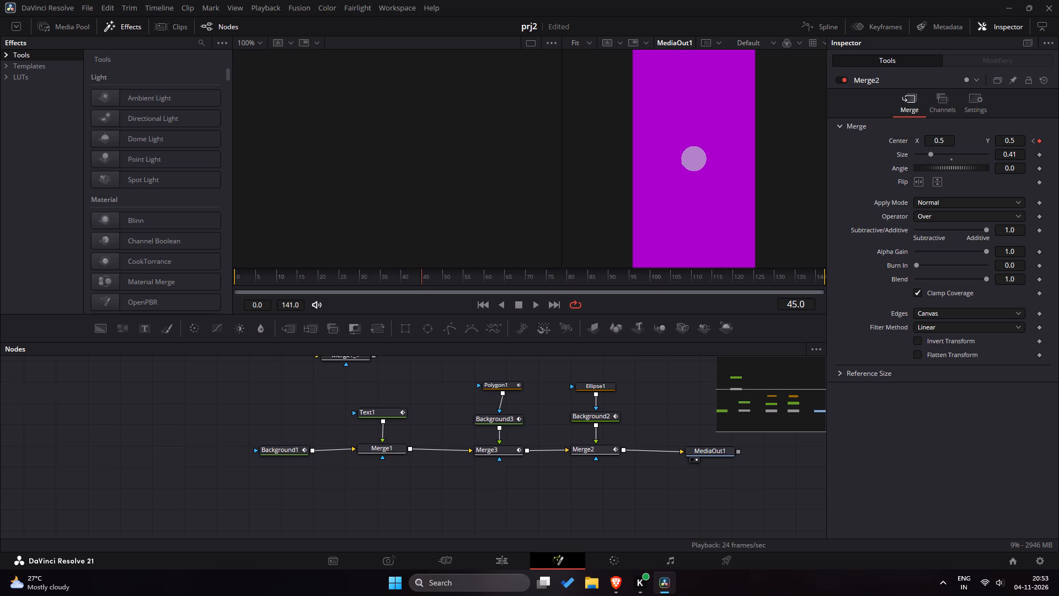
left_click_drag(425, 283, 451, 285)
left_click_drag(451, 285, 408, 275)
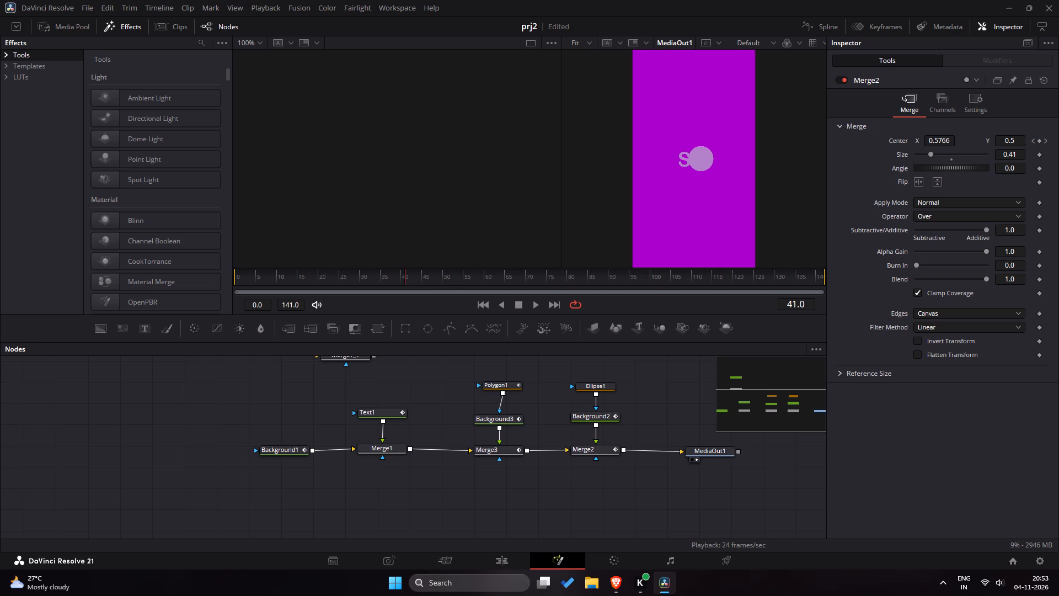
left_click_drag(408, 275, 429, 278)
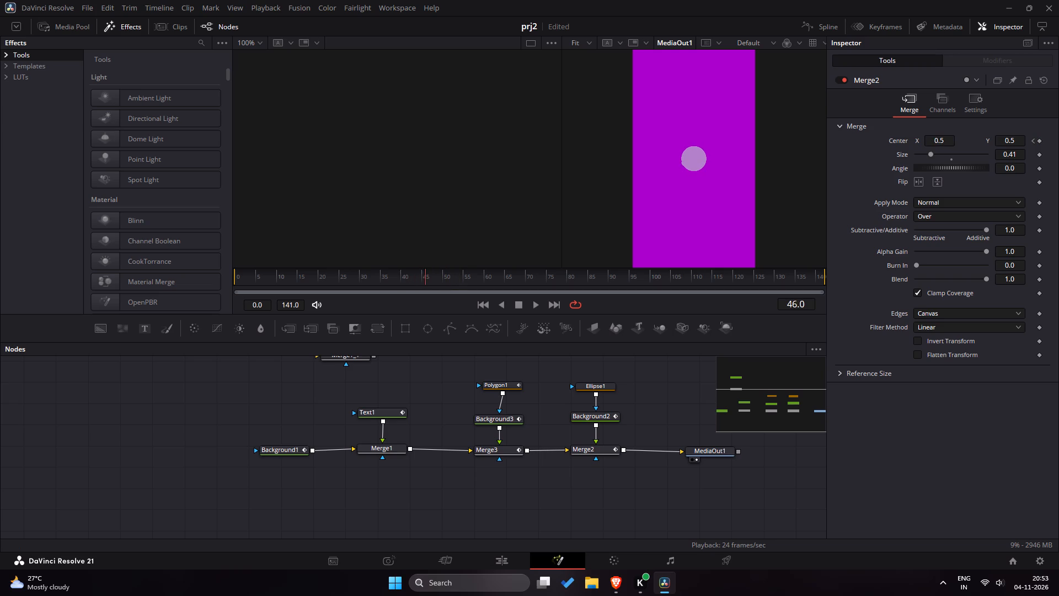
left_click_drag(429, 278, 442, 283)
left_click_drag(442, 283, 465, 281)
left_click_drag(461, 281, 343, 283)
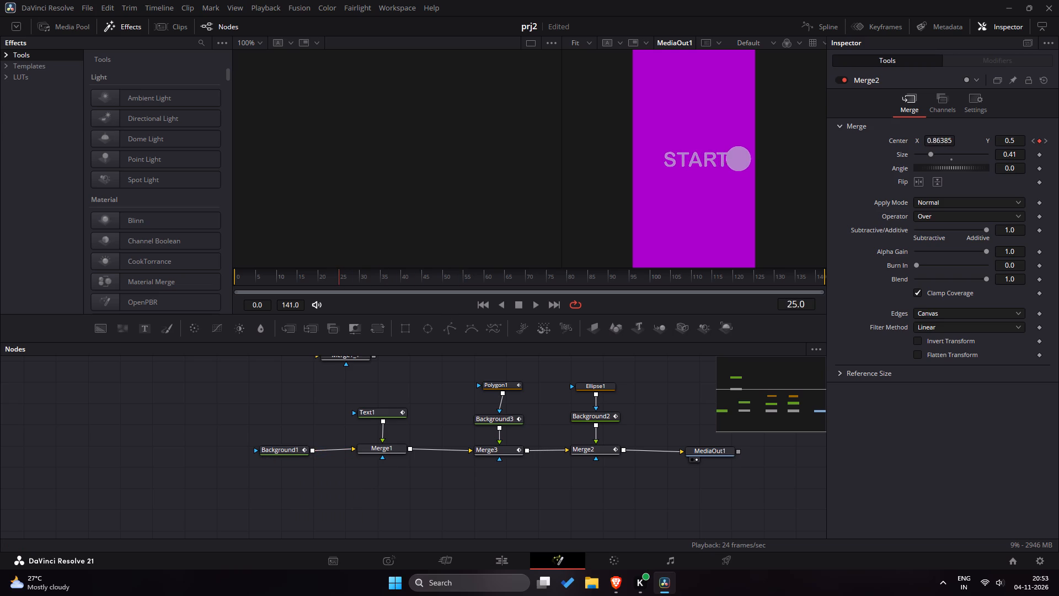
left_click_drag(343, 283, 409, 287)
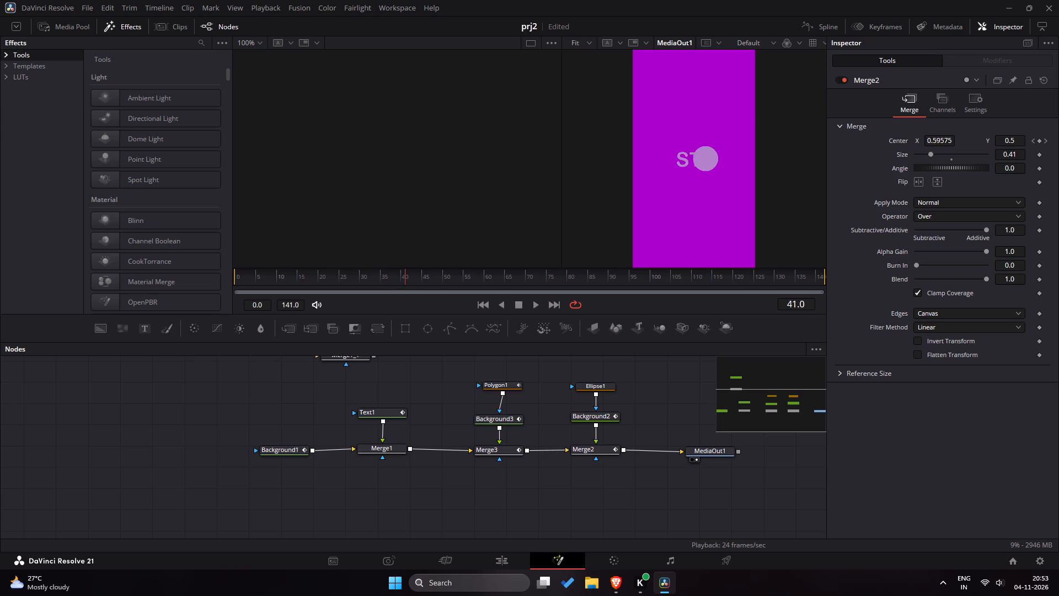
left_click_drag(409, 287, 422, 285)
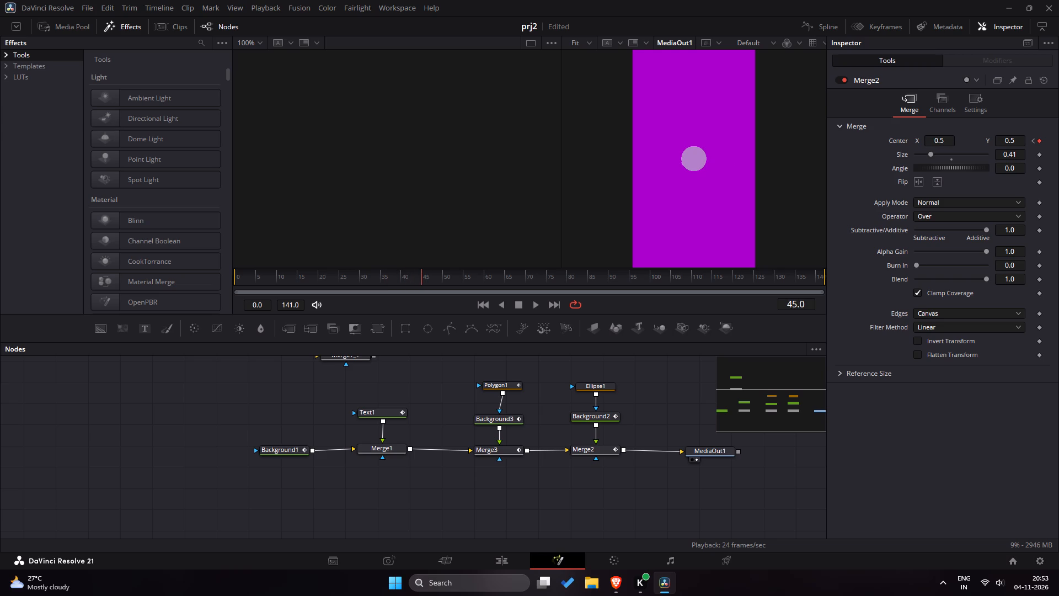
left_click_drag(422, 285, 420, 284)
Change Background1's colour to golden yellow #cbb329 at frame 45.
left_click(280, 447)
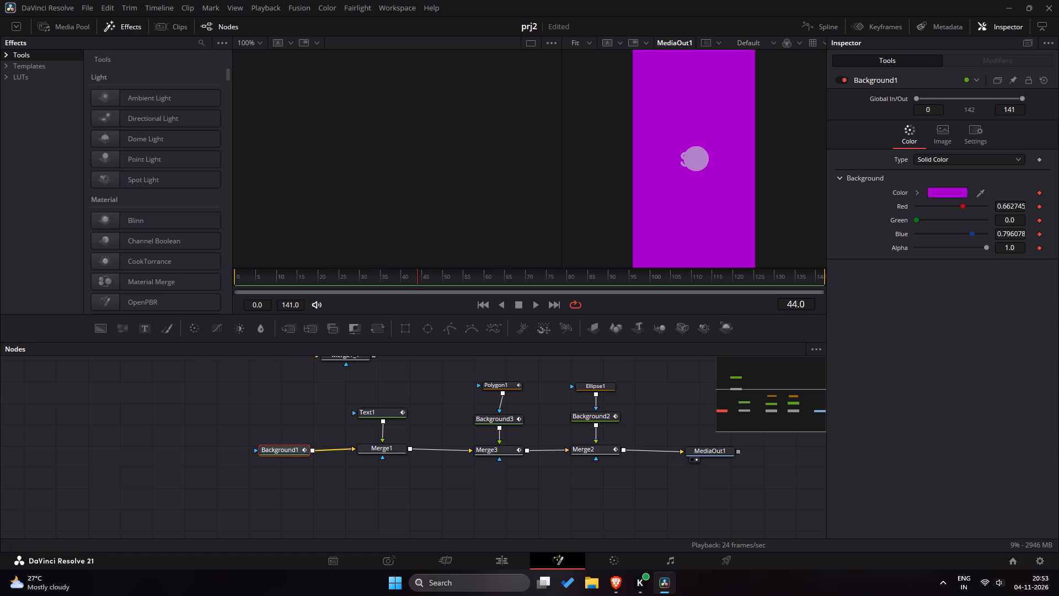
left_click_drag(392, 276, 421, 276)
left_click(422, 276)
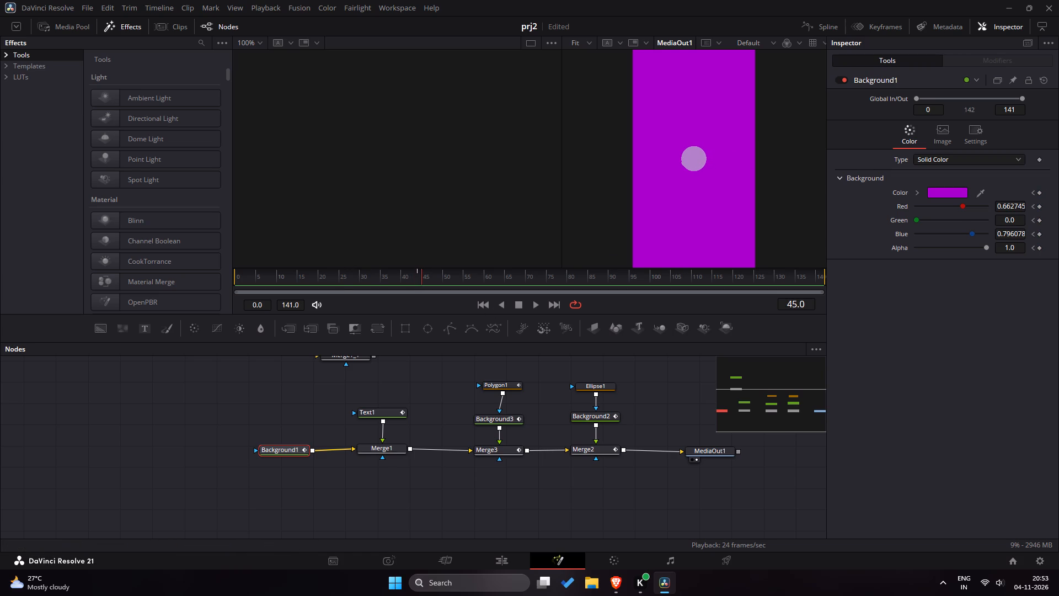
left_click(940, 194)
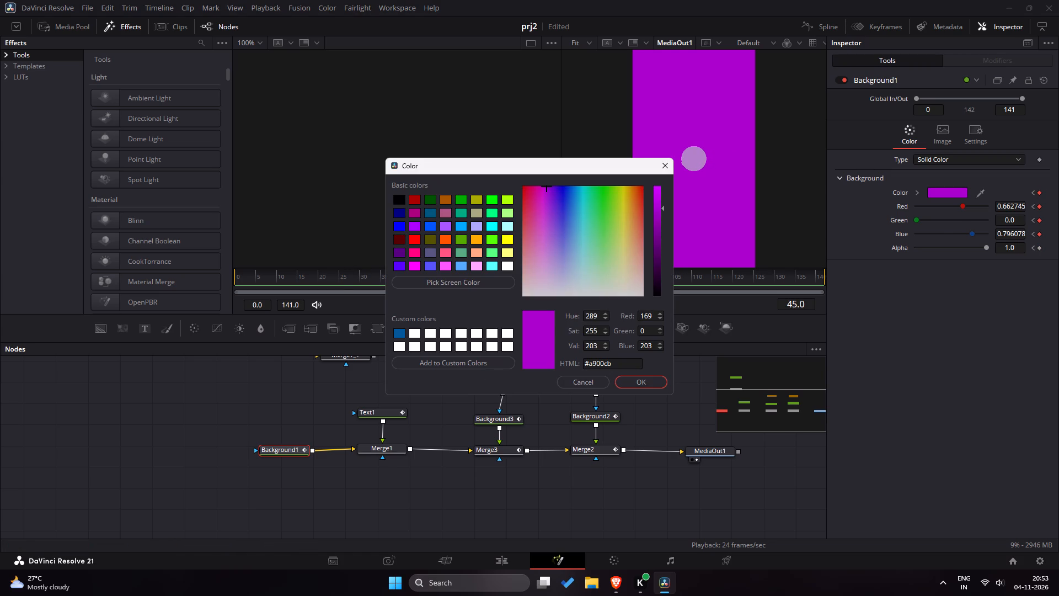
left_click_drag(628, 228, 621, 251)
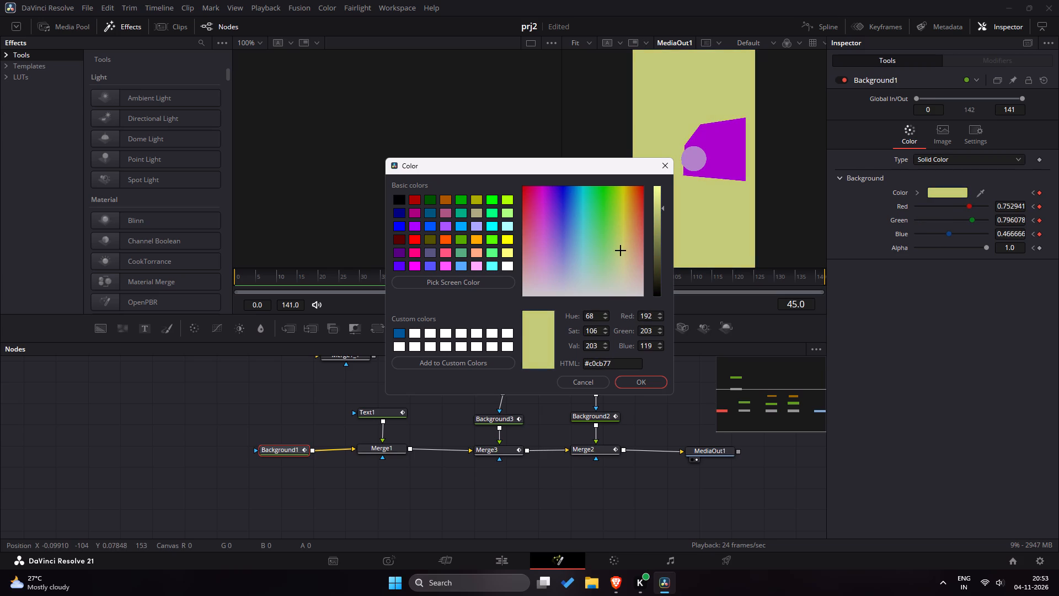
left_click_drag(621, 251, 622, 227)
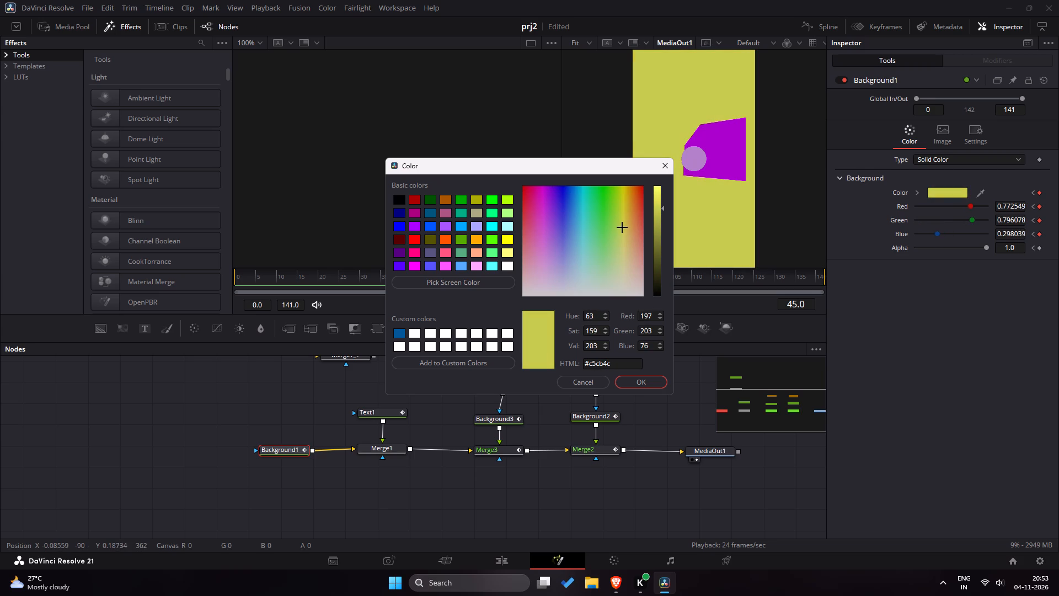
left_click_drag(622, 227, 626, 209)
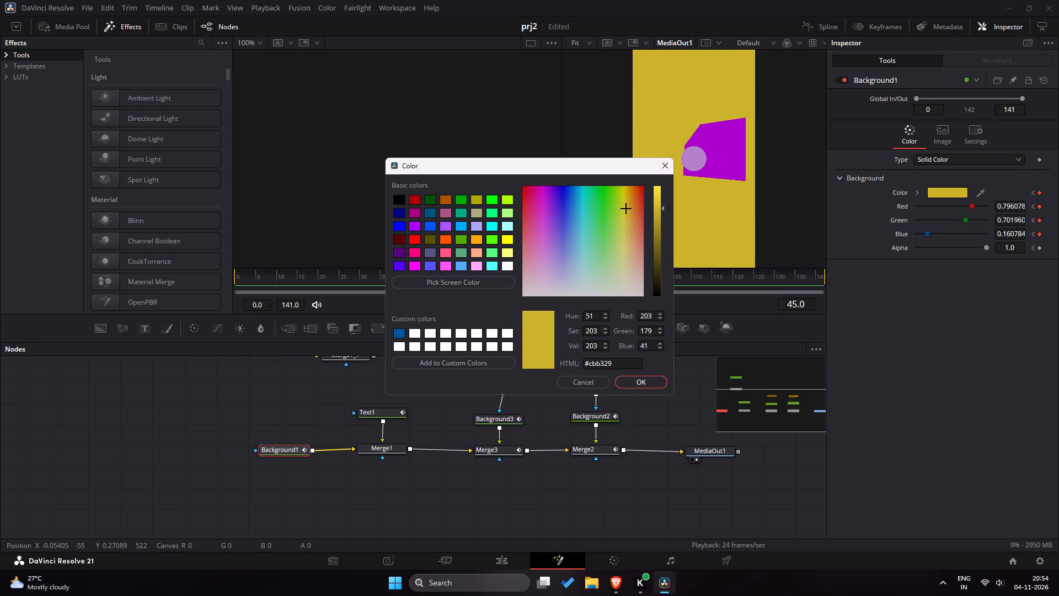
left_click(651, 380)
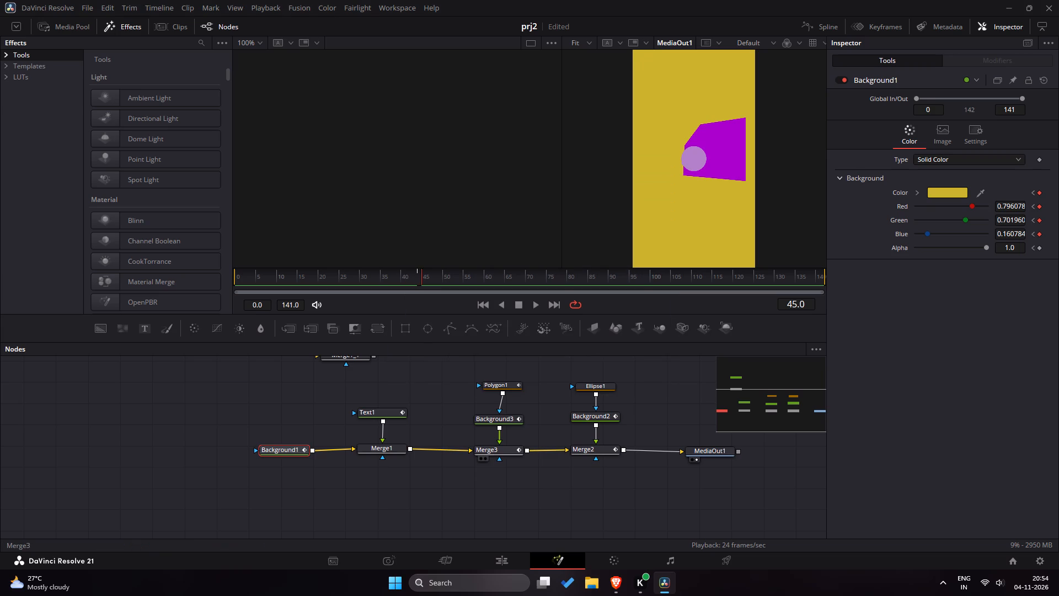
Match Background3's colour at frame 45 to the golden yellow background by sampling it from the viewer.
left_click(506, 423)
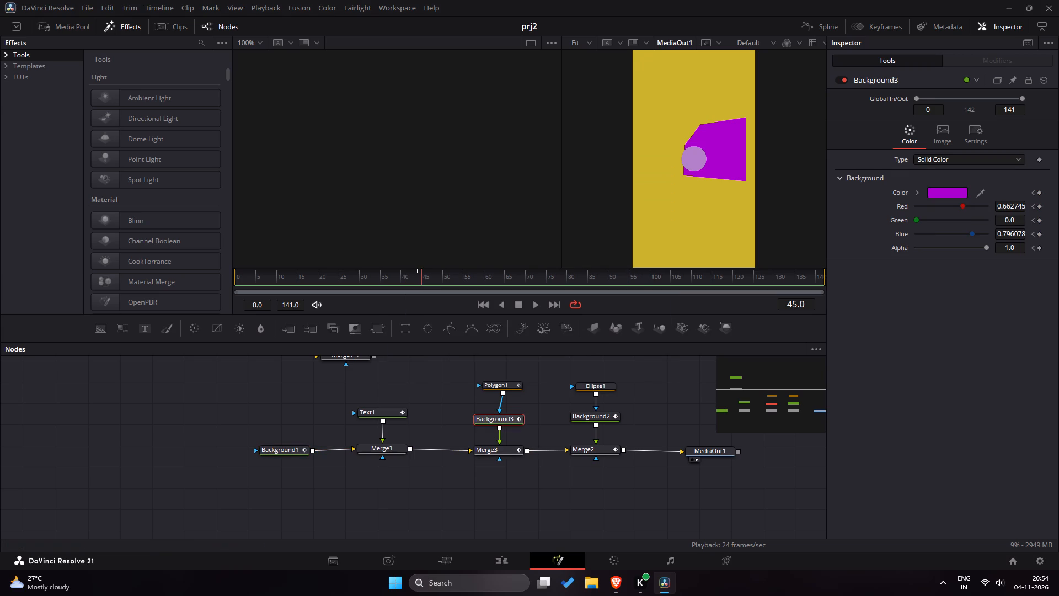
left_click_drag(979, 196, 711, 107)
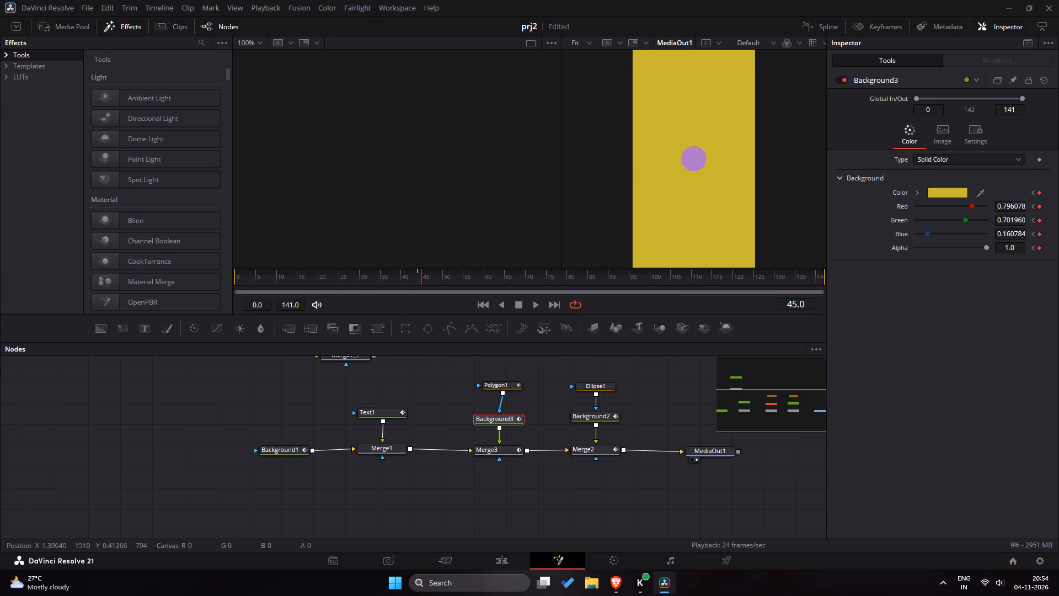
Change Background2's colour to pale beige #c7c3a4 at frame 45.
left_click(598, 412)
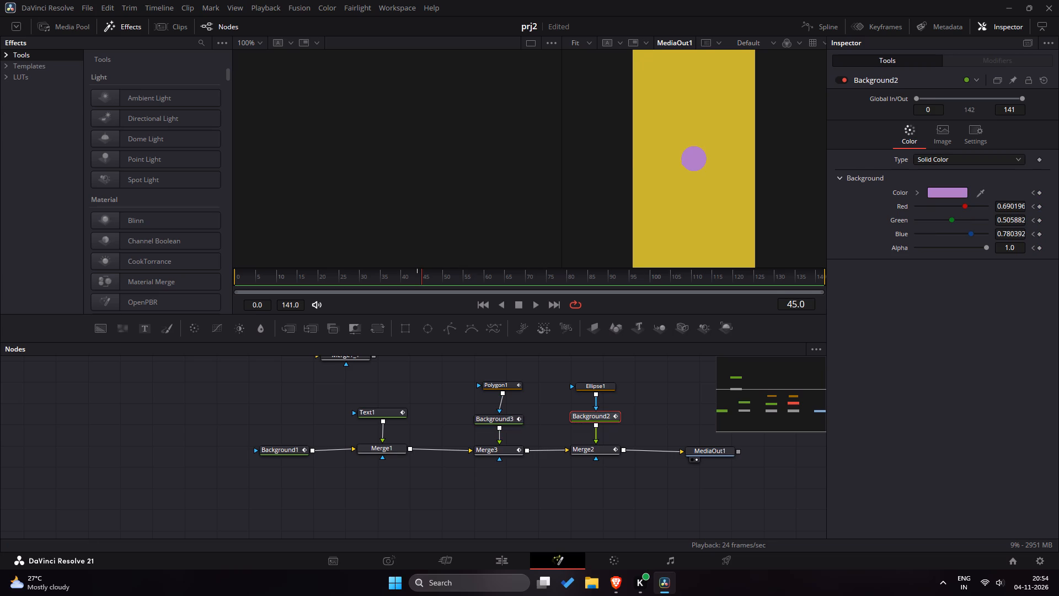
left_click(949, 192)
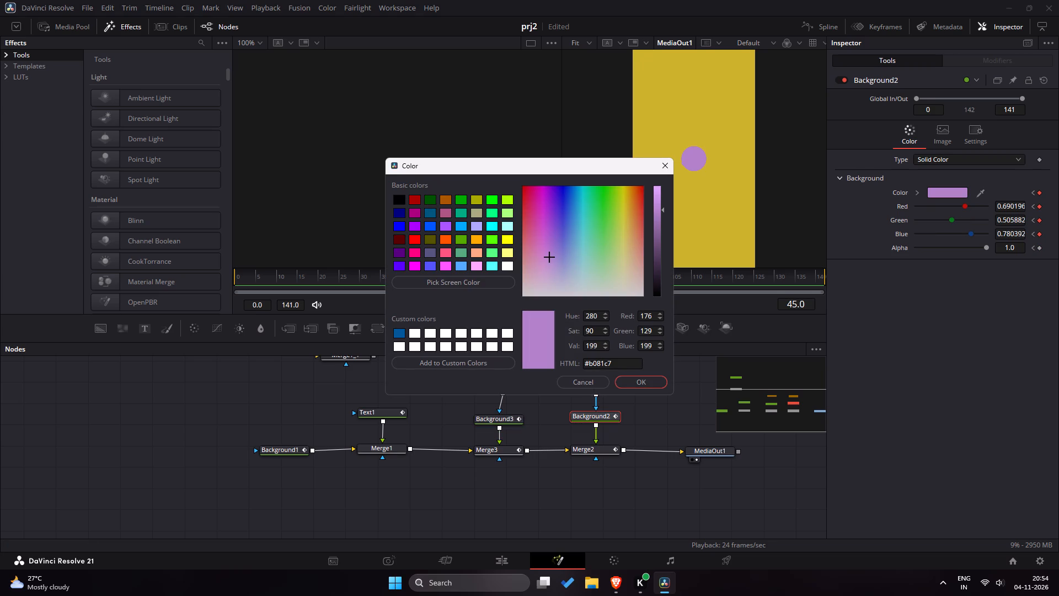
left_click_drag(615, 251, 620, 243)
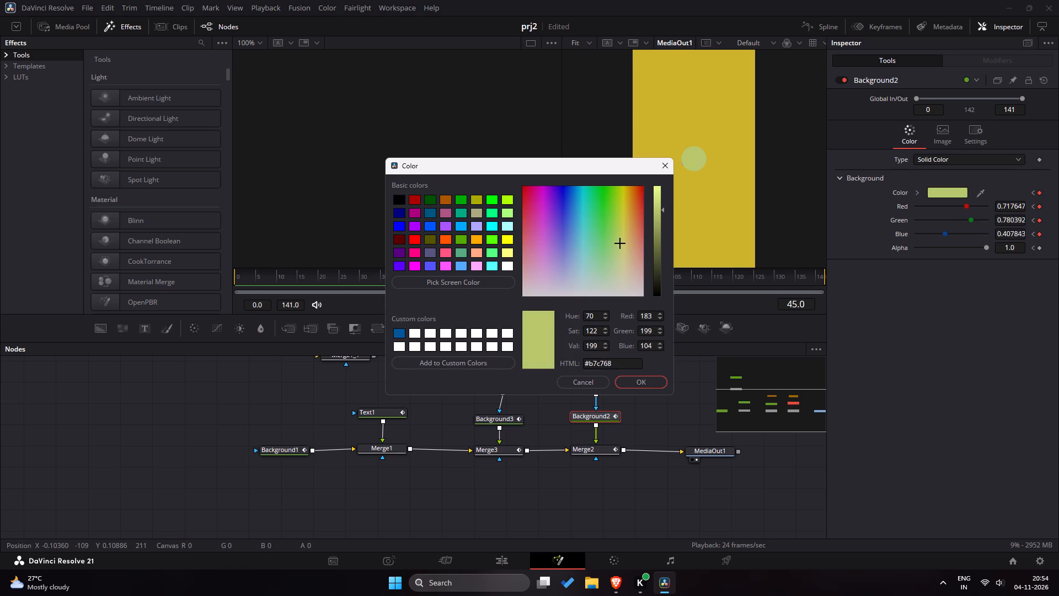
left_click_drag(620, 243, 624, 240)
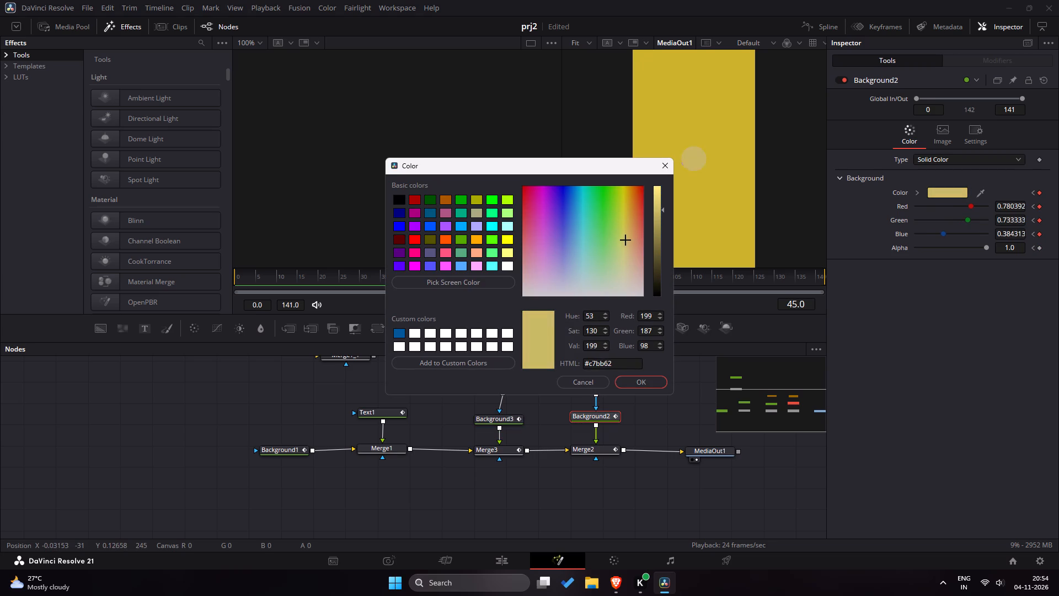
left_click_drag(624, 240, 624, 243)
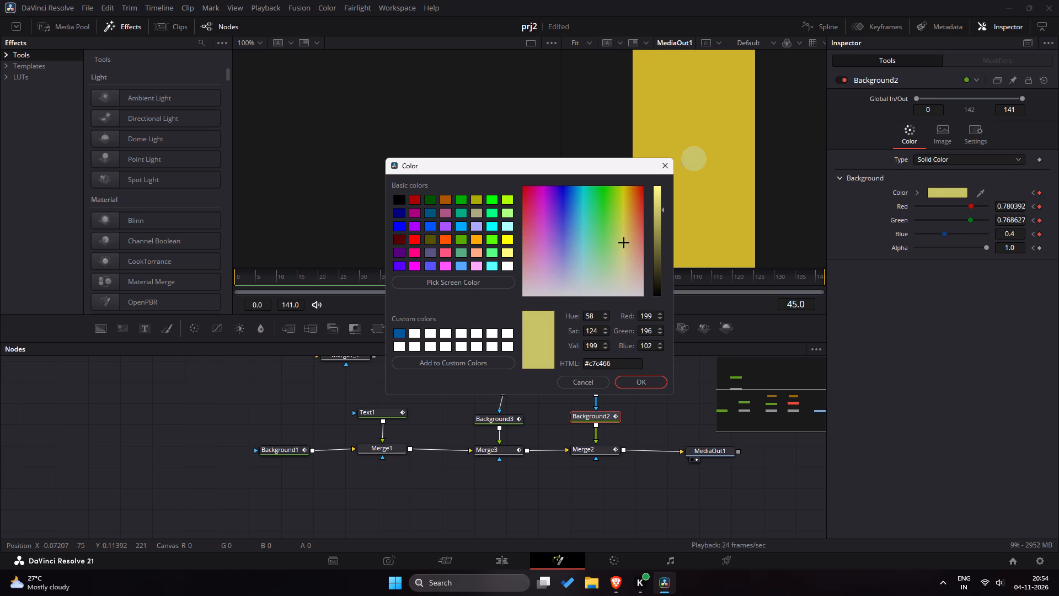
left_click_drag(624, 243, 619, 282)
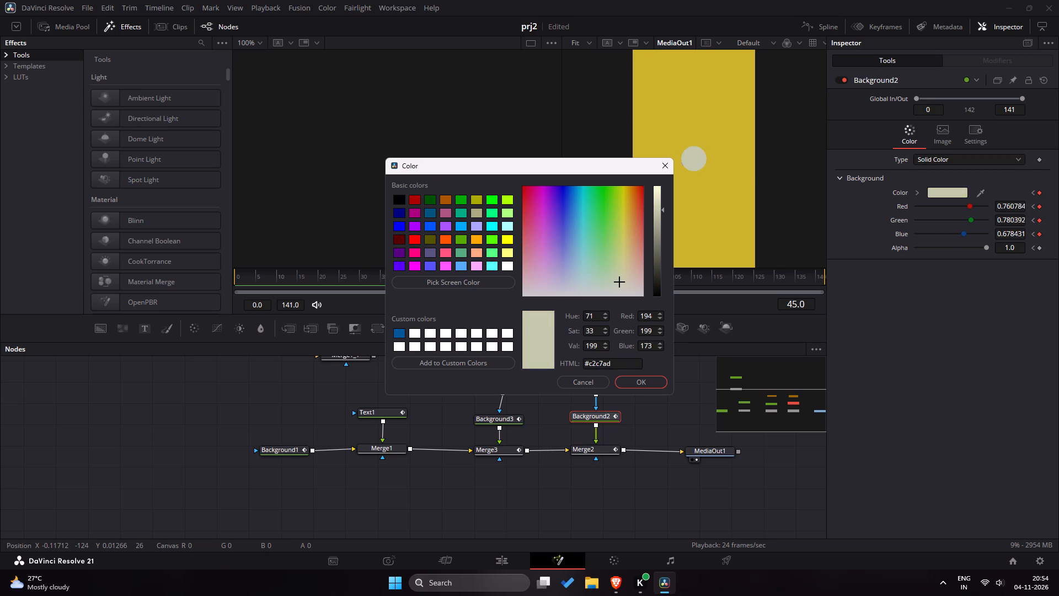
left_click_drag(619, 282, 615, 277)
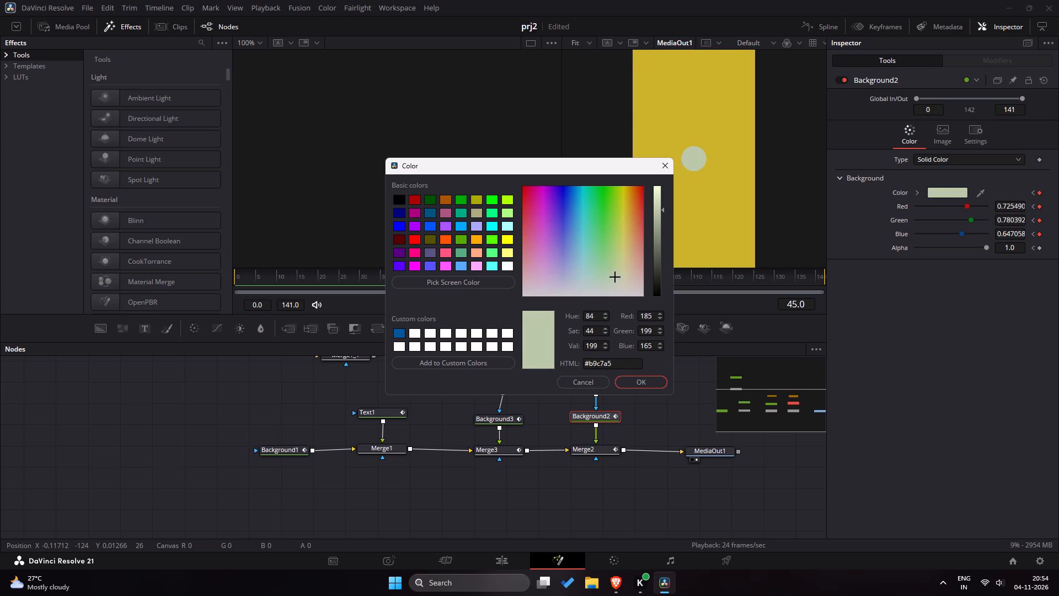
left_click_drag(615, 277, 625, 276)
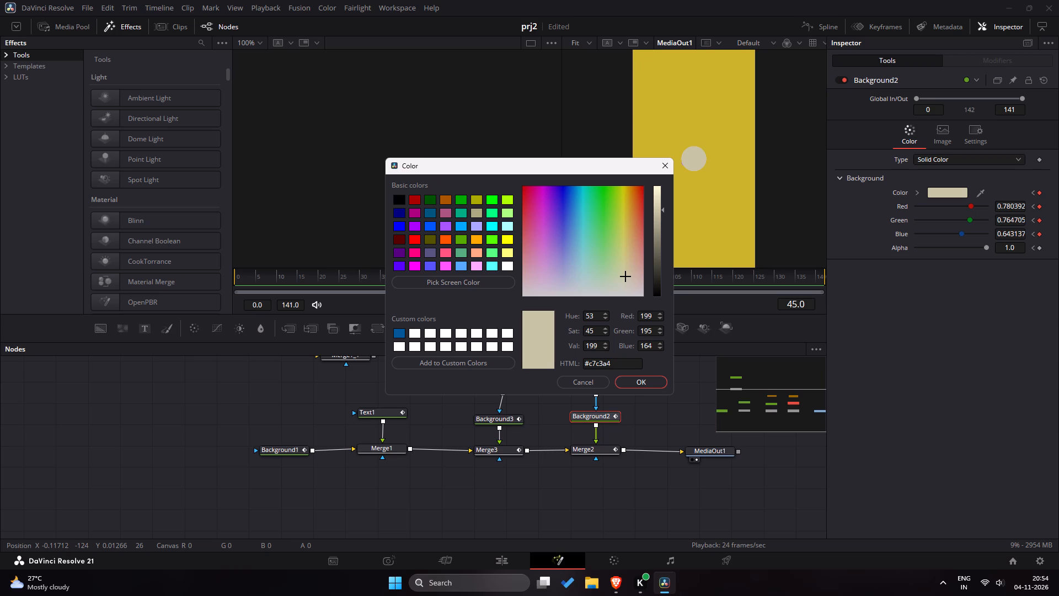
left_click(641, 384)
Play the animation from the start to check the background and circle colour change at frame 45.
left_click_drag(434, 278, 423, 277)
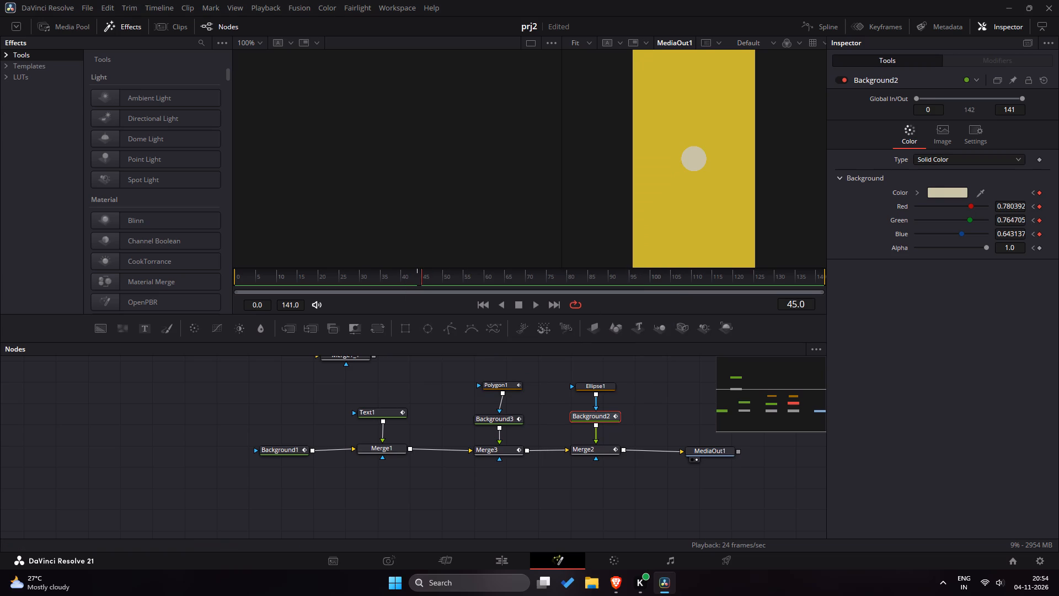
left_click_drag(423, 277, 226, 269)
key("space")
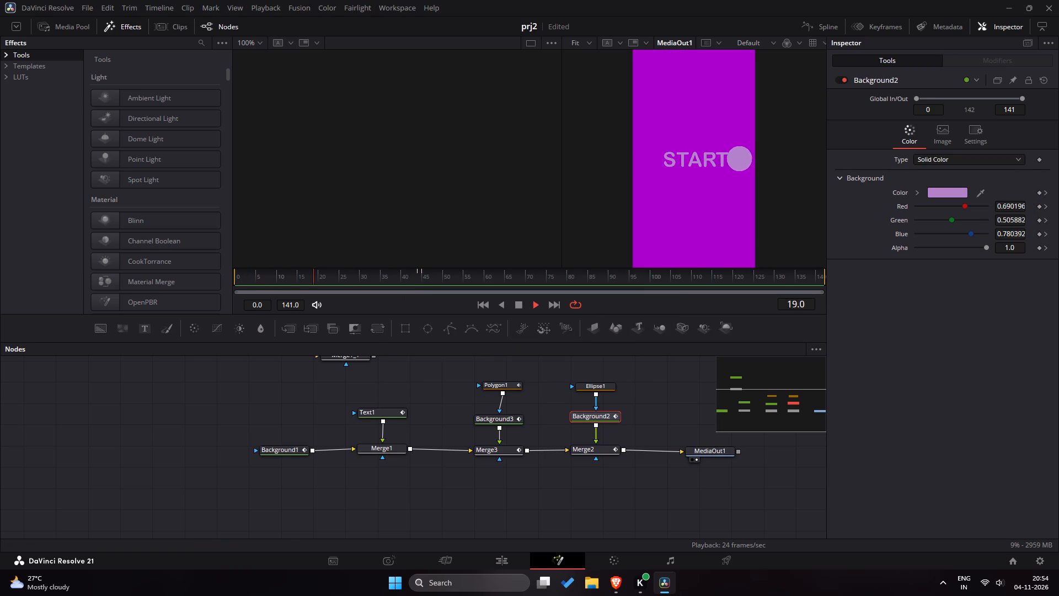
key("space")
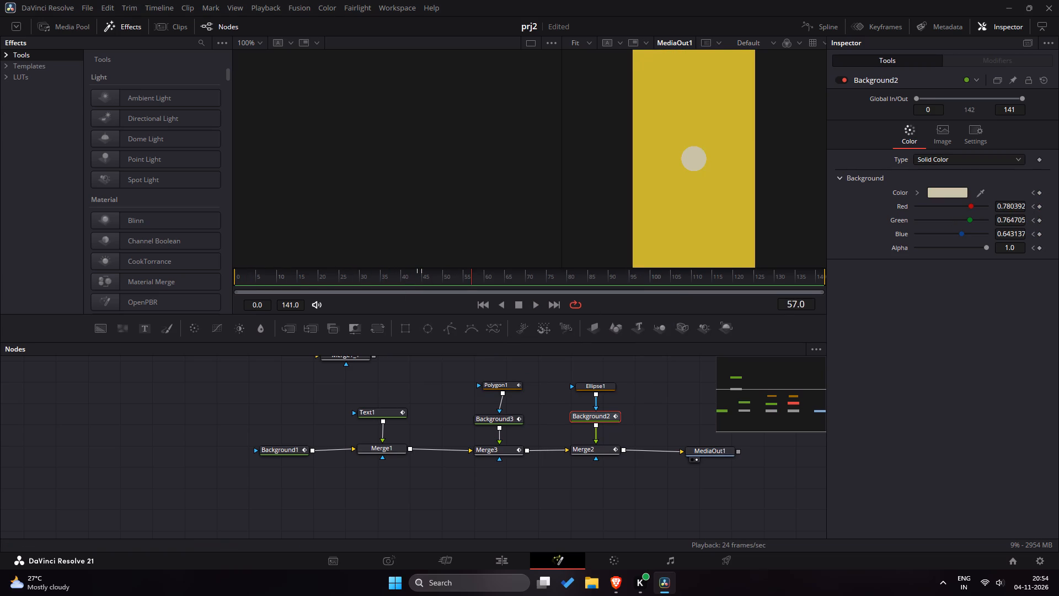
Add a Center keyframe to Merge3 at frame 55, keeping its position.
left_click_drag(423, 275, 424, 277)
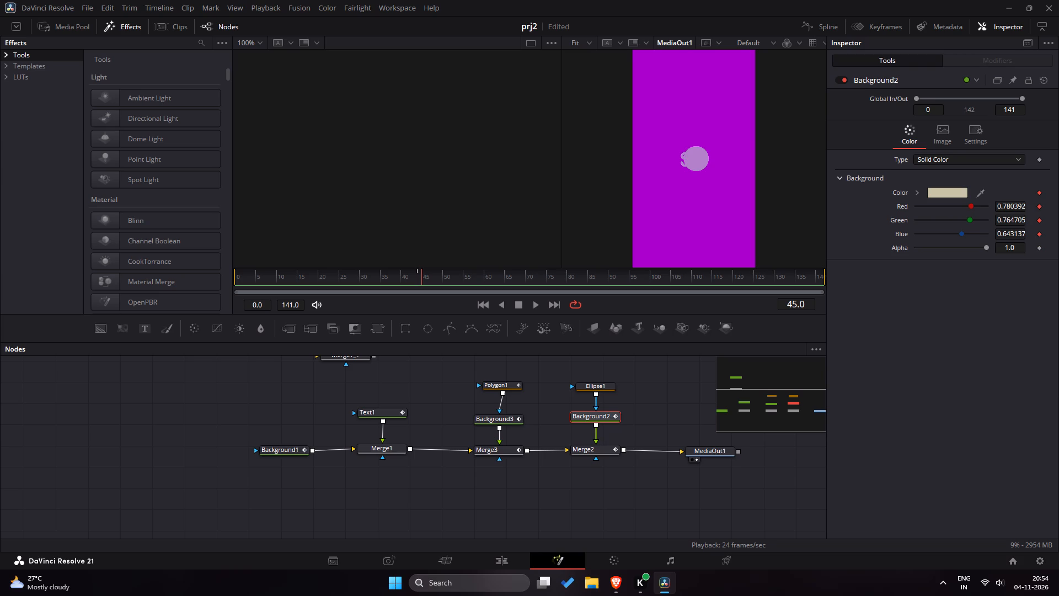
left_click_drag(424, 277, 466, 280)
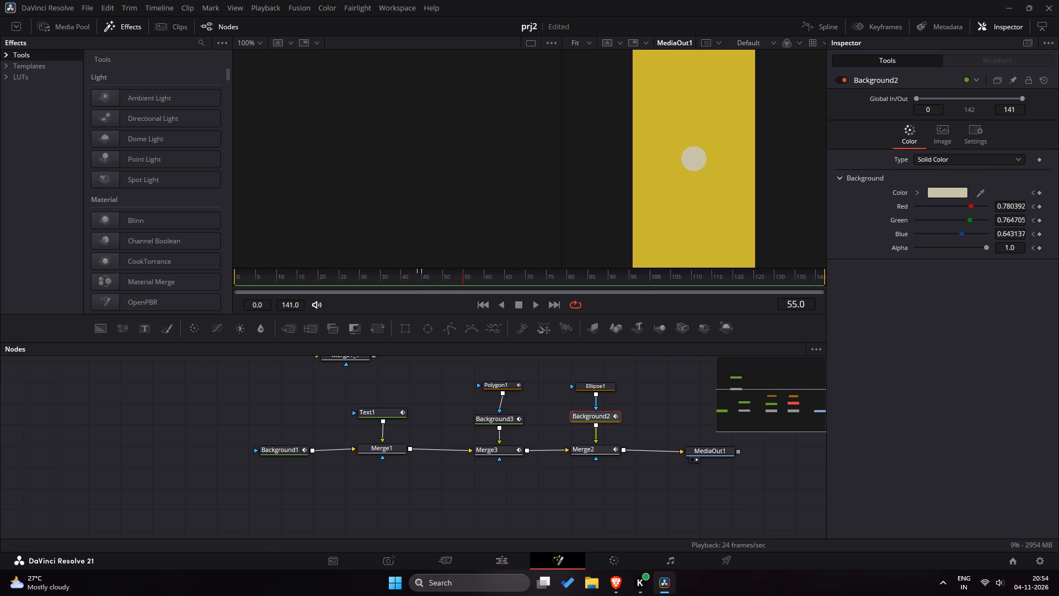
left_click(506, 450)
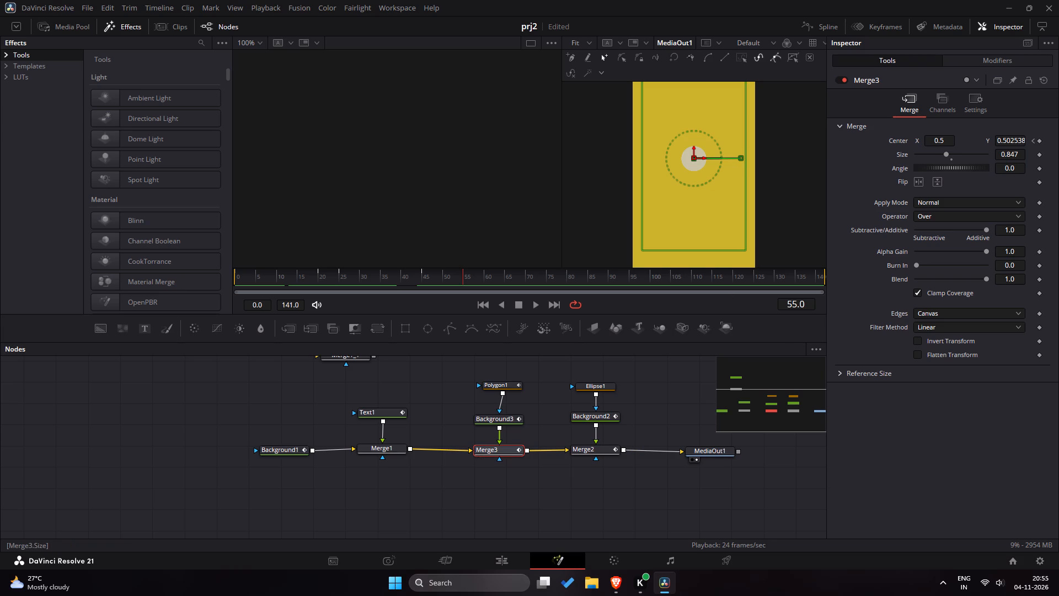
left_click(1038, 140)
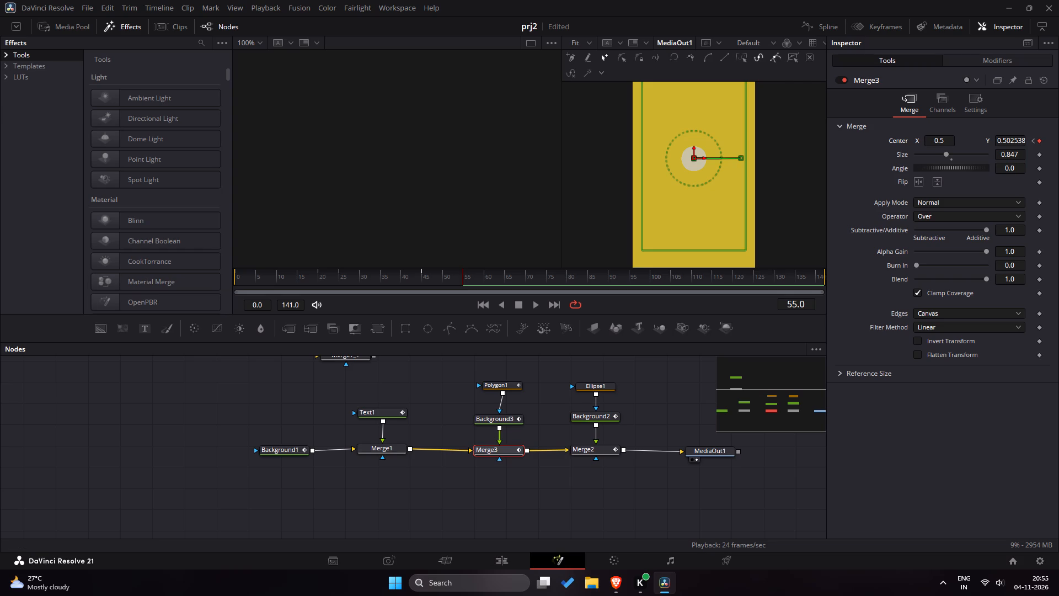
Set Merge3's Center X to 0.883 at frame 75 so the mask moves off the text again.
left_click_drag(249, 276, 256, 275)
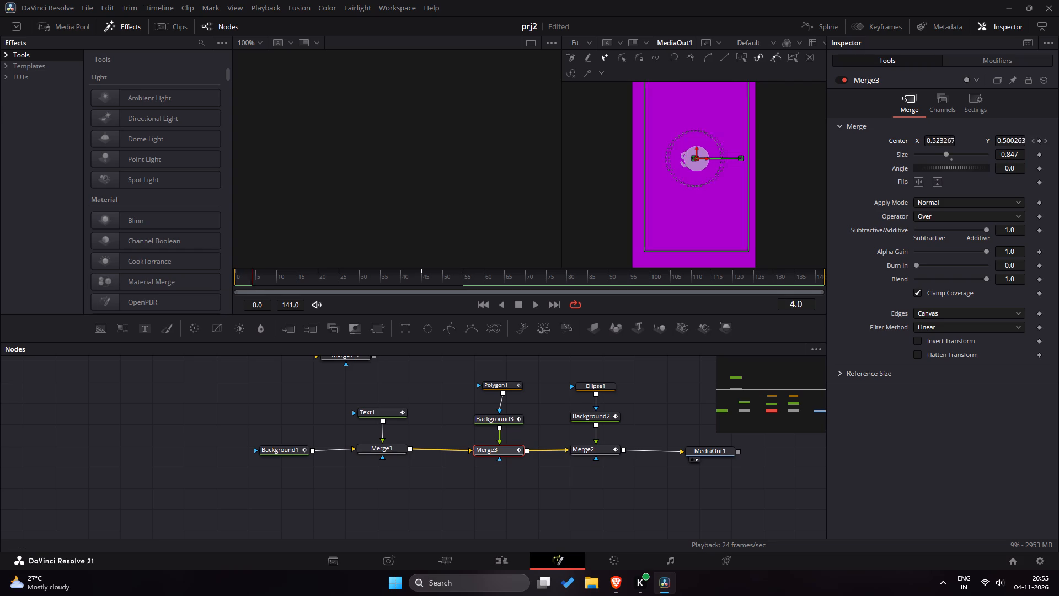
left_click_drag(256, 275, 351, 273)
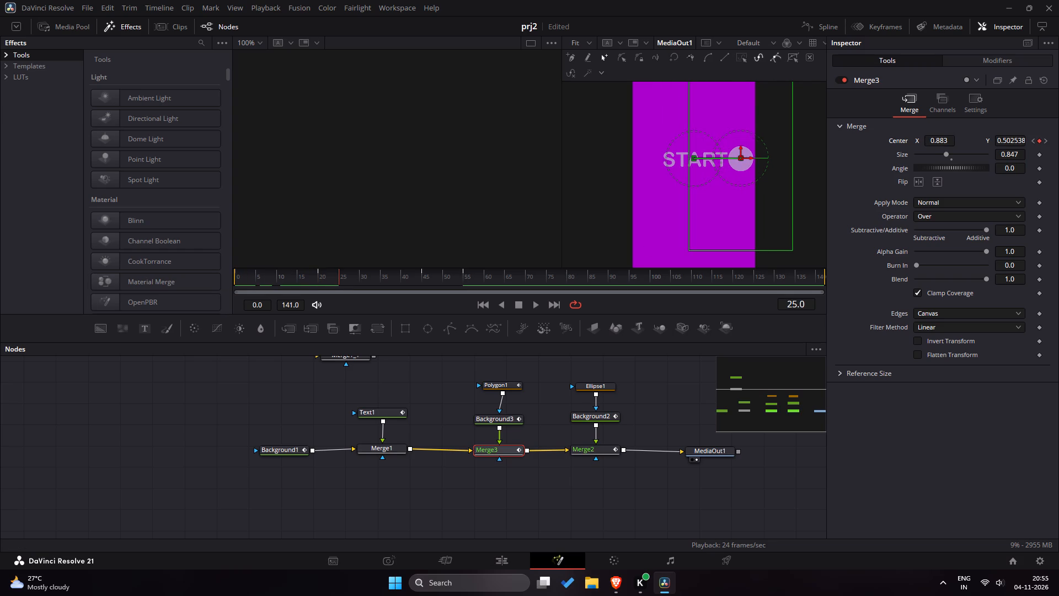
left_click_drag(351, 273, 500, 279)
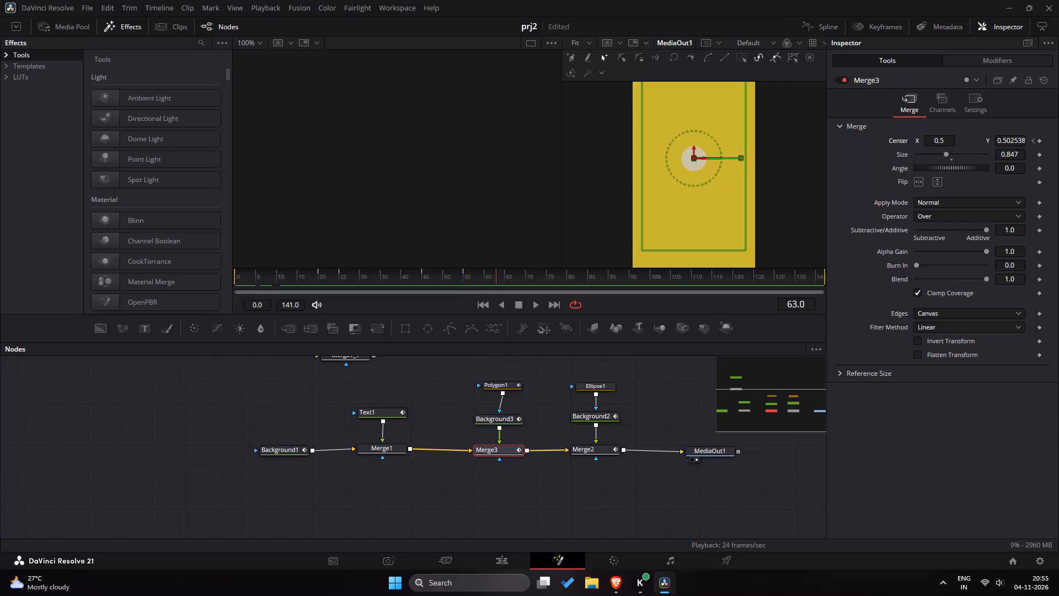
left_click_drag(500, 279, 550, 276)
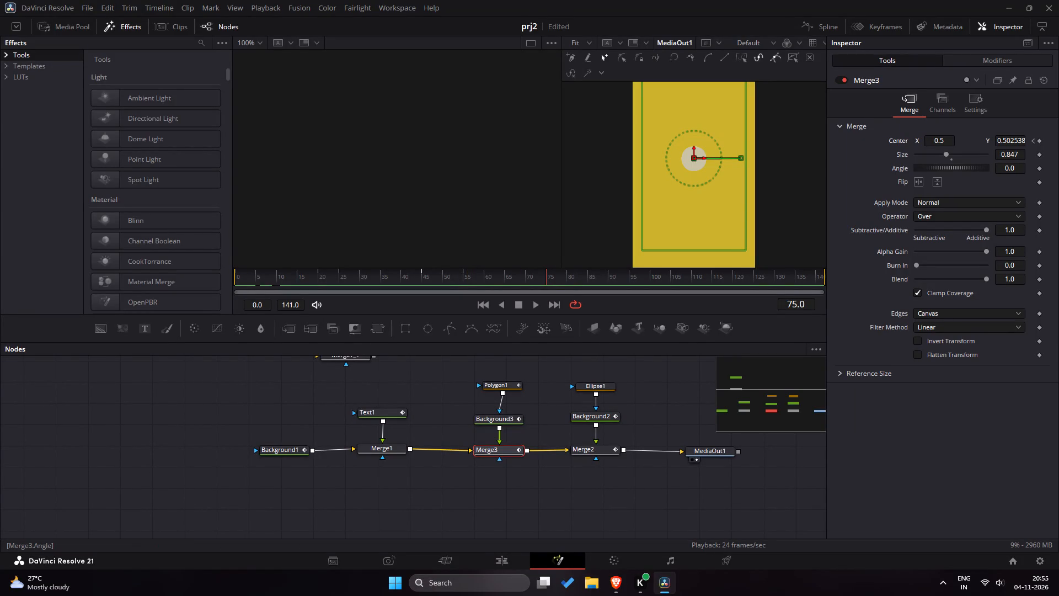
left_click(947, 139)
key("BackSpace")
type("88")
key("3")
key("Return")
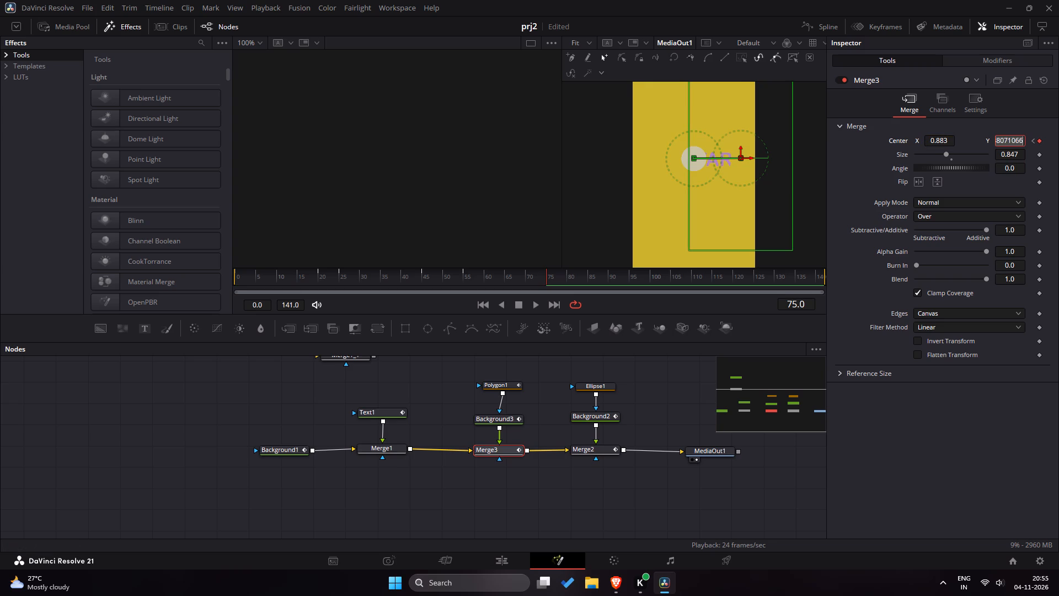
Add a Center keyframe to Merge2 at frame 55, keeping the circle's position.
left_click(602, 448)
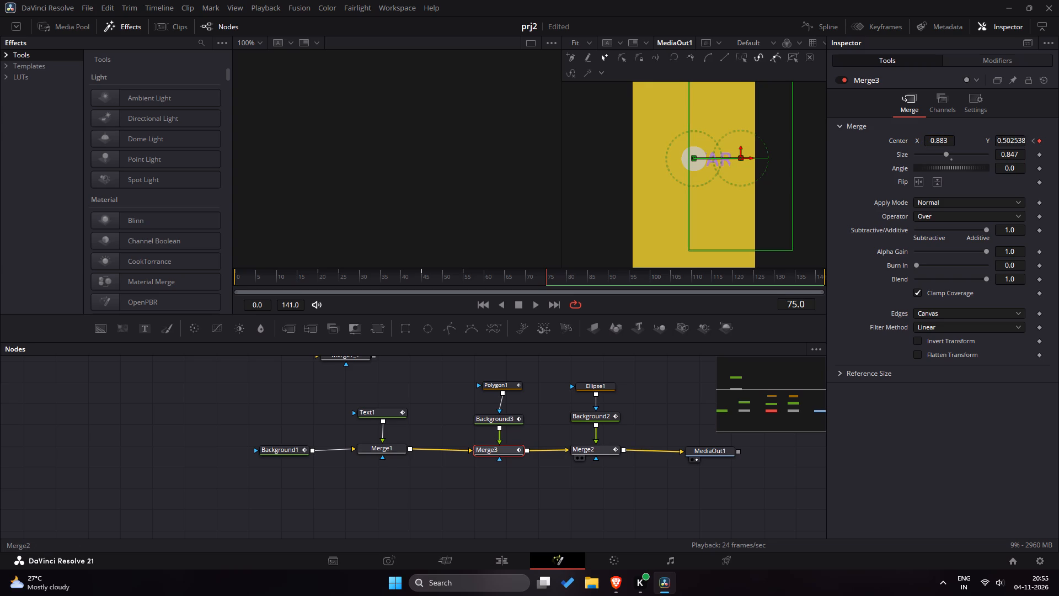
left_click_drag(322, 278, 423, 278)
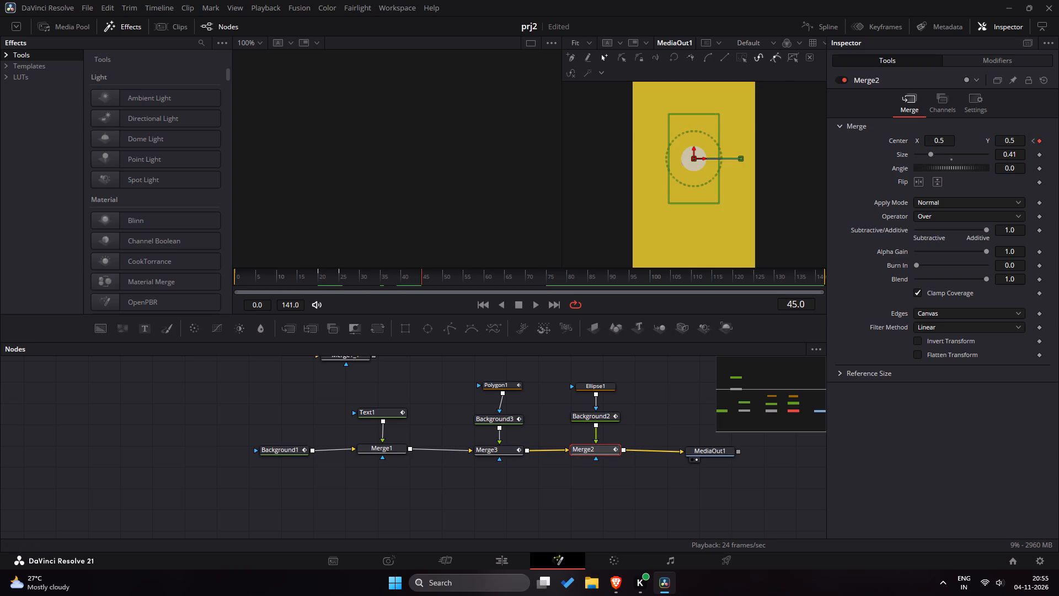
left_click_drag(423, 278, 459, 280)
left_click_drag(459, 280, 463, 280)
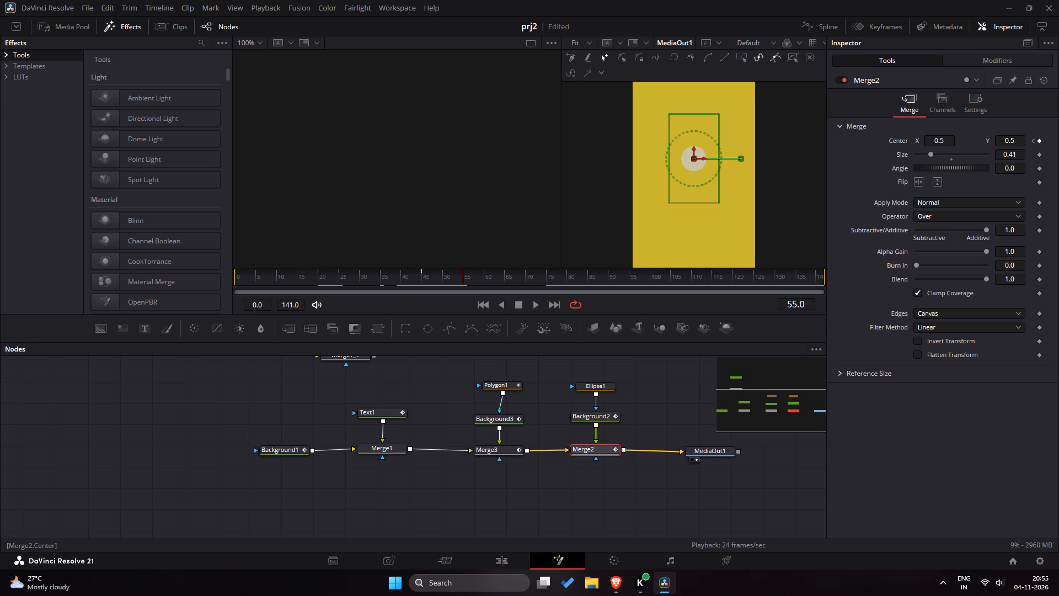
left_click(1040, 140)
Set Merge2's Center X to 0.883 at frame 75 to move the circle along with the mask.
left_click_drag(524, 273, 550, 278)
left_click(550, 278)
left_click(950, 140)
key("BackSpace")
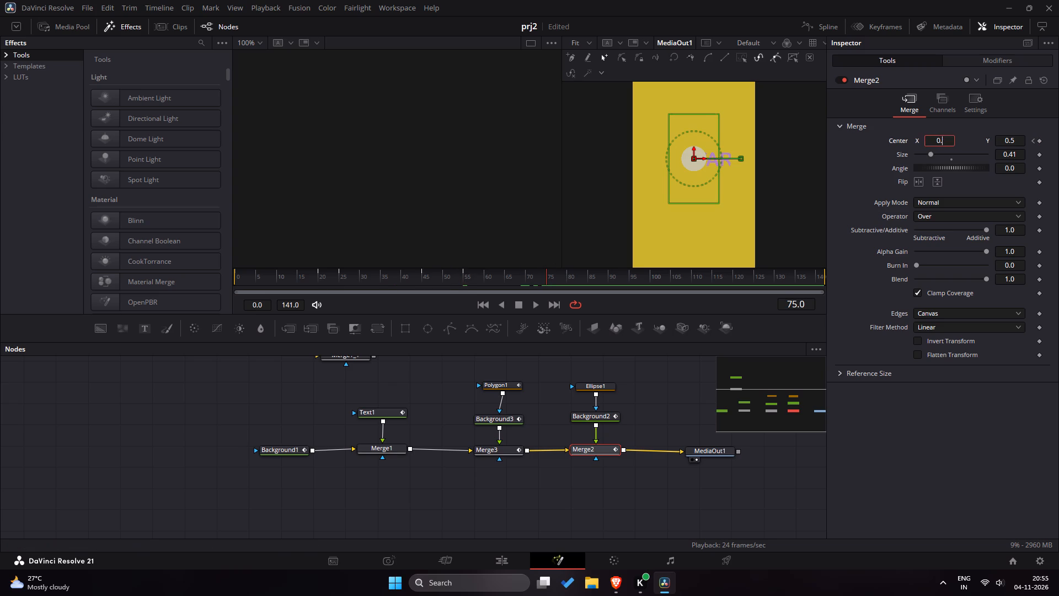
type("883")
key("Return")
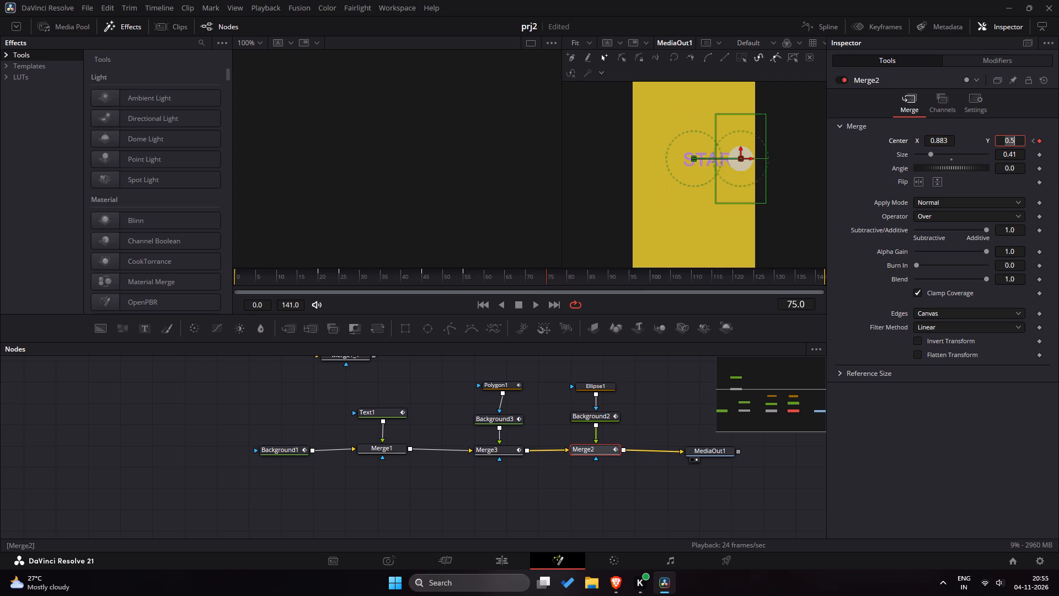
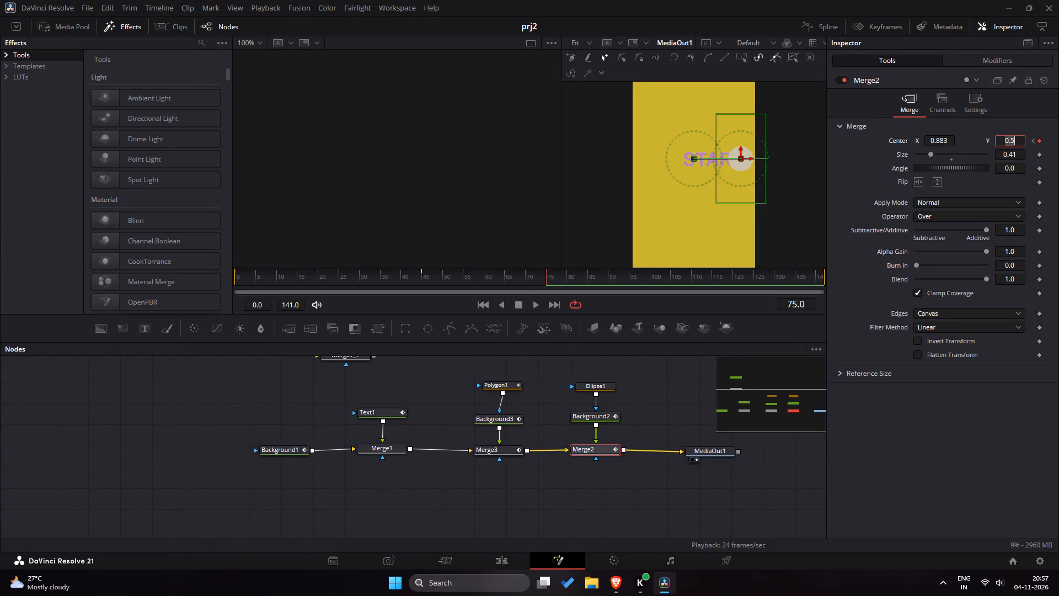
Play back and scrub the composition from frame 0 past frame 75 to review both START text reveals.
left_click_drag(527, 283, 525, 279)
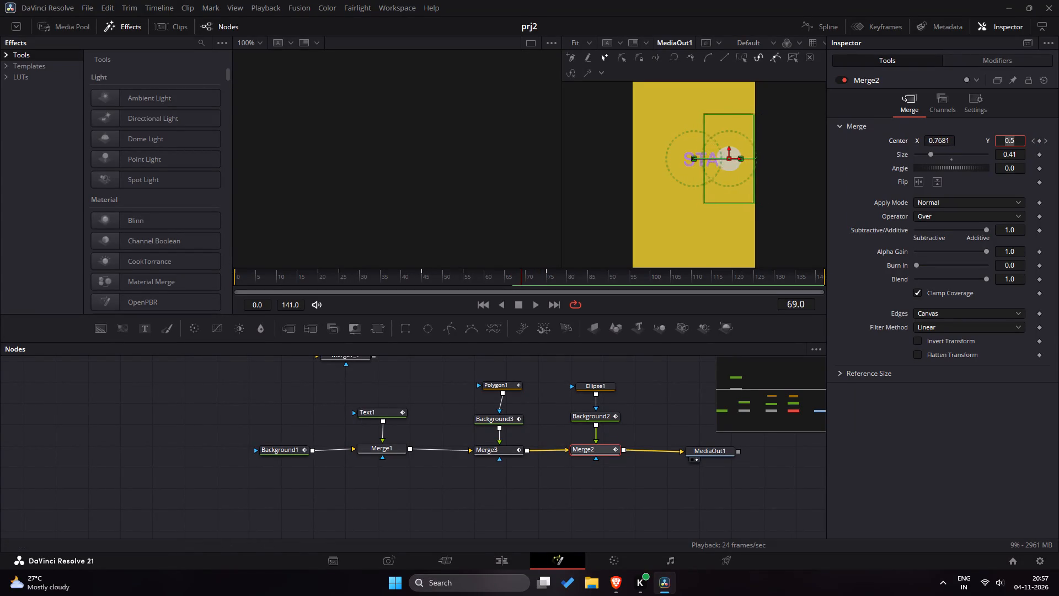
left_click_drag(525, 279, 567, 287)
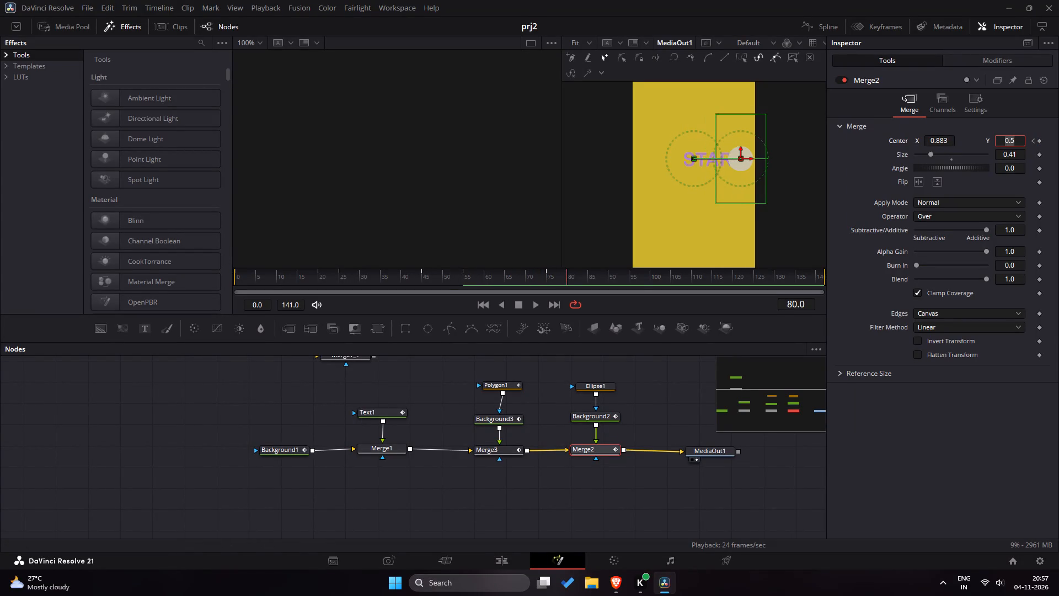
left_click_drag(567, 287, 467, 289)
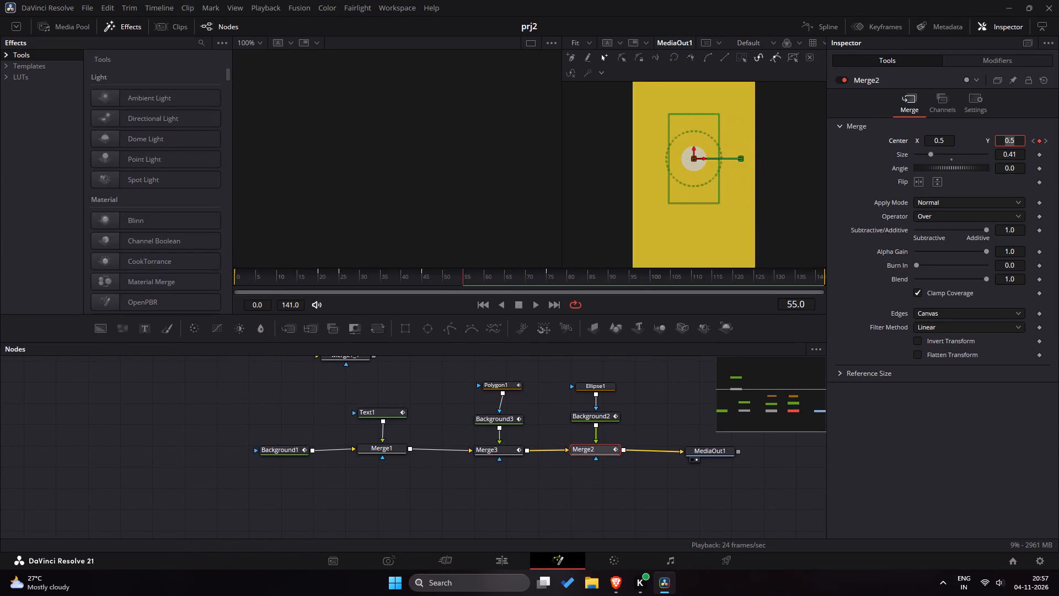
left_click_drag(467, 289, 549, 291)
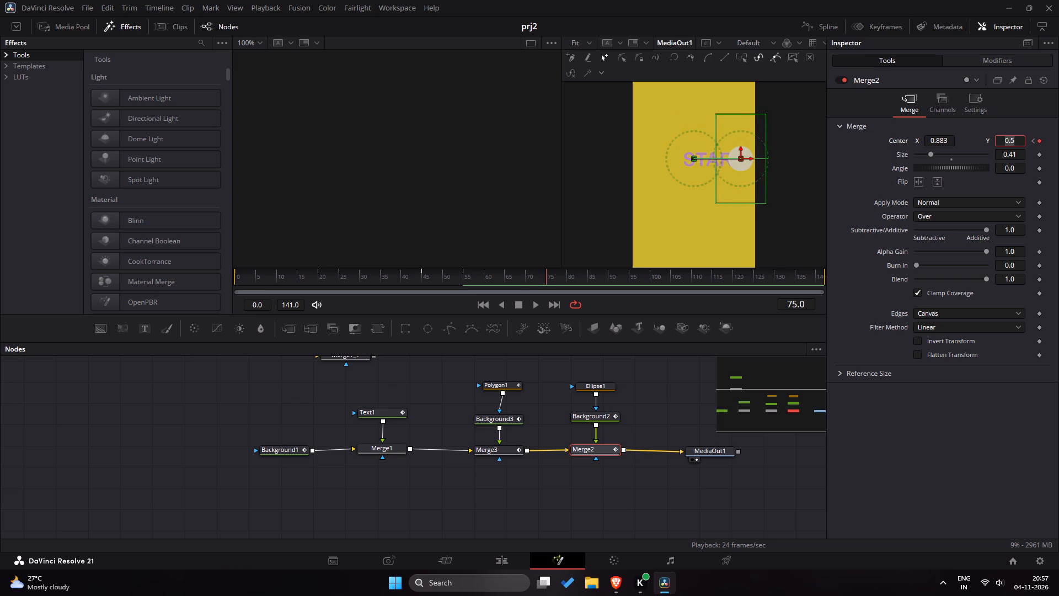
left_click_drag(549, 291, 272, 292)
left_click_drag(259, 283, 255, 281)
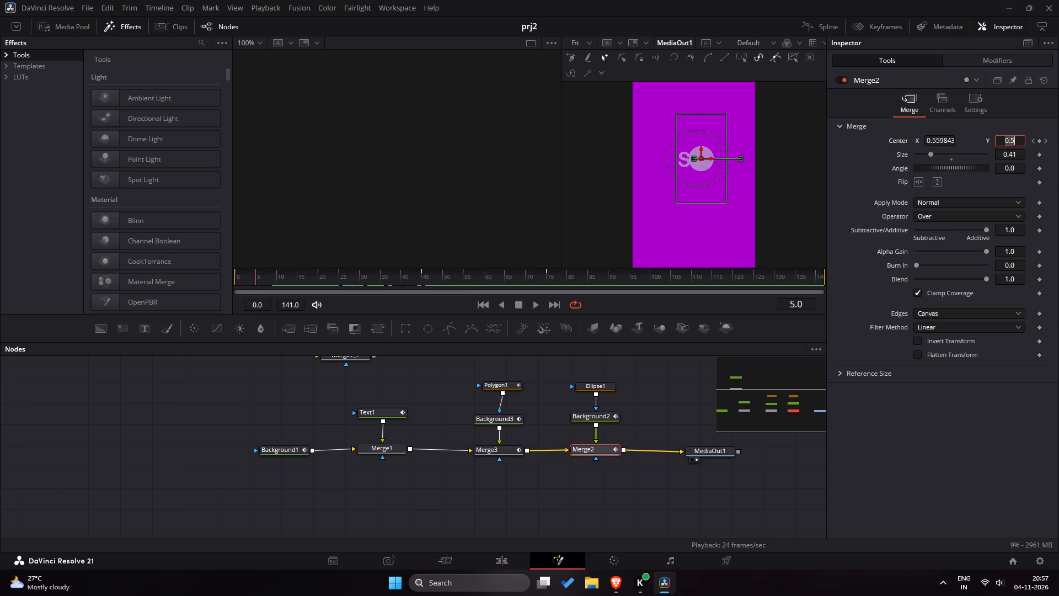
left_click_drag(255, 281, 209, 282)
key("space")
key("space")
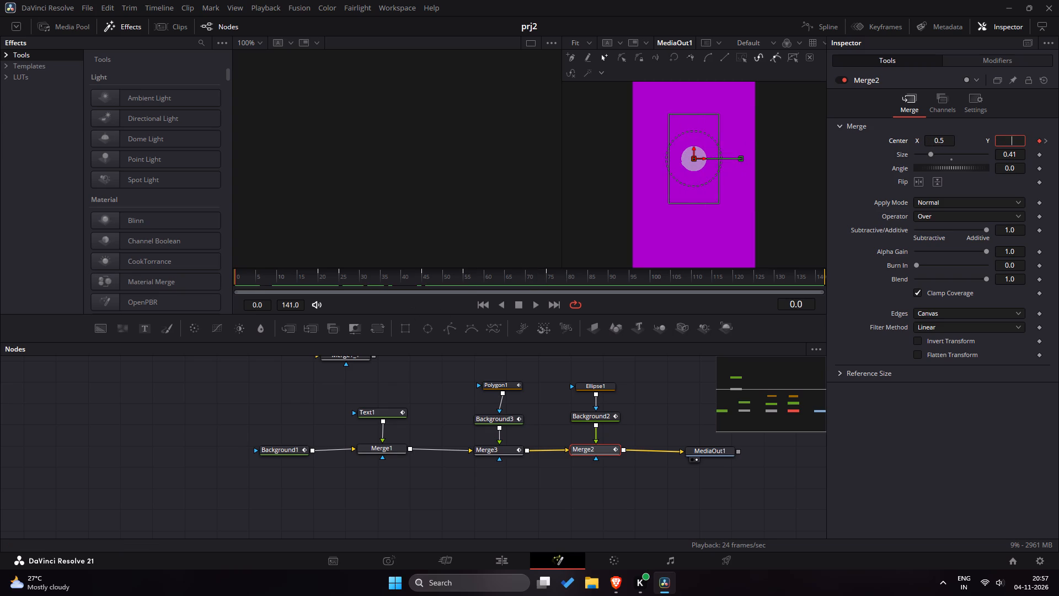
double_click(259, 380)
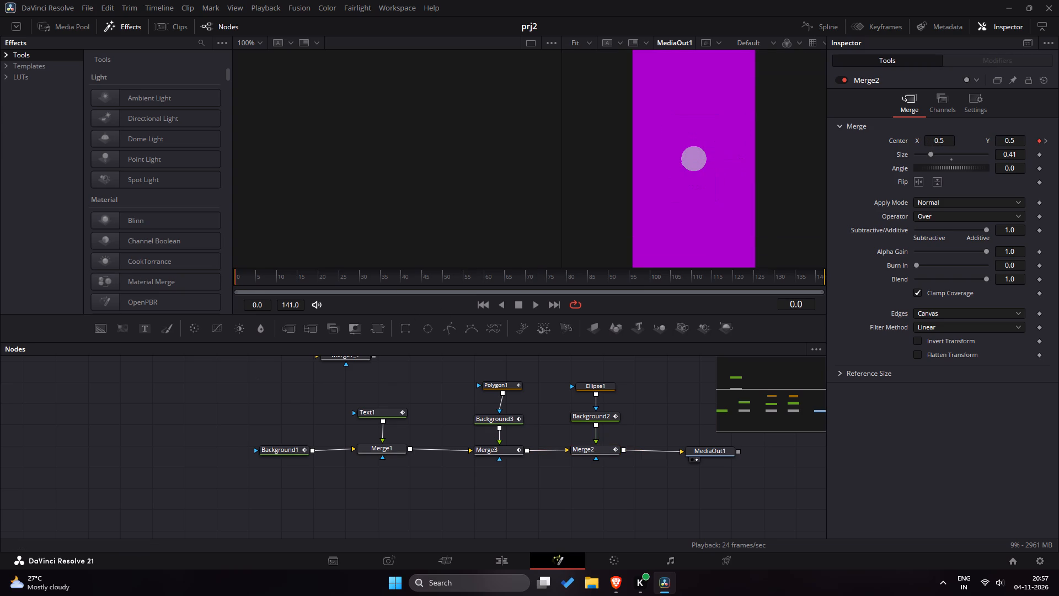
key("space")
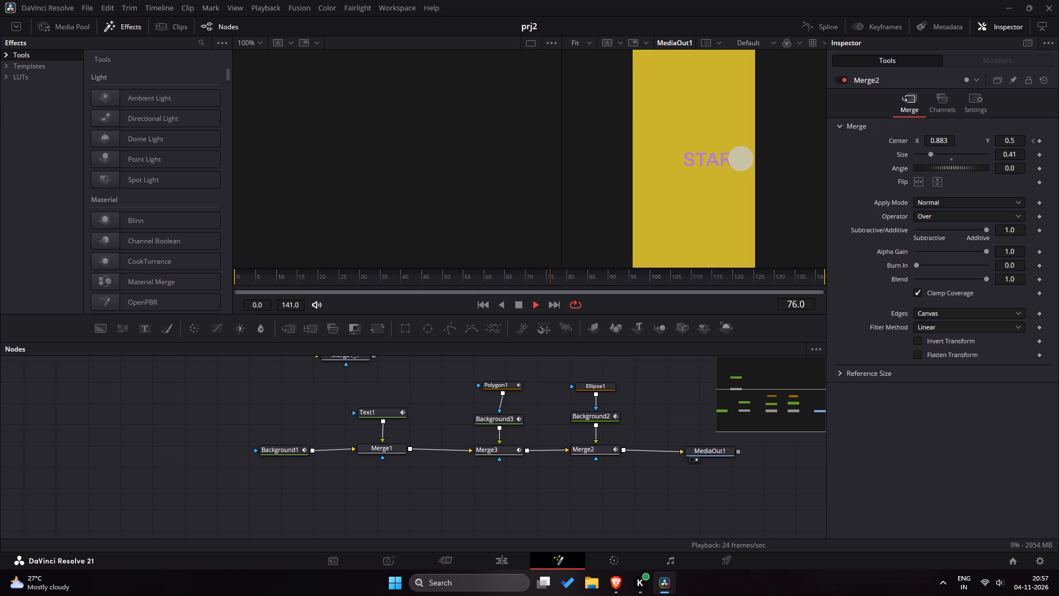
key("space")
left_click_drag(306, 283, 228, 290)
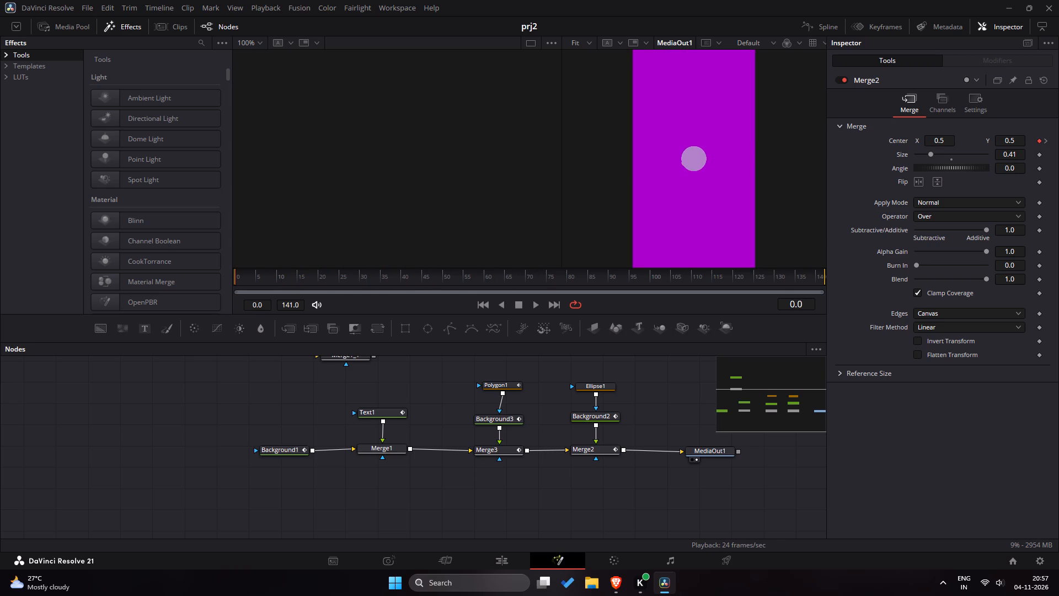
key("space")
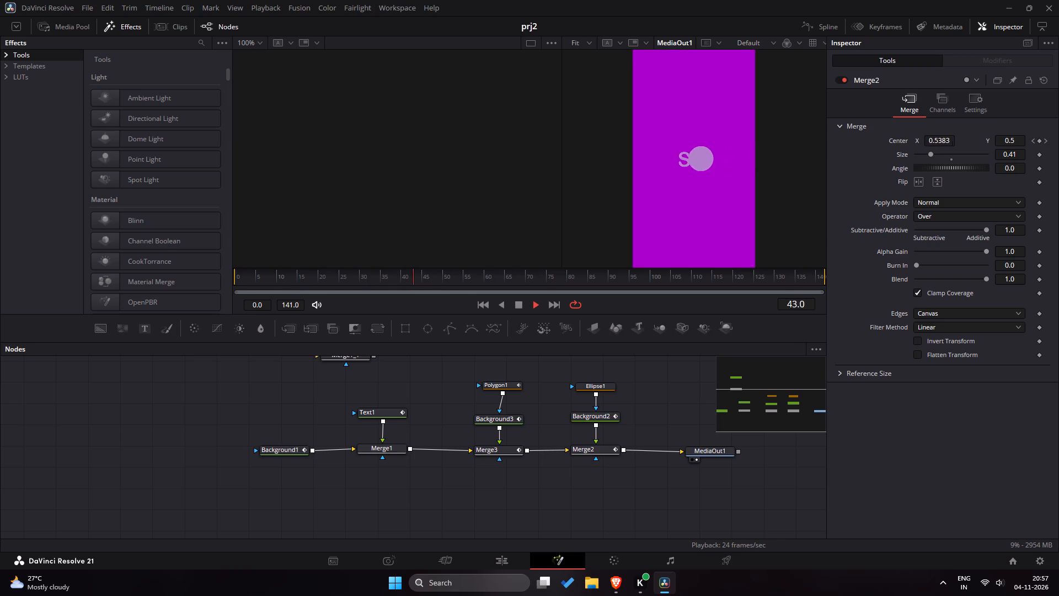
key("space")
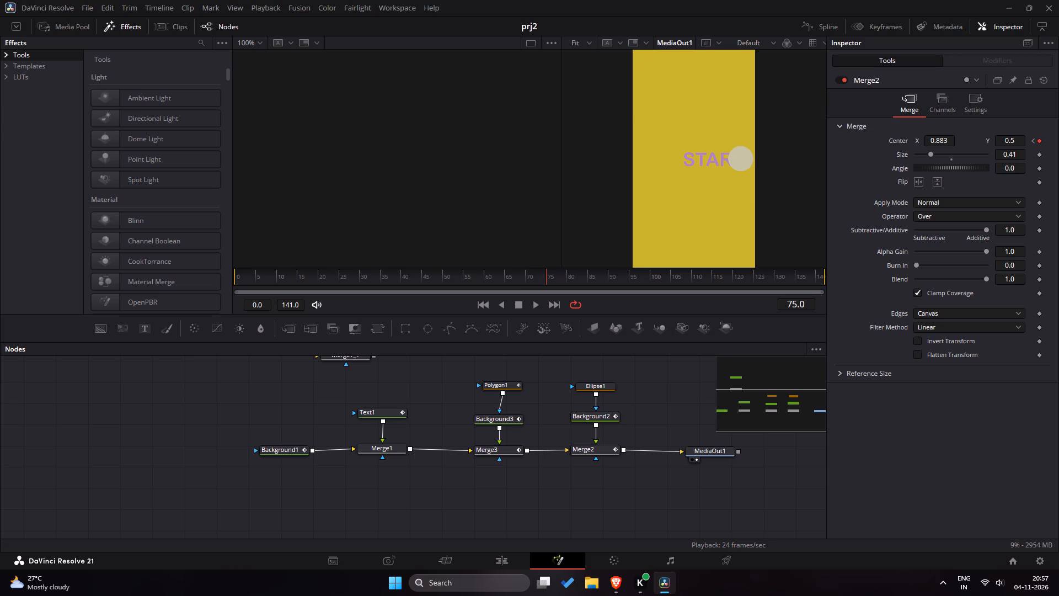
left_click_drag(538, 279, 384, 283)
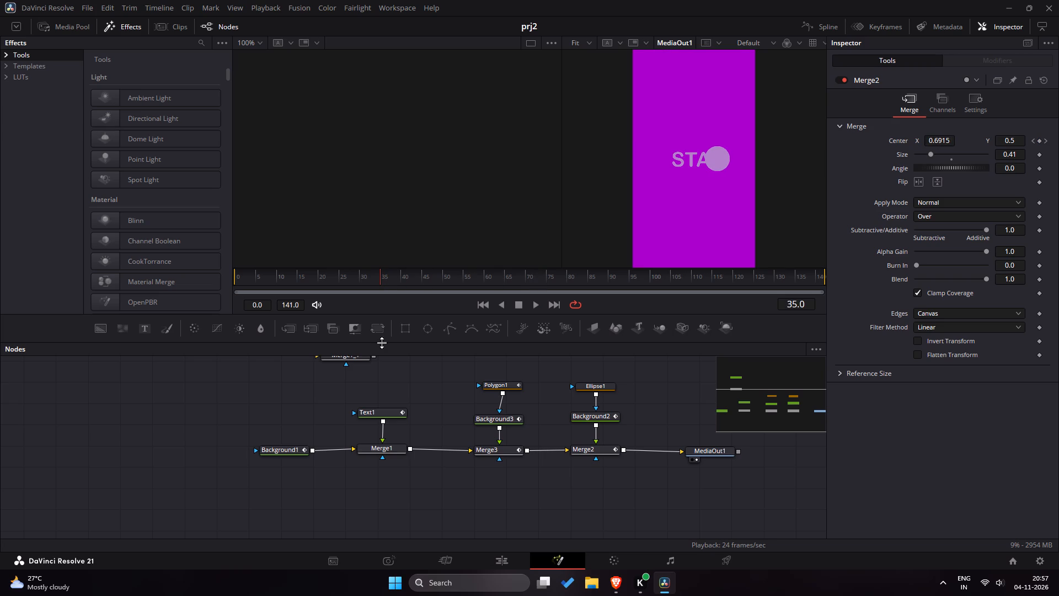
Add a Center keyframe to the Text1 layout at frame 55, keeping the text's position.
left_click(373, 412)
left_click_drag(389, 281, 353, 280)
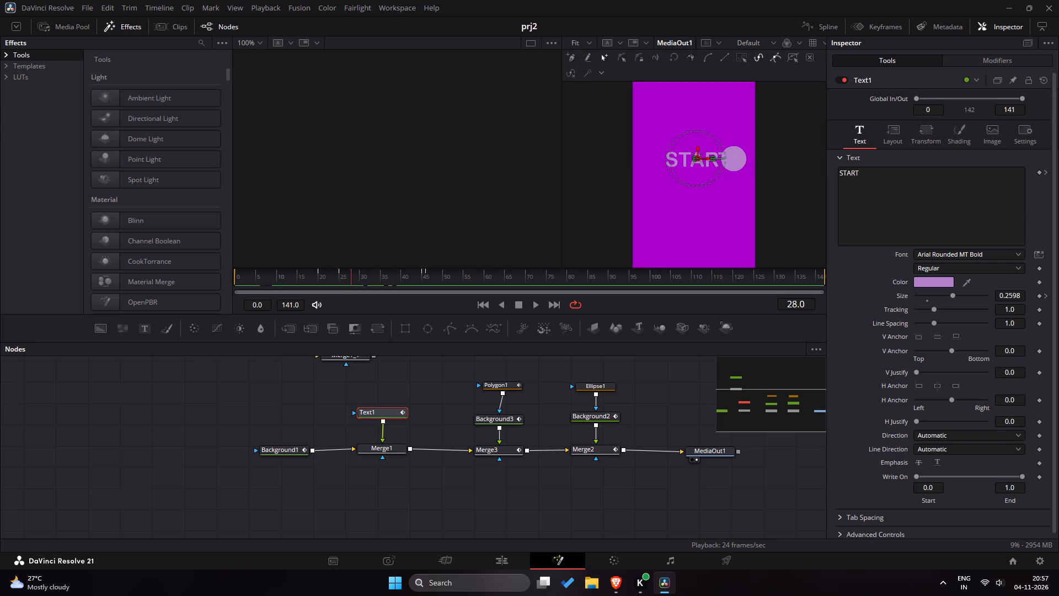
left_click_drag(353, 280, 229, 279)
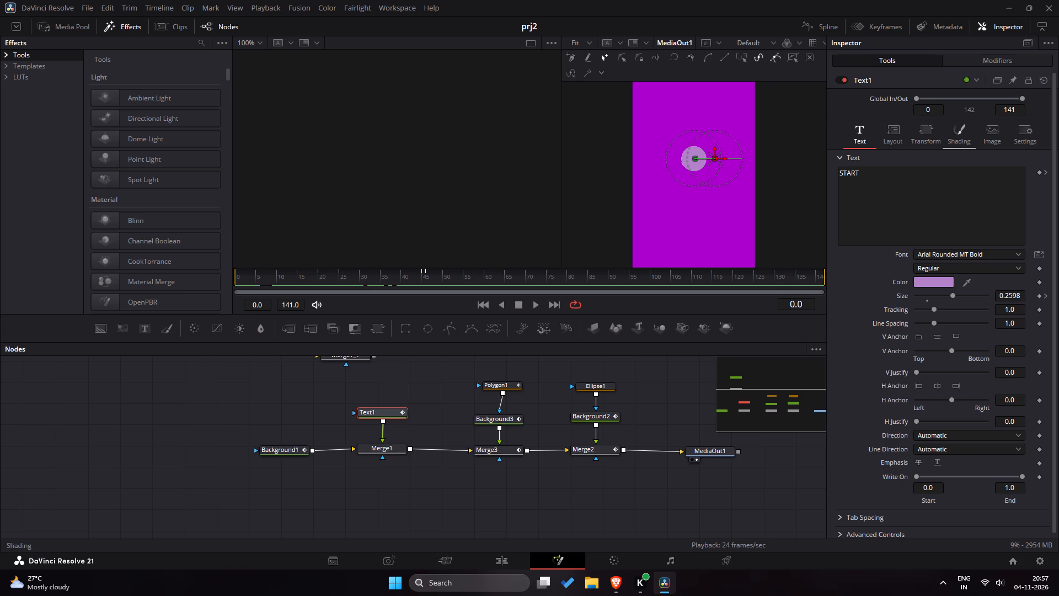
left_click(898, 142)
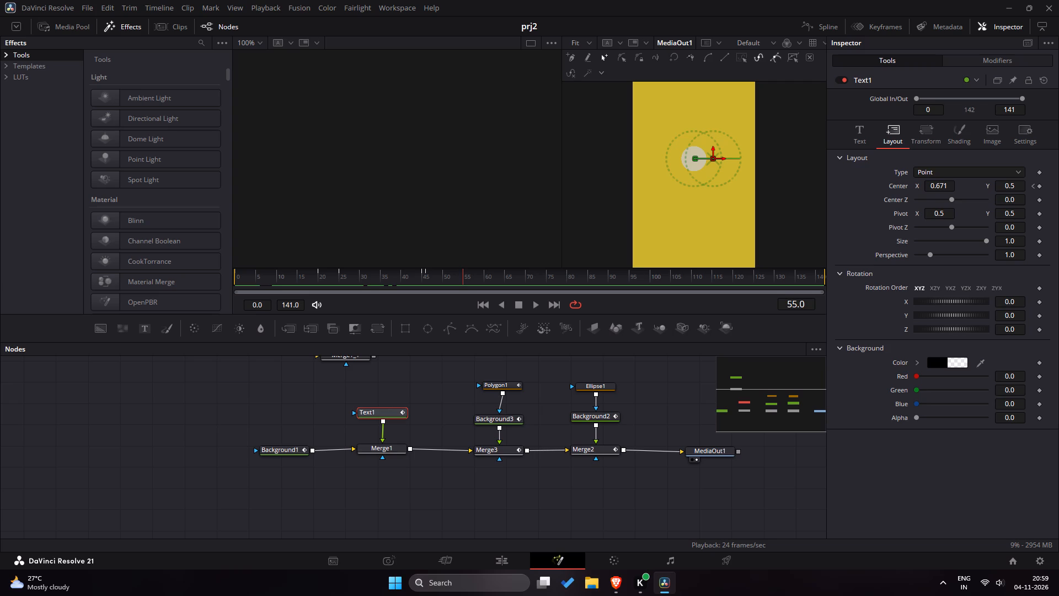
left_click(1037, 185)
Compare Text1's Center values at frames 0, 20, 55 and 75 to check how the first reveal moves the text.
left_click_drag(467, 275, 502, 274)
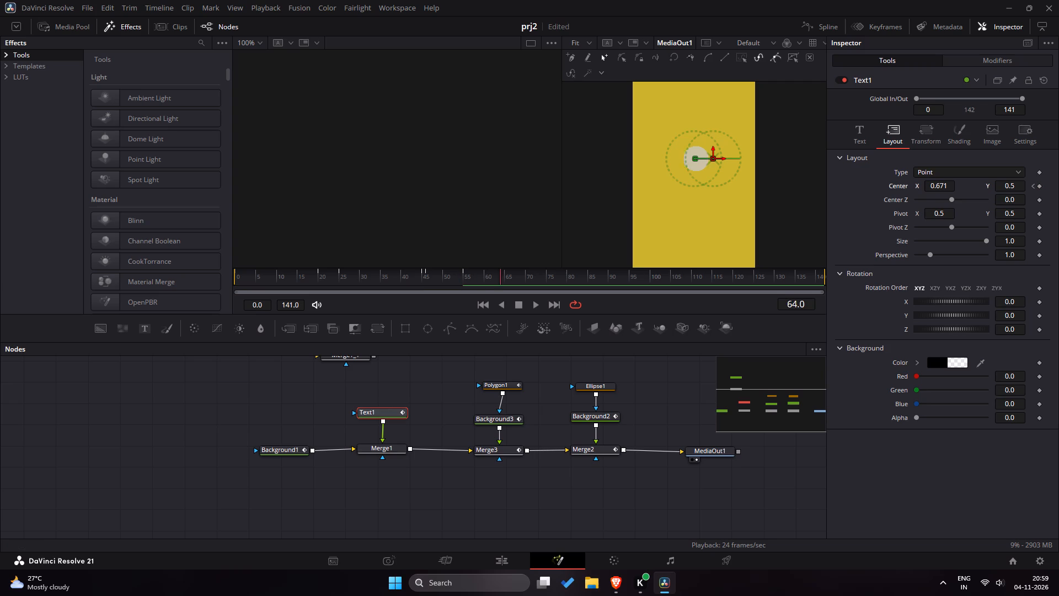
left_click_drag(502, 274, 549, 276)
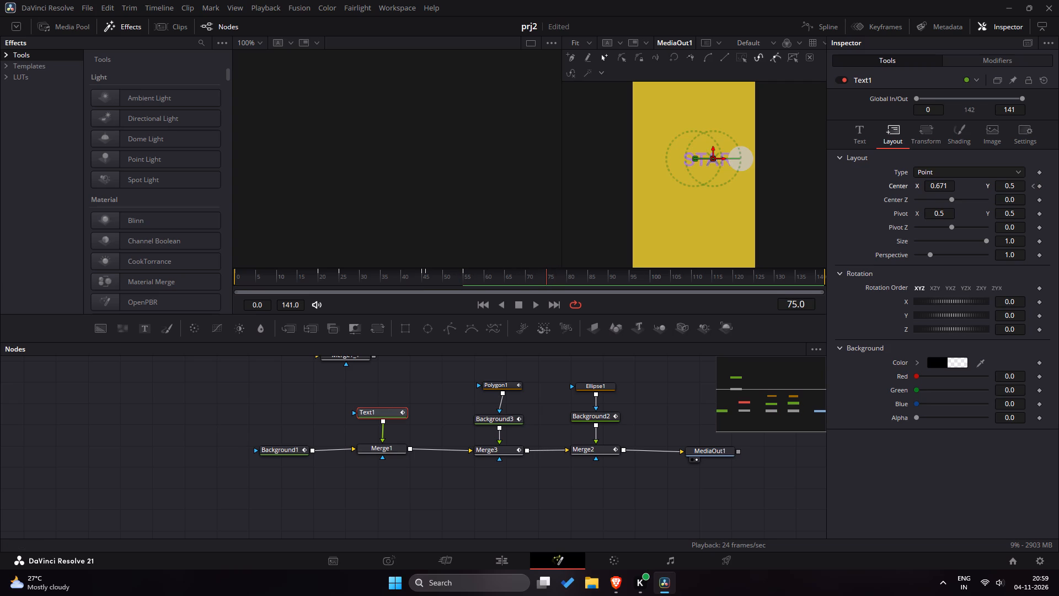
left_click_drag(549, 276, 552, 278)
left_click_drag(552, 278, 548, 278)
left_click_drag(542, 278, 541, 278)
left_click_drag(541, 278, 464, 283)
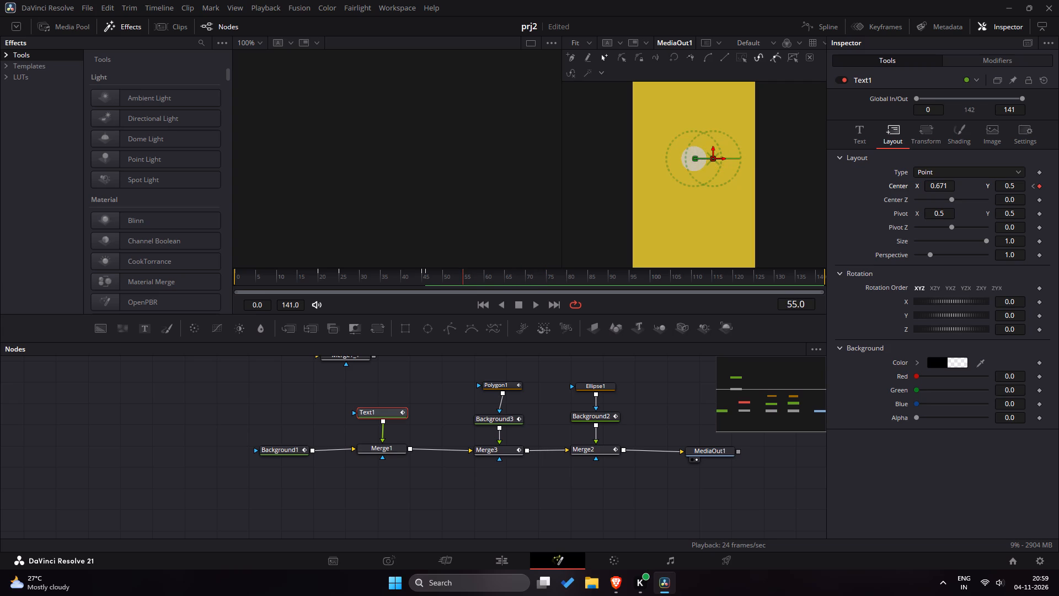
left_click_drag(464, 283, 563, 283)
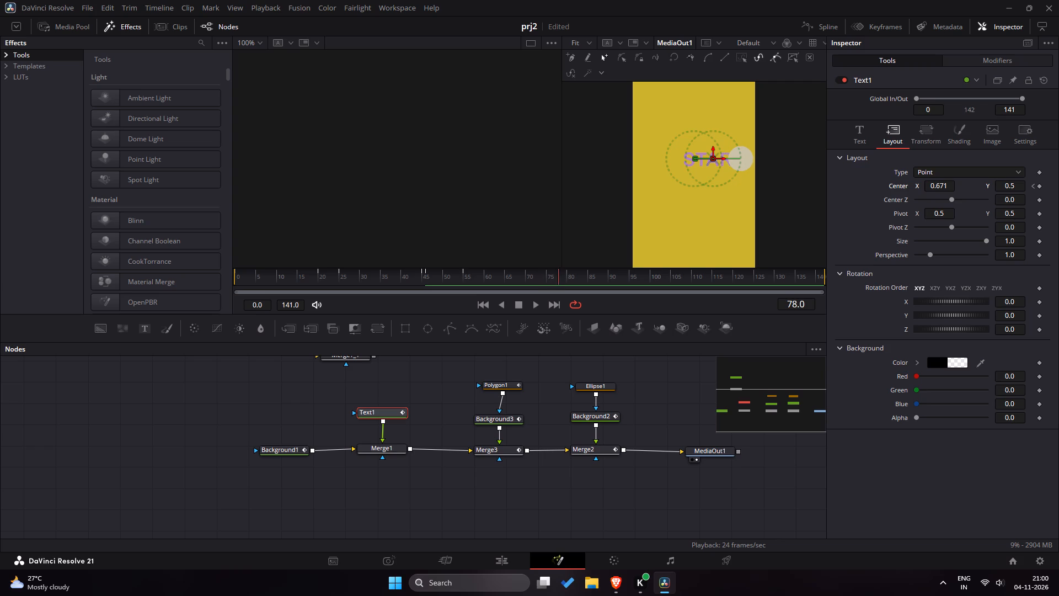
left_click_drag(563, 283, 549, 278)
left_click_drag(464, 276, 319, 278)
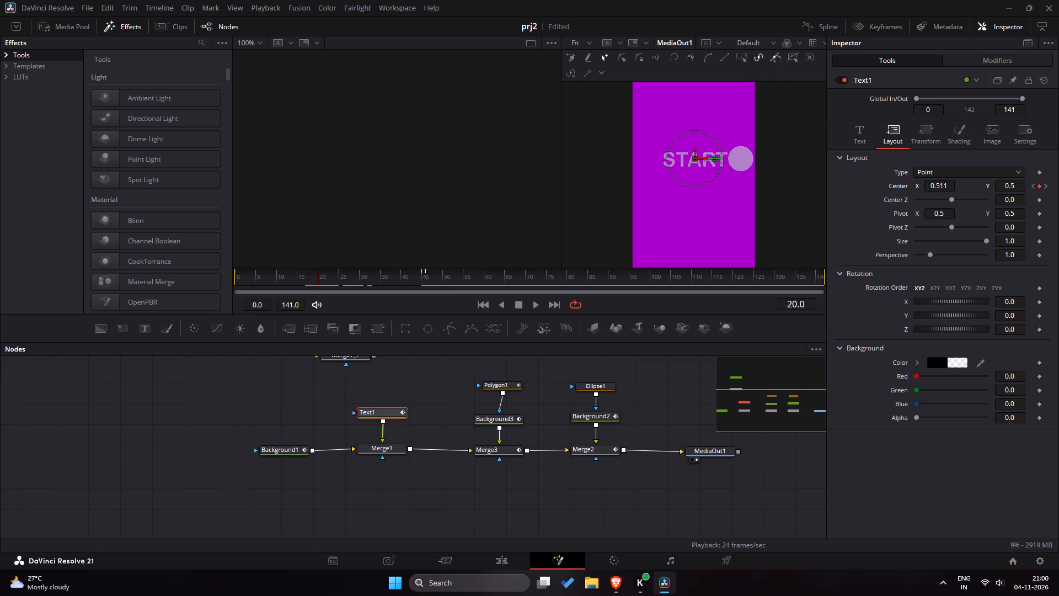
left_click_drag(319, 278, 204, 275)
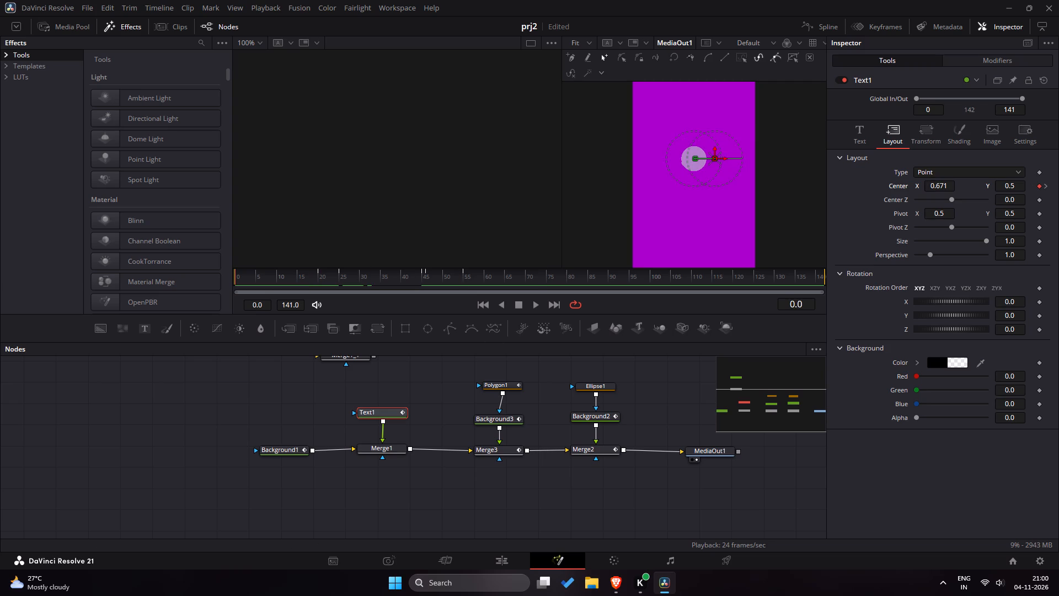
left_click_drag(204, 275, 318, 275)
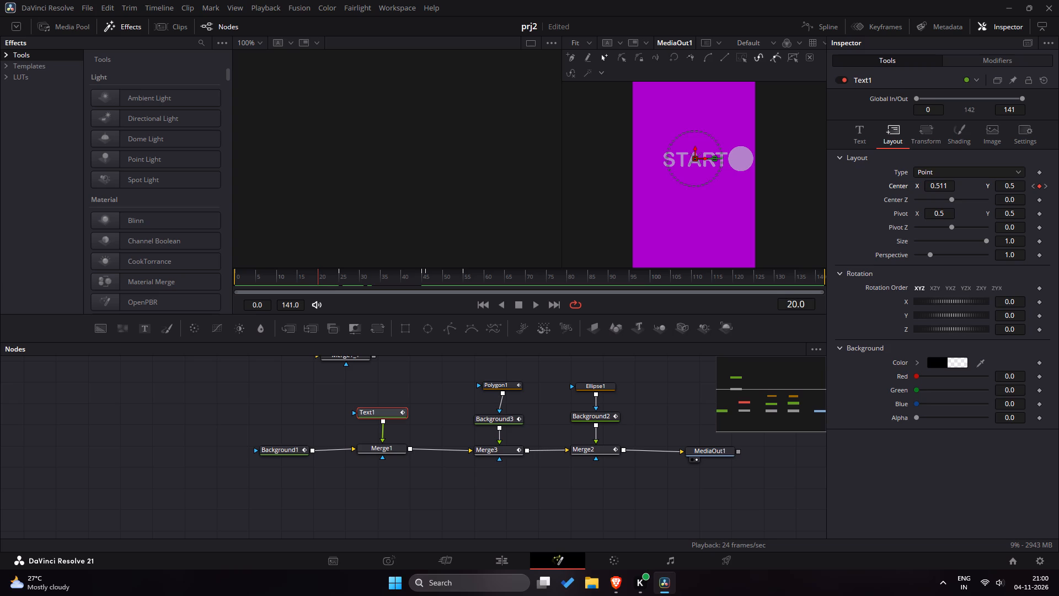
left_click_drag(318, 275, 320, 275)
left_click_drag(320, 275, 464, 281)
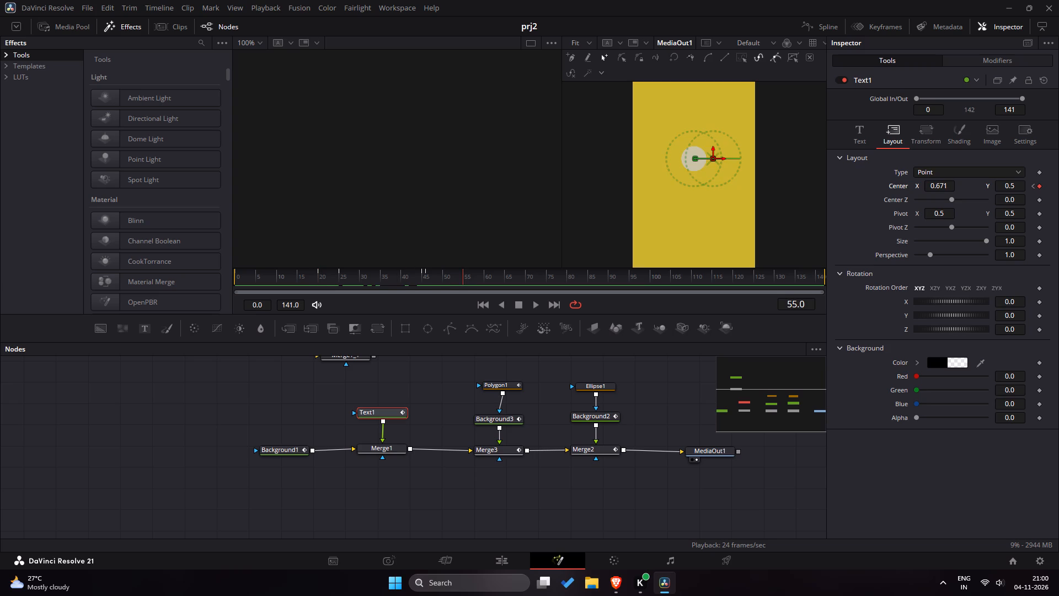
Set Text1's Center X to 0.511 at frame 75 so the text slides back during the second reveal.
left_click_drag(464, 281, 542, 280)
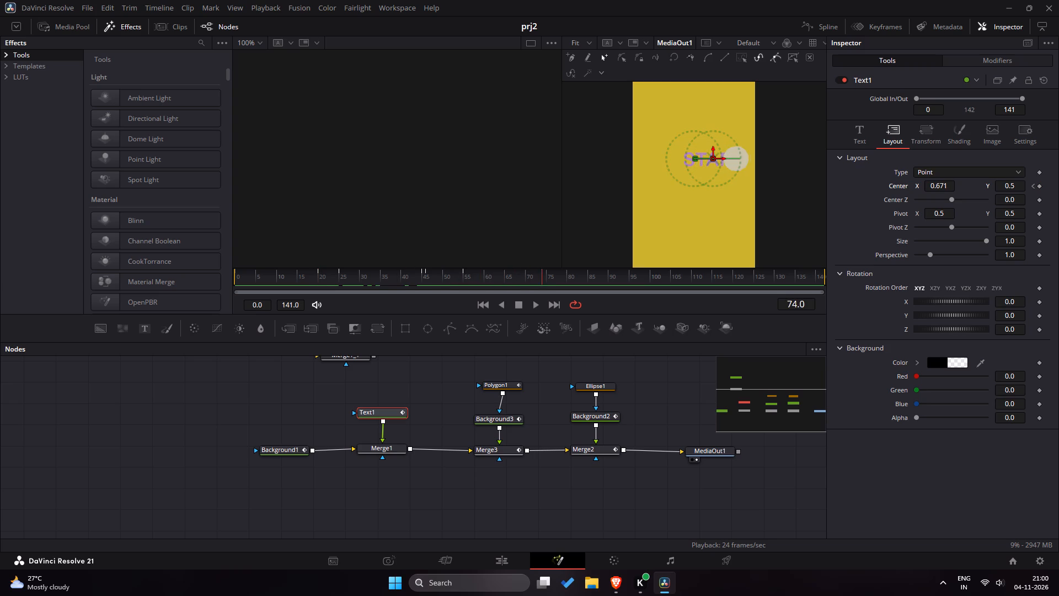
left_click_drag(542, 280, 548, 280)
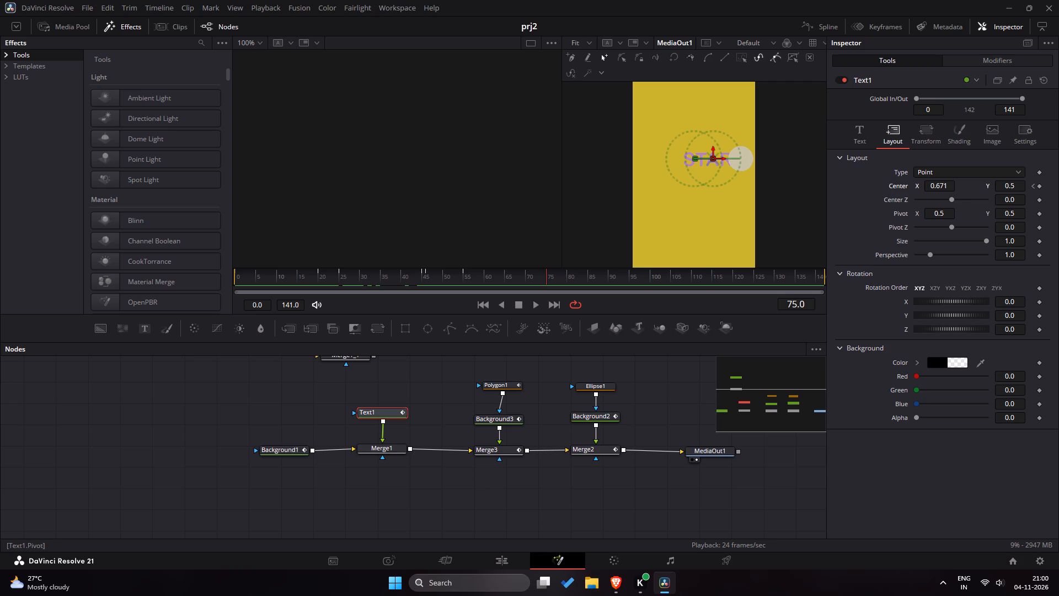
left_click(950, 186)
key("BackSpace")
key("BackSpace")
key("BackSpace")
type("511")
key("Return")
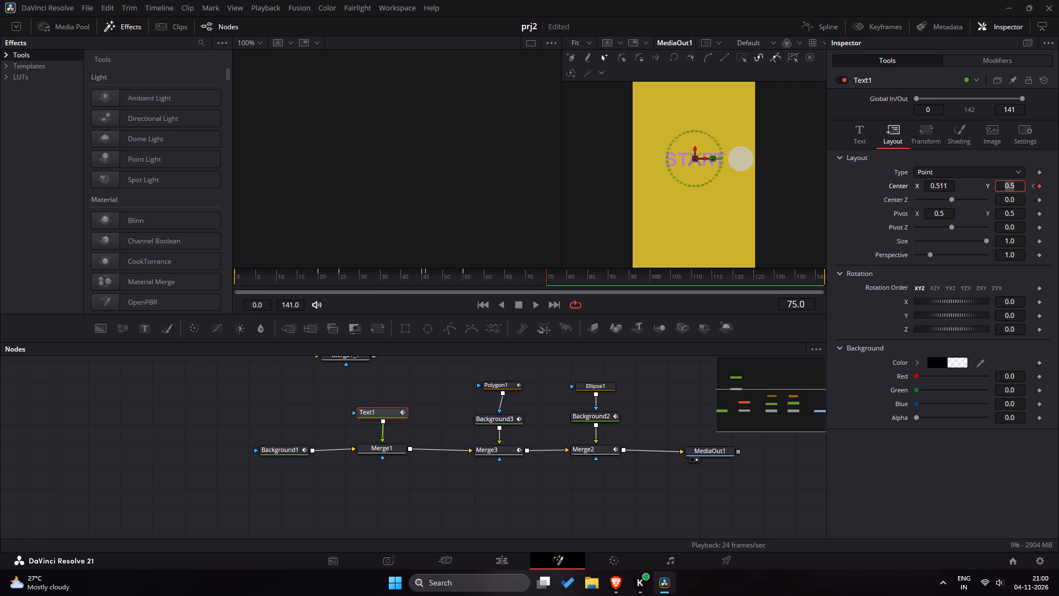
left_click(854, 485)
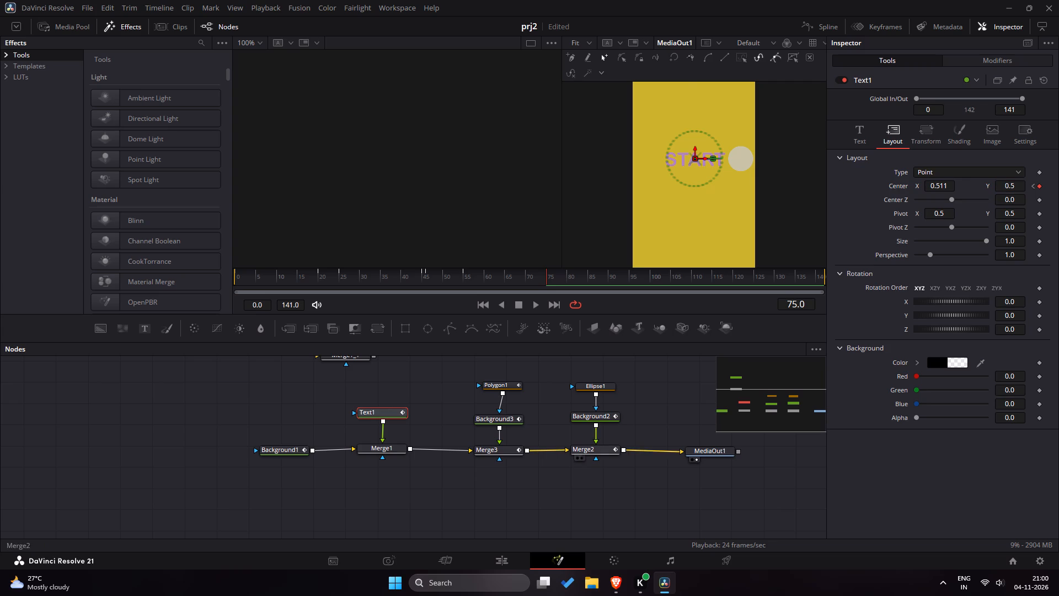
Deselect all nodes and scrub from frame 75 back towards the start to review the START text's slide behind the circle.
double_click(696, 503)
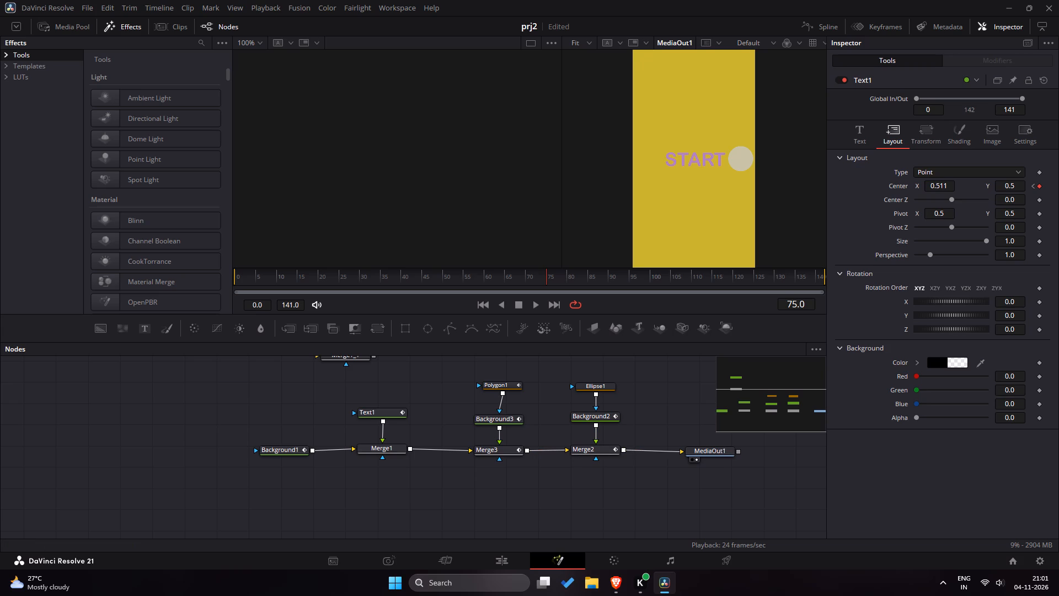
left_click_drag(539, 280, 525, 278)
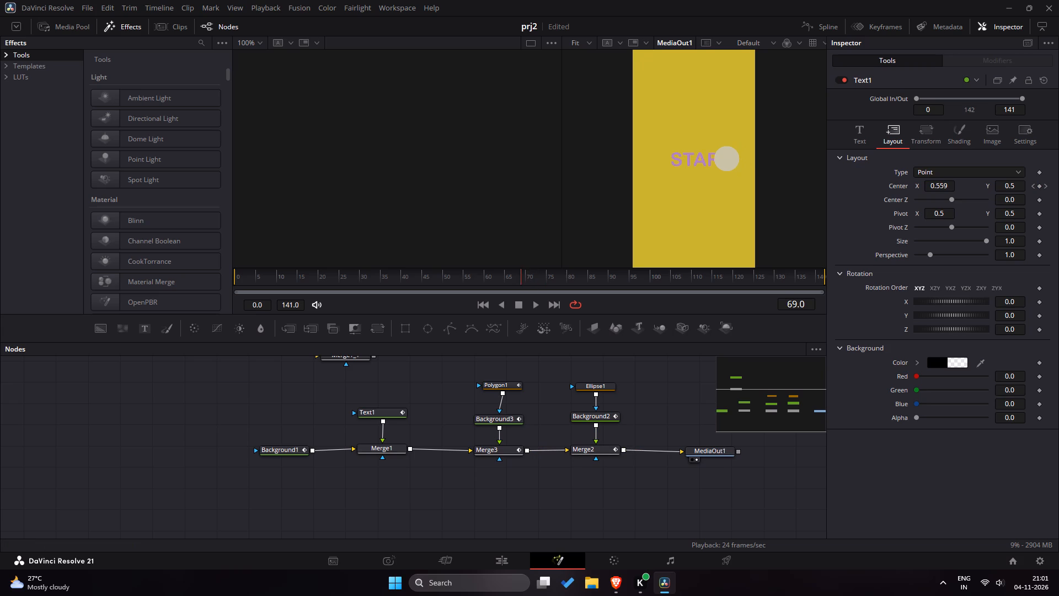
left_click_drag(525, 278, 531, 276)
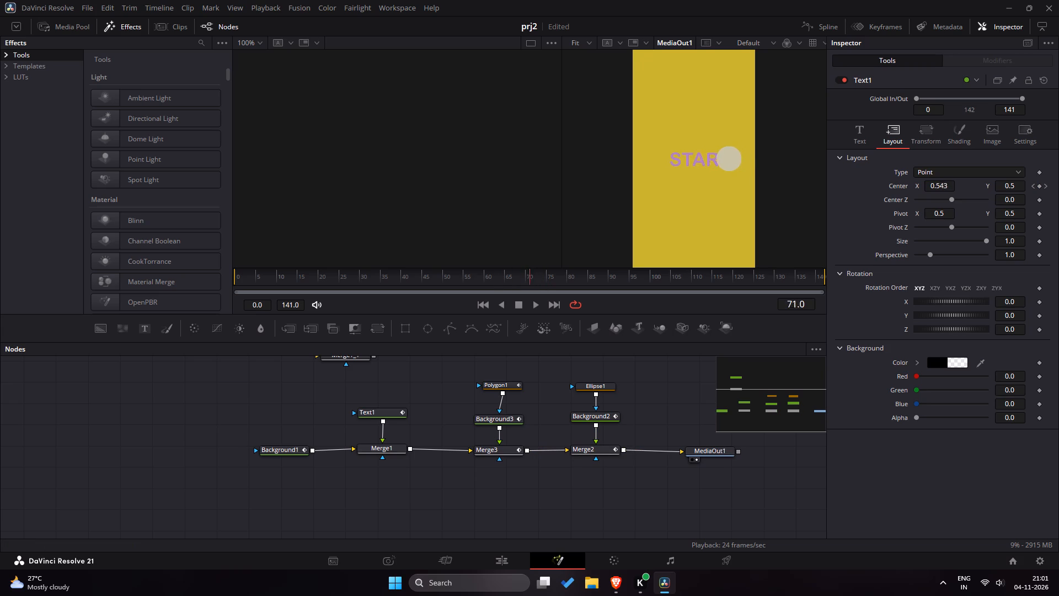
left_click_drag(531, 276, 527, 278)
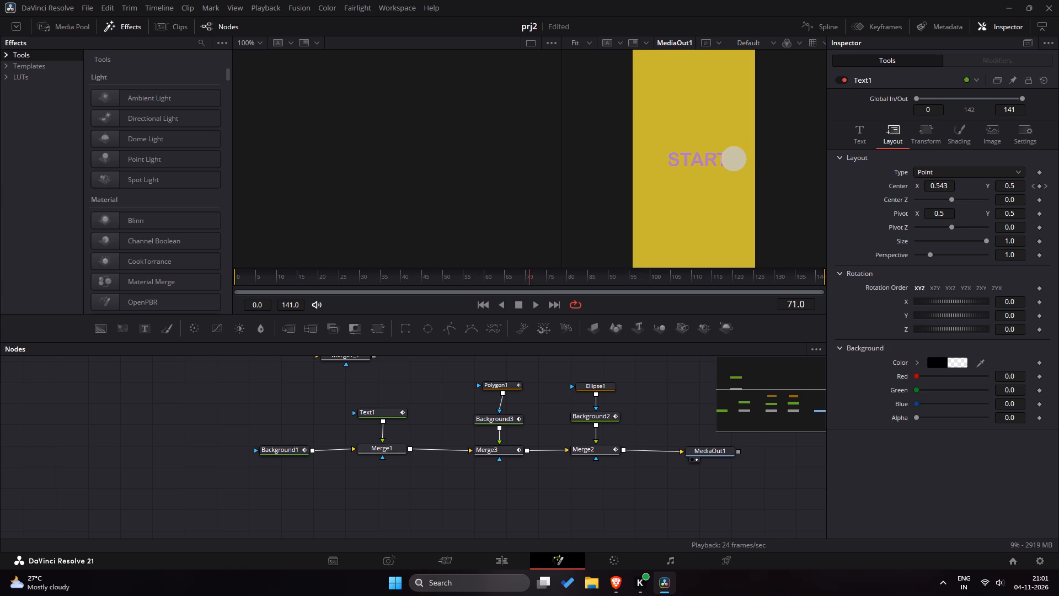
left_click_drag(527, 278, 252, 285)
Examine Text1's text and size keyframes across the first reveal, the frame 45 colour change and frame 55.
left_click(372, 412)
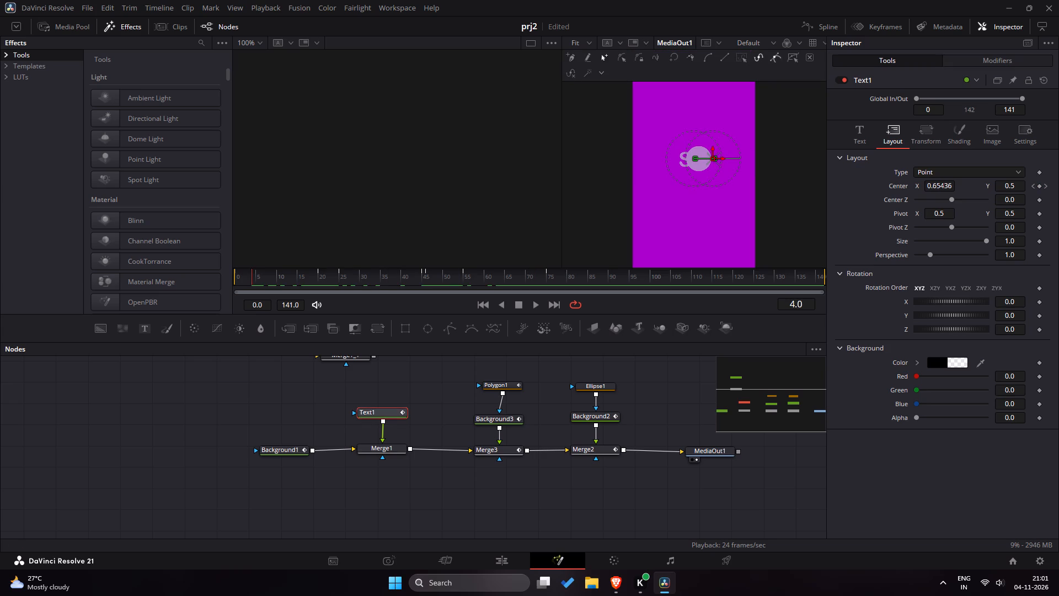
left_click(862, 143)
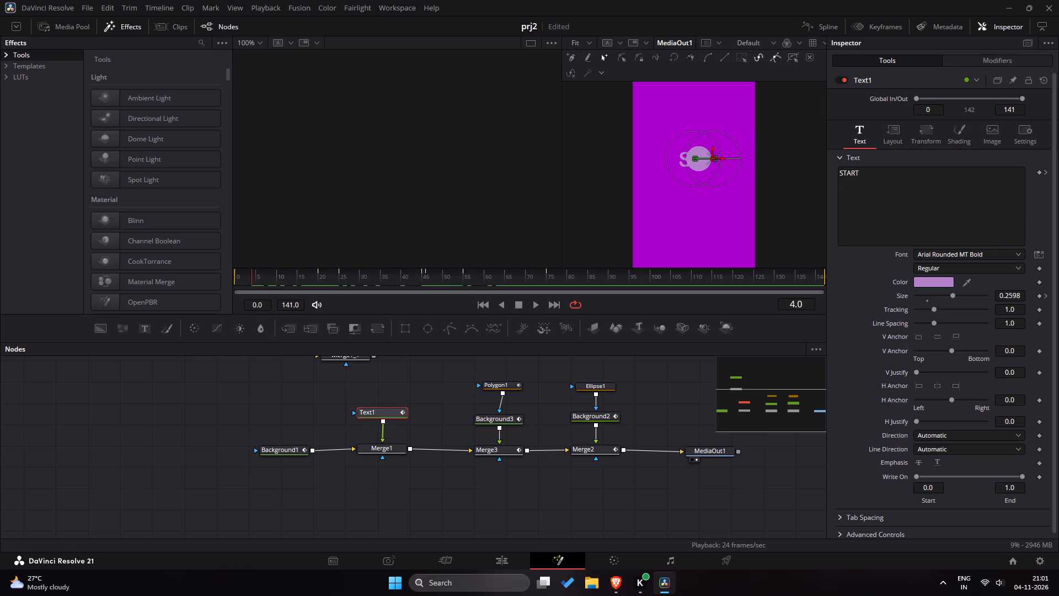
left_click_drag(344, 276, 338, 281)
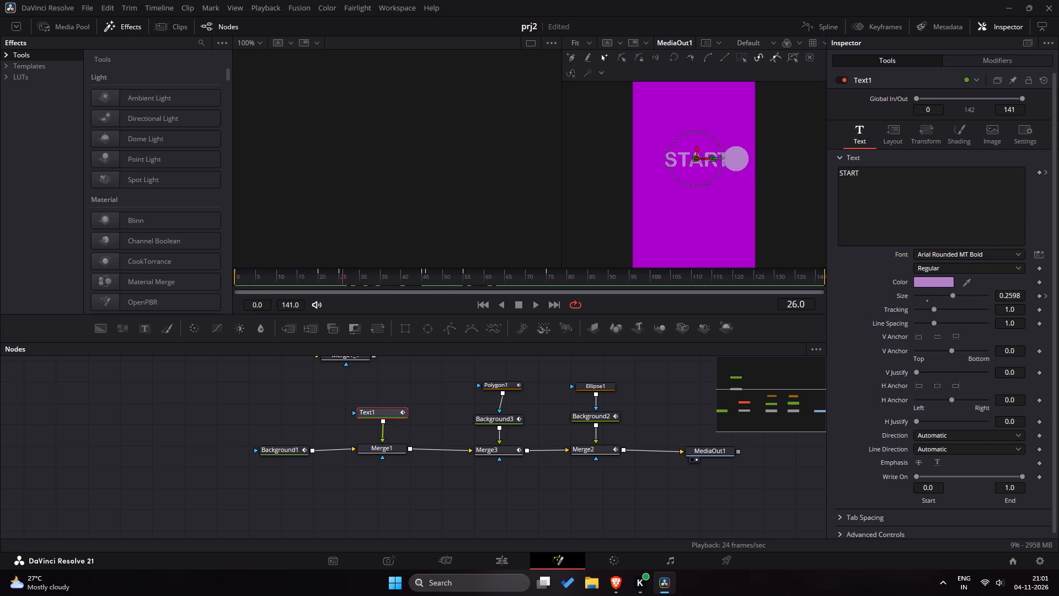
left_click_drag(338, 281, 340, 278)
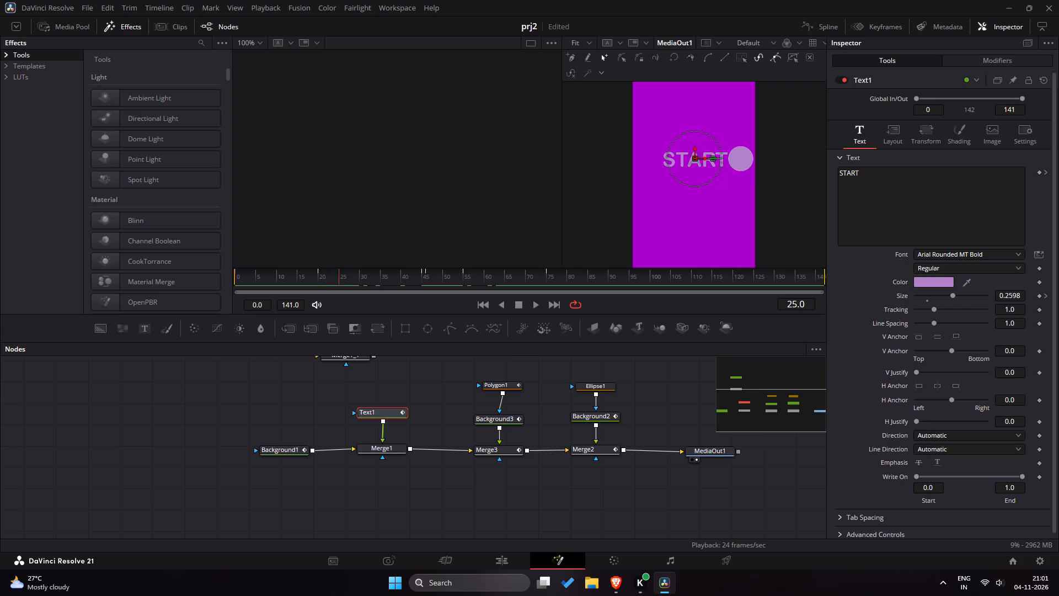
left_click_drag(340, 278, 419, 281)
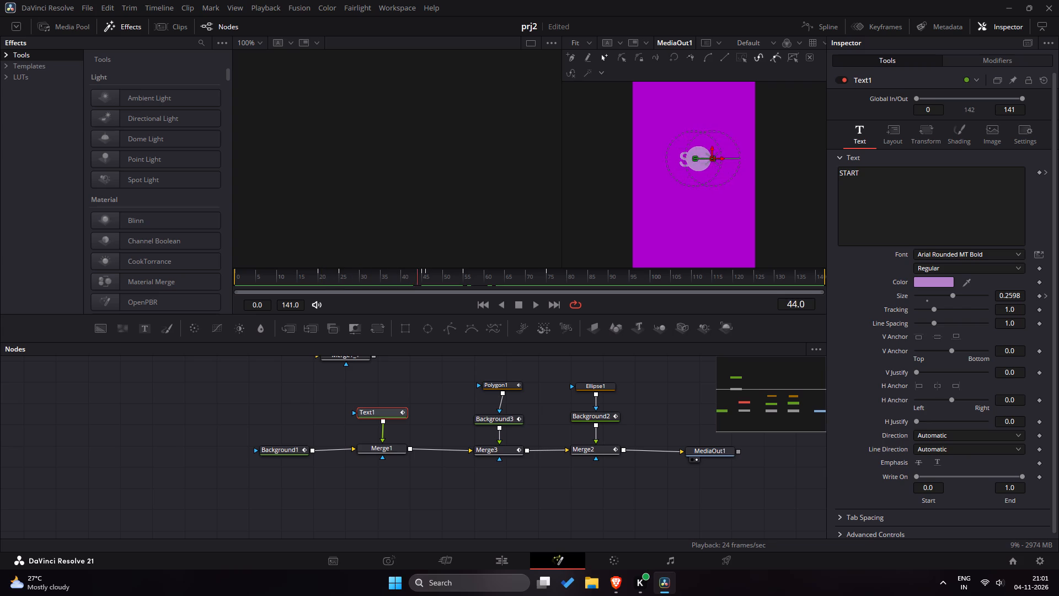
left_click_drag(419, 281, 438, 280)
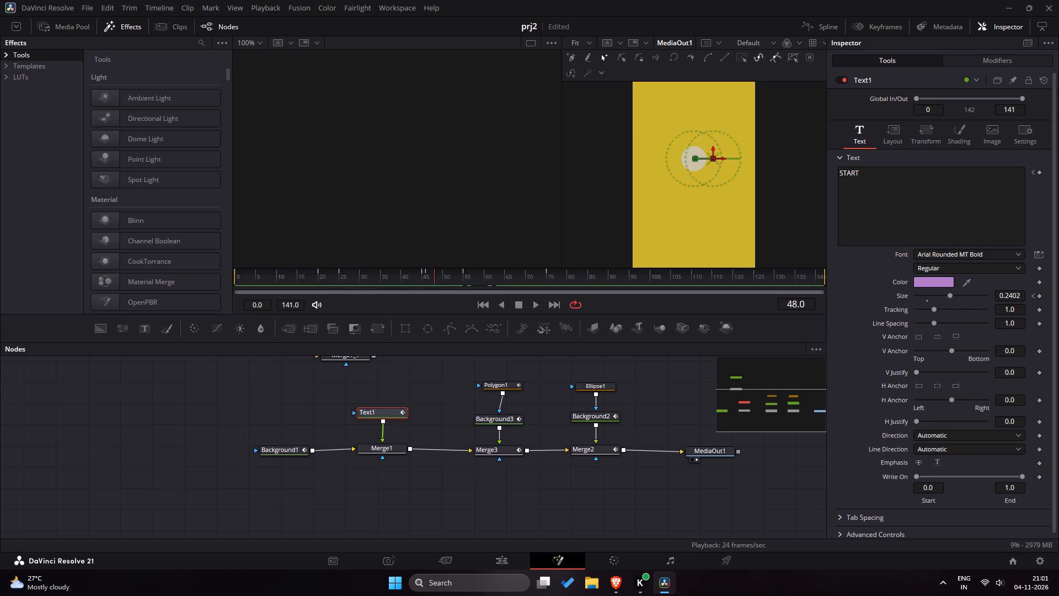
left_click_drag(438, 280, 466, 277)
left_click_drag(466, 277, 464, 278)
left_click_drag(464, 278, 423, 272)
Open Text1's START wording for editing at frame 55, where the second reveal begins.
left_click_drag(423, 272, 464, 286)
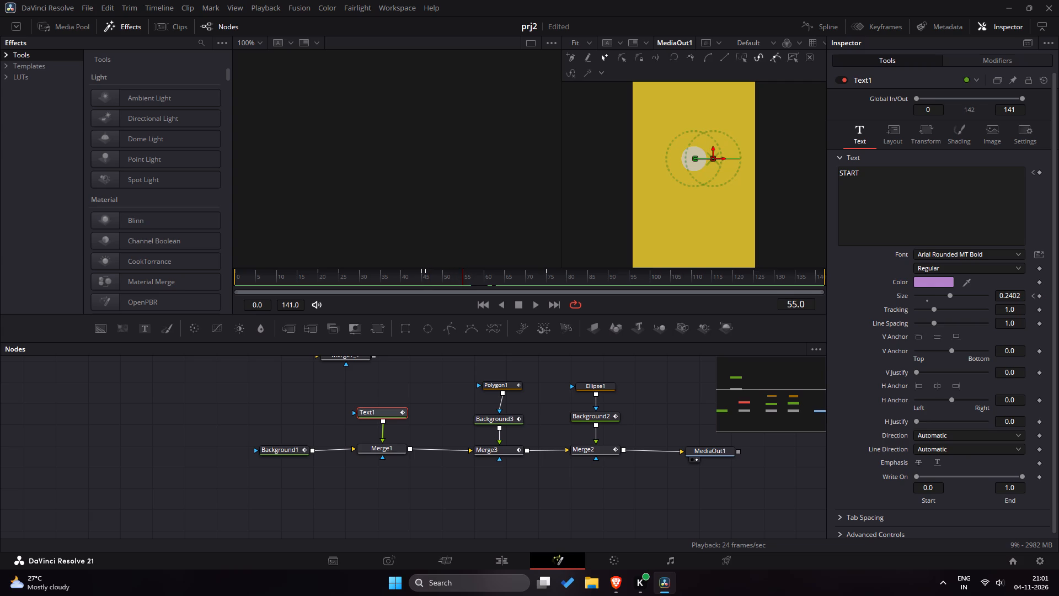
left_click_drag(464, 286, 456, 284)
left_click_drag(456, 284, 466, 285)
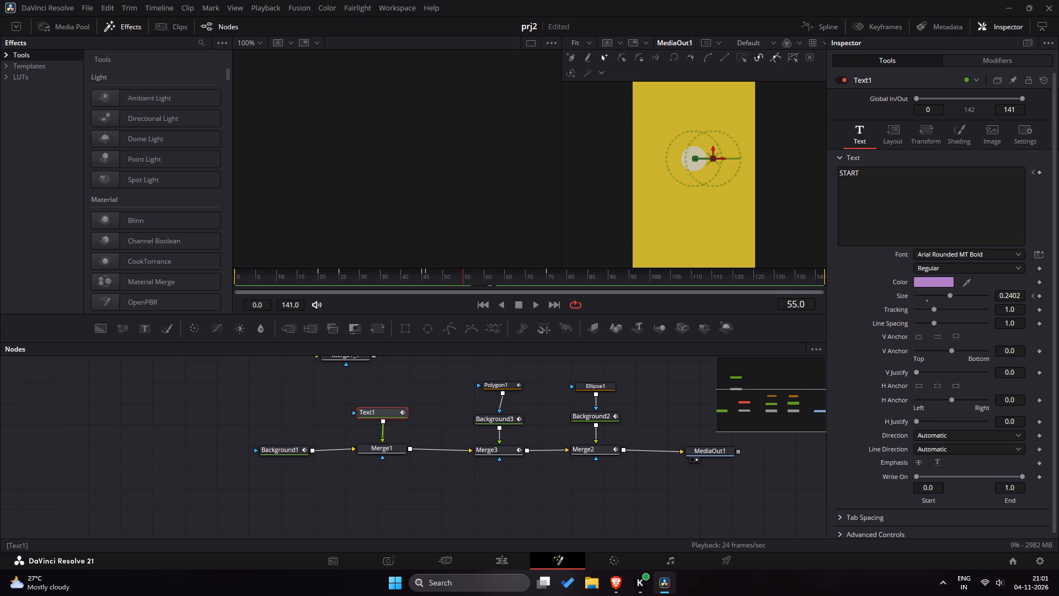
left_click(871, 174)
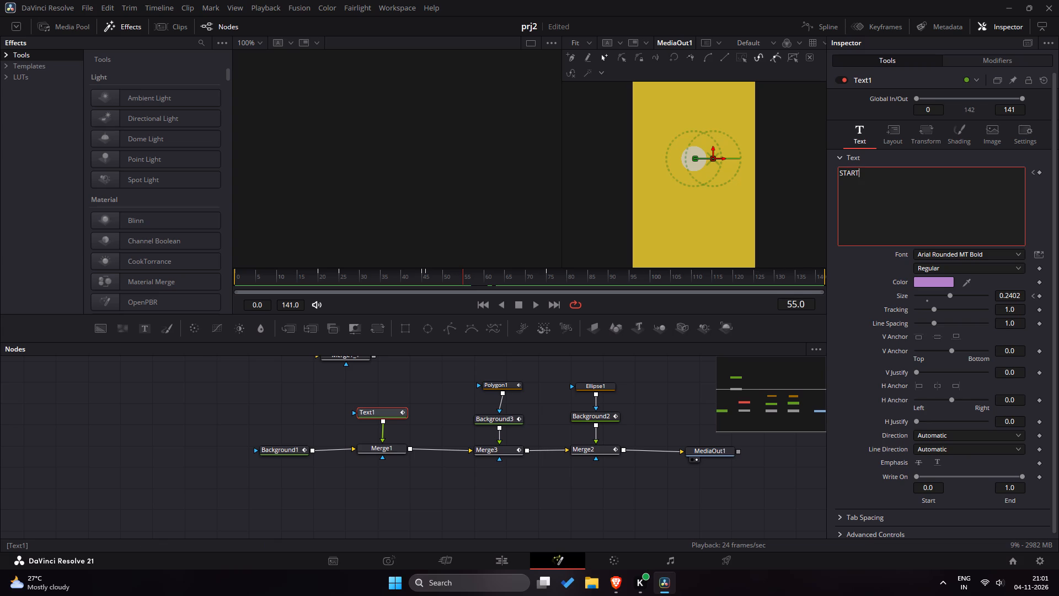
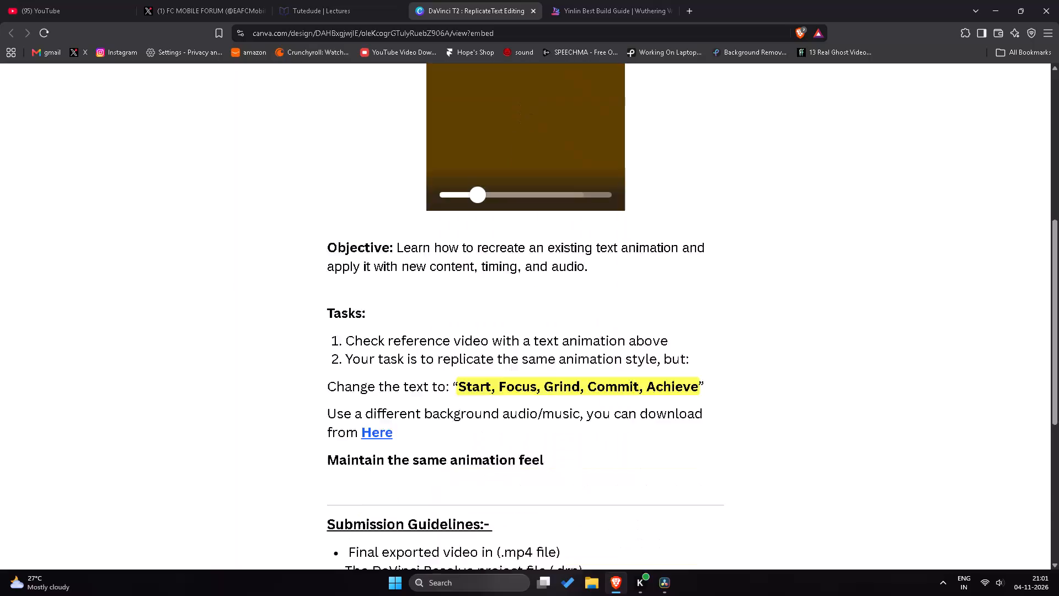
Check the brief's word list and change Text1's wording from START to FOCUS at frame 55.
scroll(590, 371, "down", 3)
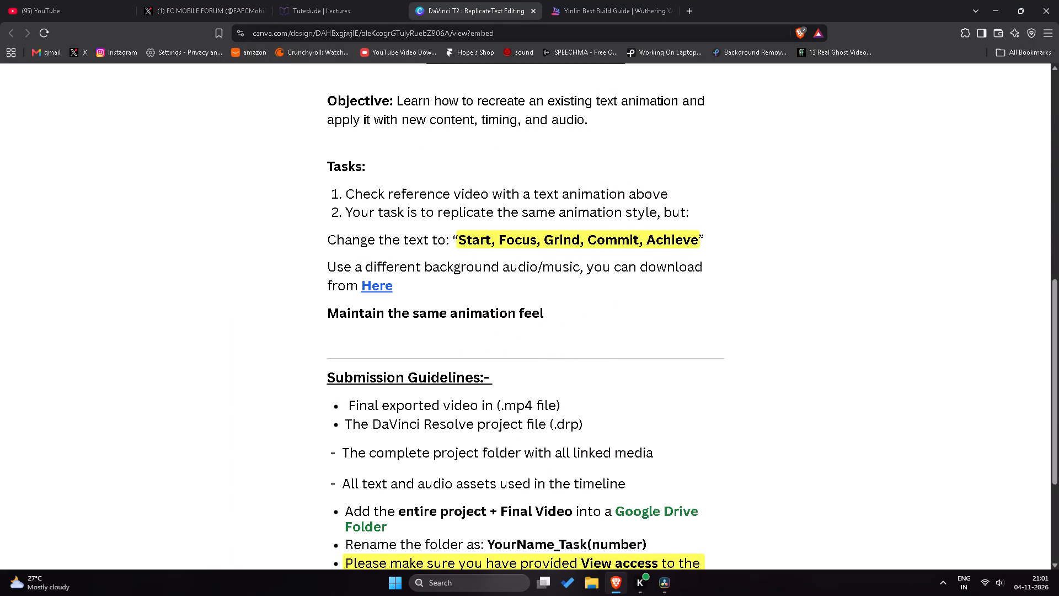
left_click(662, 589)
left_click_drag(892, 172, 890, 172)
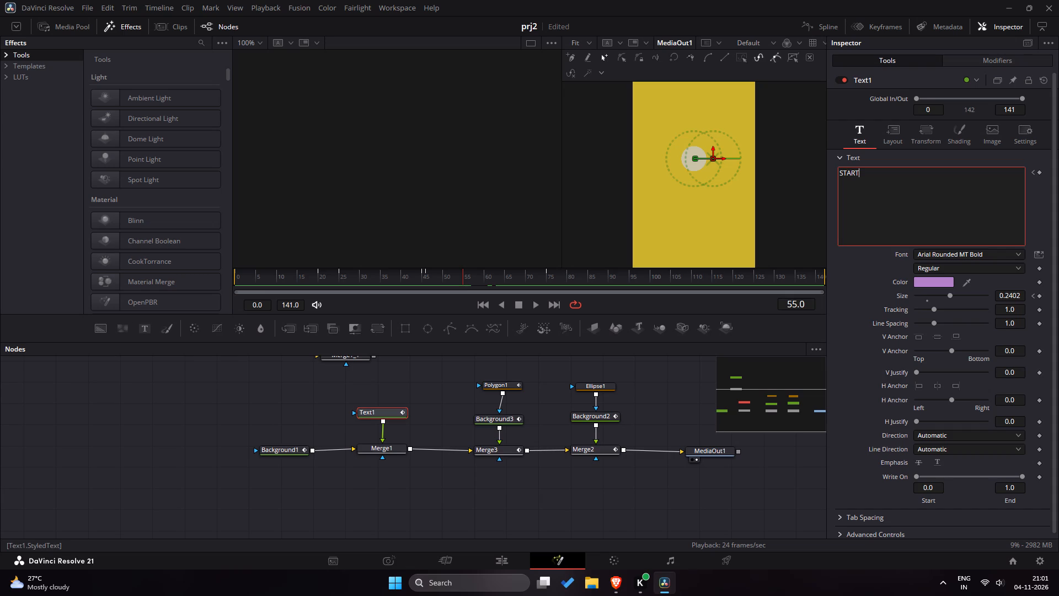
left_click_drag(890, 172, 820, 163)
type("FO")
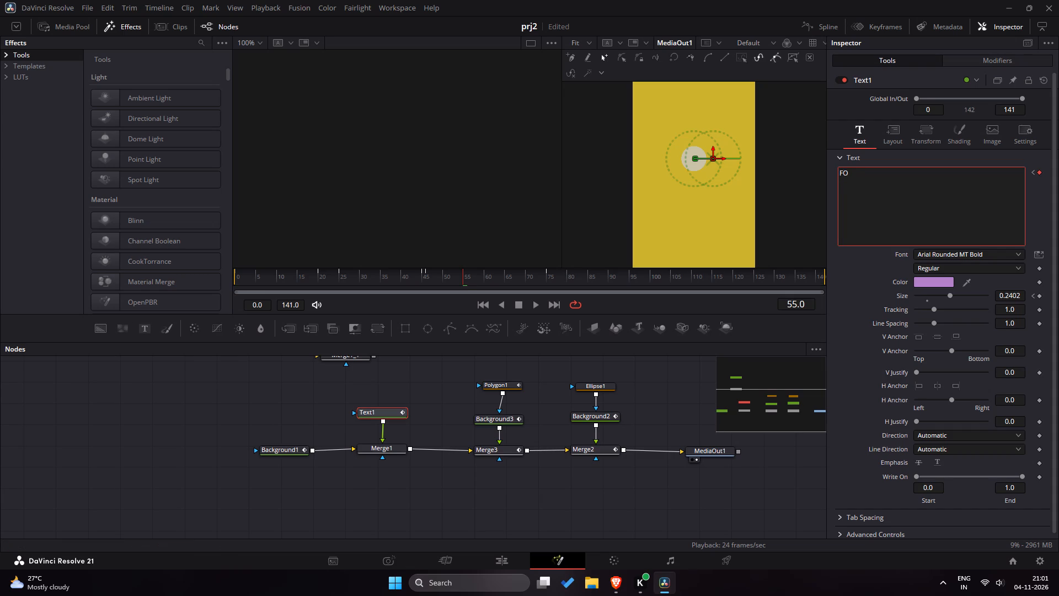
type("CUS")
left_click(859, 281)
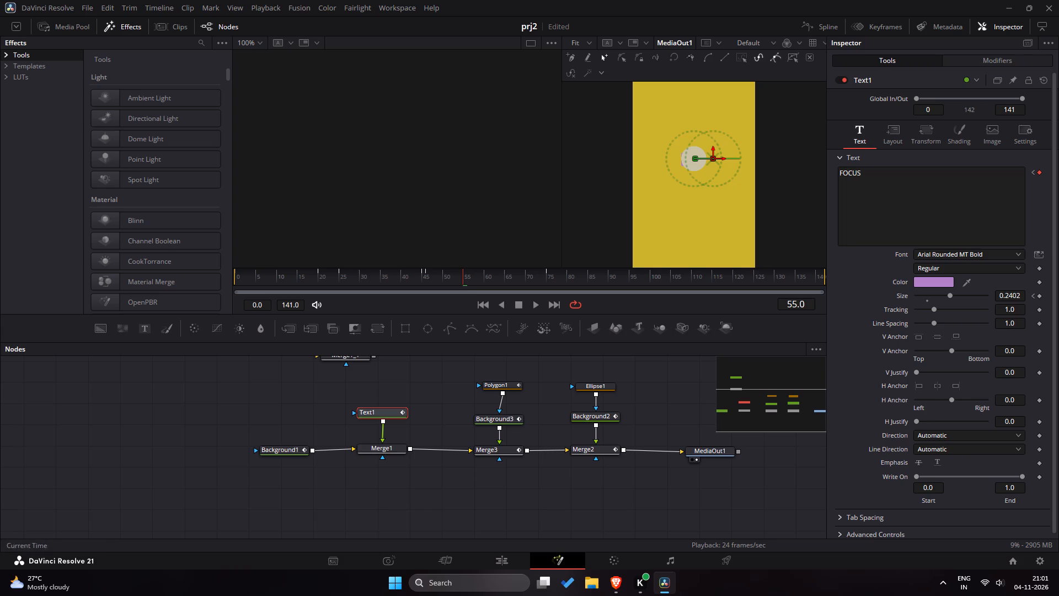
Add a keyframe for Text1's FOCUS wording at frame 75, the end of the second reveal.
left_click_drag(473, 280, 465, 281)
left_click_drag(465, 281, 550, 283)
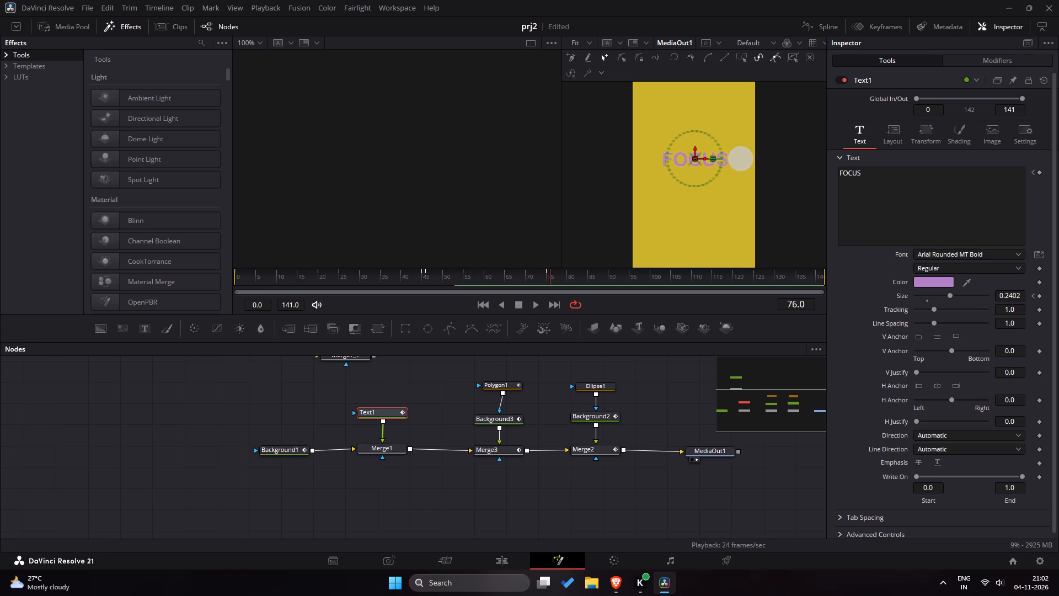
left_click_drag(550, 283, 547, 283)
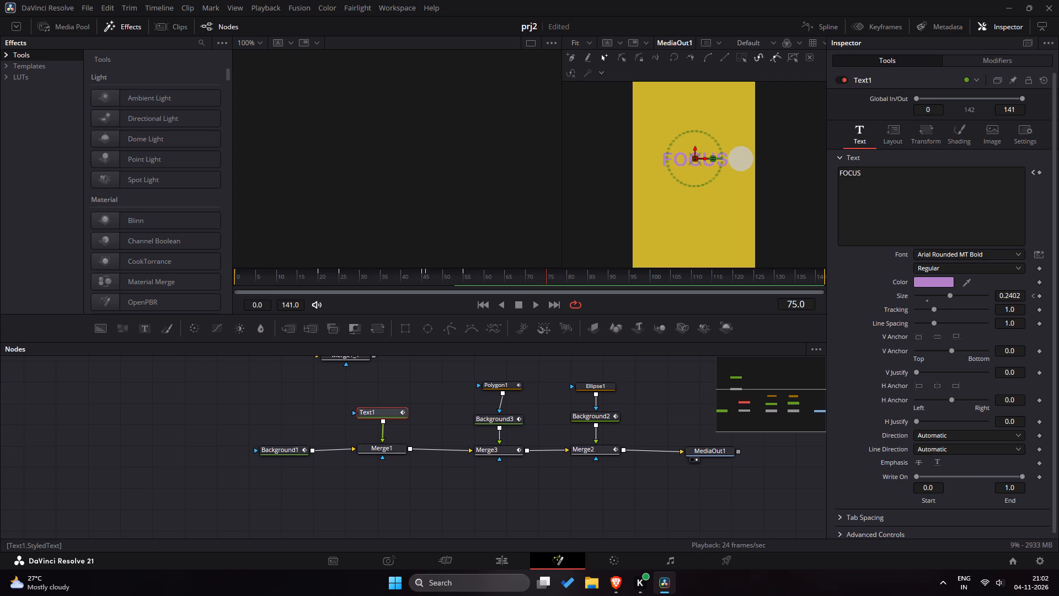
left_click(1038, 174)
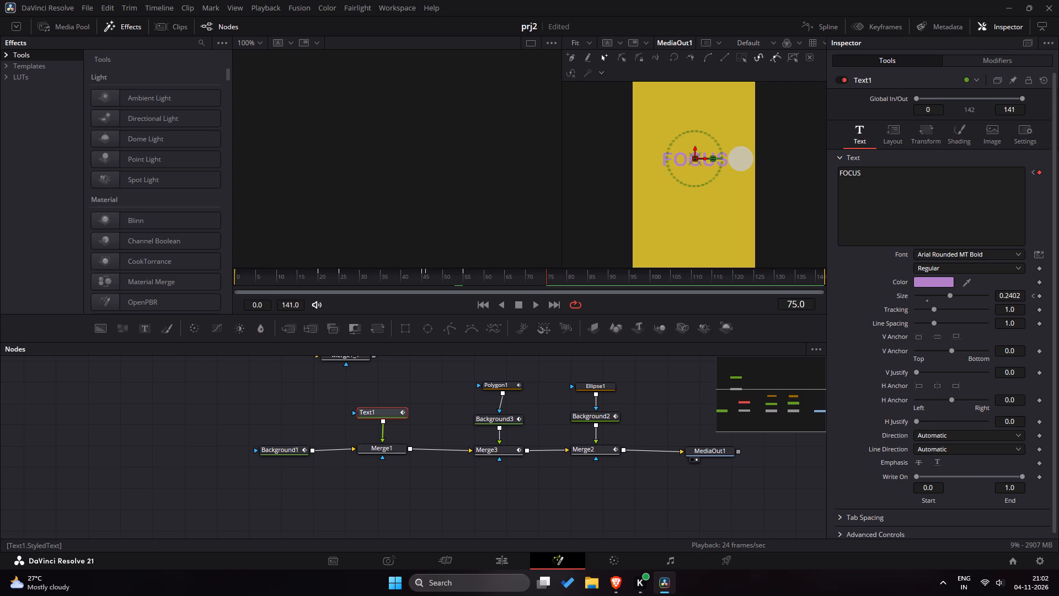
left_click(1040, 205)
Play the animation from the start and scrub back from frame 75 to review the START to FOCUS word change.
left_click_drag(459, 278, 178, 269)
key("space")
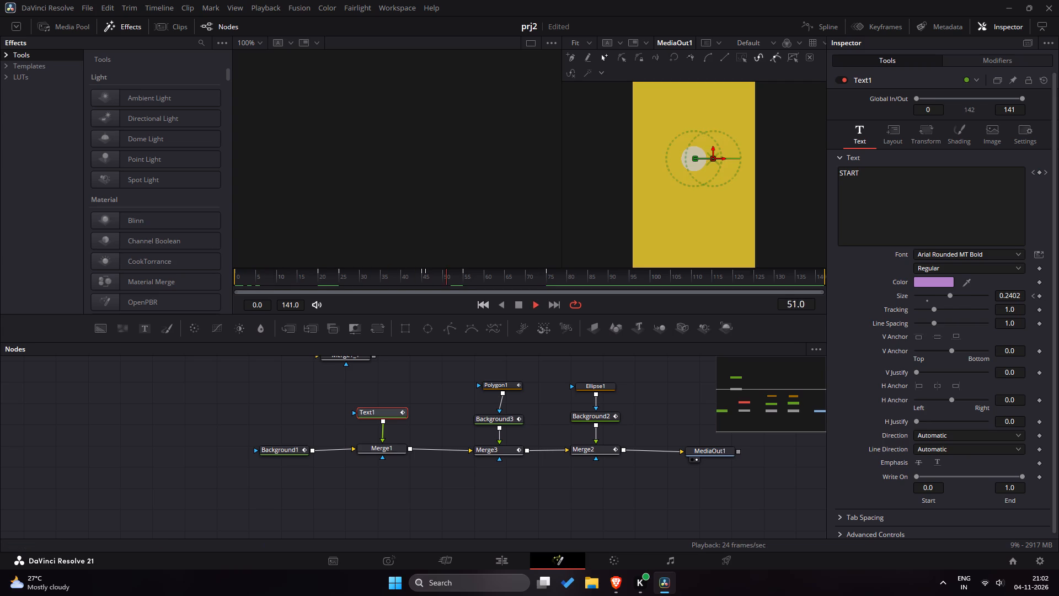
key("space")
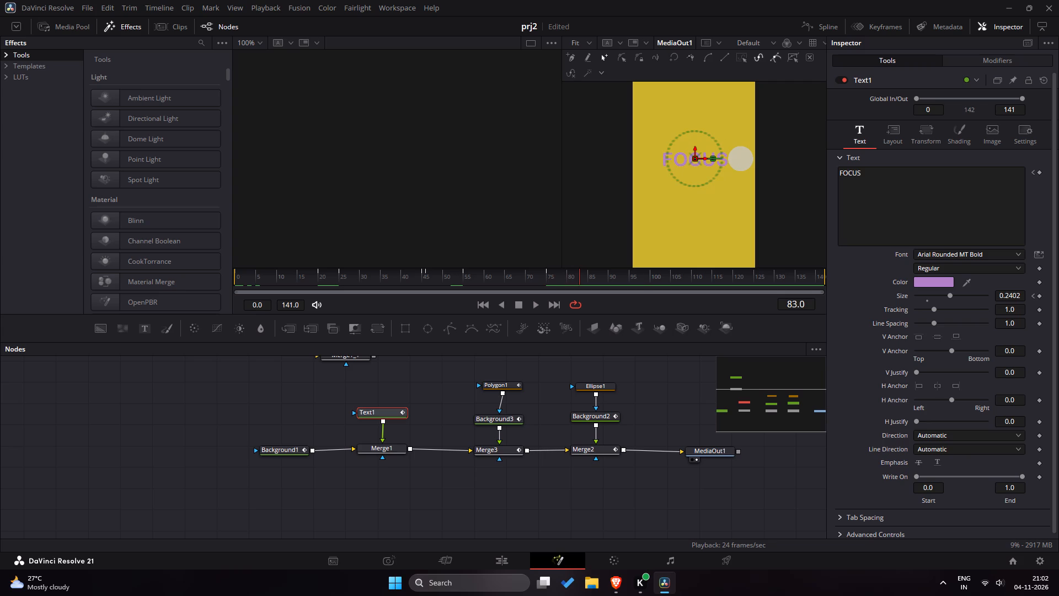
left_click_drag(541, 279, 549, 279)
left_click_drag(549, 279, 463, 274)
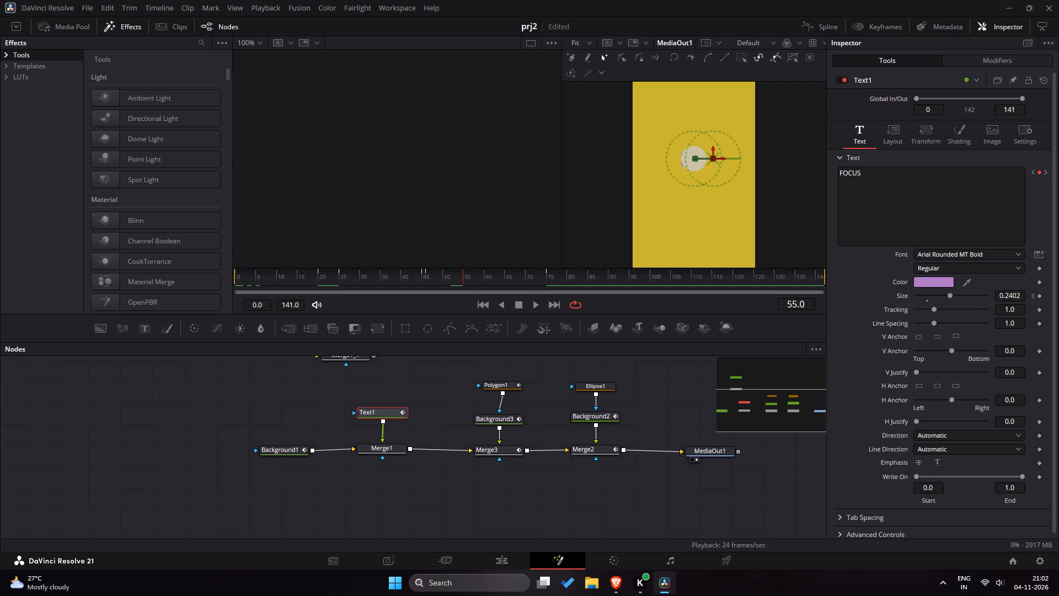
left_click_drag(459, 278, 395, 276)
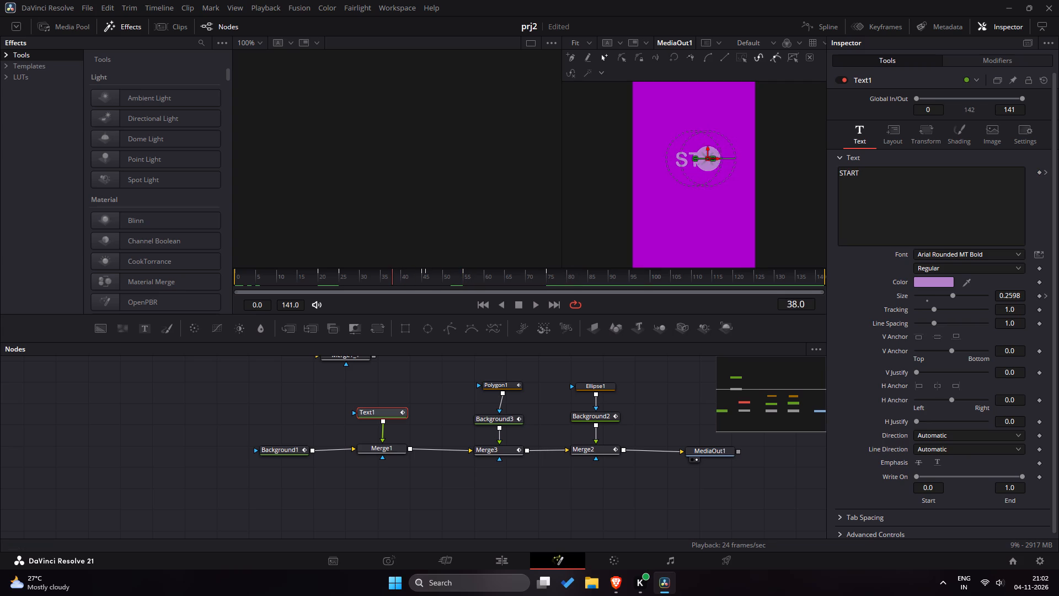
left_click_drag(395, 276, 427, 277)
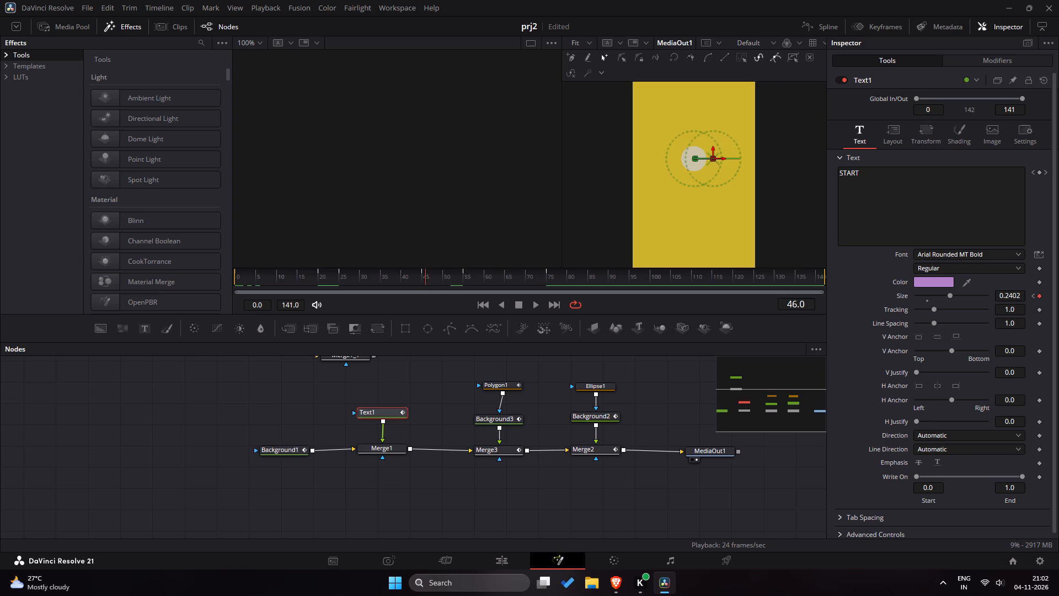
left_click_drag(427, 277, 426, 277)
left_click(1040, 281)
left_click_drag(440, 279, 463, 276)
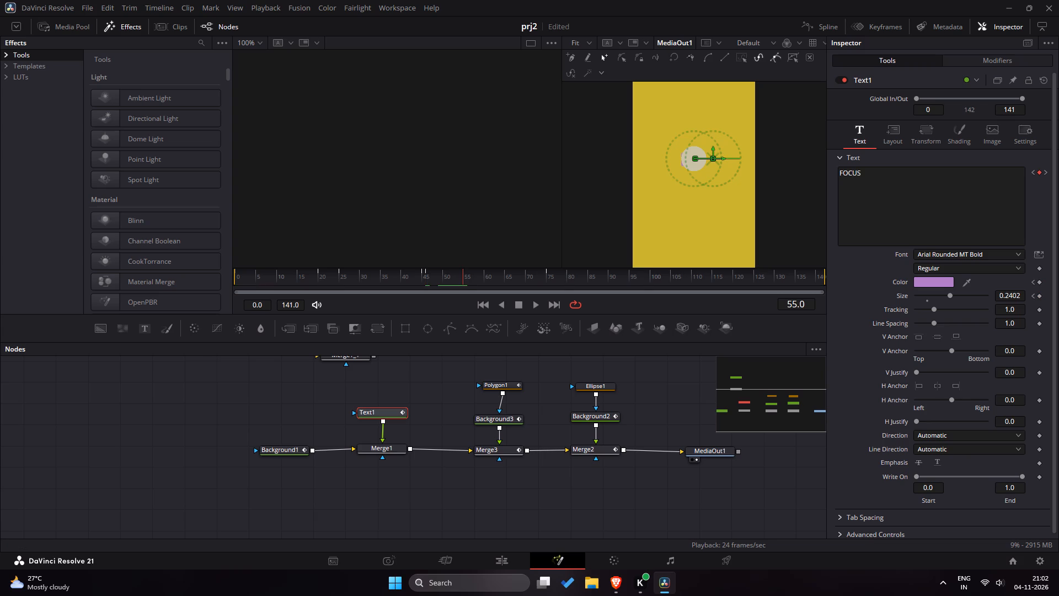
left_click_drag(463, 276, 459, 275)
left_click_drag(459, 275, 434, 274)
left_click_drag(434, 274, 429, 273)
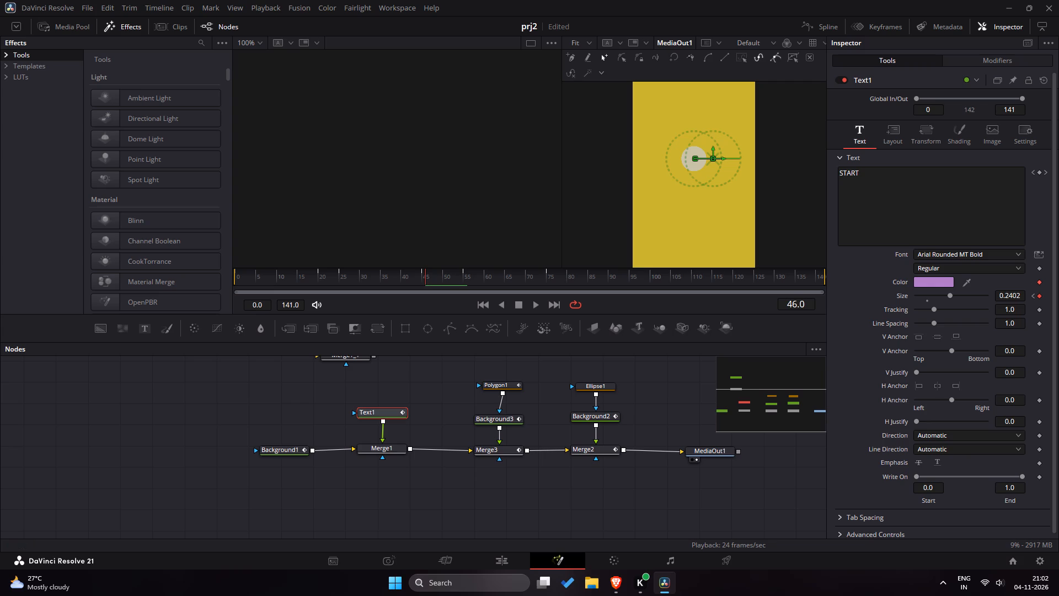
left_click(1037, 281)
Keyframe Text1's colour at frame 45, and at frame 46 match it to the circle's beige sampled from the viewer.
left_click(427, 280)
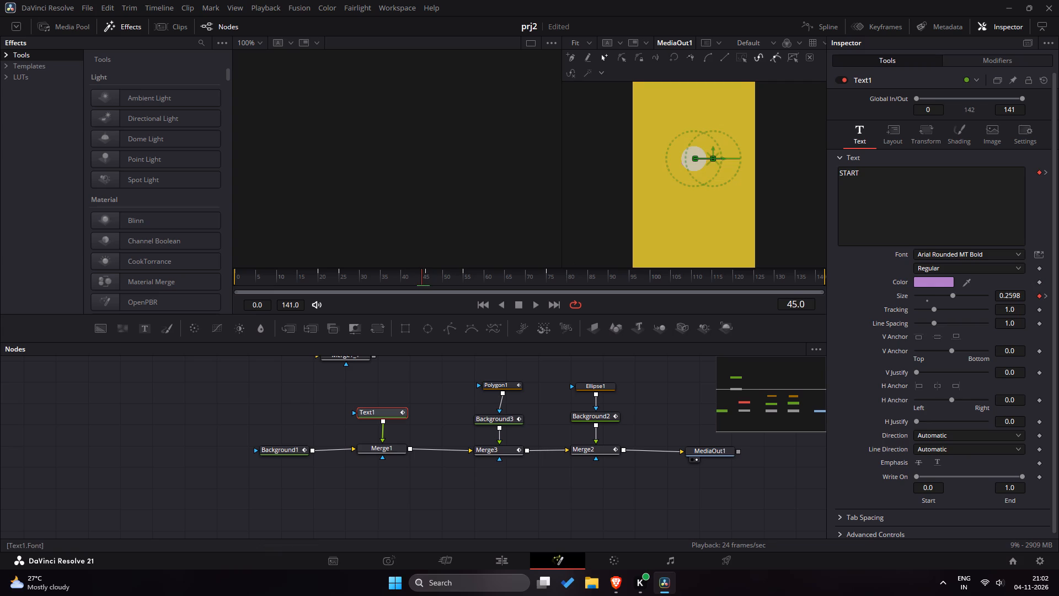
left_click(1037, 282)
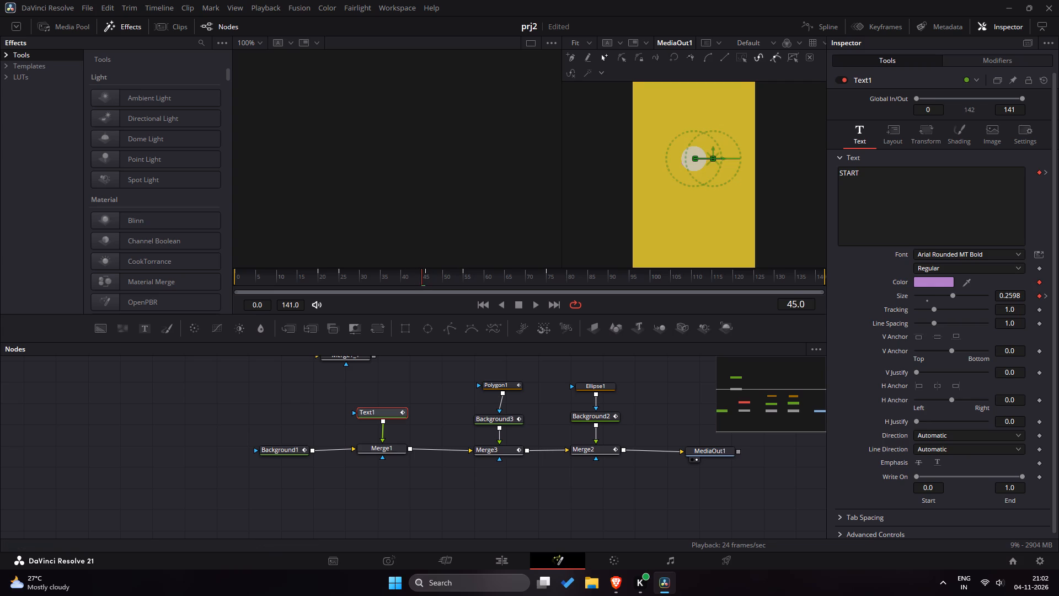
left_click(425, 277)
left_click_drag(967, 281, 694, 154)
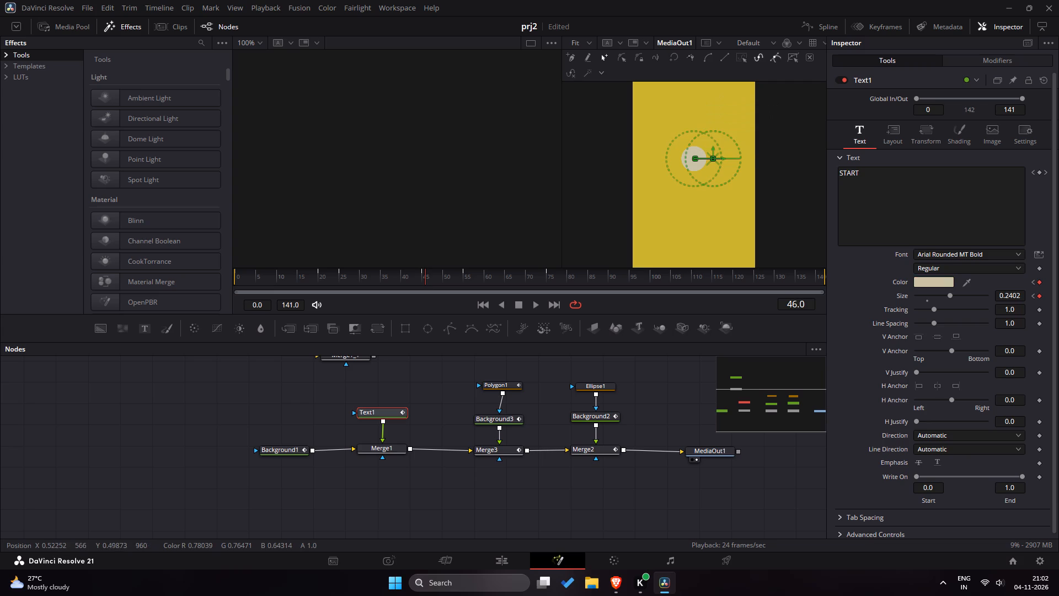
Deselect all nodes and replay the animation from the start to review the START reveal, colour change and FOCUS reveal.
double_click(664, 384)
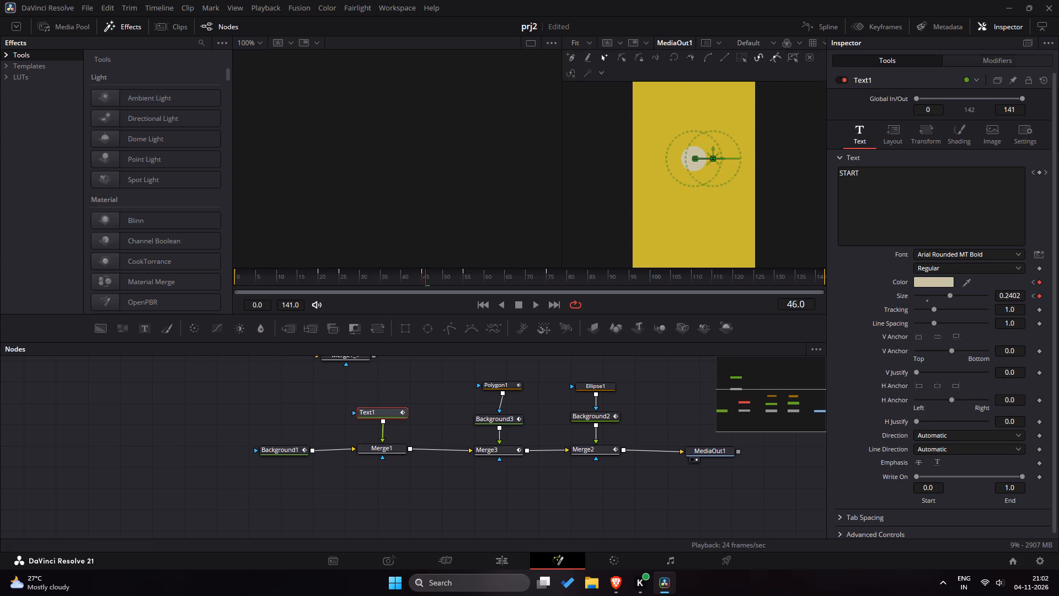
left_click_drag(379, 275, 190, 270)
key("space")
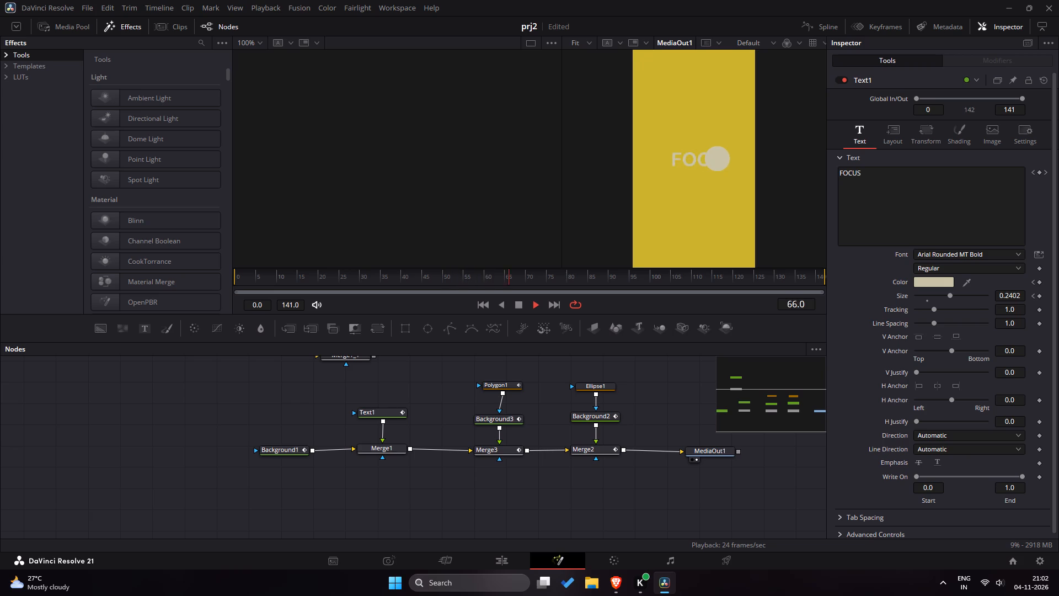
key("space")
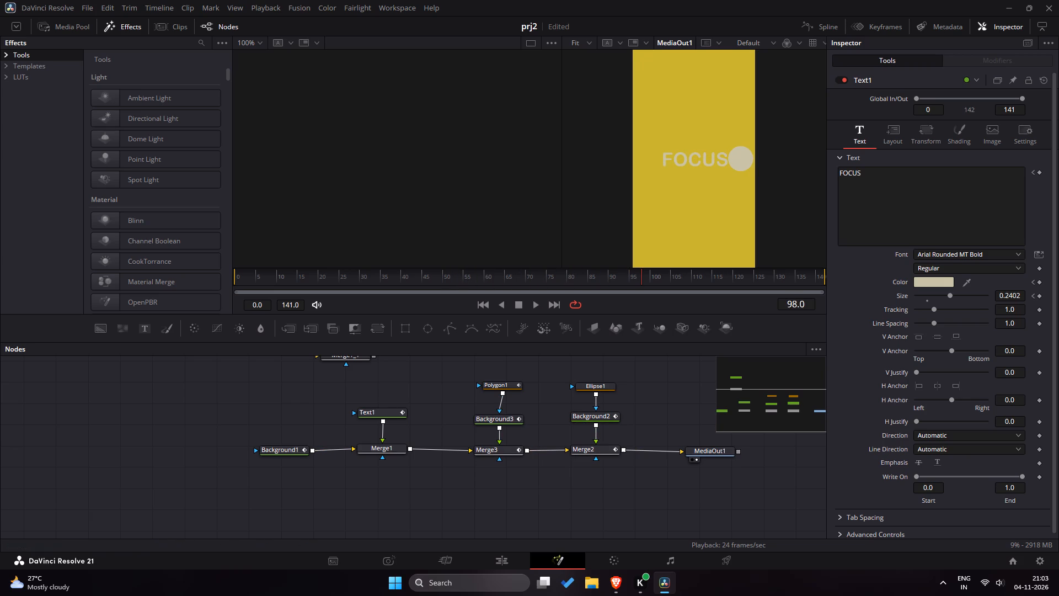
left_click_drag(504, 279, 319, 276)
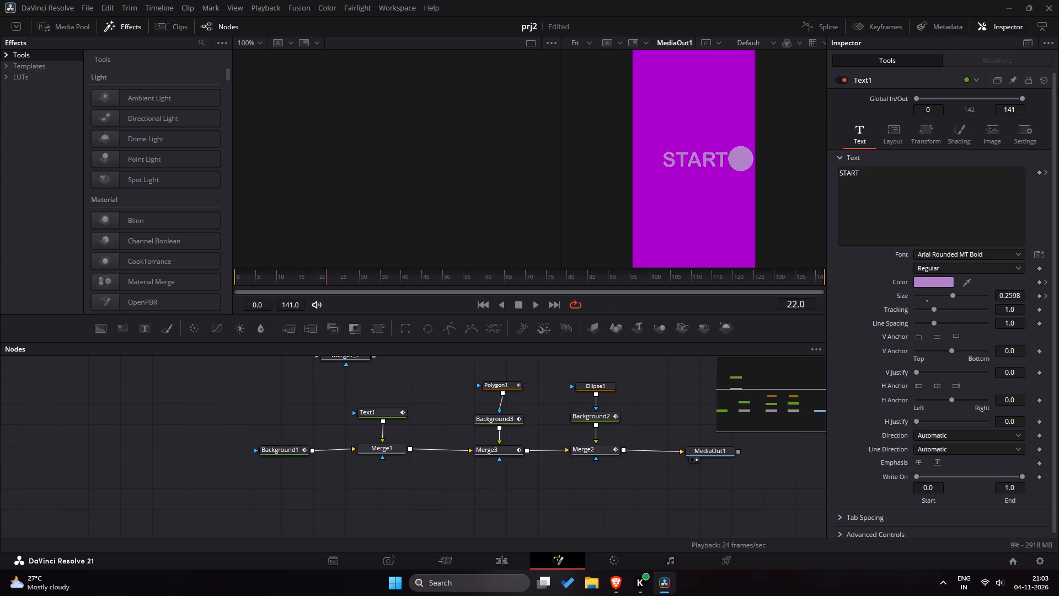
left_click_drag(319, 276, 236, 275)
key("space")
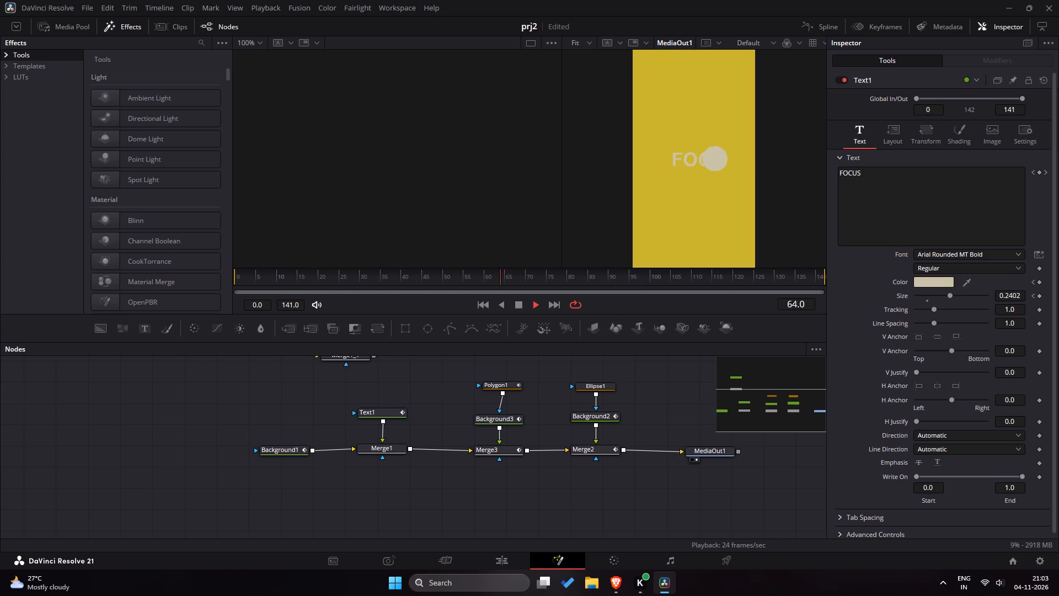
key("space")
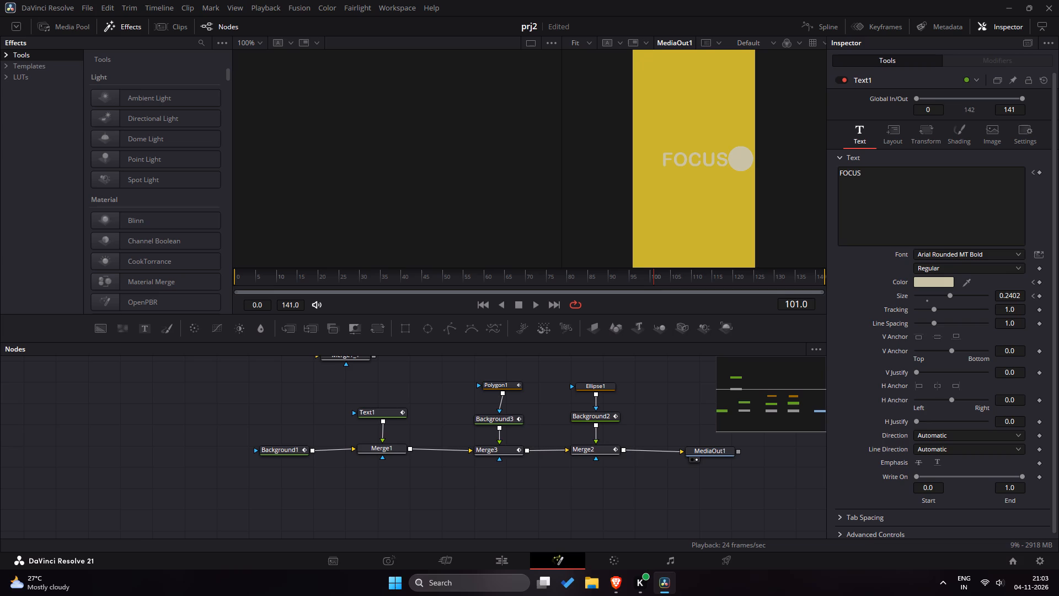
left_click_drag(542, 283, 528, 283)
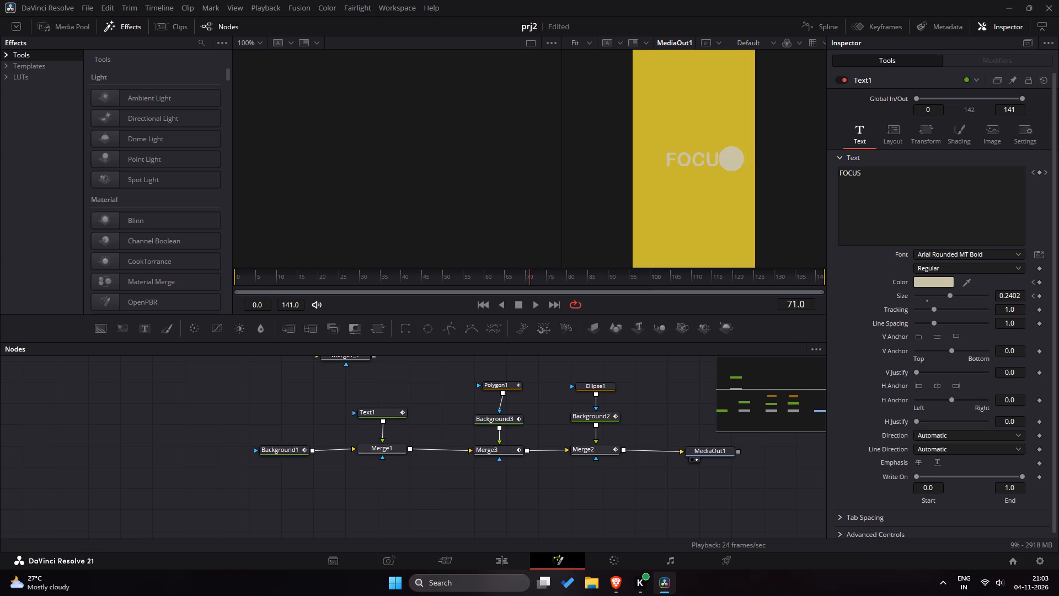
left_click_drag(528, 283, 237, 268)
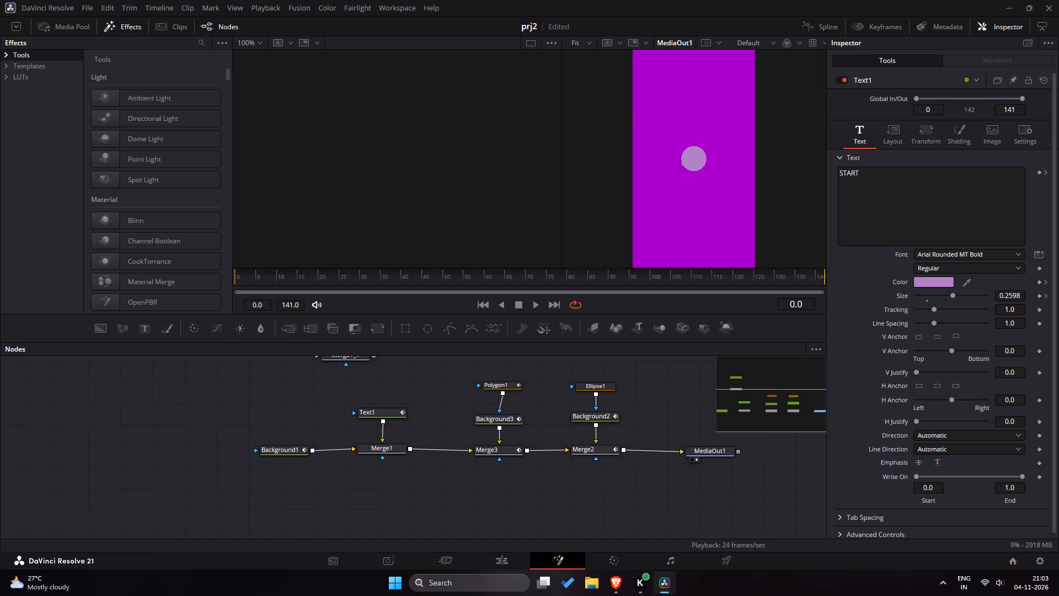
key("space")
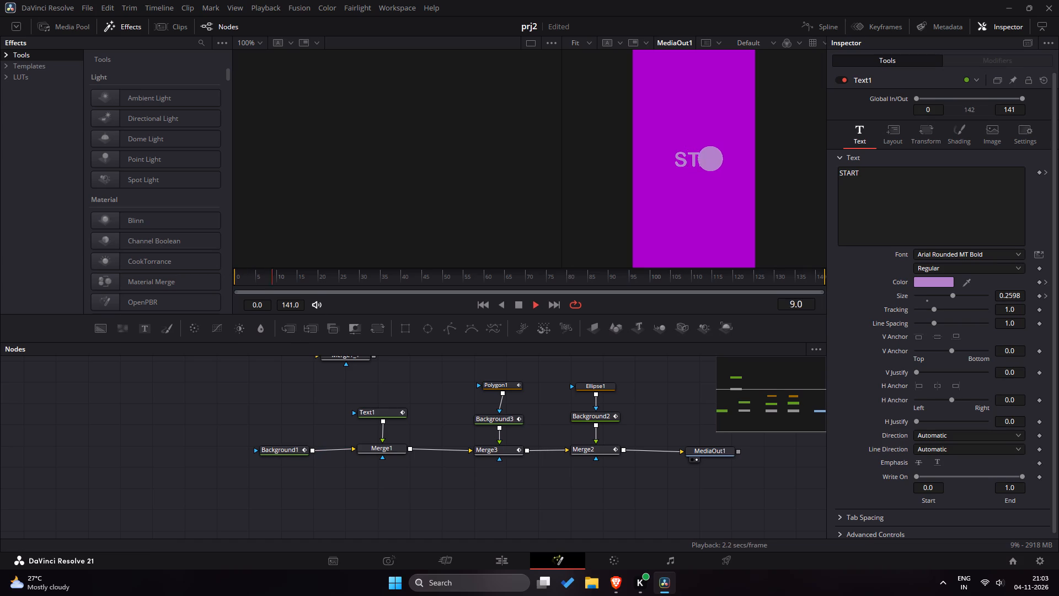
key("space")
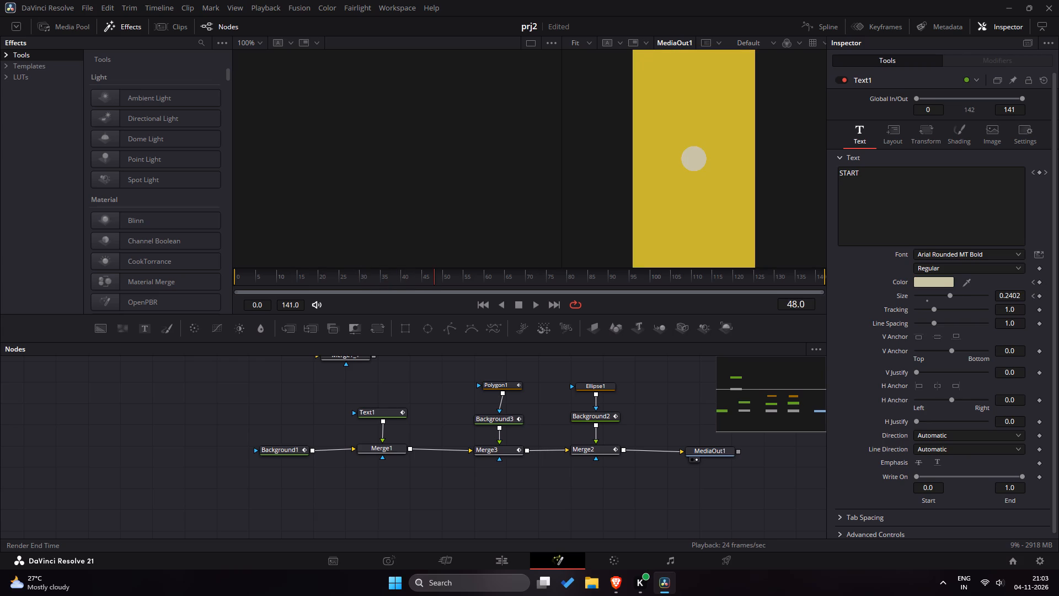
key("space")
key("space")
key("space")
key("space")
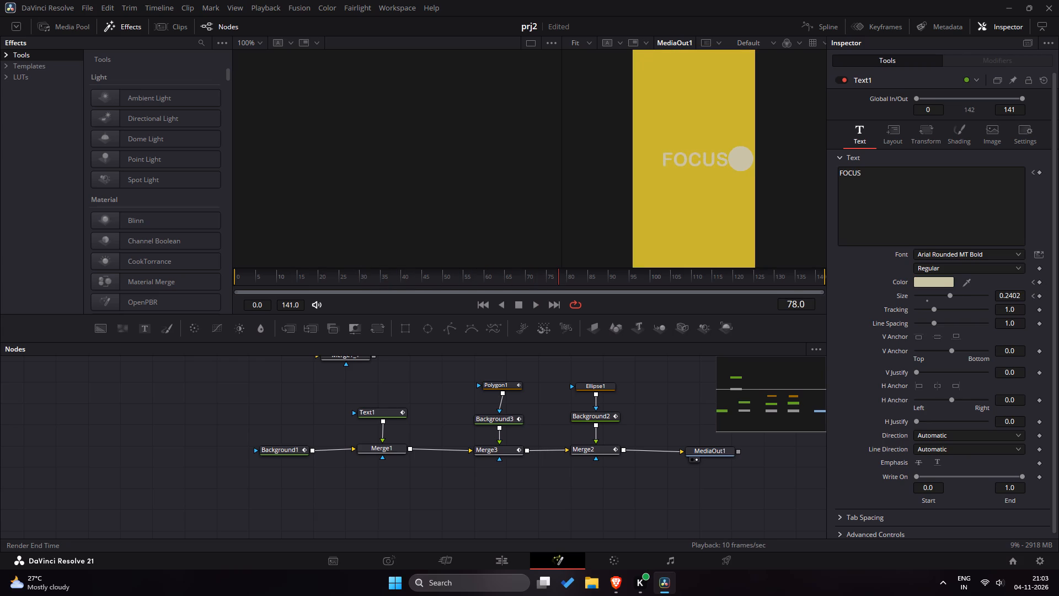
left_click_drag(539, 278, 526, 278)
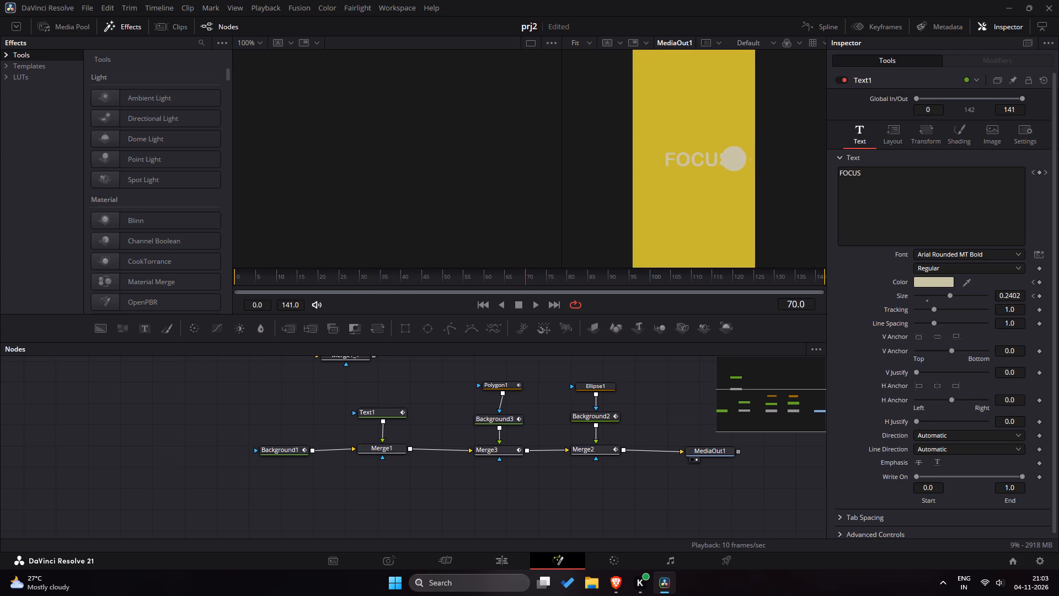
Scrub between the START and FOCUS reveals and check the frames around 75 to 80 where the second reveal ends.
left_click_drag(526, 278, 319, 279)
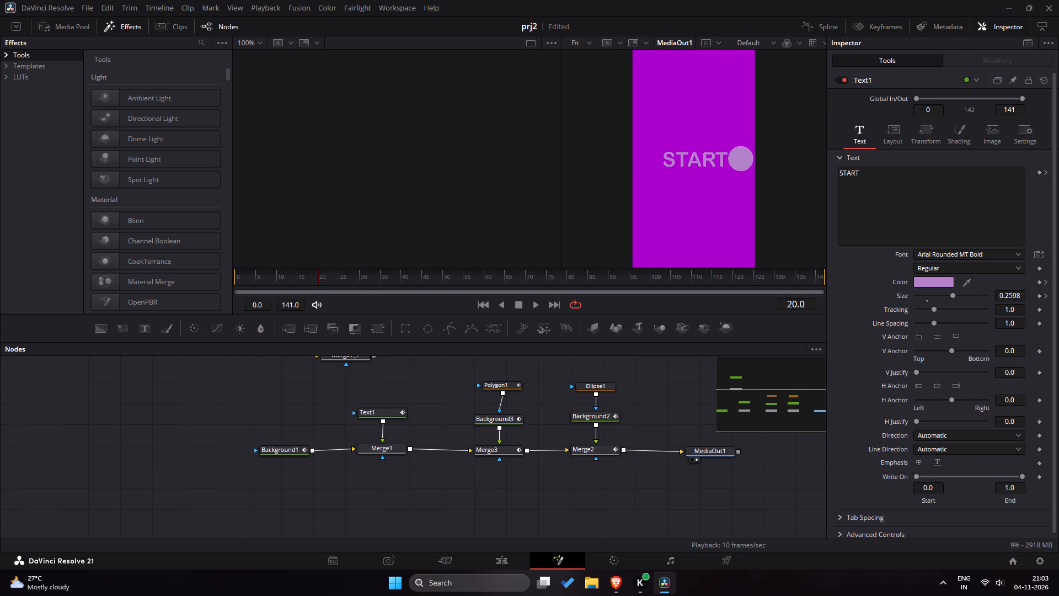
left_click_drag(319, 279, 340, 280)
left_click_drag(340, 280, 588, 291)
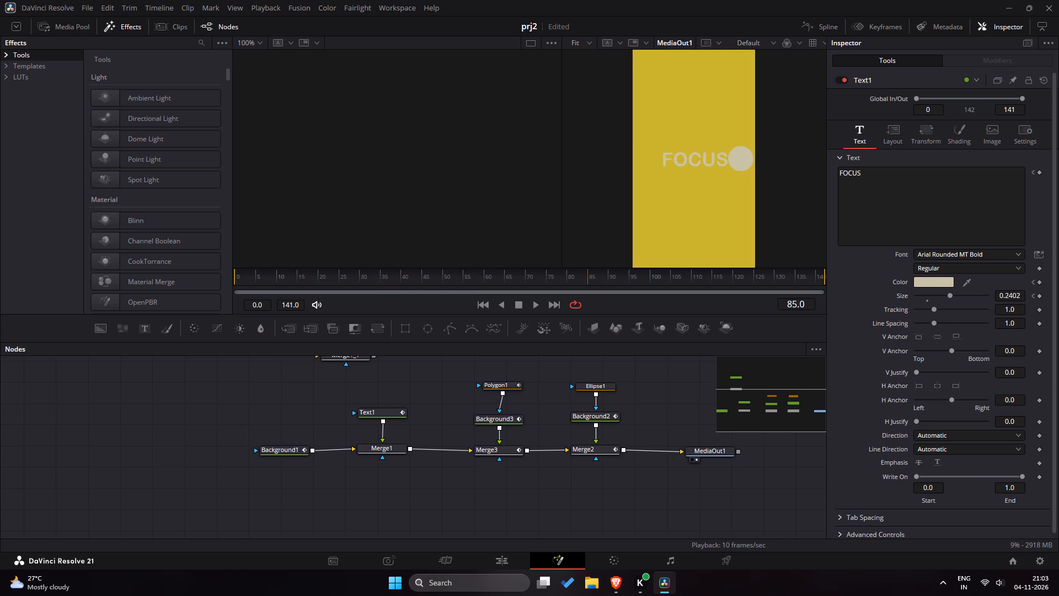
left_click_drag(588, 291, 578, 281)
left_click_drag(578, 281, 548, 279)
left_click_drag(548, 279, 565, 282)
left_click_drag(565, 282, 240, 271)
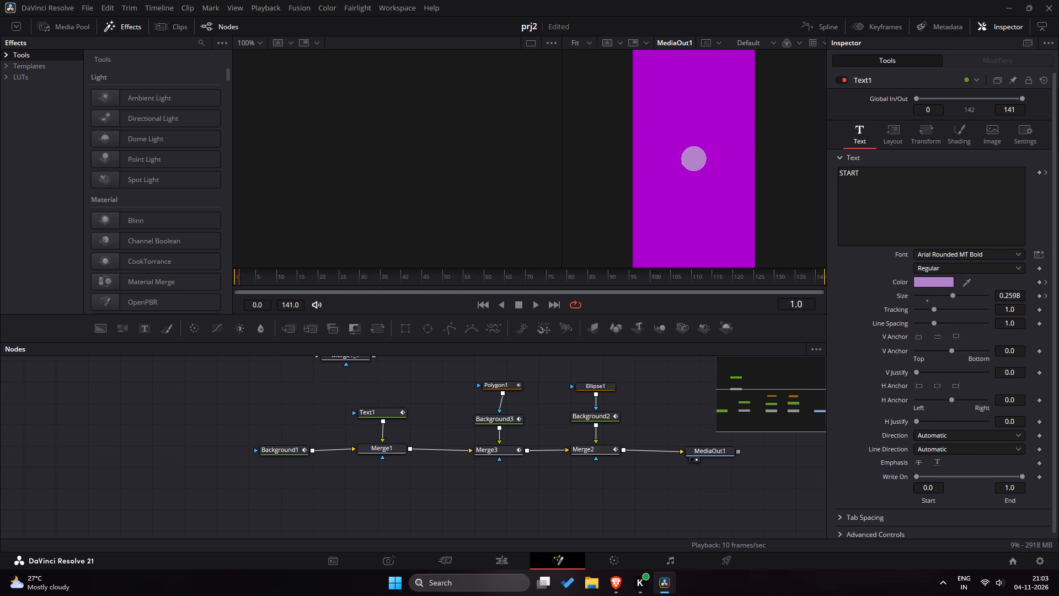
left_click_drag(240, 271, 336, 274)
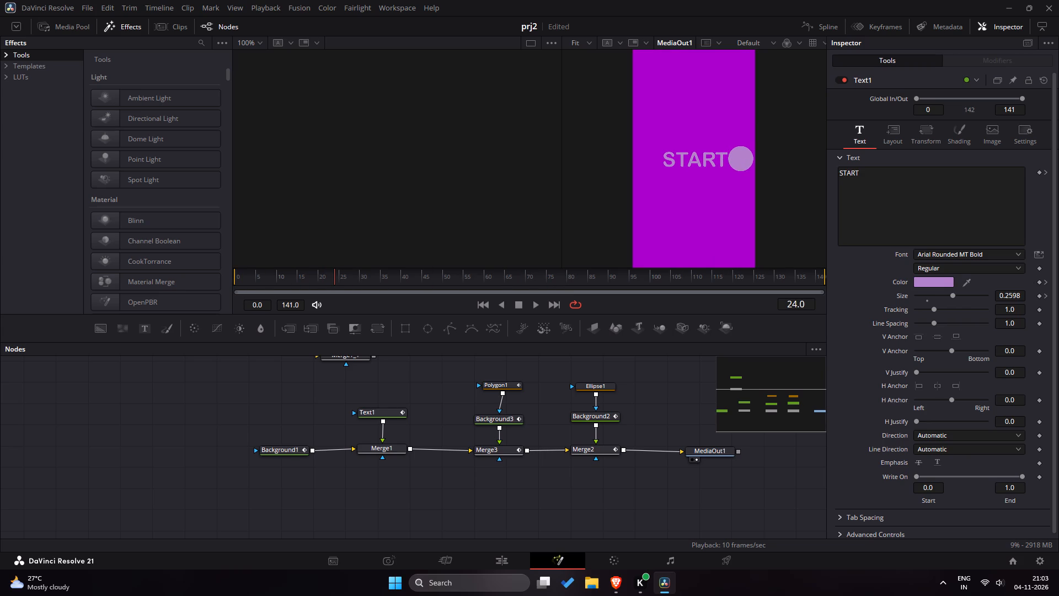
left_click_drag(336, 274, 550, 294)
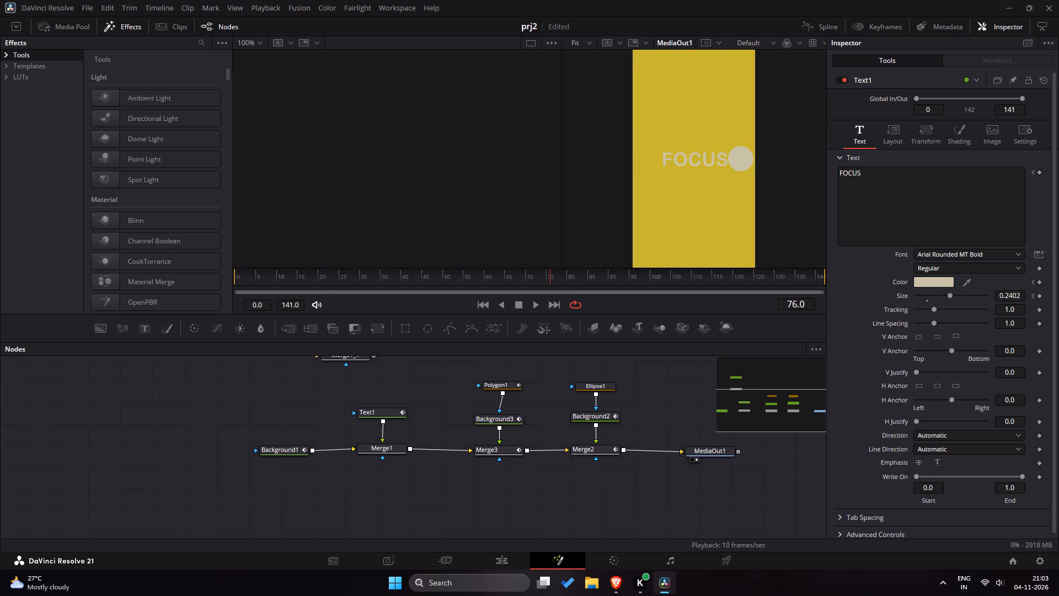
left_click_drag(550, 294, 548, 292)
left_click_drag(547, 279, 549, 279)
left_click_drag(549, 279, 566, 283)
left_click_drag(566, 283, 562, 283)
left_click_drag(562, 283, 567, 285)
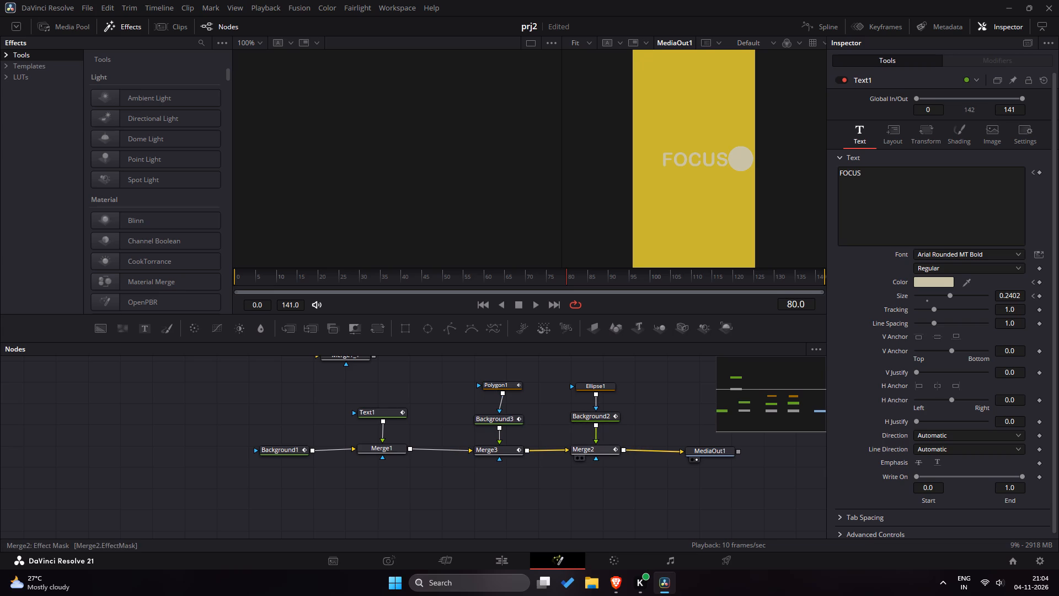
Move the MediaOut1 node farther from Merge2 to make room in the node chain.
left_click_drag(716, 453, 800, 454)
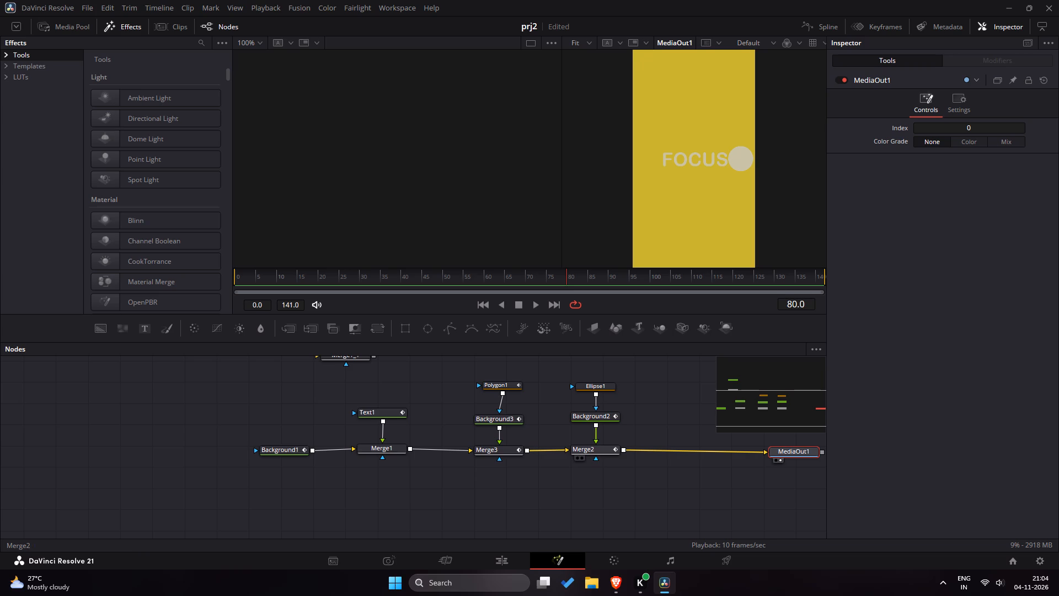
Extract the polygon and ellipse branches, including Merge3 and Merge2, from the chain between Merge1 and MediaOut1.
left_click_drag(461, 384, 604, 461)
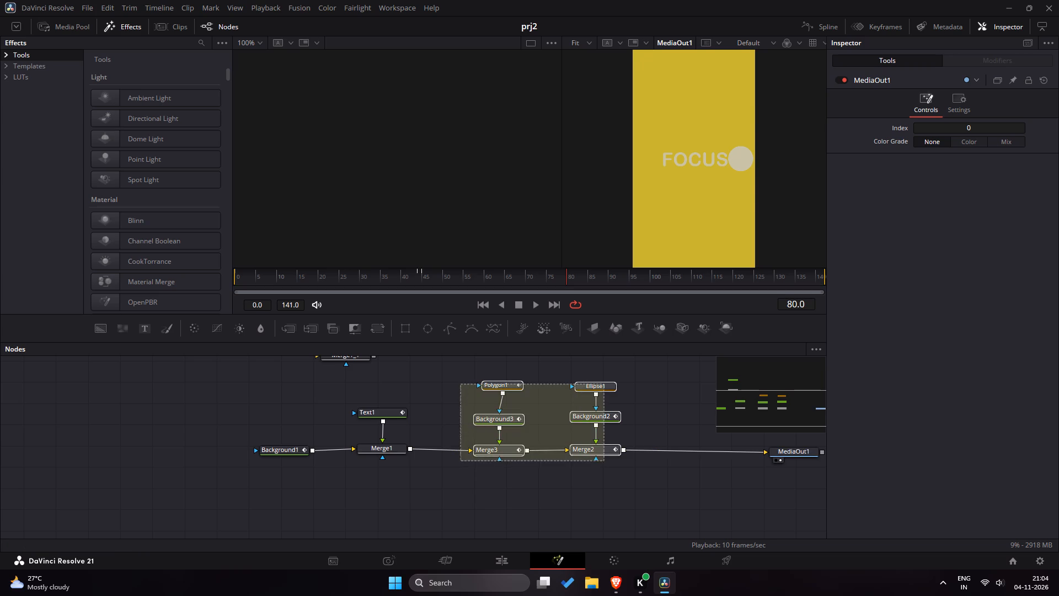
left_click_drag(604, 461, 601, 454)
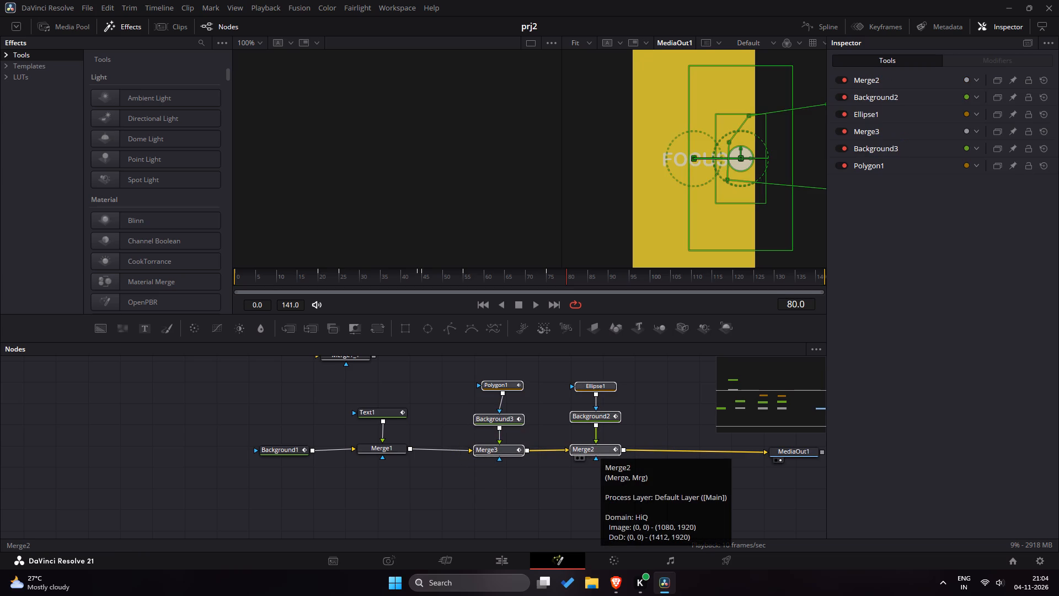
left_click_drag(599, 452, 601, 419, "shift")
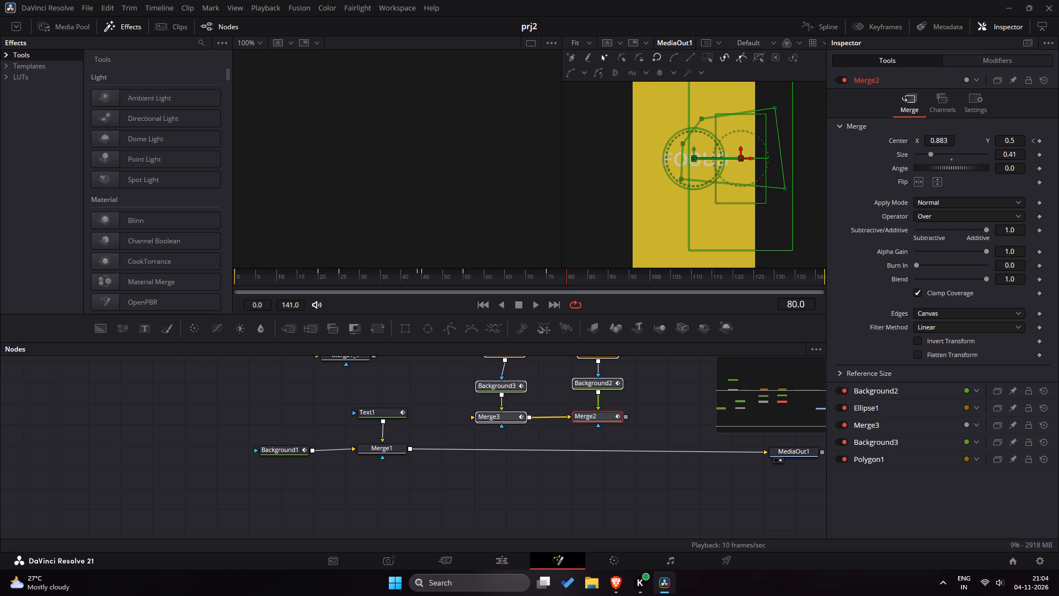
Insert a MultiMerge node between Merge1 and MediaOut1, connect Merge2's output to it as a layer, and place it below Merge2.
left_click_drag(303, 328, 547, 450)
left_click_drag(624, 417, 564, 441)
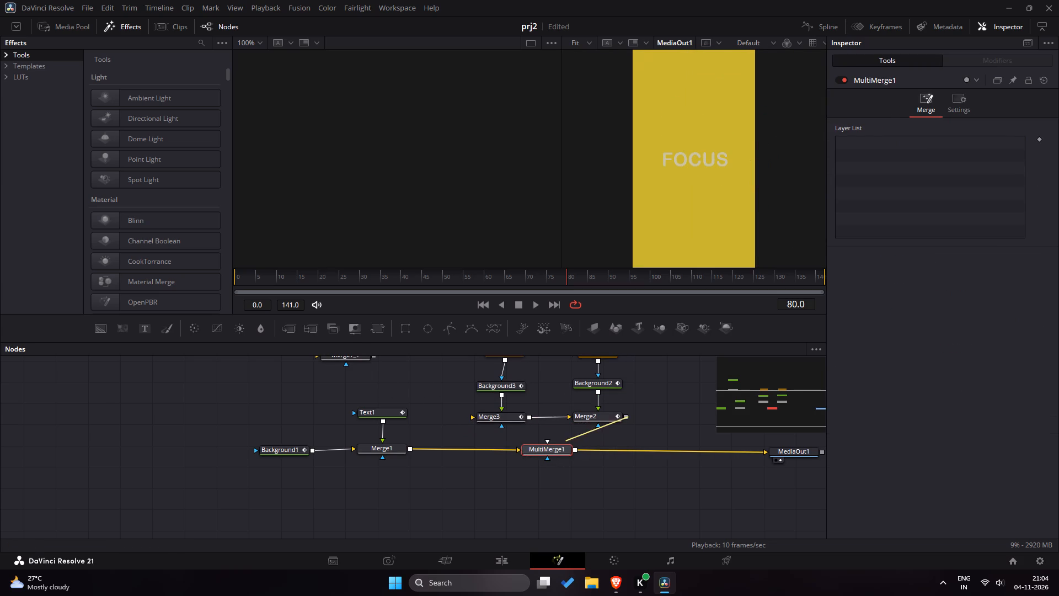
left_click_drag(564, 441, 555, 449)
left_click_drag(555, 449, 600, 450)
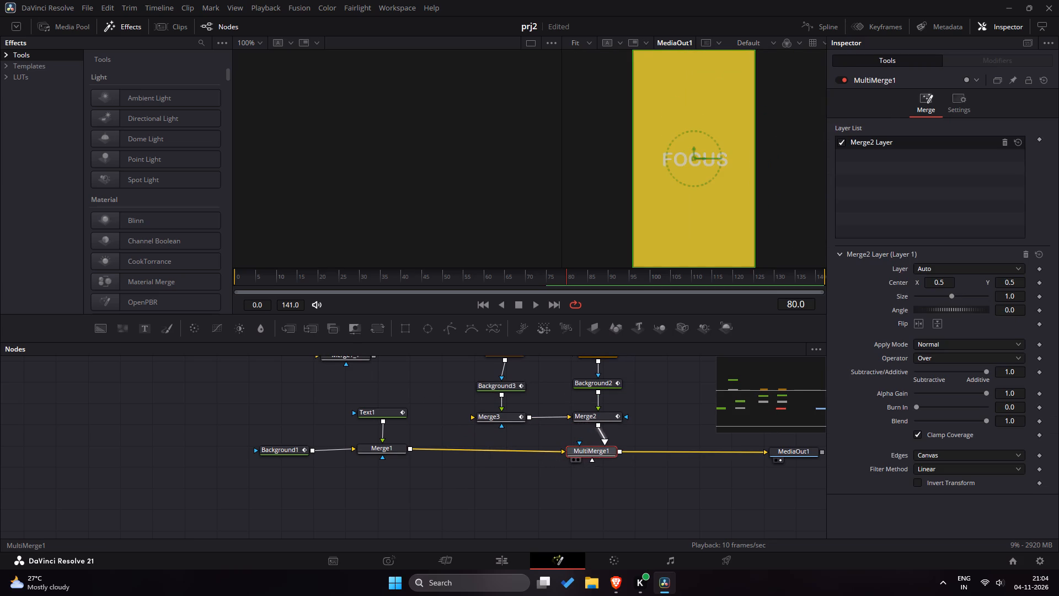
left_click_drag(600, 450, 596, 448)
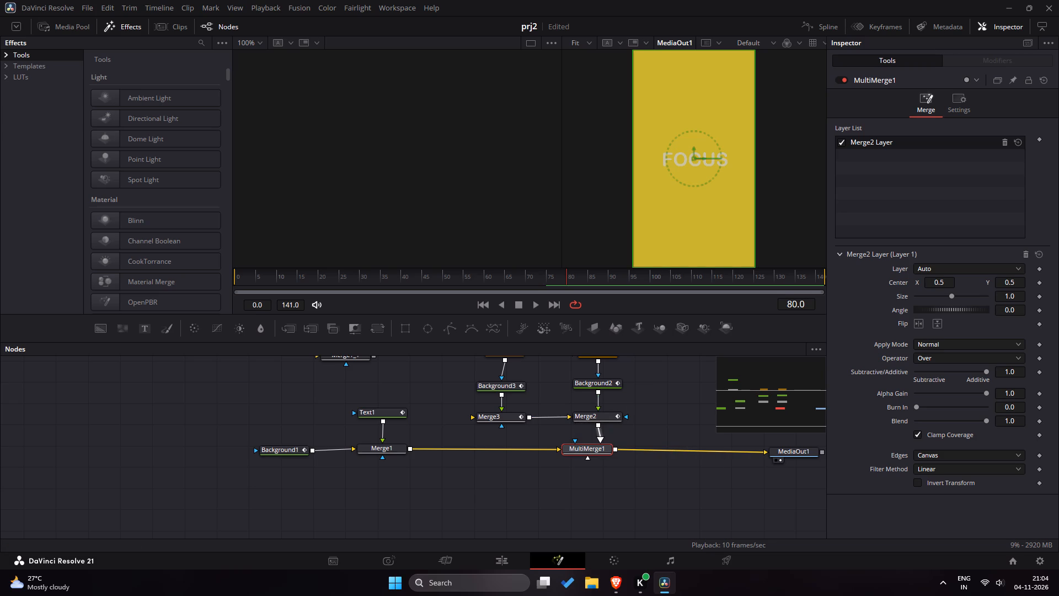
Deselect all nodes and play the animation from the start to review the MultiMerge setup.
scroll(593, 476, "up", 2)
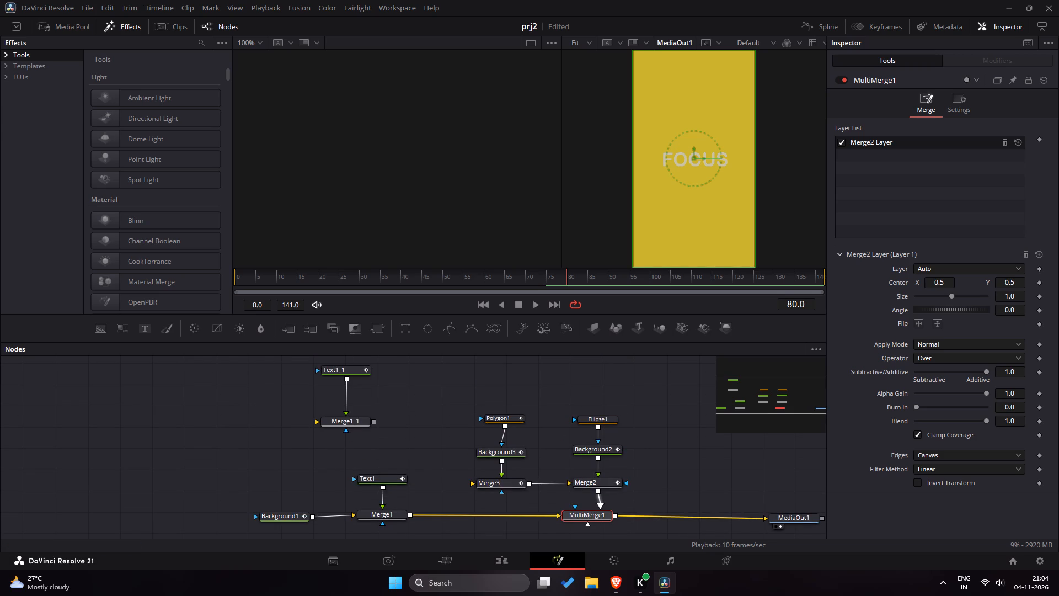
double_click(655, 404)
left_click_drag(490, 281, 426, 278)
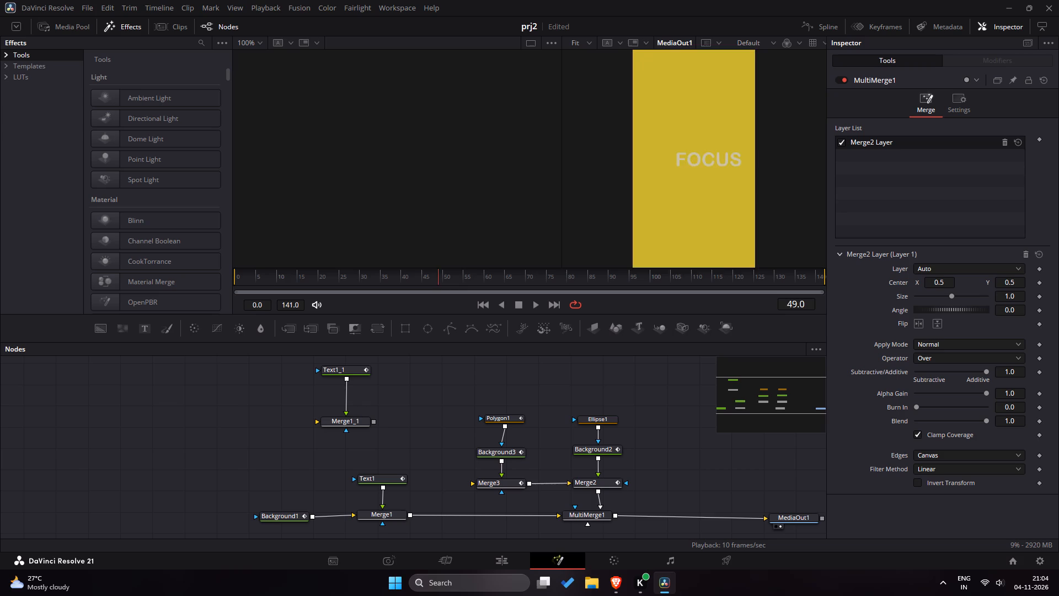
left_click_drag(426, 278, 219, 276)
key("space")
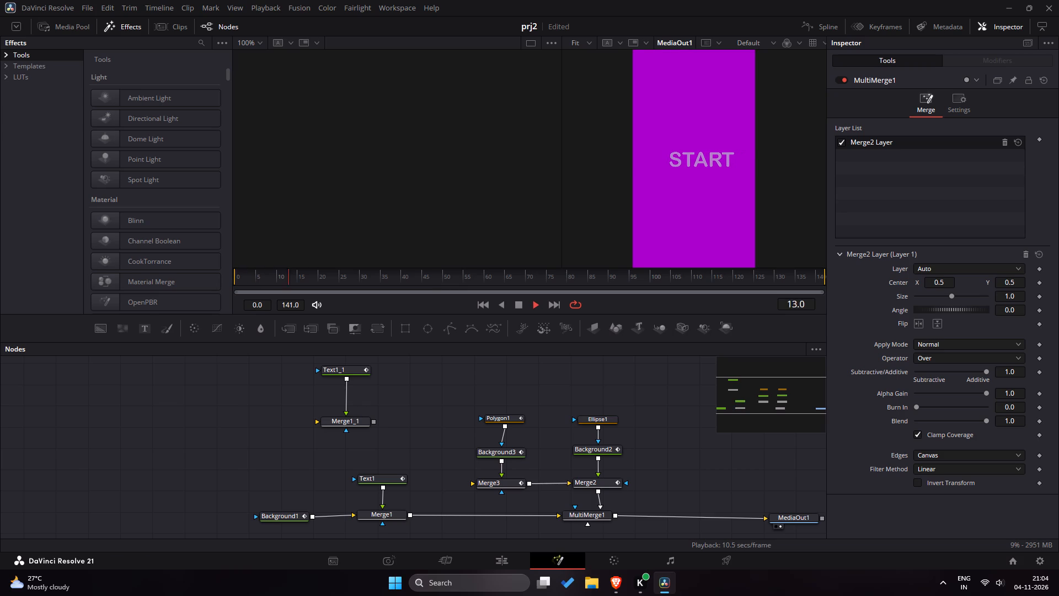
key("space")
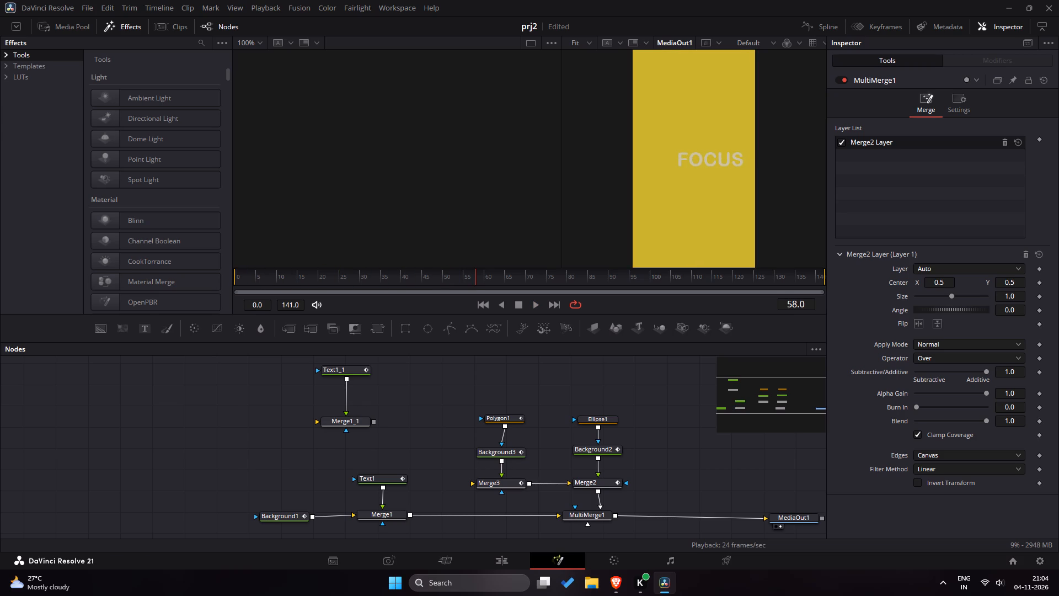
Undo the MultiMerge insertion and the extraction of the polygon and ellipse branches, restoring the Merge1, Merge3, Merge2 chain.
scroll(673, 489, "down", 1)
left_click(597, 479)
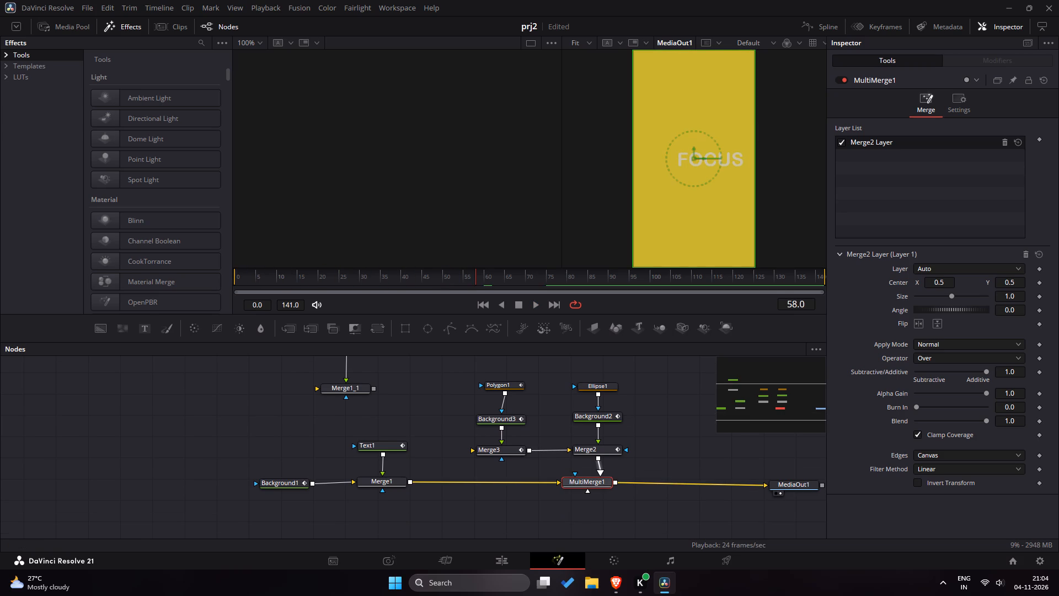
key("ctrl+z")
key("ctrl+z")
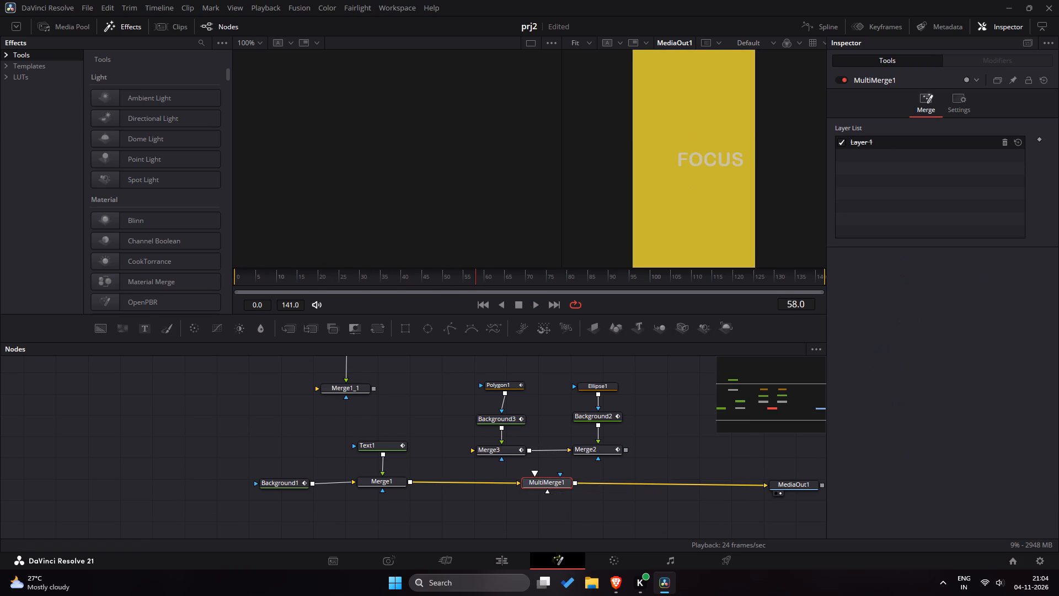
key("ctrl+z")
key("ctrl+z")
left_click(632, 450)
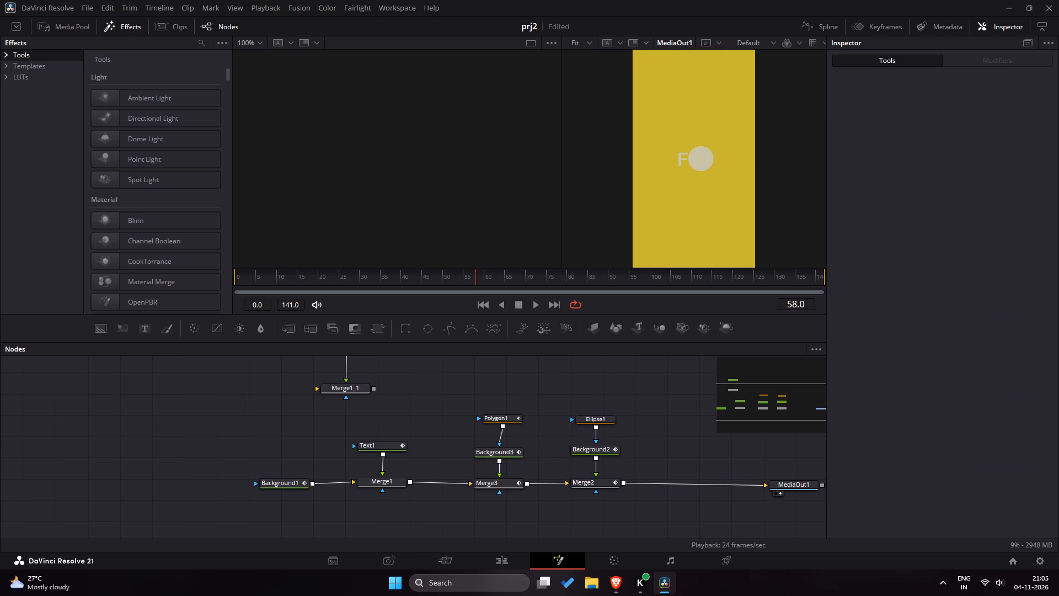
Replay the animation from the start and scrub through the START and FOCUS reveals, stopping at frame 75.
left_click_drag(296, 279, 200, 272)
key("space")
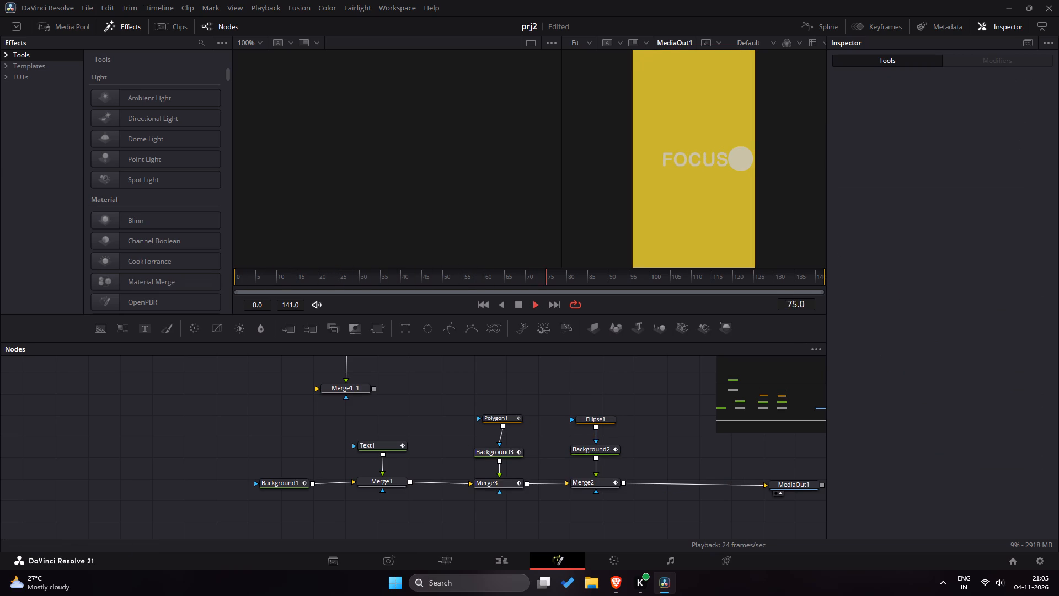
key("space")
left_click_drag(522, 278, 361, 260)
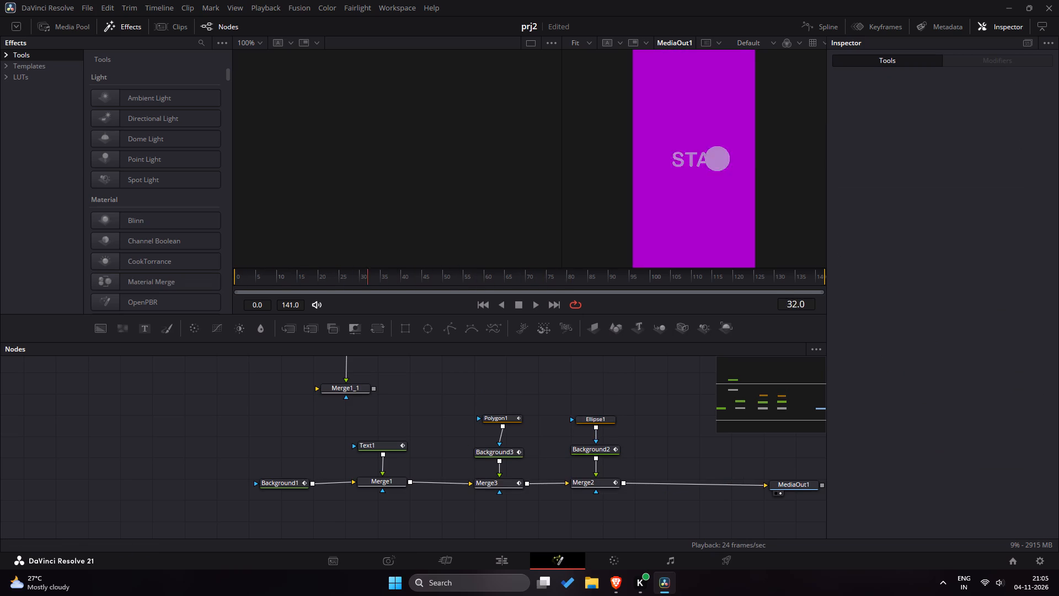
left_click_drag(361, 260, 389, 277)
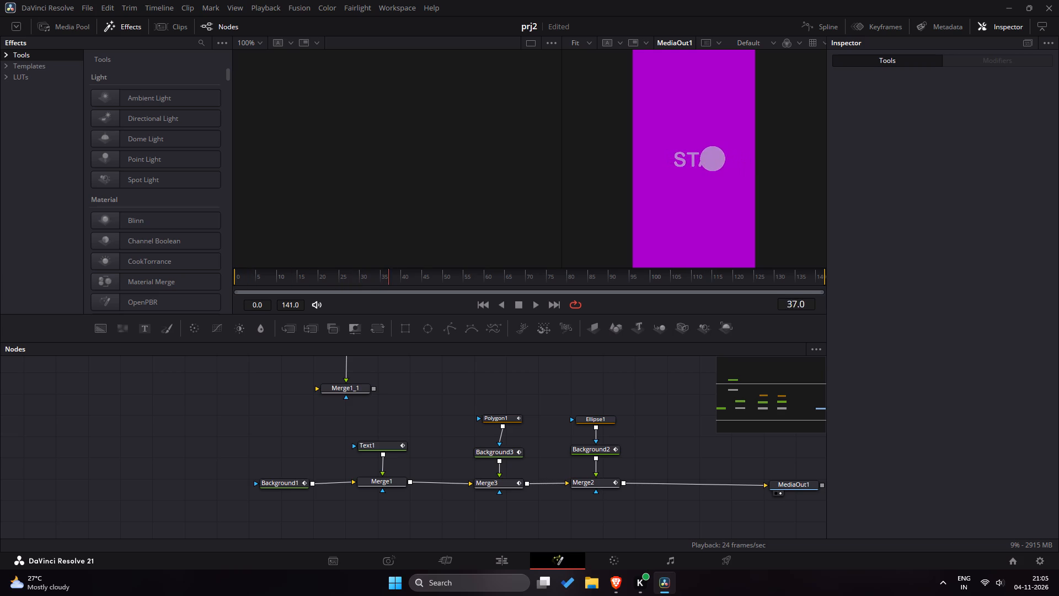
left_click_drag(389, 277, 580, 294)
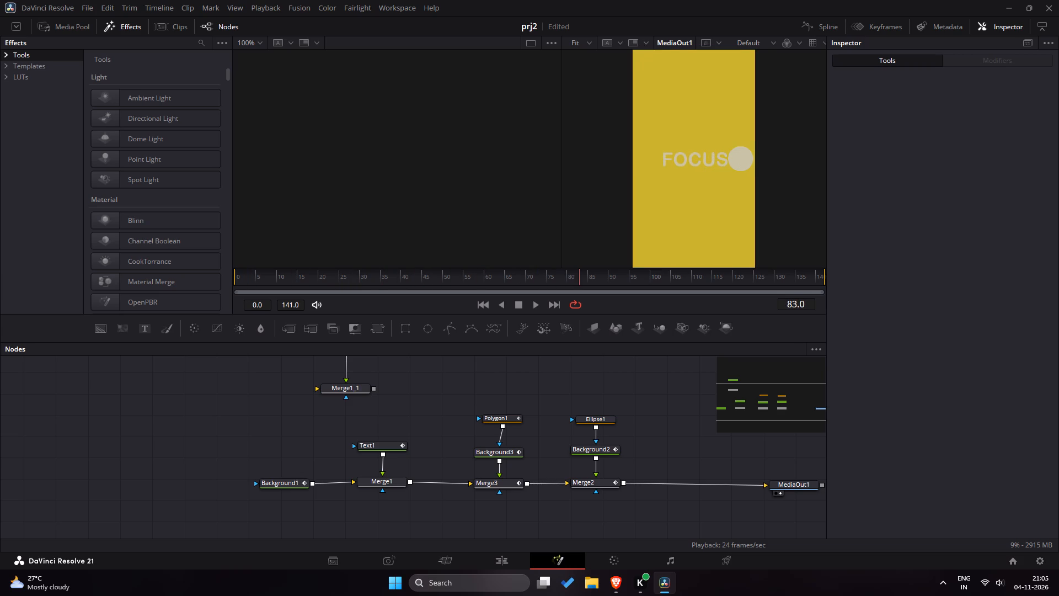
left_click_drag(580, 294, 523, 279)
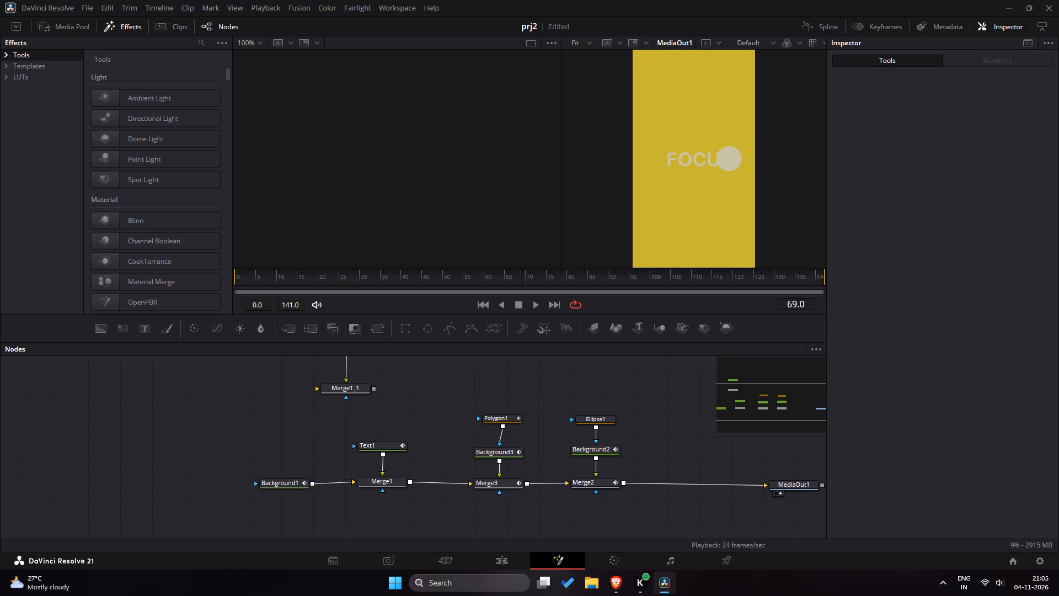
left_click_drag(523, 279, 527, 280)
left_click_drag(527, 280, 548, 285)
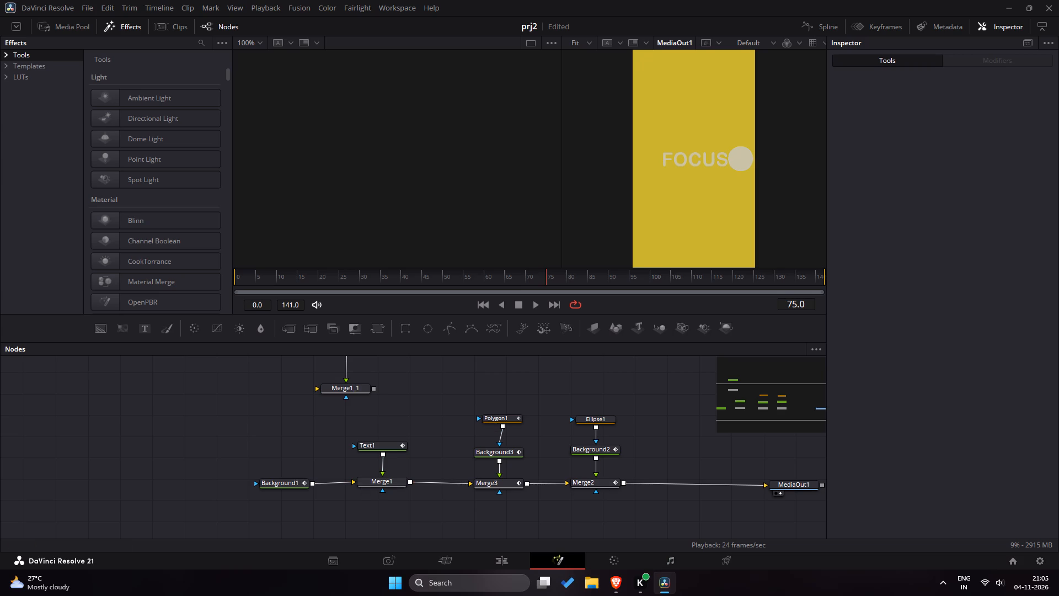
Check the Center keyframes of Merge3 and Merge2, and add a Merge3 Center keyframe at frame 80.
left_click(507, 483)
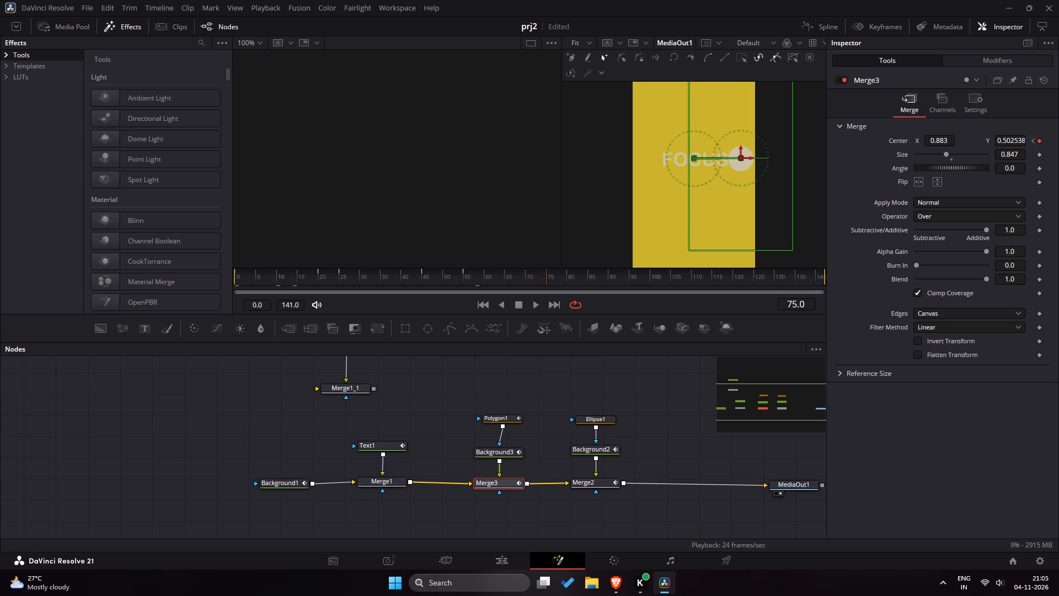
left_click_drag(296, 277, 189, 263)
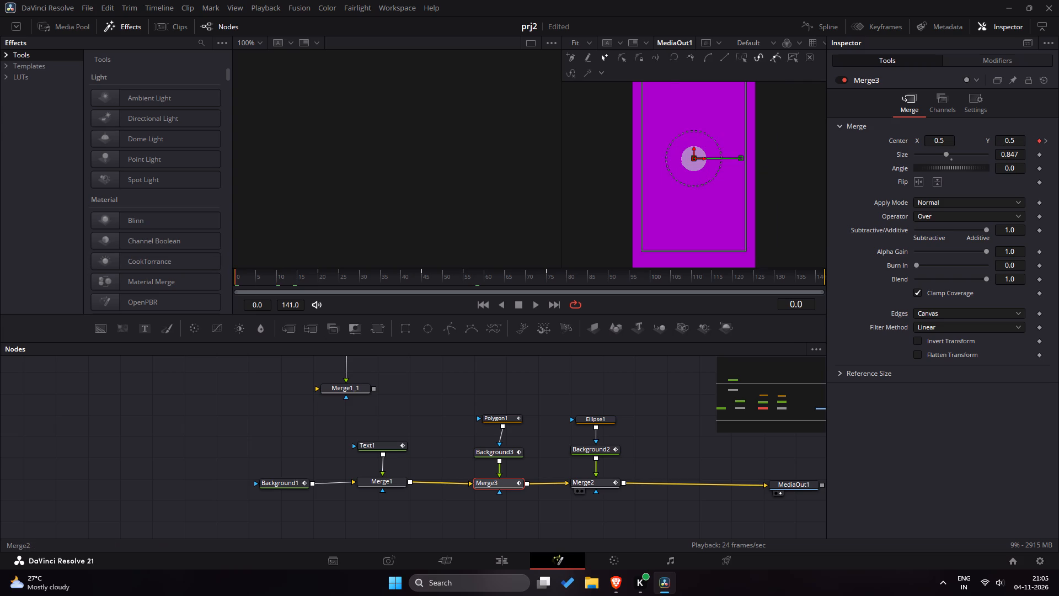
left_click(600, 487)
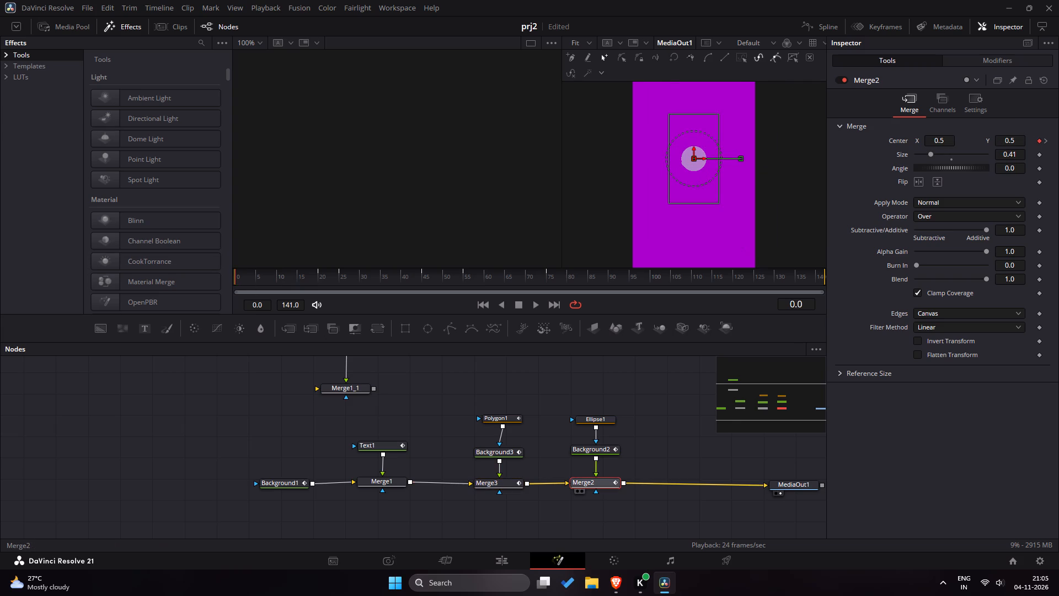
left_click(505, 481)
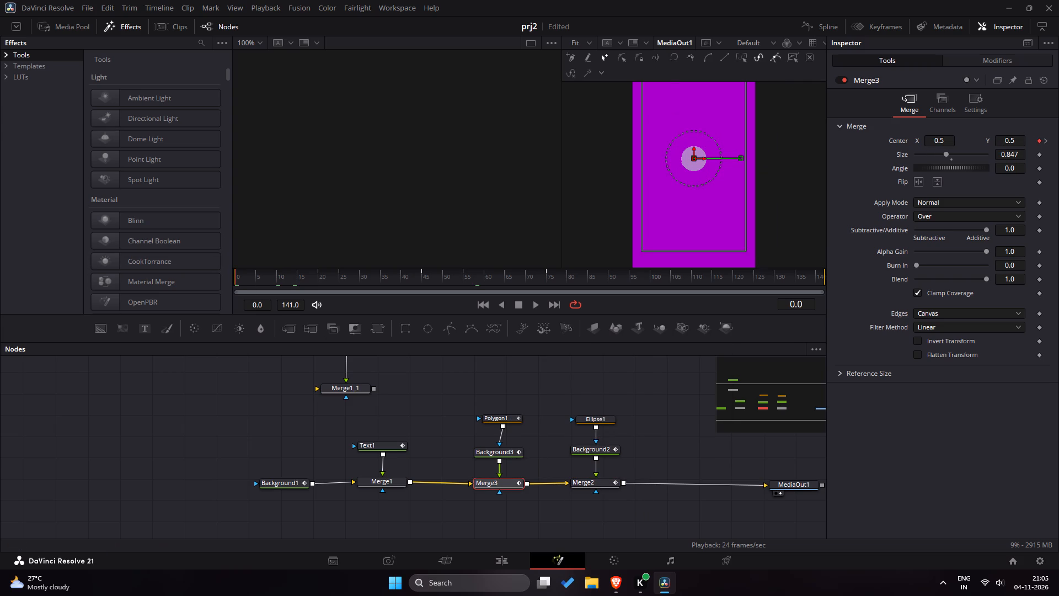
left_click_drag(277, 278, 490, 268)
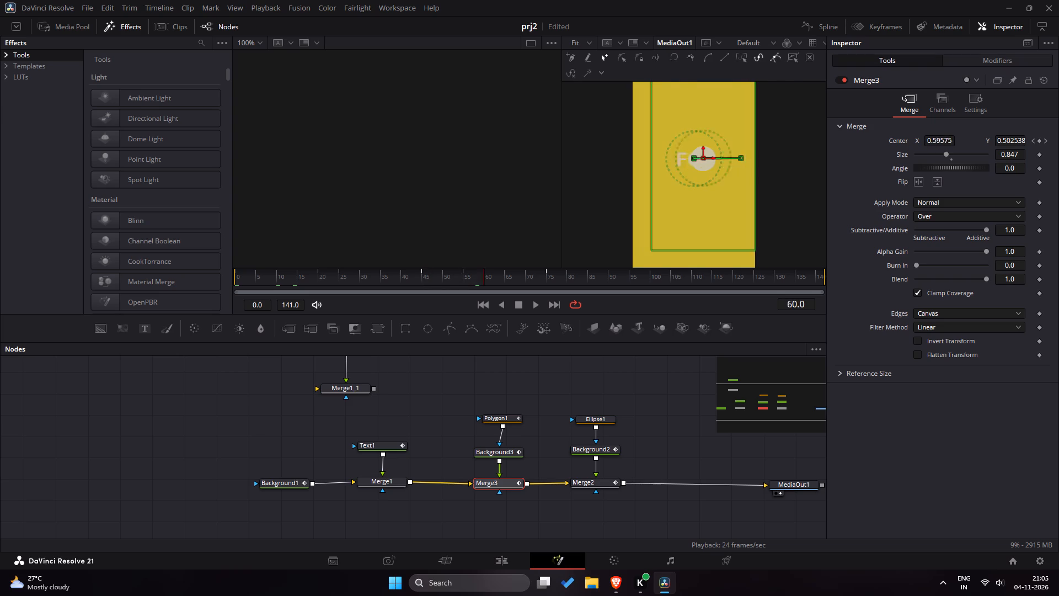
left_click_drag(490, 268, 559, 267)
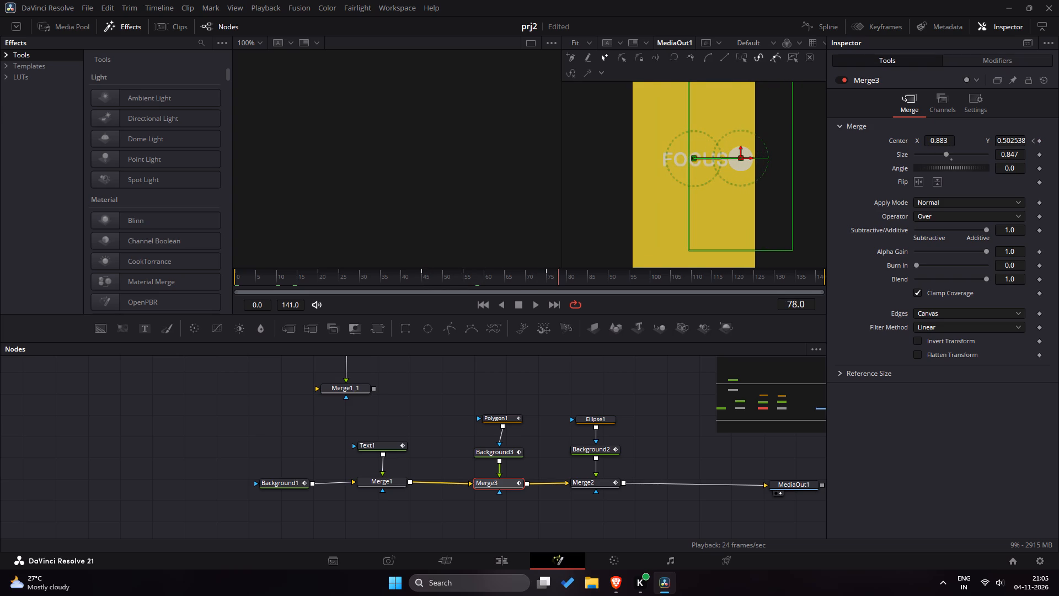
left_click_drag(559, 267, 569, 276)
left_click_drag(569, 276, 549, 279)
left_click_drag(549, 279, 570, 279)
left_click_drag(570, 279, 569, 279)
left_click(1042, 140)
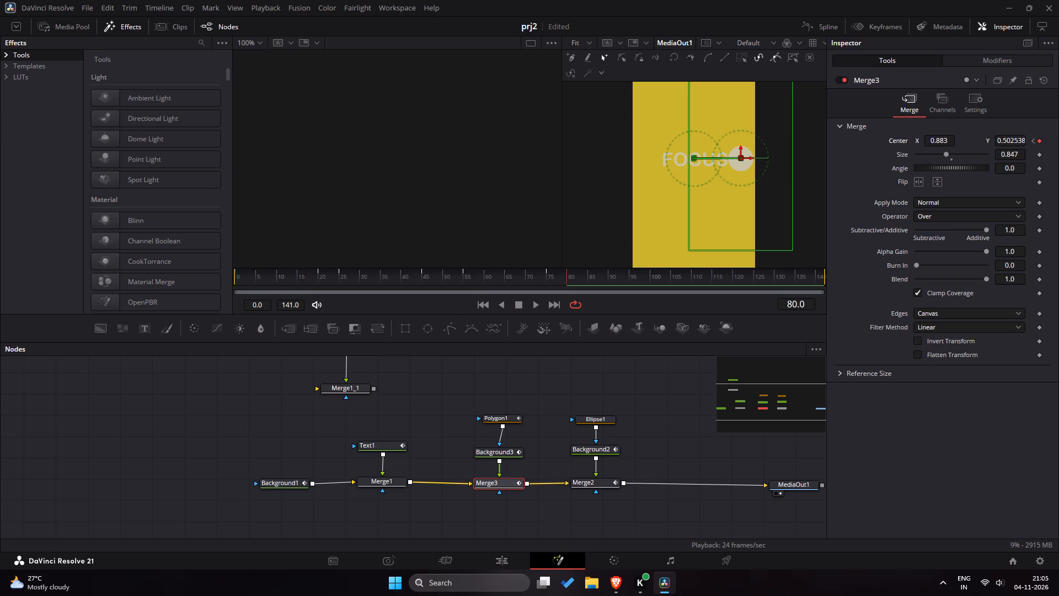
At frame 100, set Merge3's Center X to 0.5 to animate the mask back over the FOCUS text.
left_click_drag(572, 278, 592, 278)
left_click_drag(592, 278, 591, 276)
left_click_drag(591, 276, 578, 279)
left_click_drag(578, 279, 651, 285)
left_click(950, 142)
key("BackSpace")
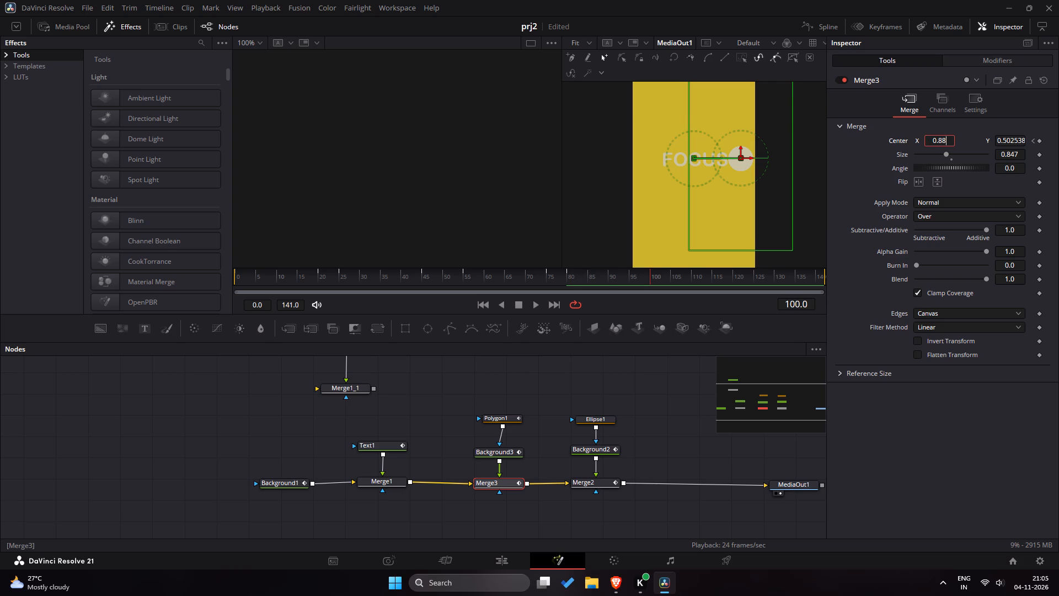
key("BackSpace")
key("BackSpace")
key("5")
key("Return")
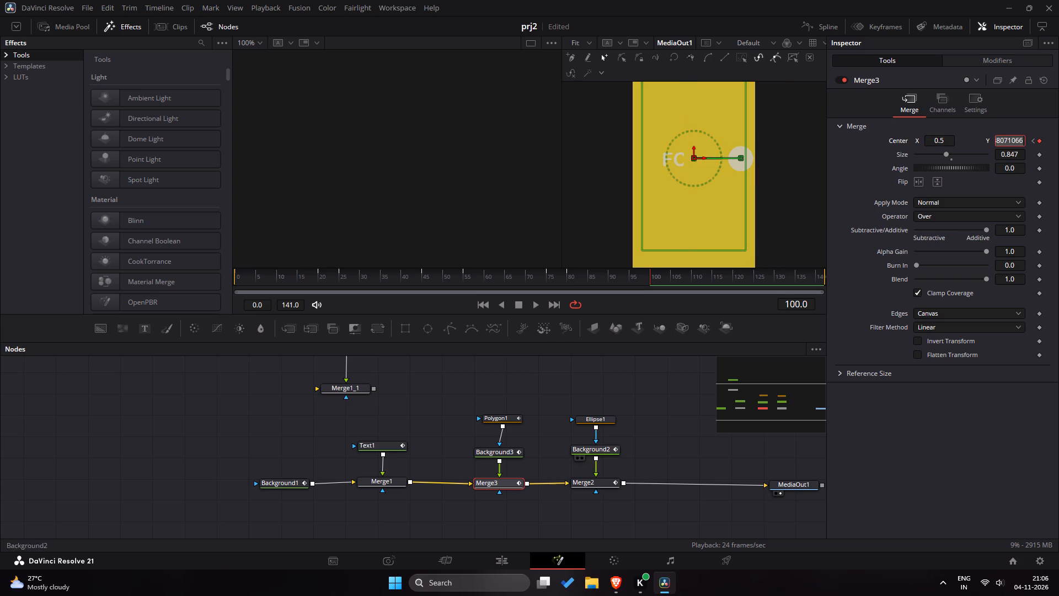
Add a Center keyframe to Merge2 at frame 80 to hold the circle's position.
left_click(597, 485)
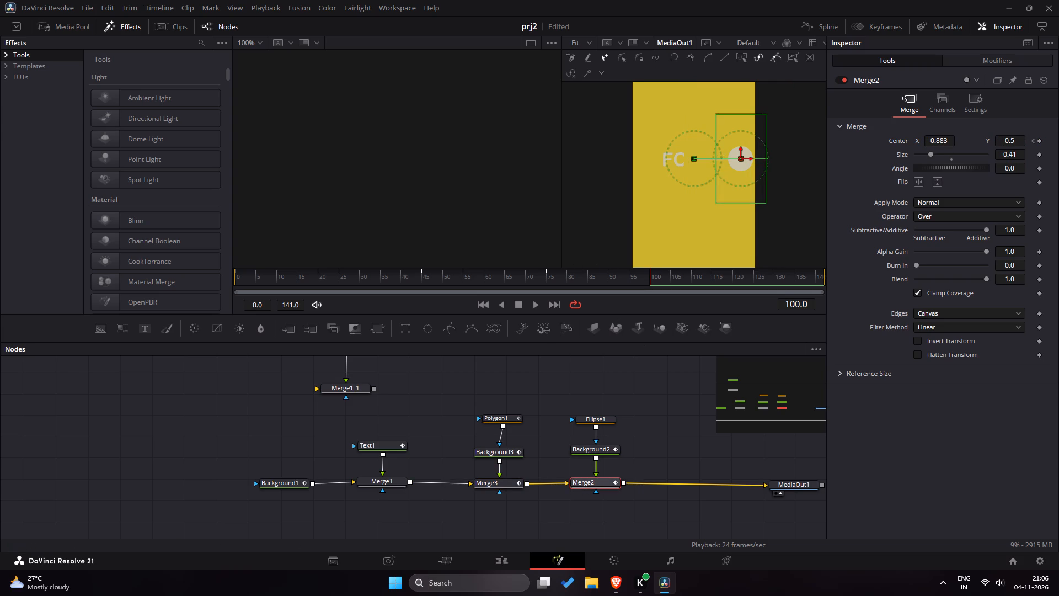
left_click_drag(555, 278, 568, 278)
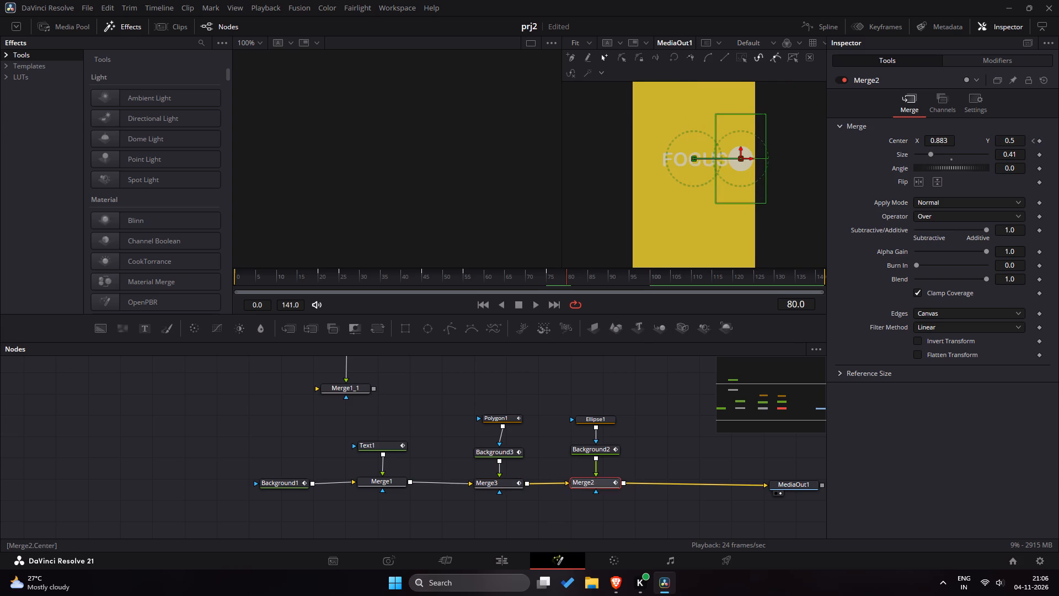
left_click(1040, 140)
At frame 100, set Merge2's Center X to 0.5 so the circle returns to the middle.
left_click_drag(591, 277, 629, 276)
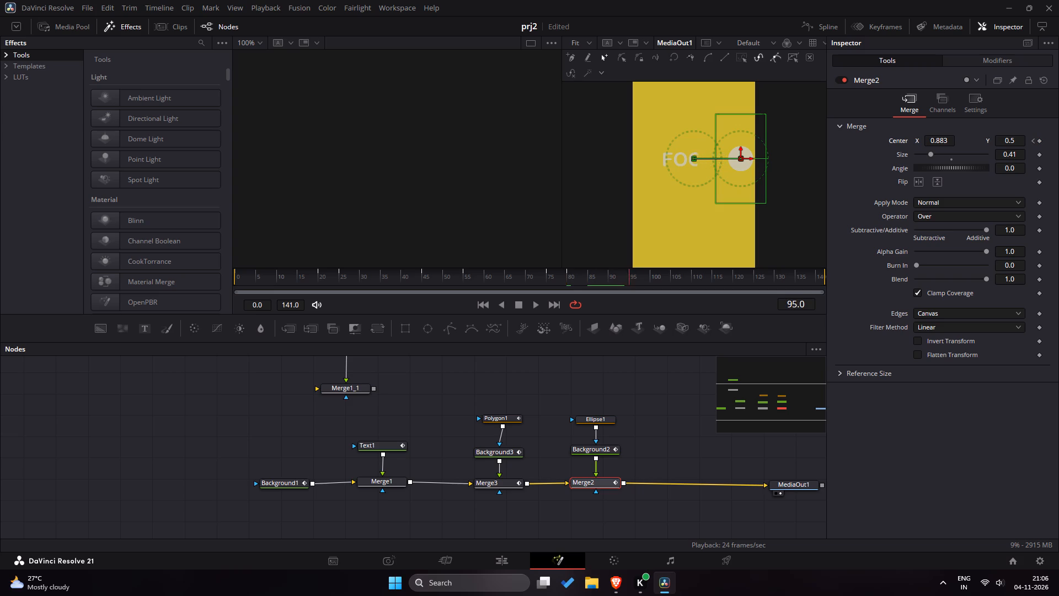
left_click_drag(629, 276, 651, 277)
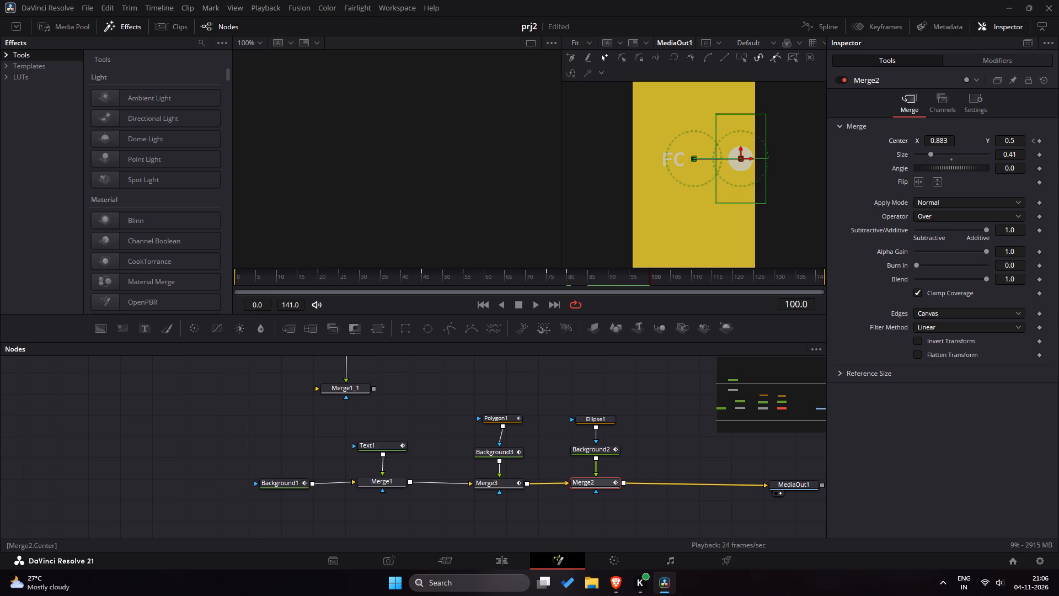
left_click(944, 135)
left_click(951, 140)
key("BackSpace")
key("BackSpace")
key("BackSpace")
key("5")
key("Return")
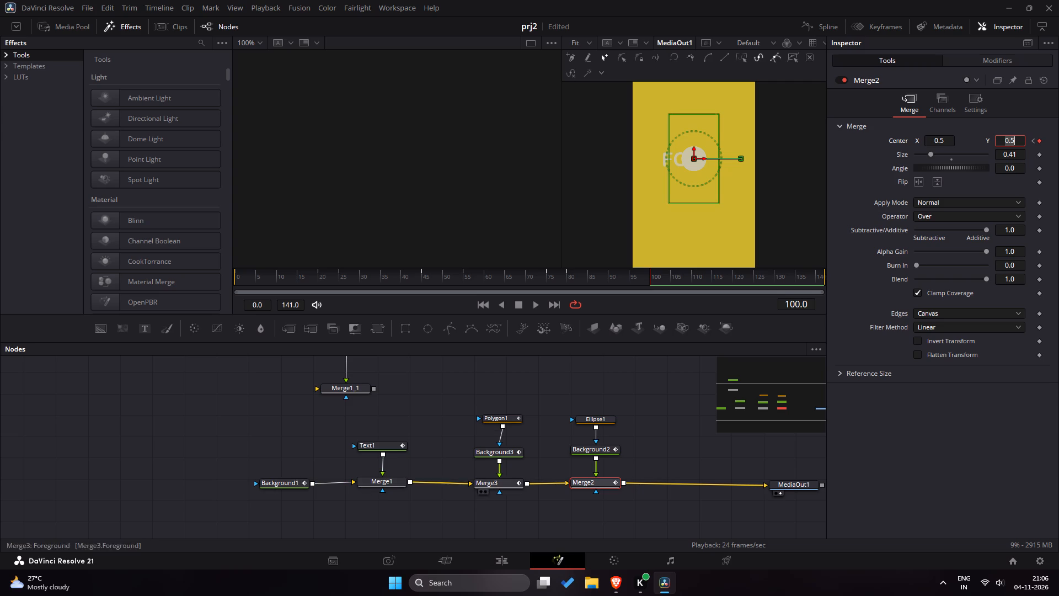
Review Text1's layout Center animation from frame 0 to 81, and add a Center keyframe at frame 80.
left_click(387, 449)
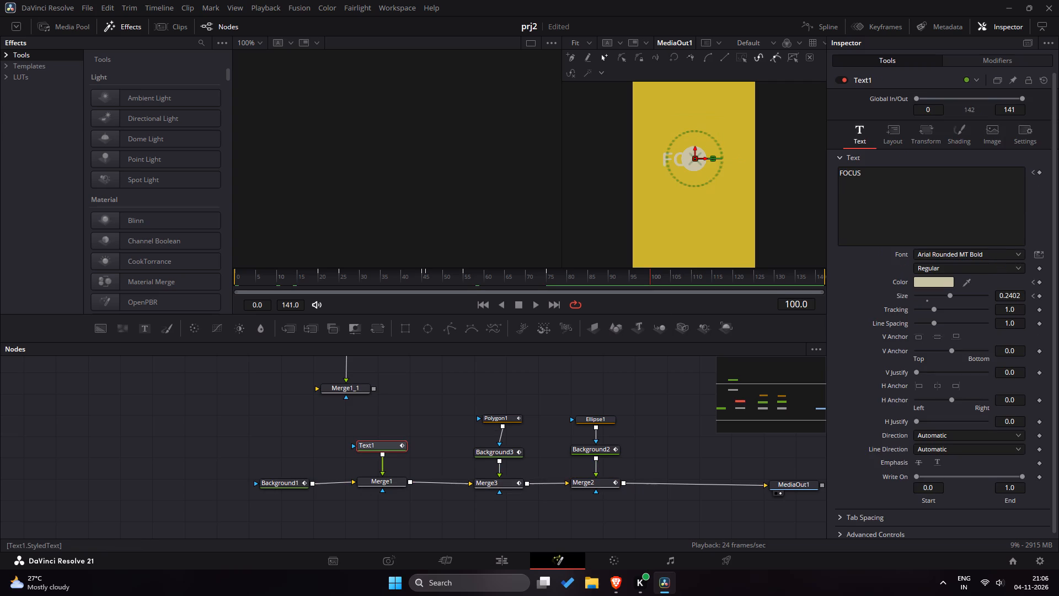
left_click(902, 136)
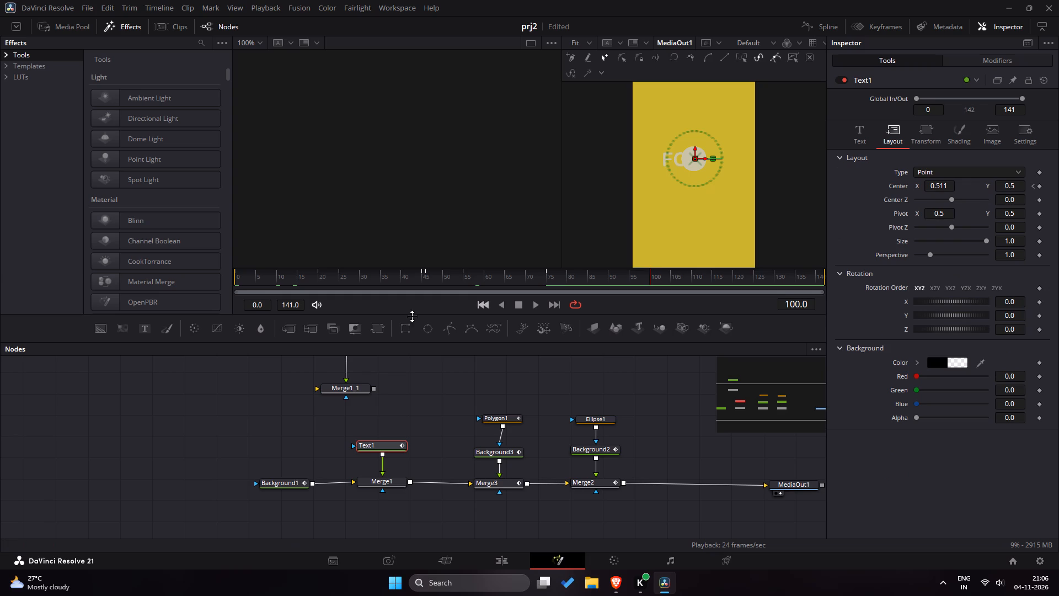
left_click_drag(326, 278, 220, 281)
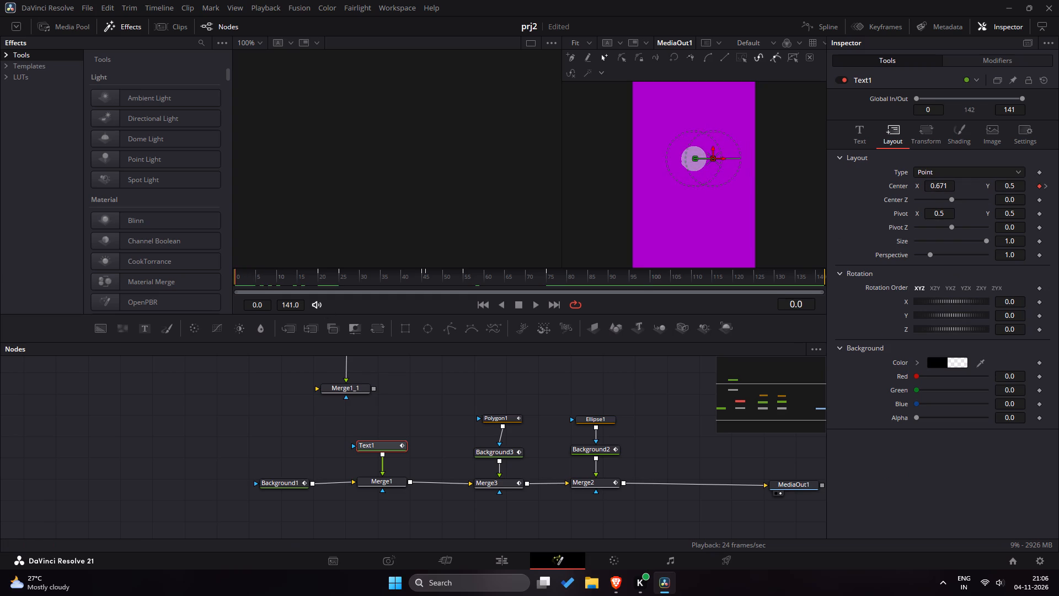
left_click_drag(220, 281, 209, 282)
left_click_drag(209, 282, 241, 282)
left_click_drag(241, 282, 572, 283)
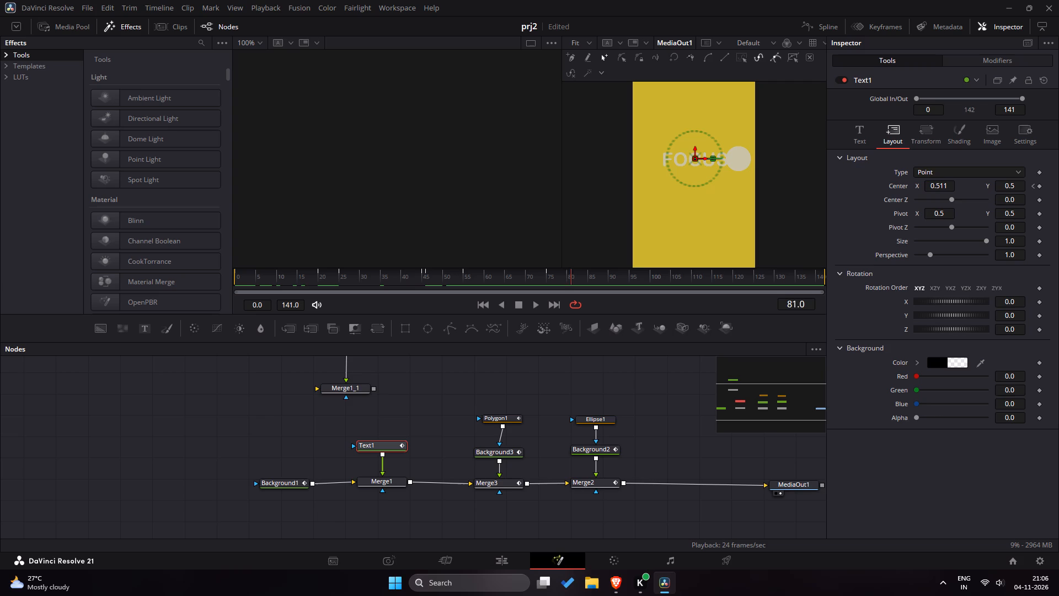
left_click_drag(572, 283, 567, 283)
left_click_drag(567, 283, 557, 284)
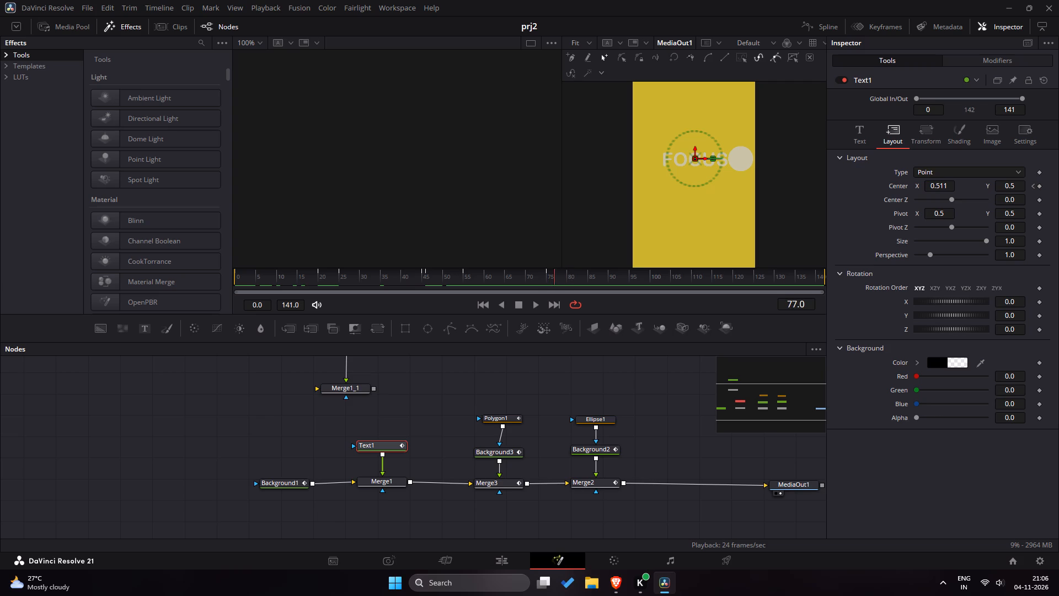
left_click_drag(557, 284, 548, 285)
left_click_drag(548, 285, 569, 286)
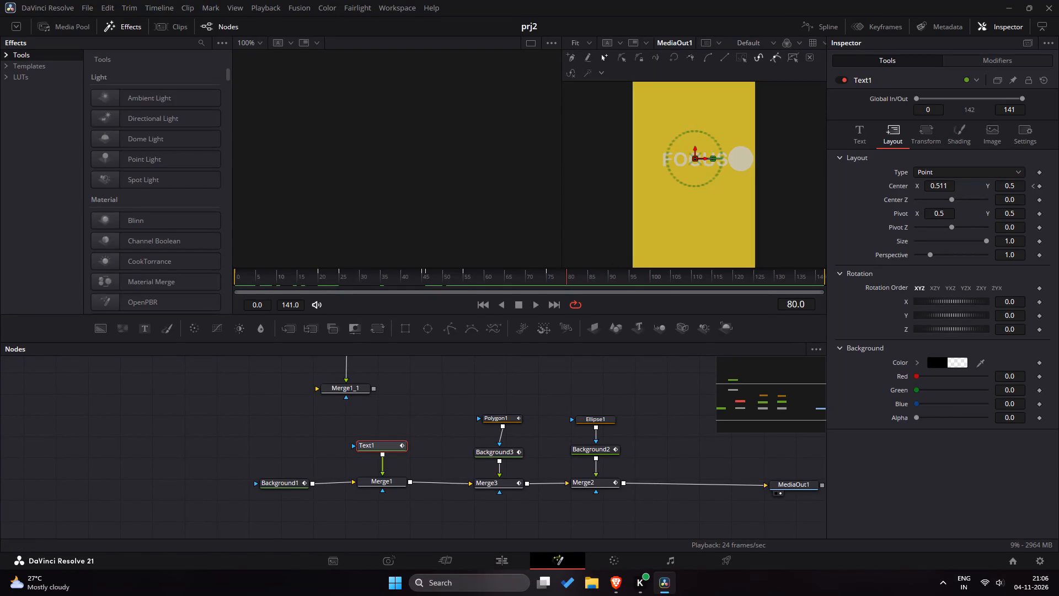
left_click(1042, 188)
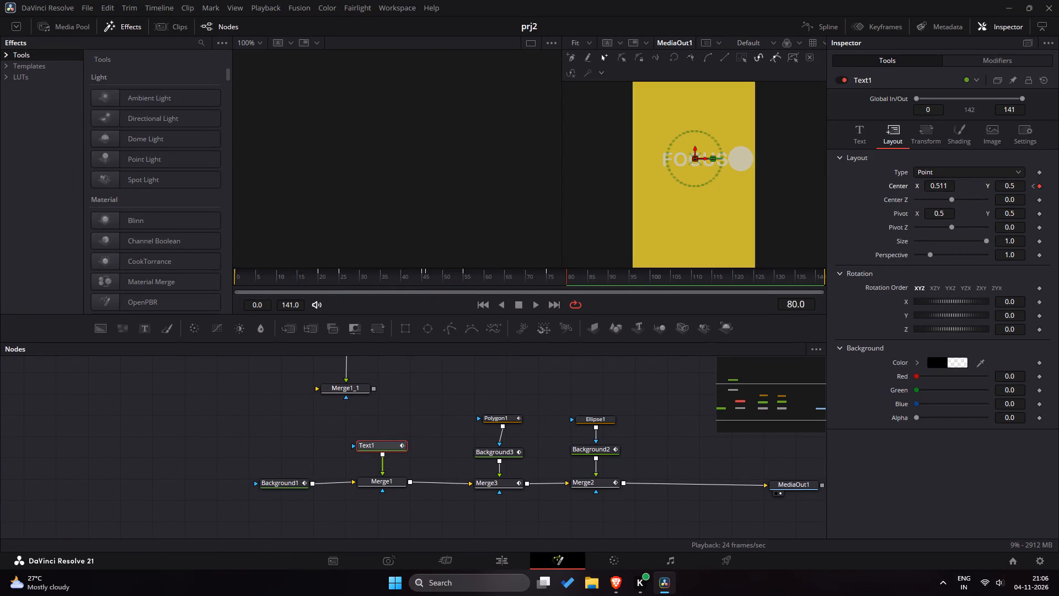
Review Text1's layout Center X at frames 0, 45 and 87, ending at frame 100.
left_click_drag(578, 276, 644, 275)
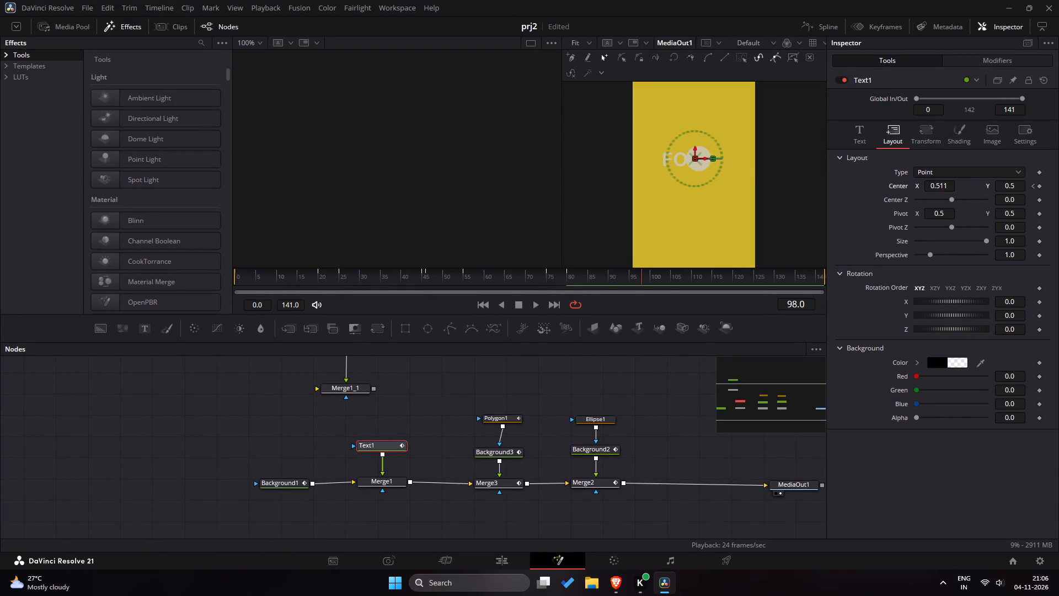
left_click_drag(644, 275, 651, 275)
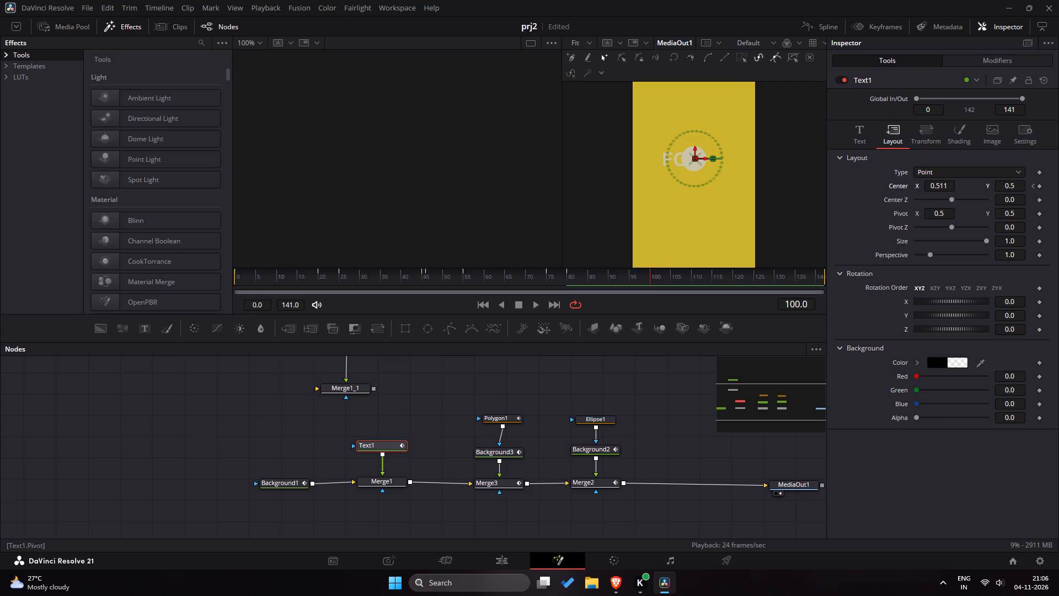
left_click(949, 183)
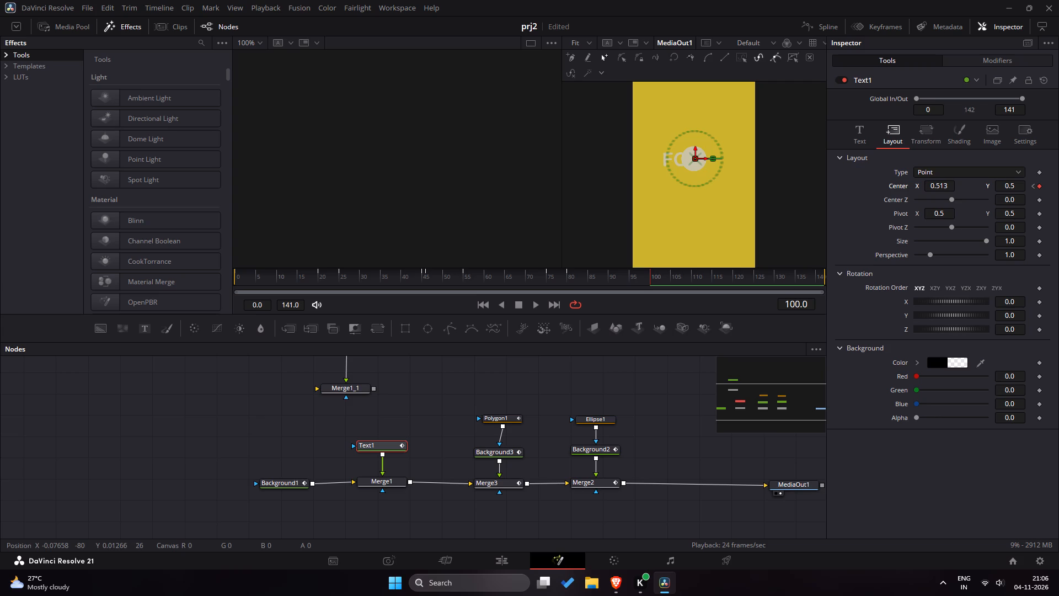
key("ctrl+z")
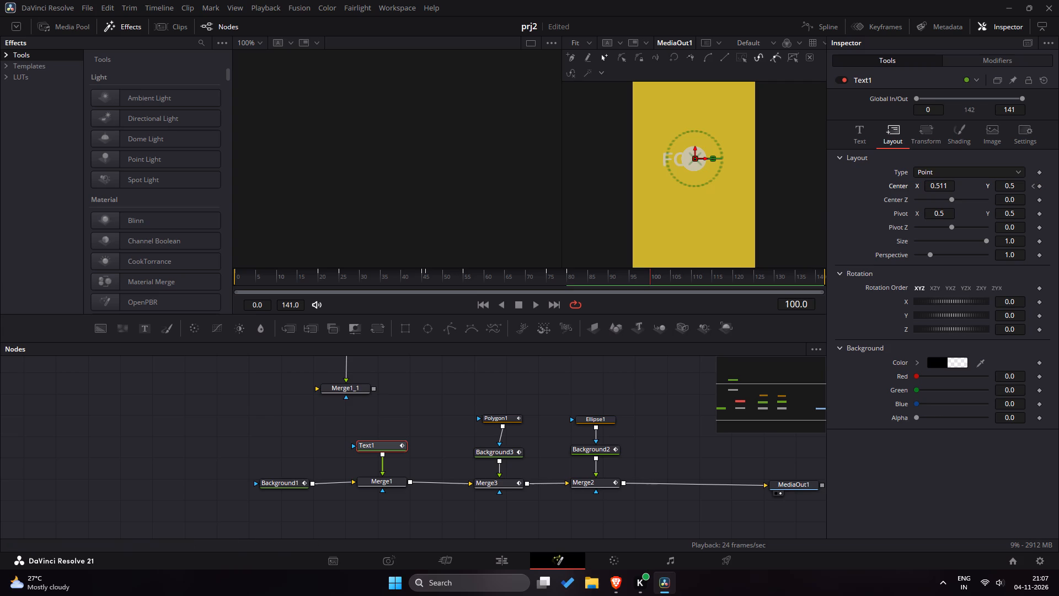
left_click_drag(256, 274, 229, 275)
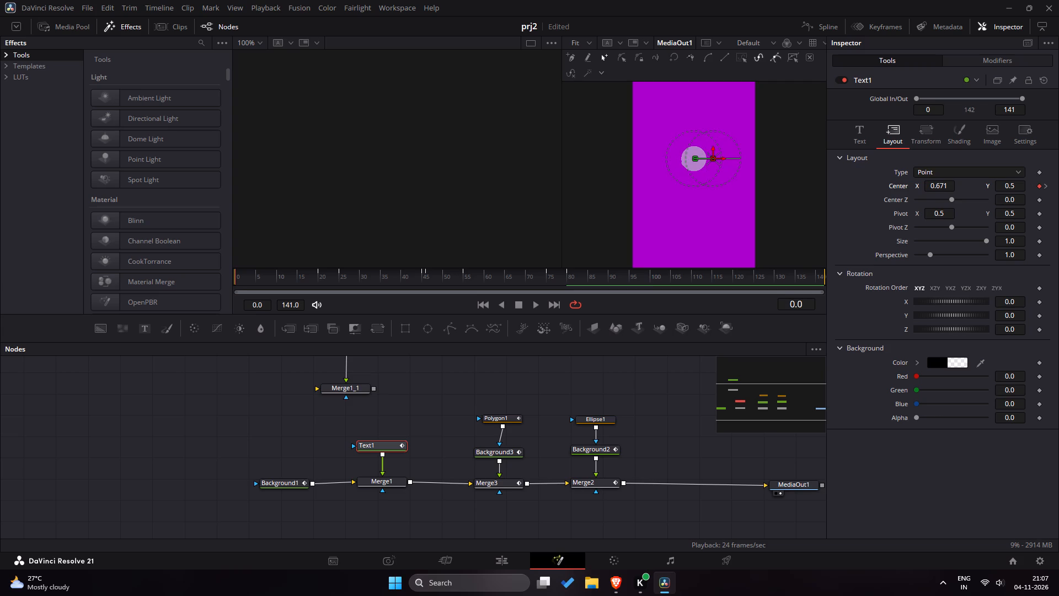
left_click_drag(229, 275, 424, 281)
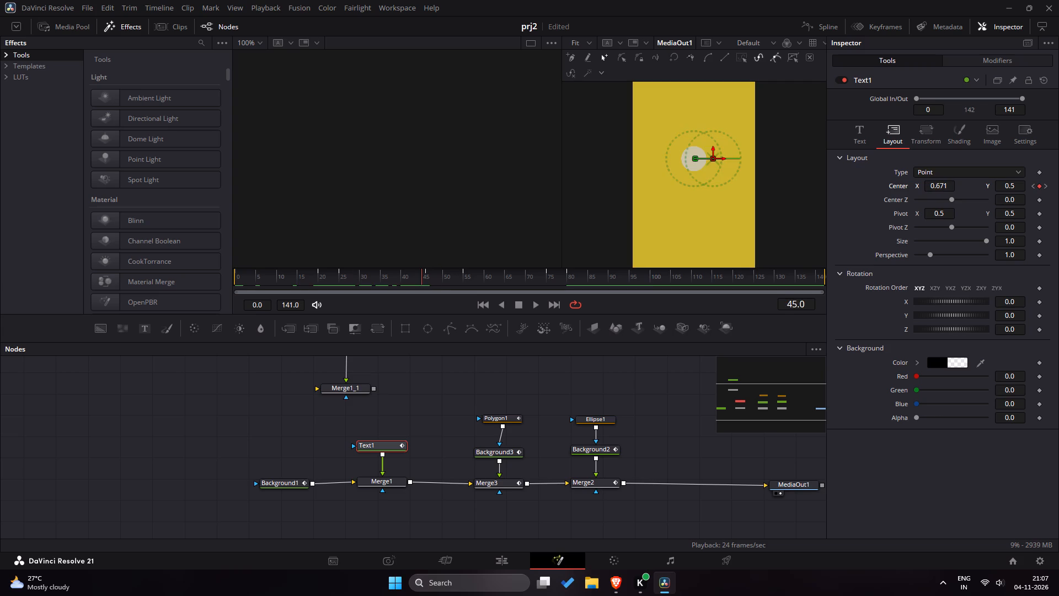
left_click_drag(424, 281, 601, 284)
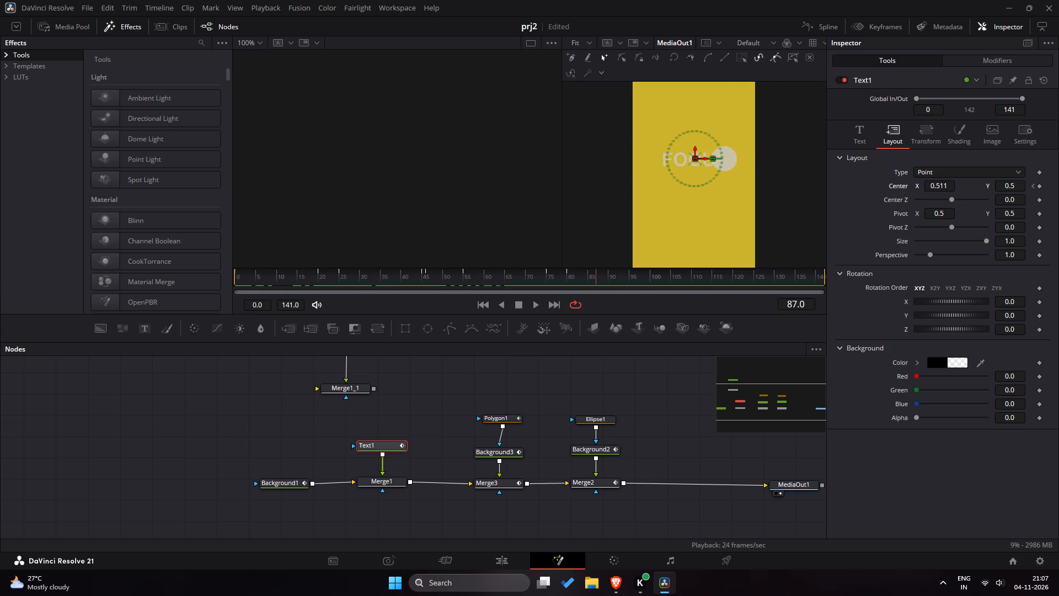
left_click_drag(601, 284, 653, 283)
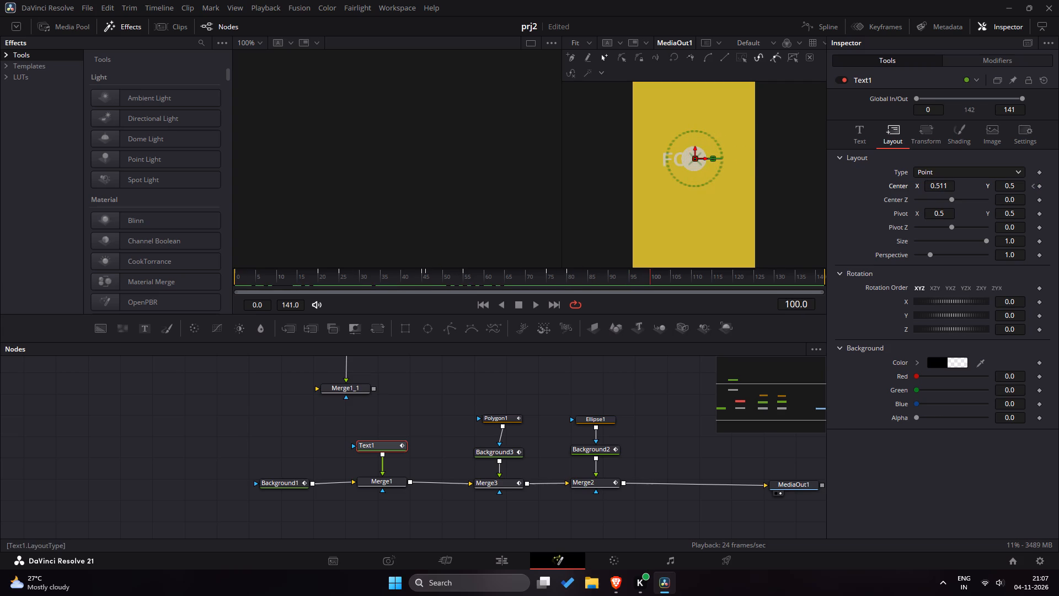
At frame 100, set Text1's layout Center X to 0.671, and nudge it to 0.673.
left_click(948, 185)
key("BackSpace")
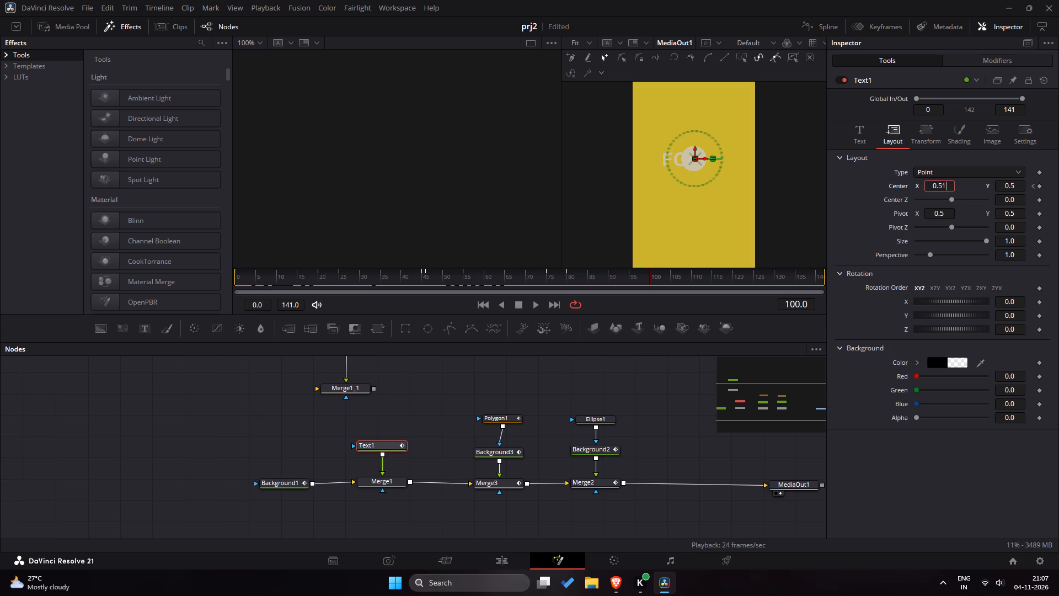
key("BackSpace")
key("BackSpace")
type("671")
key("Return")
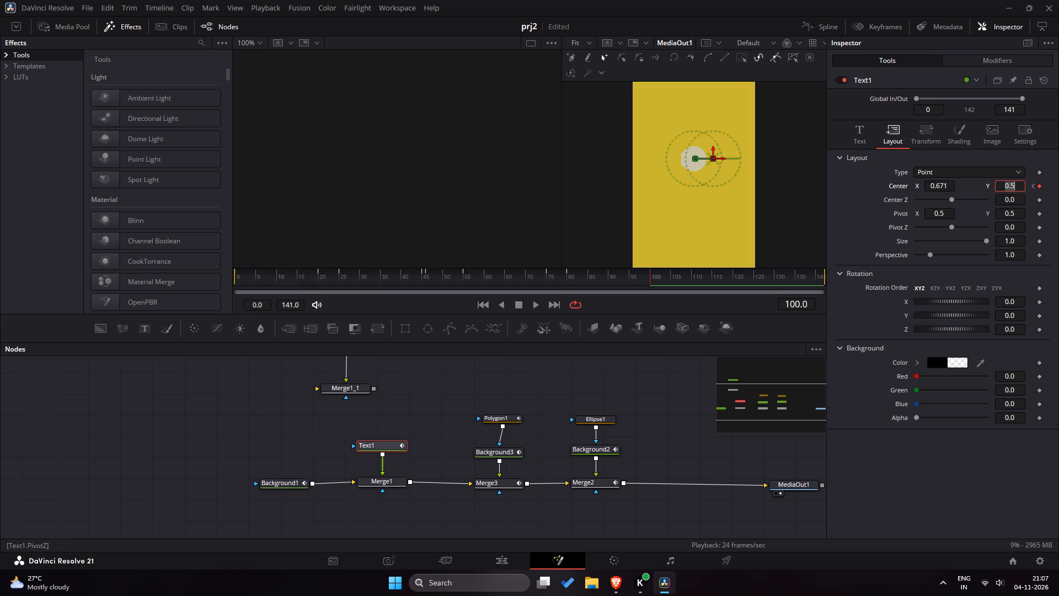
left_click(869, 201)
left_click(939, 187)
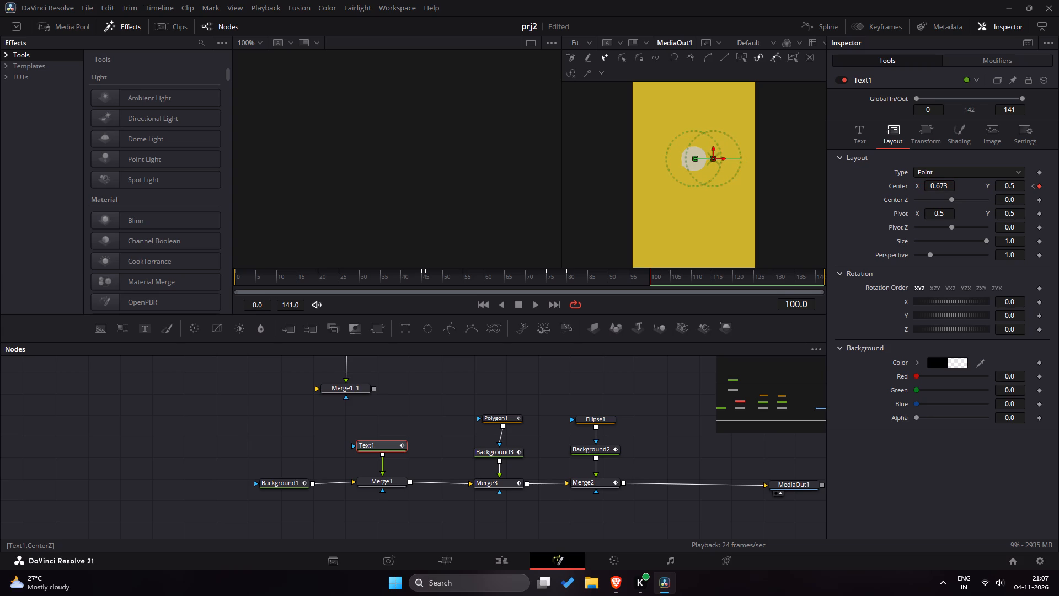
Keyframe Text1's Size at frame 99, reduce it to 0.2283 at frame 100, and preview how the circle covers FOCUS.
left_click(867, 140)
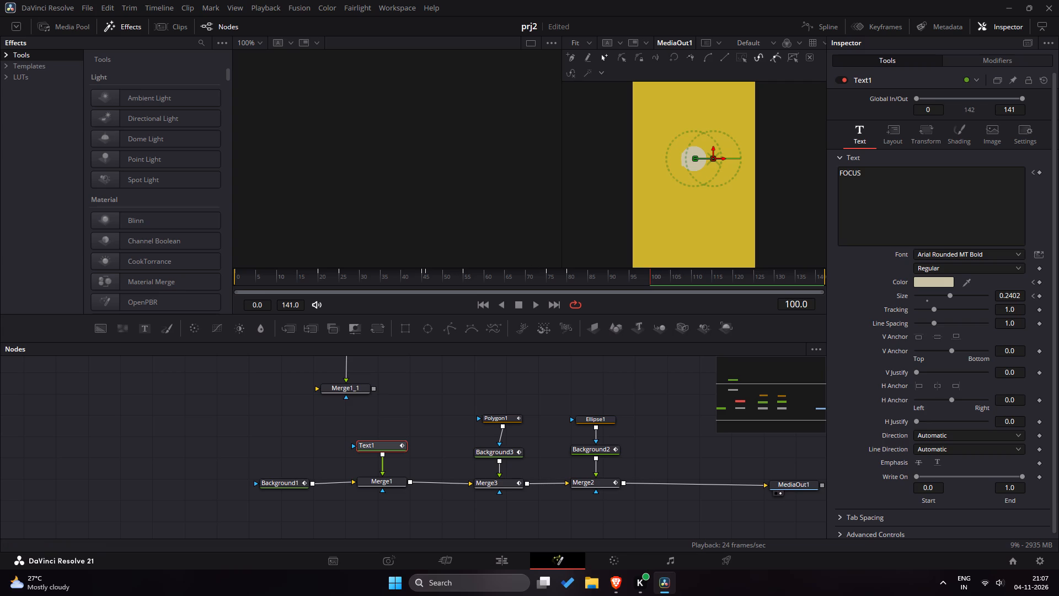
left_click(650, 279)
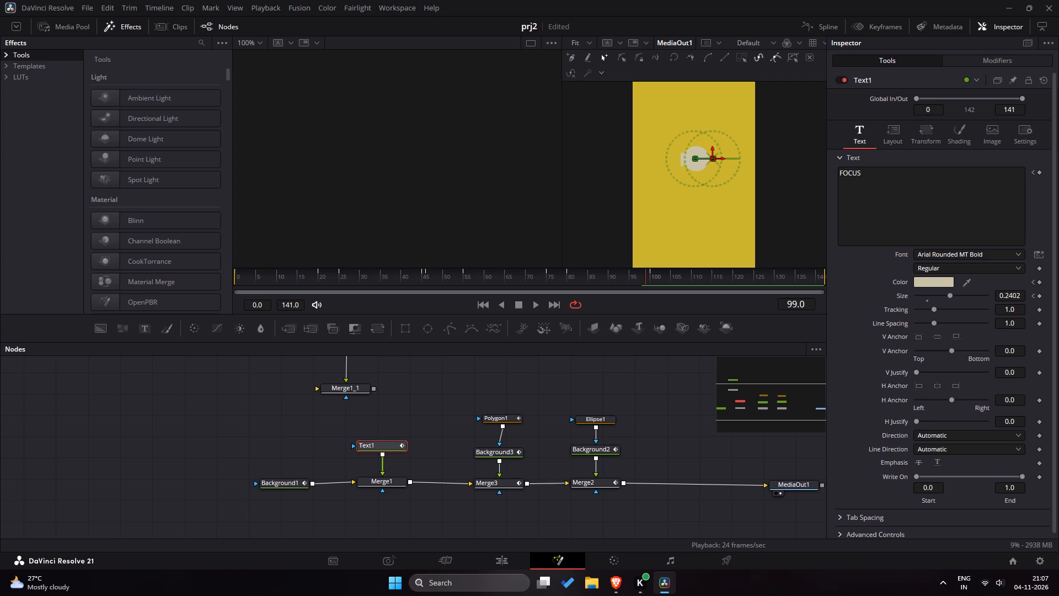
left_click(1040, 296)
left_click(648, 276)
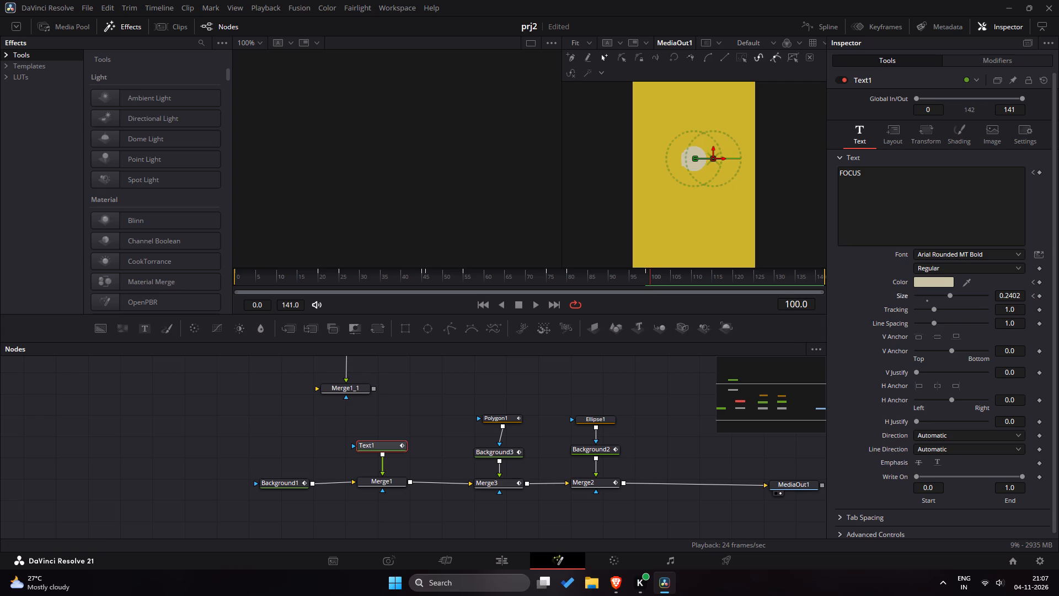
left_click(951, 296)
double_click(661, 385)
left_click_drag(265, 278, 220, 277)
key("space")
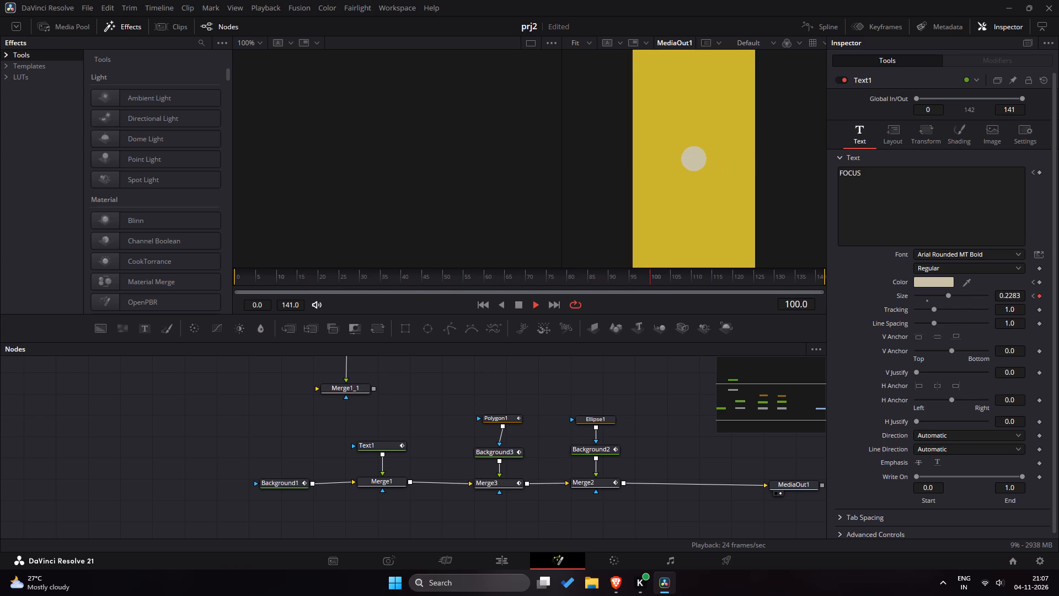
key("space")
left_click_drag(577, 281, 625, 279)
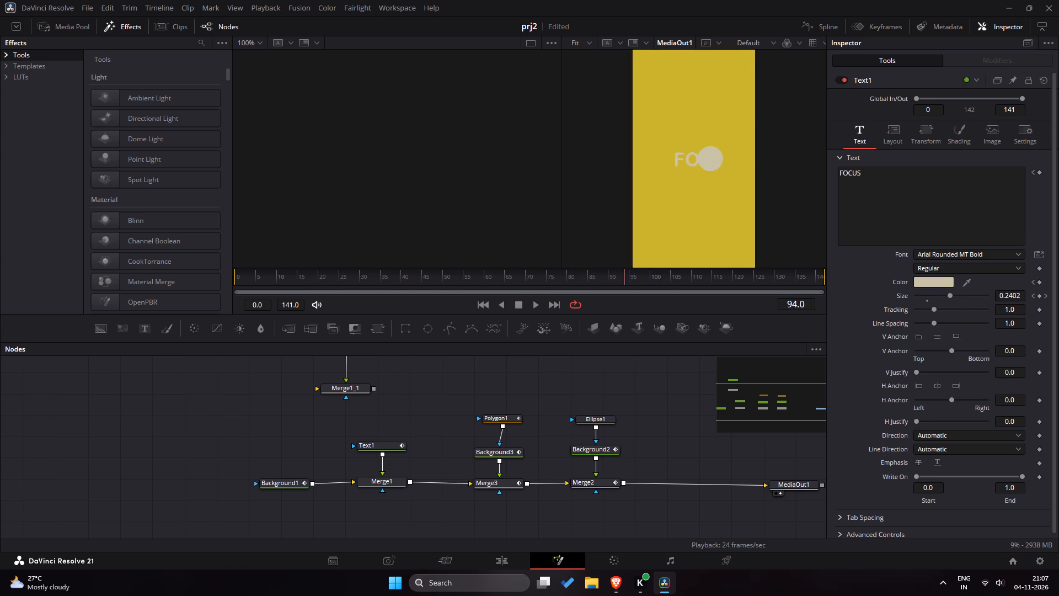
left_click_drag(625, 279, 650, 282)
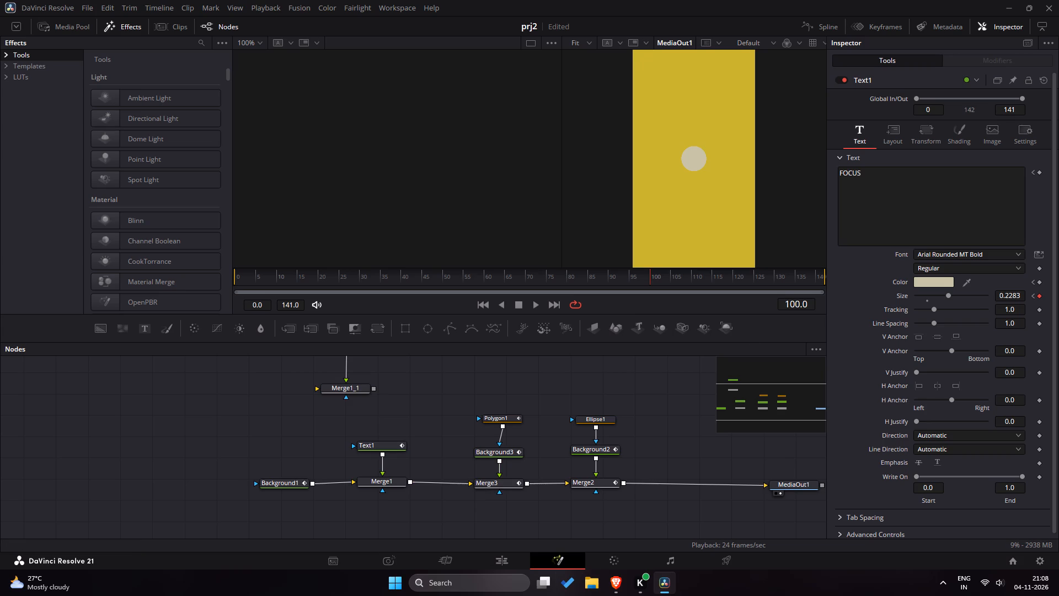
Add a Color keyframe to Background1 at frame 99, and open its colour for editing at frame 100.
left_click(276, 483)
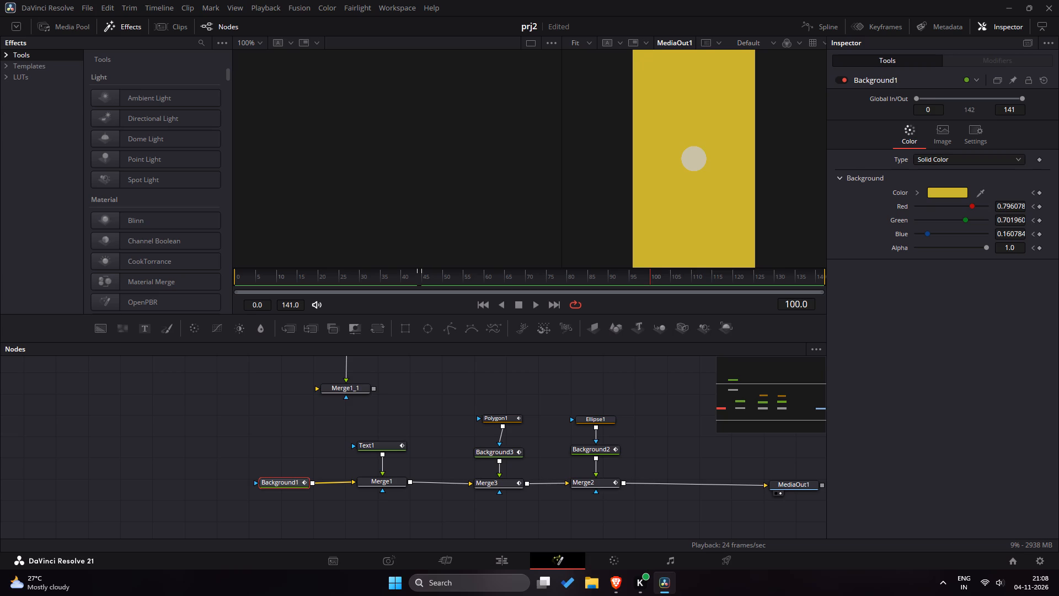
left_click(650, 281)
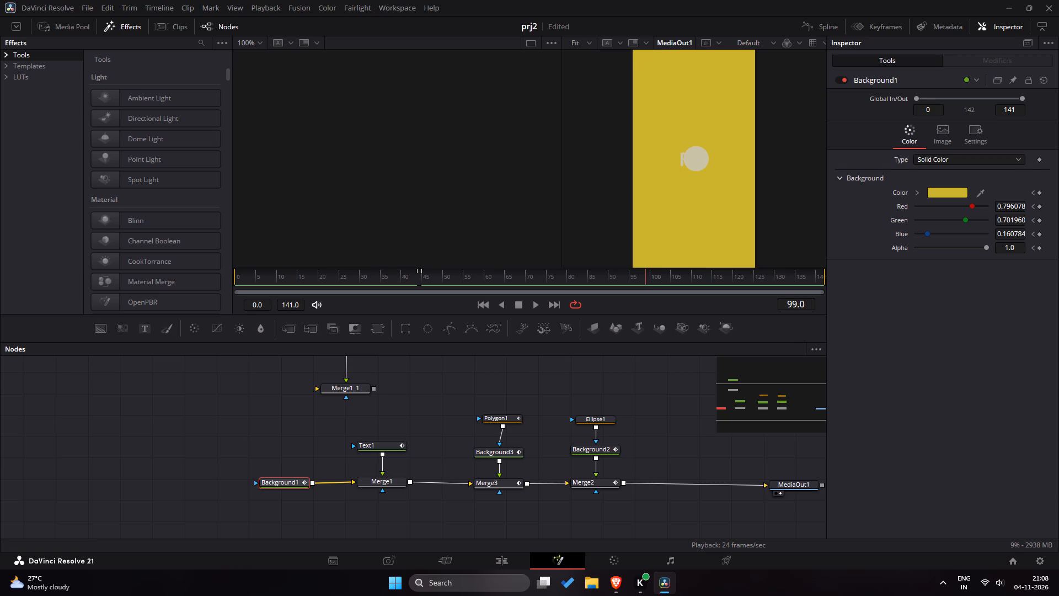
left_click(1037, 195)
left_click(652, 277)
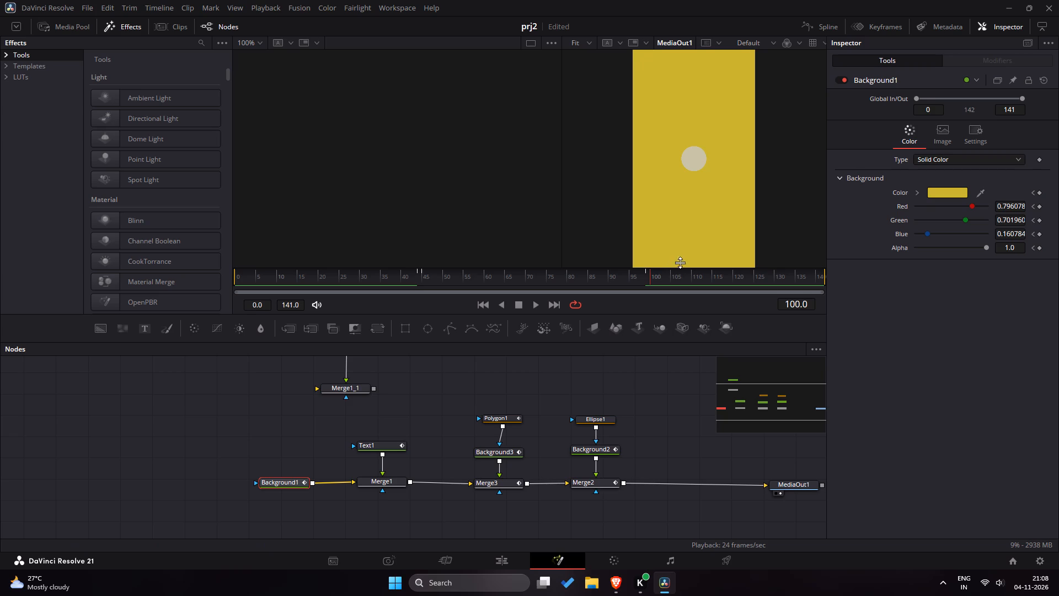
left_click(958, 194)
Switch to the browser and play through the reference video from about 4 s to examine the next background colour change.
key("alt+Tab")
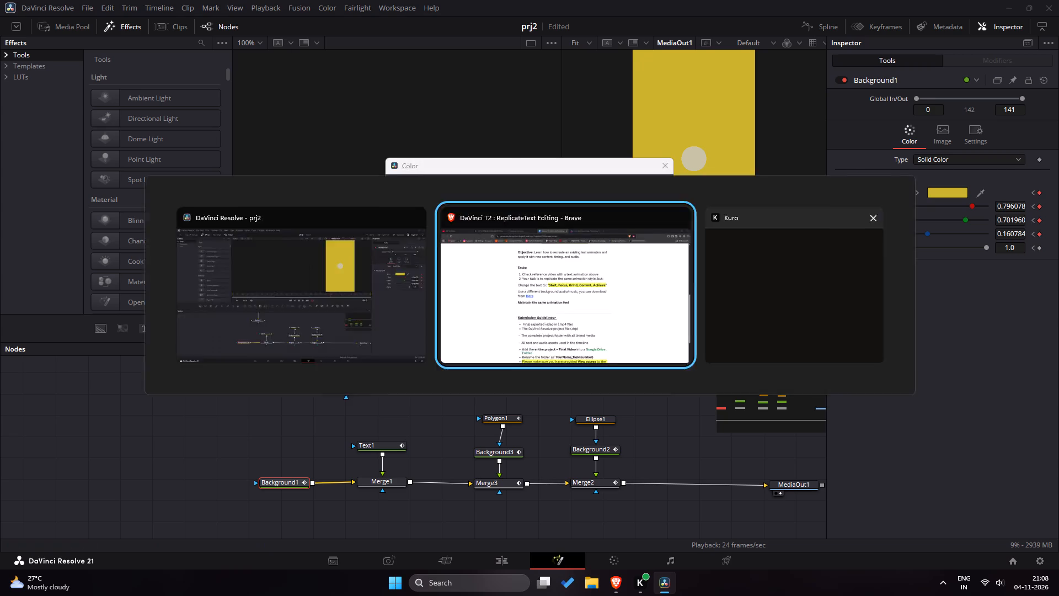
scroll(522, 297, "down", 2)
scroll(527, 290, "up", 13)
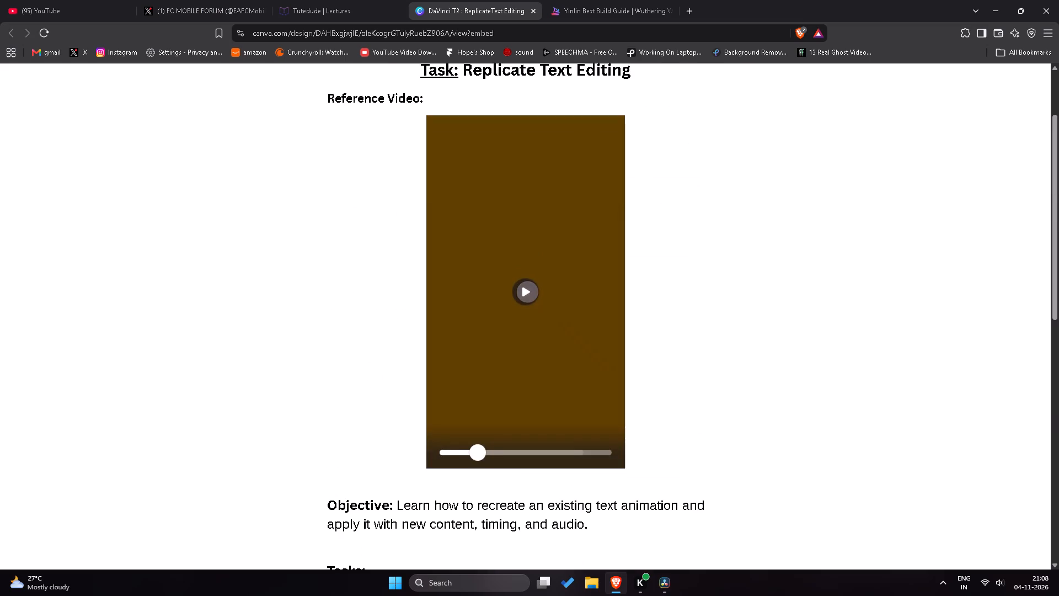
left_click(526, 300)
left_click_drag(482, 451, 512, 454)
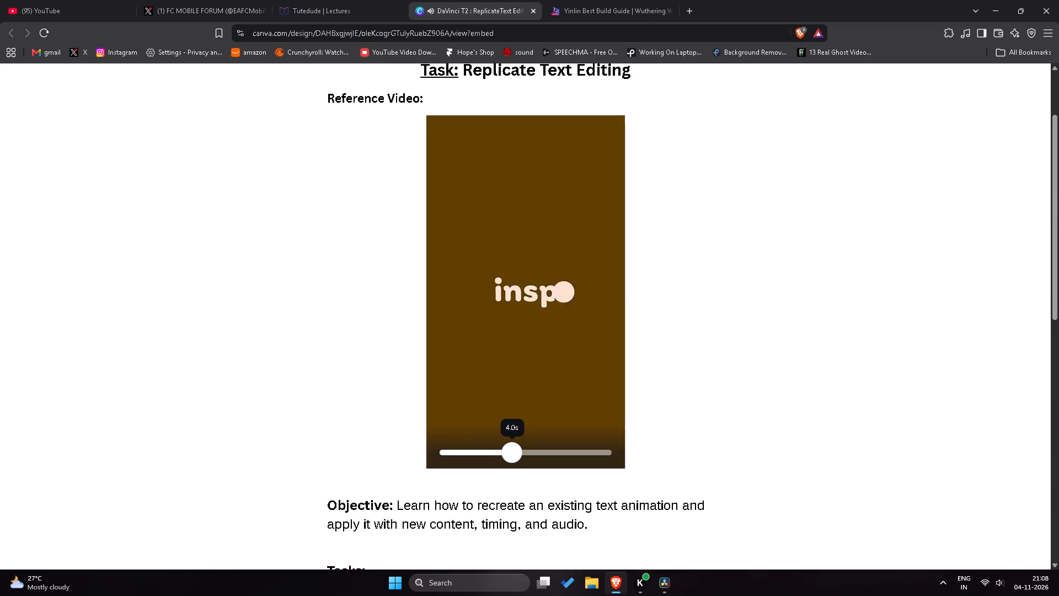
left_click_drag(512, 454, 532, 457)
key("alt+Tab")
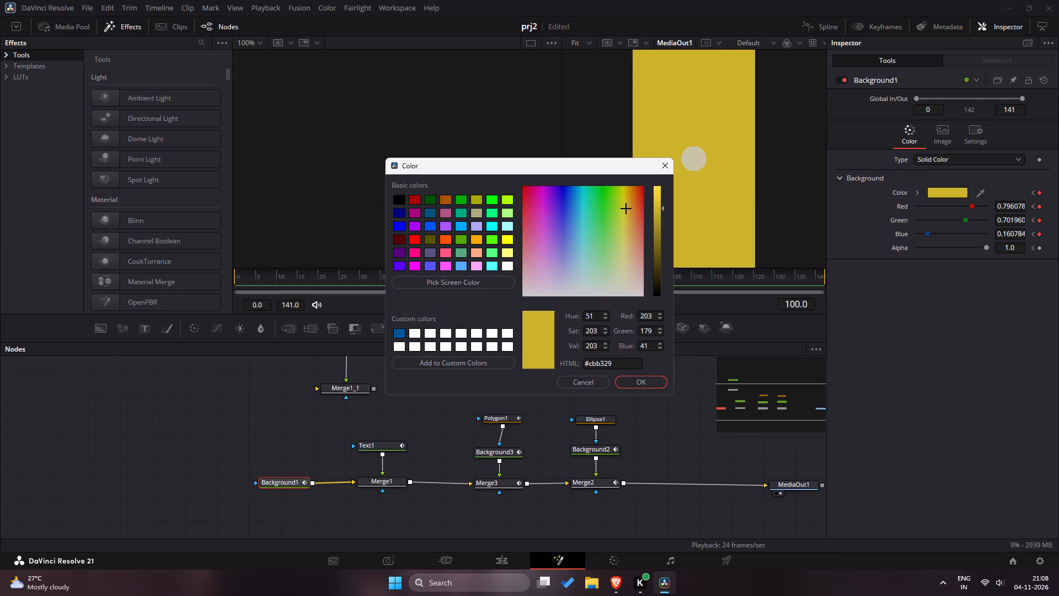
key("alt+Tab")
left_click(543, 272)
key("alt+Tab")
Set Background1's colour at frame 100 to dark green #007a00.
left_click_drag(614, 216, 603, 242)
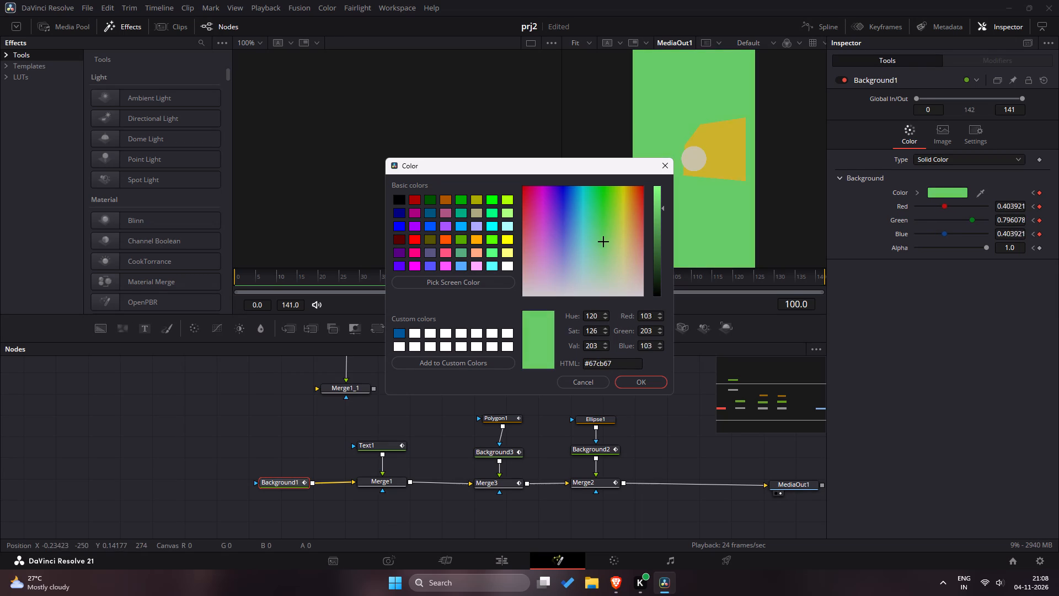
left_click_drag(603, 242, 601, 210)
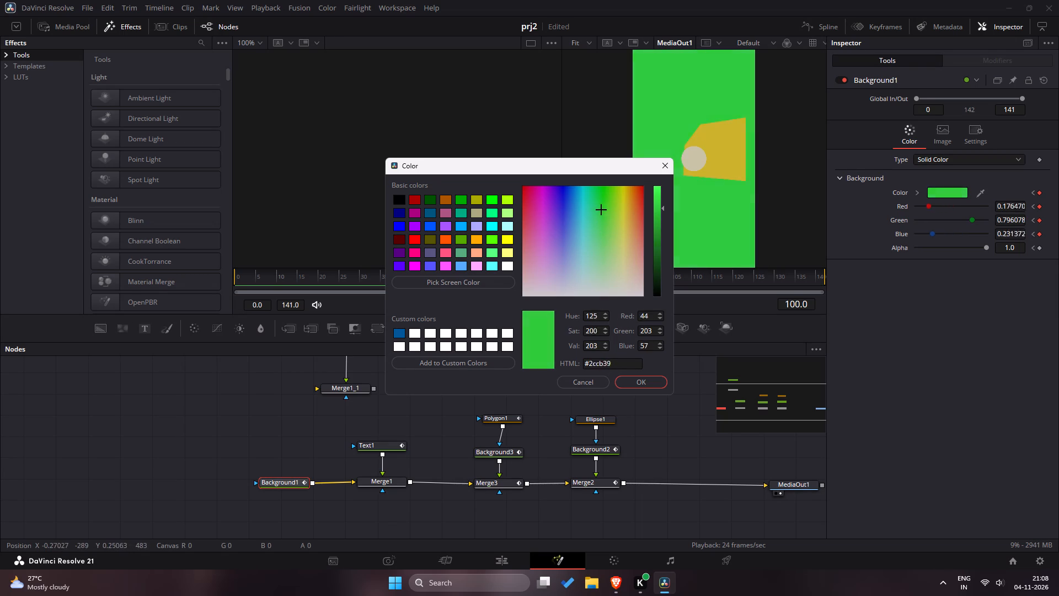
left_click_drag(601, 210, 611, 199)
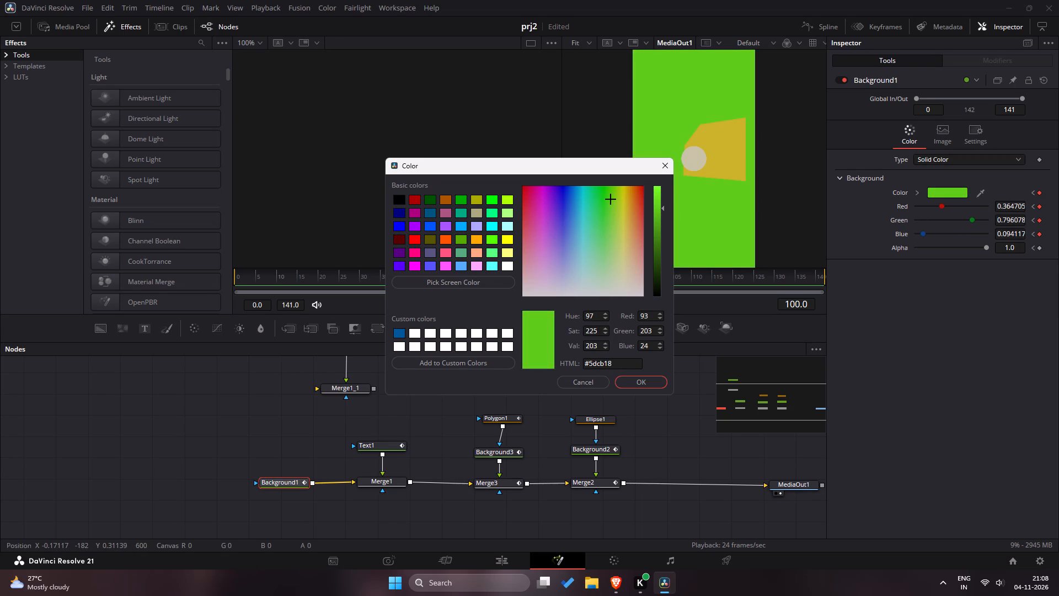
left_click(432, 199)
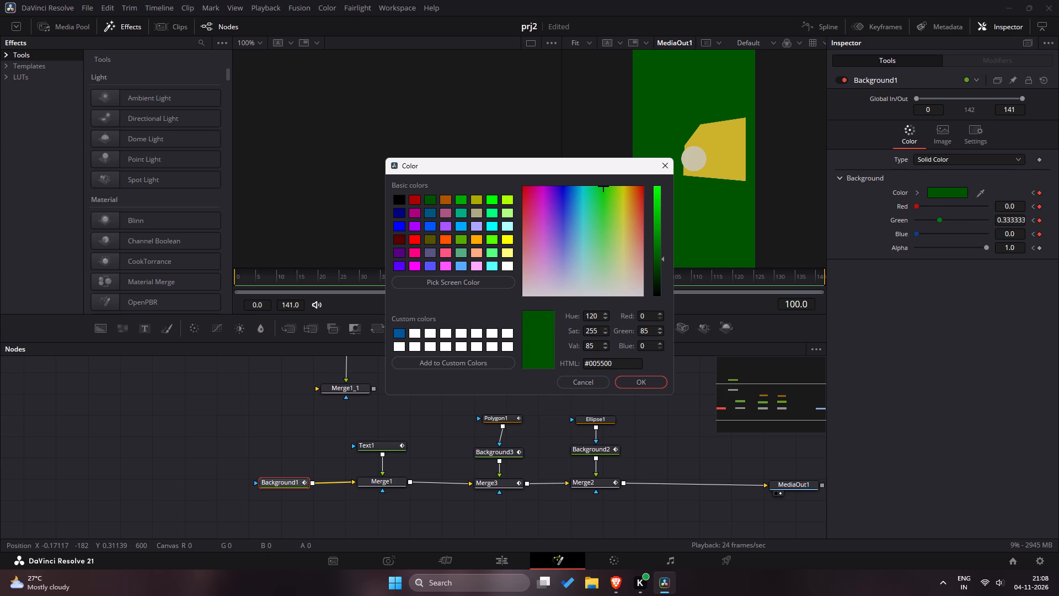
left_click_drag(657, 259, 653, 242)
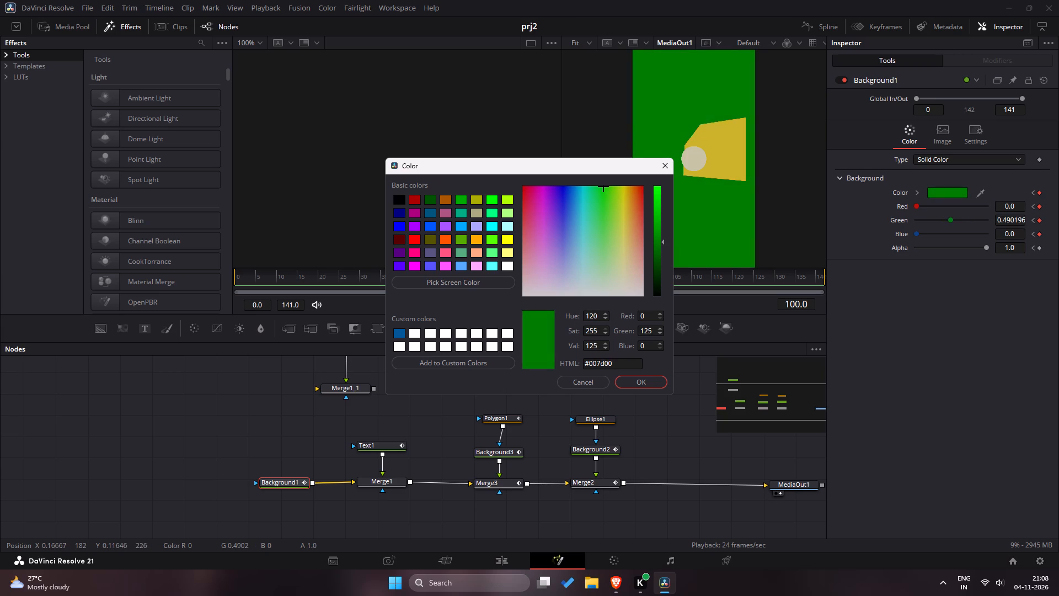
left_click_drag(653, 242, 653, 238)
left_click(660, 243)
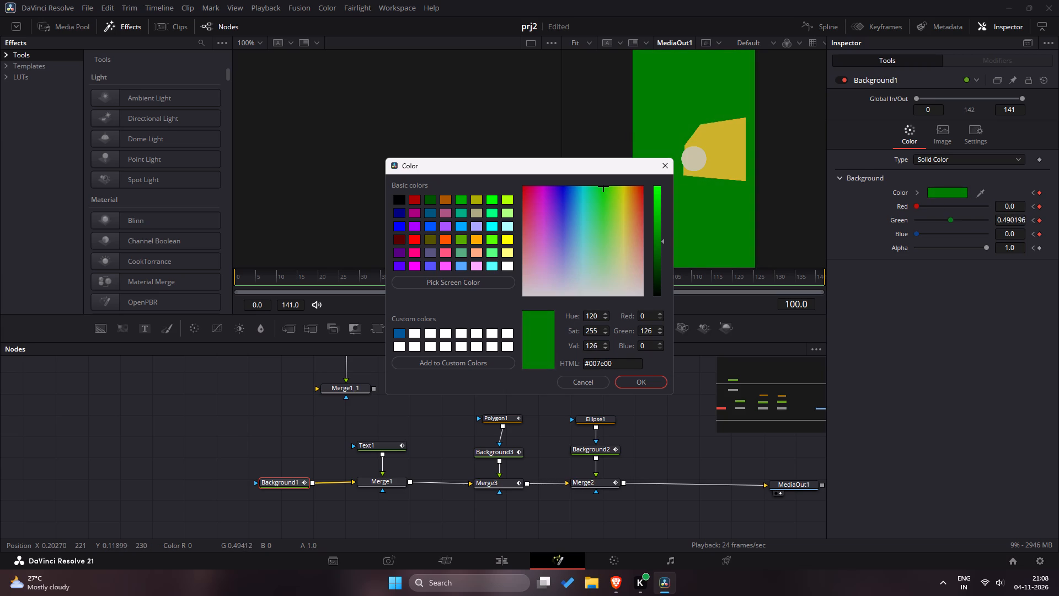
left_click(650, 379)
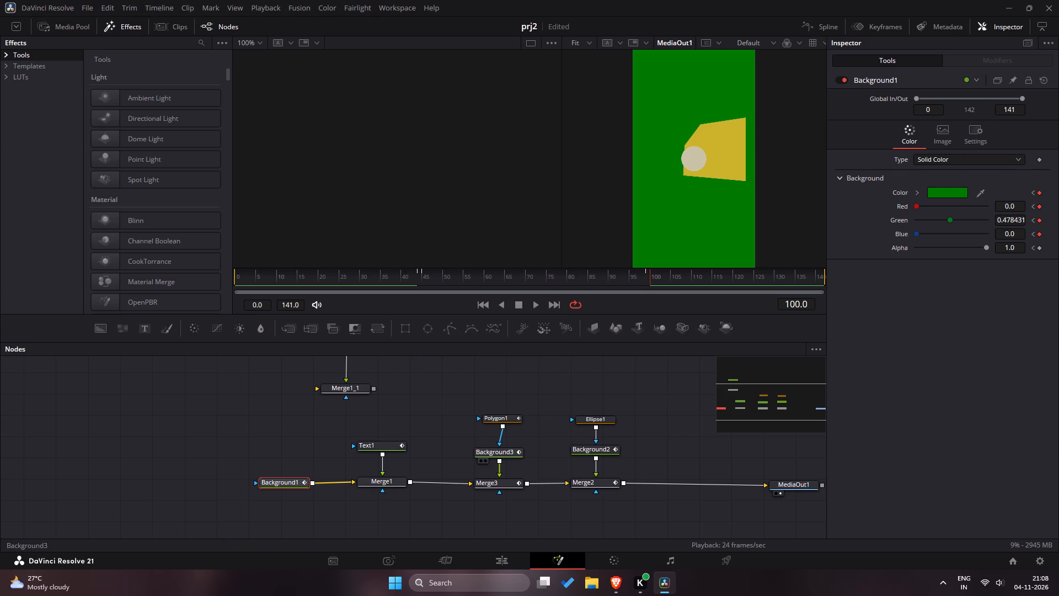
Keyframe Background3's Color at frame 99, and at frame 100 sample the green background from the viewer for it.
left_click(499, 453)
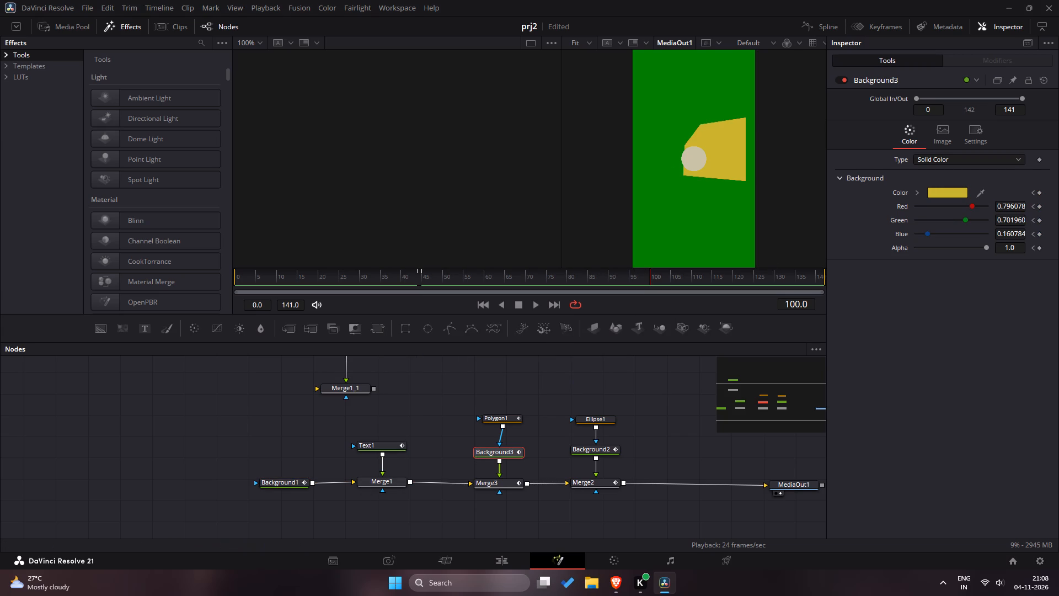
left_click(650, 279)
left_click(1040, 194)
left_click_drag(646, 279, 651, 280)
left_click_drag(980, 193, 672, 71)
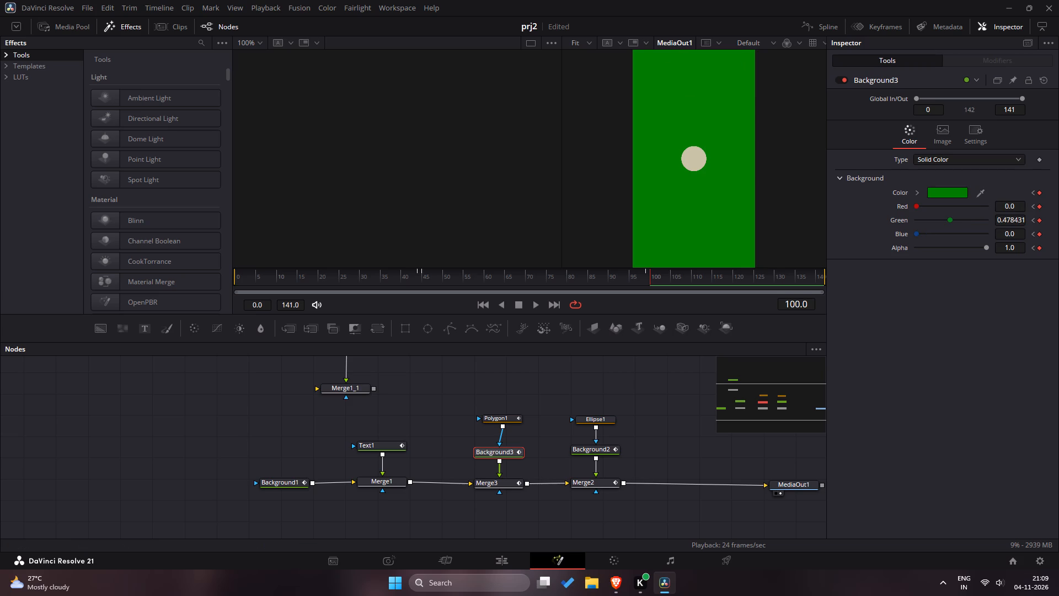
Keyframe Background2's Color at frame 99, and set it to pale green #94c793 at frame 100.
left_click(585, 451)
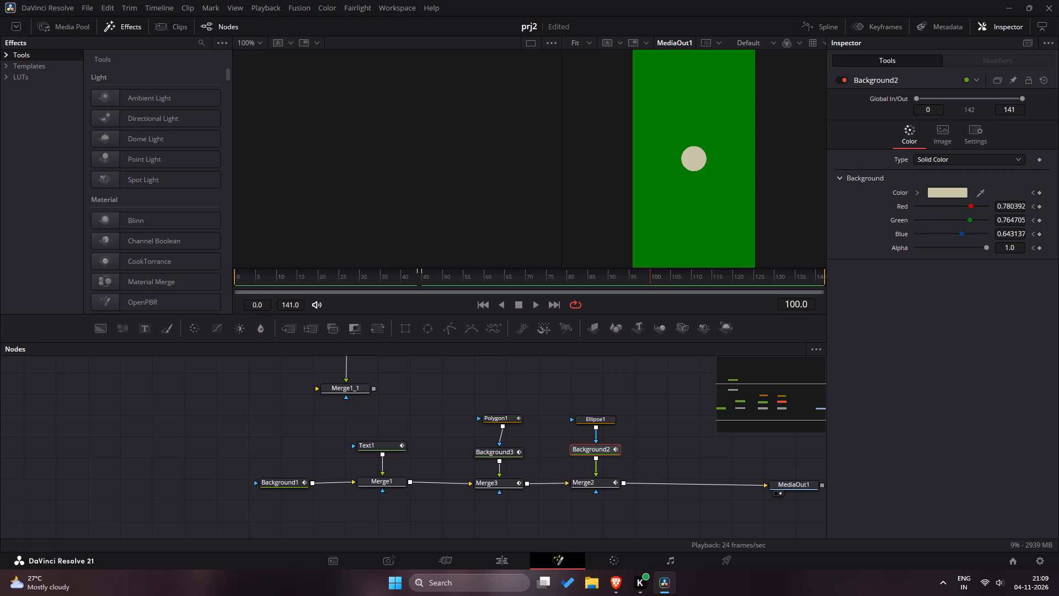
left_click(650, 278)
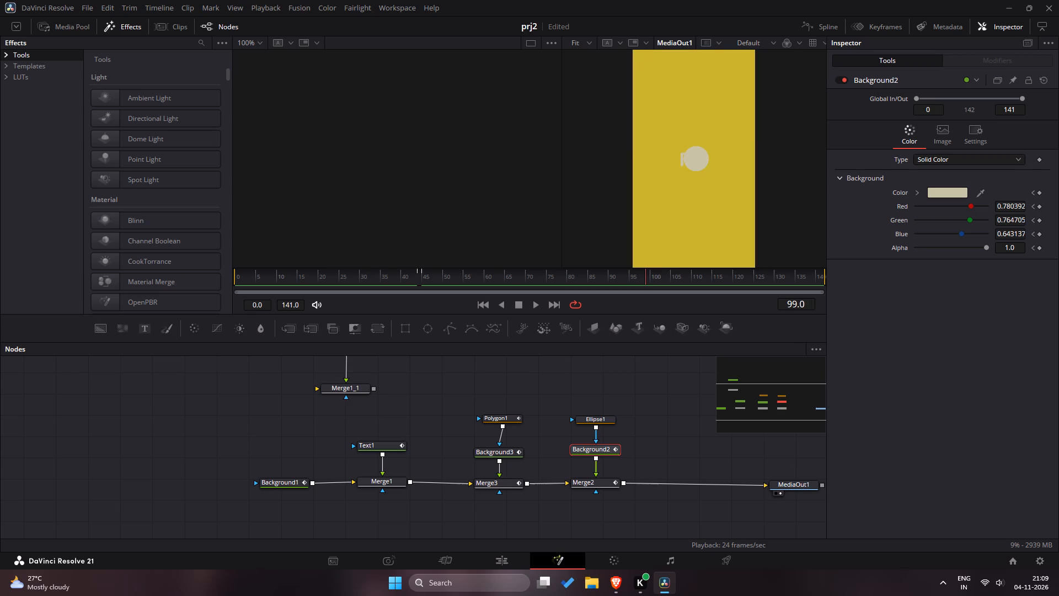
left_click(1040, 194)
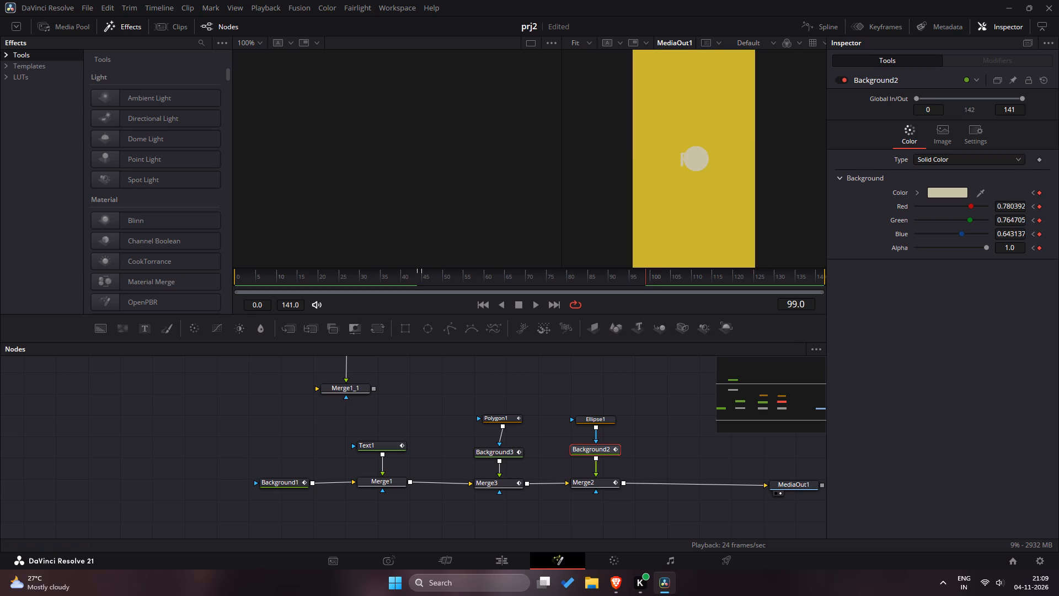
left_click_drag(647, 276, 652, 276)
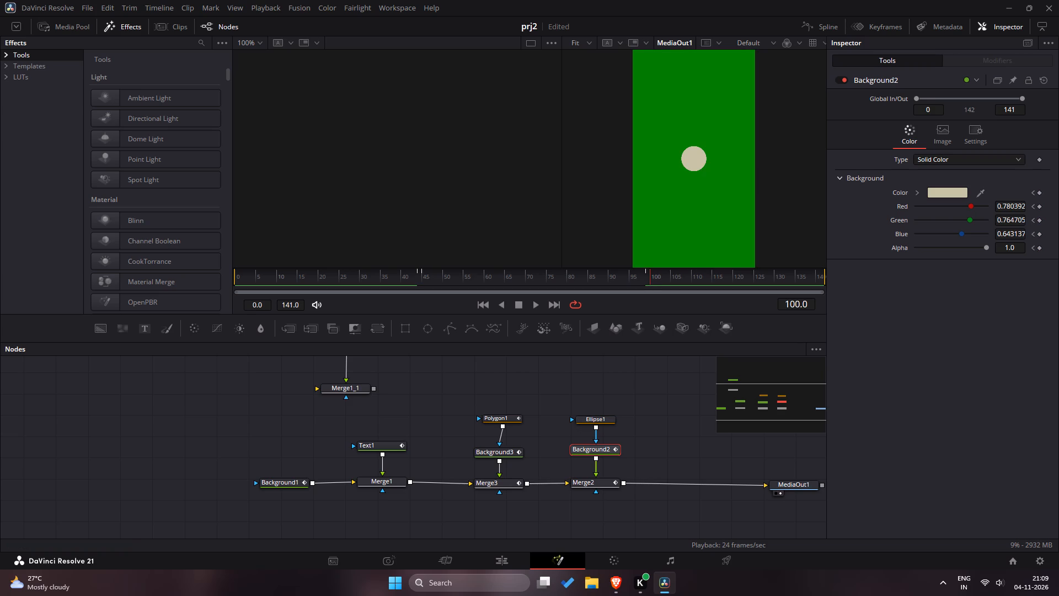
left_click(957, 192)
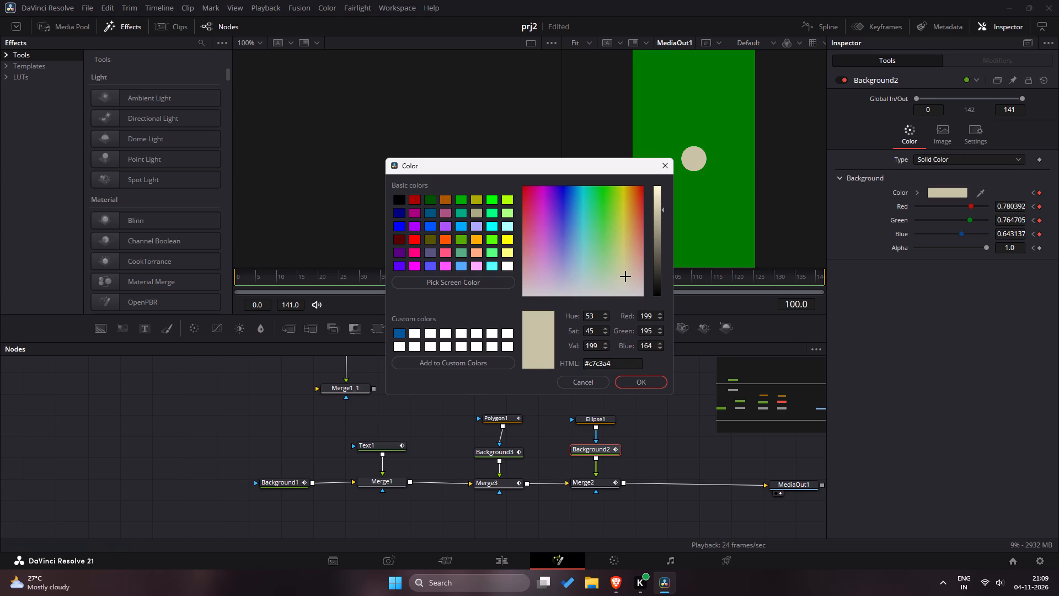
left_click_drag(620, 278, 607, 271)
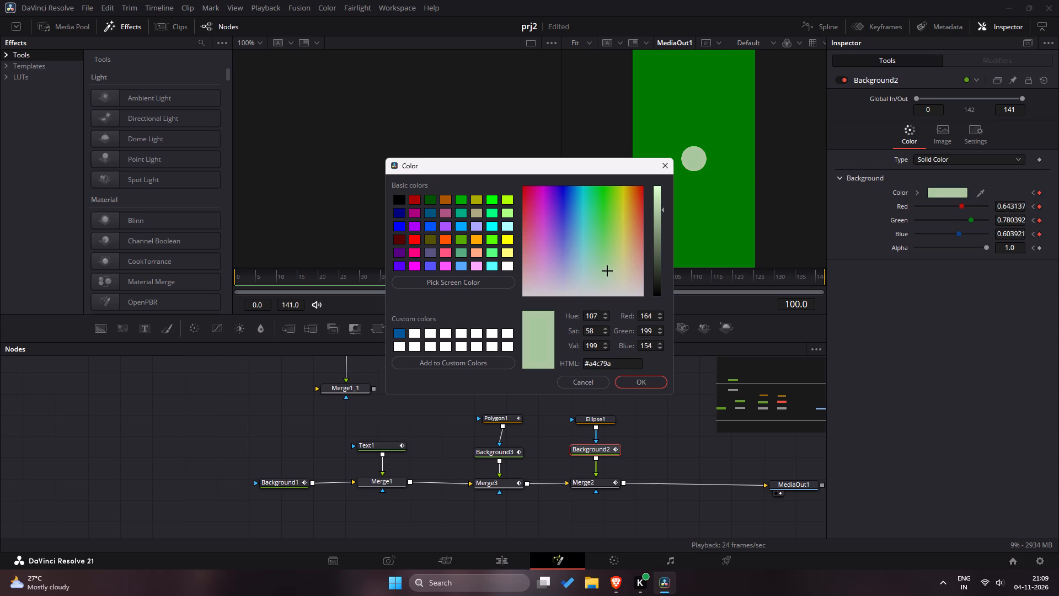
left_click_drag(607, 271, 603, 268)
left_click(645, 385)
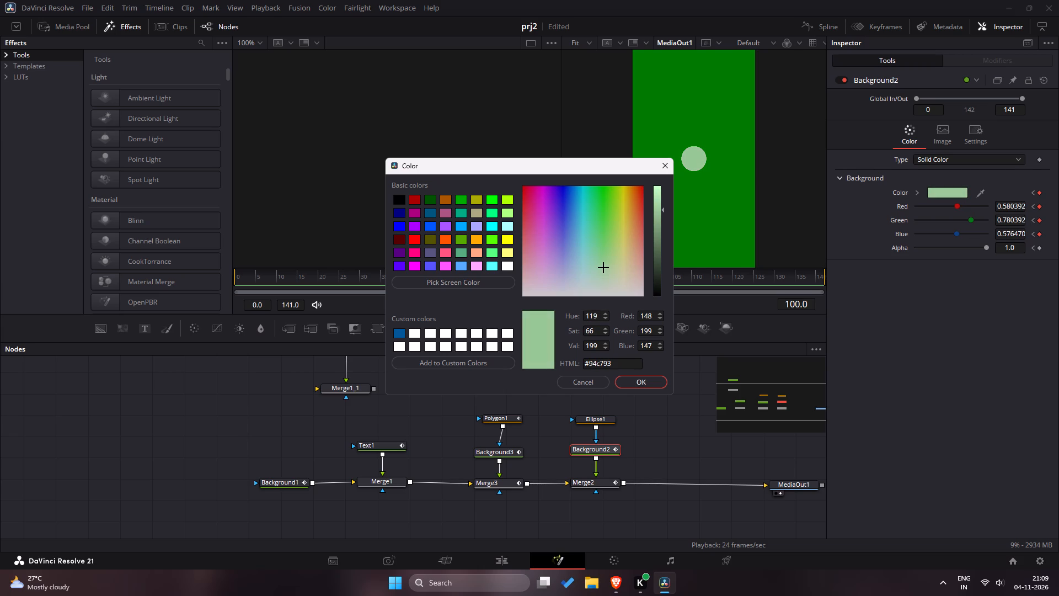
left_click(958, 362)
double_click(964, 360)
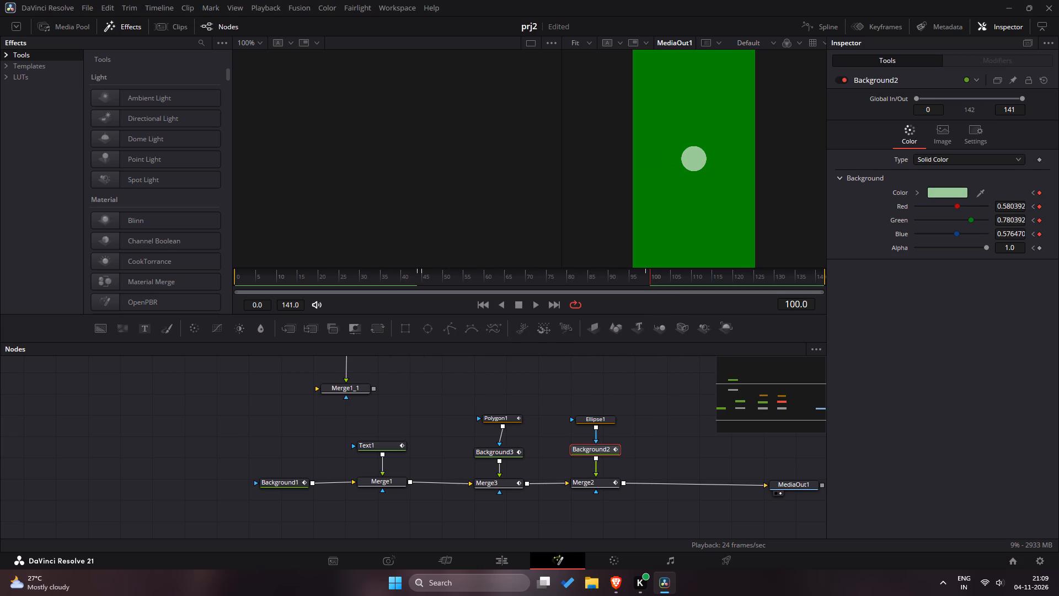
Play back the animation in the Fusion composition and from the start of the Edit page timeline to check the change to green.
left_click_drag(378, 272, 219, 259)
key("space")
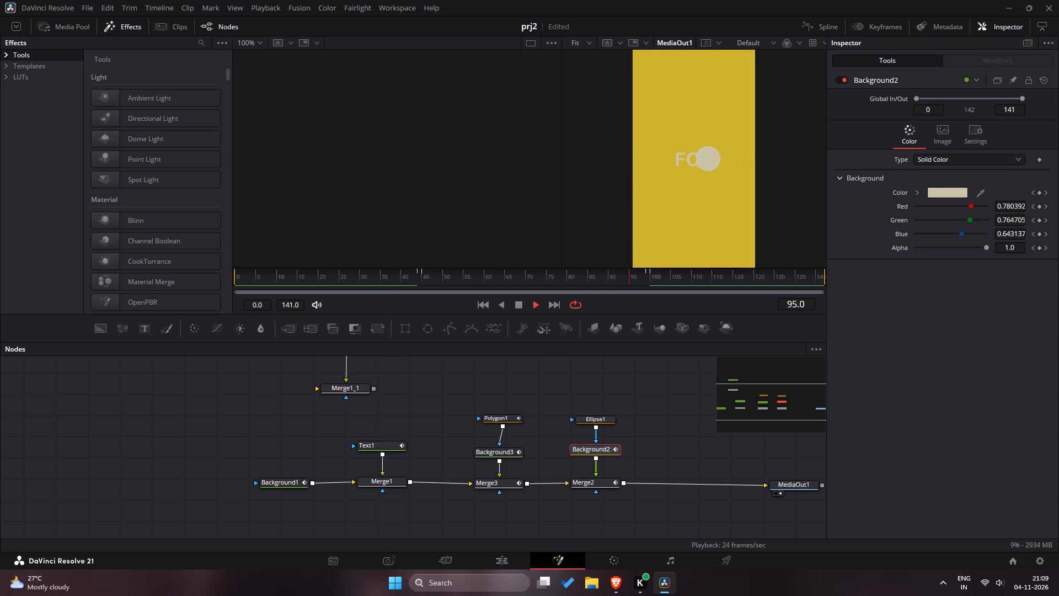
key("space")
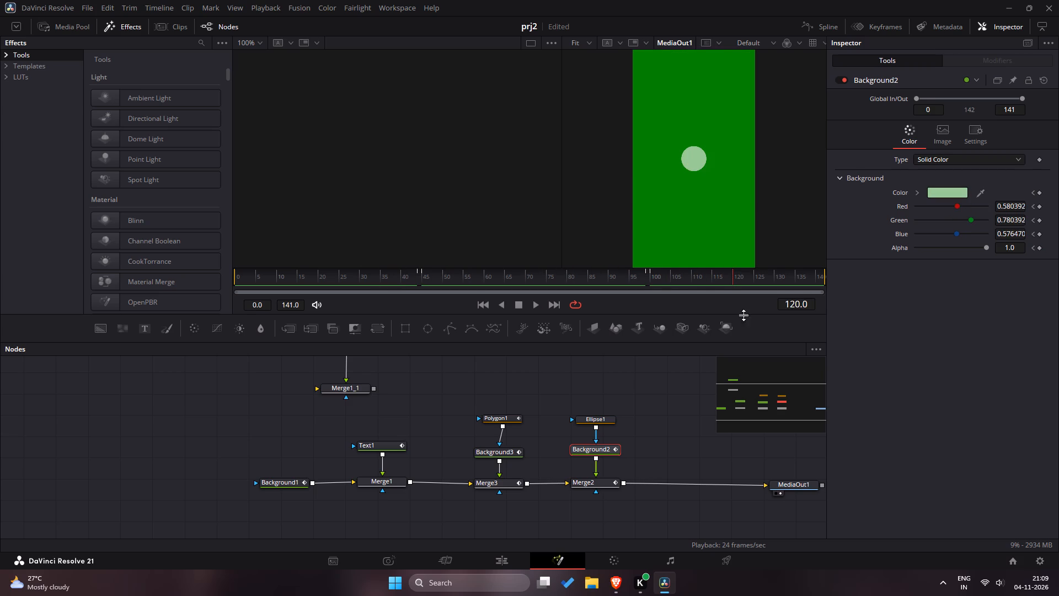
left_click_drag(675, 278, 650, 275)
left_click_drag(661, 282, 472, 283)
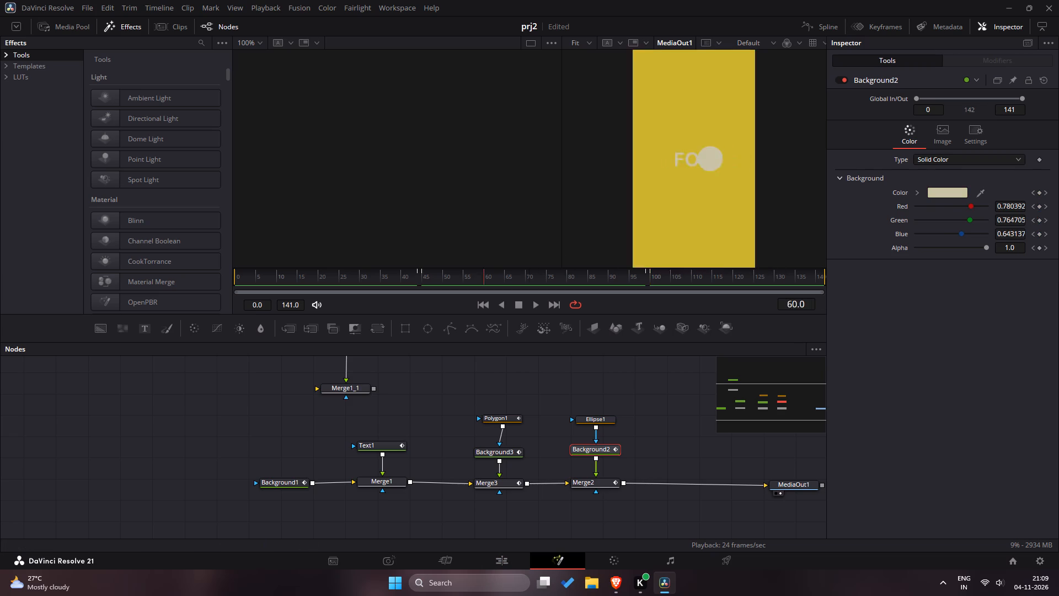
left_click_drag(472, 283, 389, 336)
left_click(507, 563)
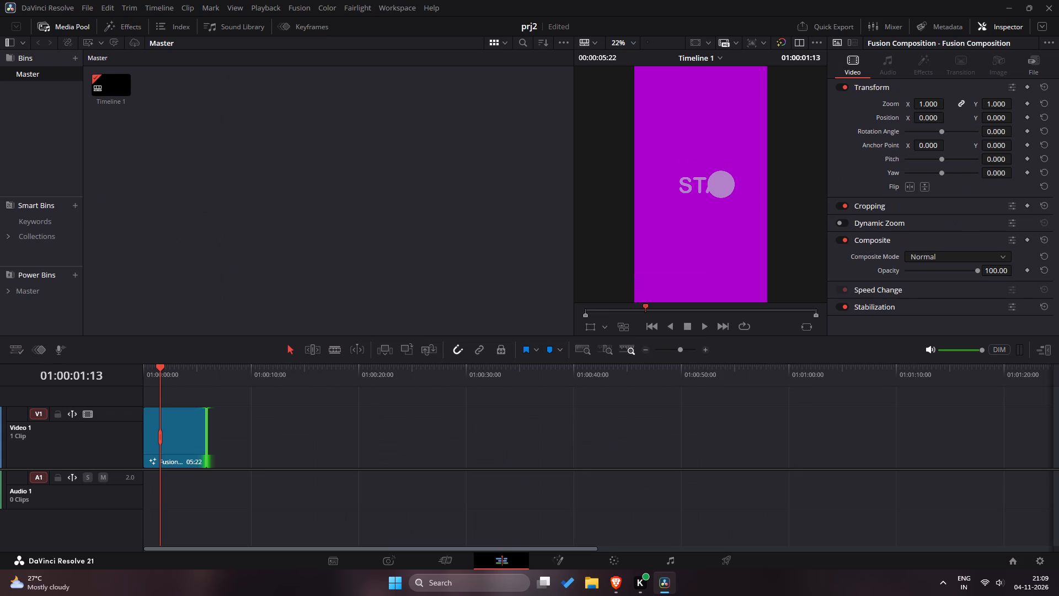
left_click_drag(161, 372, 119, 371)
key("space")
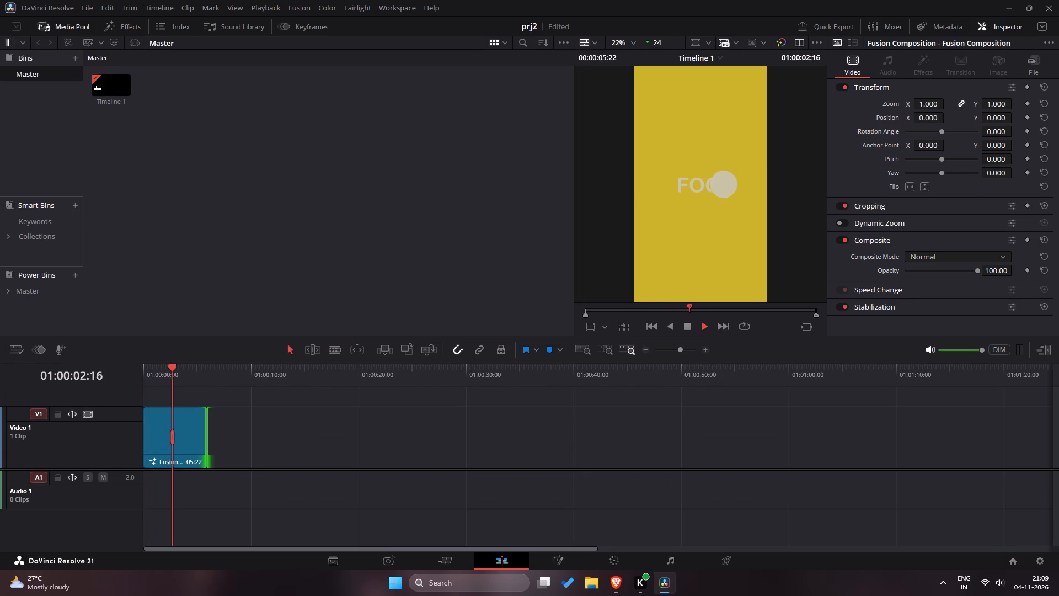
key("space")
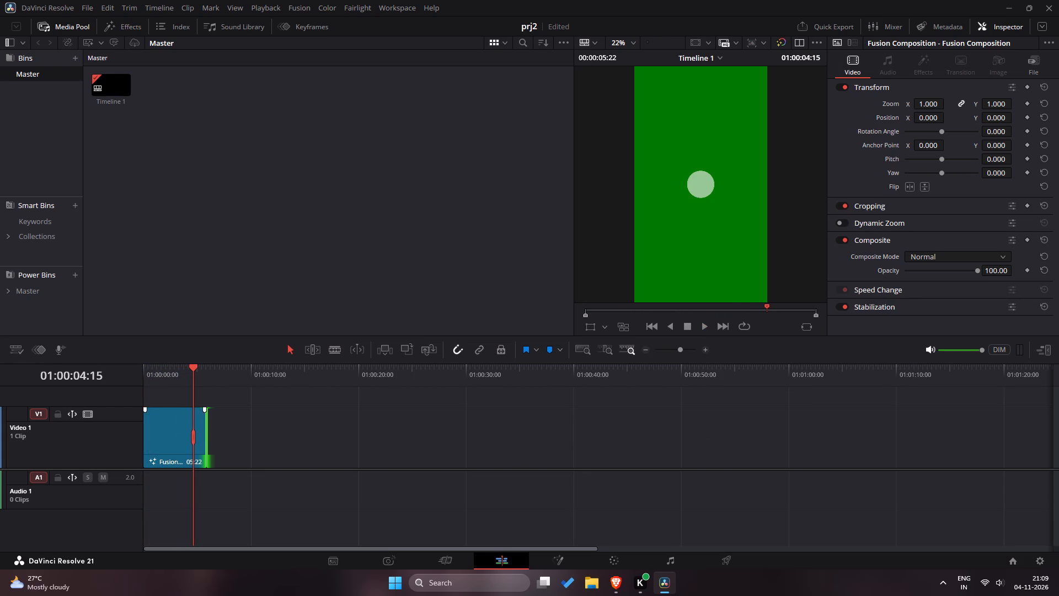
Return to the Fusion composition and scrub through the START and FOCUS sections with Merge3 selected to examine its Center animation.
left_click(549, 560)
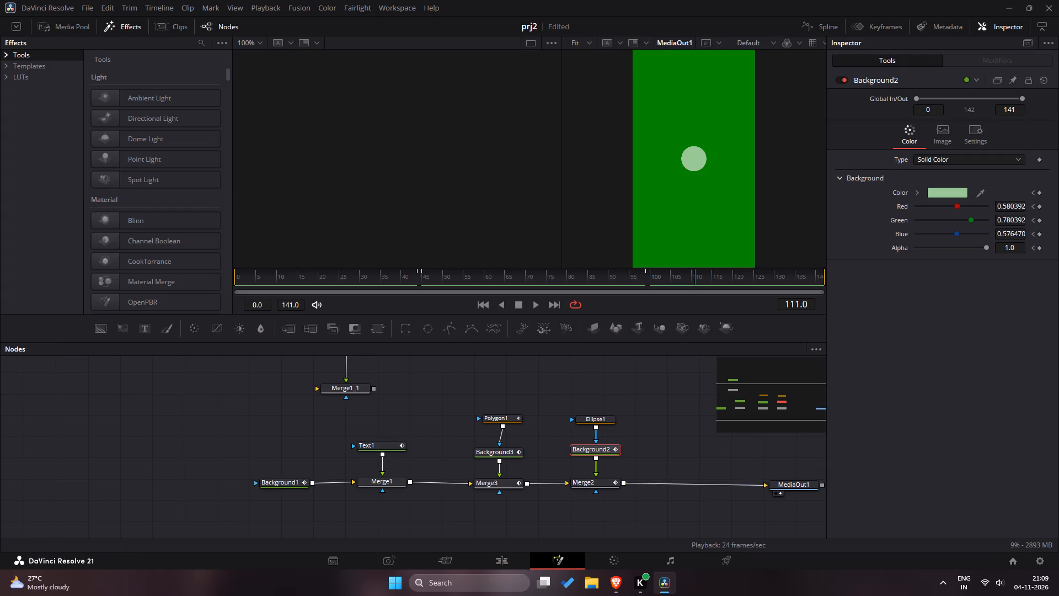
left_click_drag(700, 278, 691, 278)
left_click_drag(691, 278, 652, 279)
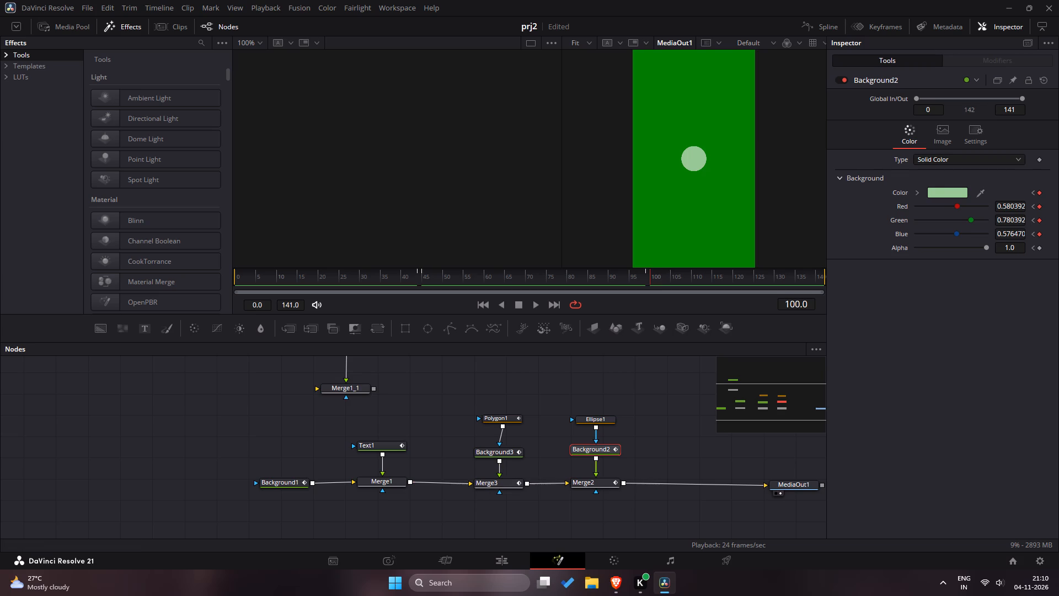
left_click_drag(275, 276, 229, 272)
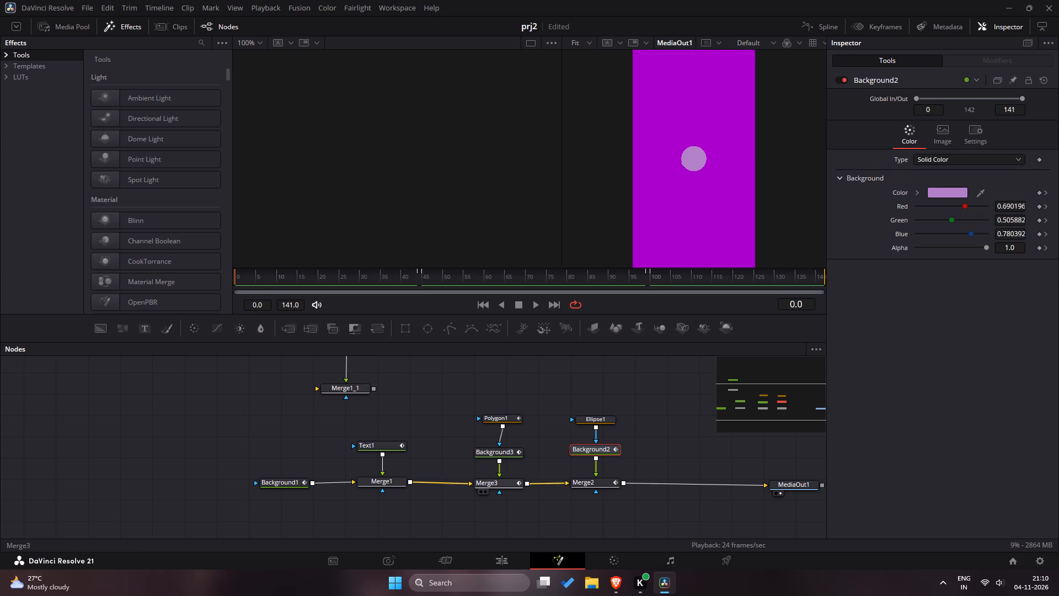
left_click(495, 483)
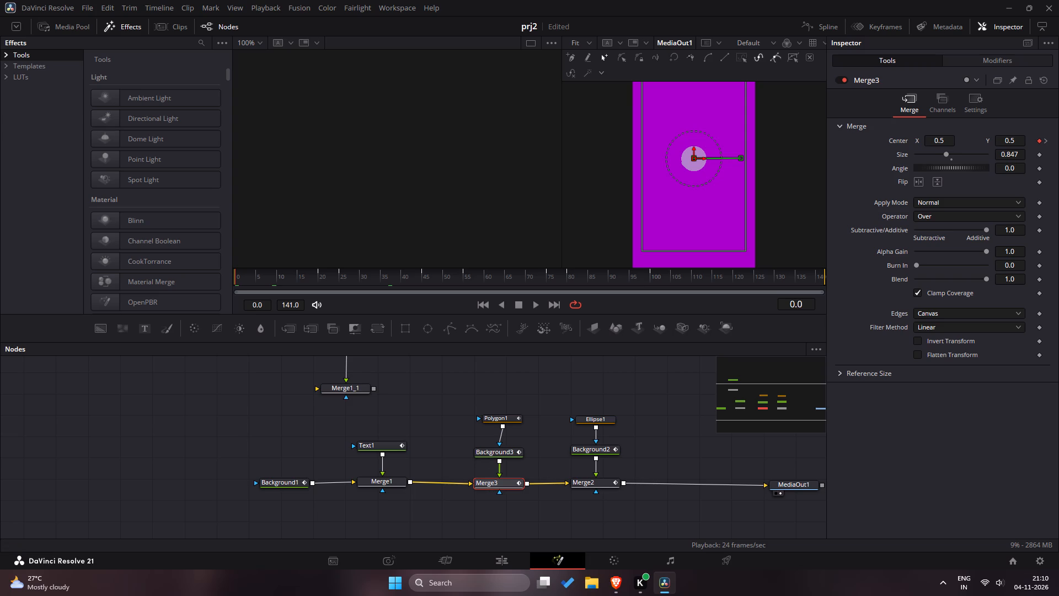
left_click_drag(241, 283, 296, 281)
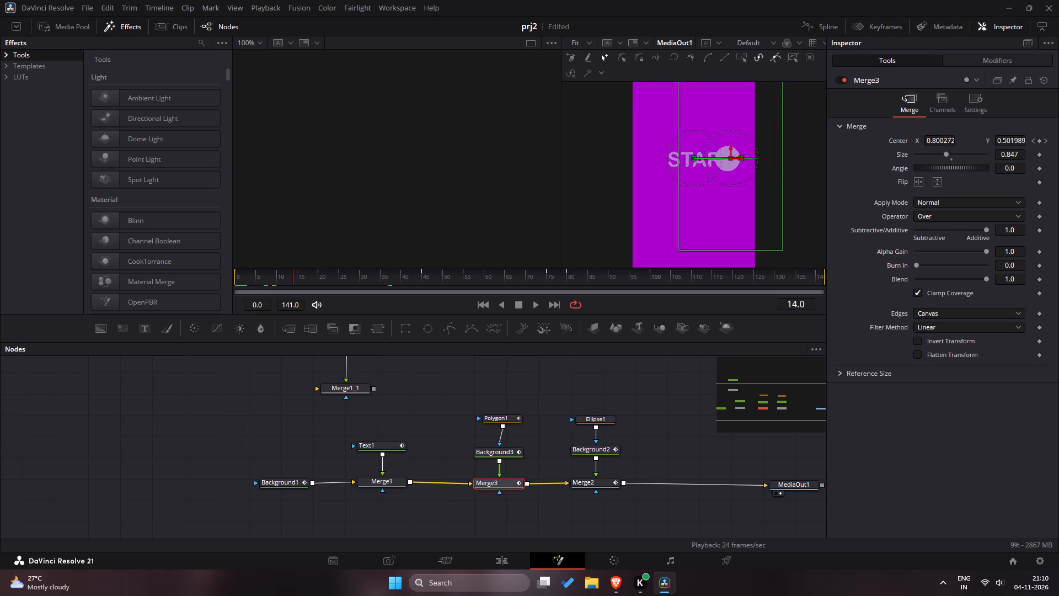
left_click_drag(296, 281, 321, 283)
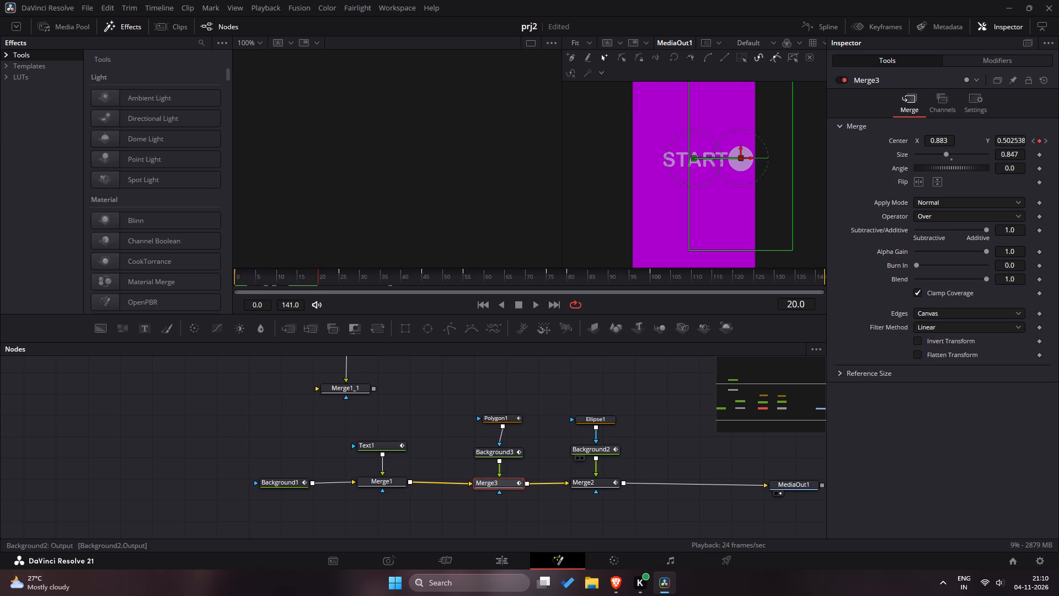
left_click_drag(650, 279, 651, 276)
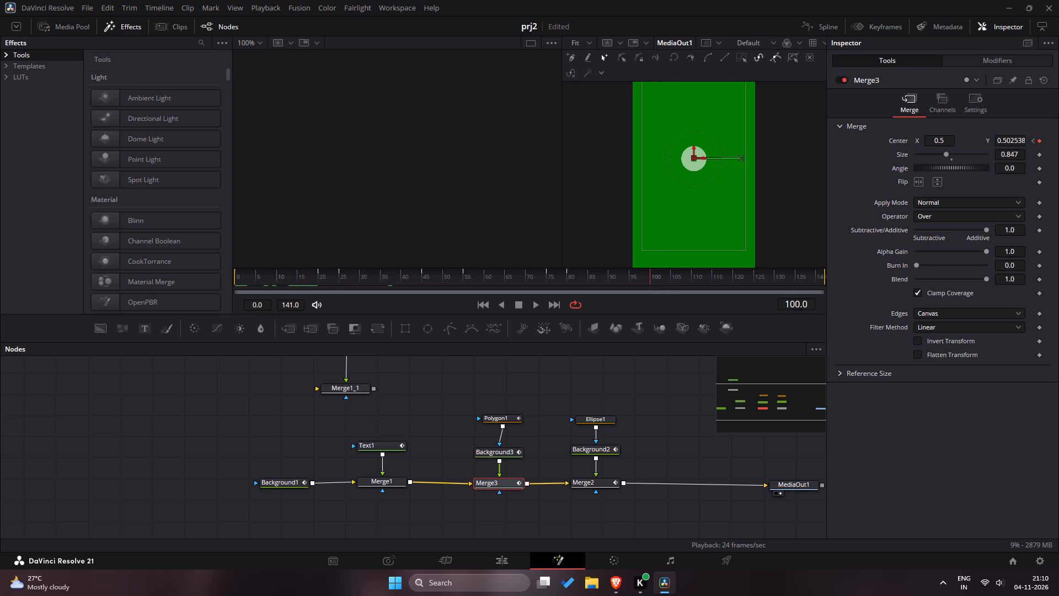
left_click_drag(651, 276, 582, 276)
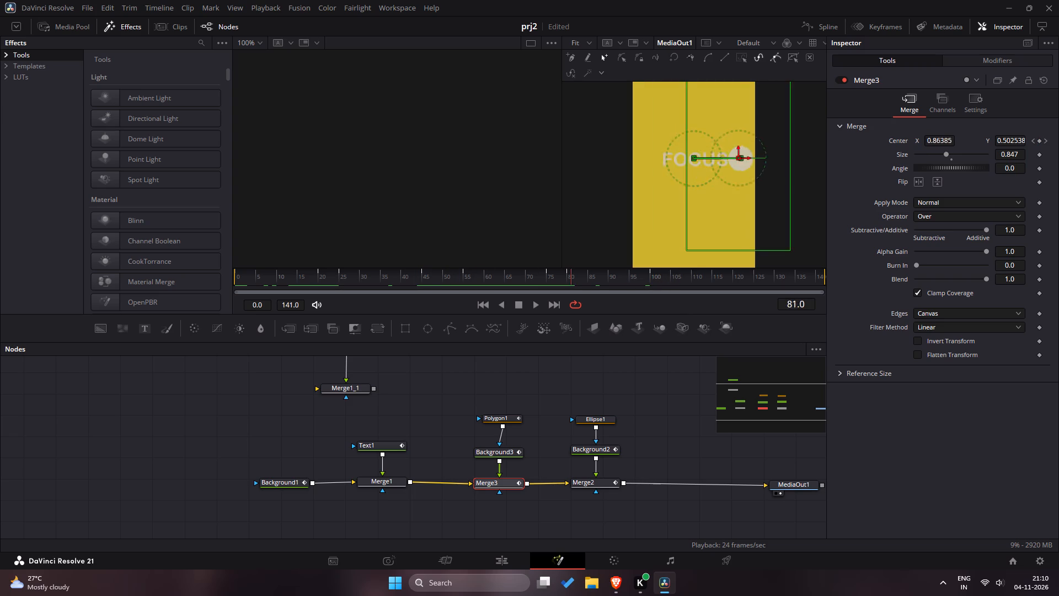
Keyframe the Center of Merge3 and of Merge2 at frame 110, keeping the mask and circle in the middle.
left_click_drag(582, 276, 651, 280)
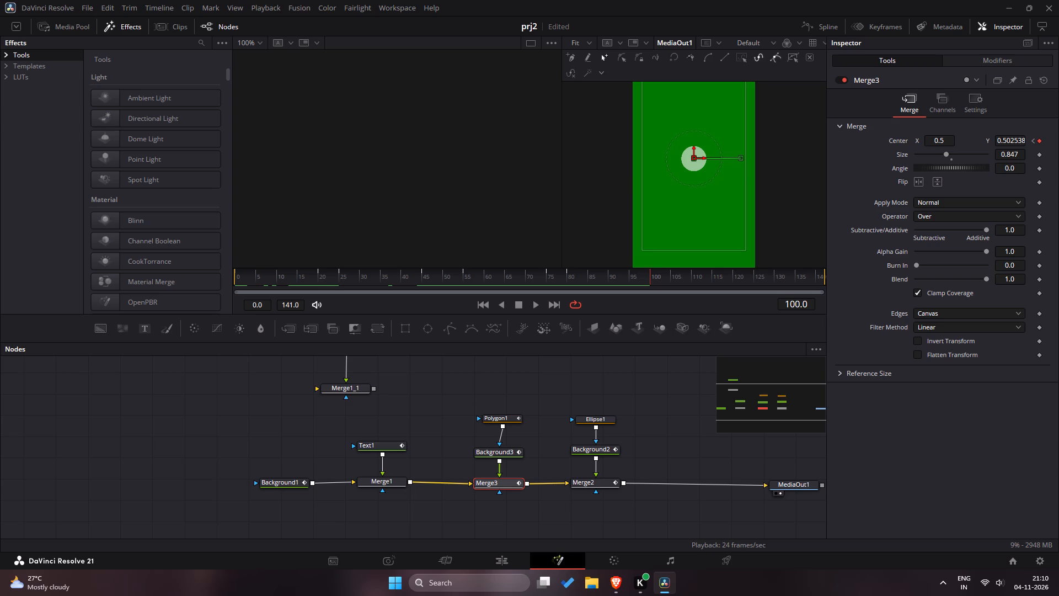
left_click_drag(651, 280, 652, 280)
left_click_drag(652, 280, 651, 280)
left_click_drag(651, 280, 666, 280)
left_click_drag(666, 280, 692, 281)
left_click(1041, 141)
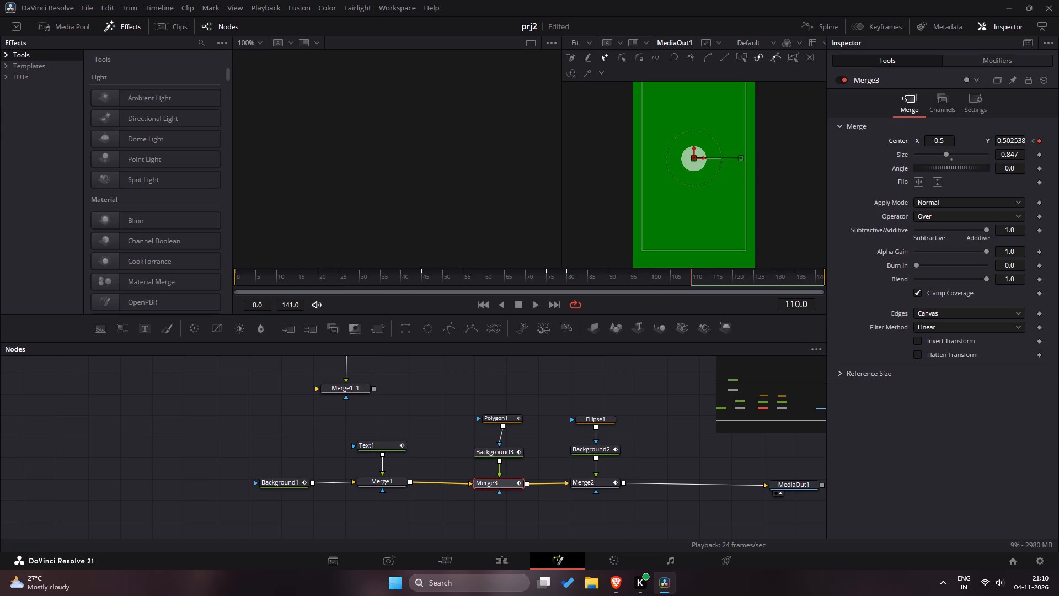
left_click(584, 485)
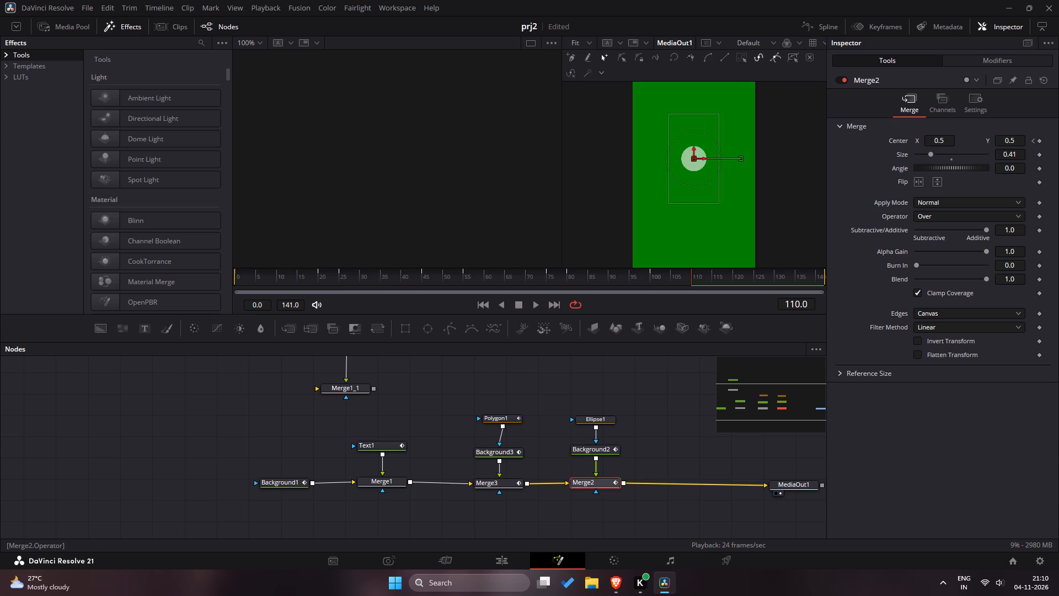
left_click(1040, 142)
Check Merge3's Center in the START section, and at frame 130 set its Center X to 0.883.
left_click(502, 481)
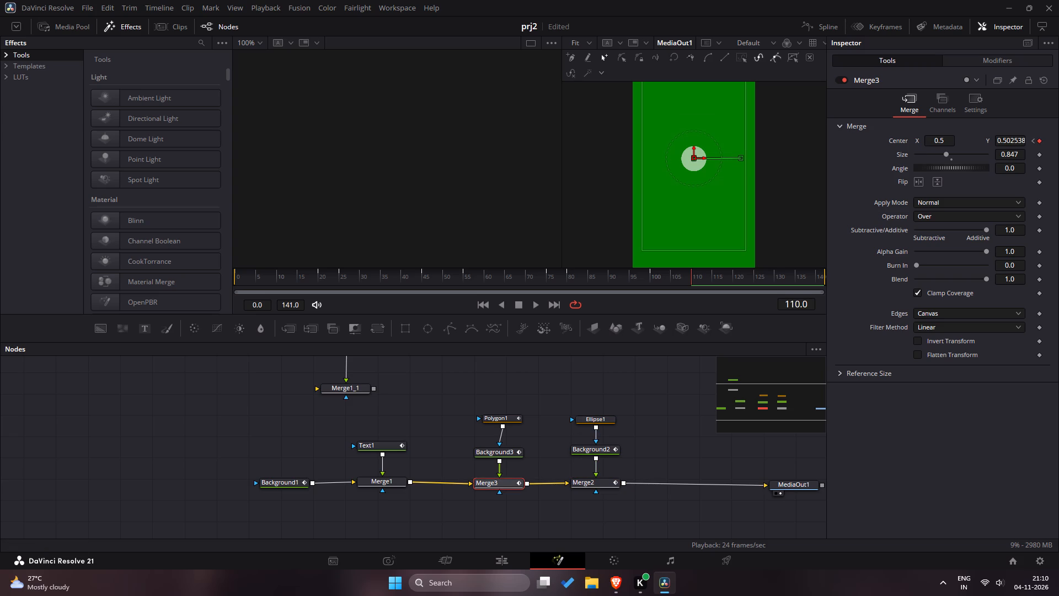
left_click_drag(693, 282, 782, 279)
left_click_drag(782, 279, 778, 280)
left_click_drag(778, 280, 774, 279)
left_click_drag(774, 279, 775, 279)
left_click_drag(472, 275, 361, 273)
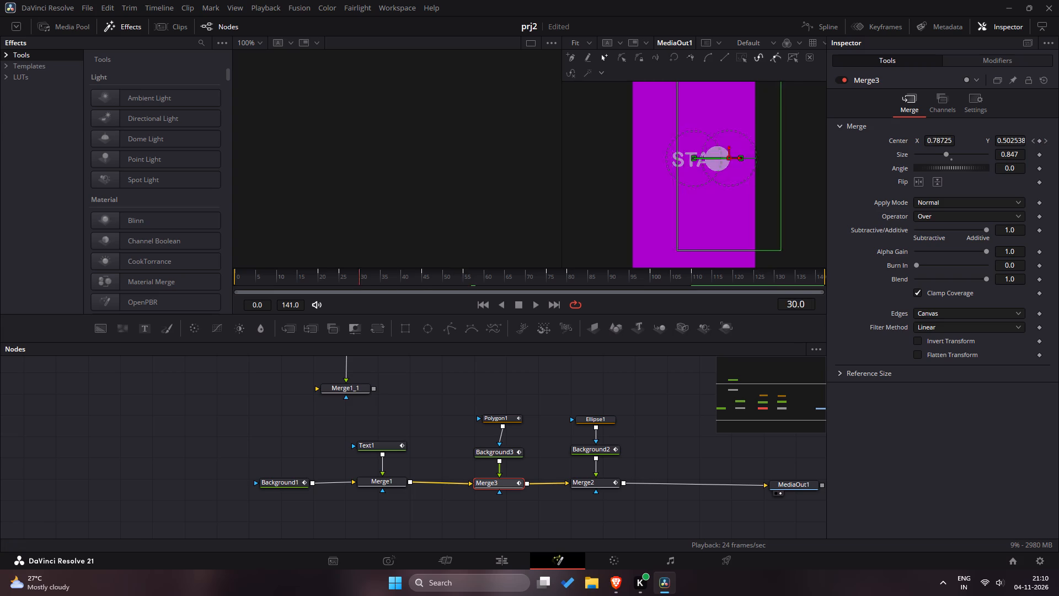
left_click_drag(361, 273, 320, 272)
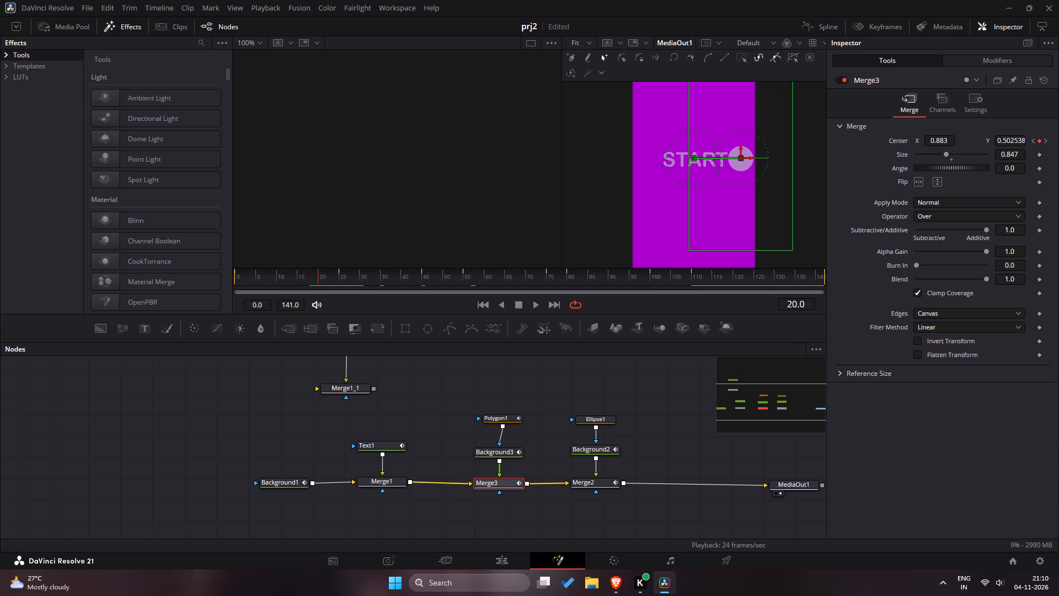
left_click_drag(320, 272, 190, 278)
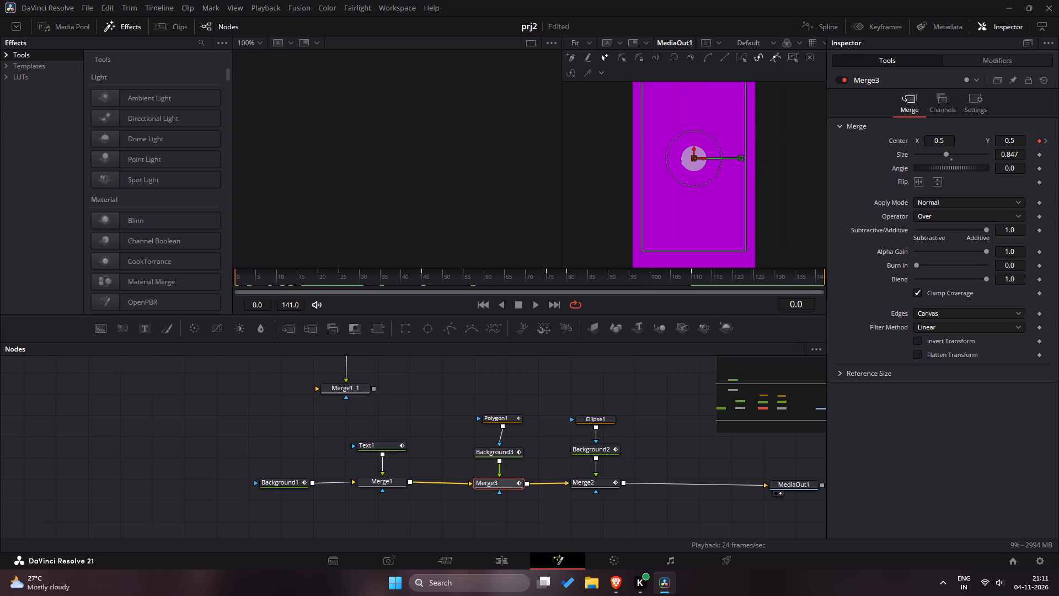
left_click_drag(190, 278, 319, 274)
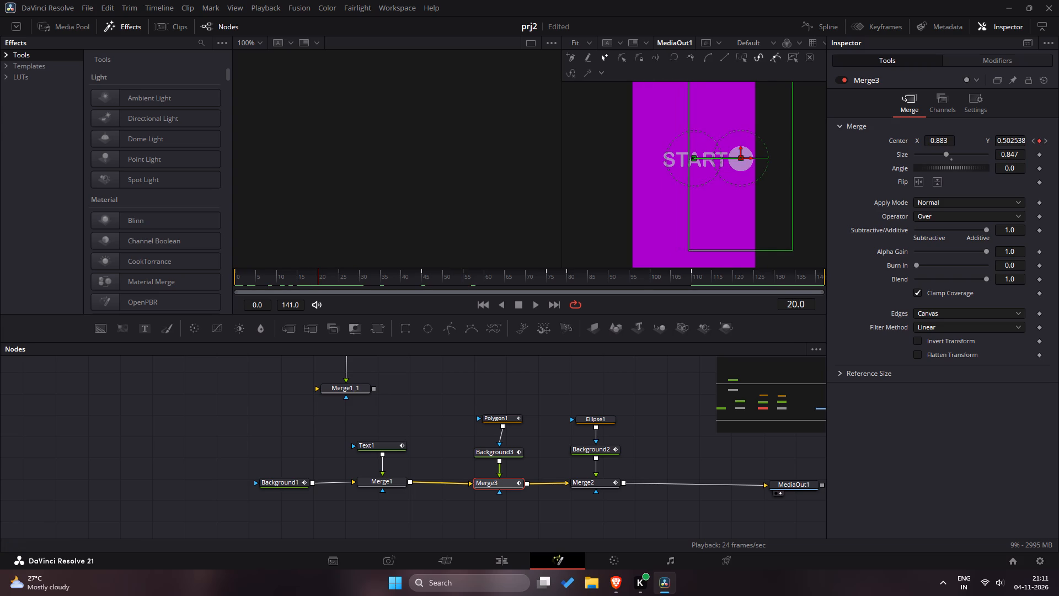
left_click_drag(319, 274, 694, 275)
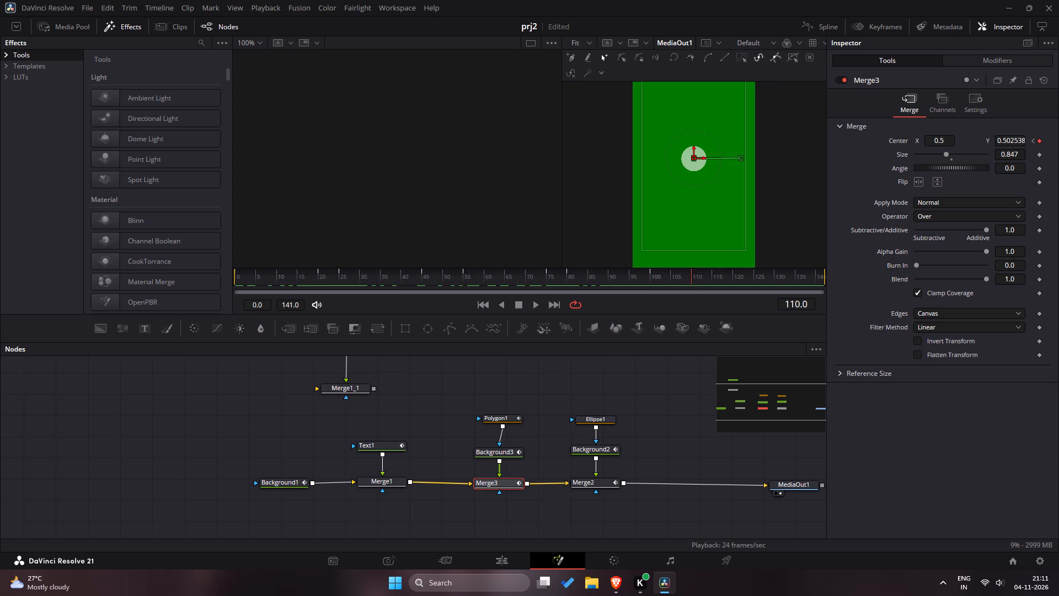
left_click_drag(694, 275, 776, 278)
left_click(950, 137)
key("BackSpace")
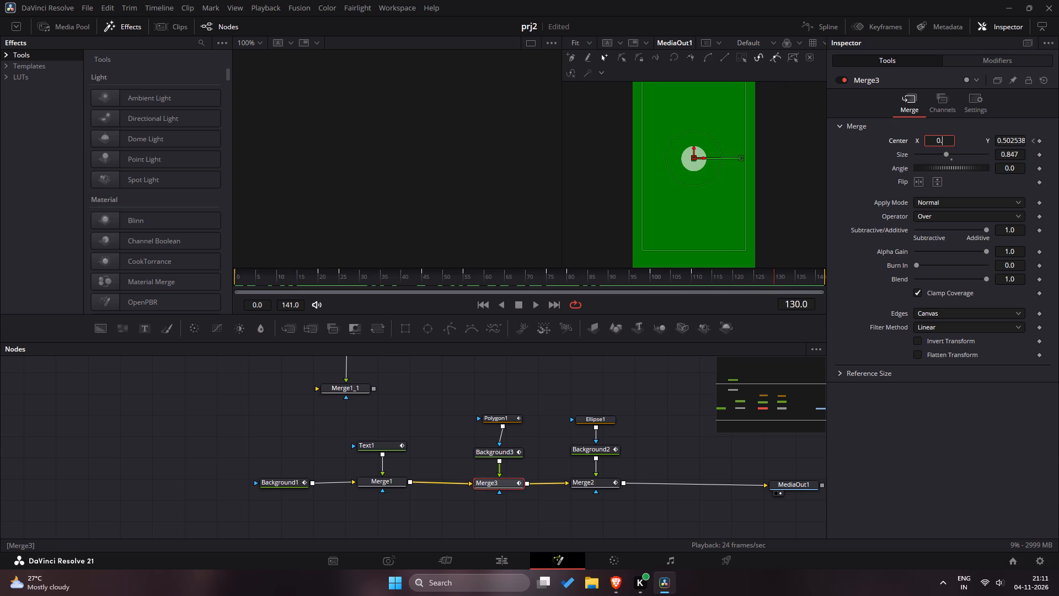
key("8")
key("8")
key("3")
key("Return")
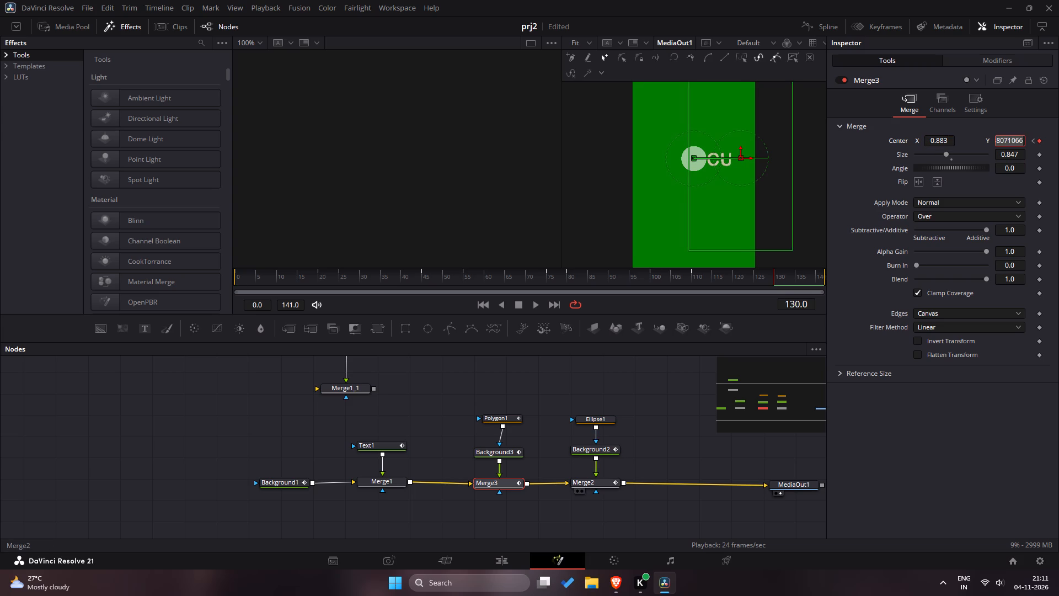
Set Merge2's Center X to 0.883 at frame 130 so the circle moves along with the mask.
left_click(598, 479)
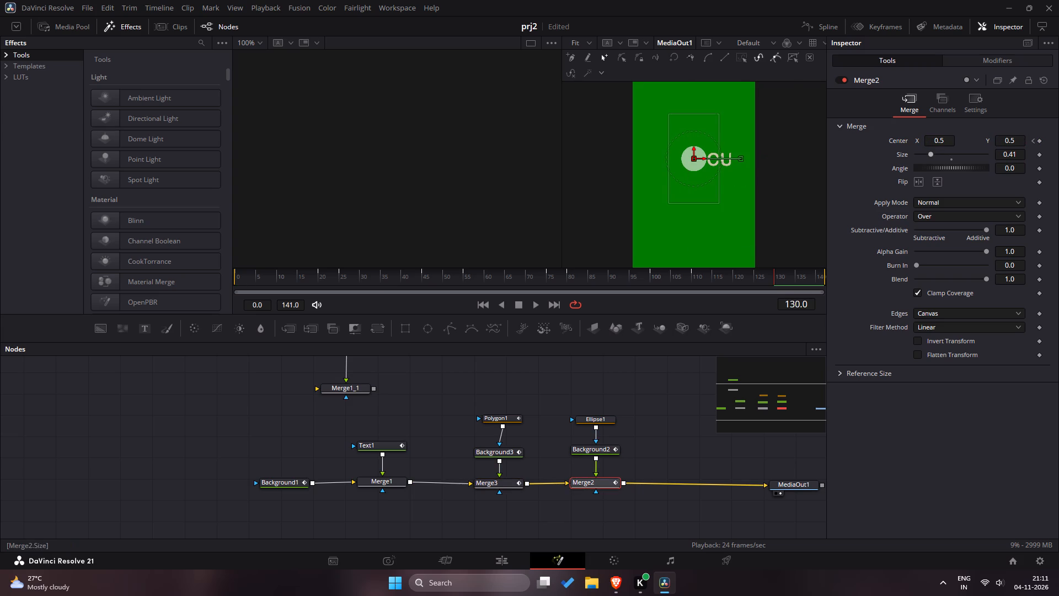
left_click_drag(704, 280, 694, 280)
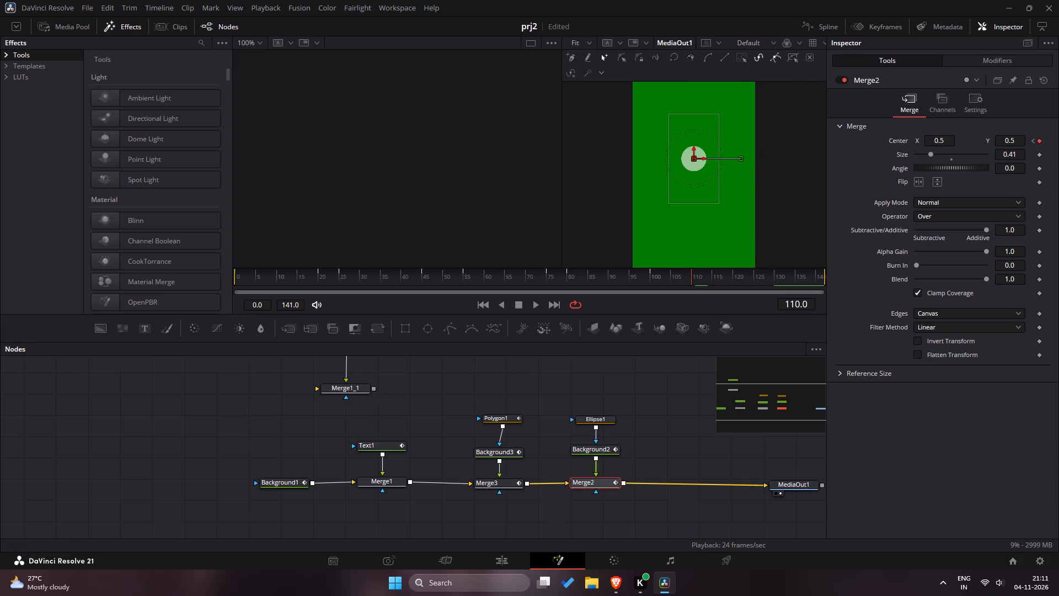
left_click_drag(694, 280, 772, 281)
left_click_drag(772, 281, 774, 281)
left_click(948, 140)
key("BackSpace")
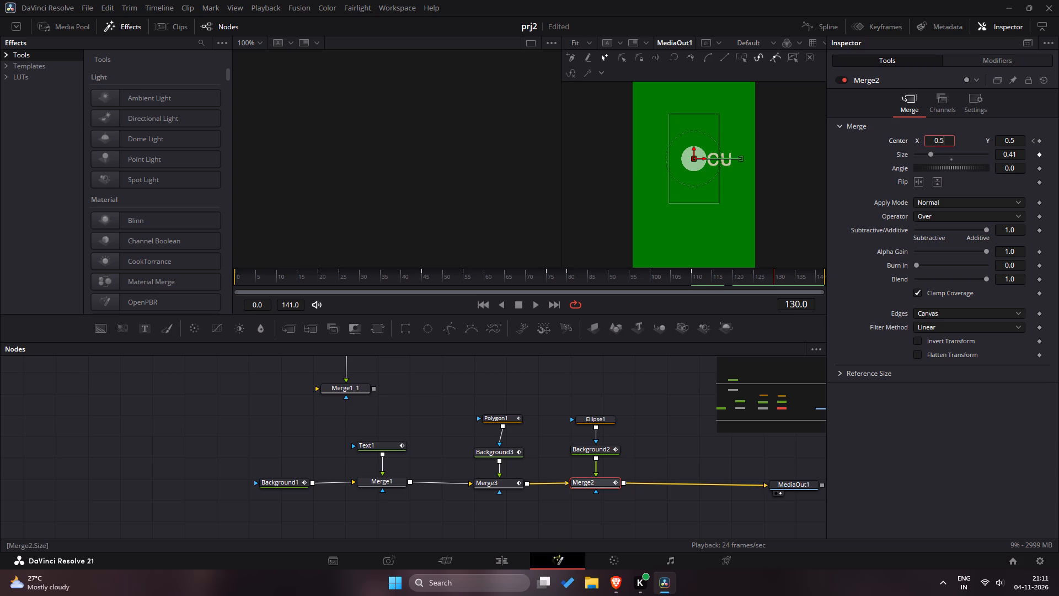
type("883")
key("Return")
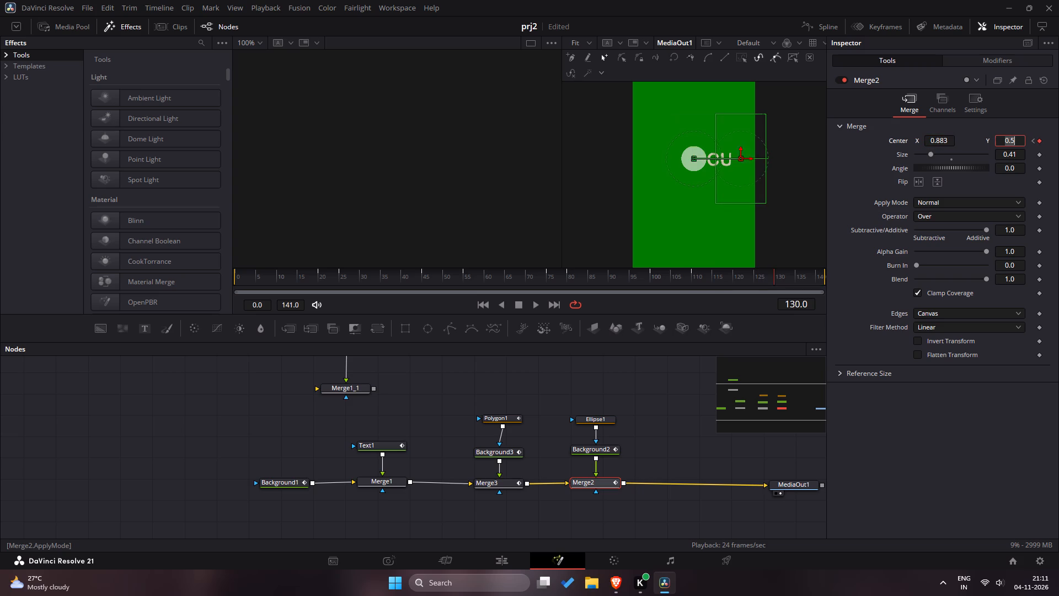
left_click(875, 463)
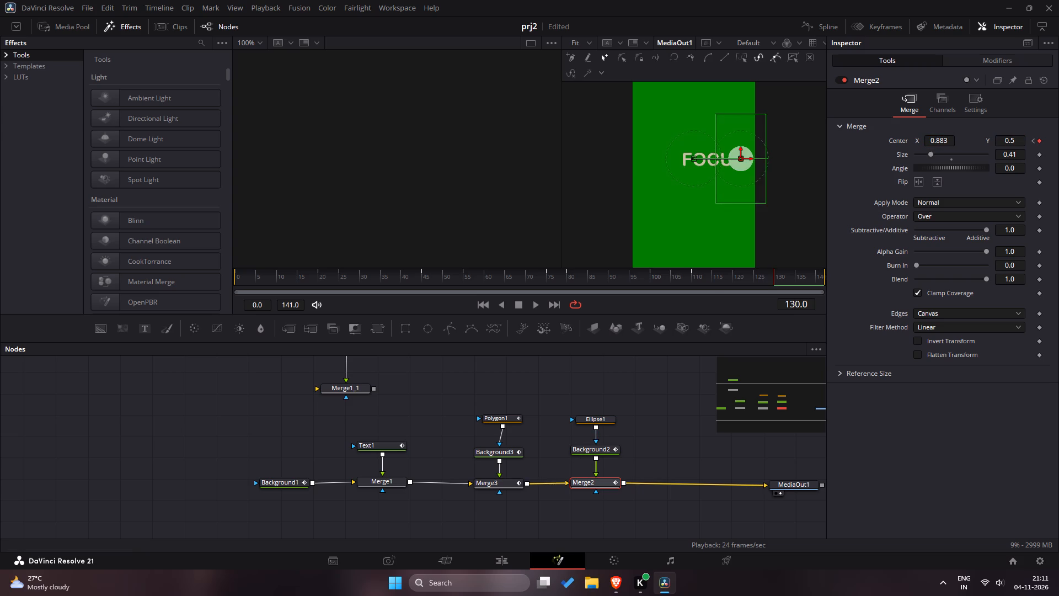
Check Text1's layout Center in the START and FOCUS sections, and keyframe it at frame 110, keeping its current position.
left_click(373, 446)
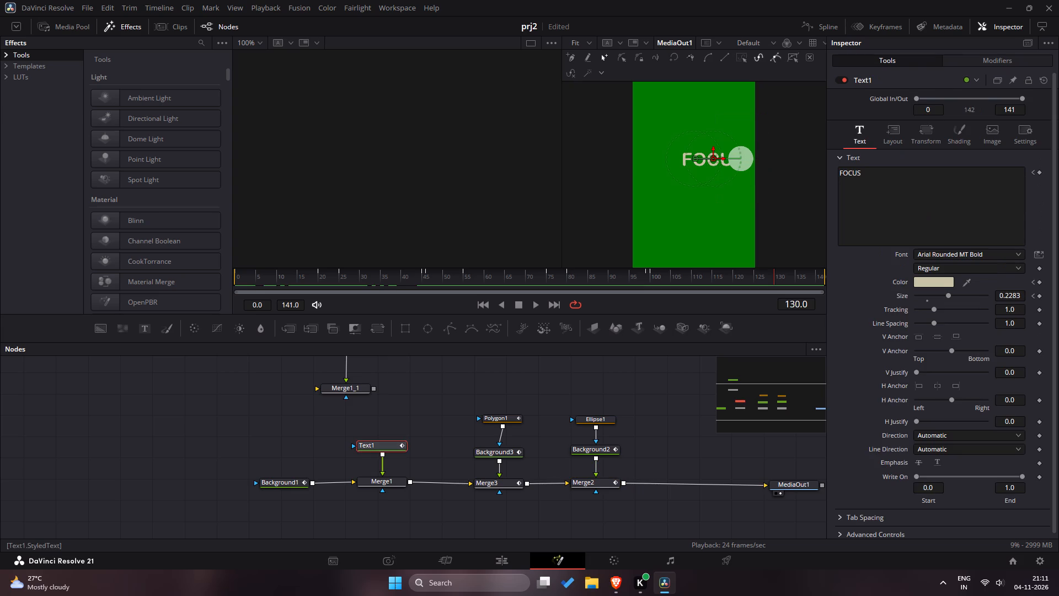
left_click(894, 131)
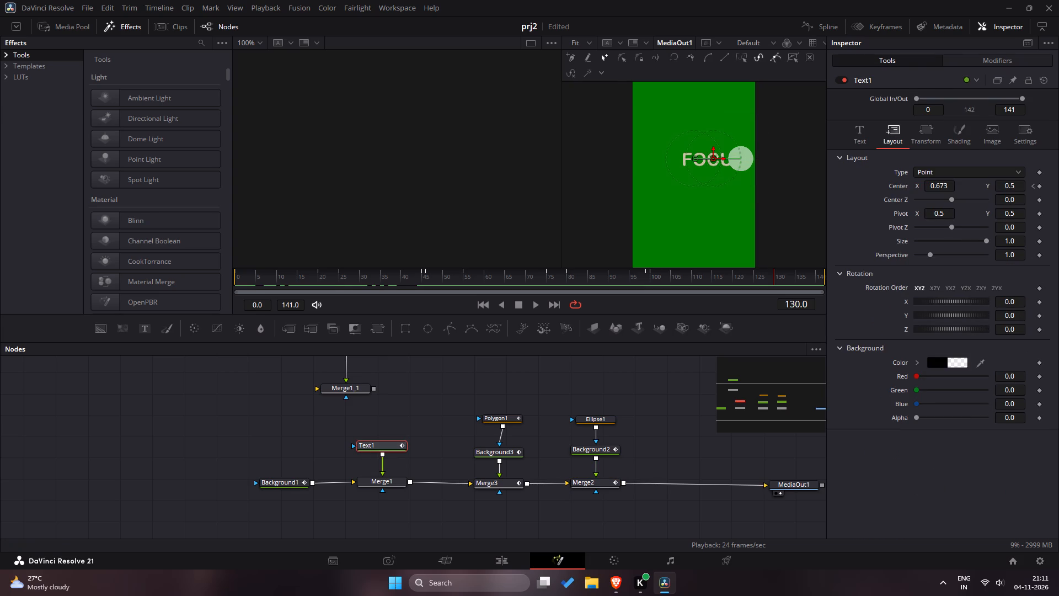
left_click_drag(343, 276, 317, 278)
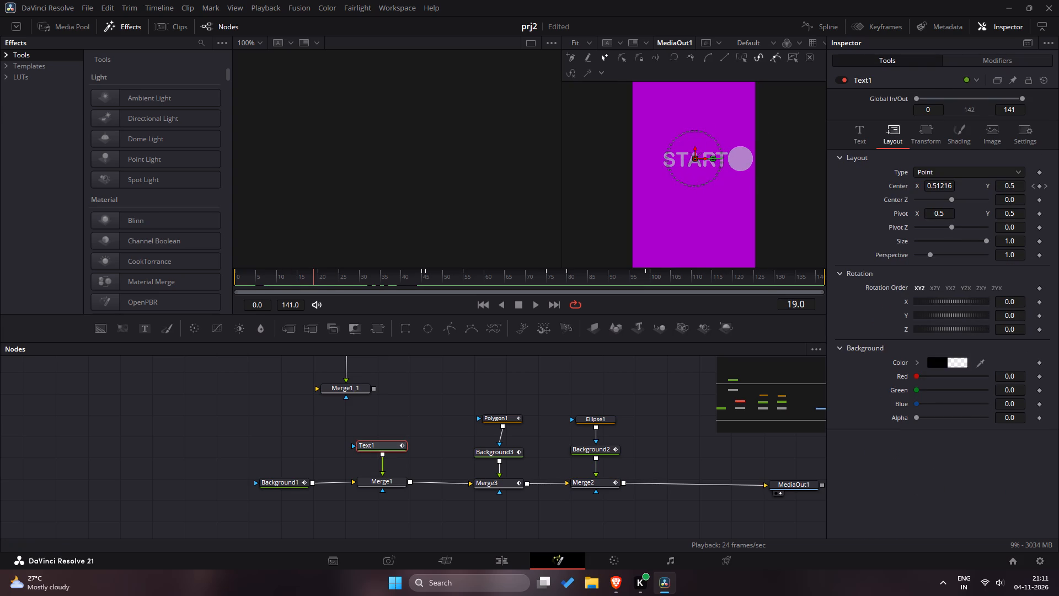
left_click_drag(317, 278, 319, 278)
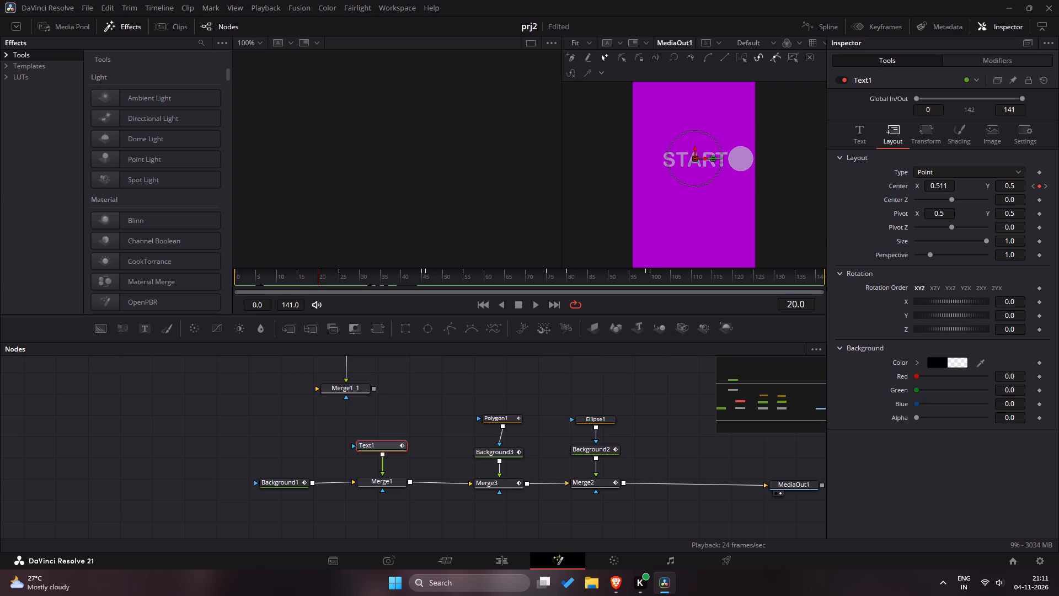
left_click_drag(319, 278, 505, 268)
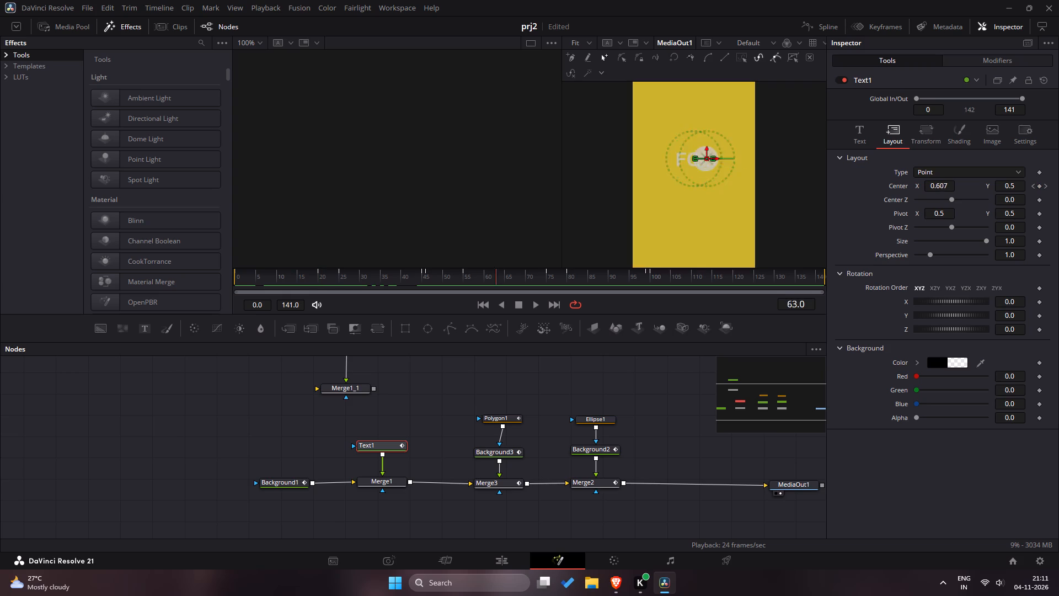
left_click_drag(505, 268, 652, 275)
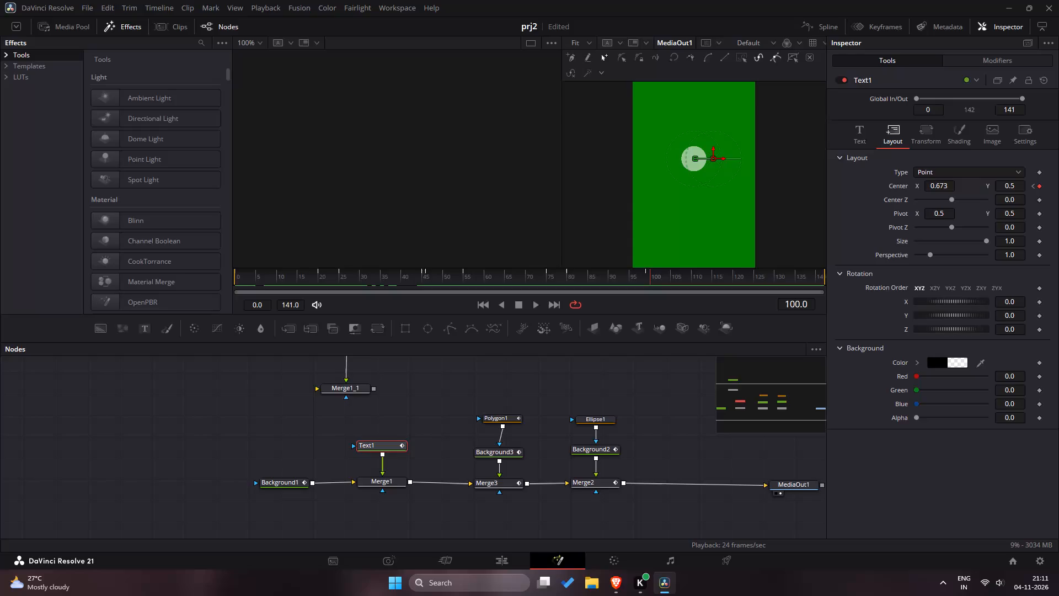
left_click_drag(652, 275, 656, 276)
left_click_drag(656, 276, 693, 278)
left_click_drag(693, 278, 693, 273)
left_click_drag(693, 273, 692, 272)
left_click(1041, 185)
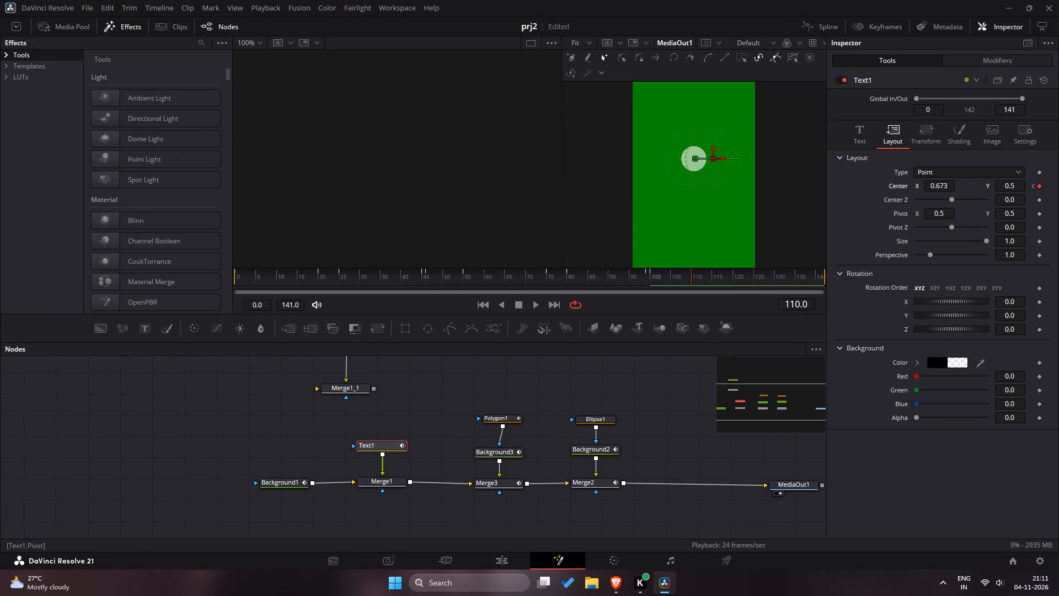
Scrub between the START, FOCUS and green sections to compare how Text1's layout Center moves as each word is revealed.
left_click_drag(708, 279, 775, 280)
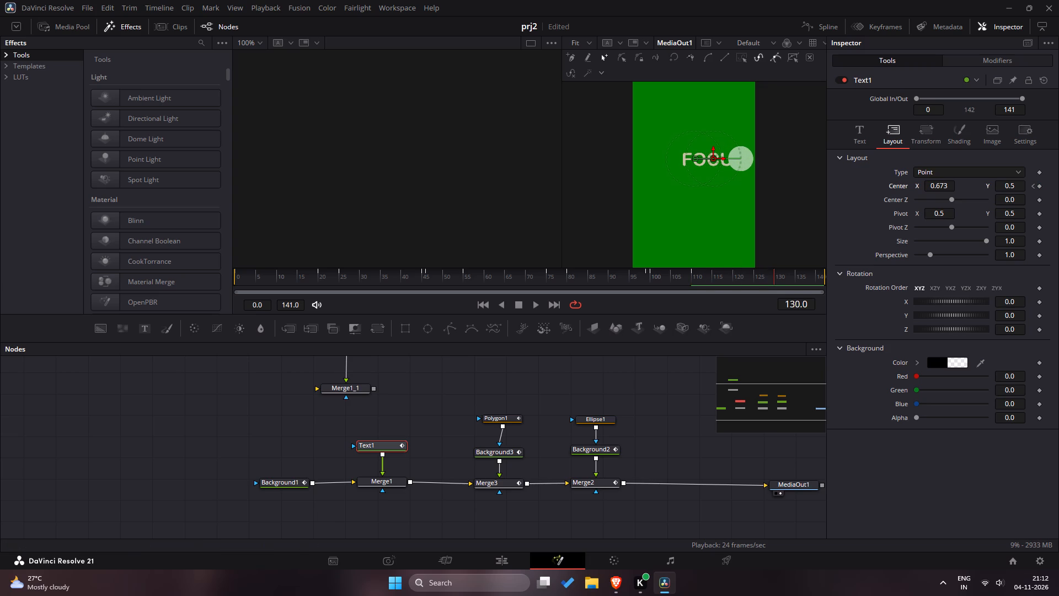
left_click_drag(453, 276, 261, 279)
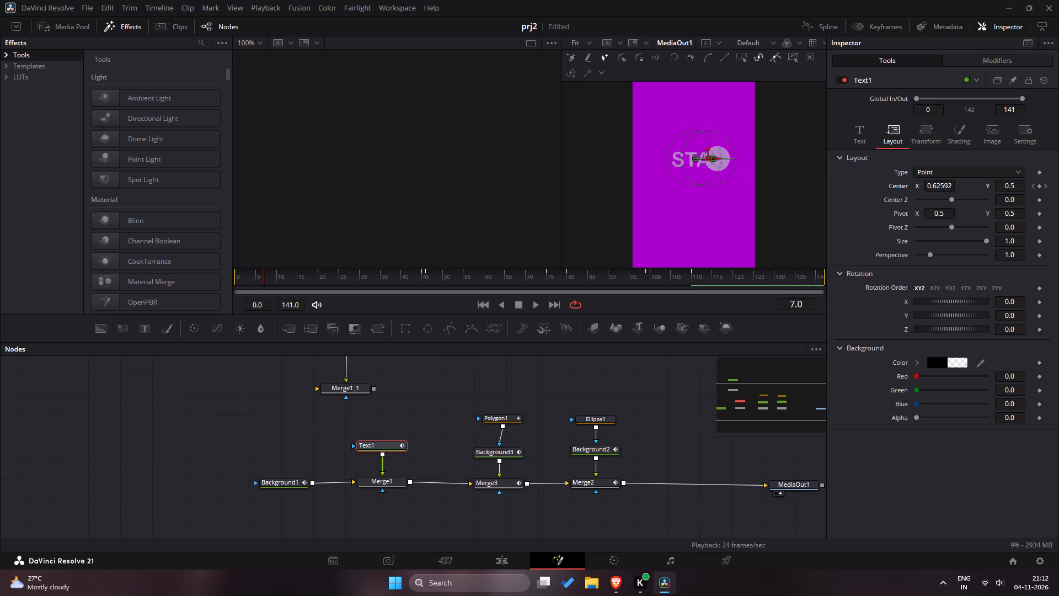
left_click_drag(261, 279, 317, 279)
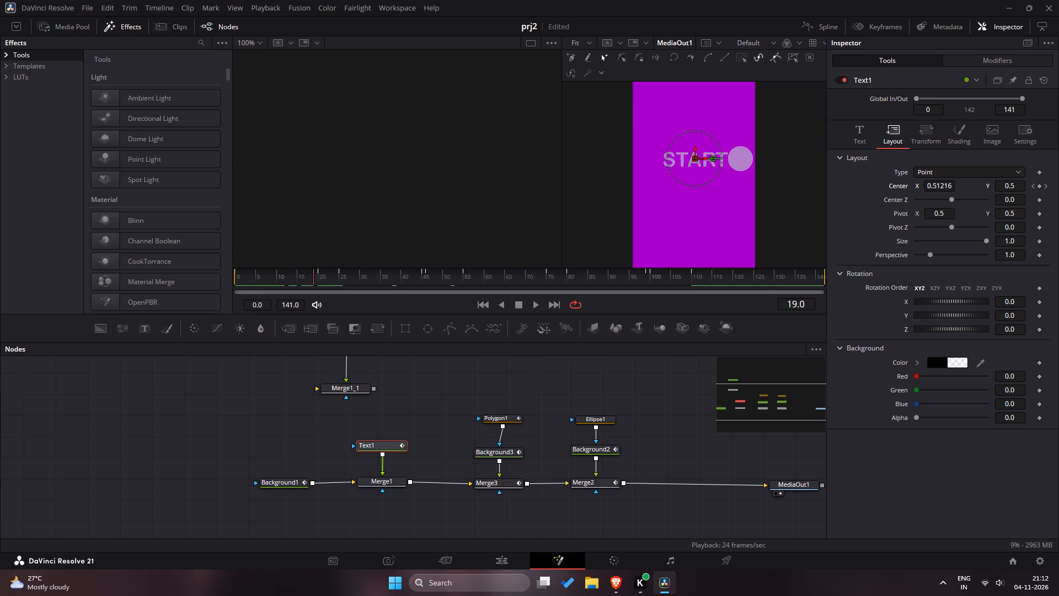
left_click_drag(317, 279, 264, 279)
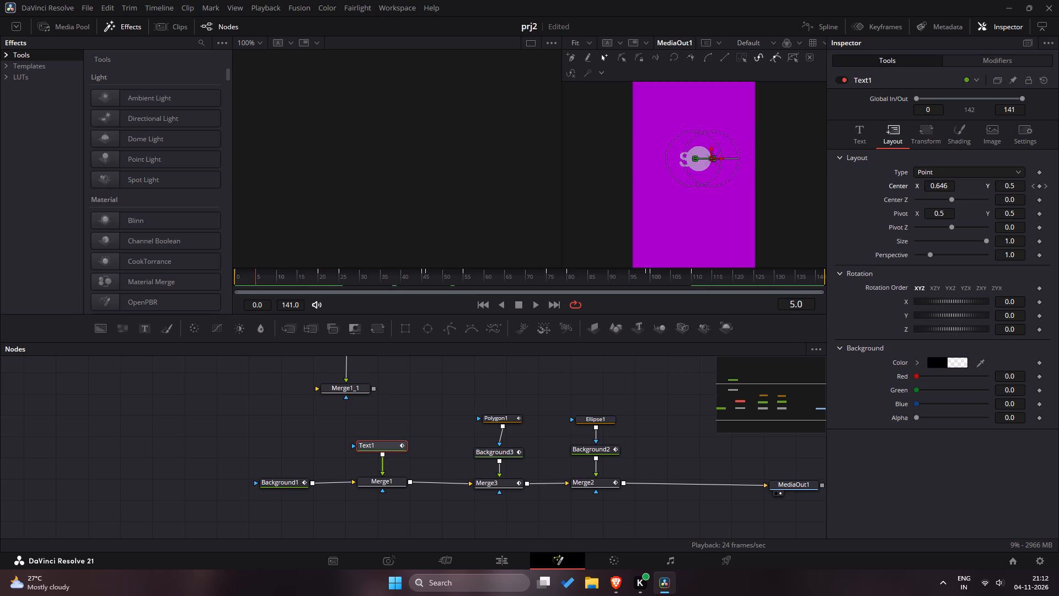
left_click_drag(264, 279, 322, 281)
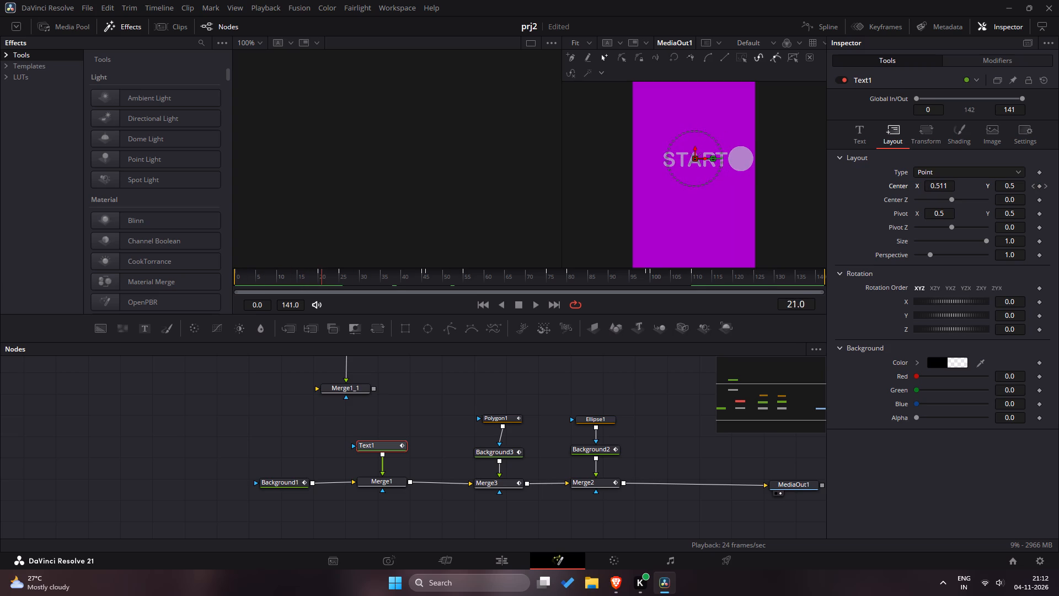
left_click_drag(322, 281, 695, 263)
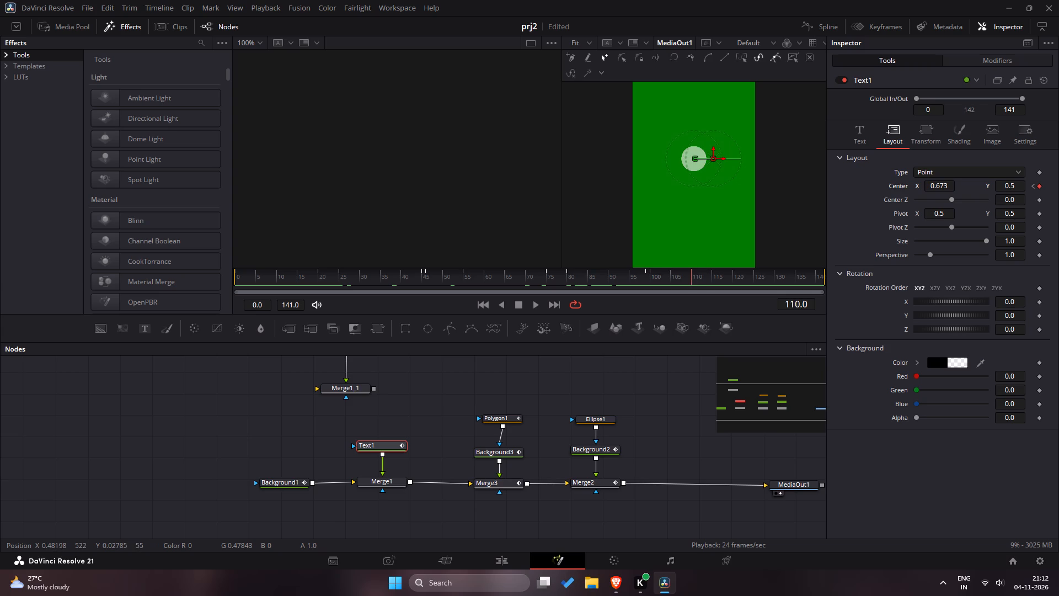
left_click_drag(695, 263, 120, 302)
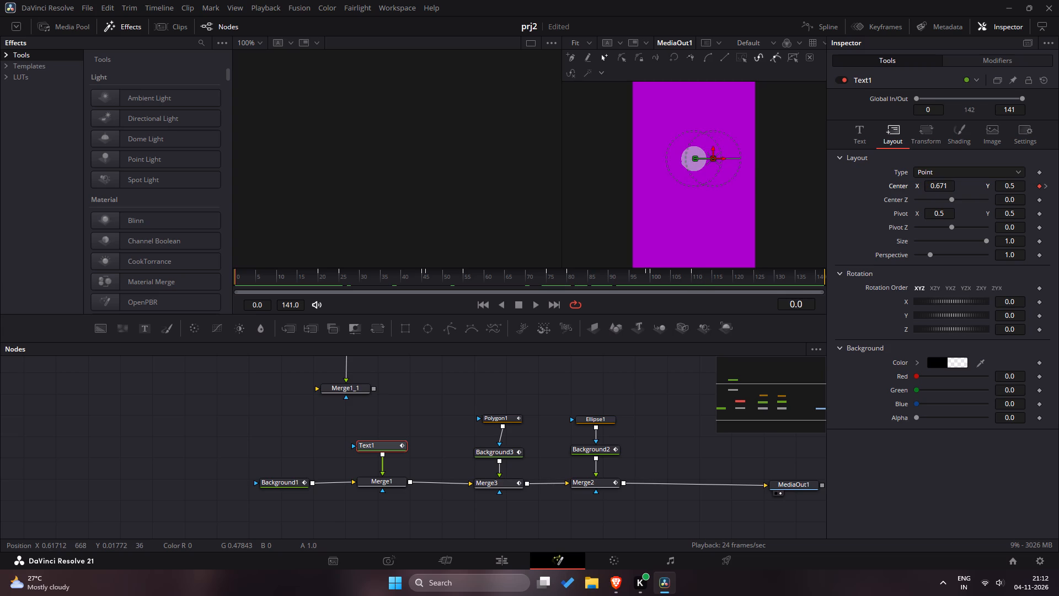
left_click_drag(120, 302, 275, 291)
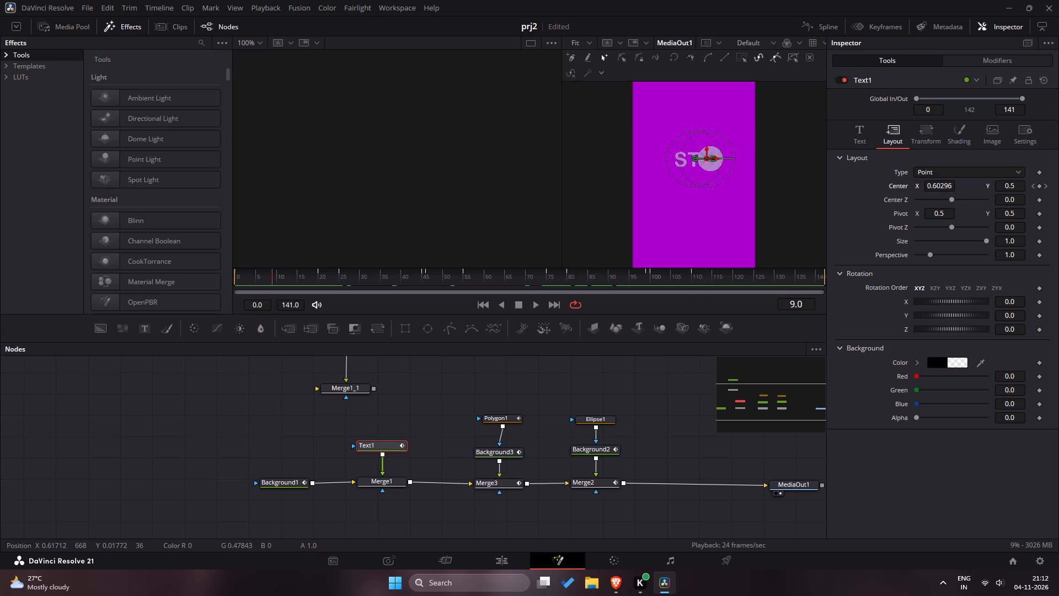
left_click_drag(275, 291, 607, 275)
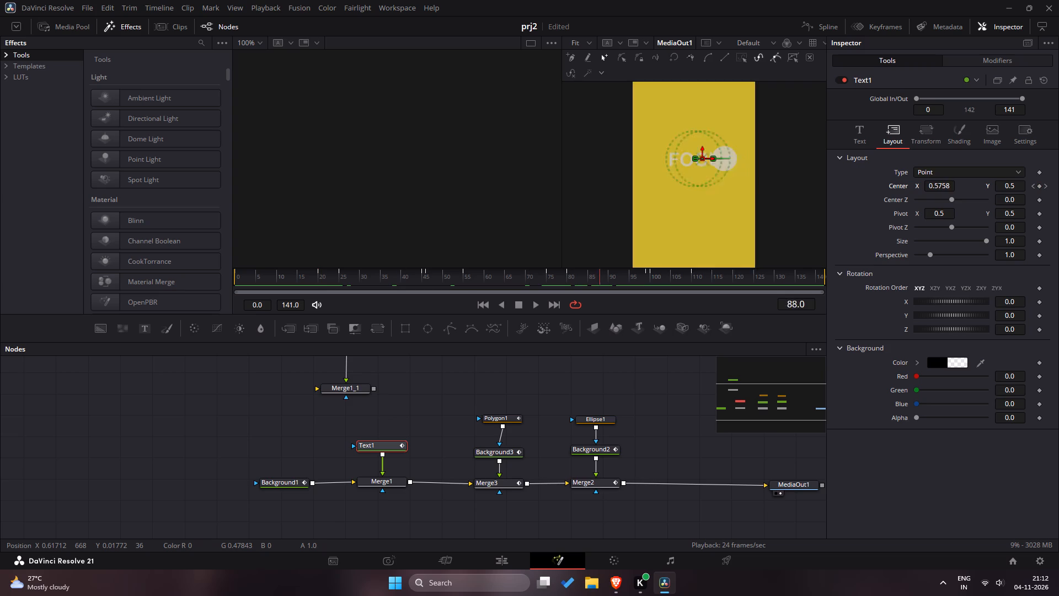
left_click_drag(607, 275, 716, 278)
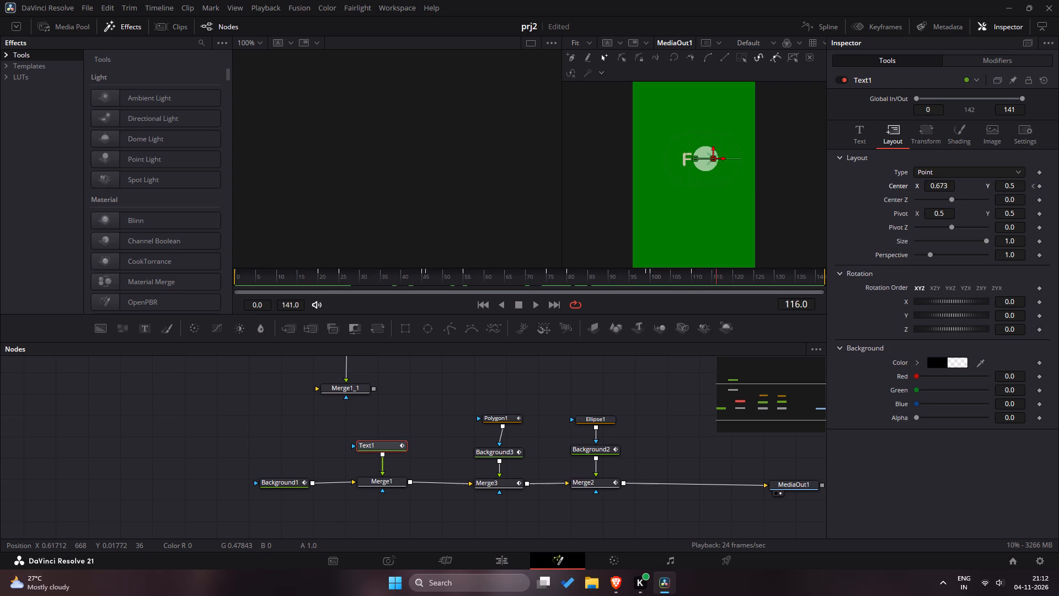
left_click_drag(716, 278, 263, 282)
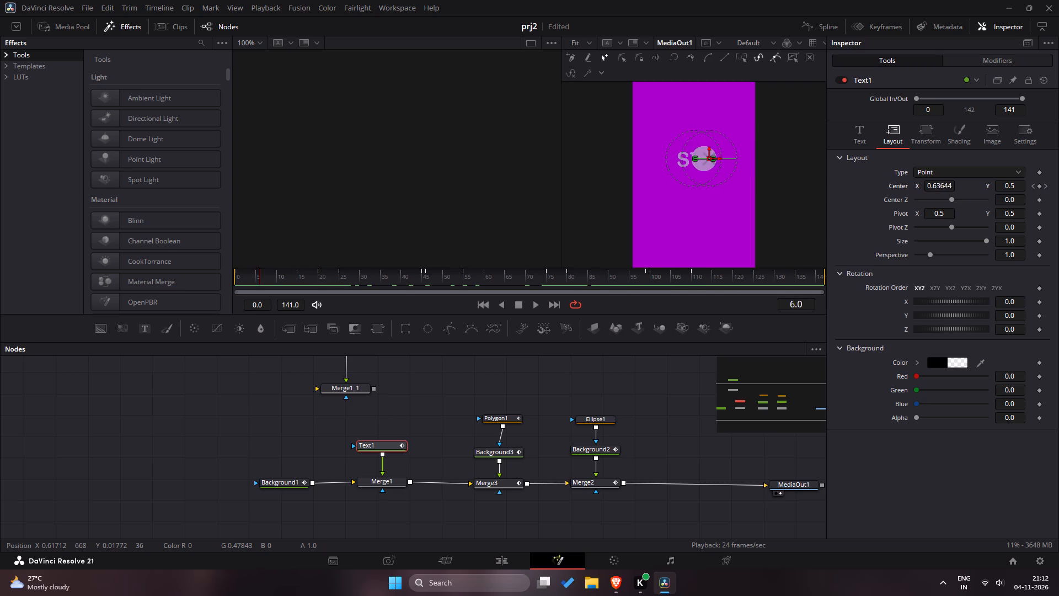
left_click_drag(263, 282, 404, 278)
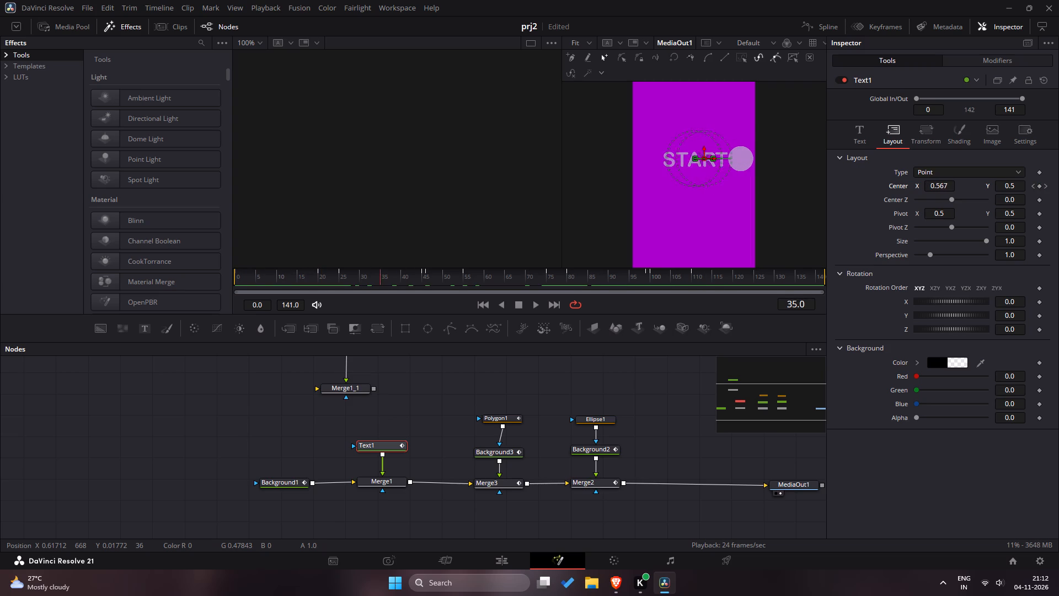
left_click_drag(404, 278, 691, 273)
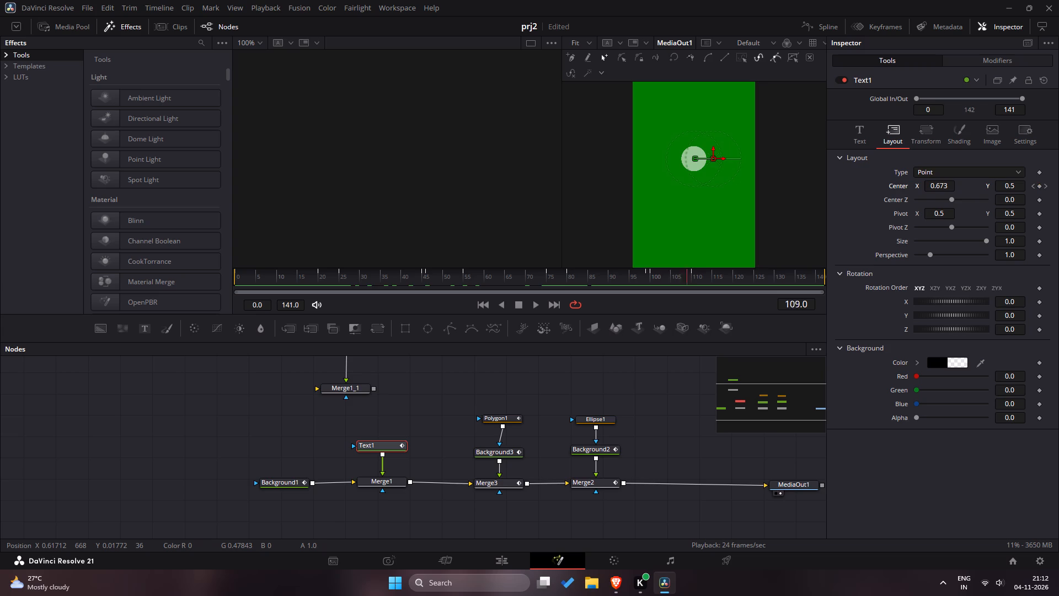
left_click_drag(691, 273, 202, 279)
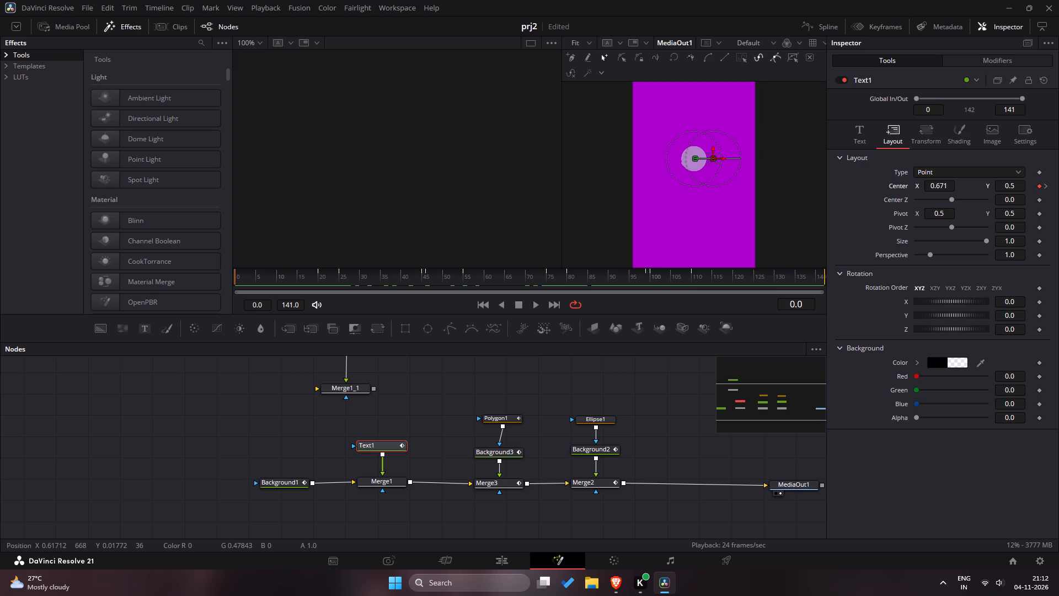
left_click_drag(202, 279, 321, 279)
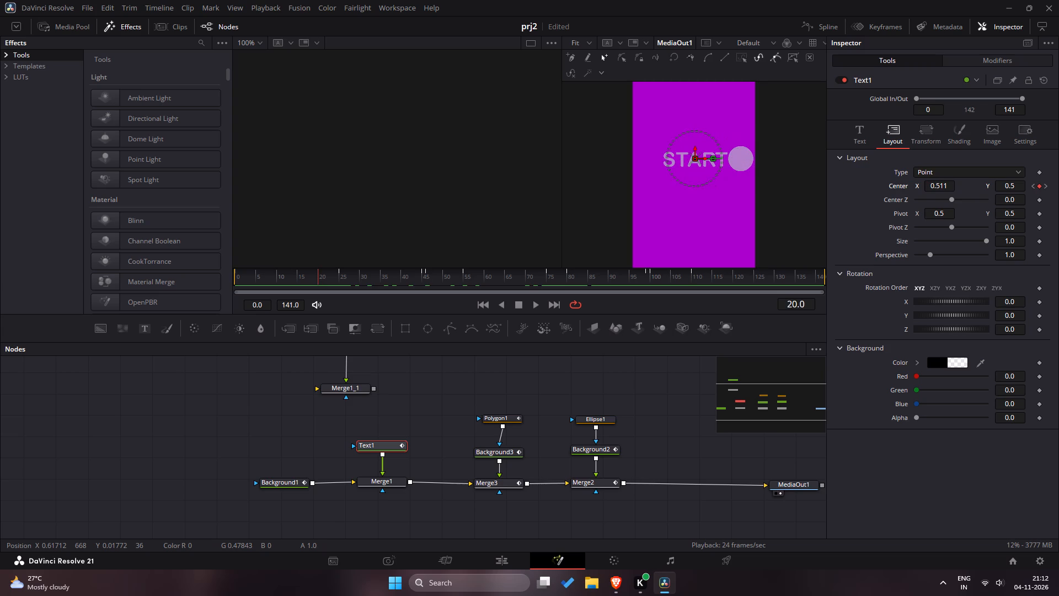
left_click_drag(321, 279, 752, 279)
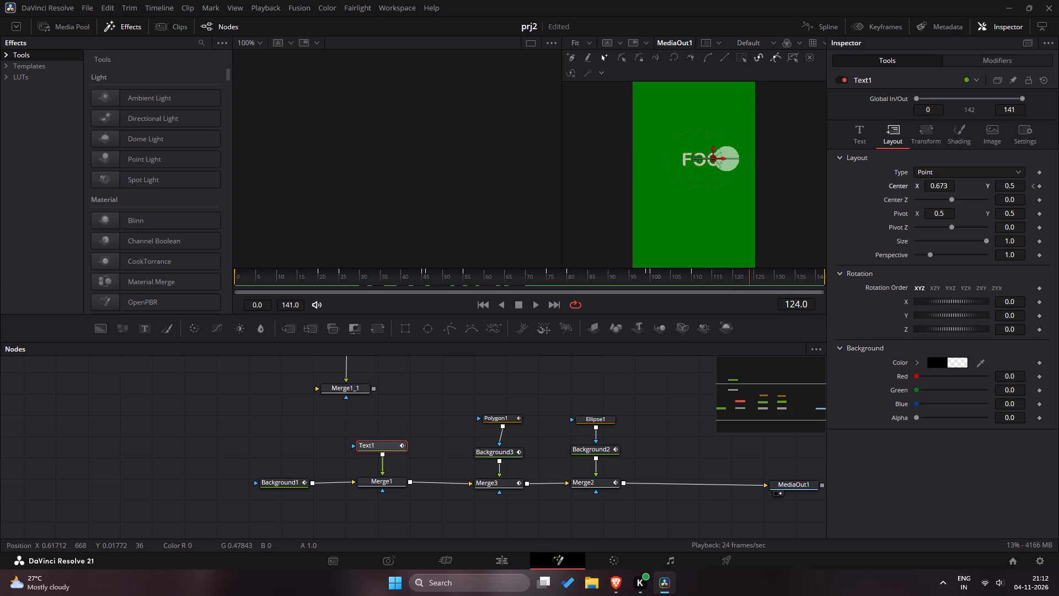
At frame 130, set Text1's layout Center X to 0.511 so the word slides to the middle during the reveal.
left_click_drag(752, 279, 774, 280)
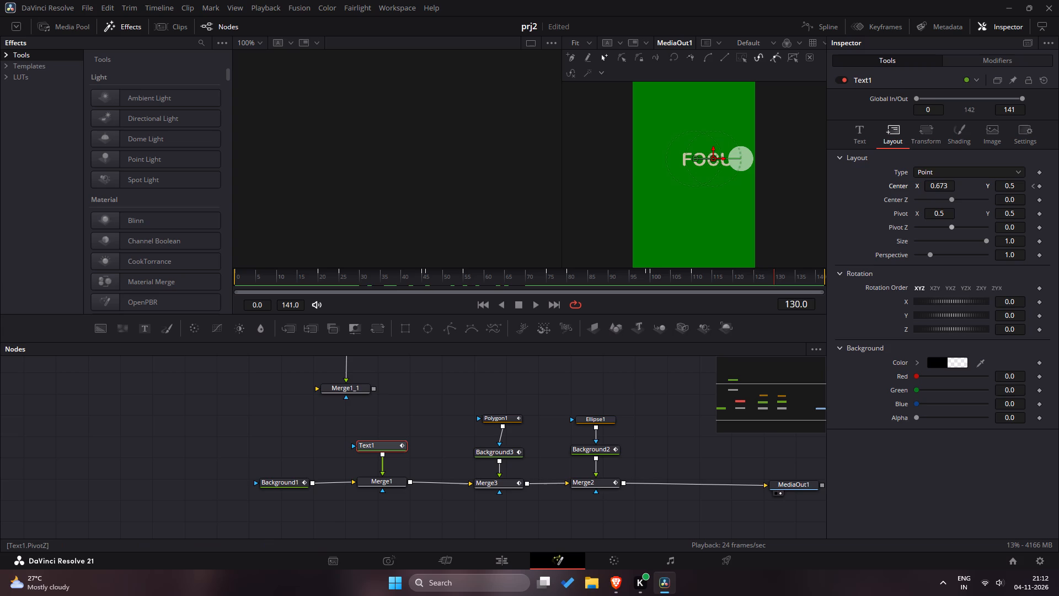
left_click(950, 187)
key("BackSpace")
key("BackSpace")
key("BackSpace")
type("511")
key("Return")
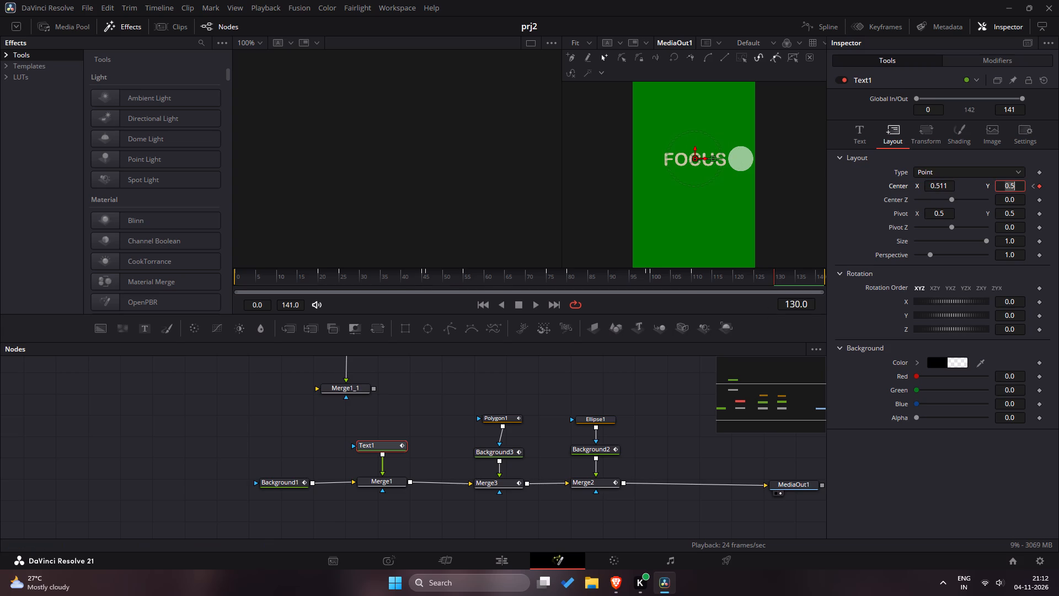
left_click(869, 479)
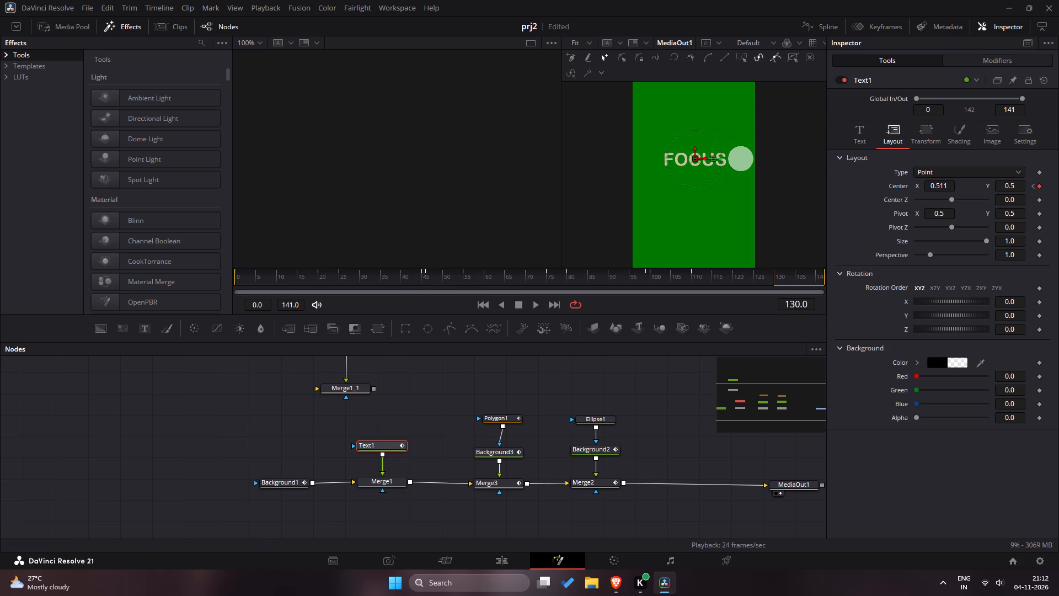
double_click(868, 479)
Play the animation from the beginning twice to review all word reveals, and return to frame 110.
left_click_drag(270, 276, 234, 272)
key("space")
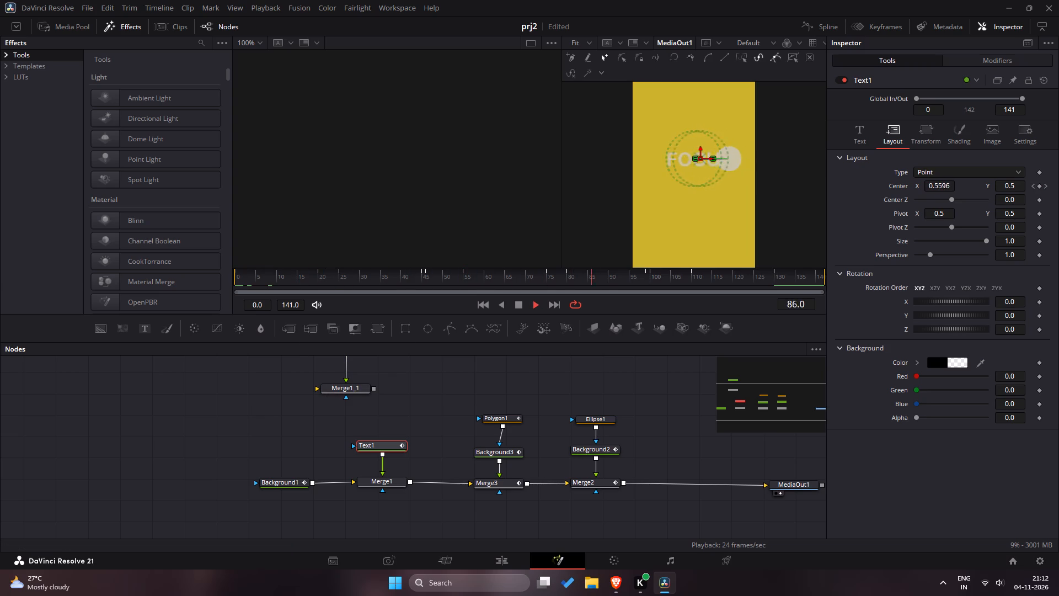
key("space")
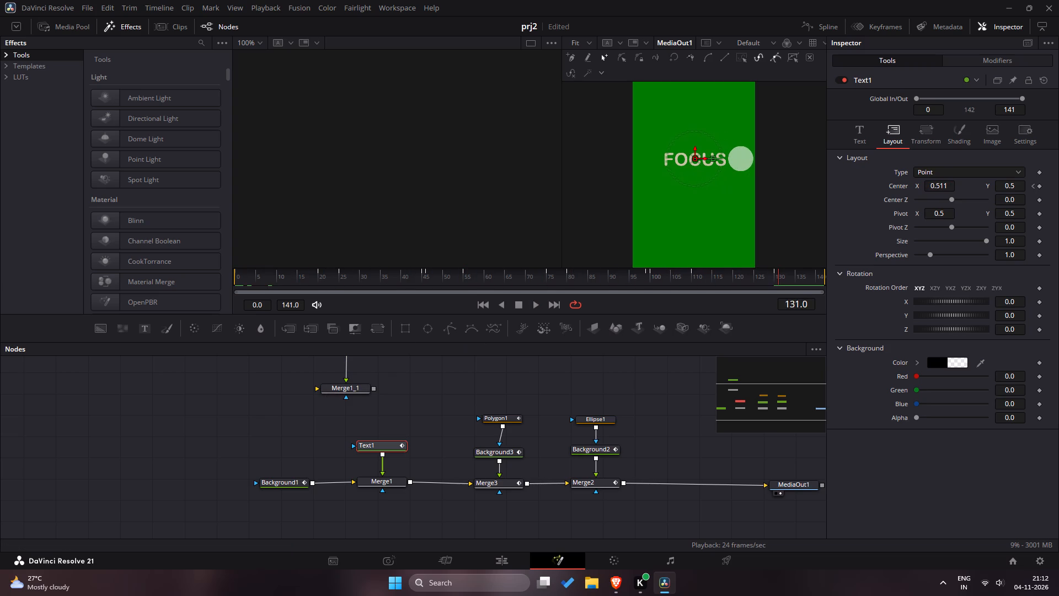
left_click_drag(292, 283, 212, 283)
key("space")
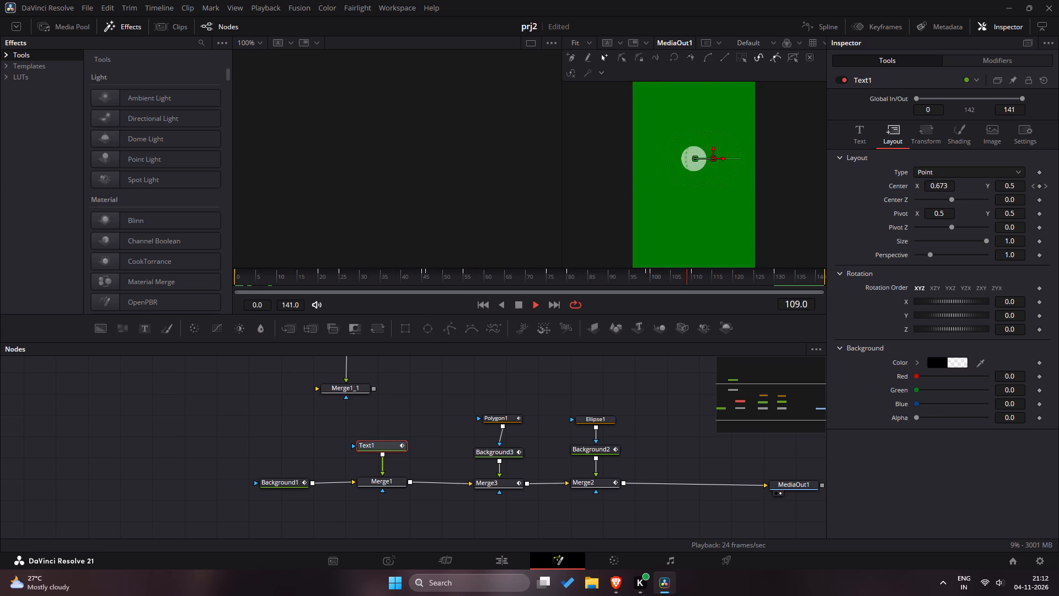
key("space")
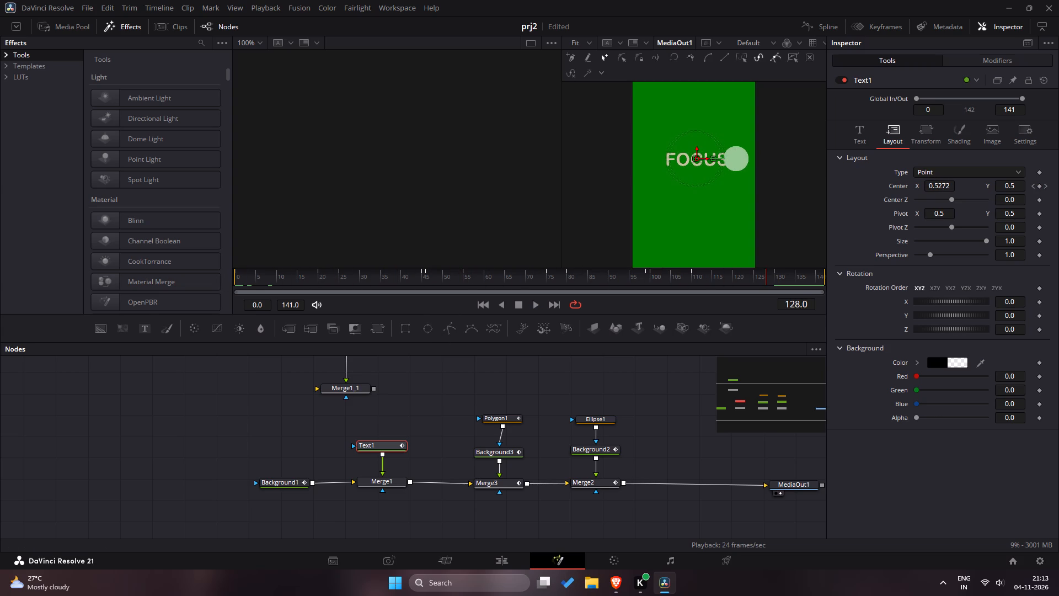
left_click_drag(705, 279, 692, 279)
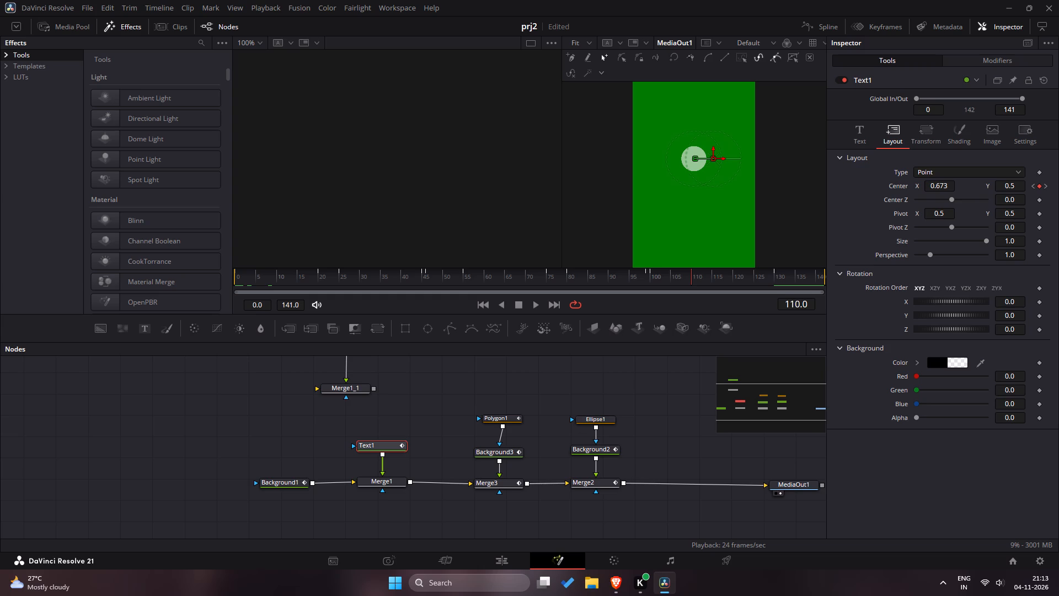
Open Text1's text settings at frame 100 and scroll through the task brief in the browser before returning to DaVinci Resolve.
left_click_drag(677, 281, 664, 281)
left_click_drag(664, 281, 654, 281)
left_click(868, 144)
key("alt+Tab")
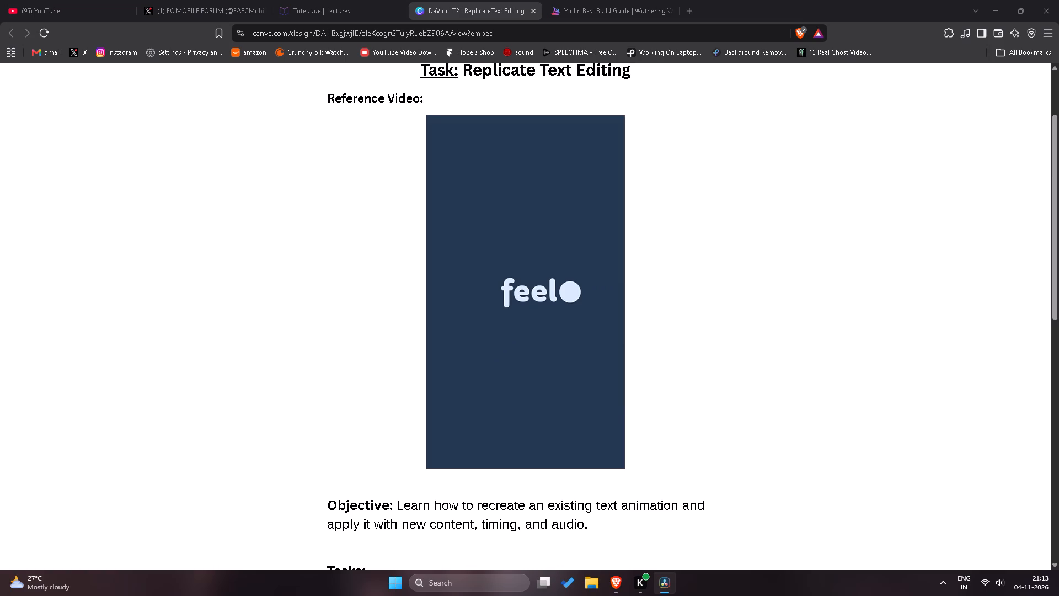
scroll(560, 323, "down", 9)
key("alt+Tab")
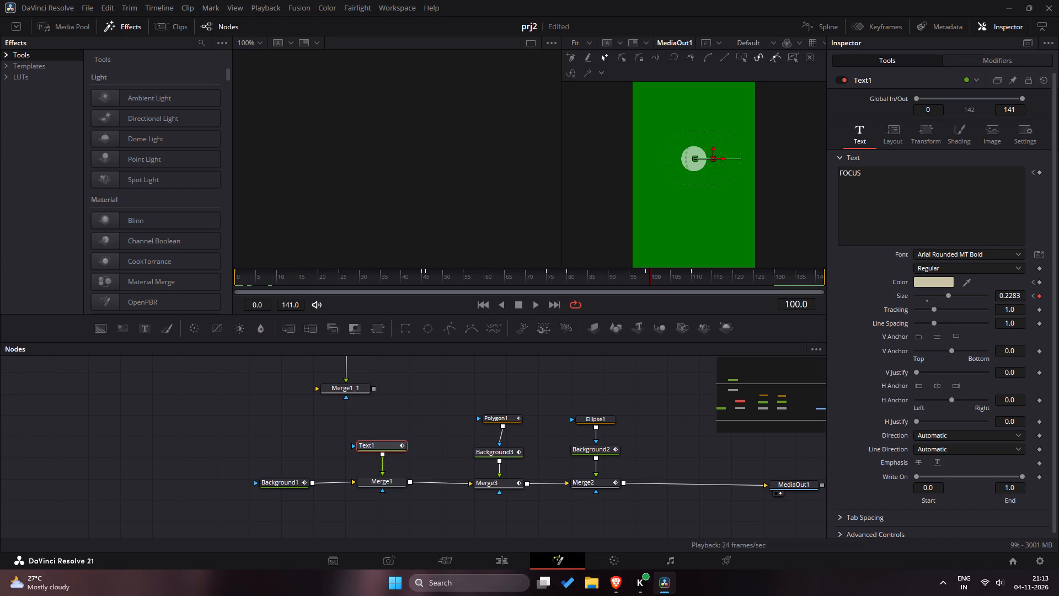
Scrub across the START to FOCUS transition to check where Text1's word, colour and size are keyframed.
left_click_drag(447, 277, 464, 278)
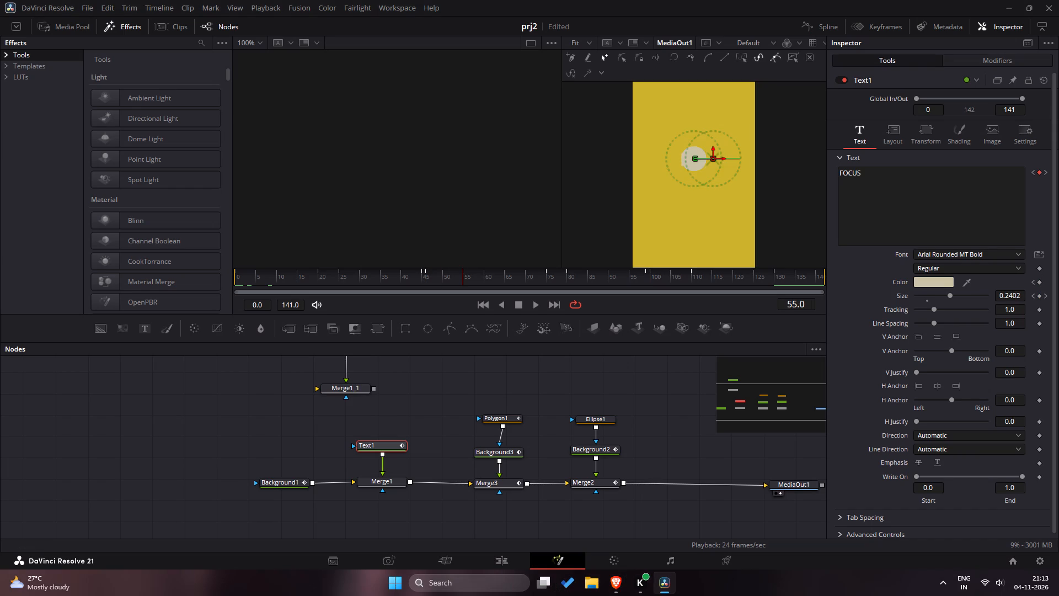
left_click_drag(464, 278, 418, 280)
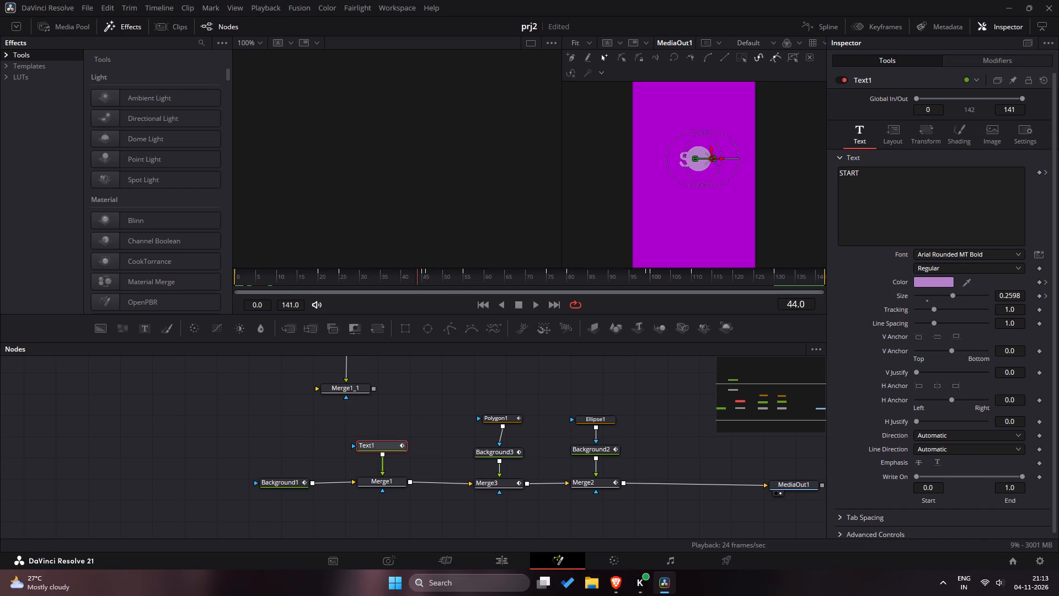
left_click_drag(418, 280, 430, 281)
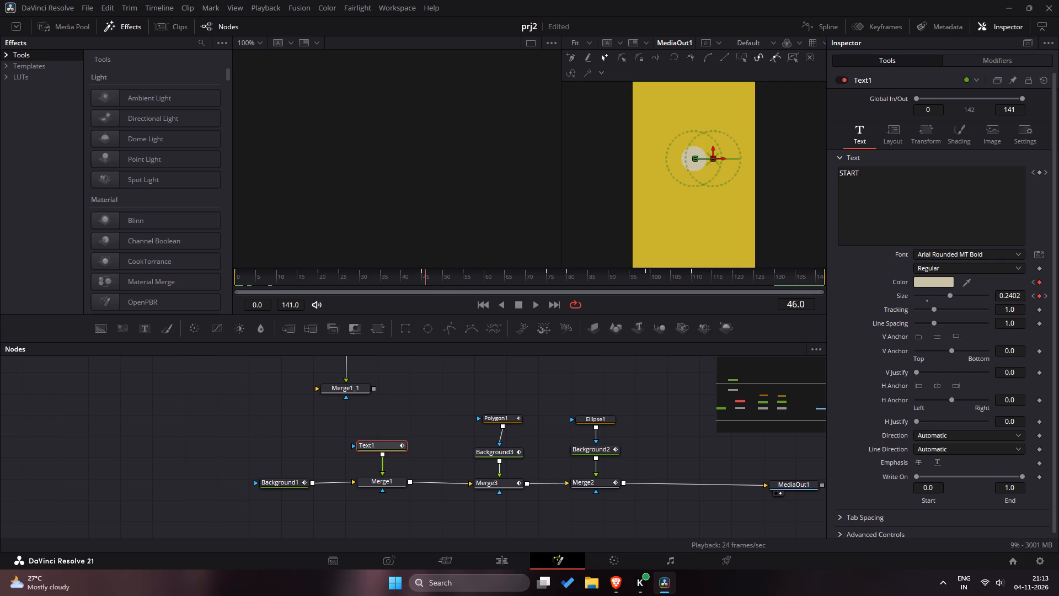
left_click_drag(430, 281, 466, 277)
left_click_drag(466, 277, 463, 278)
left_click_drag(463, 278, 440, 281)
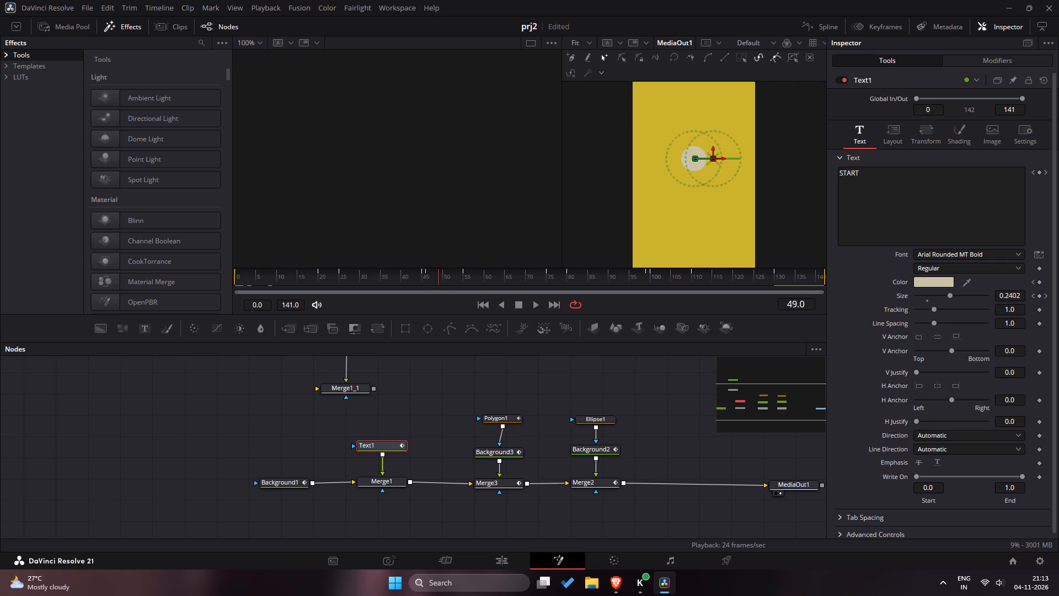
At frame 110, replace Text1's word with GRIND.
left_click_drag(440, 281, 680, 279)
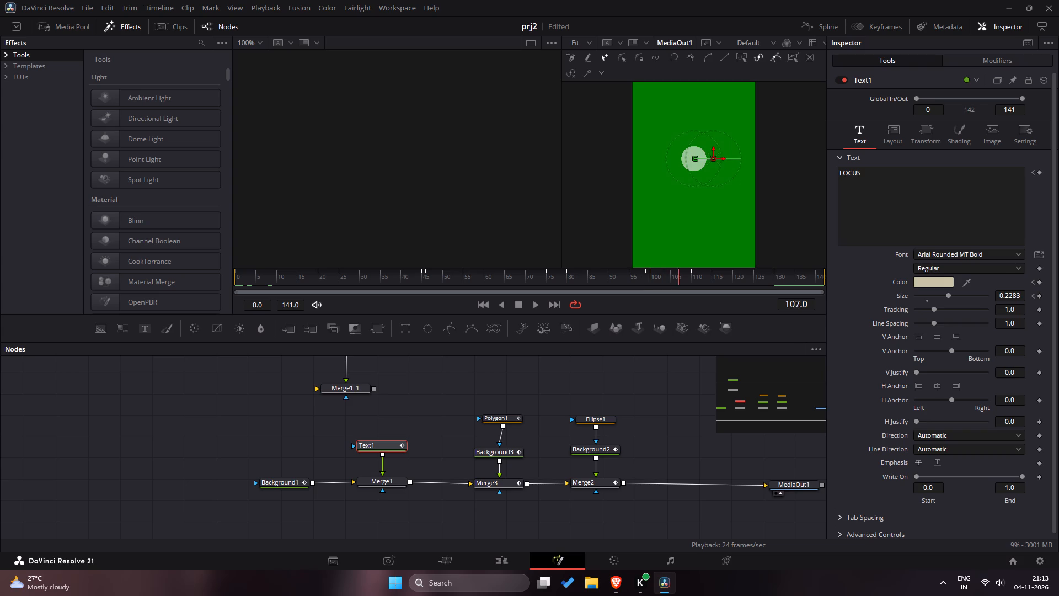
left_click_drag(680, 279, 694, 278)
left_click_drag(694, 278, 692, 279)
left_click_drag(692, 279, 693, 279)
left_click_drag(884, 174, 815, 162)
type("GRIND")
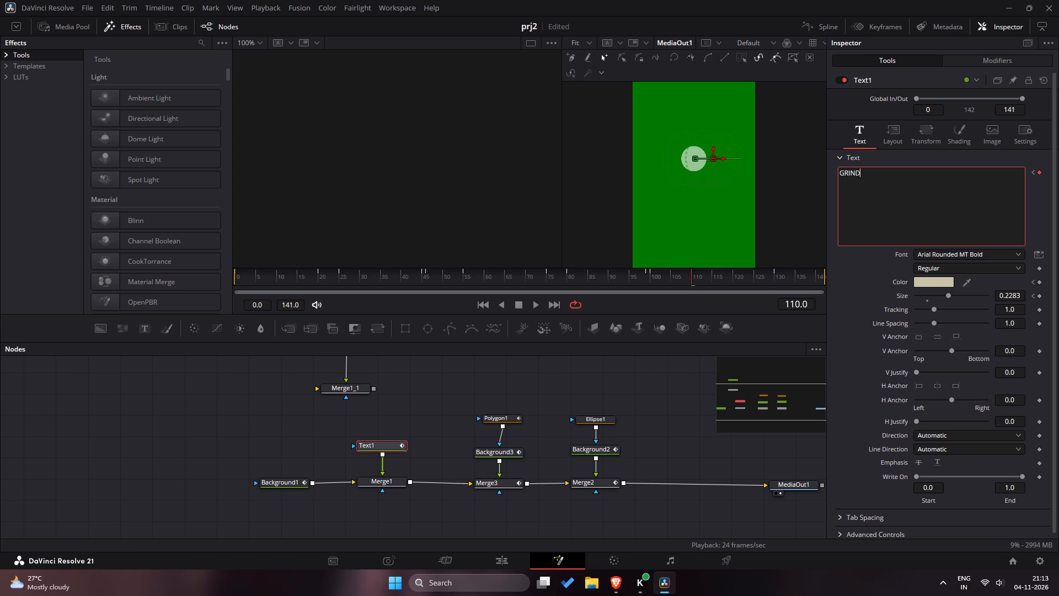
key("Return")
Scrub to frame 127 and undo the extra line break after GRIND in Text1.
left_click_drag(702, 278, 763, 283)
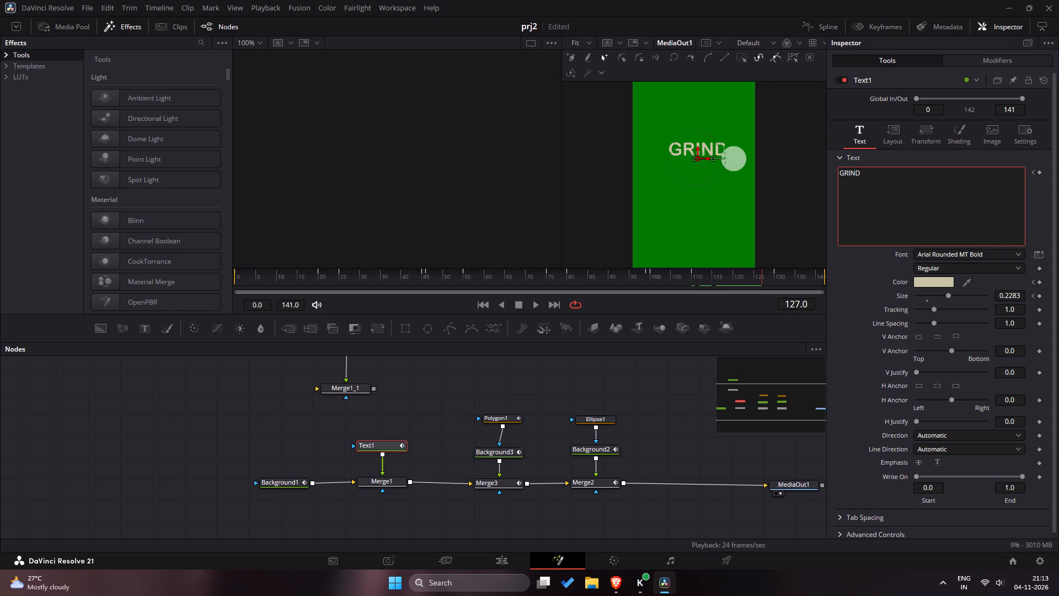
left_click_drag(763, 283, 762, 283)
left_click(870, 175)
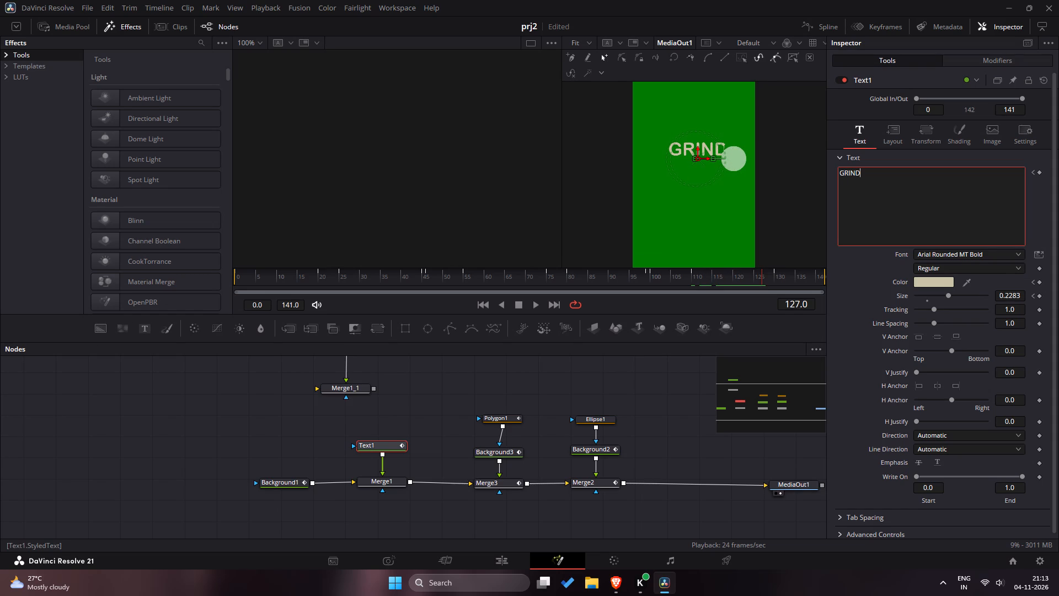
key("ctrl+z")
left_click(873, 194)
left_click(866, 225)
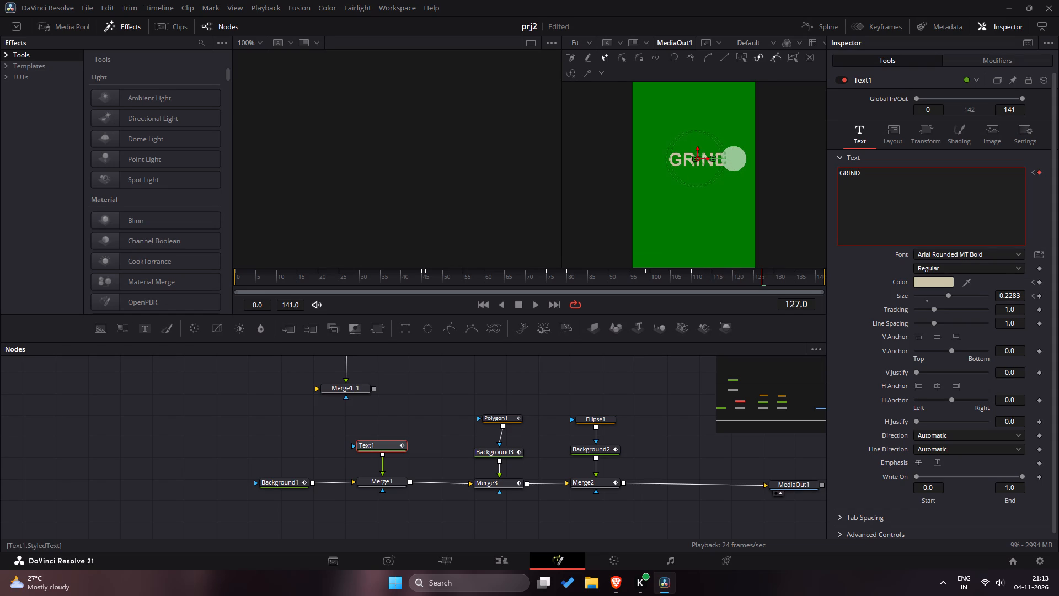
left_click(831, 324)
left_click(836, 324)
Play the green section and scrub back through it to check the GRIND reveal.
left_click_drag(750, 281, 693, 277)
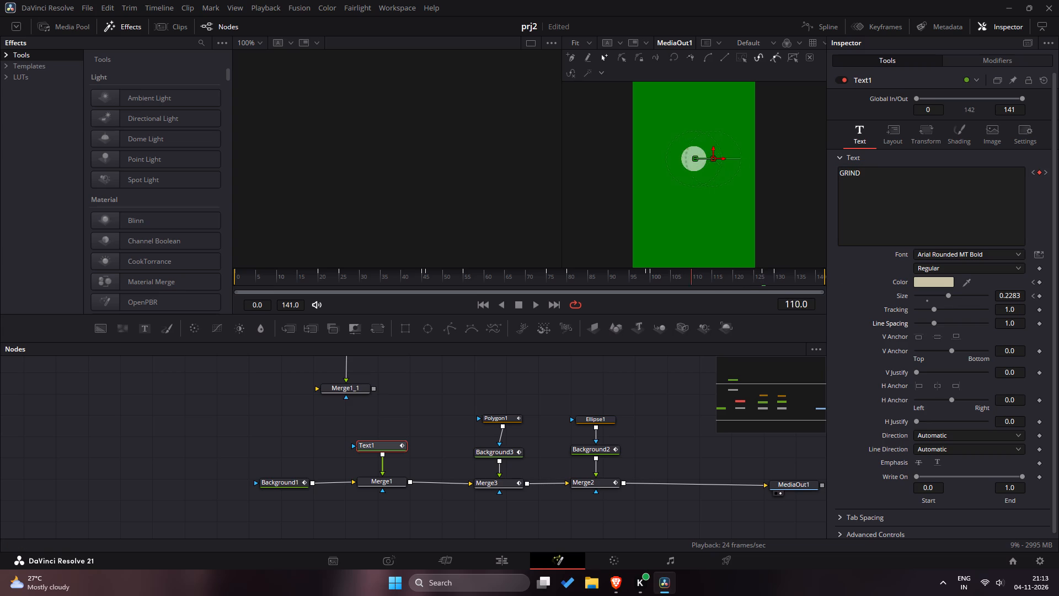
left_click_drag(693, 277, 600, 271)
key("space")
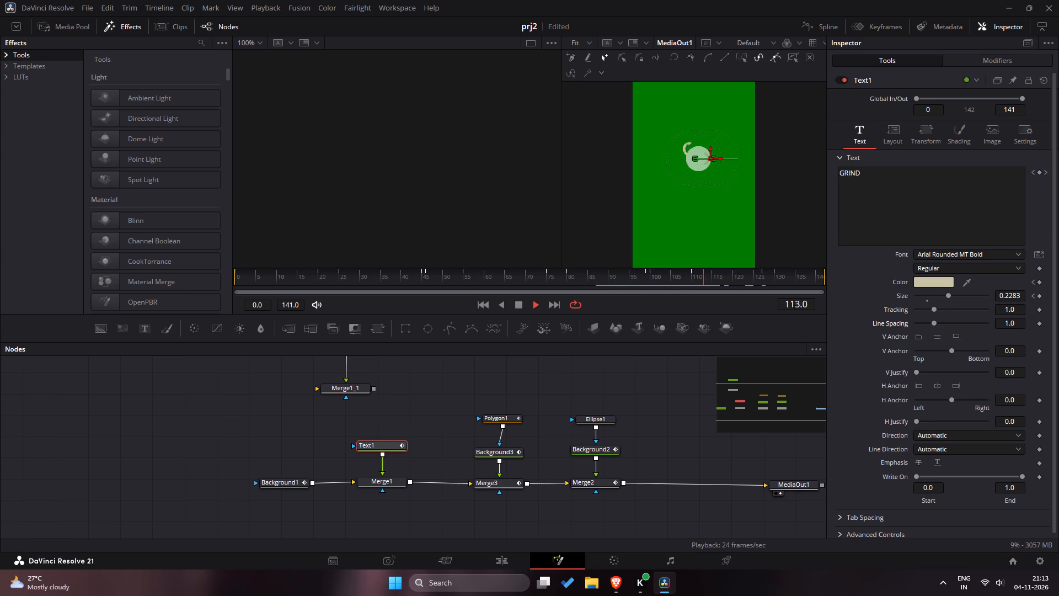
key("space")
left_click(878, 180)
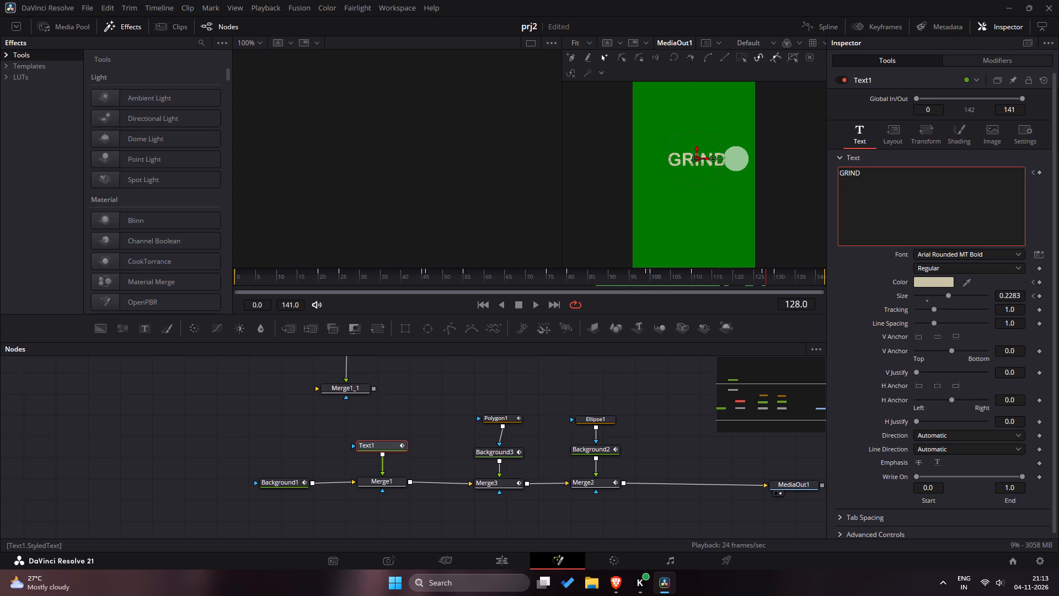
left_click(871, 185)
left_click_drag(672, 278, 661, 277)
key("space")
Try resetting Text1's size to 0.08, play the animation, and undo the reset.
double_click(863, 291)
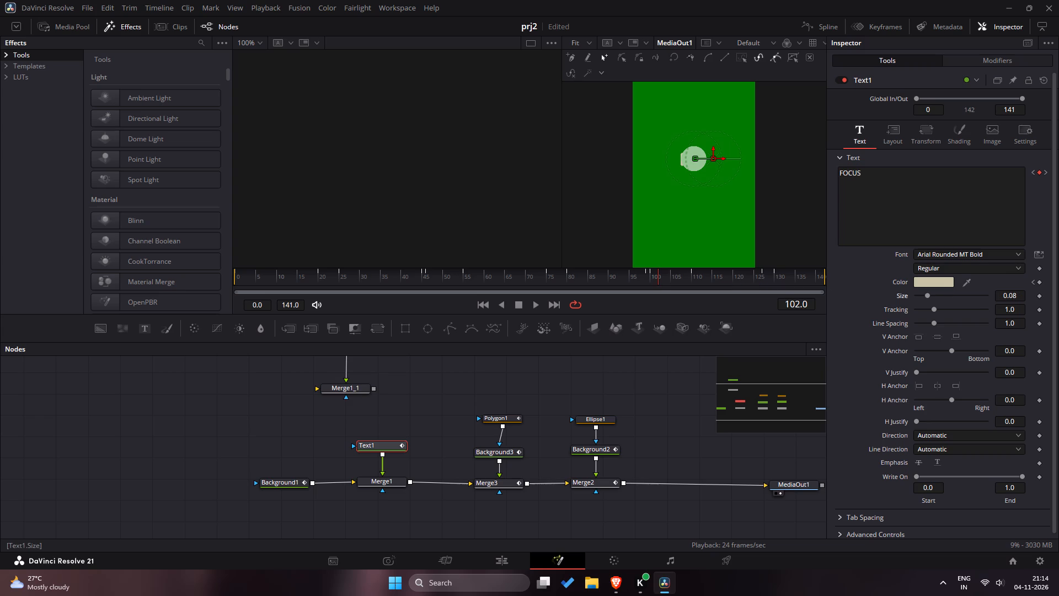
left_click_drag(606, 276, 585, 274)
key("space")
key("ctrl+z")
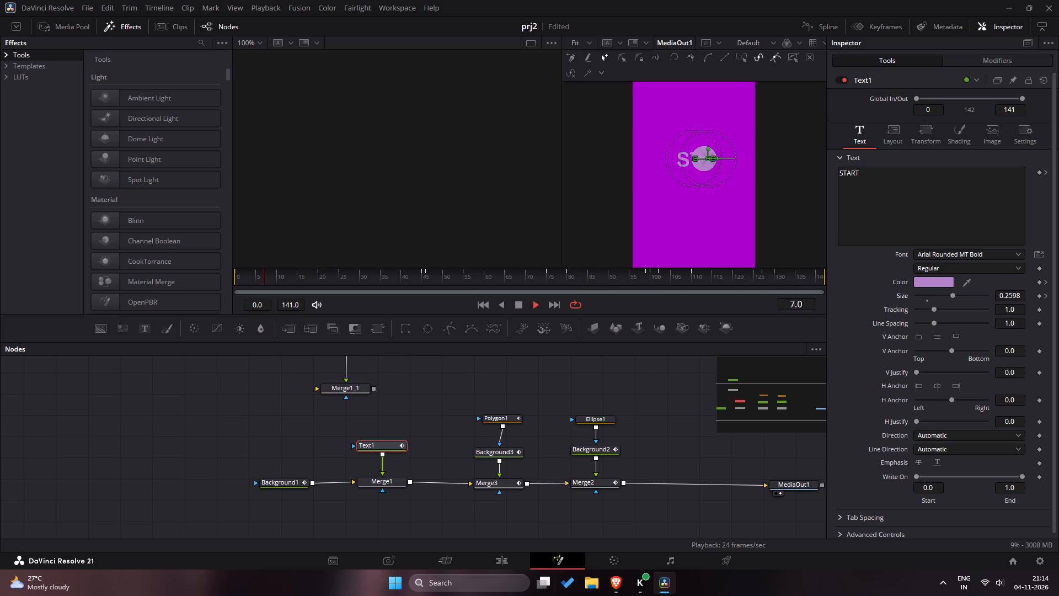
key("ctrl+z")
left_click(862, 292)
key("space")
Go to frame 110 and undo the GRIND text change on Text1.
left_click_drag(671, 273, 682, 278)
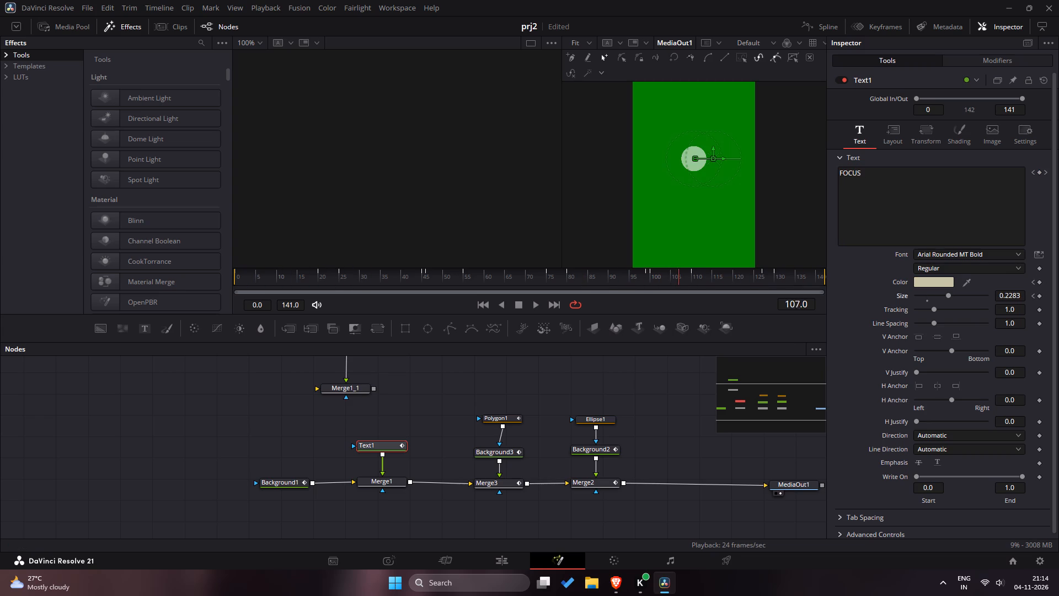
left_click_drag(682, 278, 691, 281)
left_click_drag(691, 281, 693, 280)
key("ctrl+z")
Reset Text1's text colour to white and scrub through the START, FOCUS and green sections to check it.
triple_click(845, 282)
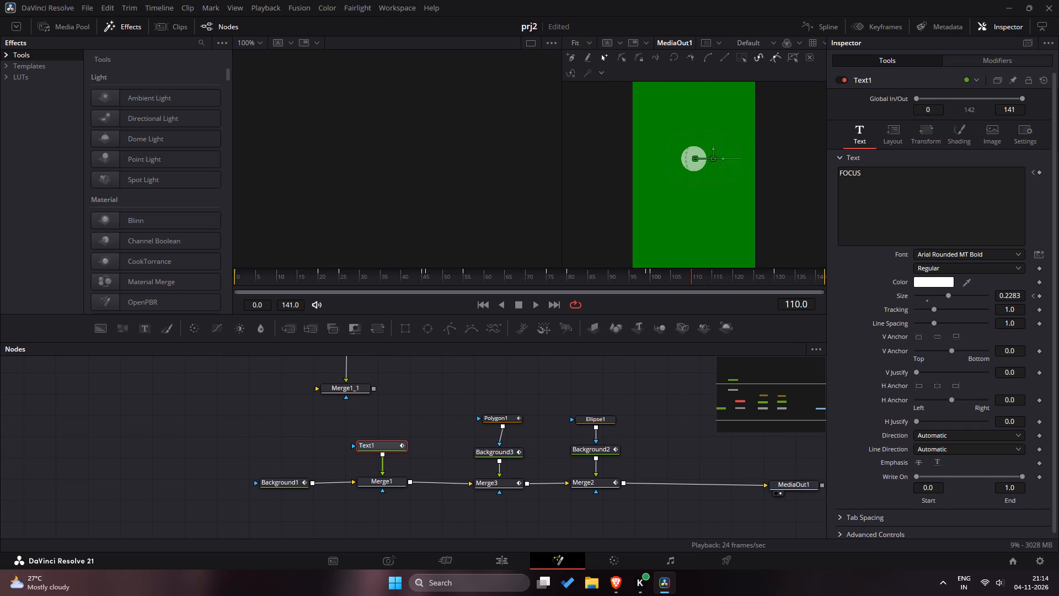
left_click_drag(657, 281, 667, 283)
left_click_drag(667, 283, 217, 290)
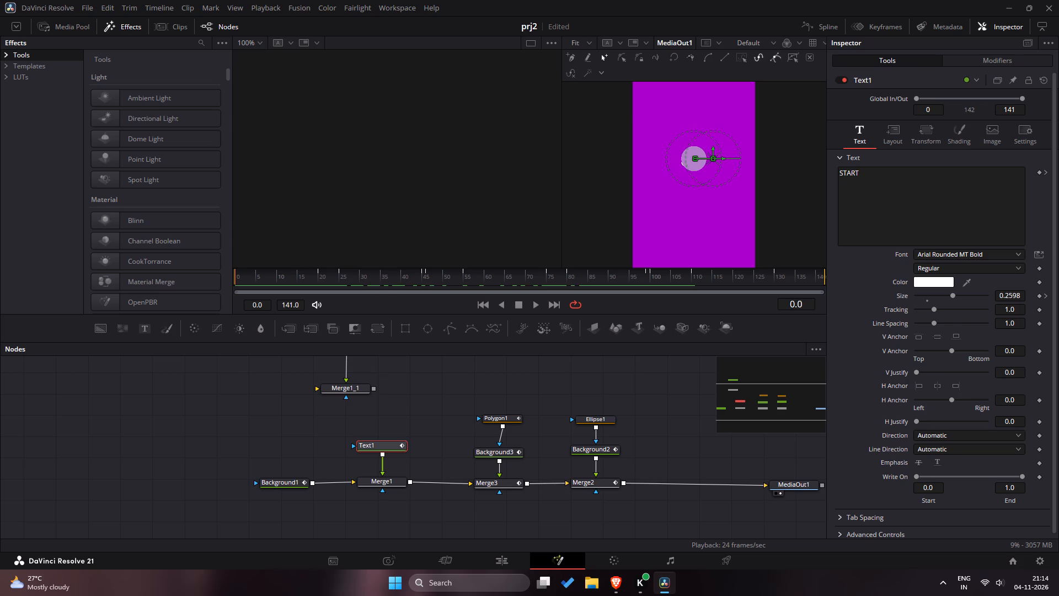
left_click_drag(217, 290, 890, 308)
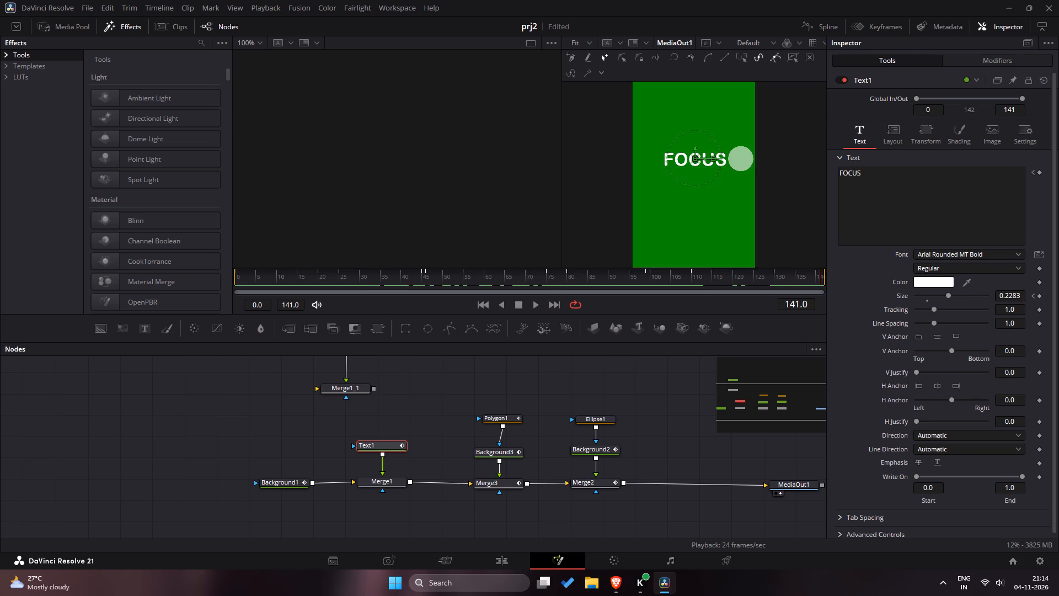
left_click_drag(890, 308, 103, 357)
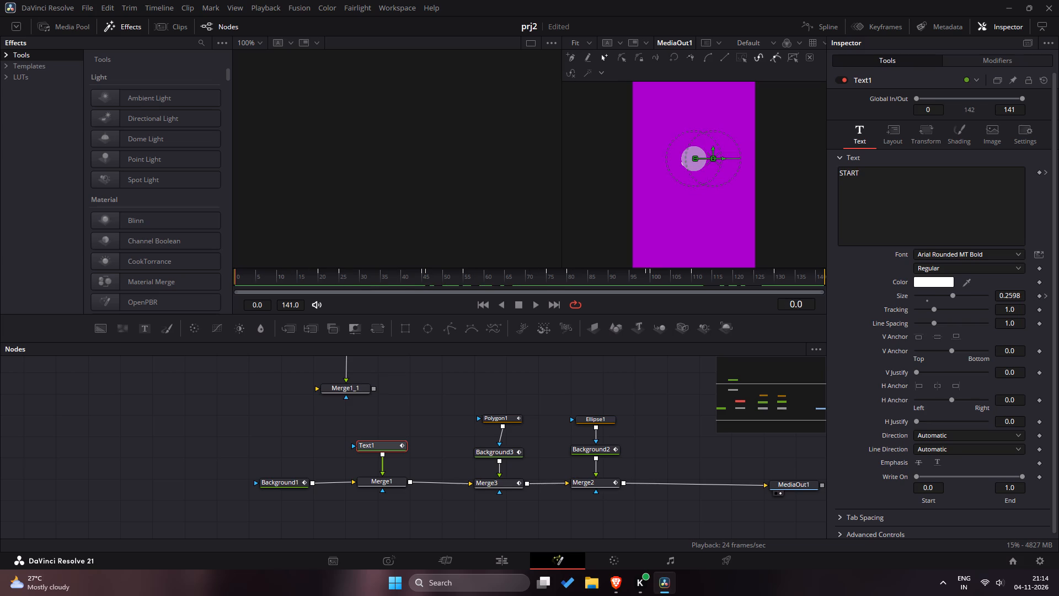
left_click_drag(103, 357, 638, 366)
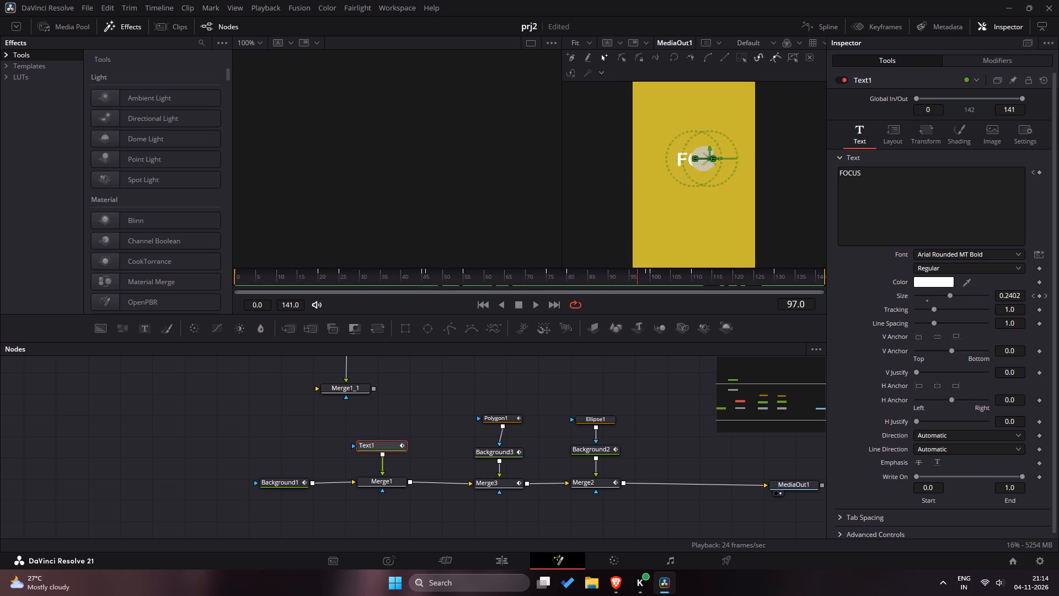
left_click_drag(638, 366, 695, 376)
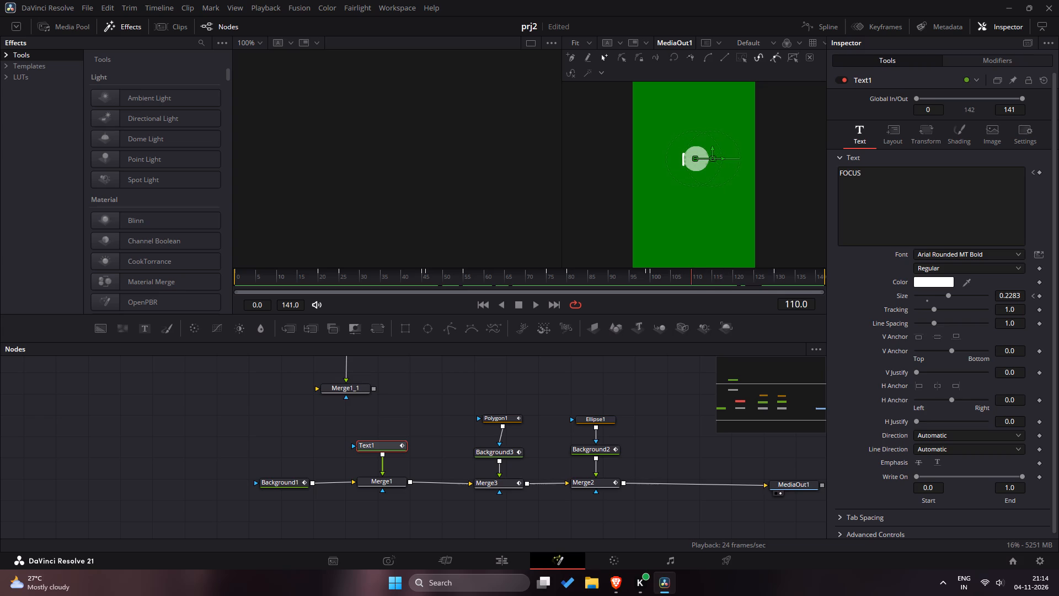
left_click_drag(695, 376, 651, 373)
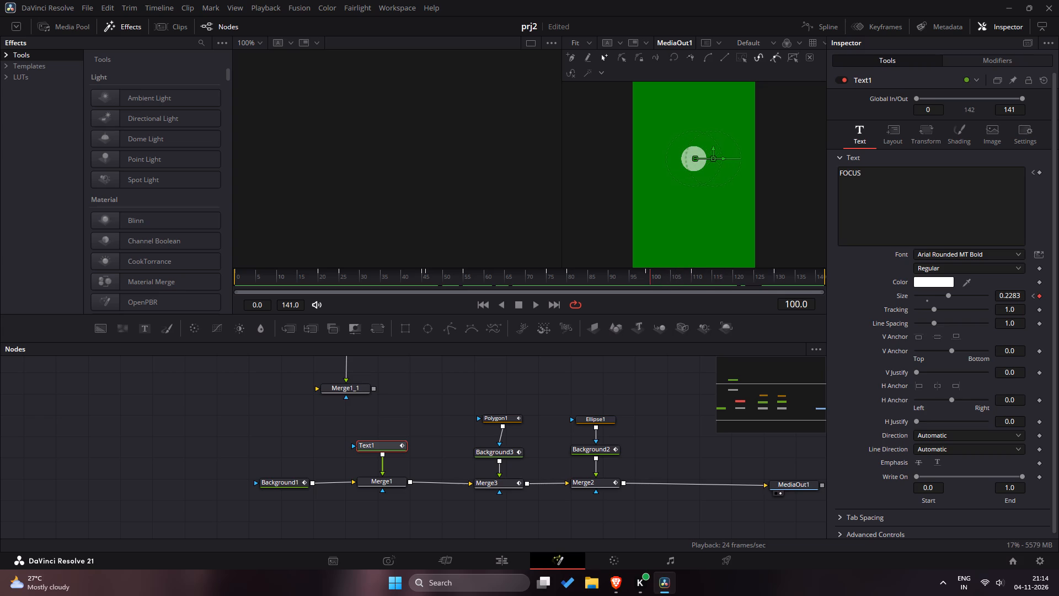
At frame 110, change Text1's text from FOCUS to GRIND.
left_click_drag(651, 373, 730, 378)
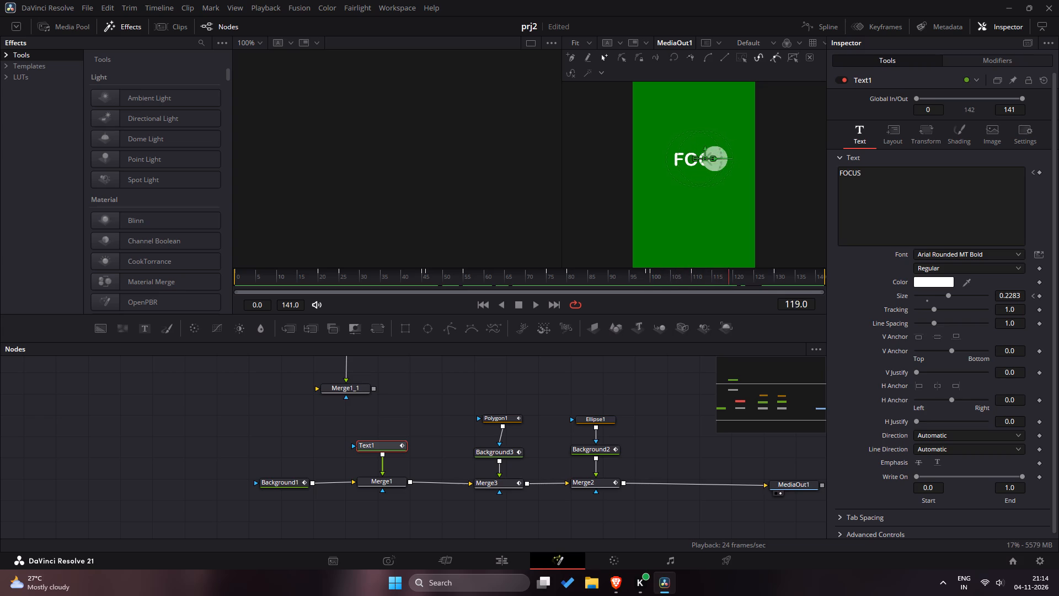
left_click_drag(730, 378, 692, 381)
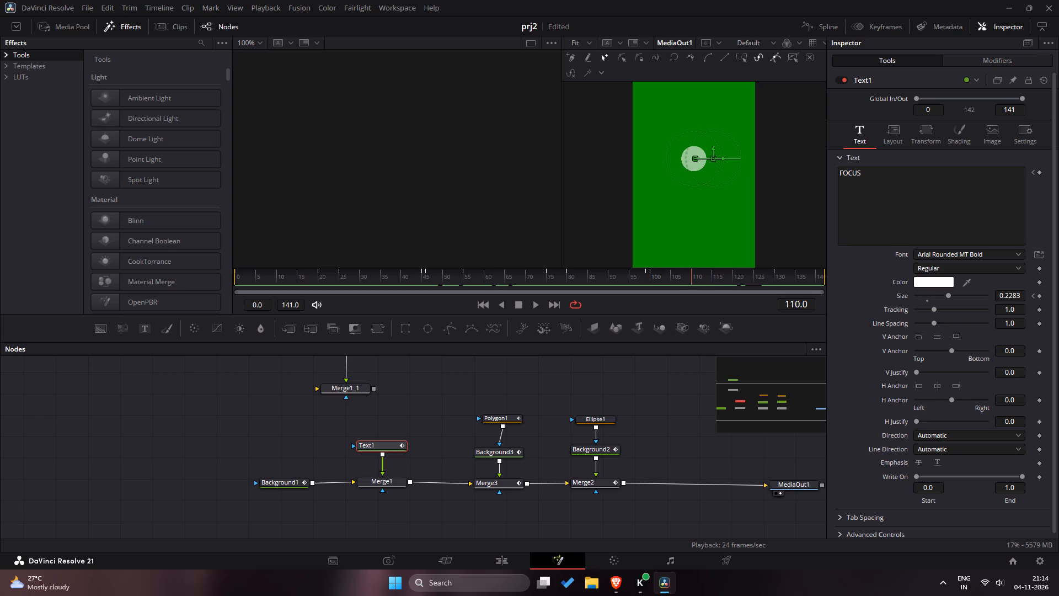
left_click_drag(692, 381, 693, 381)
left_click_drag(897, 184, 830, 174)
type("GRI")
type("ND")
left_click(841, 297)
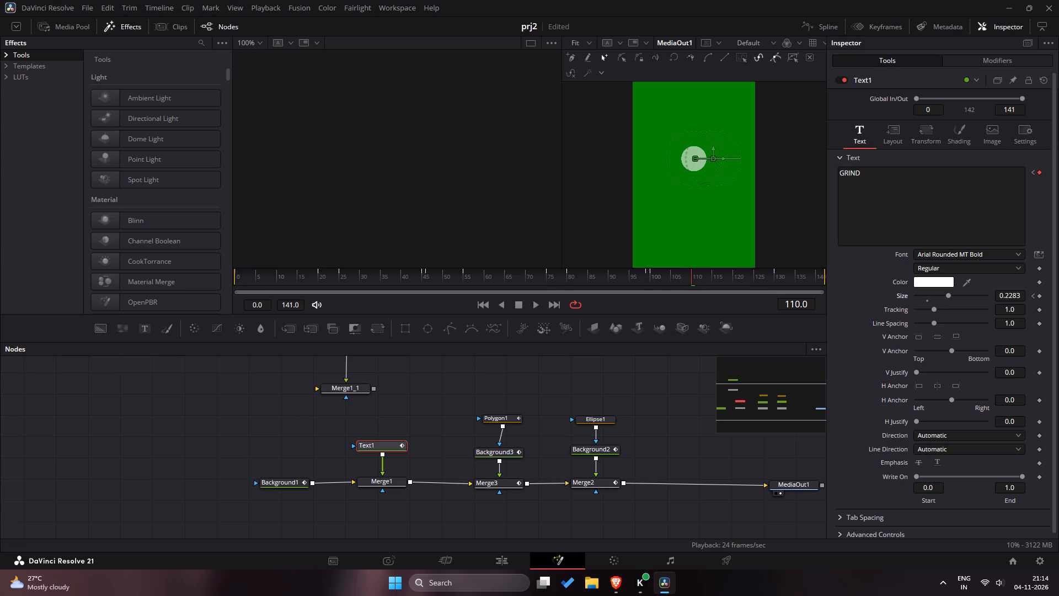
Play the green section and scrub through its end to check the GRIND reveal.
left_click_drag(665, 279, 641, 278)
key("space")
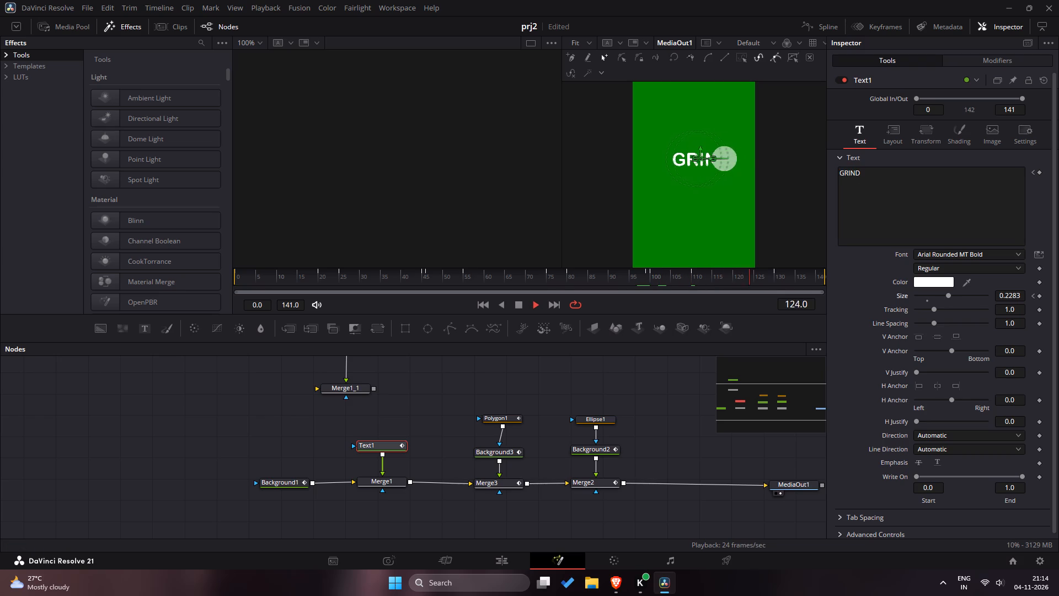
key("space")
key("space")
key("space")
left_click_drag(789, 281, 766, 275)
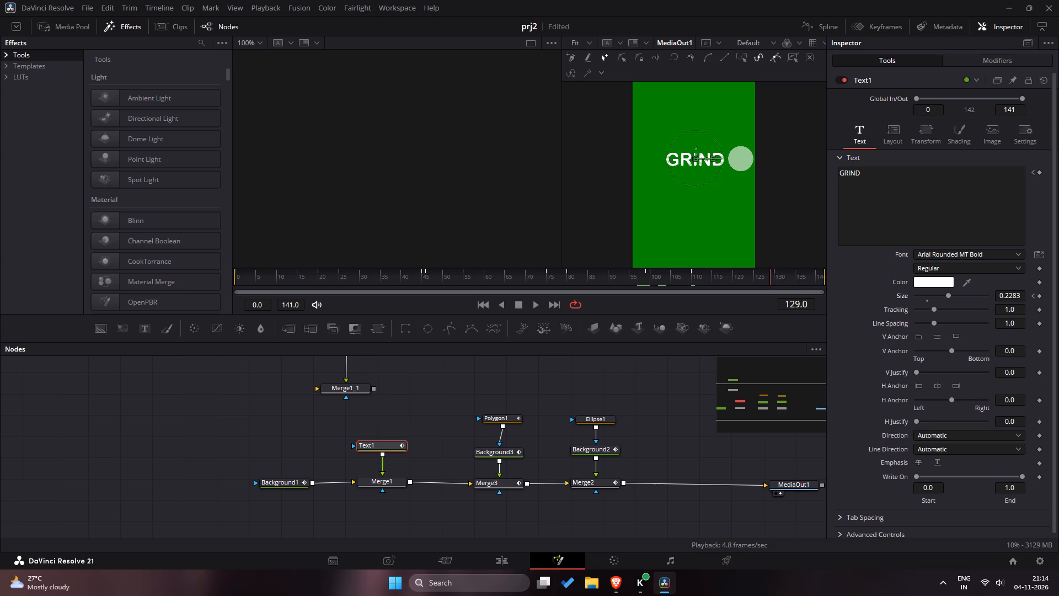
left_click_drag(766, 275, 773, 276)
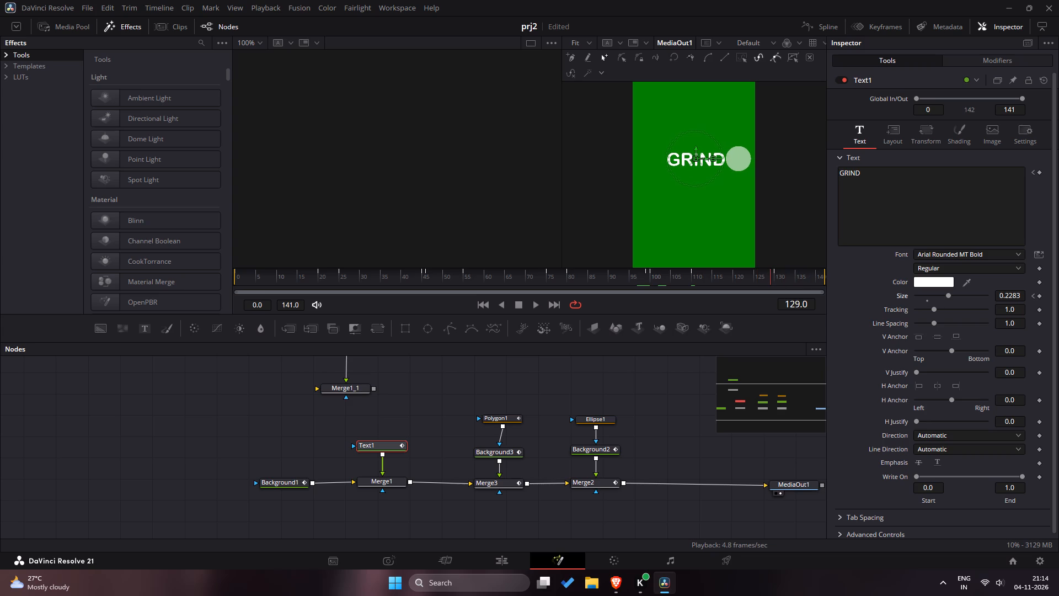
left_click_drag(773, 276, 781, 272)
Extend the Fusion composition clip on the edit timeline to 08:11 and return to its node composition.
left_click(520, 561)
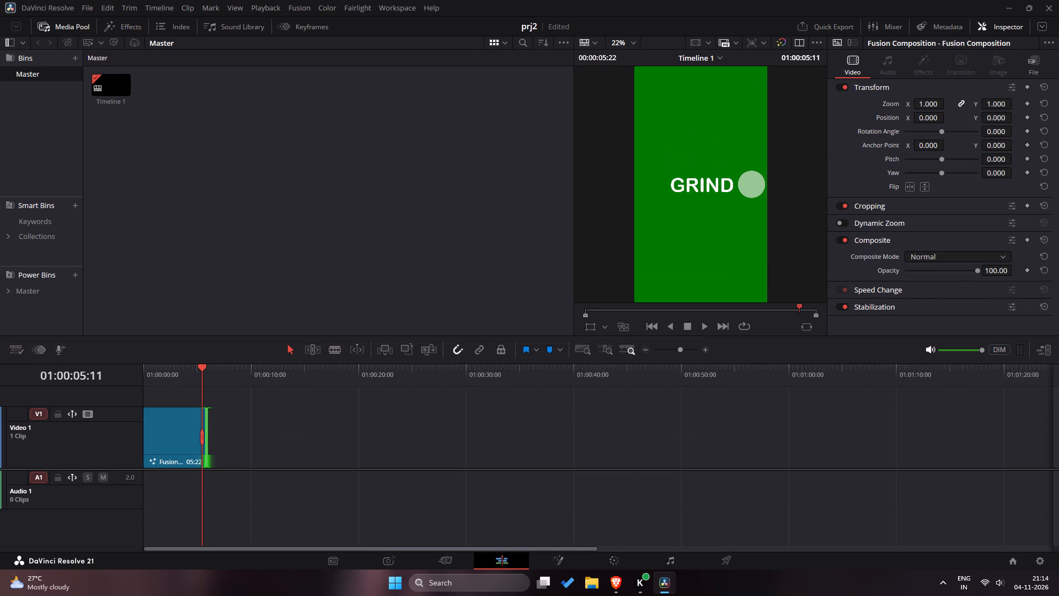
left_click_drag(205, 437, 233, 437)
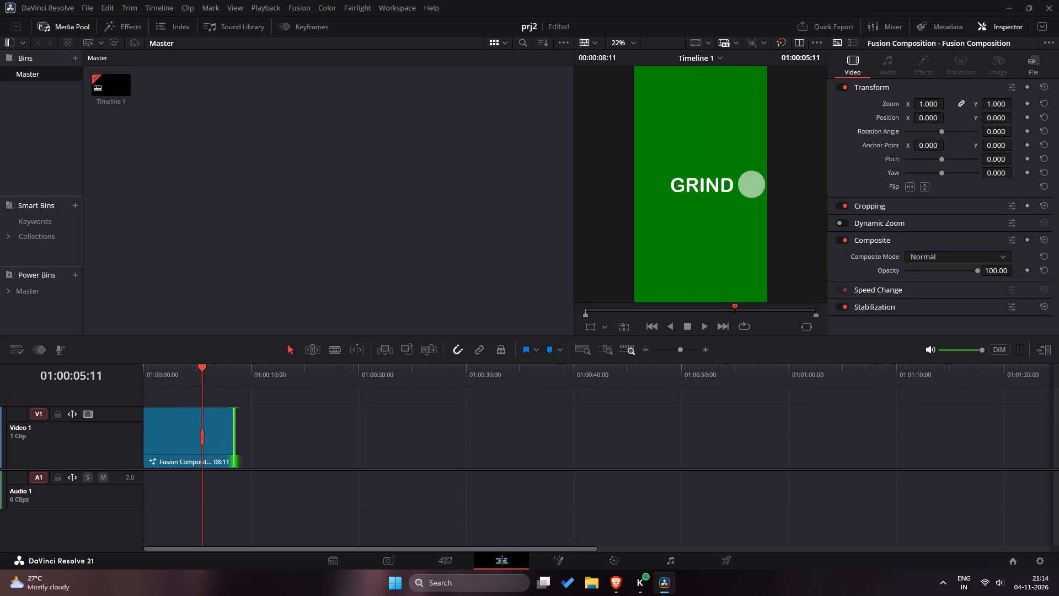
left_click(548, 559)
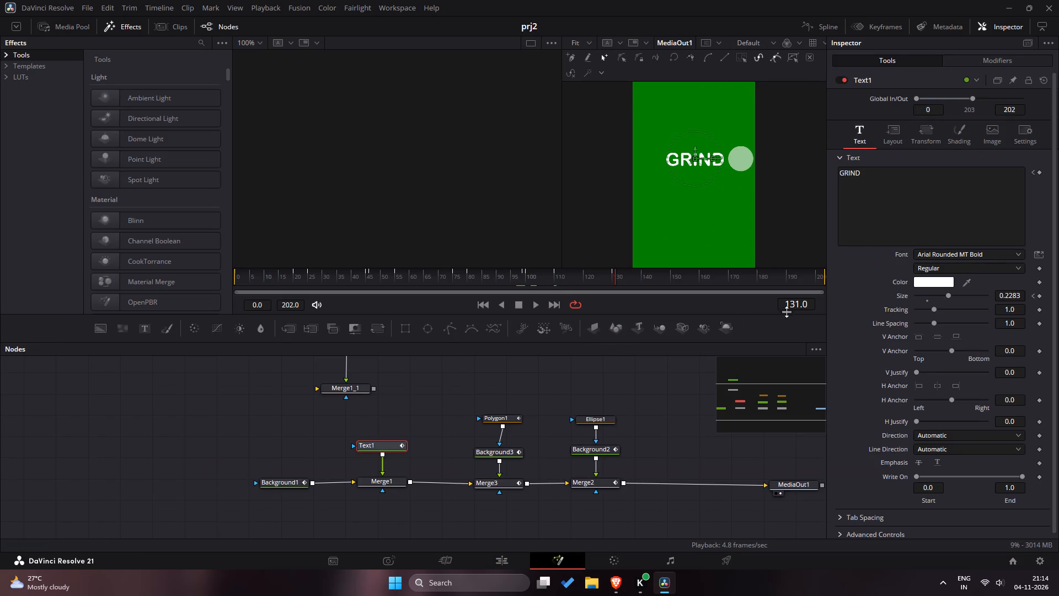
Scrub through the GRIND reveal from frame 106 to 140 to check its timing.
left_click_drag(616, 282, 543, 279)
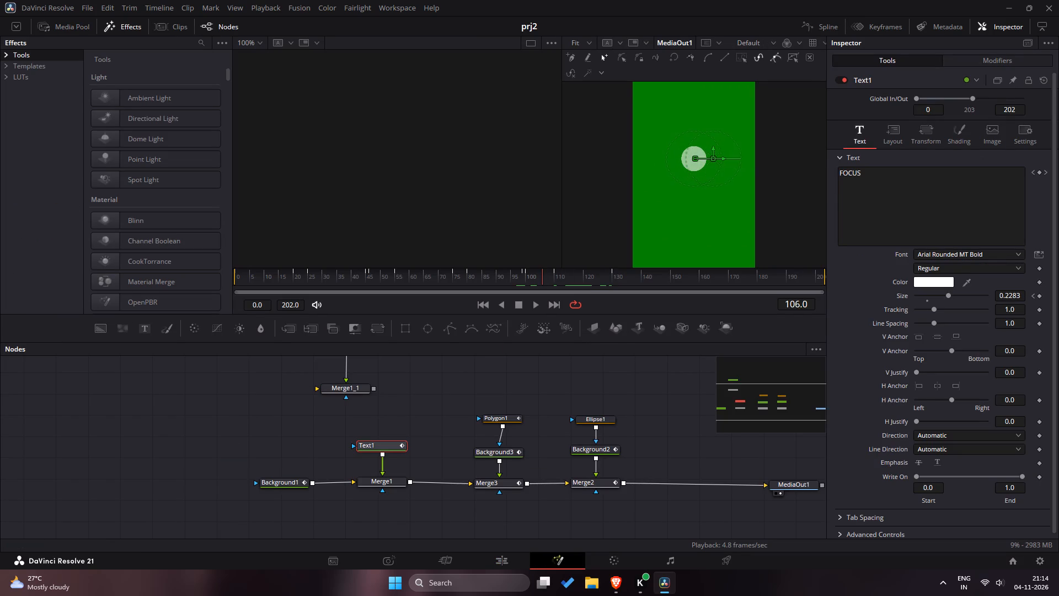
left_click_drag(543, 279, 597, 295)
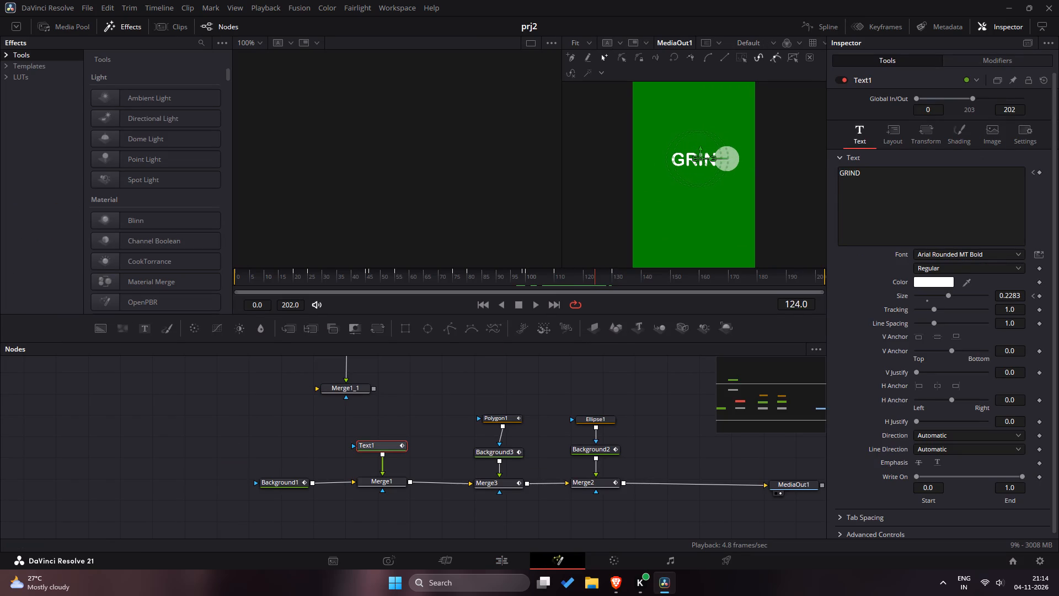
left_click_drag(597, 295, 614, 284)
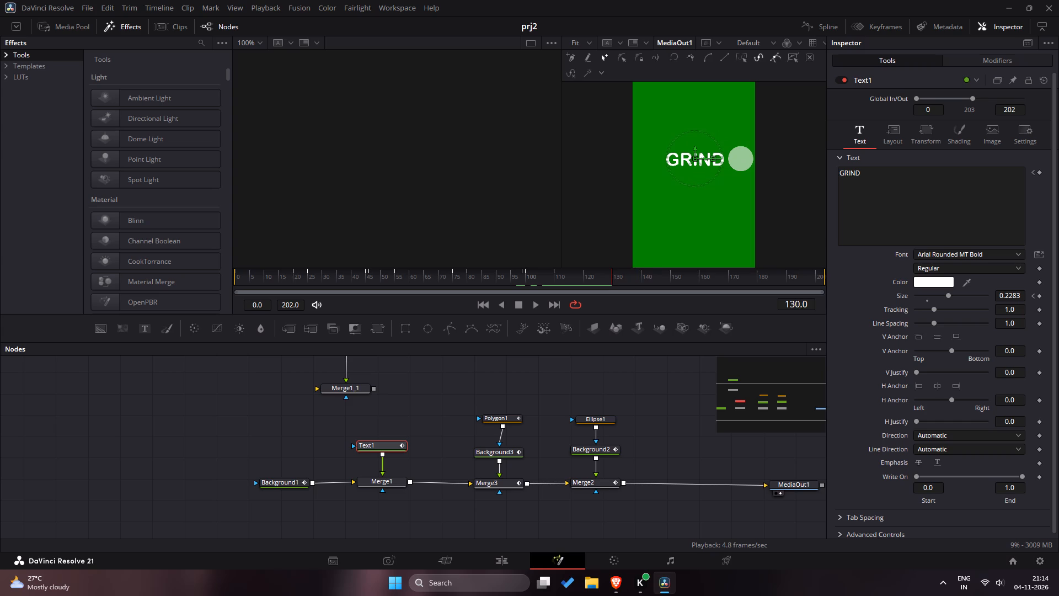
left_click_drag(614, 284, 612, 287)
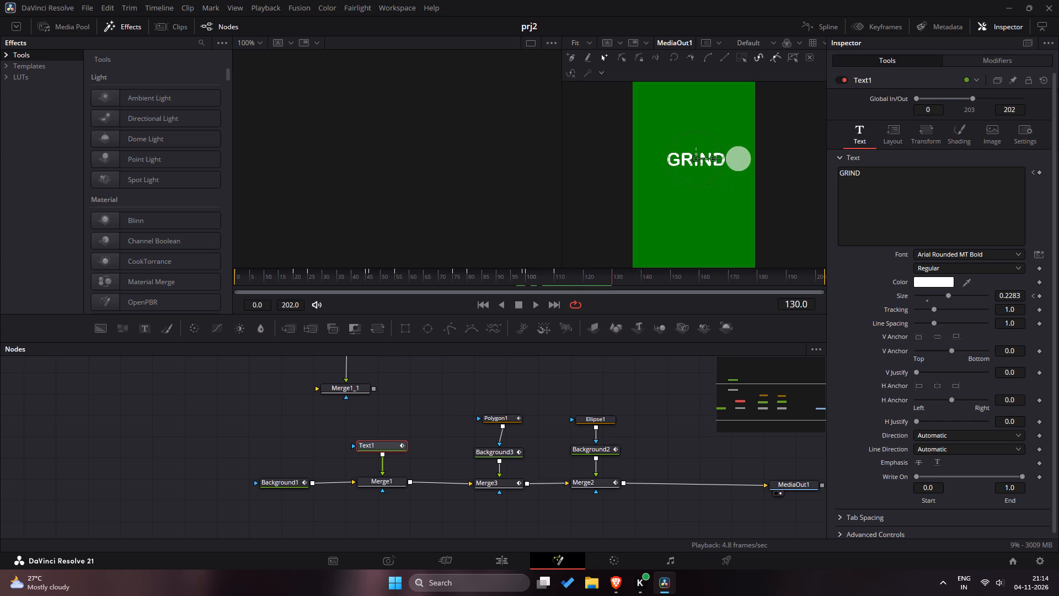
left_click_drag(612, 287, 646, 282)
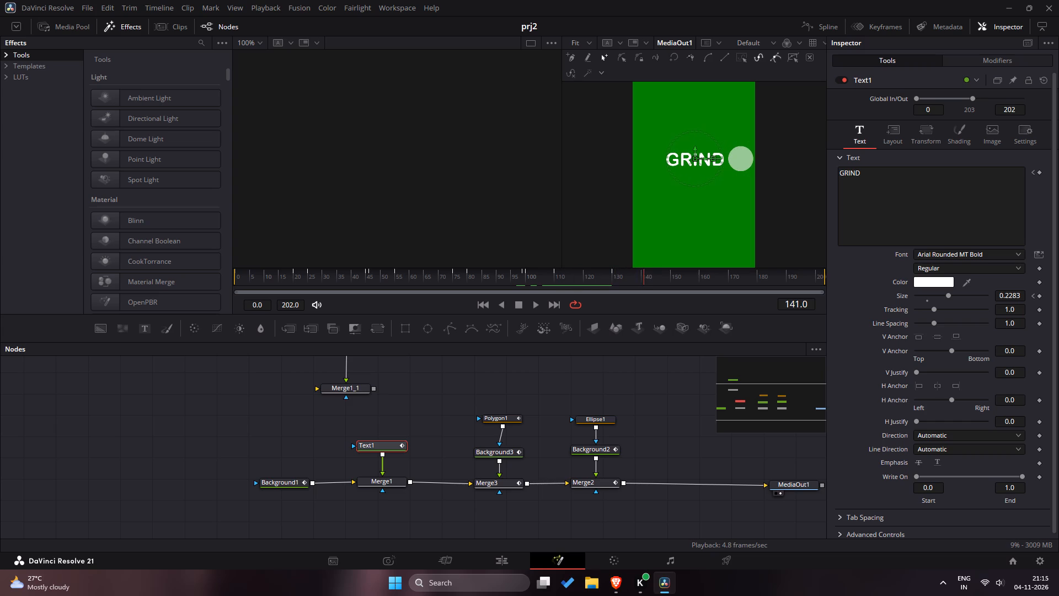
left_click_drag(646, 282, 641, 281)
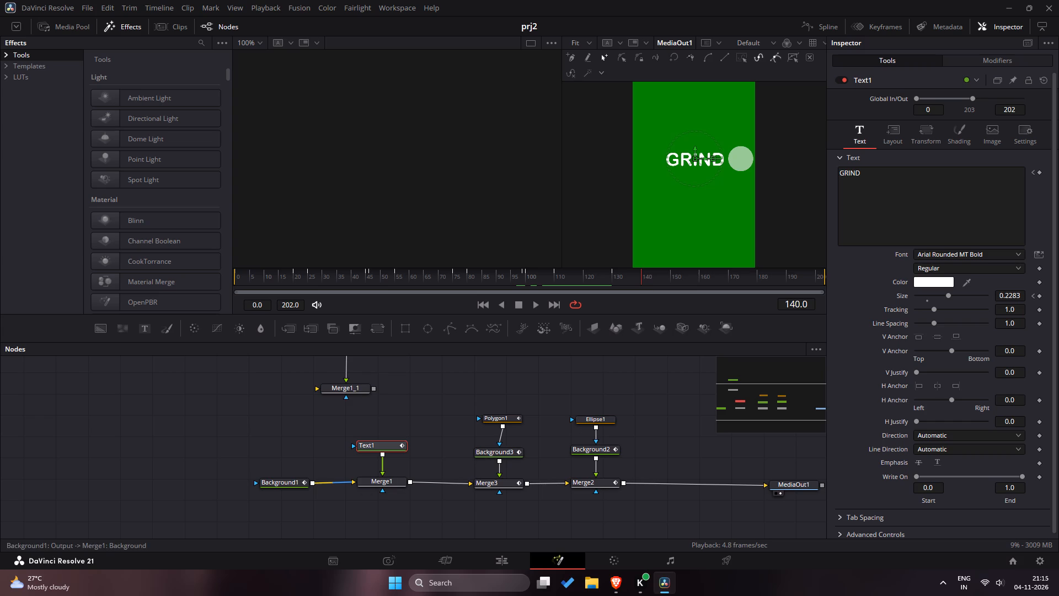
Review the START reveal between frames 0 and 21 with Background3 selected, and inspect Merge1's settings.
left_click(506, 454)
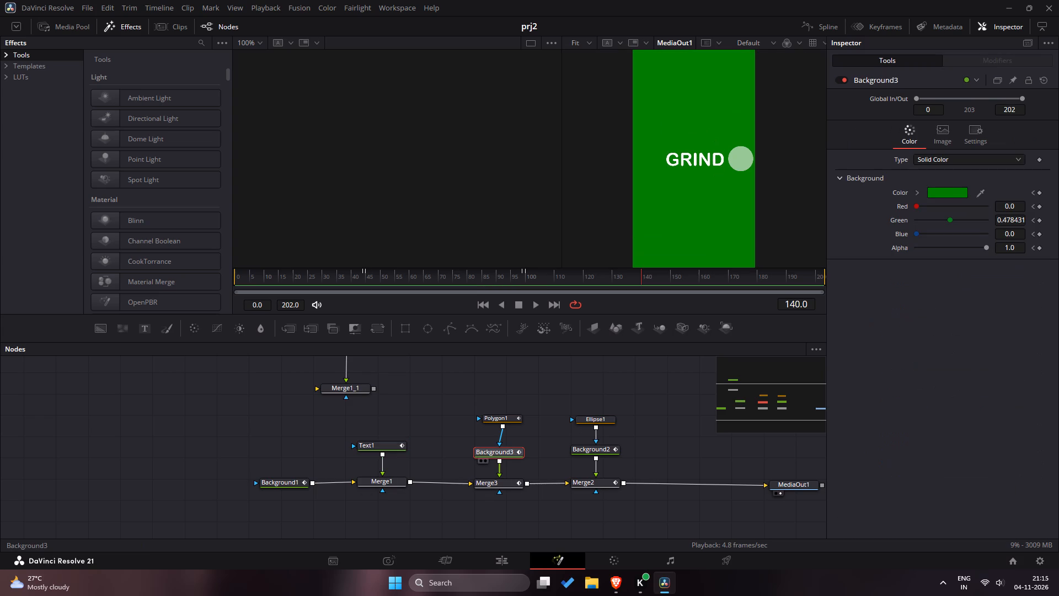
left_click_drag(264, 276, 224, 283)
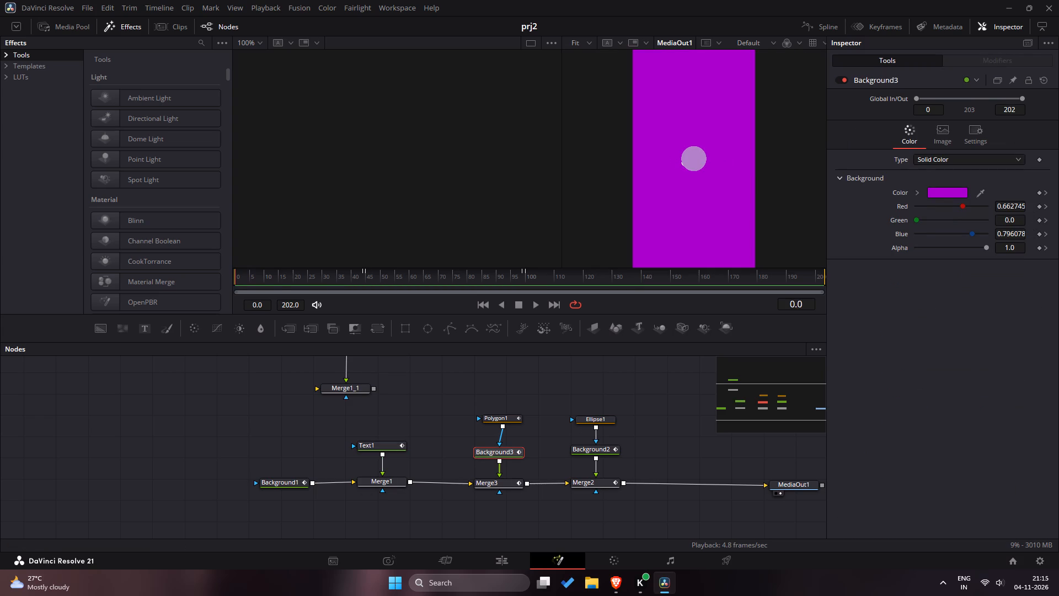
left_click_drag(224, 283, 297, 286)
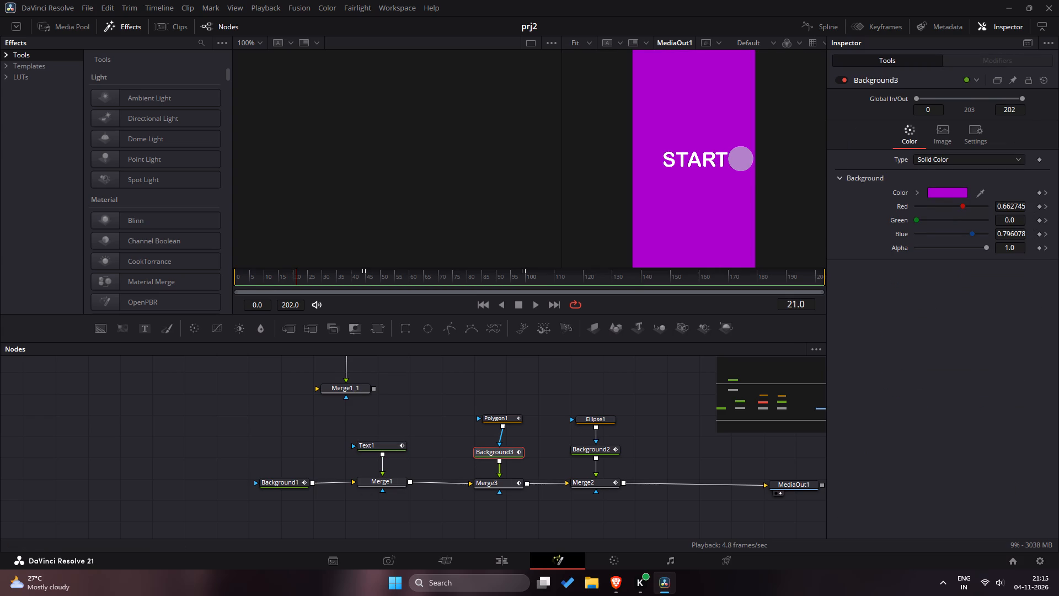
left_click_drag(297, 286, 296, 285)
left_click_drag(296, 285, 295, 285)
left_click_drag(295, 285, 207, 286)
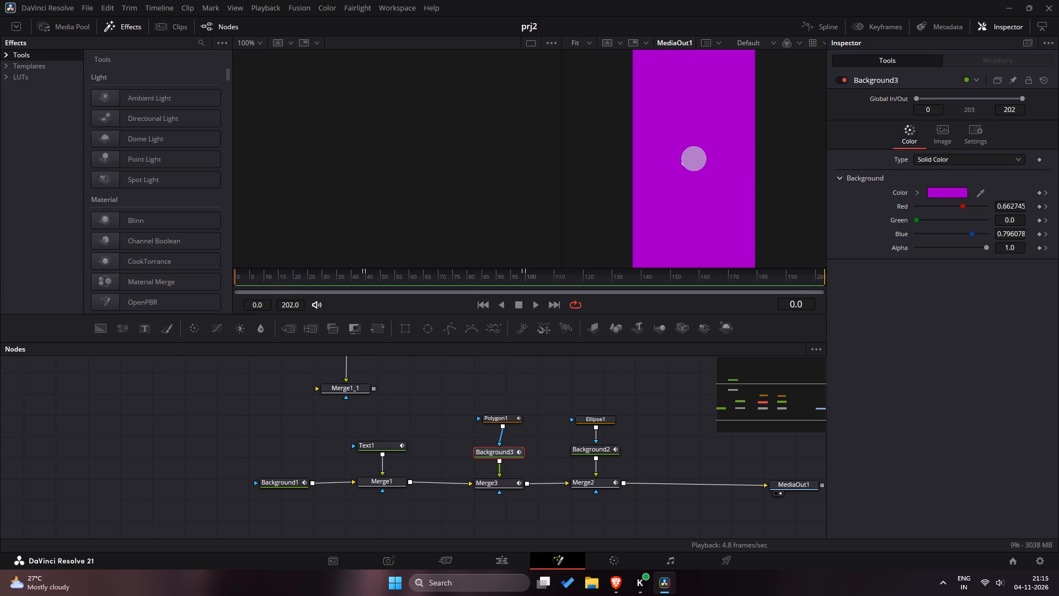
left_click_drag(207, 286, 202, 286)
left_click(296, 482)
left_click(383, 482)
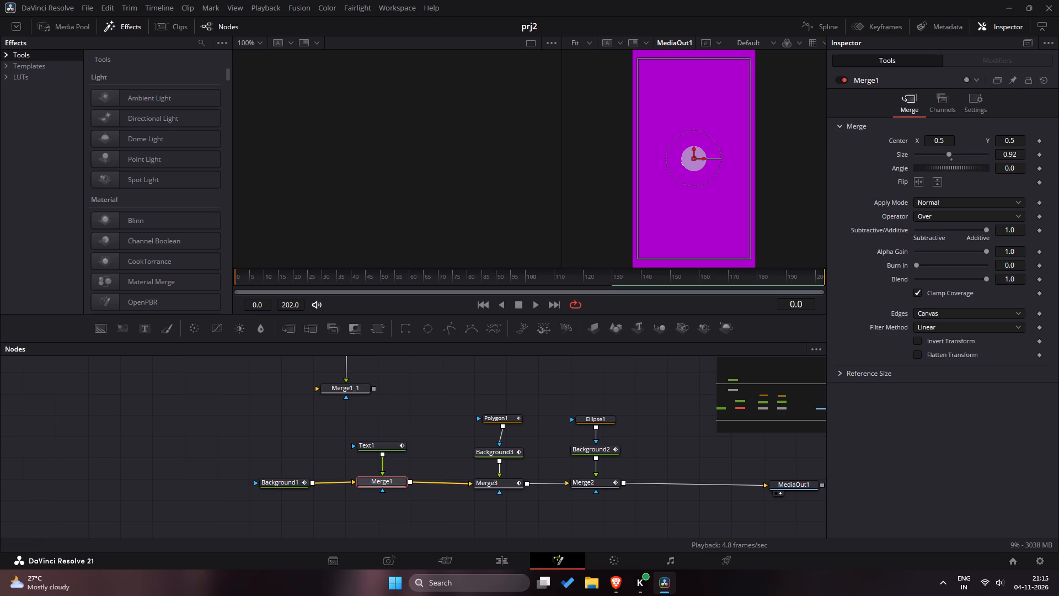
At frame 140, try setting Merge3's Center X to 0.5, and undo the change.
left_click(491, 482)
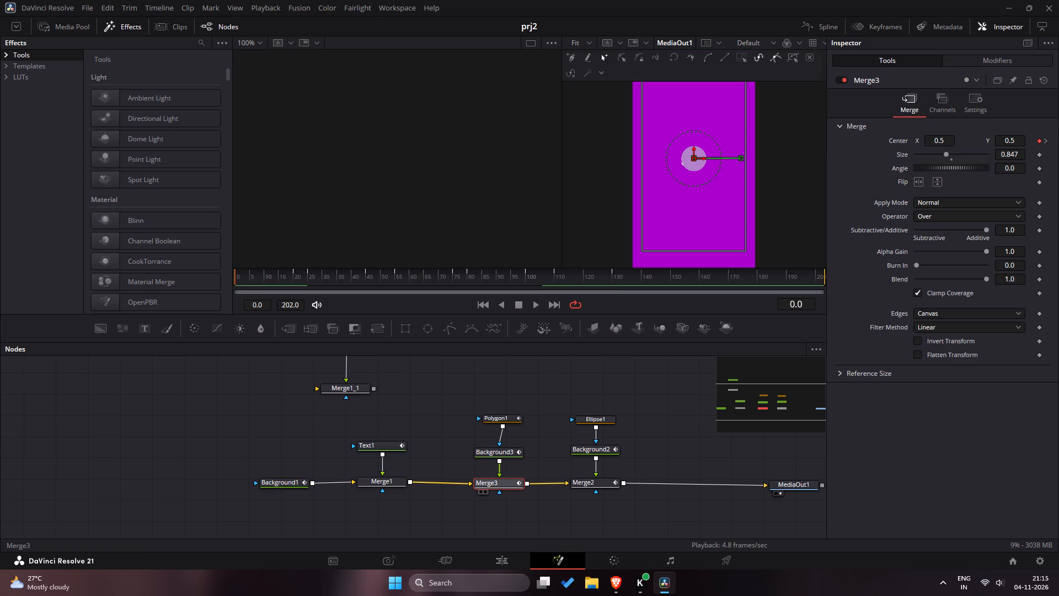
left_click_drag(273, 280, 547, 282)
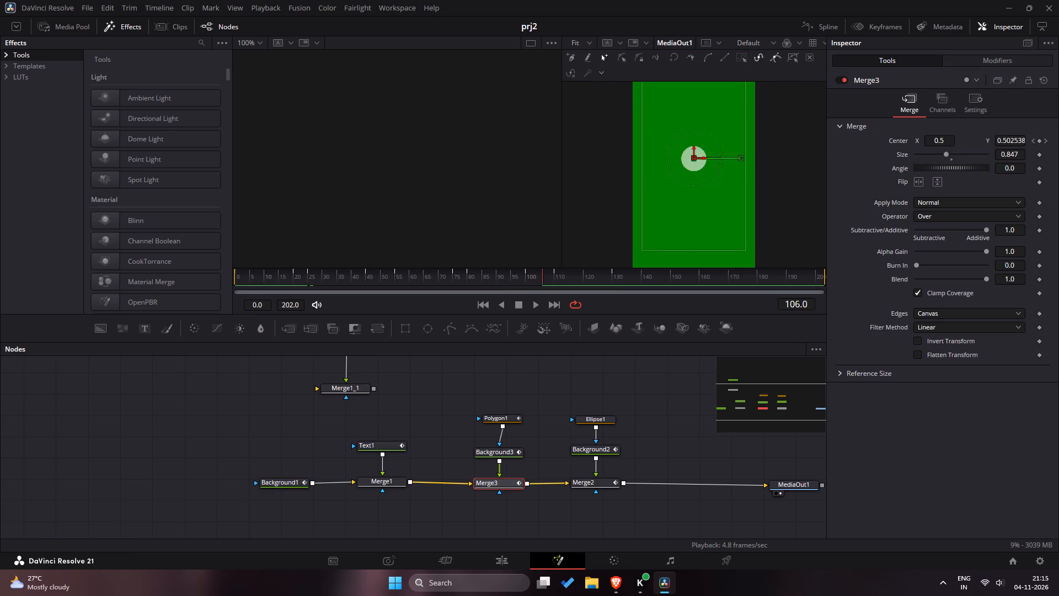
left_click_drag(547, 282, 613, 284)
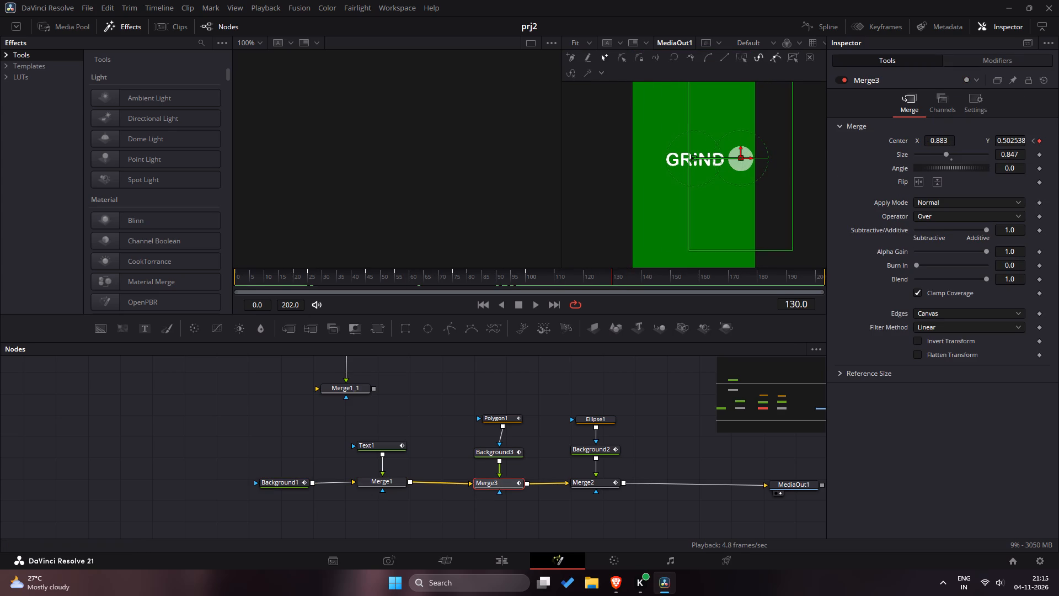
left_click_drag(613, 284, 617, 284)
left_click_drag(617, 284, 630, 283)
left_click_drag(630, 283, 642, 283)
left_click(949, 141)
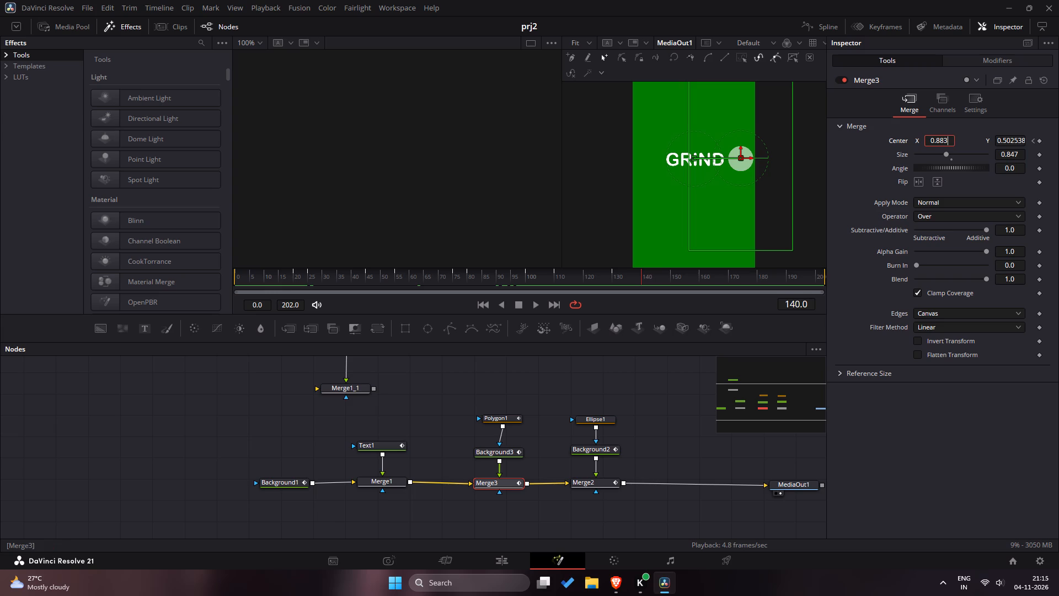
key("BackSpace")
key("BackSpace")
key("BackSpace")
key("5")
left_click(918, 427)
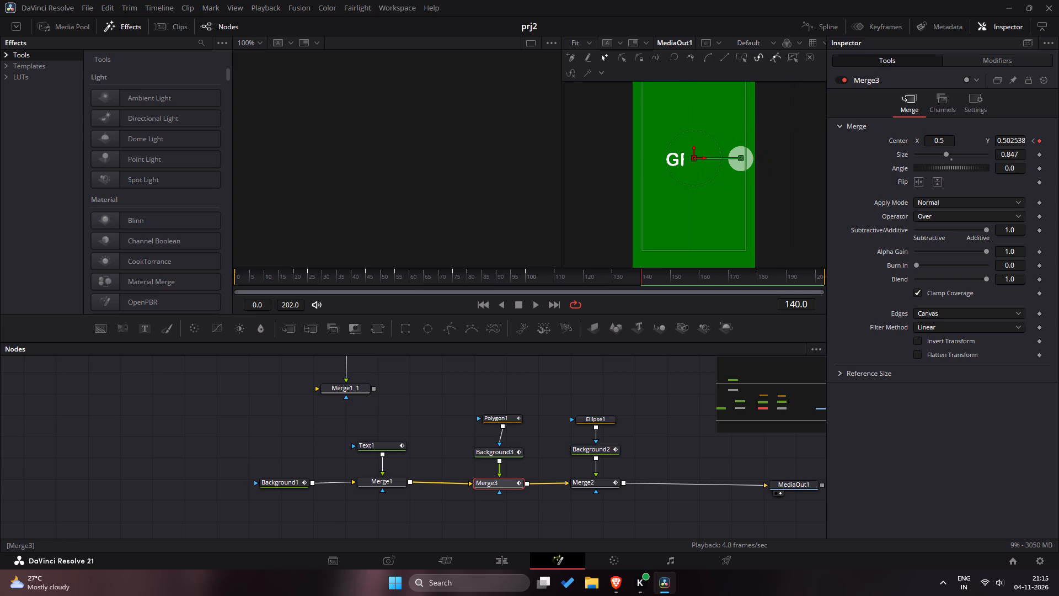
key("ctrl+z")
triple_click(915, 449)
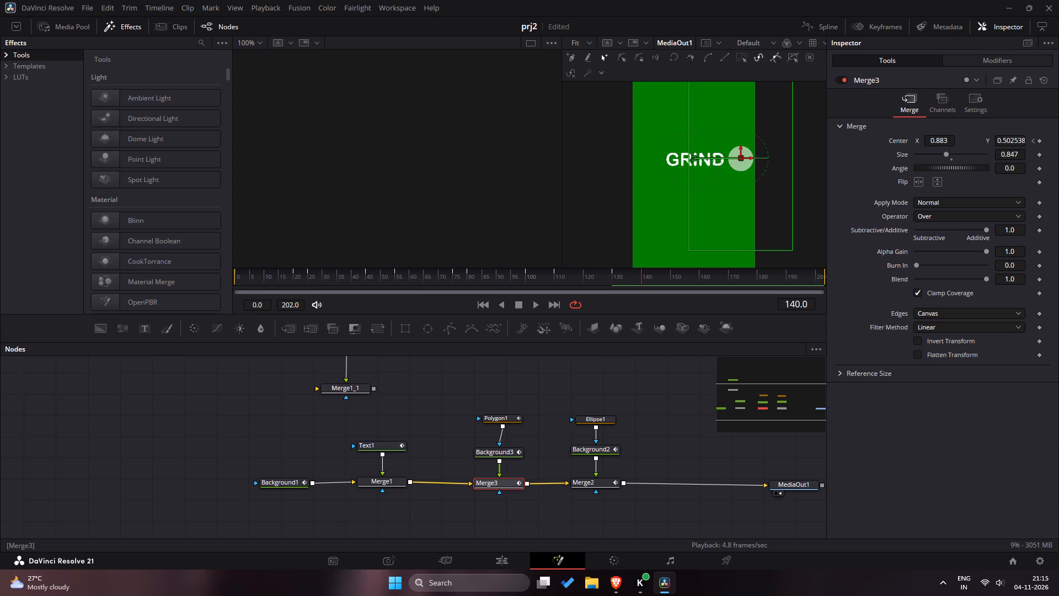
Add Center keyframes to Merge3 and Merge2 at frame 140, after checking the START section around frames 20 to 24.
left_click_drag(459, 279, 400, 276)
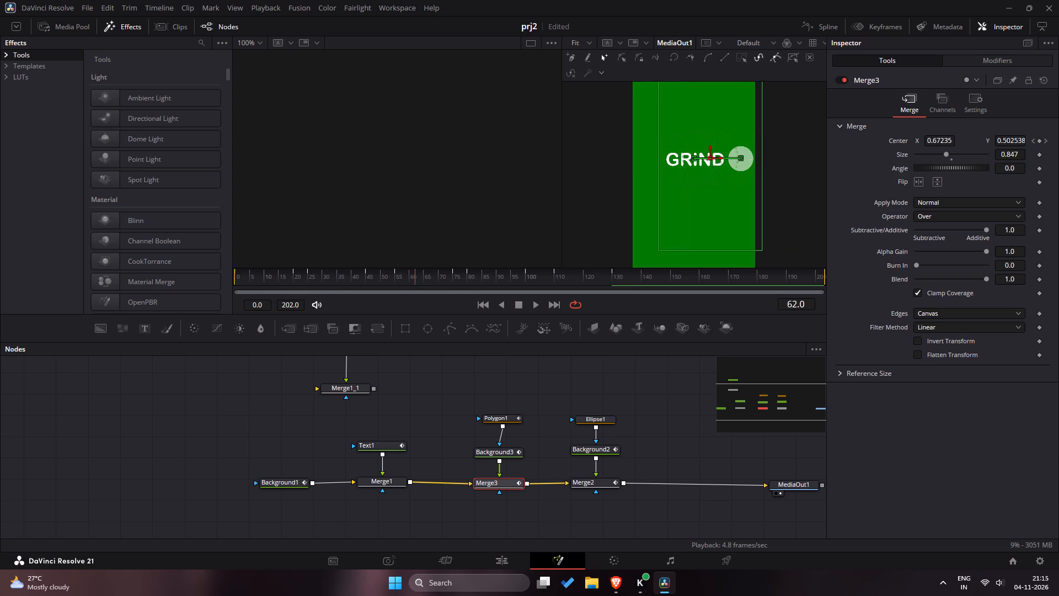
left_click_drag(400, 276, 294, 283)
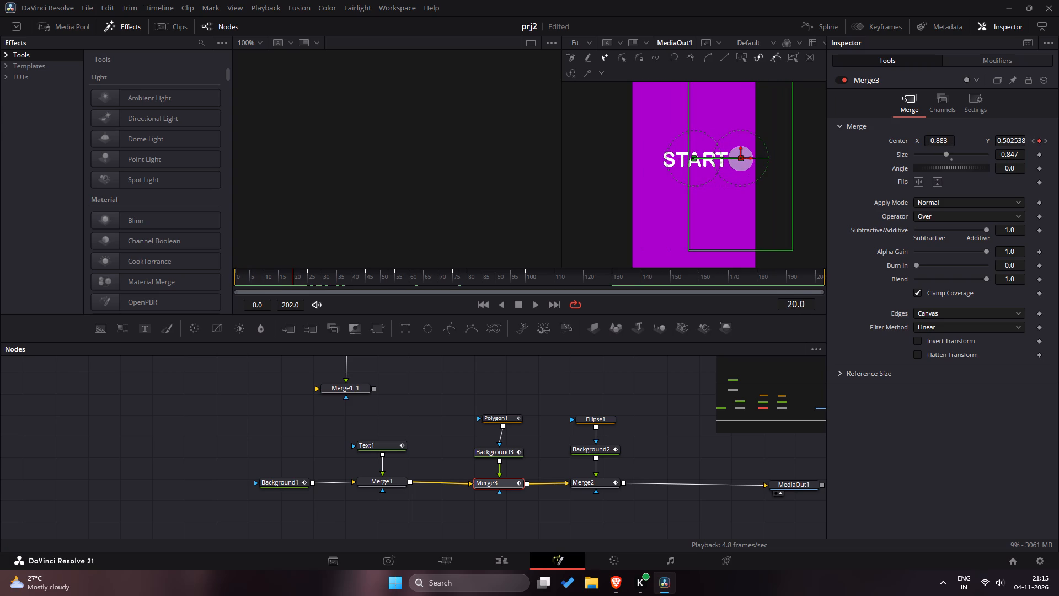
left_click_drag(294, 283, 307, 285)
left_click_drag(307, 285, 613, 284)
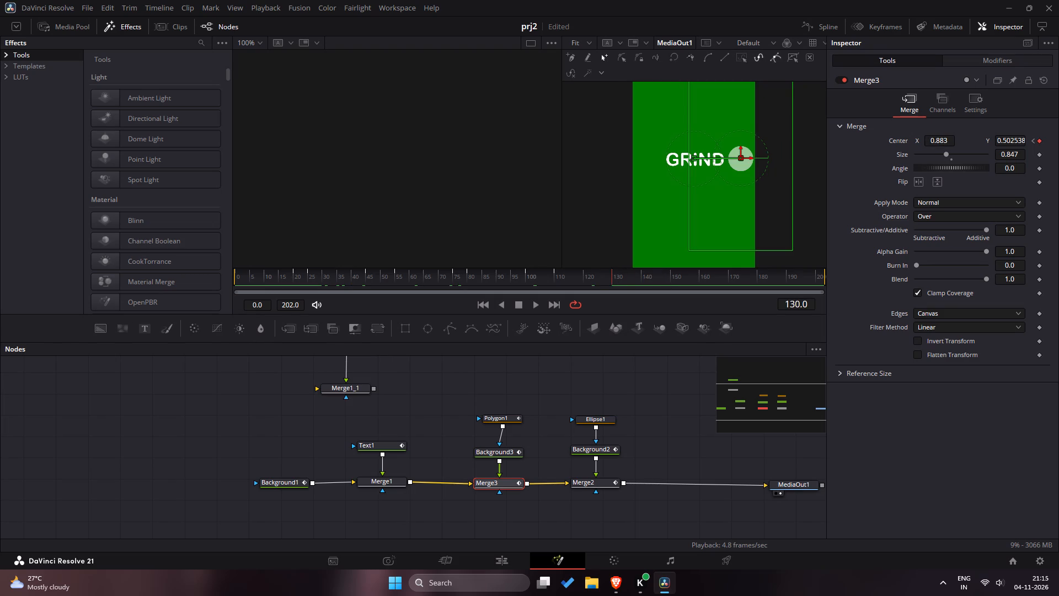
left_click_drag(613, 284, 643, 281)
left_click(1040, 142)
left_click(593, 483)
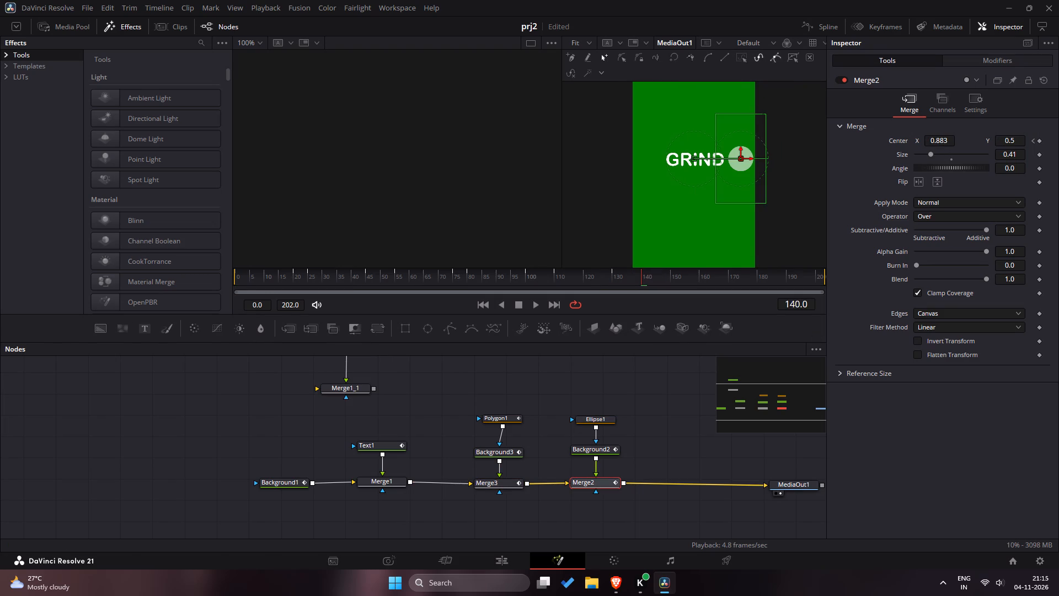
left_click(1039, 142)
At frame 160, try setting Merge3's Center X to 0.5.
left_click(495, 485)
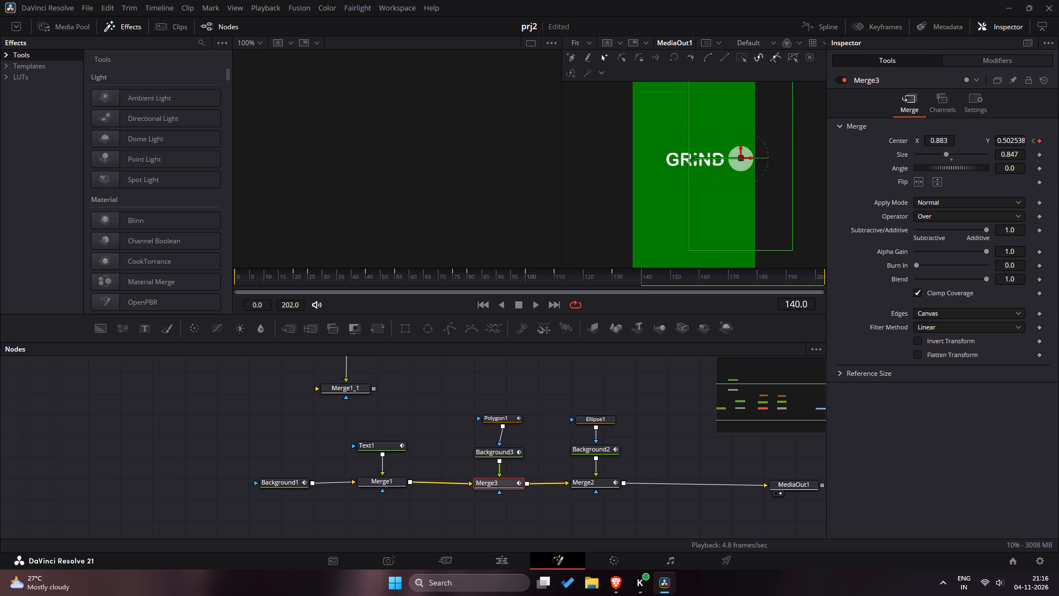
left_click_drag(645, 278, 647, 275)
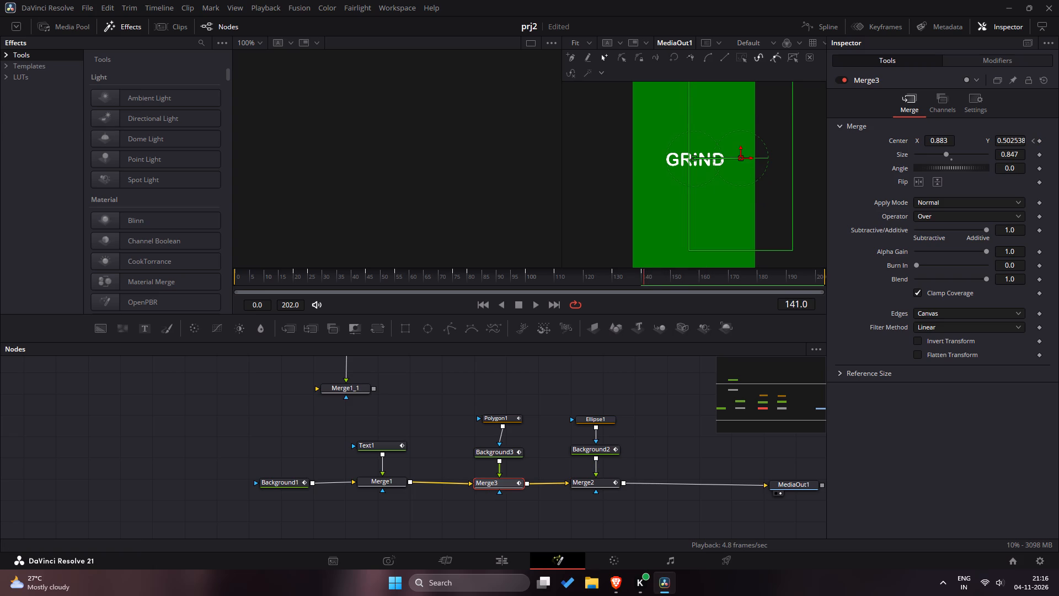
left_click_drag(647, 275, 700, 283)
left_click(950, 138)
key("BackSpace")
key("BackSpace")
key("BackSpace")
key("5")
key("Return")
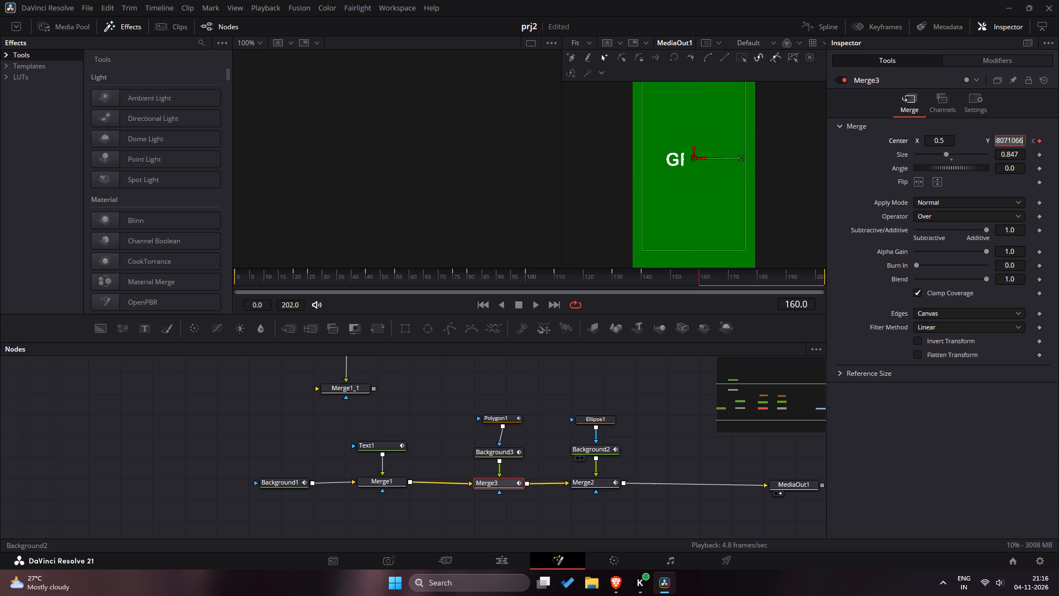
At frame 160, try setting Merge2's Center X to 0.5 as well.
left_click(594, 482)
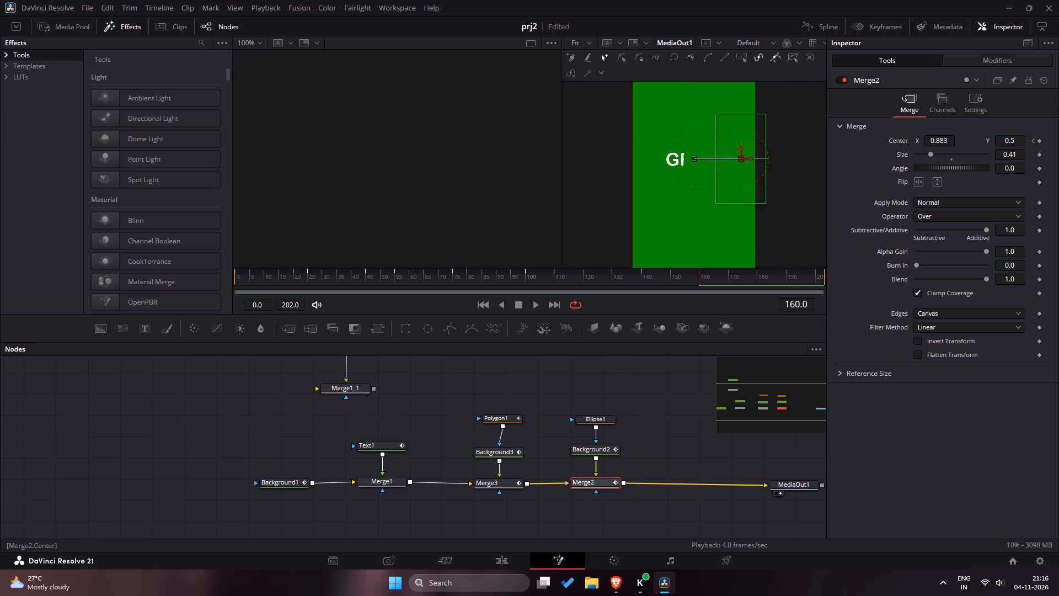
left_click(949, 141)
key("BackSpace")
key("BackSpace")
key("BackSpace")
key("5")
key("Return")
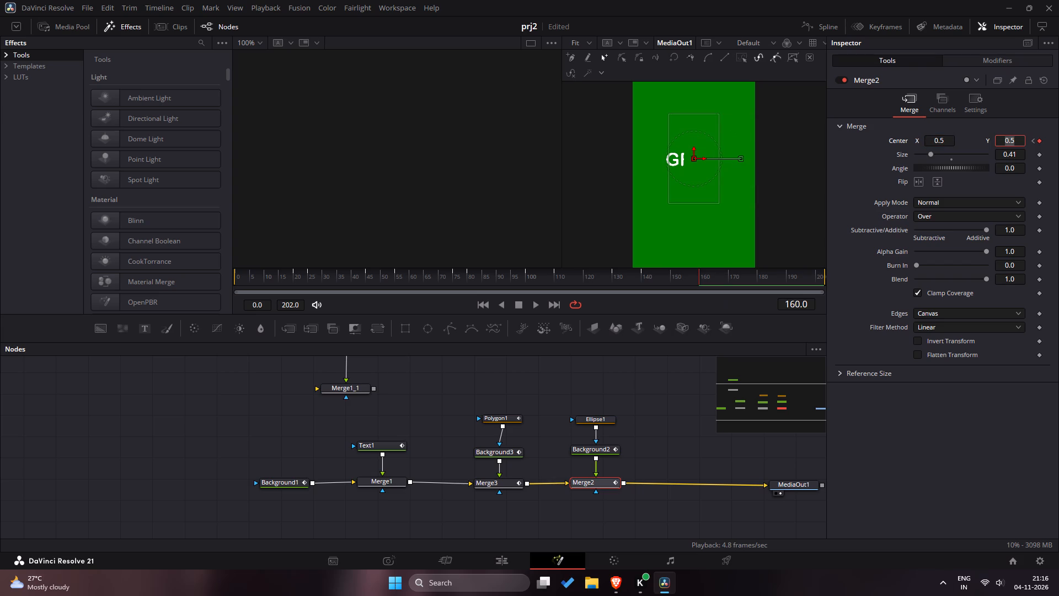
Scrub through frames 136 to 158 to review the GRIND exit motion, comparing it with the FOCUS section near frame 93.
left_click_drag(689, 282, 631, 281)
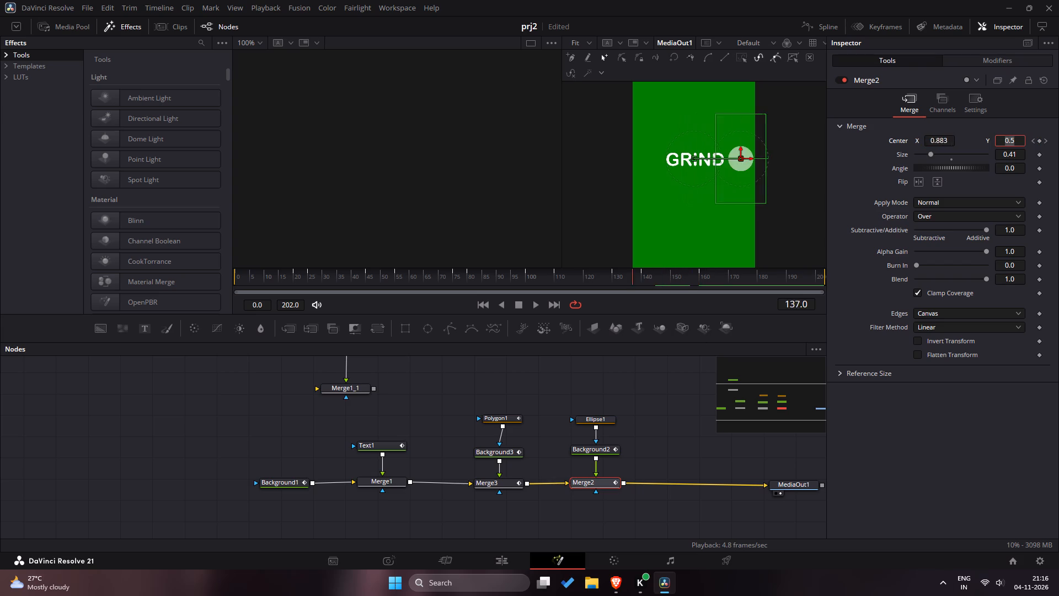
left_click_drag(631, 281, 650, 280)
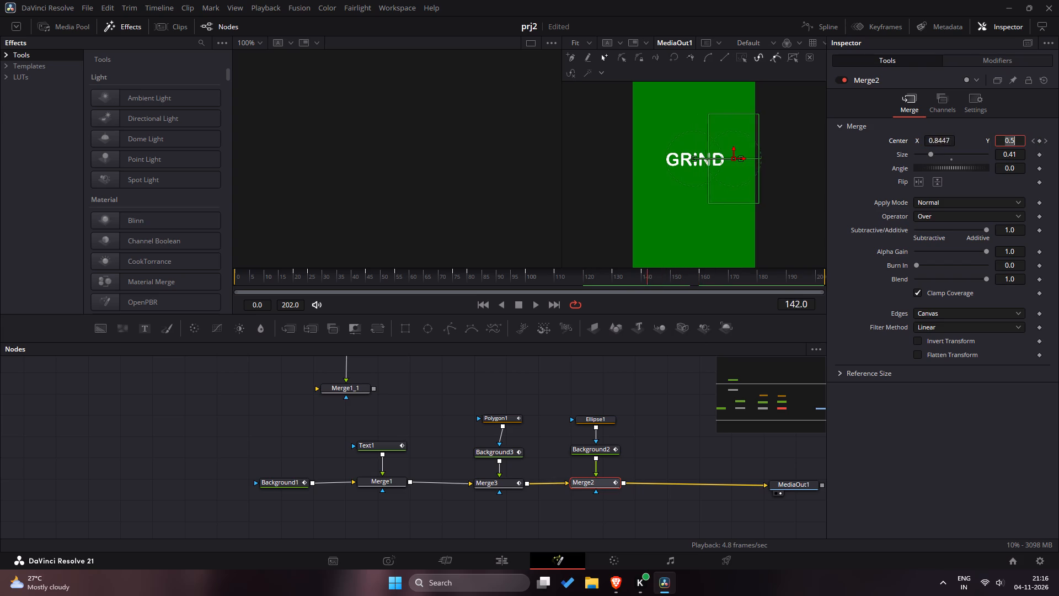
left_click_drag(650, 280, 665, 287)
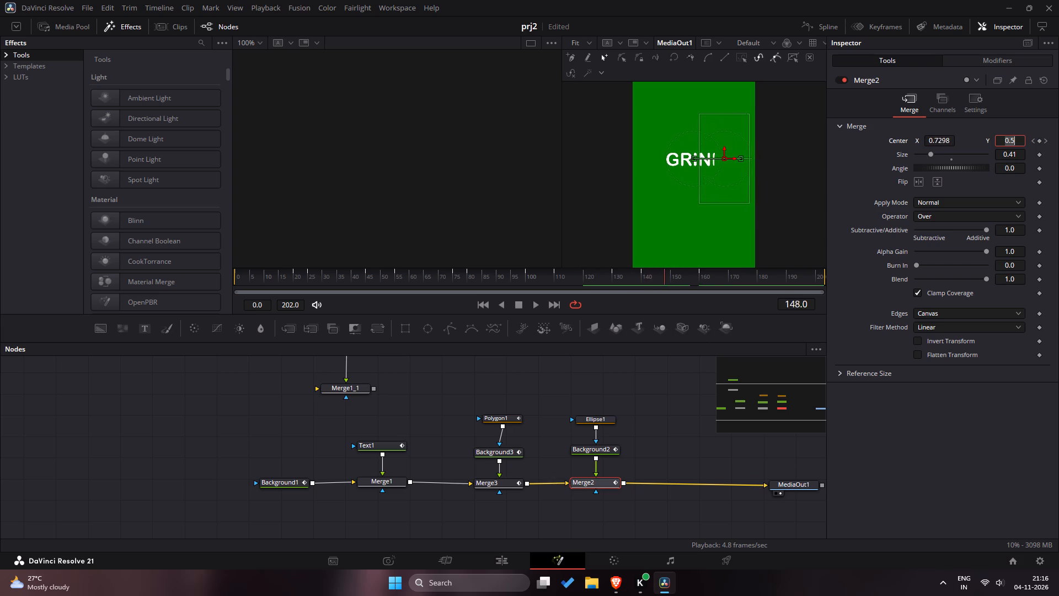
left_click_drag(665, 287, 660, 286)
left_click_drag(660, 286, 505, 283)
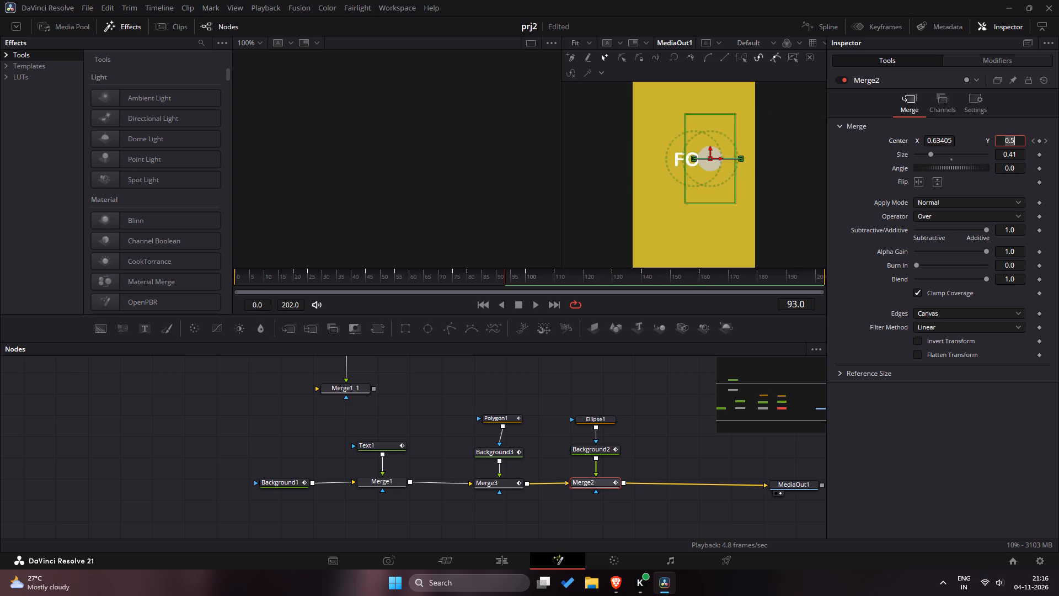
left_click_drag(505, 283, 630, 306)
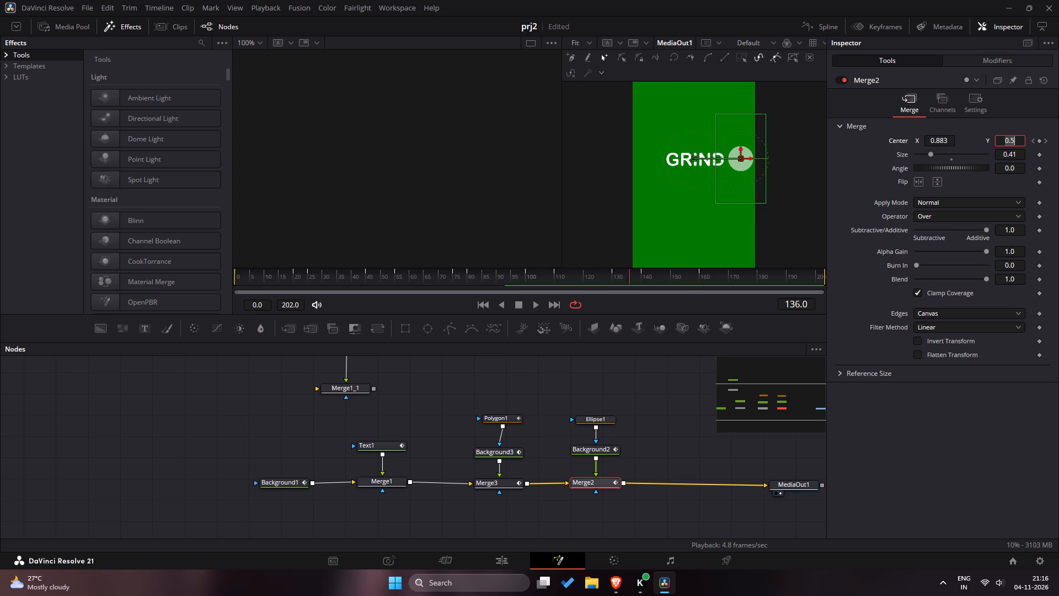
left_click_drag(630, 306, 657, 308)
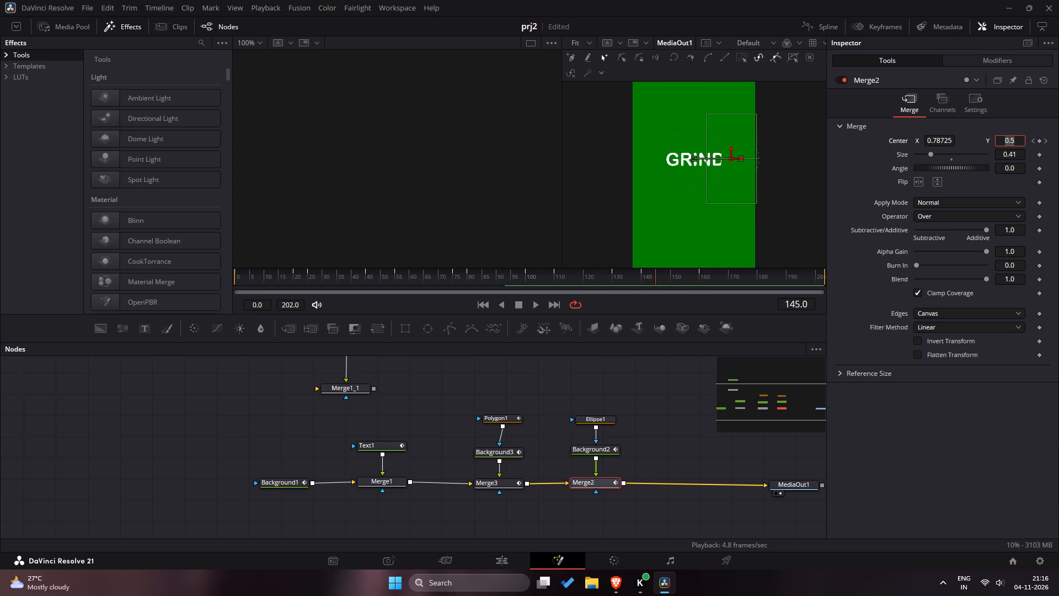
left_click_drag(657, 308, 693, 316)
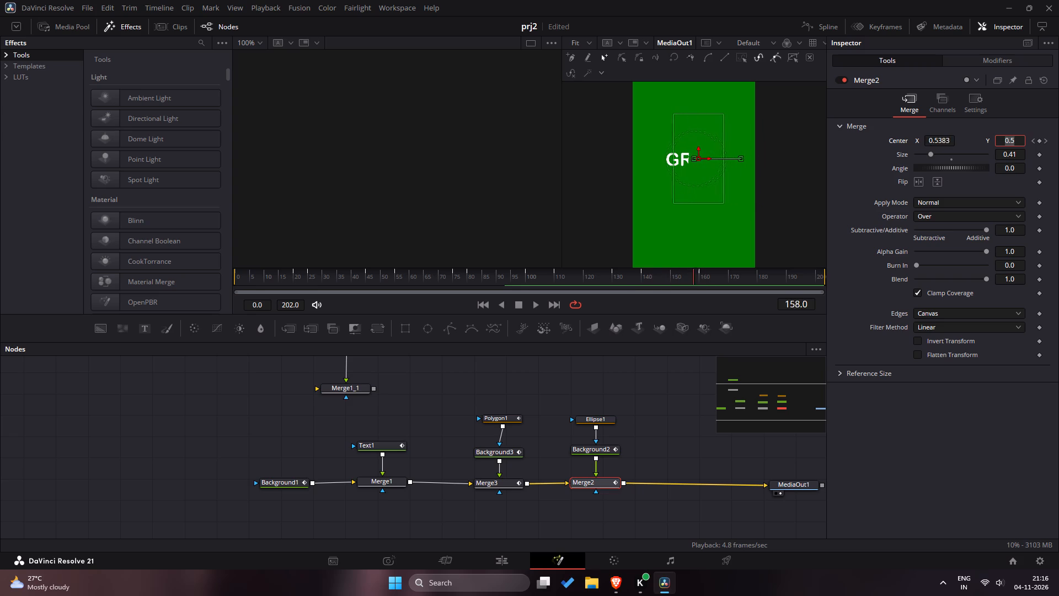
left_click_drag(693, 316, 644, 305)
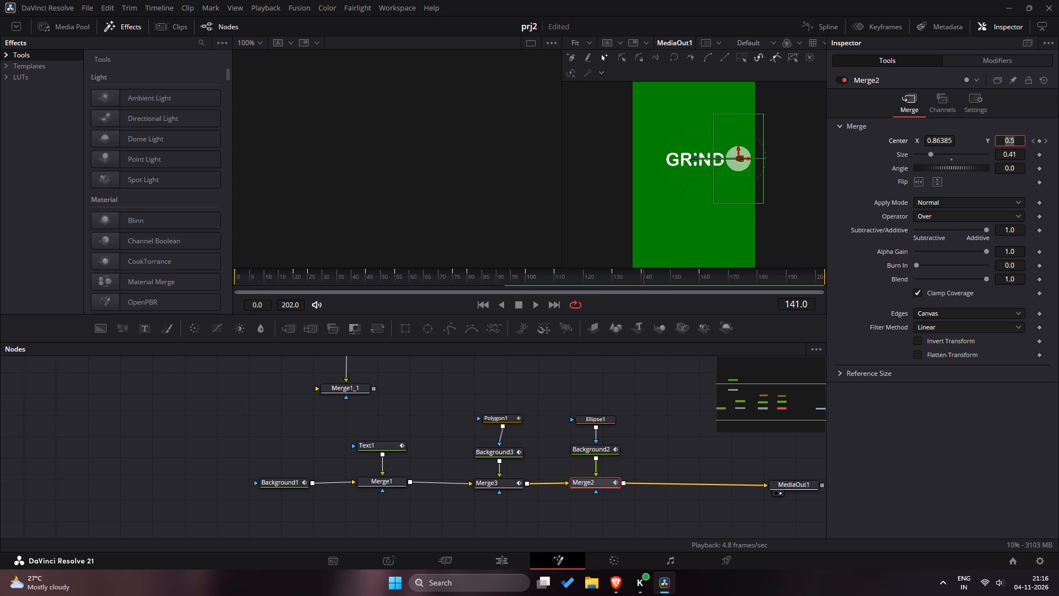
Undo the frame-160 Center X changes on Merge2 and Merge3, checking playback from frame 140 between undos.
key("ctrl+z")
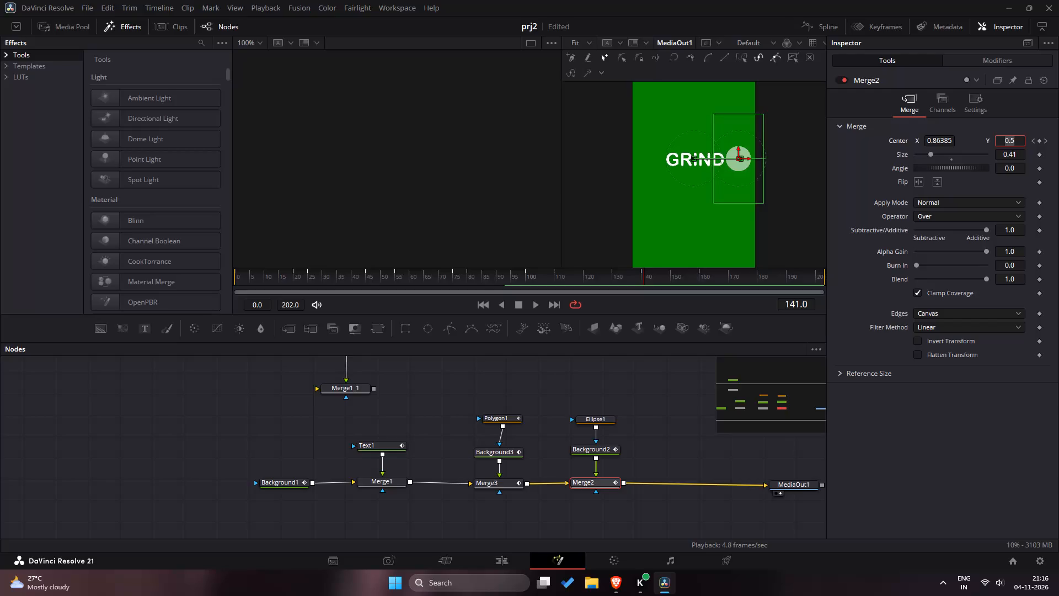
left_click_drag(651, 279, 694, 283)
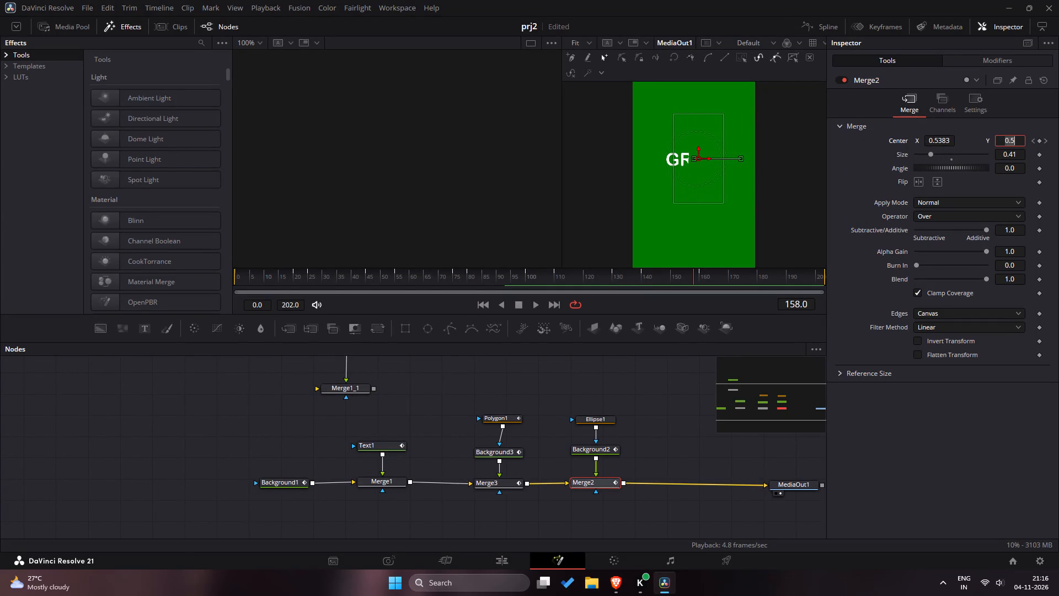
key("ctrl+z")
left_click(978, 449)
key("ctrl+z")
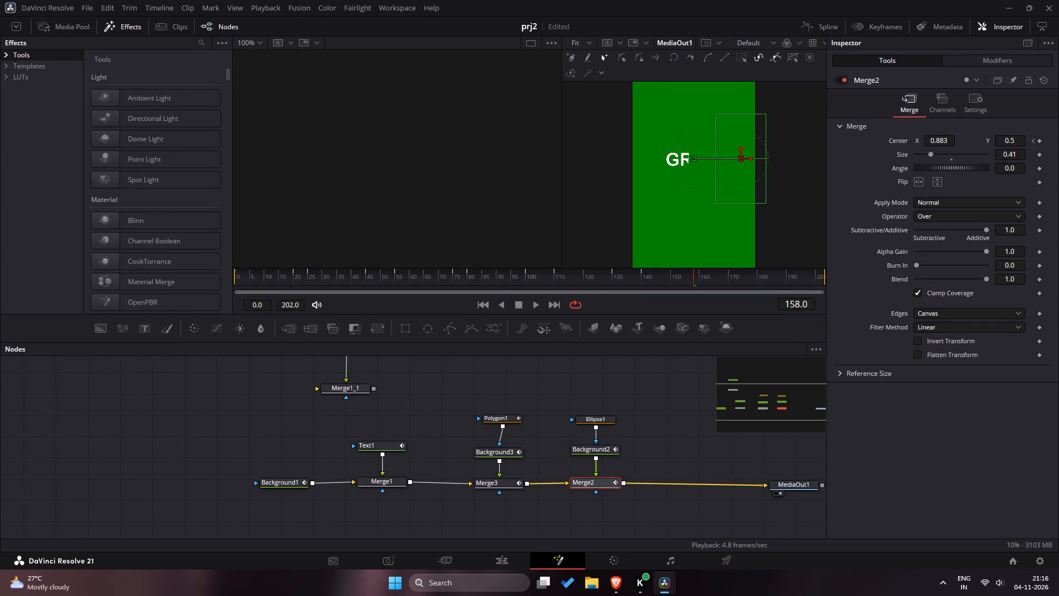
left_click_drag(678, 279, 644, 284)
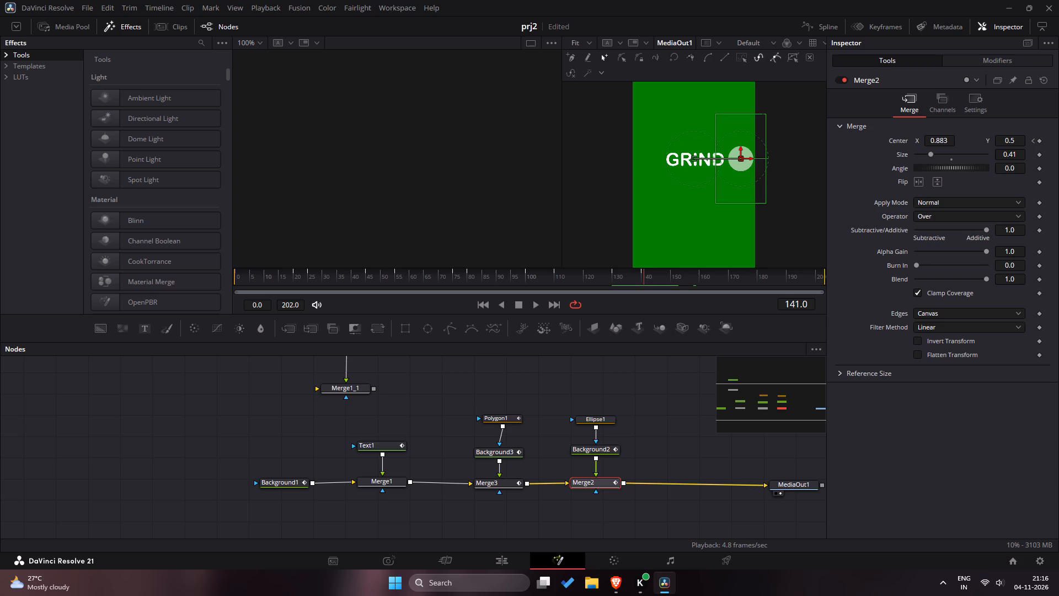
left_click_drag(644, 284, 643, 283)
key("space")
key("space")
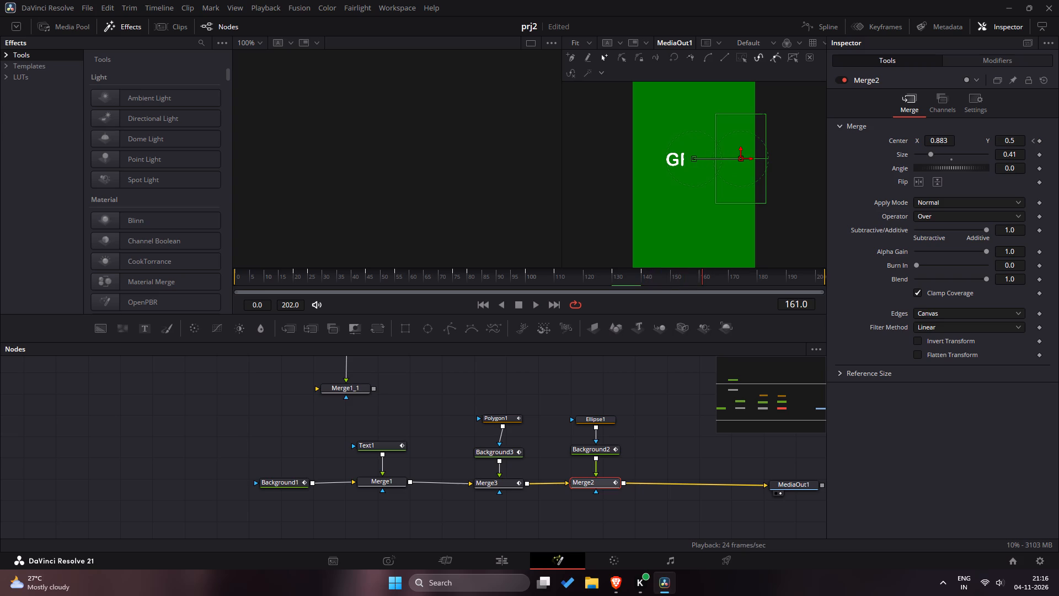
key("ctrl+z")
Check the GRIND section between frames 128 and 146, and return the playhead to frame 140.
left_click_drag(672, 273, 661, 273)
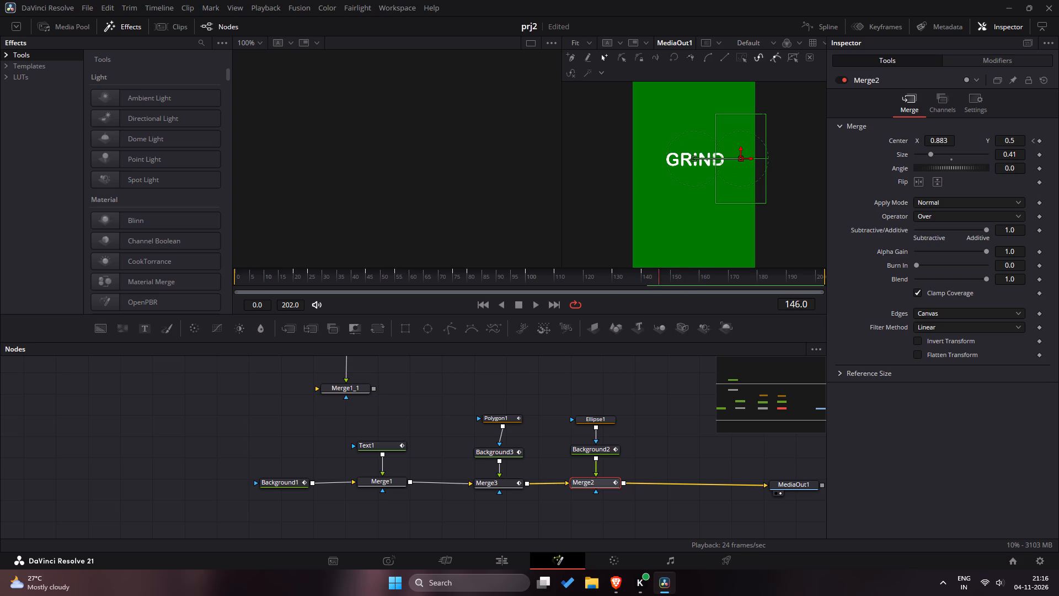
left_click_drag(661, 273, 643, 276)
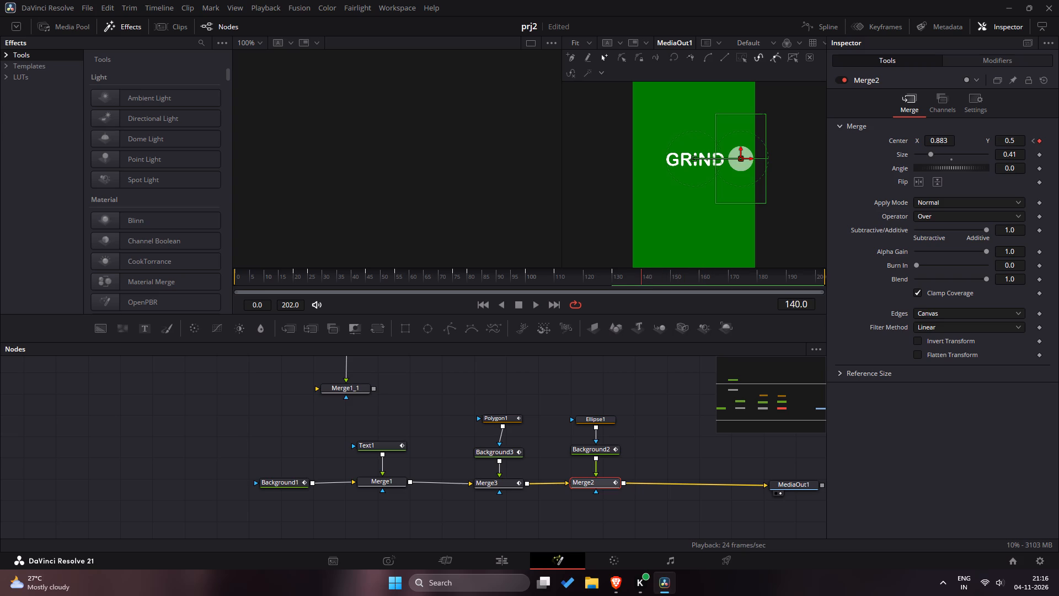
left_click_drag(643, 276, 608, 278)
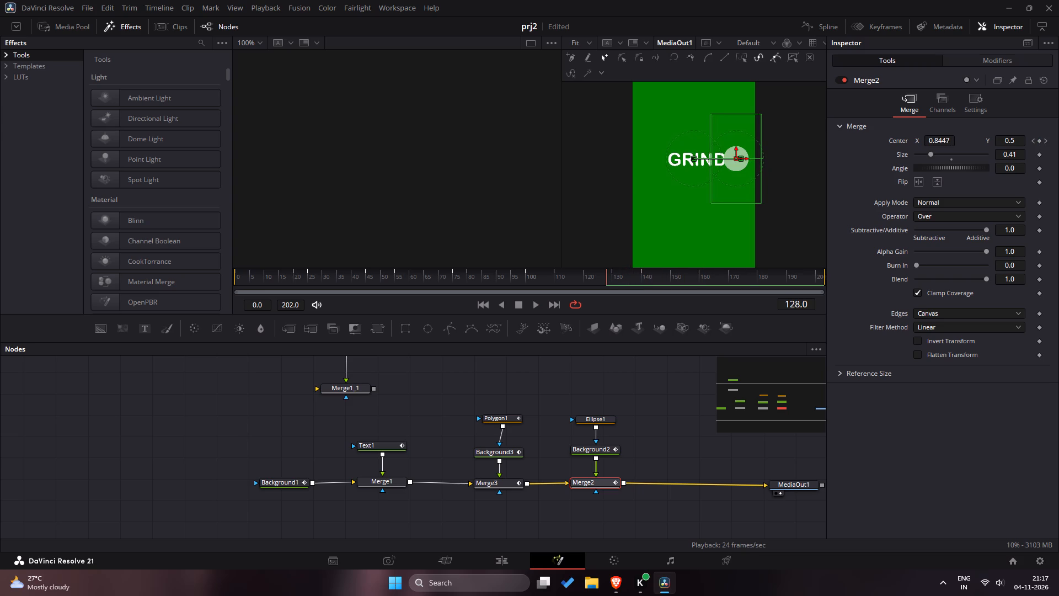
left_click_drag(608, 278, 640, 277)
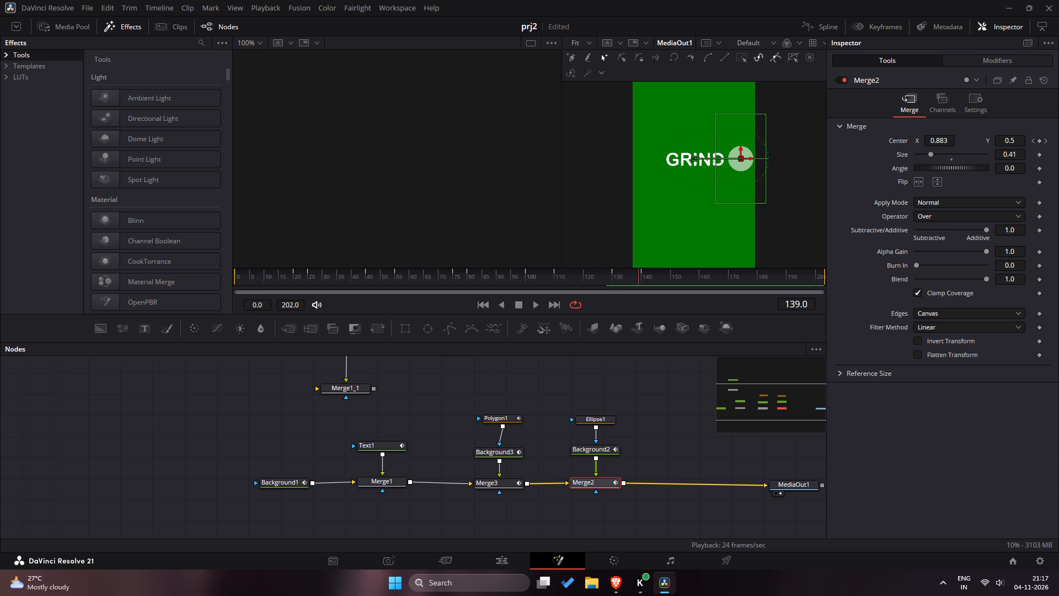
left_click_drag(640, 277, 642, 277)
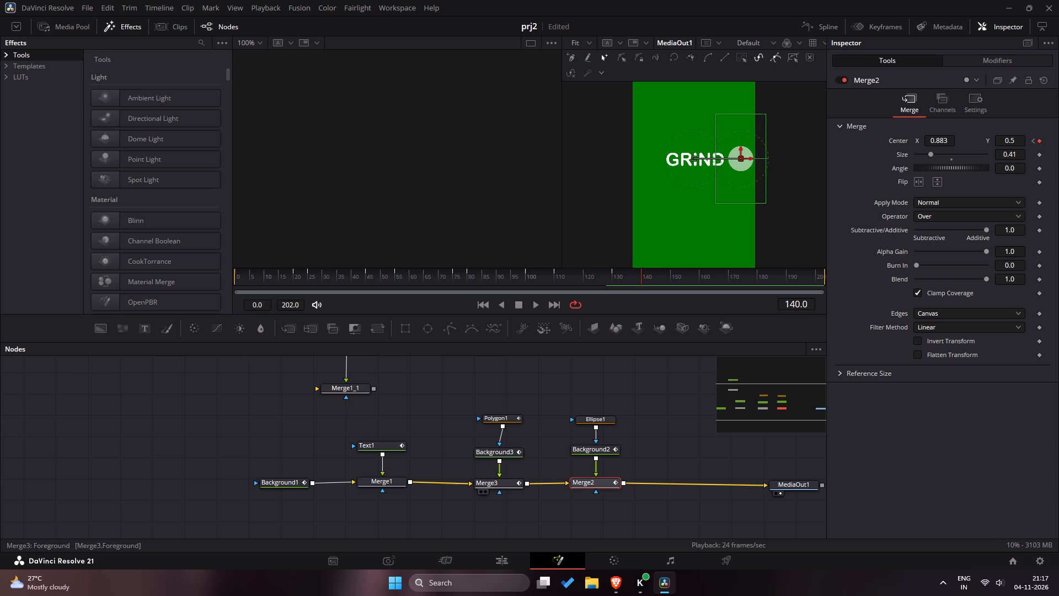
Select Merge2 and scrub between frames 140 and 151 to review the circle beside GRIND, returning to frame 140.
left_click(500, 480)
left_click(592, 480)
left_click_drag(643, 275, 665, 275)
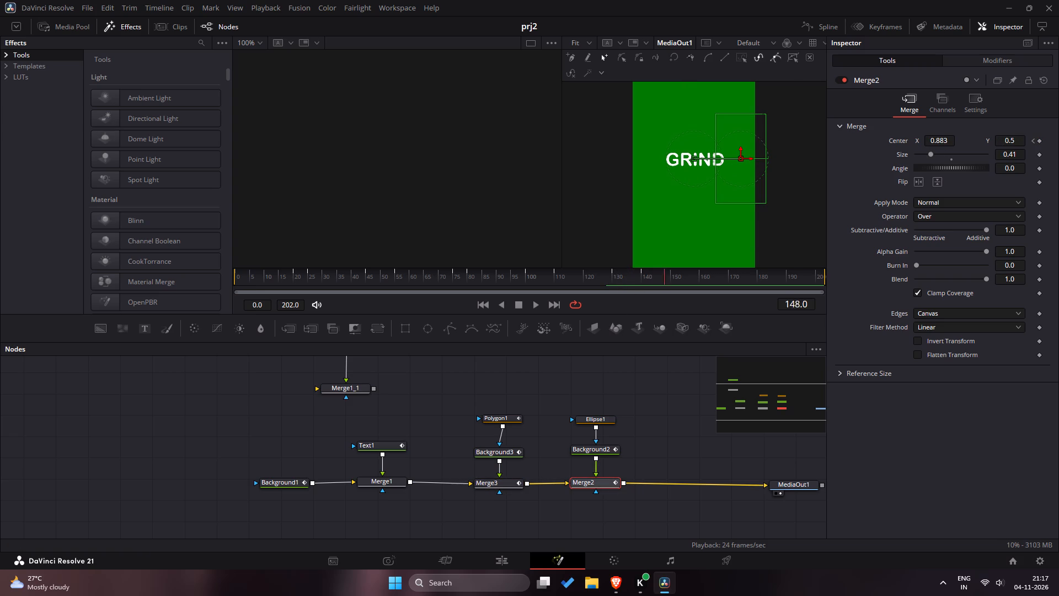
left_click_drag(665, 275, 655, 280)
left_click_drag(655, 280, 676, 277)
left_click_drag(676, 277, 642, 288)
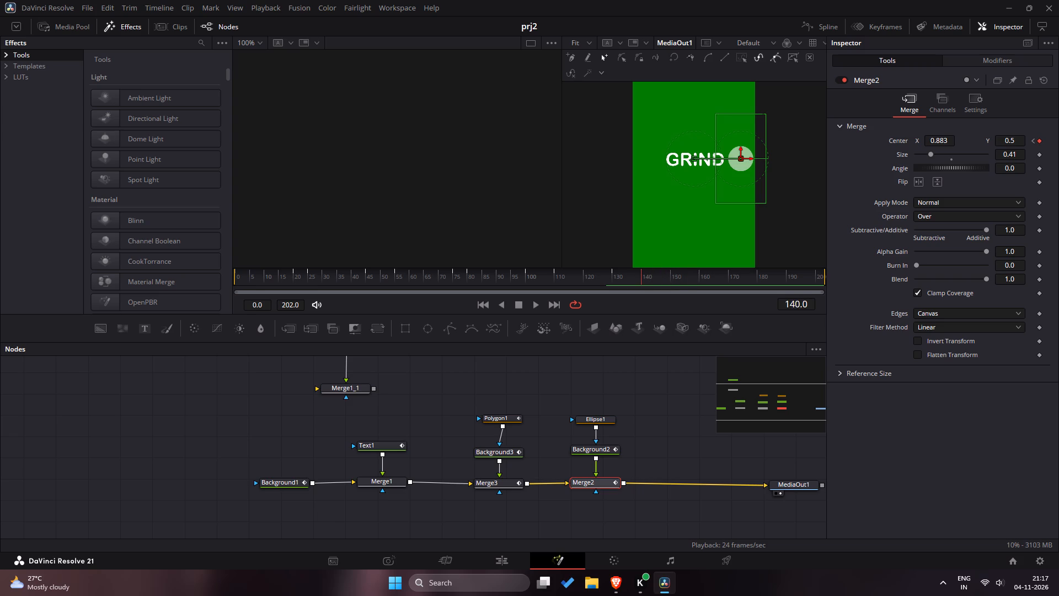
left_click_drag(642, 288, 643, 289)
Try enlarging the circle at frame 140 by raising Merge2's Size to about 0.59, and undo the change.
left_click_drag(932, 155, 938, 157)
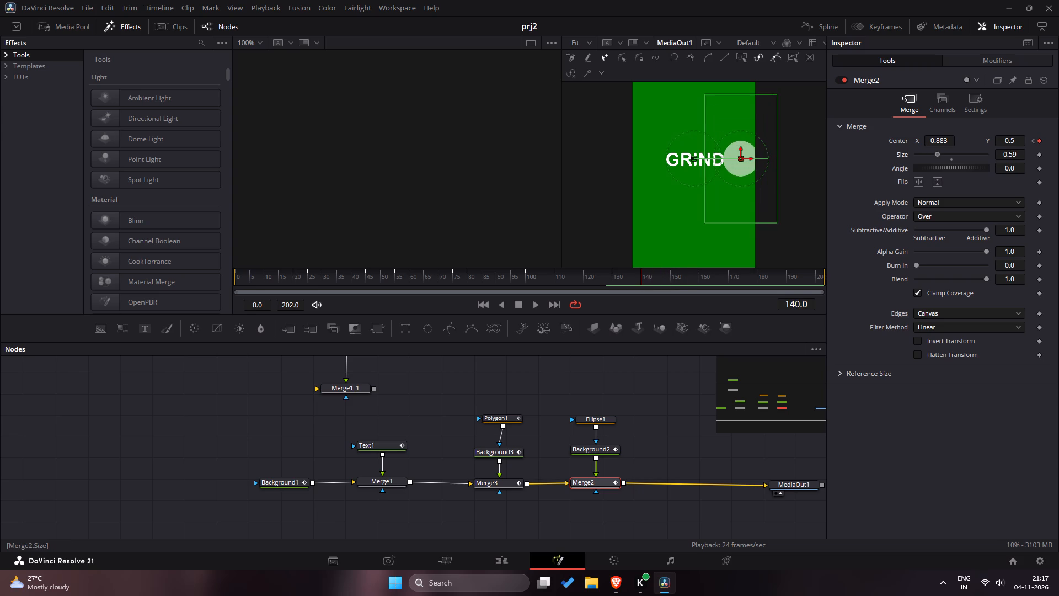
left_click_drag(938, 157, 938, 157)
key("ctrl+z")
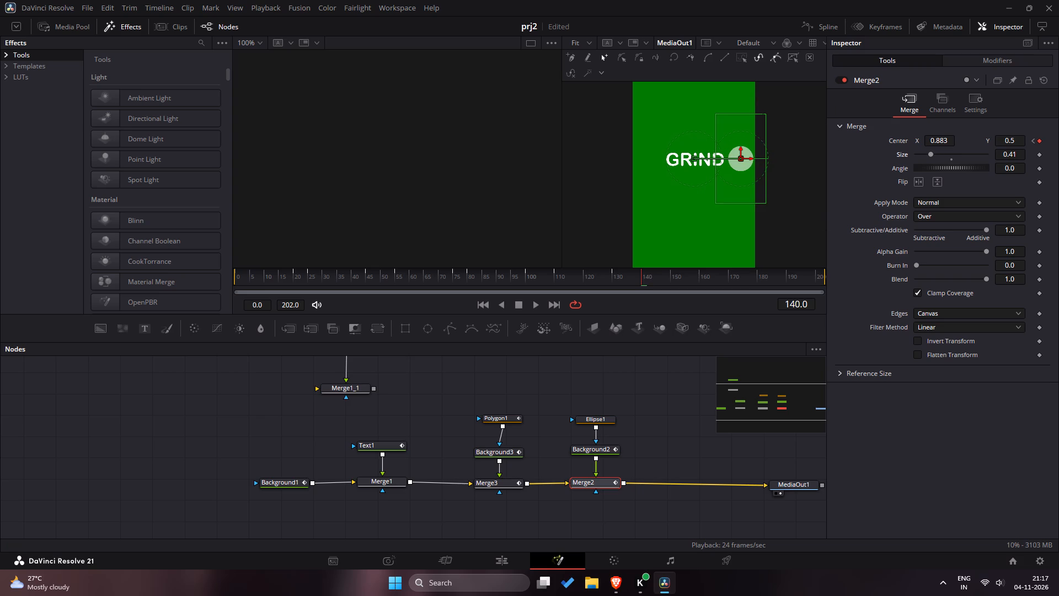
Scrub between frames 140 and 172 to examine the circle's visibility after GRIND, returning to frame 140.
left_click_drag(684, 274, 646, 278)
left_click_drag(646, 278, 675, 285)
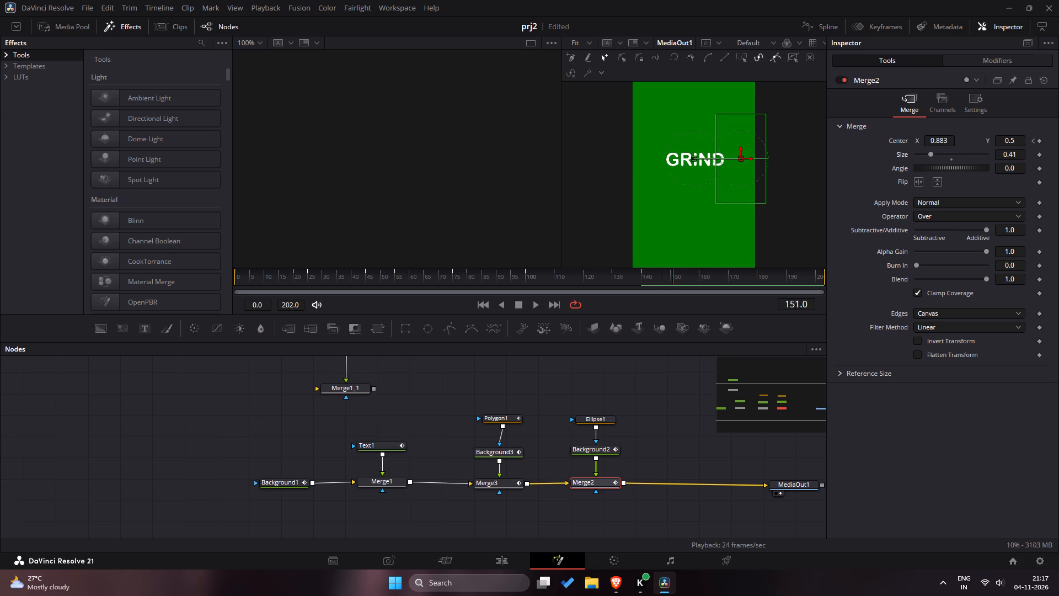
left_click_drag(675, 285, 734, 285)
left_click_drag(734, 285, 662, 296)
left_click_drag(662, 296, 644, 296)
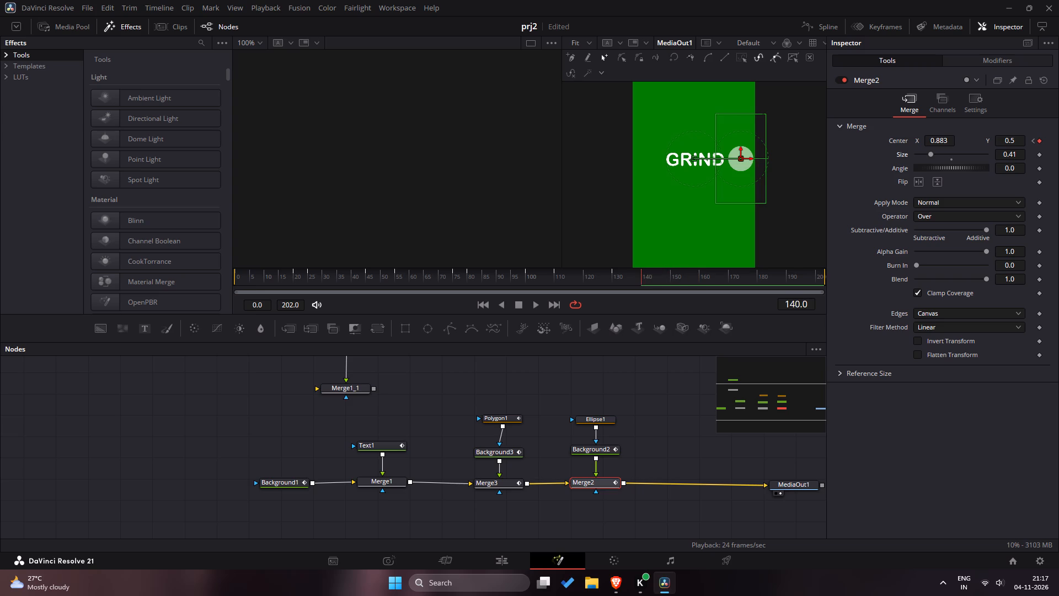
left_click_drag(644, 296, 644, 296)
left_click_drag(644, 296, 654, 301)
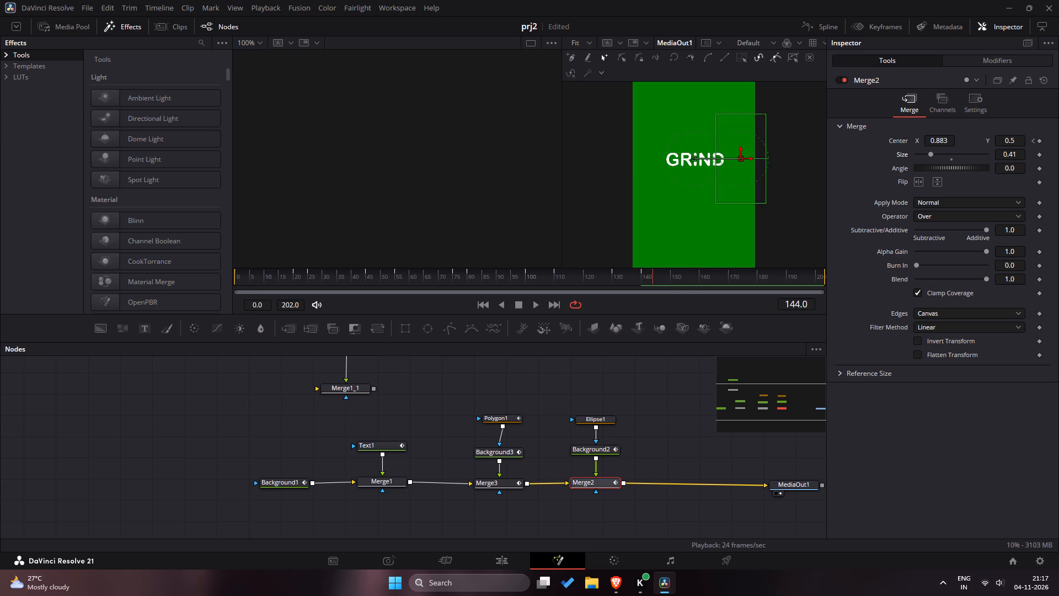
left_click_drag(654, 301, 643, 300)
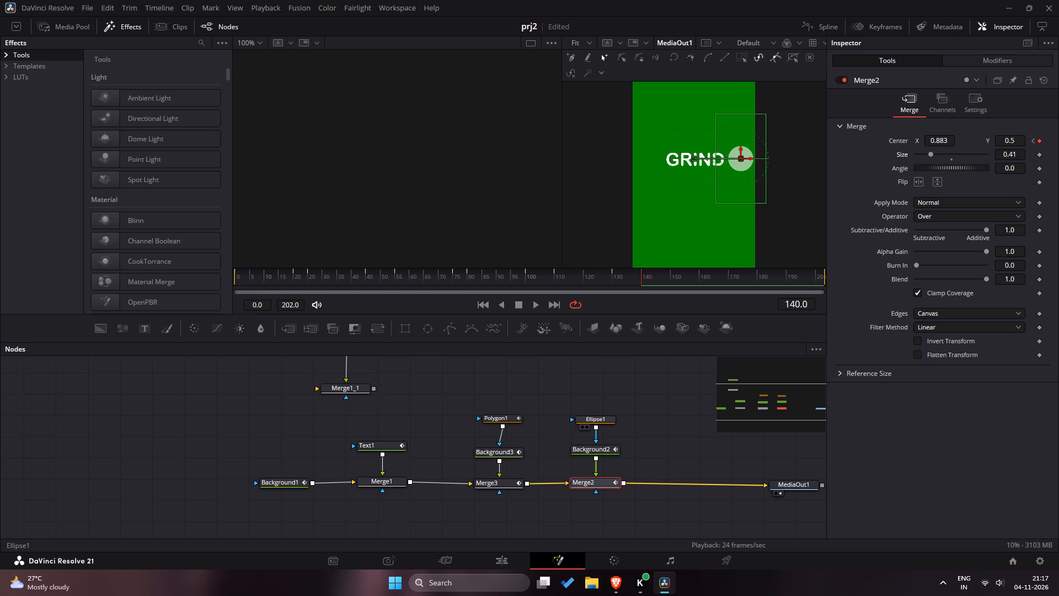
Inspect the Ellipse1 and Background2 settings, comparing the circle at frames 140 and 141.
left_click(598, 422)
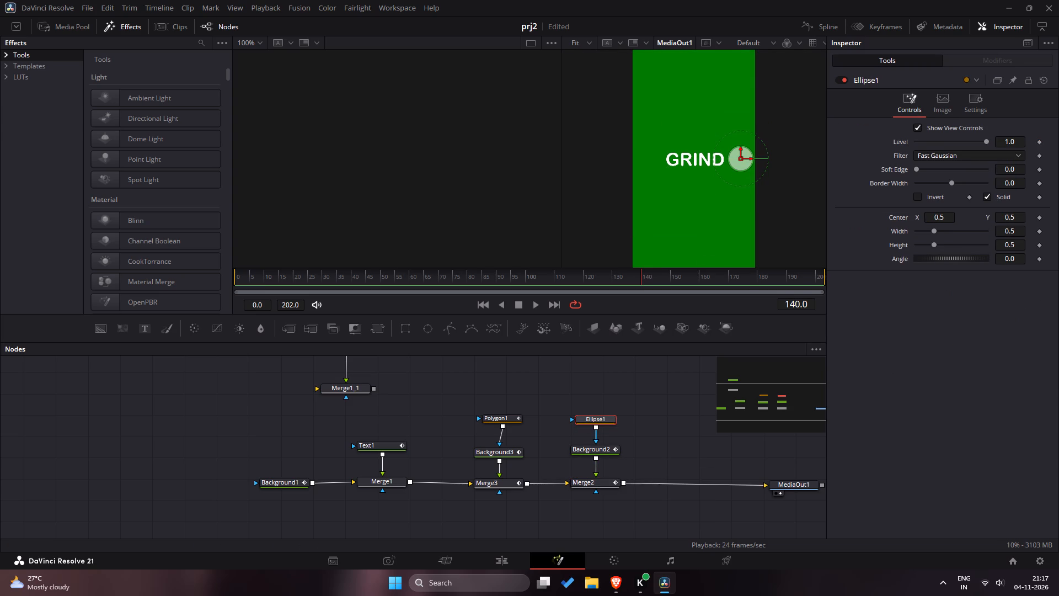
left_click(644, 280)
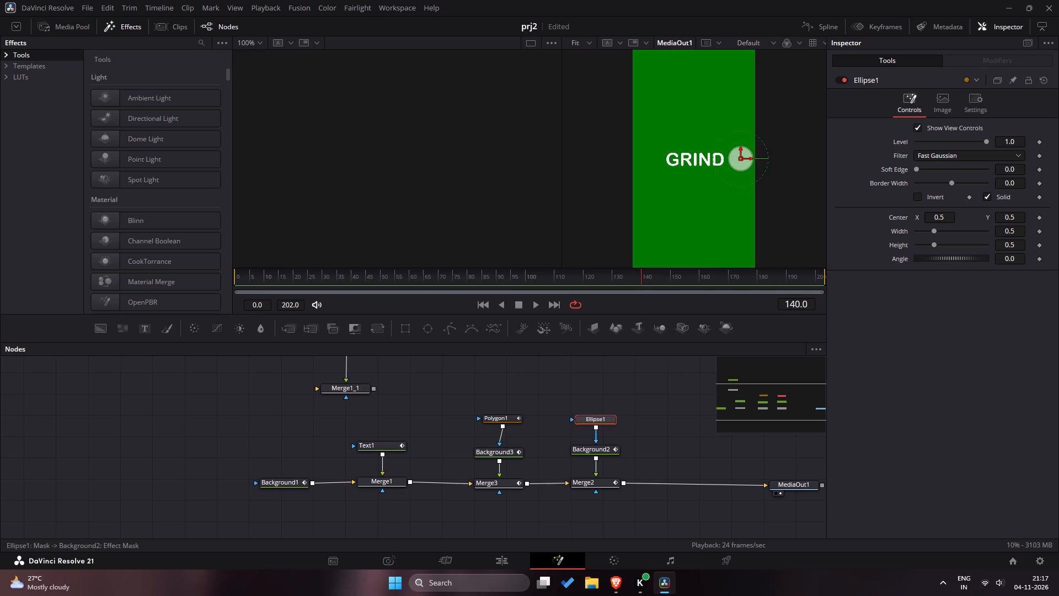
left_click(598, 448)
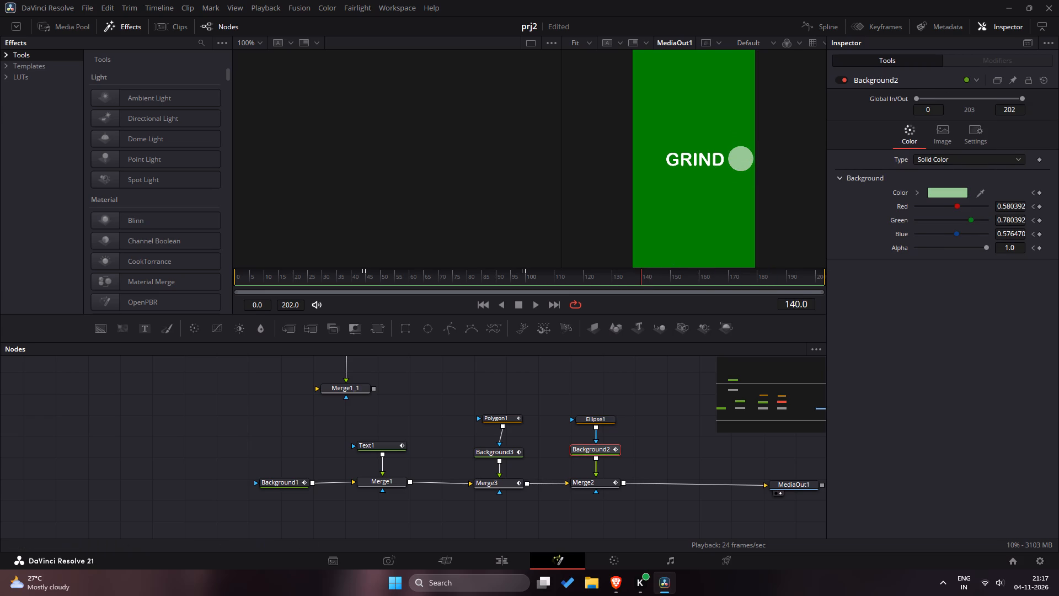
left_click_drag(650, 279, 645, 279)
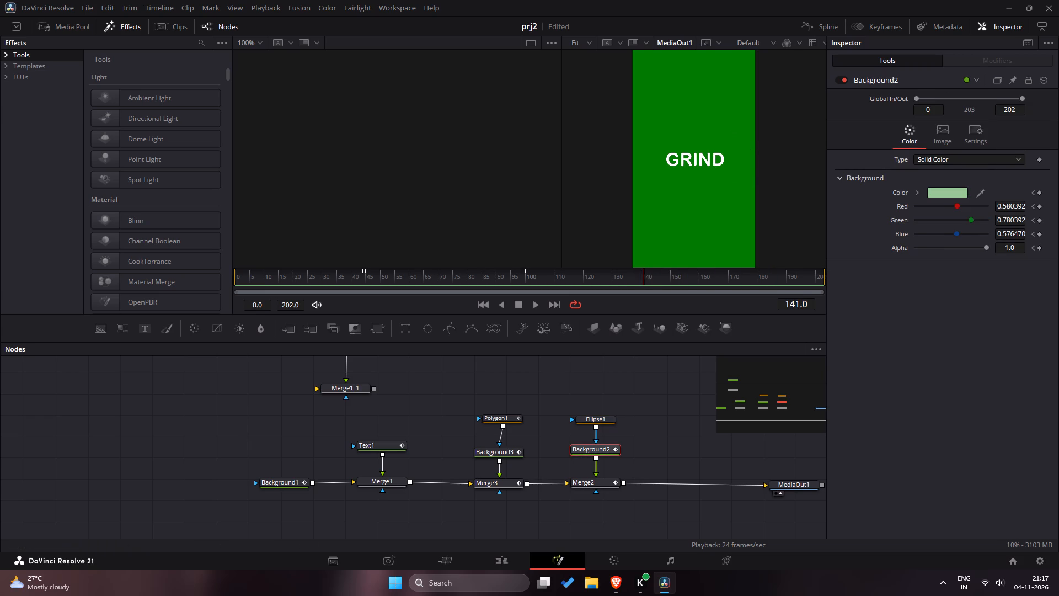
left_click_drag(645, 279, 646, 280)
left_click_drag(646, 280, 644, 283)
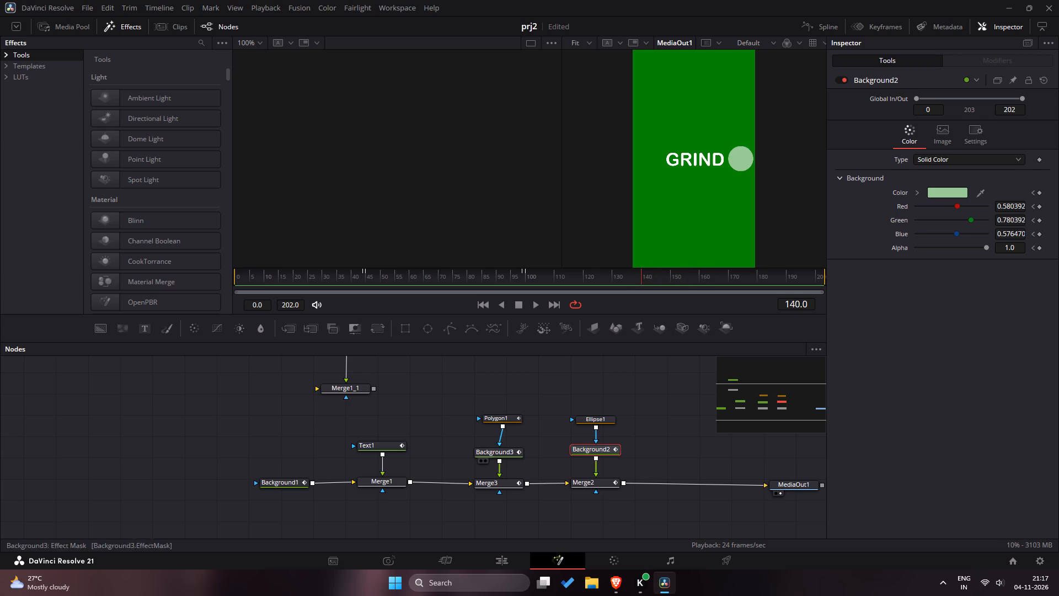
Keyframe Background3's color at frame 140 by sampling the green backdrop around GRIND.
left_click(497, 449)
left_click(648, 281)
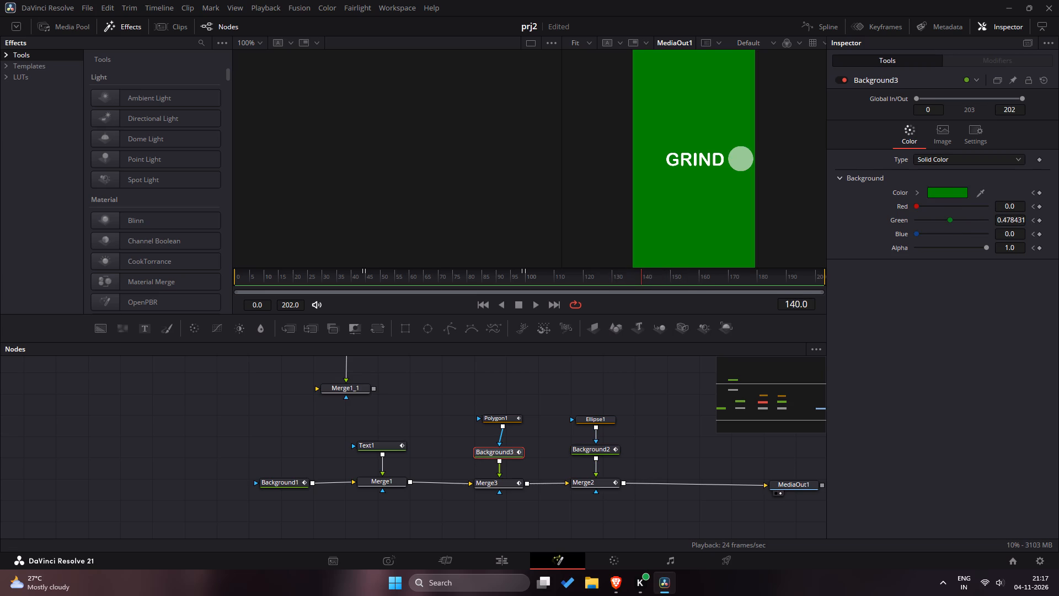
left_click_drag(982, 194, 712, 161)
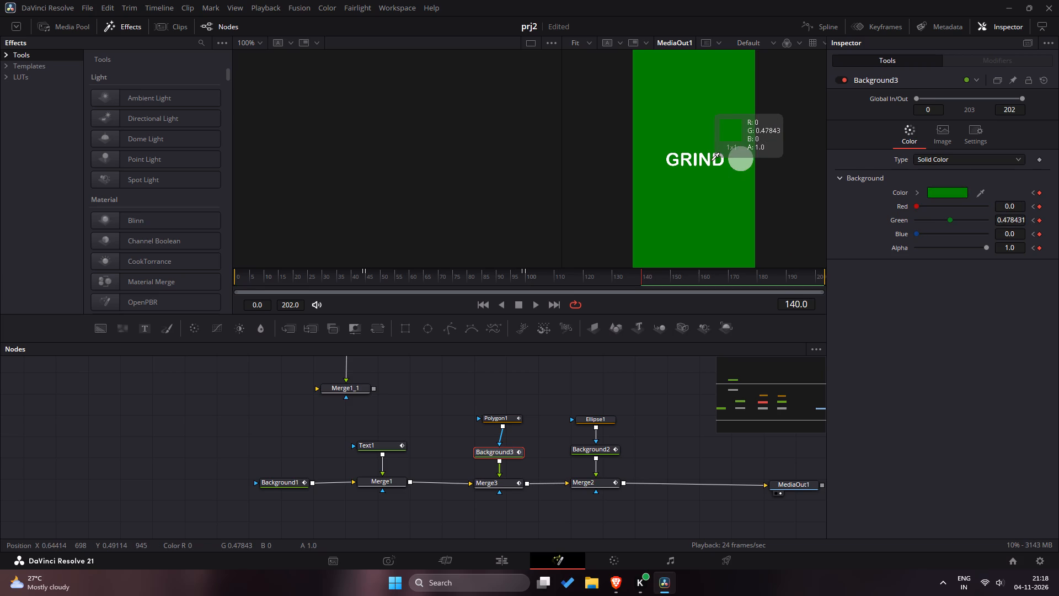
left_click_drag(712, 161, 714, 161)
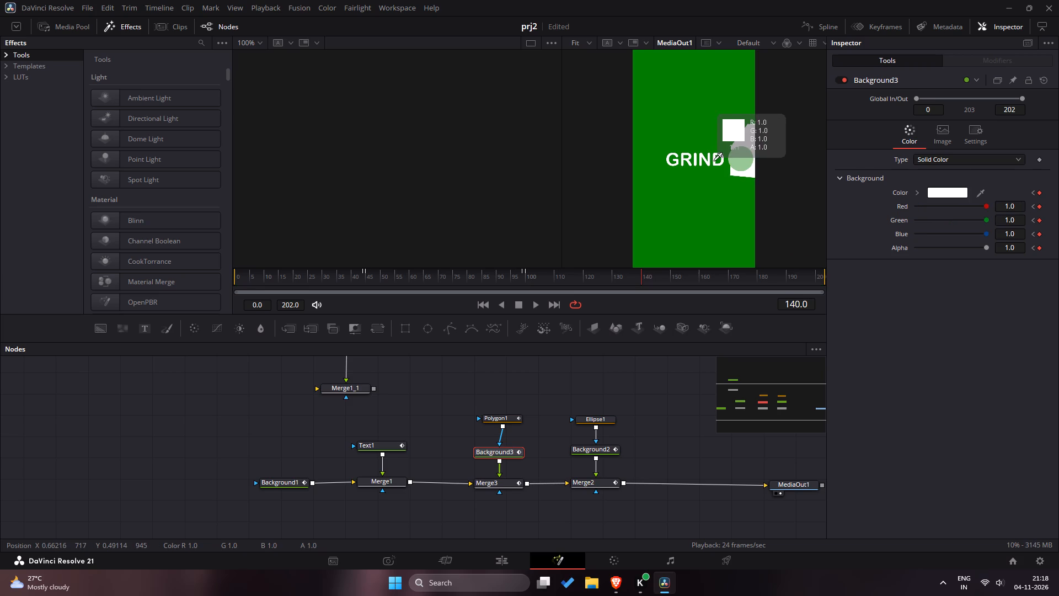
left_click_drag(714, 161, 729, 131)
left_click(643, 278)
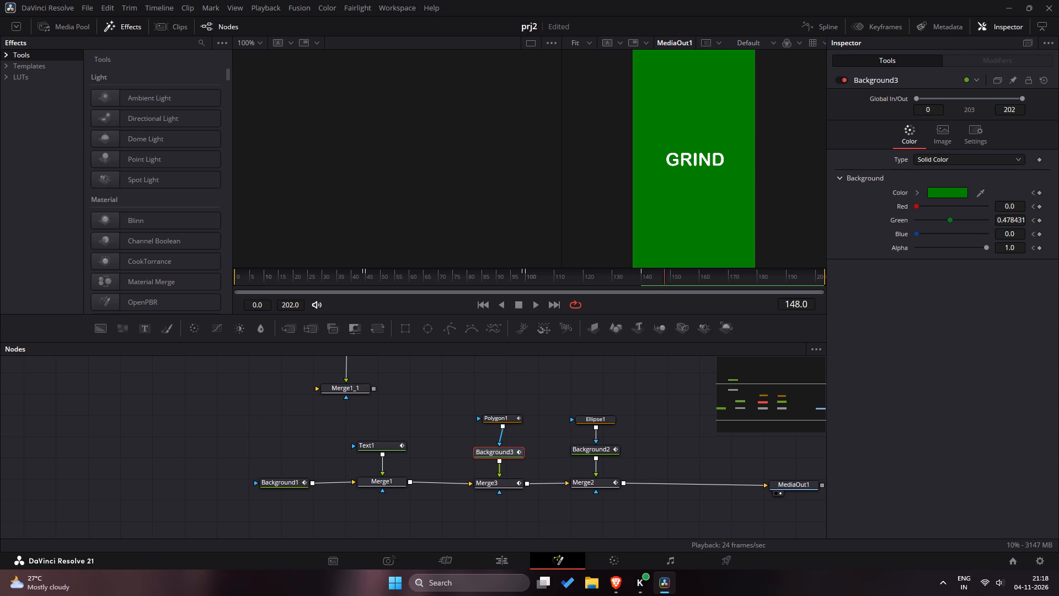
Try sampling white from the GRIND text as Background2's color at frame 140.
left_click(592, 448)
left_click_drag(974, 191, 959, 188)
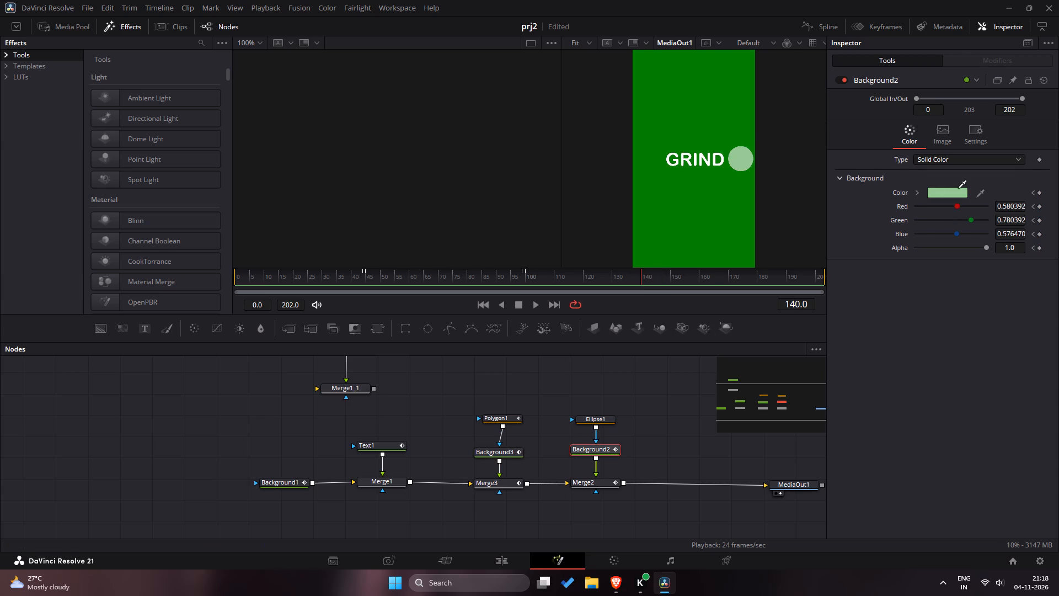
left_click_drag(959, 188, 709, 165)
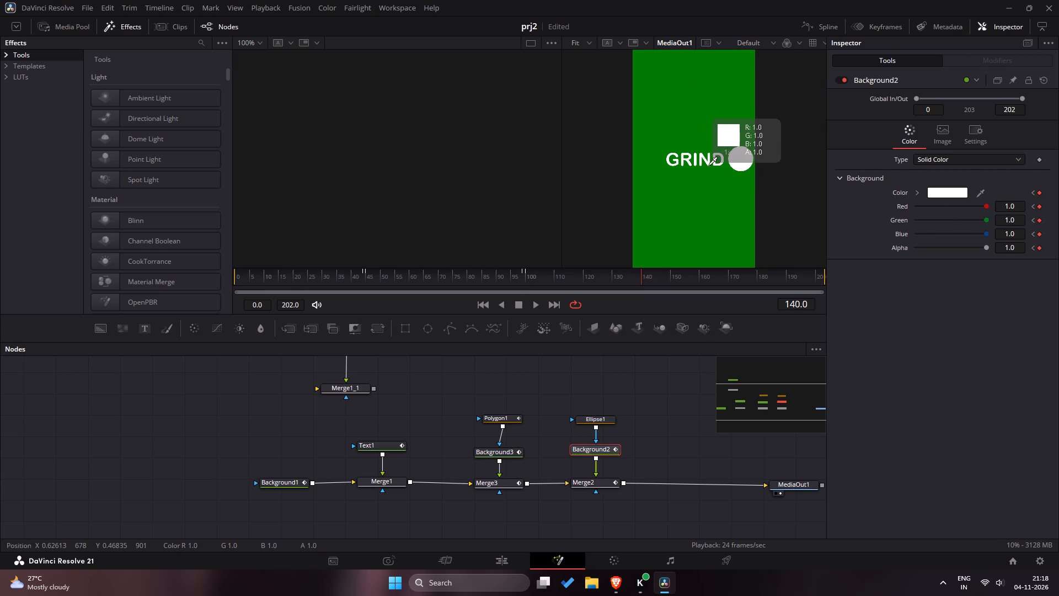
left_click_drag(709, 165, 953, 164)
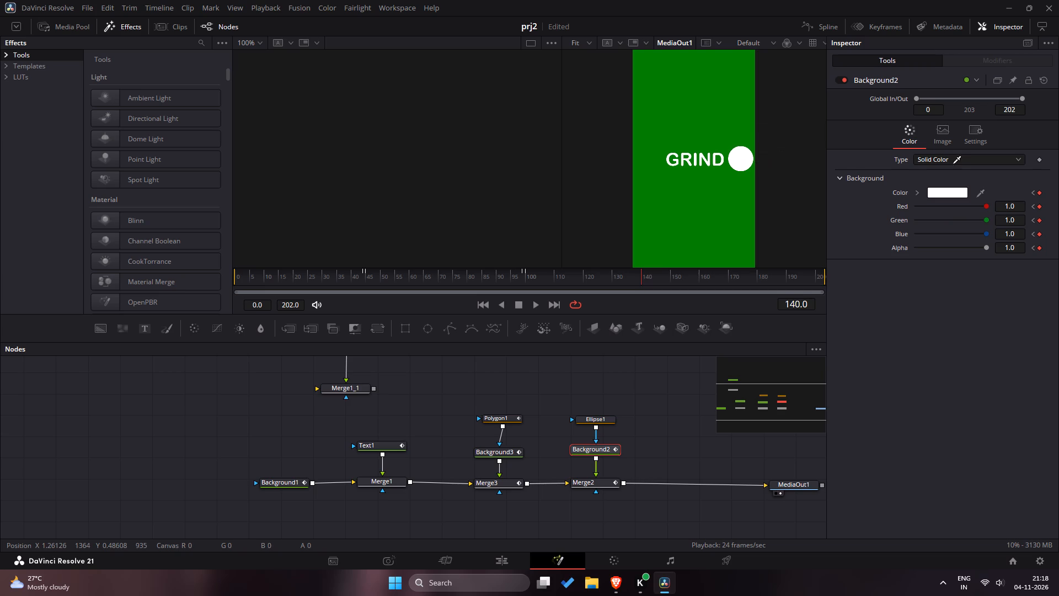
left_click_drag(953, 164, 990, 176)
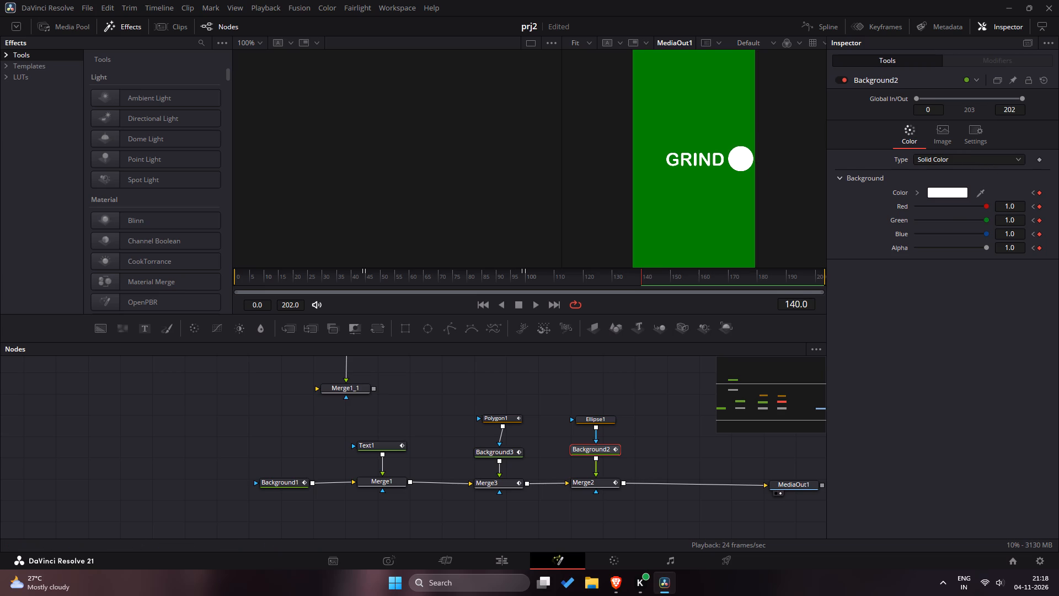
Set Background2's color at frame 140 to pale green, about Red 0.776, Green 1.0 and Blue 0.710.
left_click(948, 195)
left_click_drag(610, 251, 607, 264)
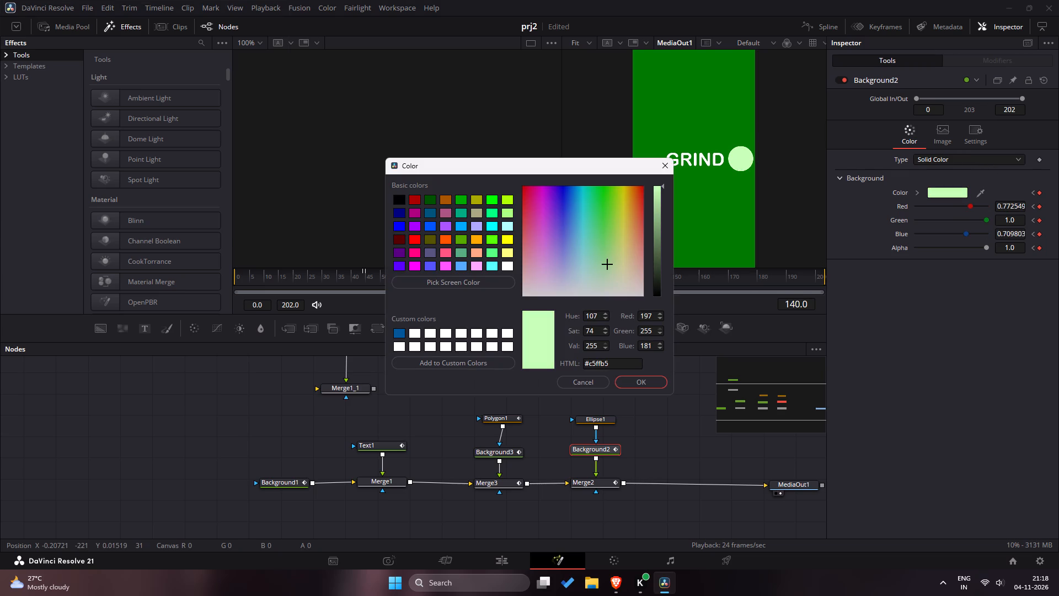
left_click_drag(607, 264, 608, 264)
left_click(648, 380)
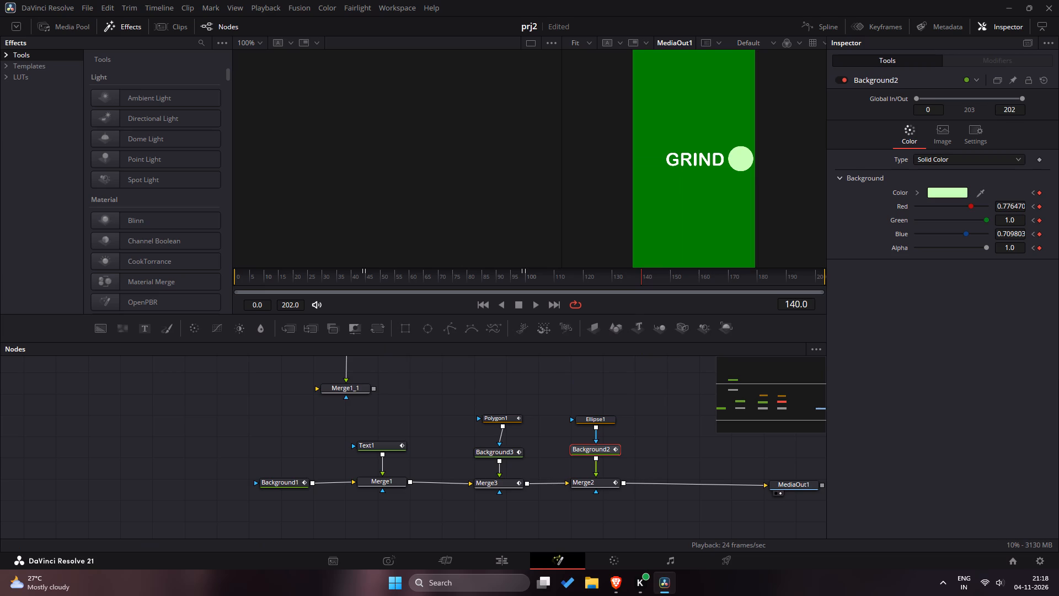
Review the circle's color across START, FOCUS and GRIND, checking its visibility around frames 138 to 142.
left_click_drag(654, 280, 643, 276)
left_click_drag(643, 276, 643, 275)
left_click_drag(643, 275, 263, 280)
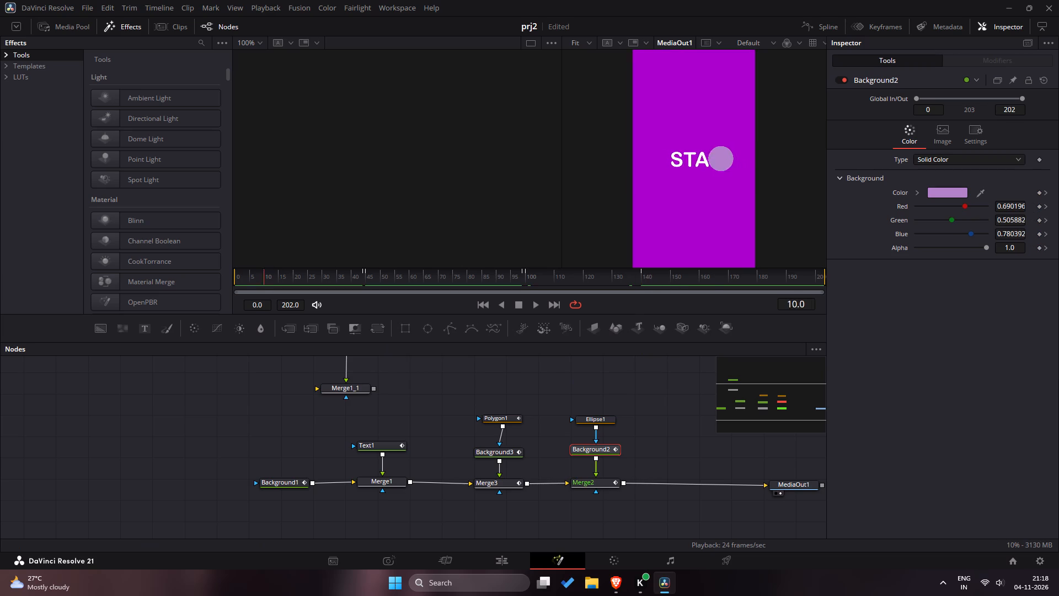
left_click_drag(263, 280, 518, 294)
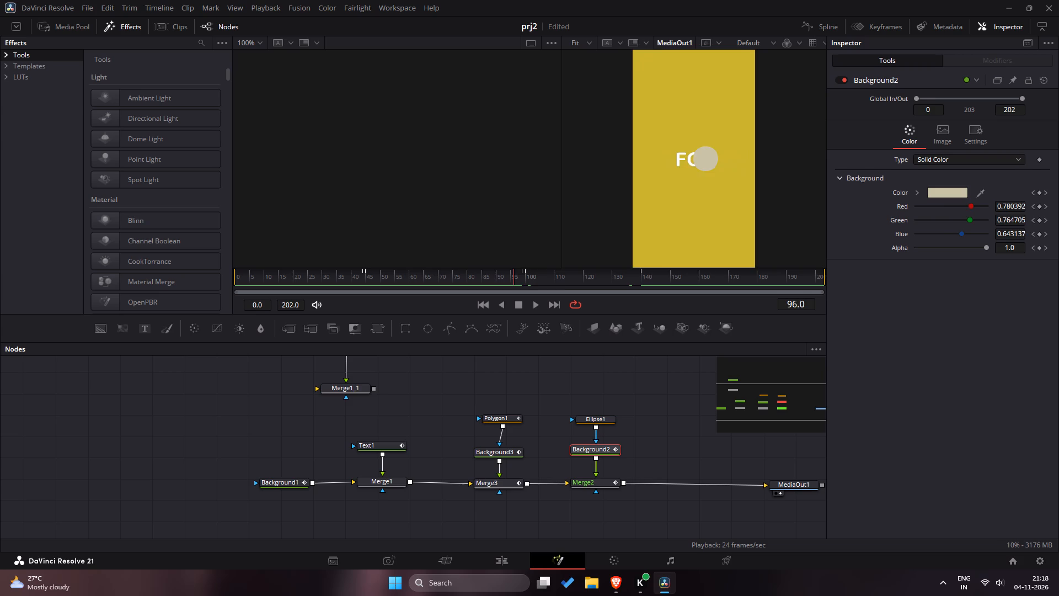
left_click_drag(518, 294, 649, 302)
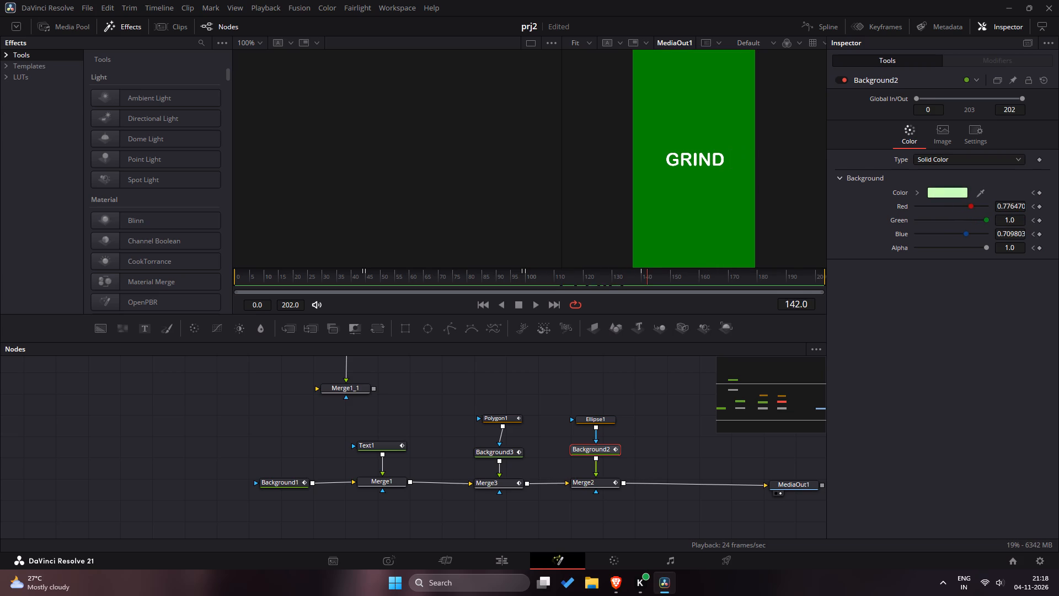
left_click_drag(649, 302, 645, 301)
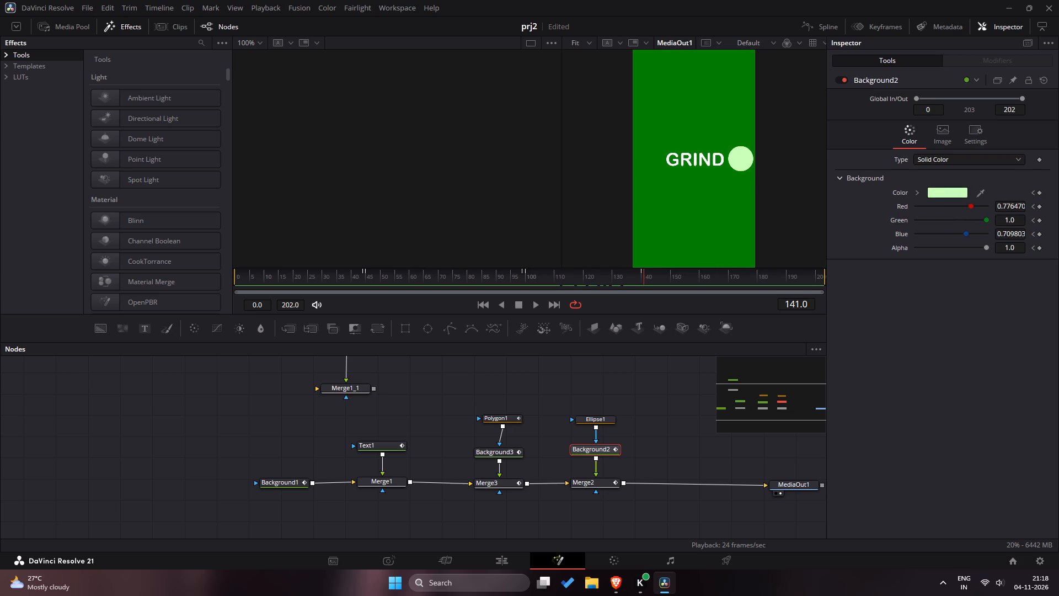
left_click_drag(645, 301, 643, 301)
left_click_drag(643, 301, 643, 301)
left_click(639, 275)
left_click_drag(656, 275, 638, 273)
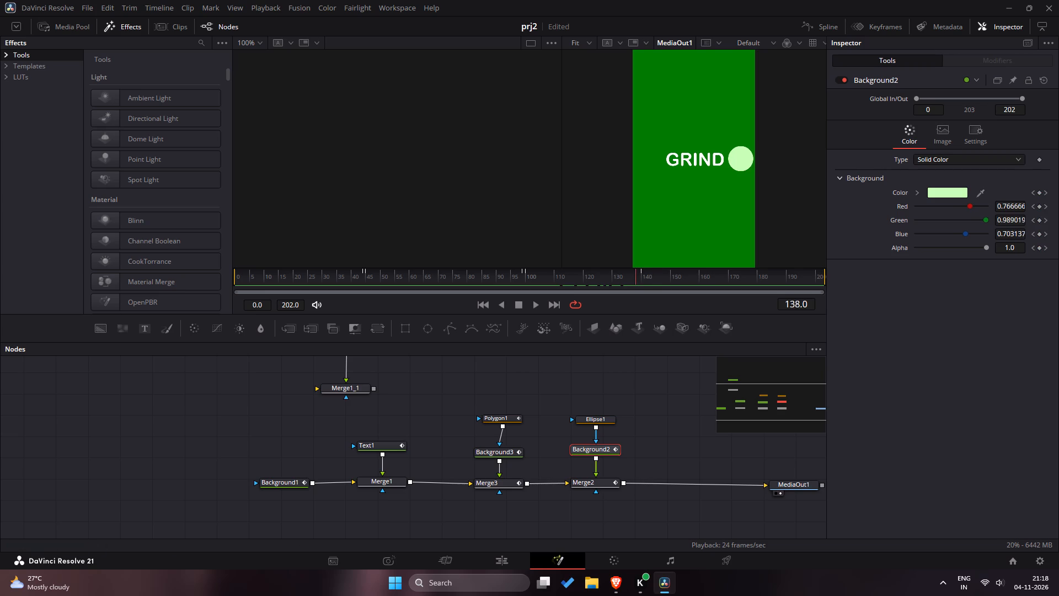
left_click_drag(638, 273, 645, 275)
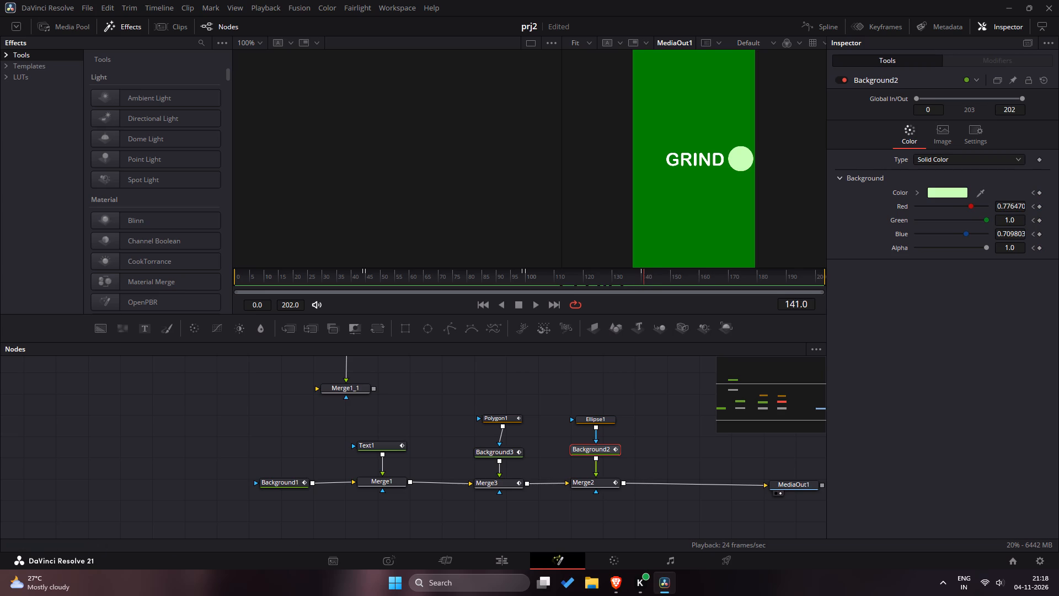
left_click_drag(645, 275, 641, 274)
Inspect the Merge2, Background1, Background3 and Background2 settings at frame 140.
left_click(600, 480)
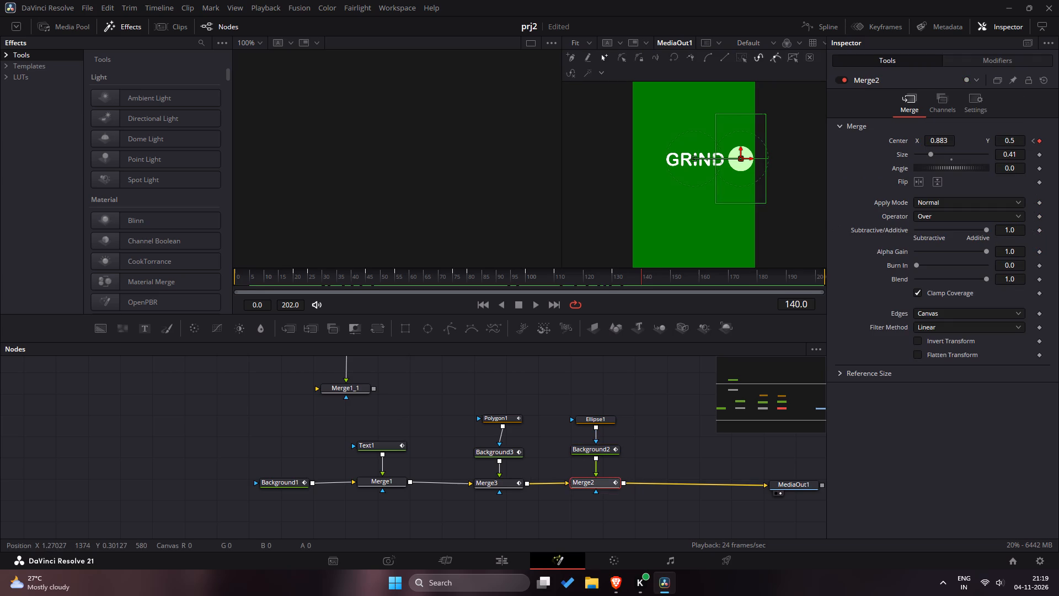
left_click(648, 277)
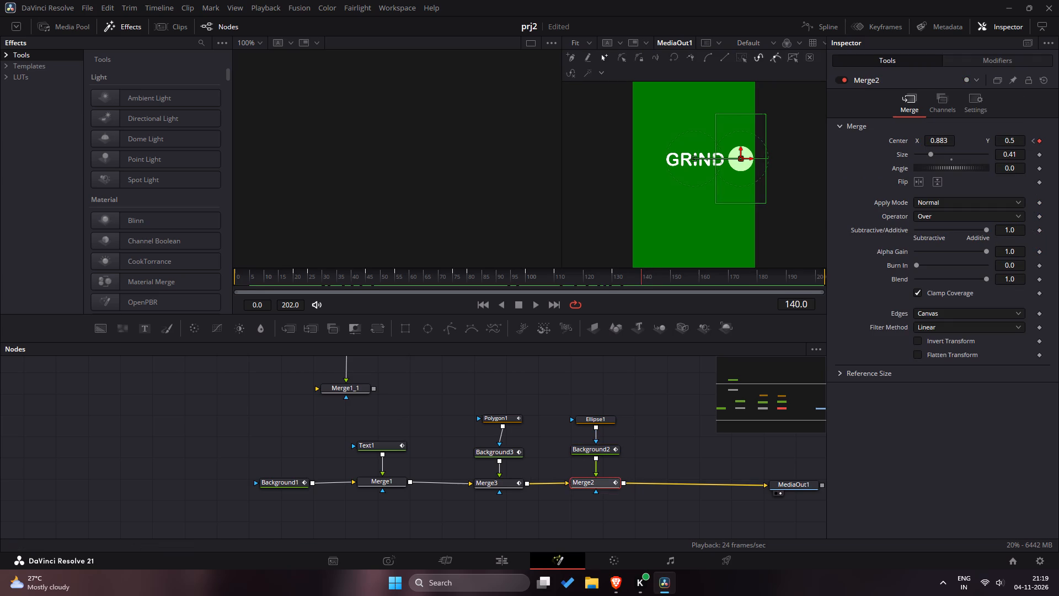
left_click(293, 486)
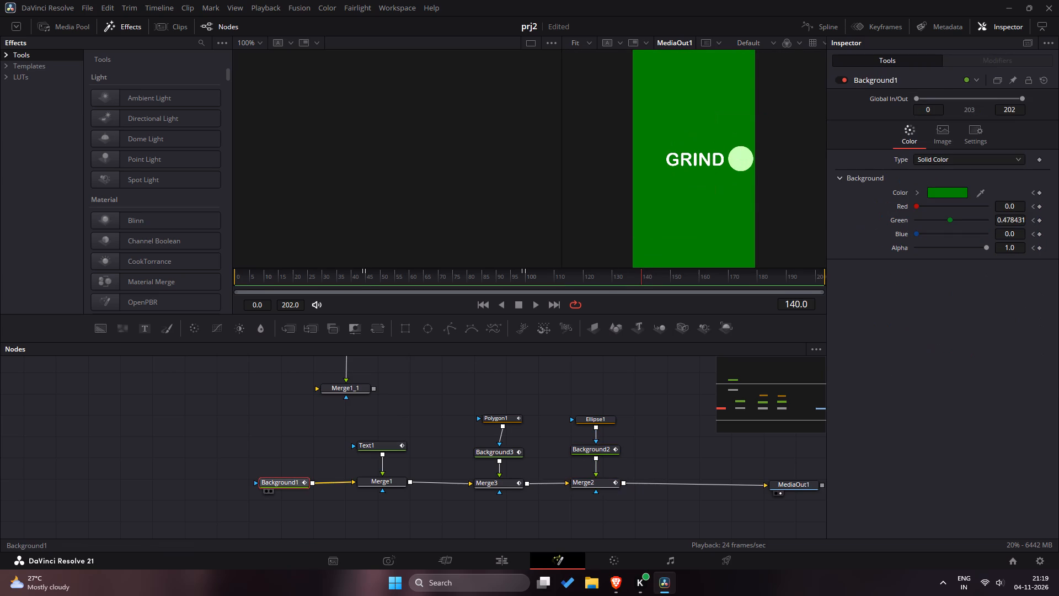
left_click(496, 451)
left_click(603, 451)
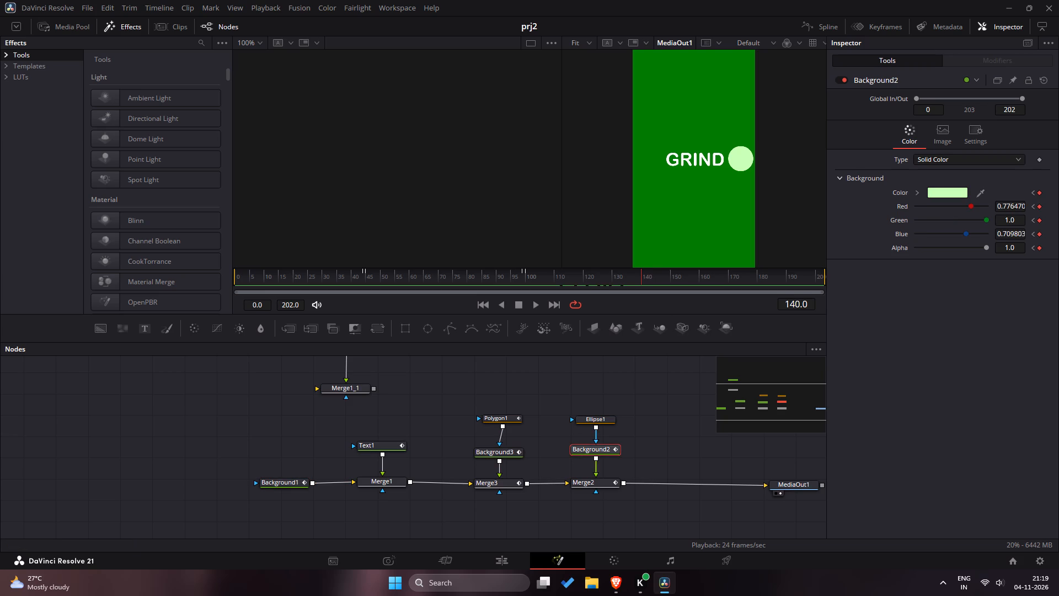
left_click(645, 276)
Extend Merge2's segment in the keyframe timeline to line up with the other nodes' end at frame 202.
left_click(879, 24)
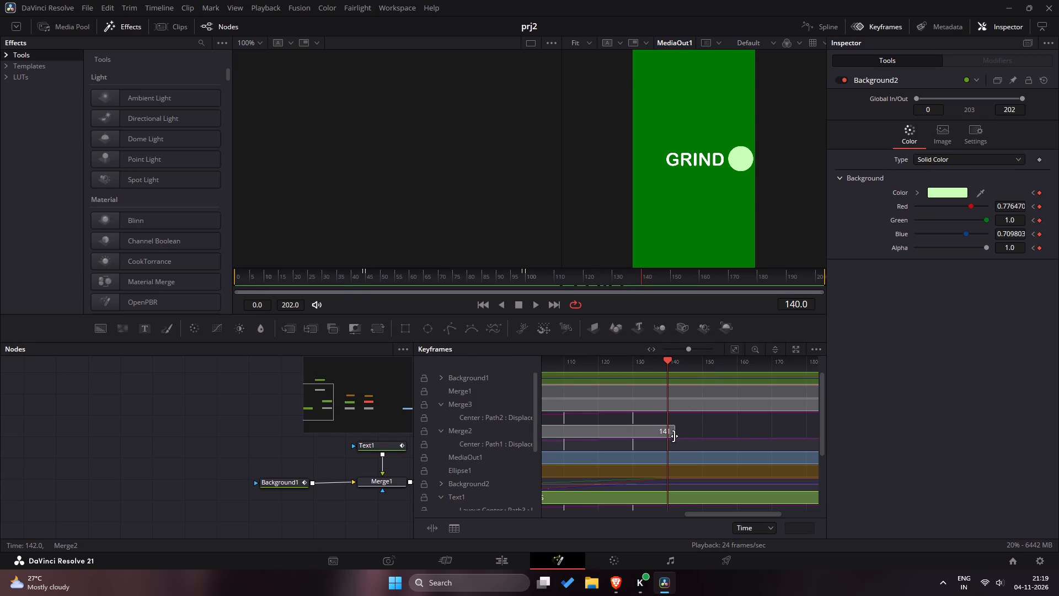
left_click_drag(674, 436, 864, 445)
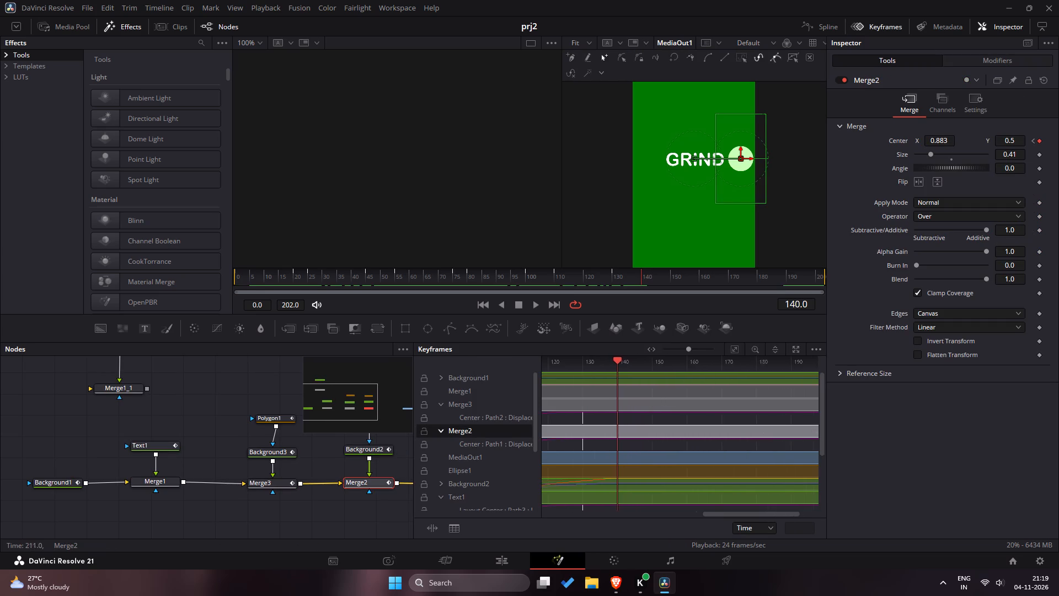
left_click_drag(864, 445, 747, 439)
scroll(757, 432, "down", 3)
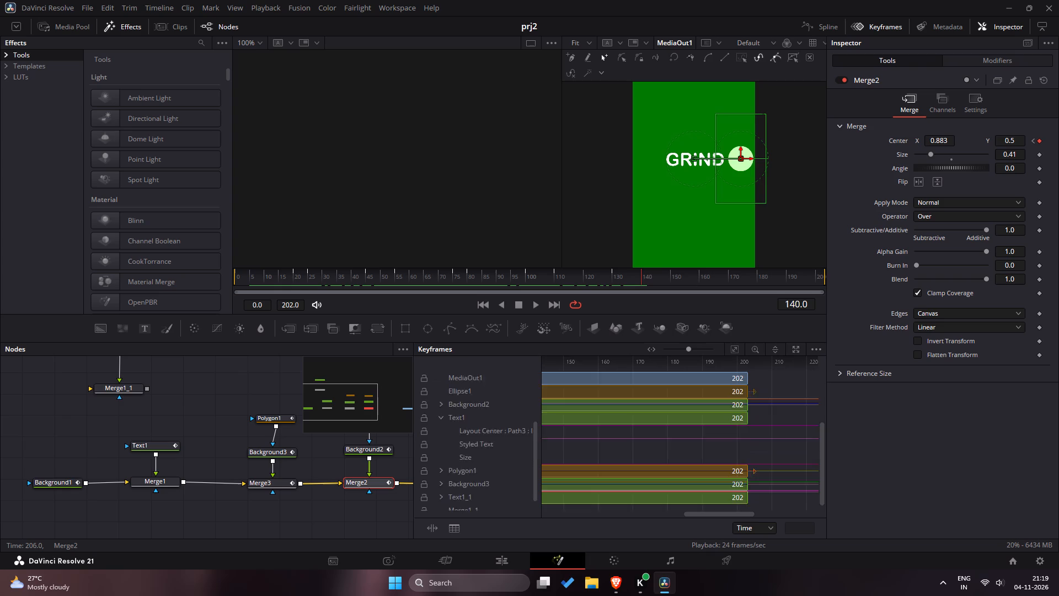
scroll(757, 432, "up", 5)
scroll(758, 432, "down", 9)
left_click(891, 23)
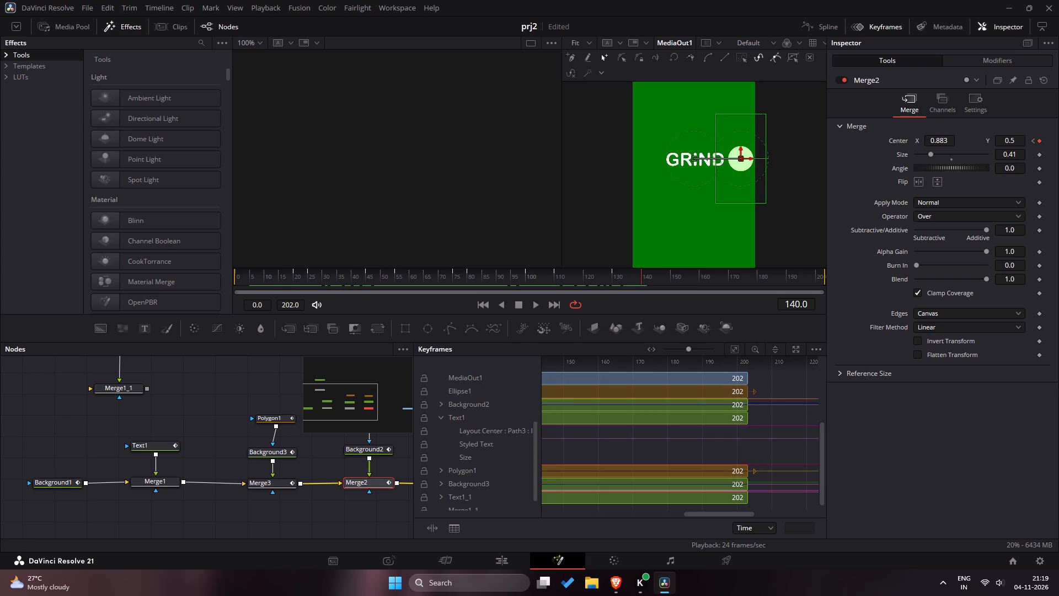
Keyframe Merge3's Center X to 0.5 at frame 160, moving the mask back over GRIND.
left_click_drag(628, 278, 625, 279)
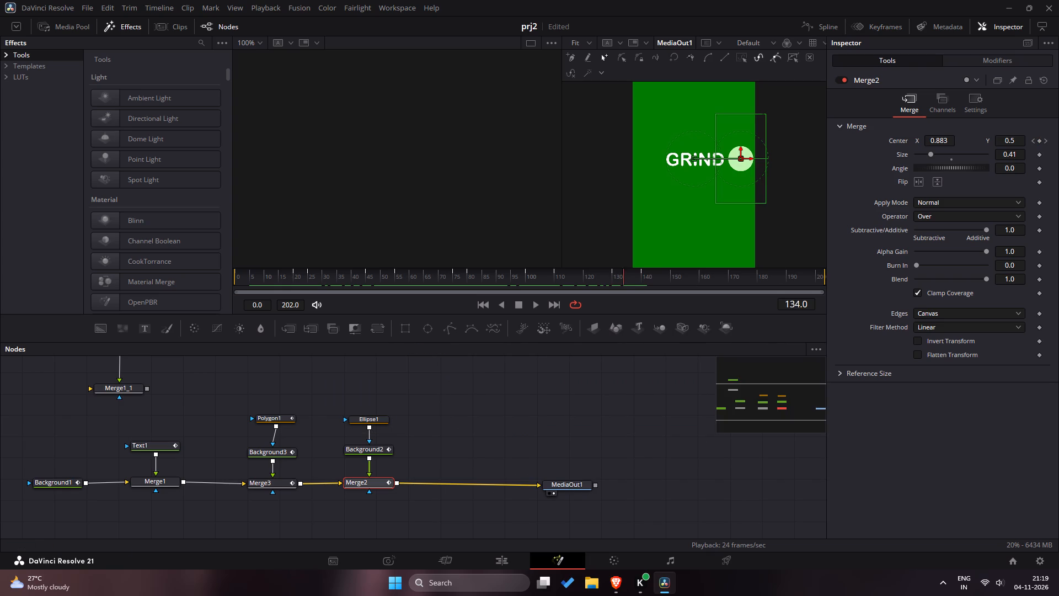
left_click_drag(625, 279, 642, 279)
left_click(264, 480)
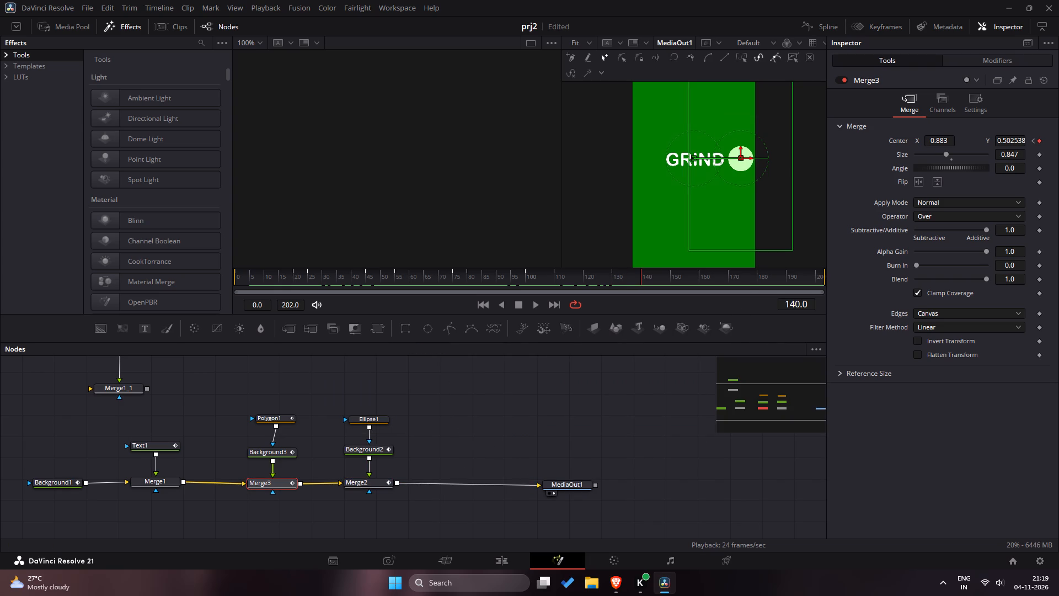
left_click_drag(630, 280, 635, 279)
left_click_drag(635, 279, 642, 276)
left_click_drag(642, 276, 700, 277)
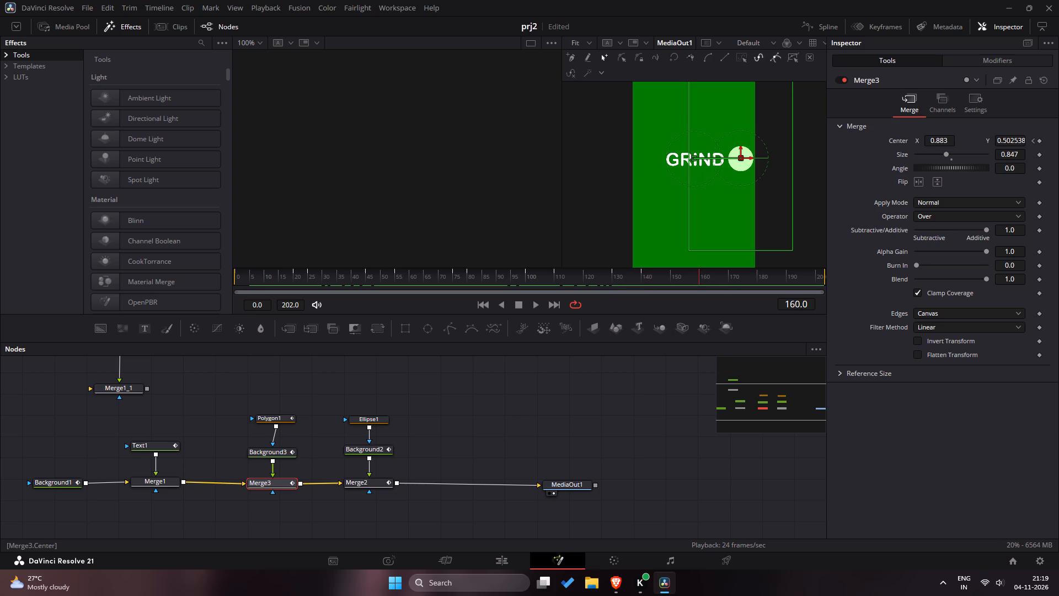
left_click(949, 141)
key("BackSpace")
key("BackSpace")
key("BackSpace")
key("5")
key("Return")
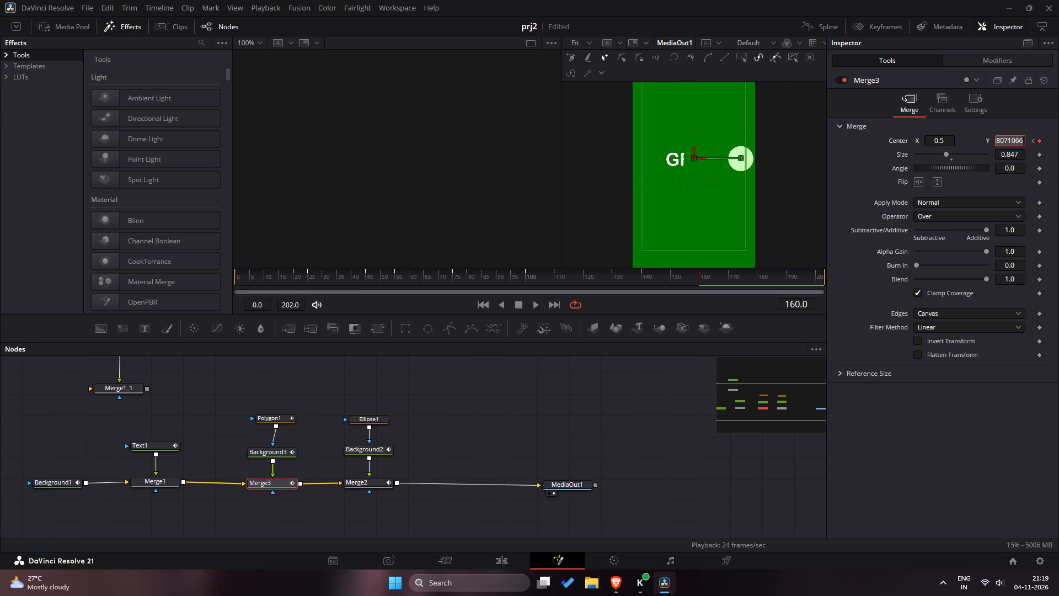
Keyframe Merge2's Center X to 0.5 at frame 160, moving the circle back to the middle of the canvas.
left_click(368, 481)
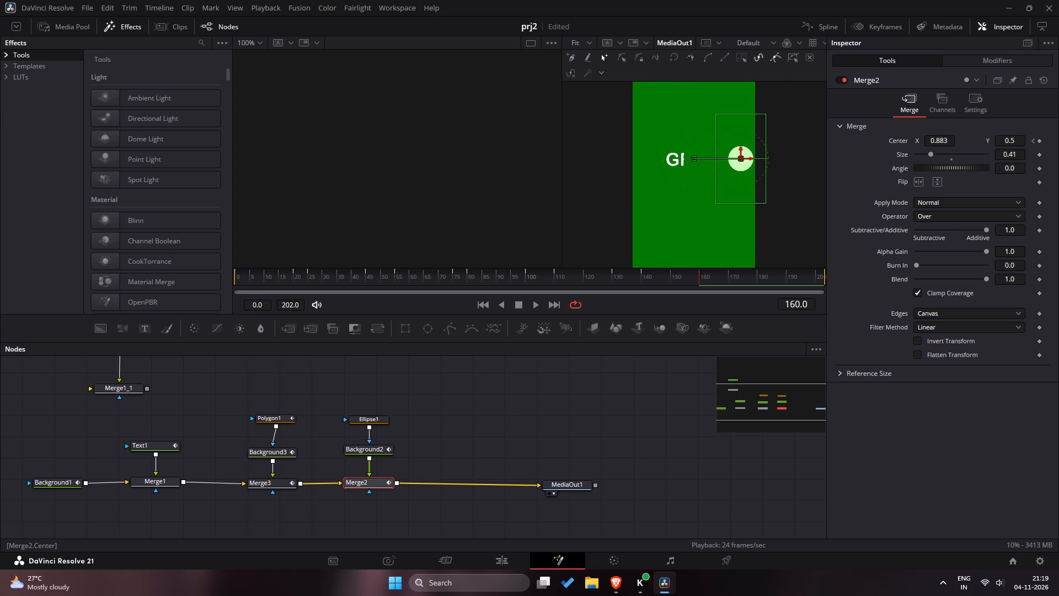
left_click(946, 141)
key("BackSpace")
key("BackSpace")
key("BackSpace")
key("5")
key("Return")
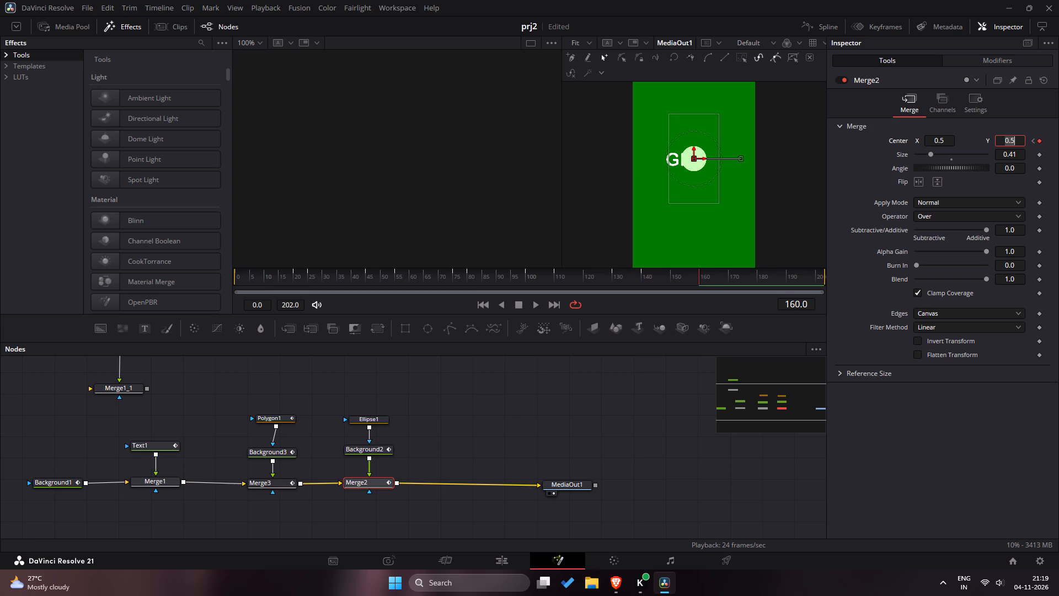
Select Text1 and play back the GRIND section through about frame 162 to check the circle and mask's return.
left_click(155, 443)
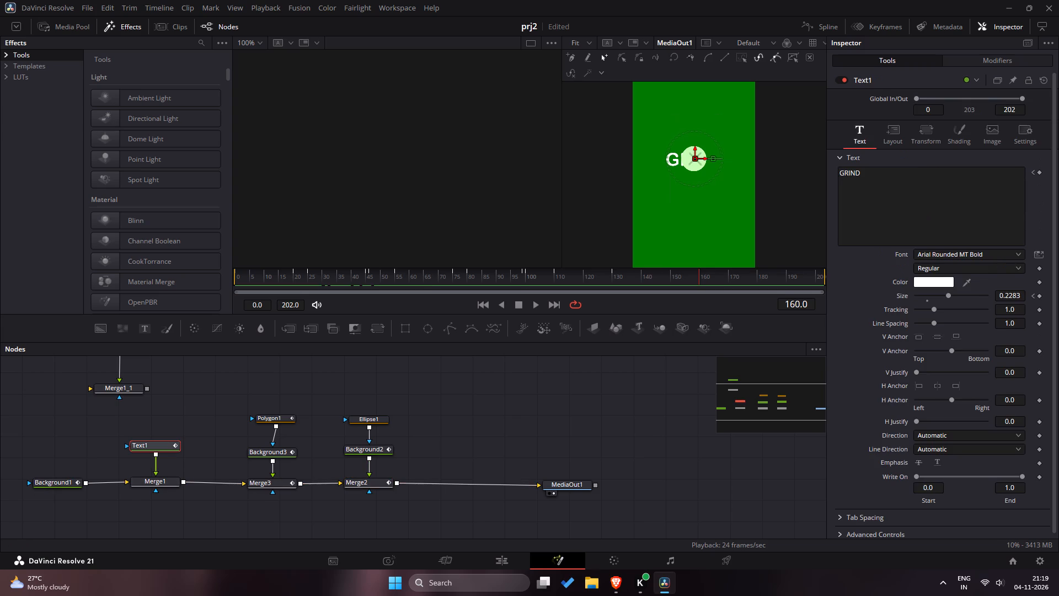
left_click_drag(657, 280, 649, 280)
left_click_drag(649, 280, 536, 277)
key("space")
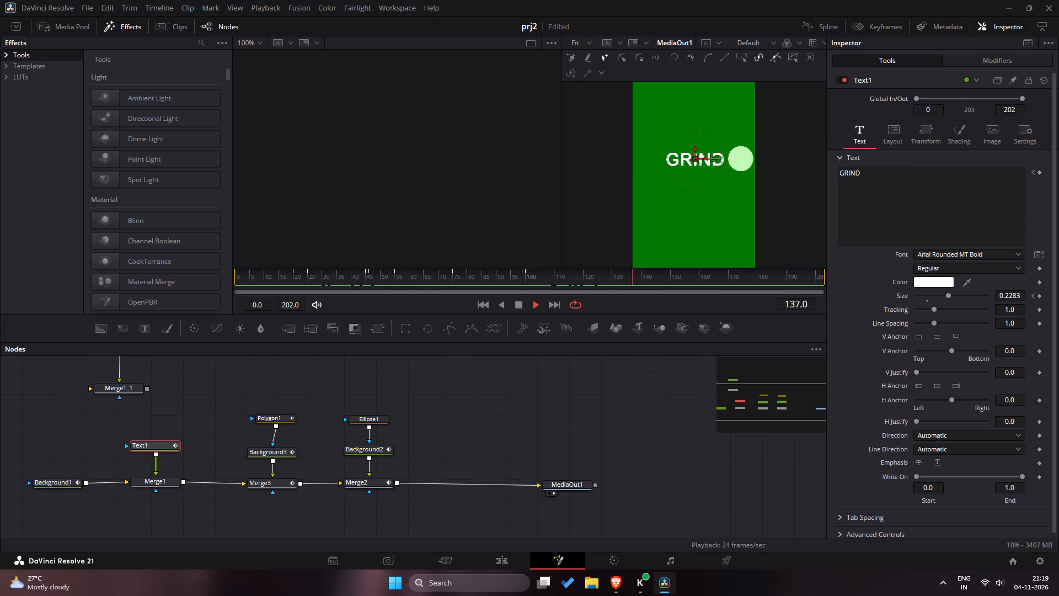
key("space")
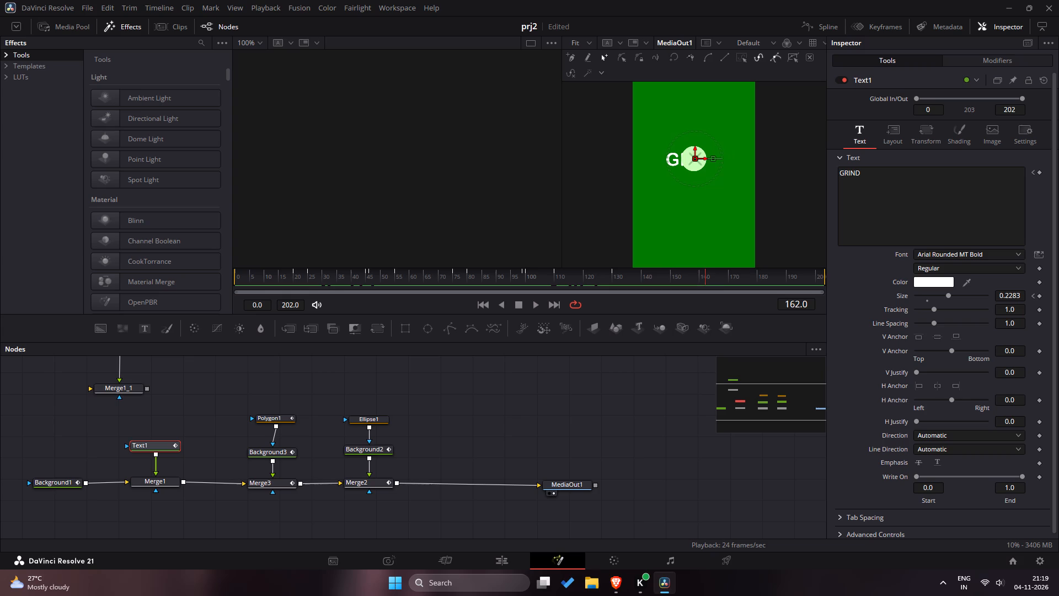
Scrub back through the GRIND and FOCUS sections, examining Text1's layout Center X around frames 83 to 100.
left_click_drag(713, 273, 679, 277)
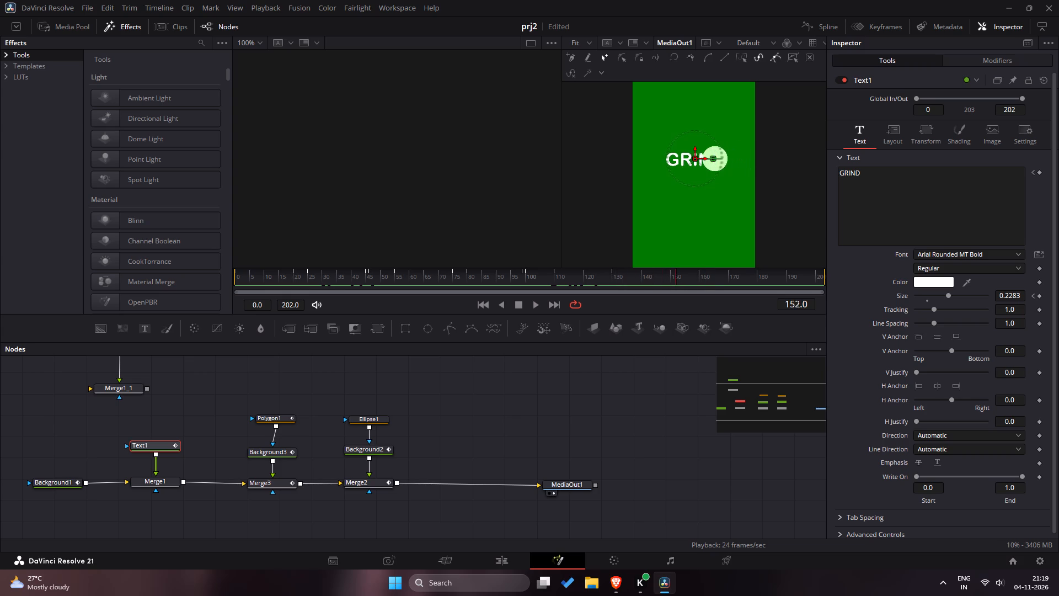
left_click_drag(679, 277, 569, 271)
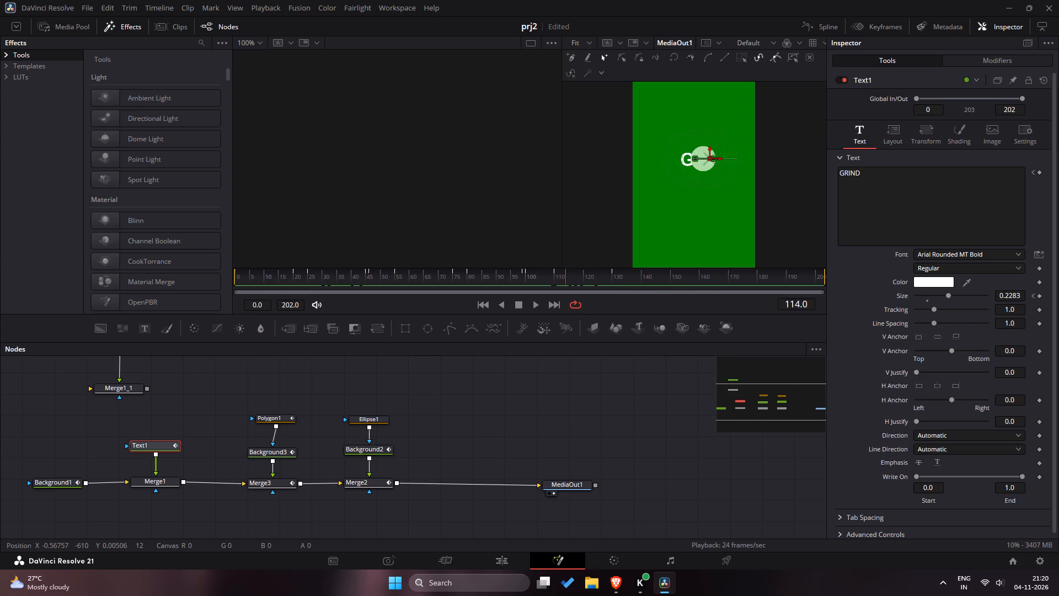
left_click_drag(569, 271, 413, 274)
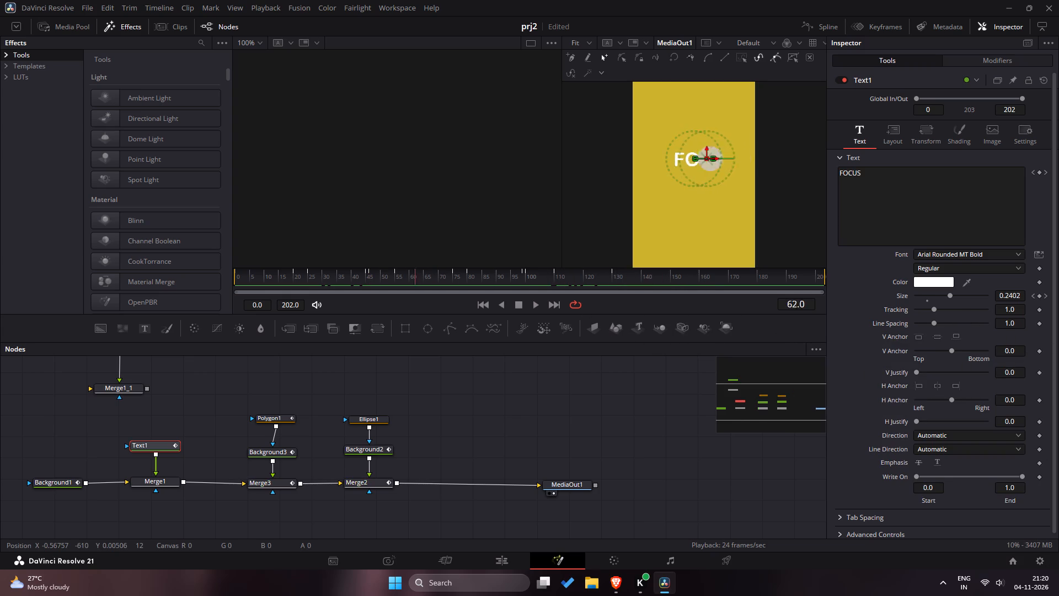
left_click_drag(413, 274, 445, 279)
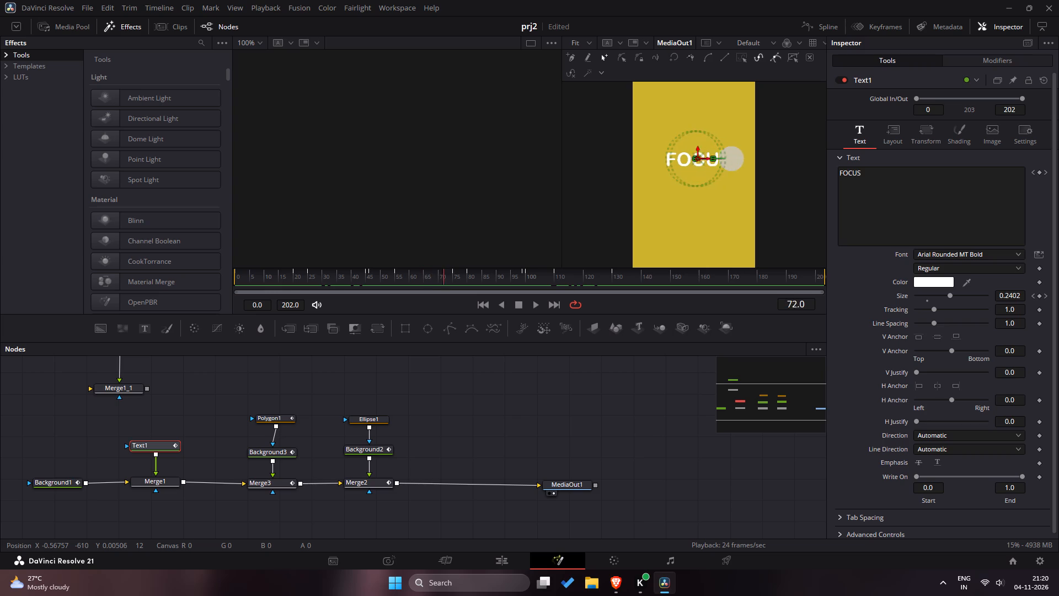
left_click_drag(445, 279, 459, 281)
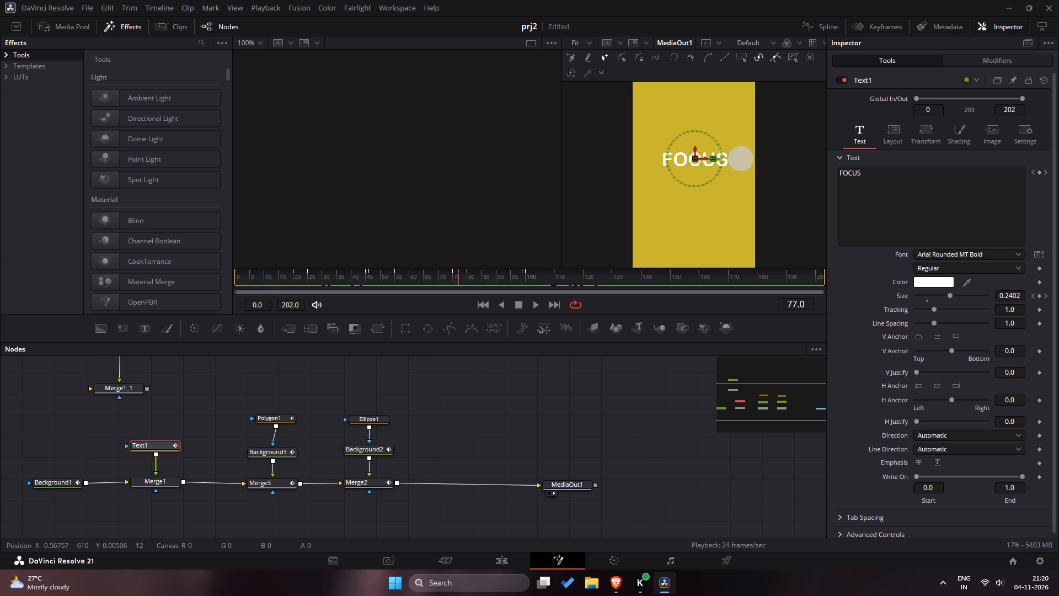
left_click(887, 138)
left_click_drag(509, 276, 527, 278)
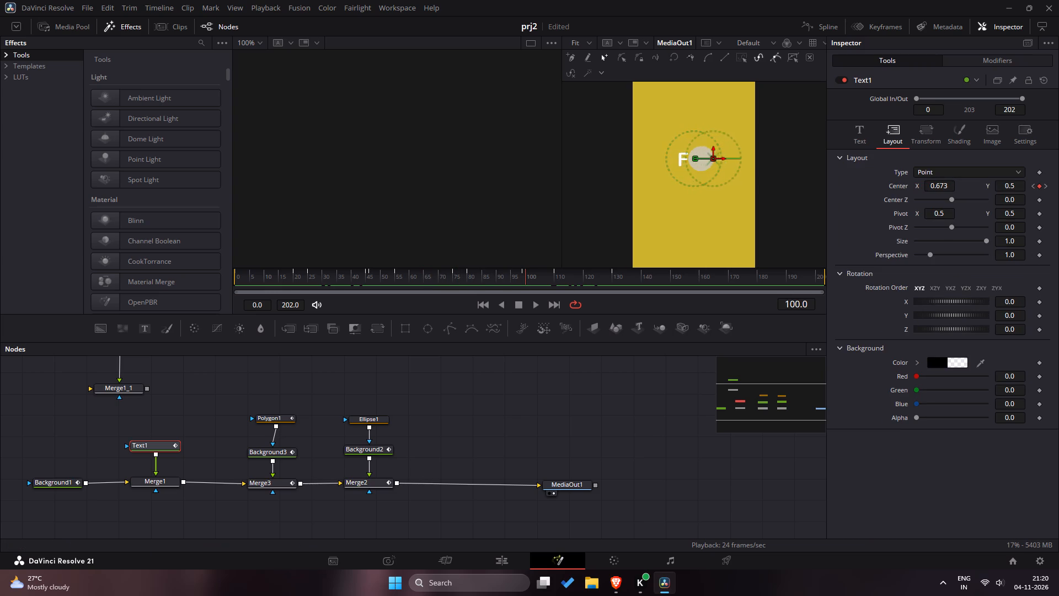
left_click_drag(527, 278, 482, 279)
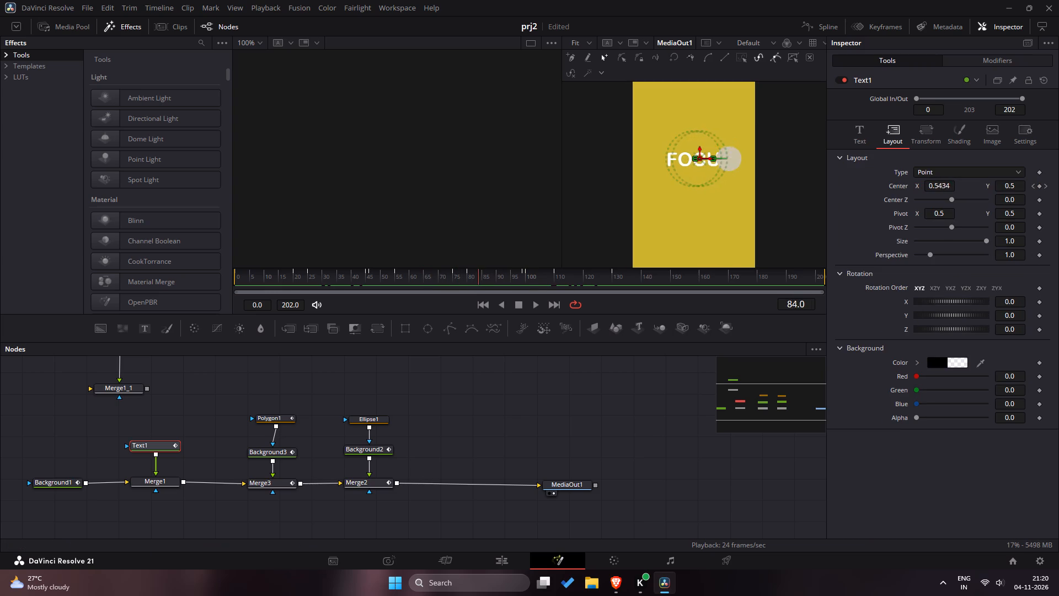
left_click_drag(482, 279, 476, 279)
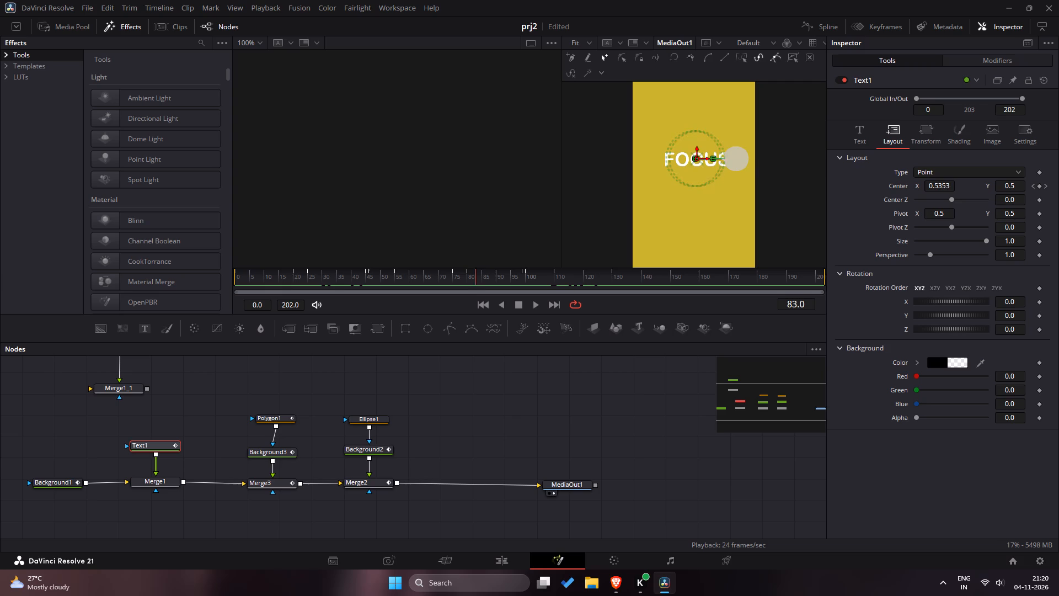
left_click_drag(476, 279, 525, 274)
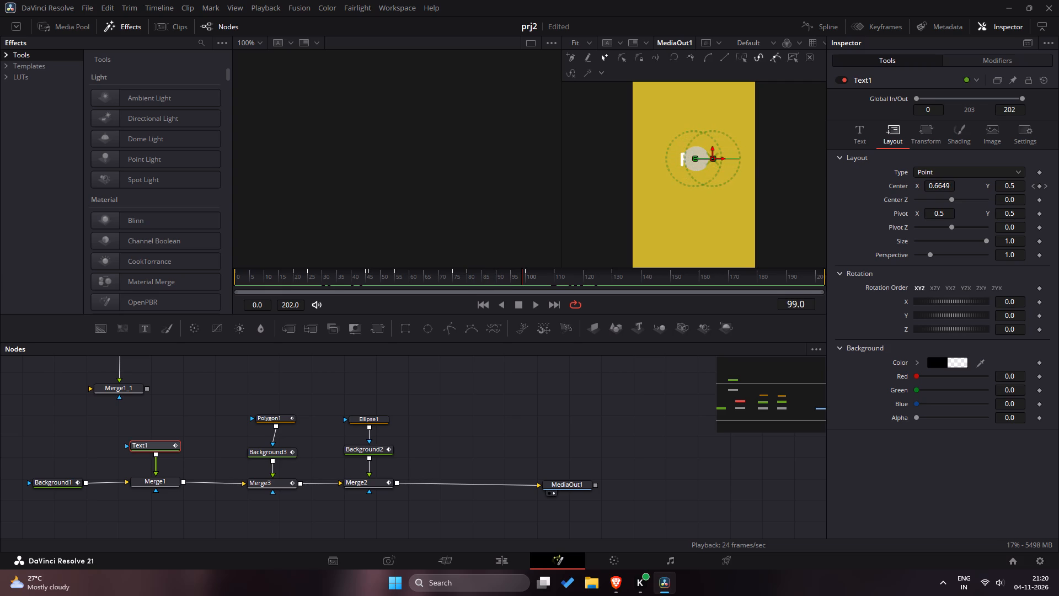
left_click_drag(525, 274, 526, 274)
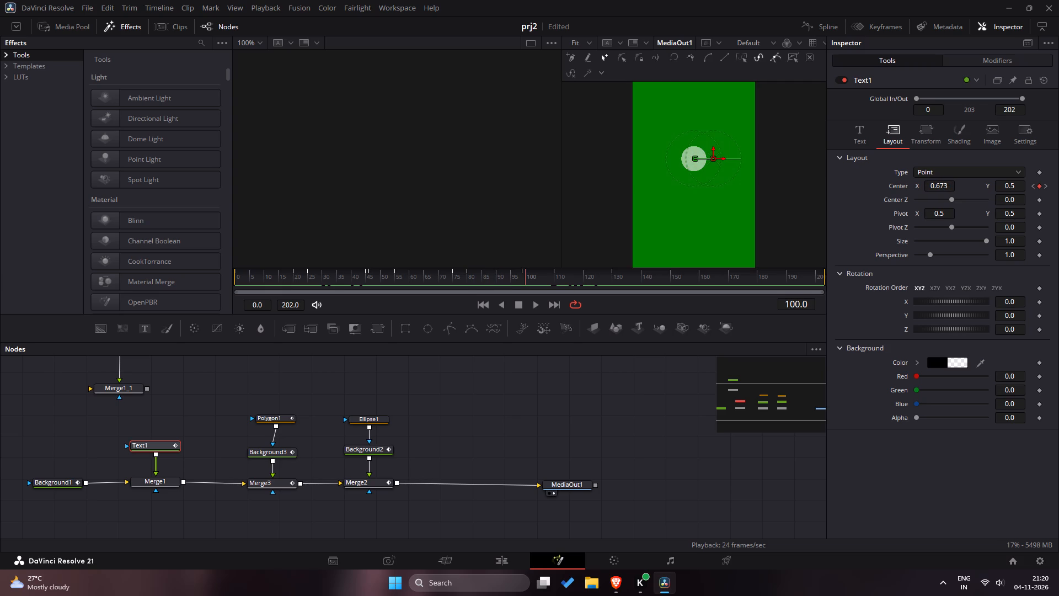
left_click_drag(526, 274, 518, 275)
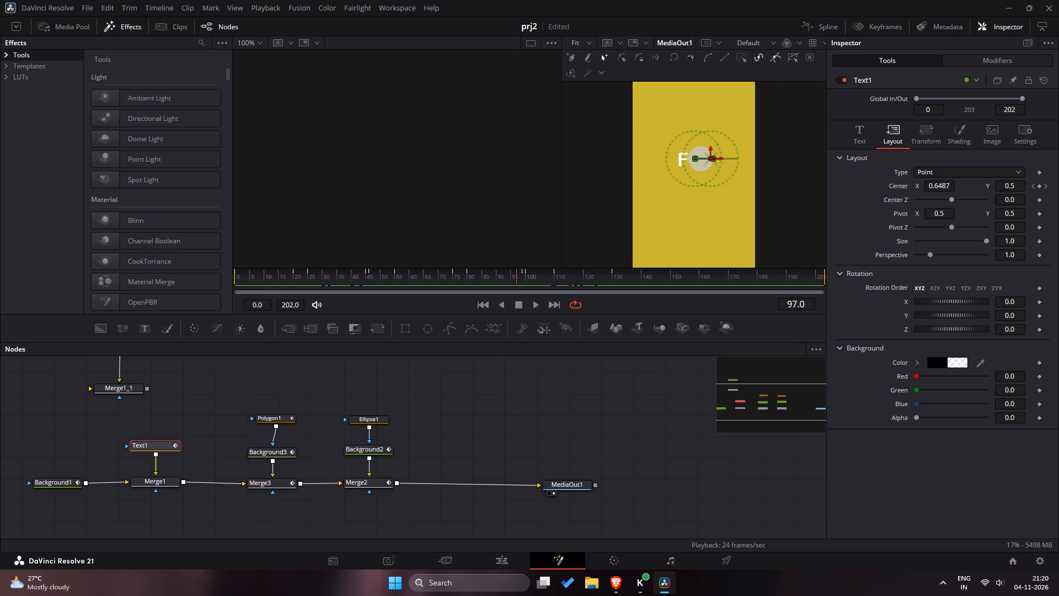
left_click_drag(518, 275, 575, 275)
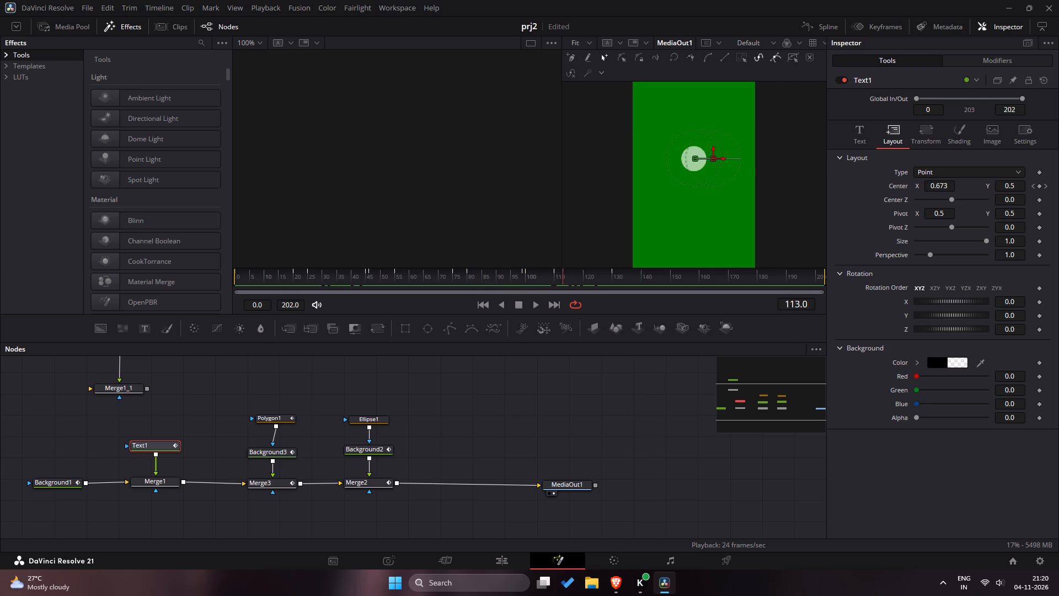
Keyframe Text1's layout Center X to 0.673 at frame 160 so GRIND slides back behind the circle.
left_click_drag(575, 275, 704, 279)
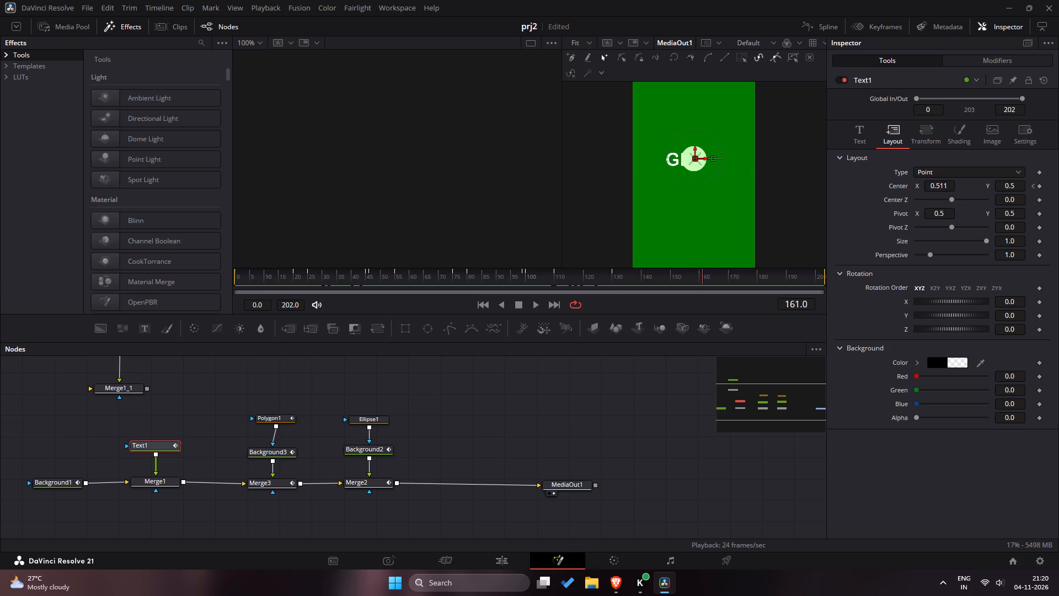
left_click_drag(704, 279, 700, 279)
left_click(952, 189)
key("BackSpace")
key("BackSpace")
key("BackSpace")
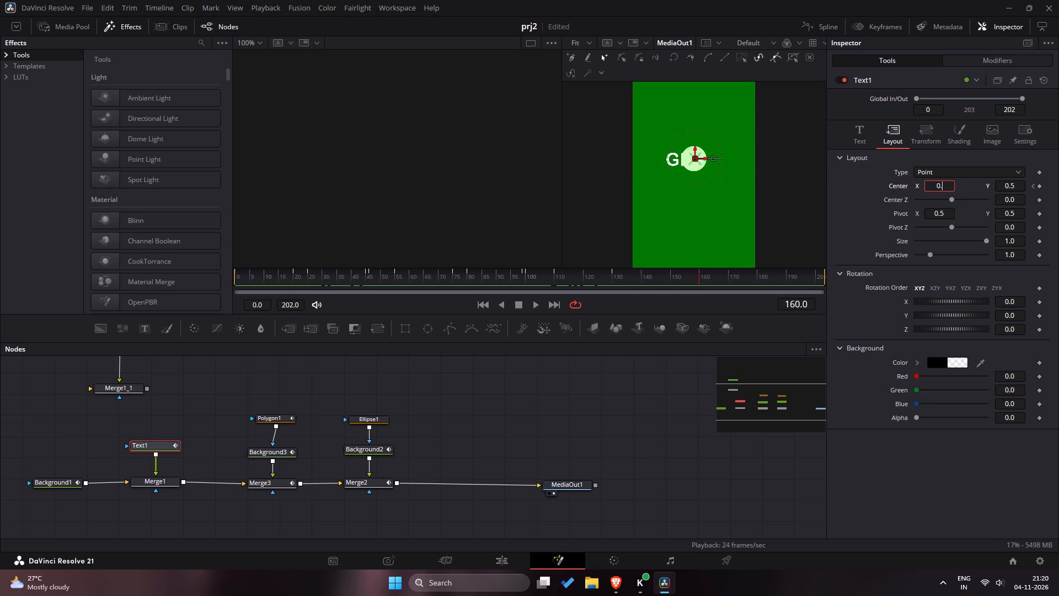
type("673")
key("Return")
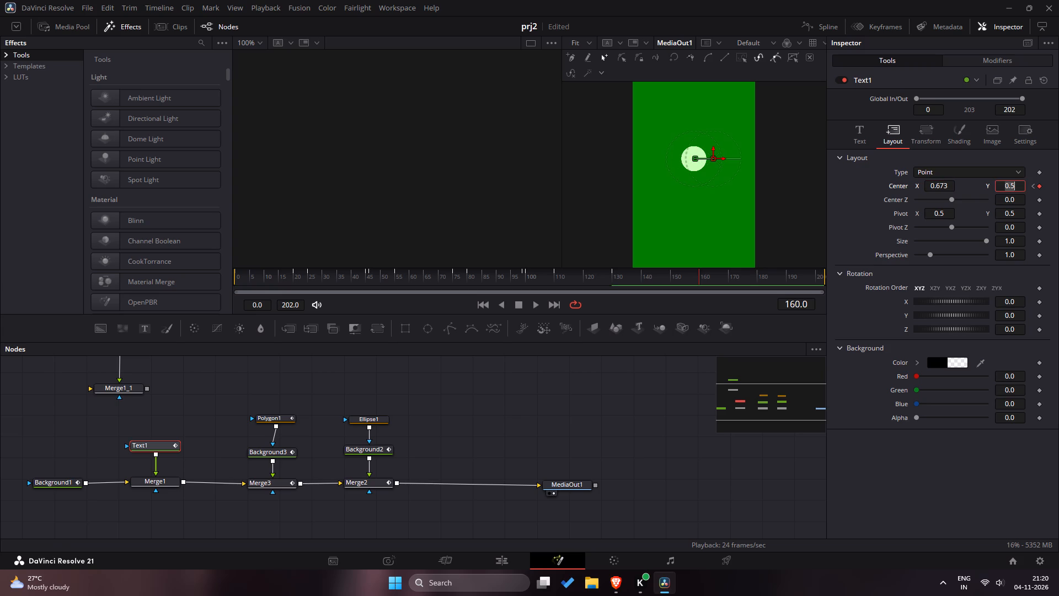
left_click(848, 520)
double_click(796, 515)
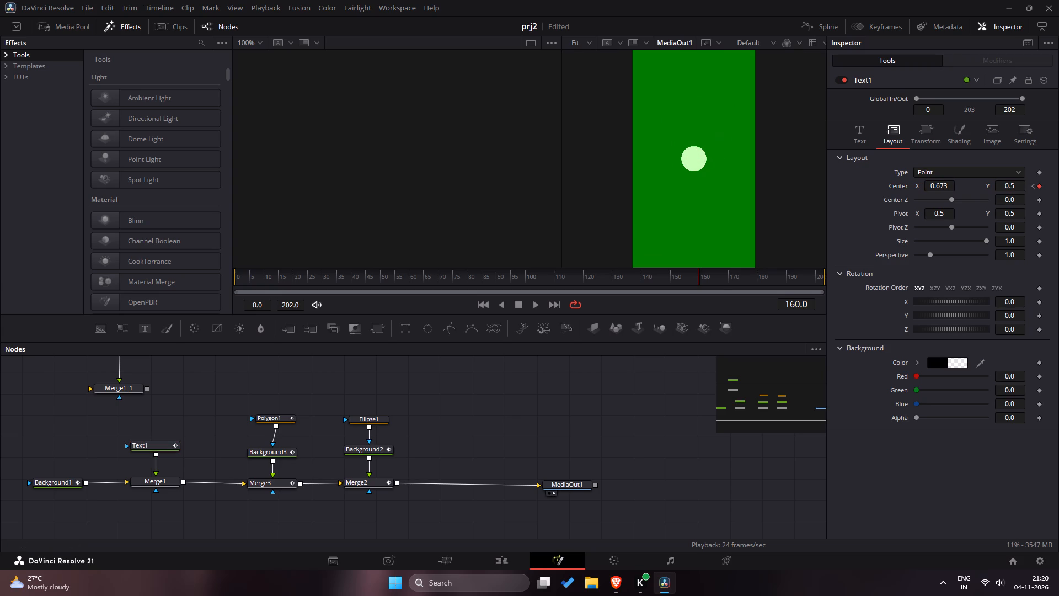
Play the animation from the start and scrub frames 130 to 156 to compare GRIND's exit with the circle's movement.
left_click_drag(372, 270, 211, 264)
key("space")
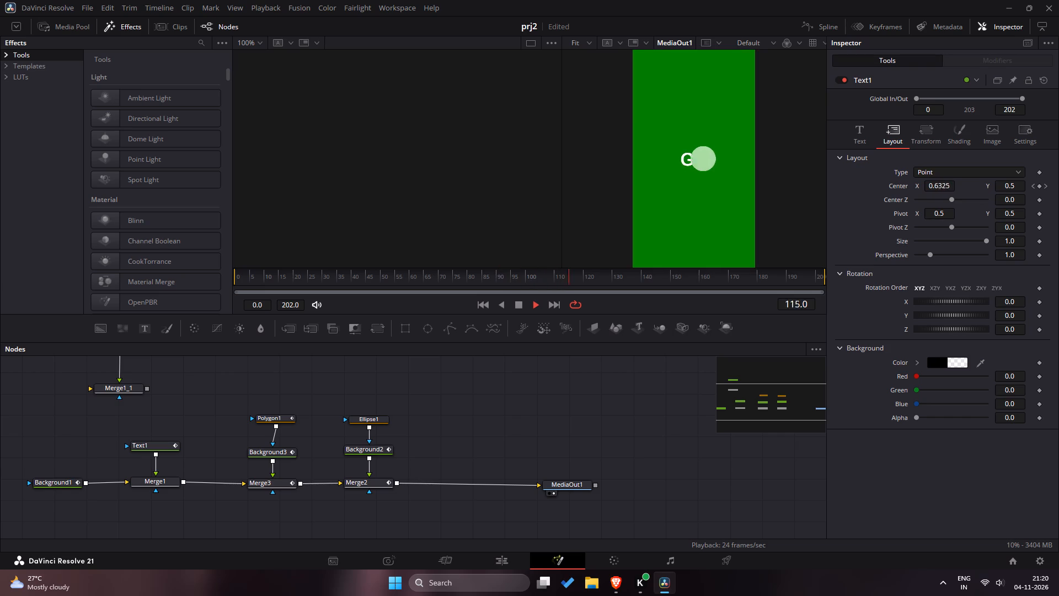
key("space")
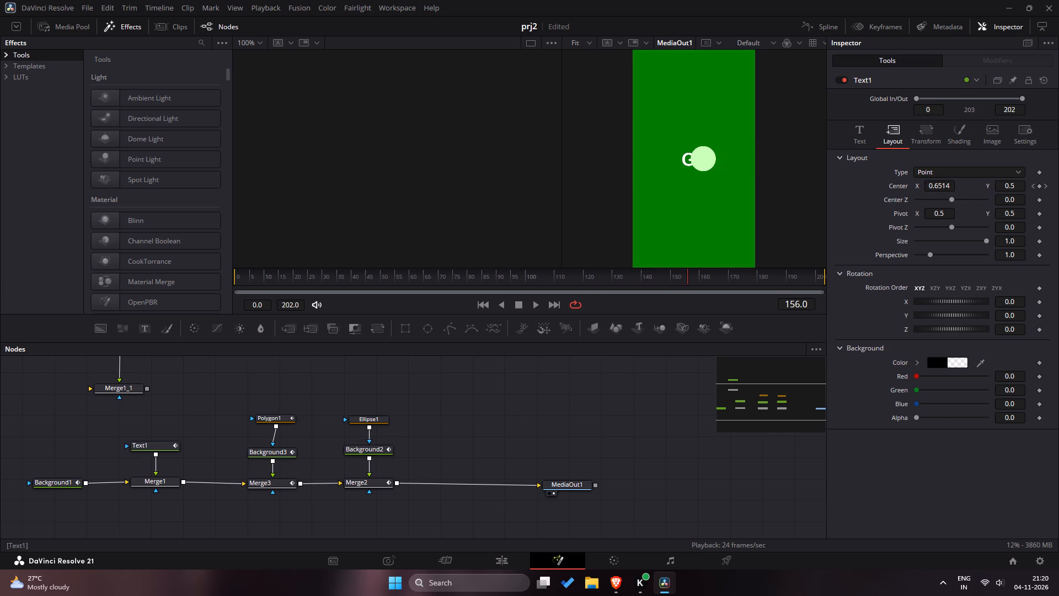
key("space")
key("space")
left_click_drag(712, 278, 686, 280)
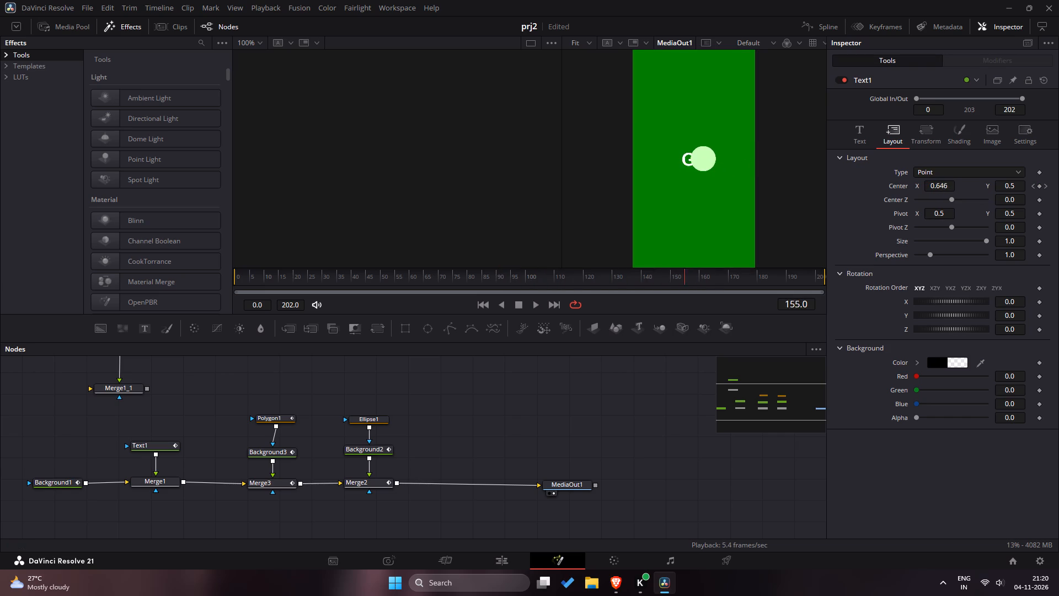
left_click_drag(686, 280, 645, 280)
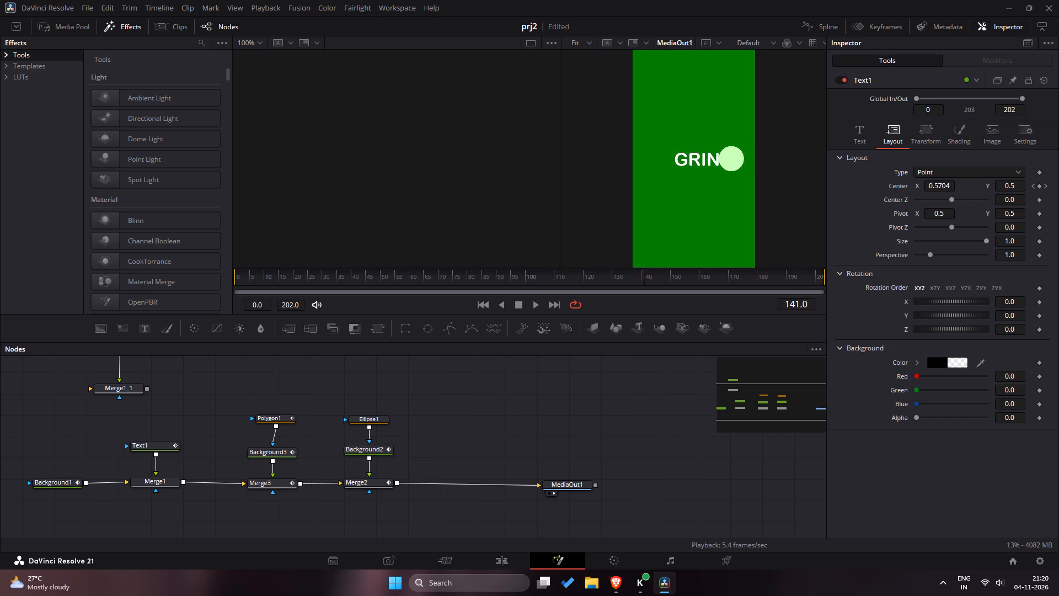
left_click_drag(645, 280, 615, 278)
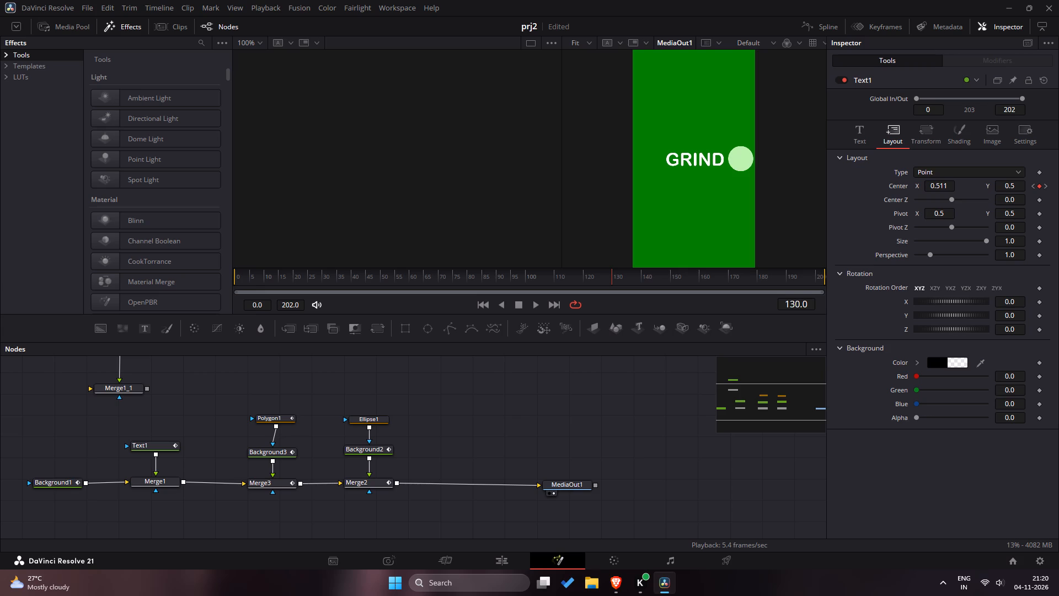
left_click_drag(615, 278, 629, 260)
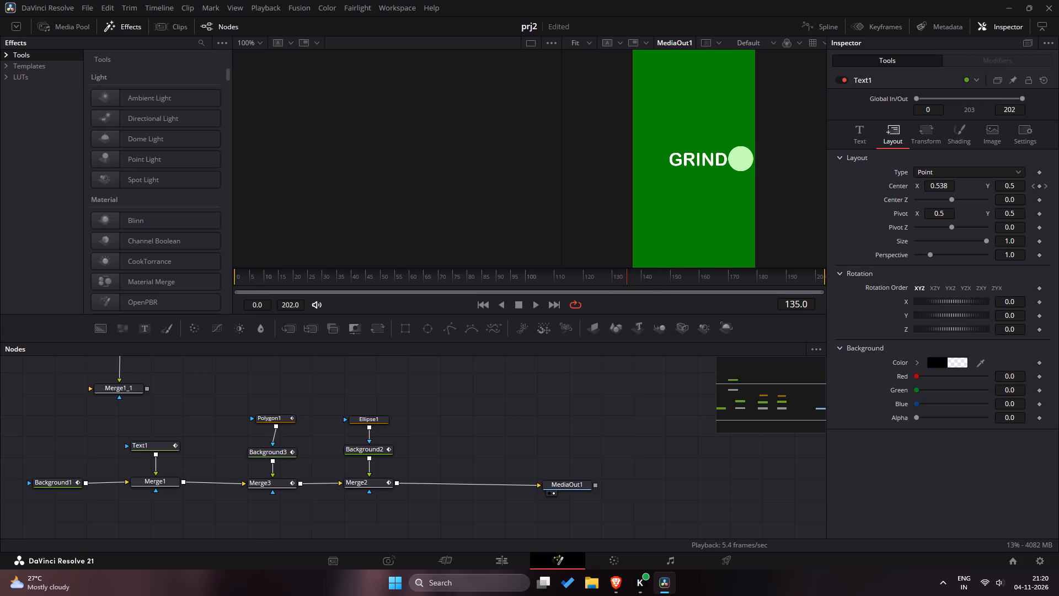
Examine Text1's layout center, styled text and size keyframes across the whole keyframe timeline, scrubbing through the START, FOCUS and GRIND sections.
left_click(165, 447)
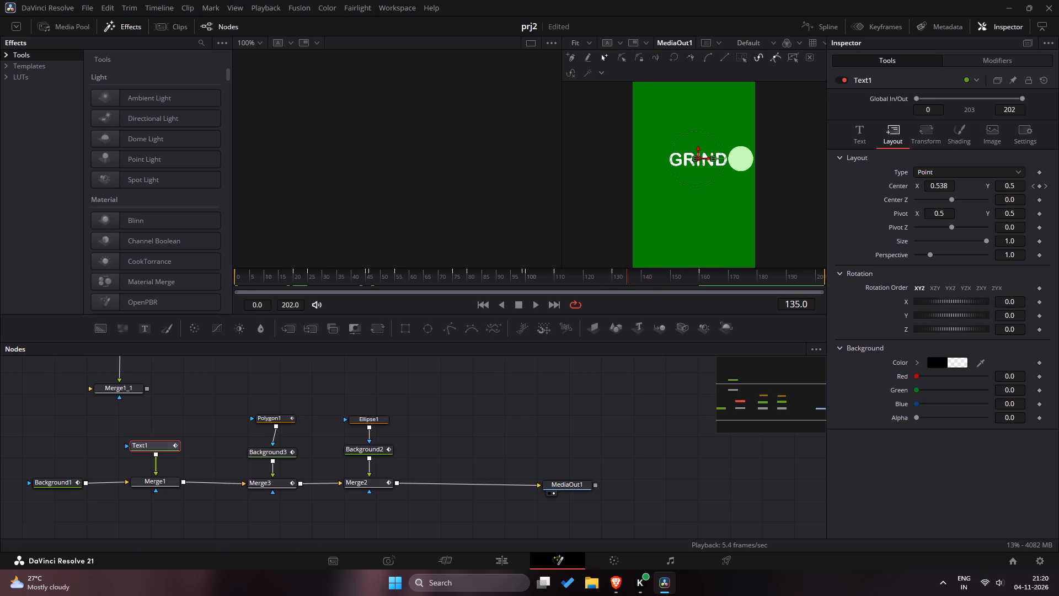
left_click(881, 33)
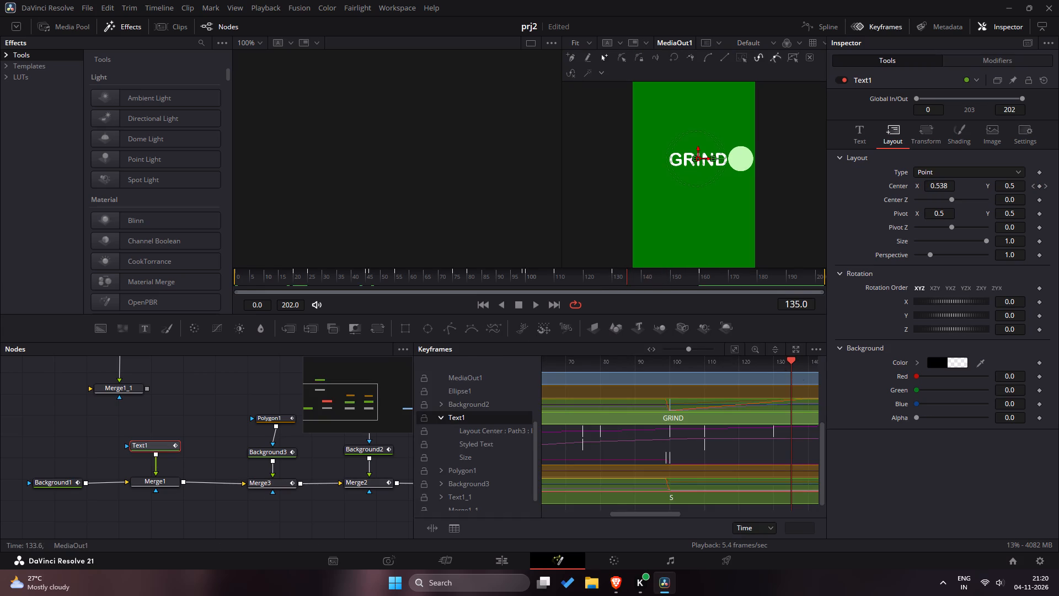
left_click(736, 350)
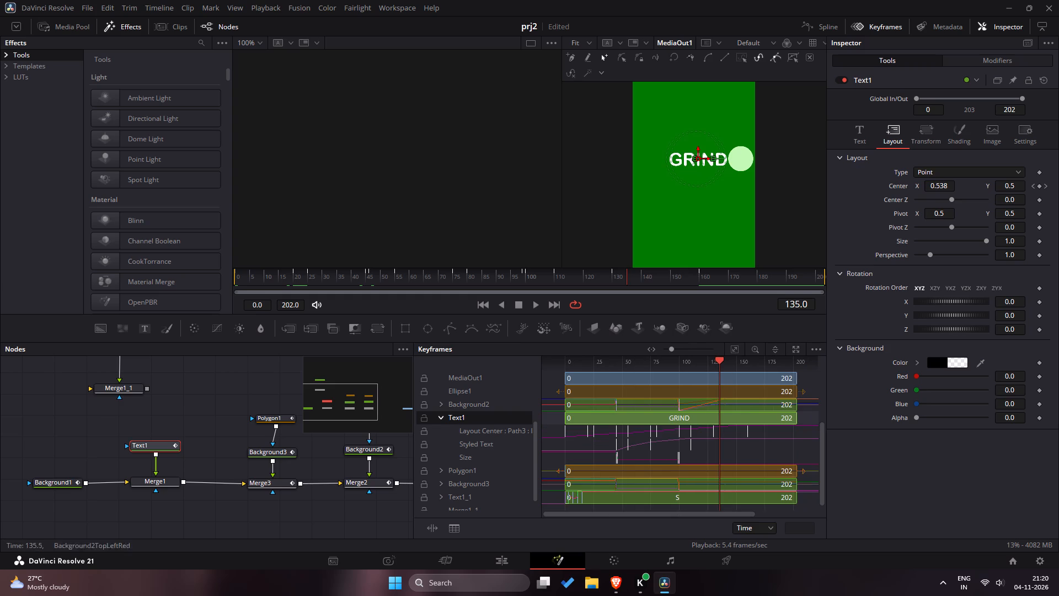
left_click_drag(718, 362, 641, 380)
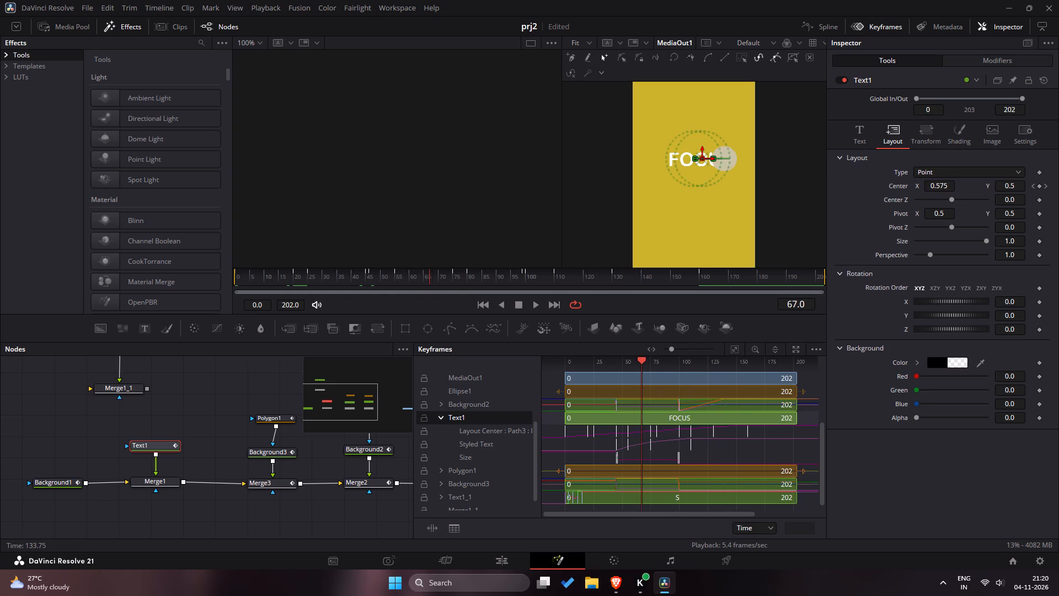
left_click_drag(641, 380, 569, 397)
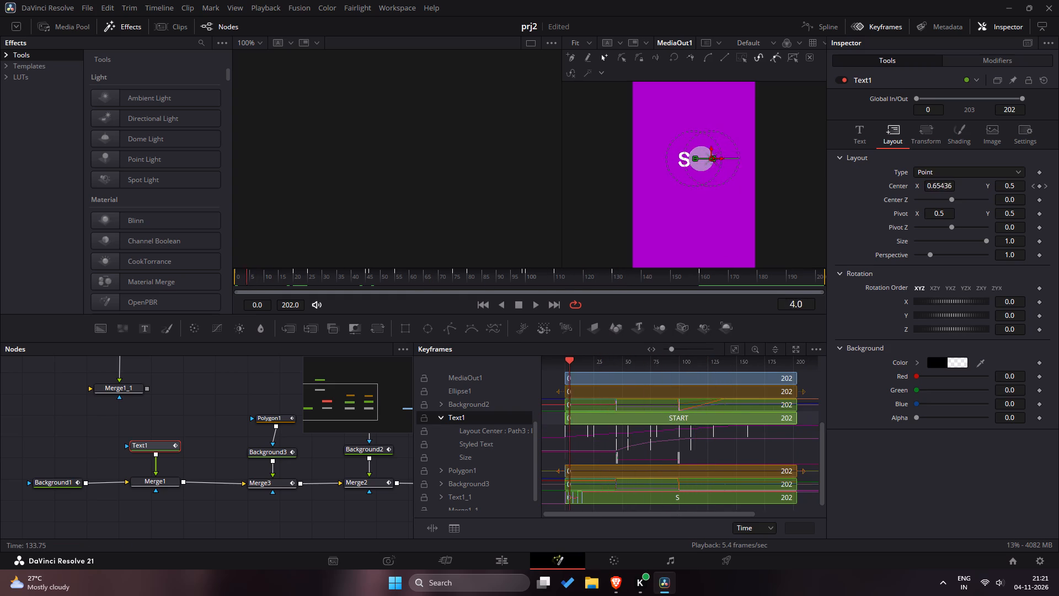
left_click_drag(569, 397, 640, 396)
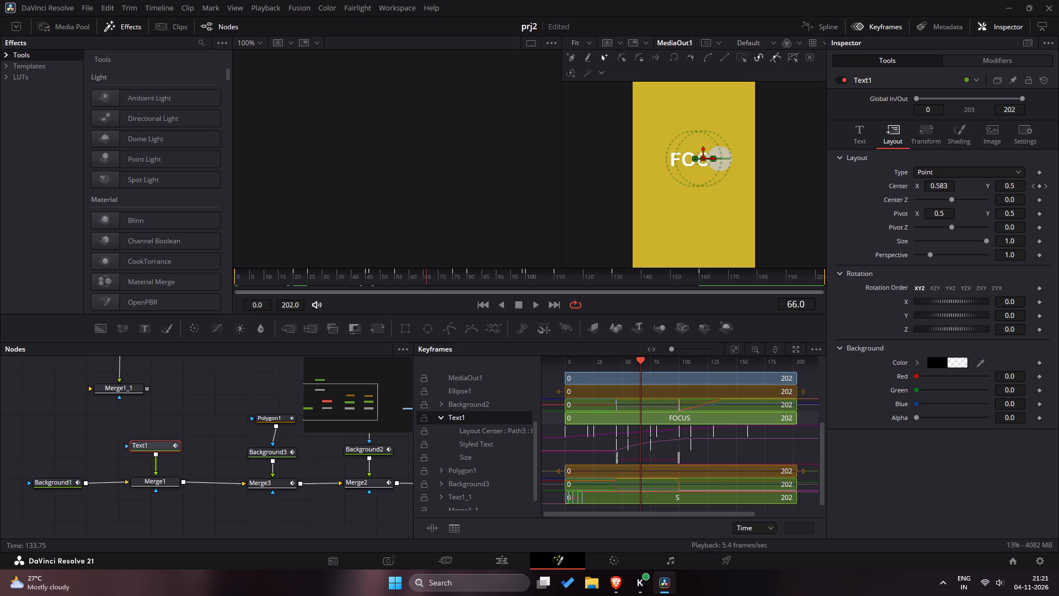
left_click_drag(640, 396, 696, 399)
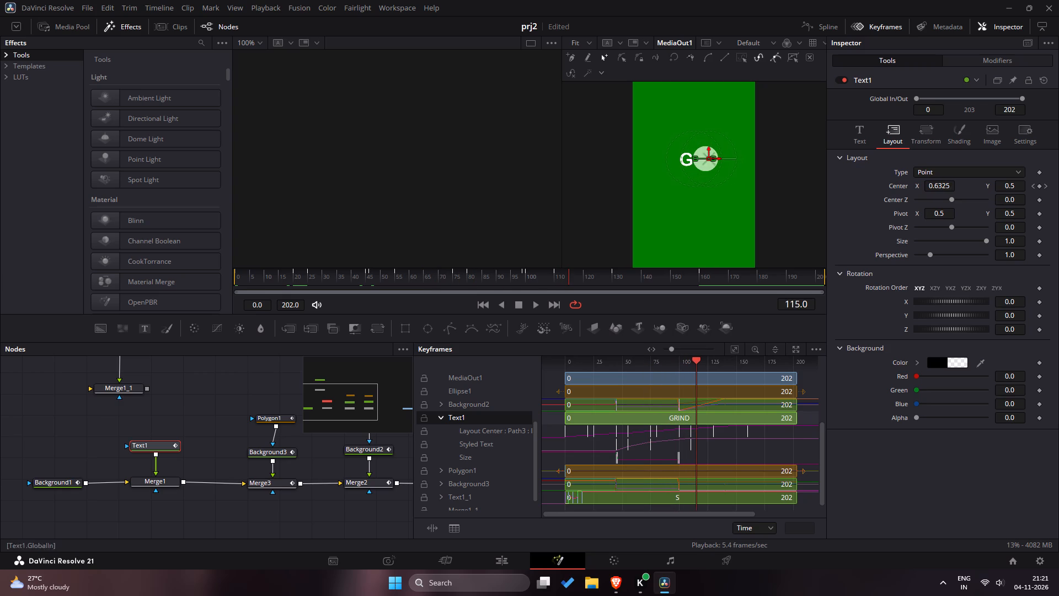
left_click(874, 32)
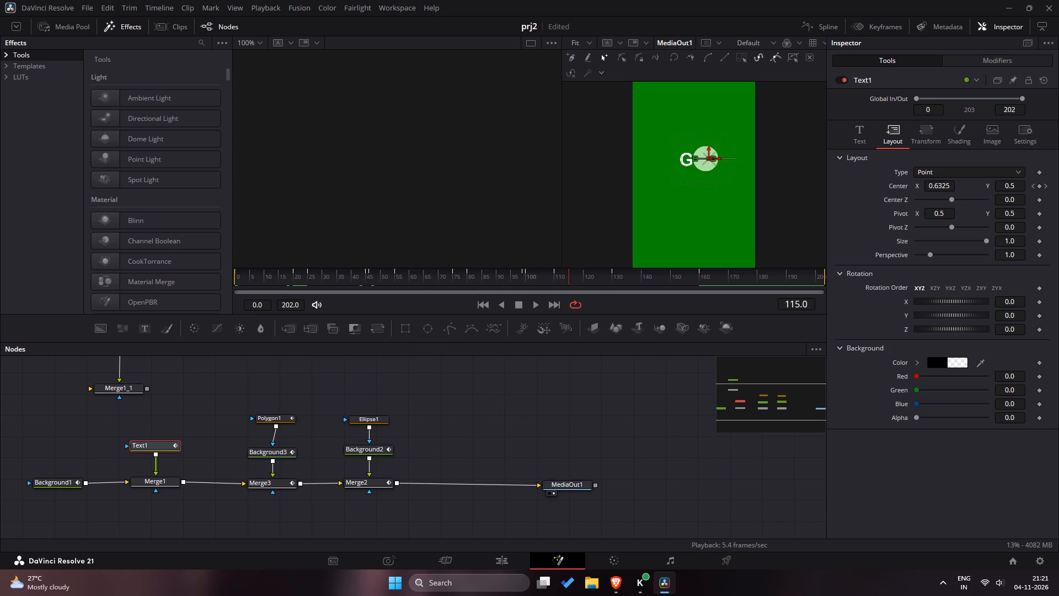
Play the GRIND section repeatedly from around frame 100 to check how the text moves with the circle.
left_click_drag(575, 278, 550, 280)
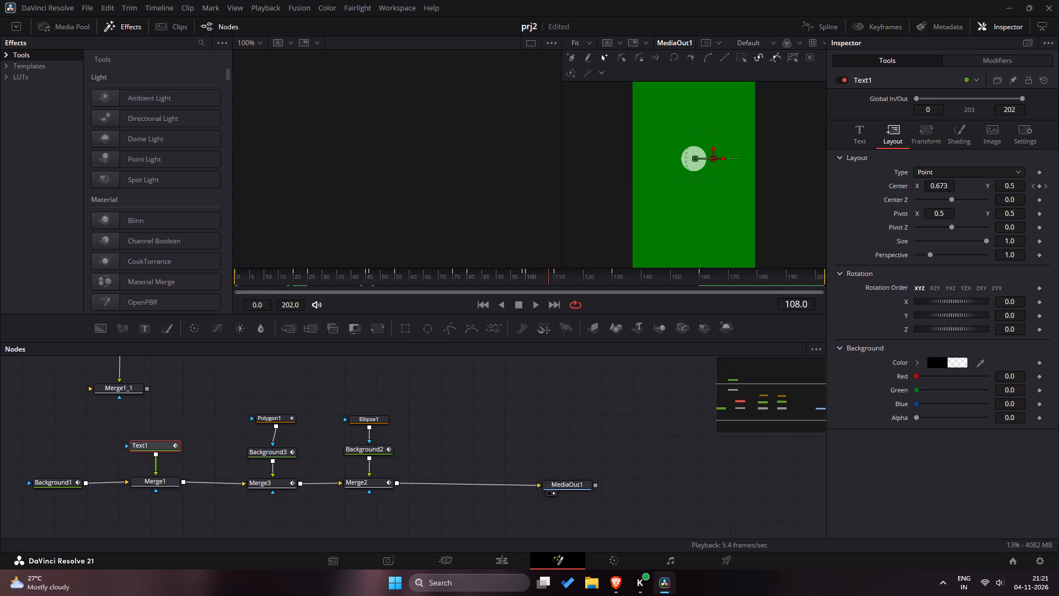
left_click_drag(550, 280, 557, 280)
key("space")
key("space")
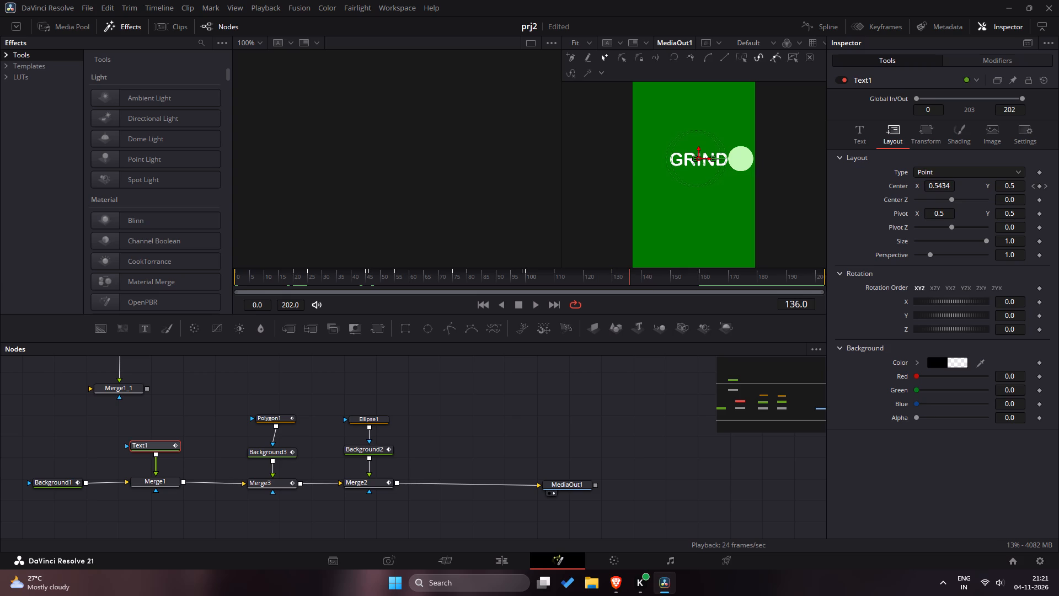
key("space")
key("space")
left_click_drag(657, 282, 555, 282)
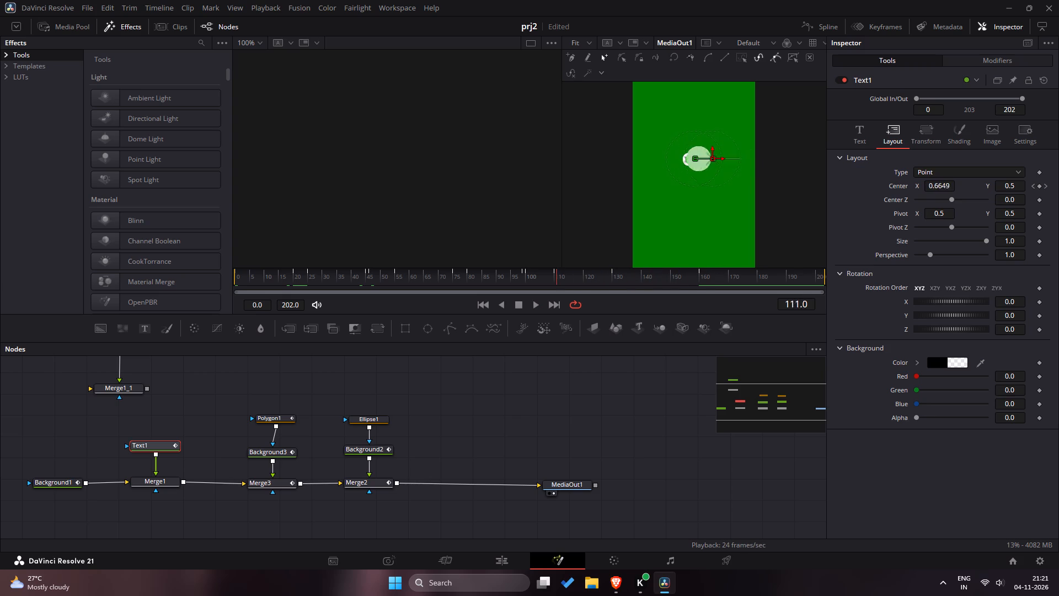
left_click_drag(555, 282, 515, 283)
double_click(597, 386)
key("space")
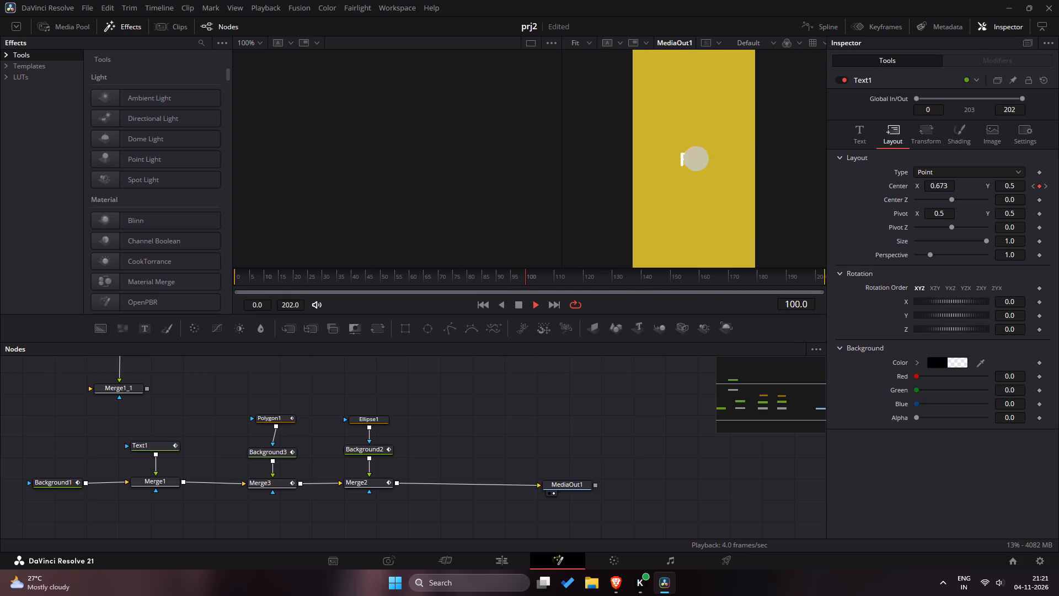
key("space")
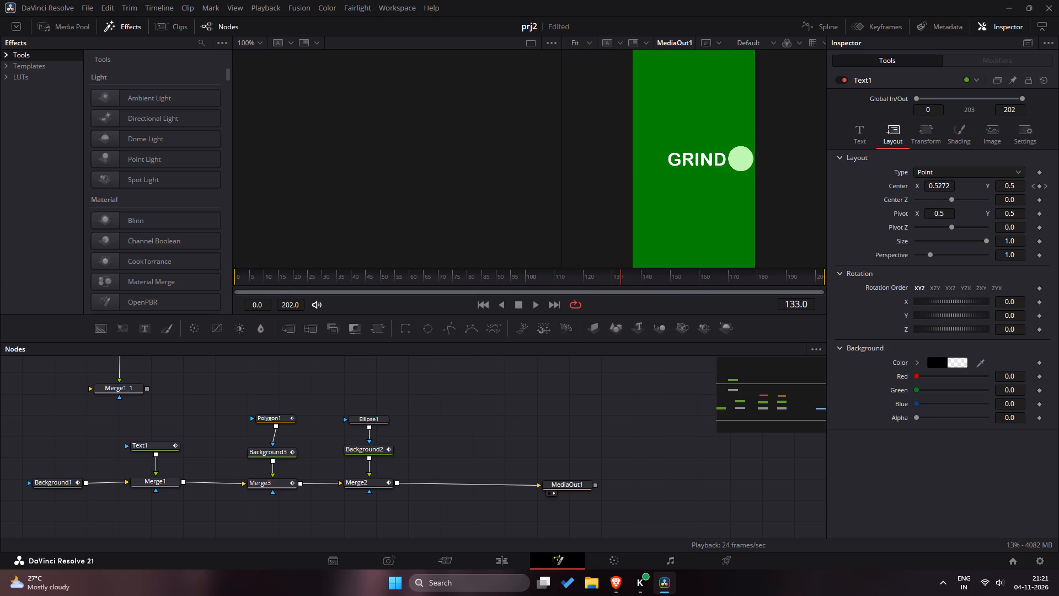
Scrub between frames 130 and 140 to compare GRIND's drift with the circle's hold.
left_click_drag(621, 278, 616, 279)
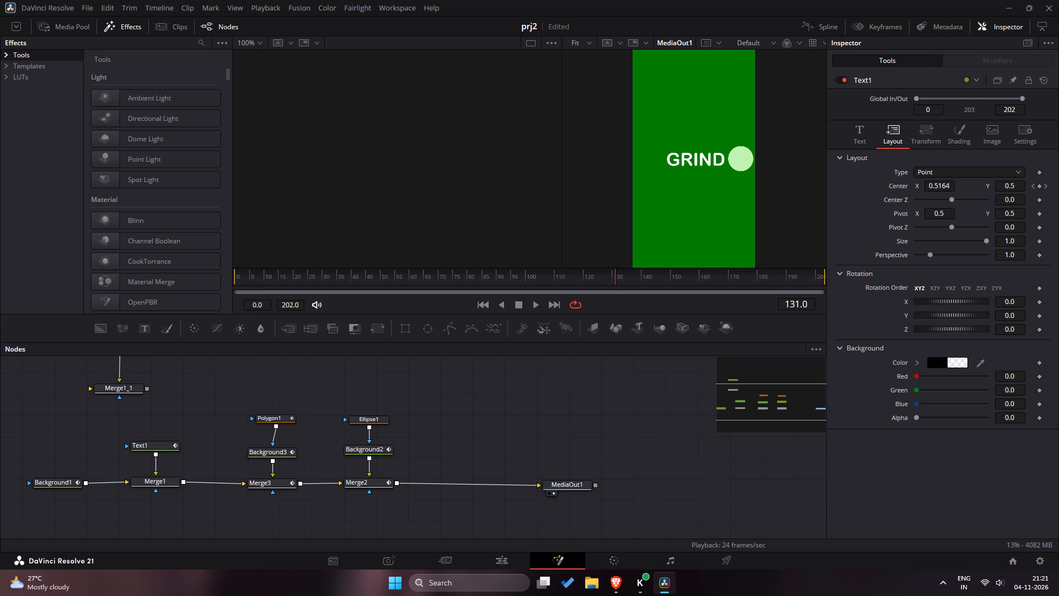
left_click_drag(616, 279, 614, 279)
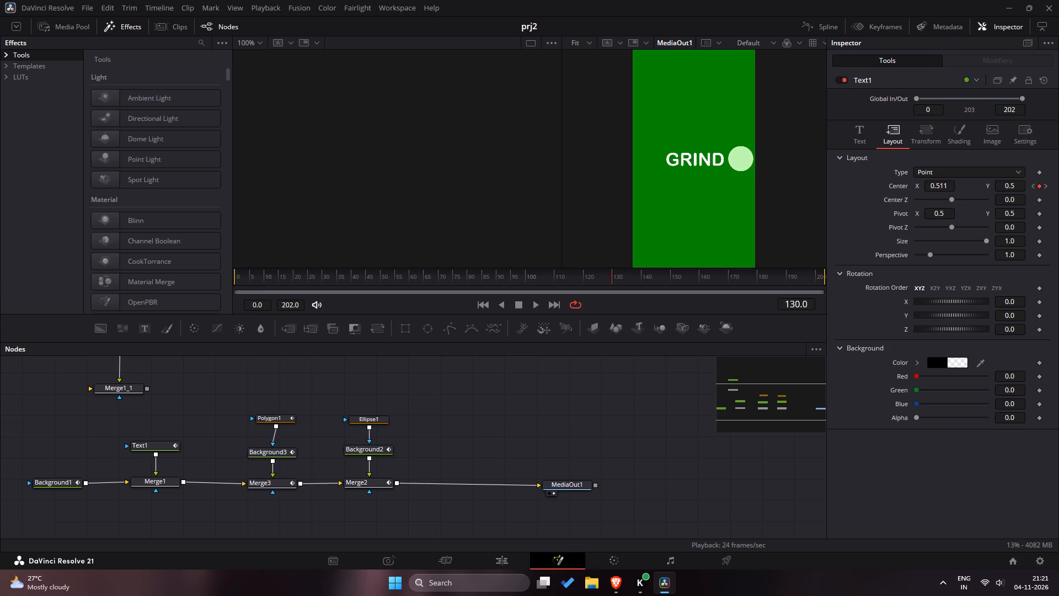
left_click_drag(614, 279, 624, 276)
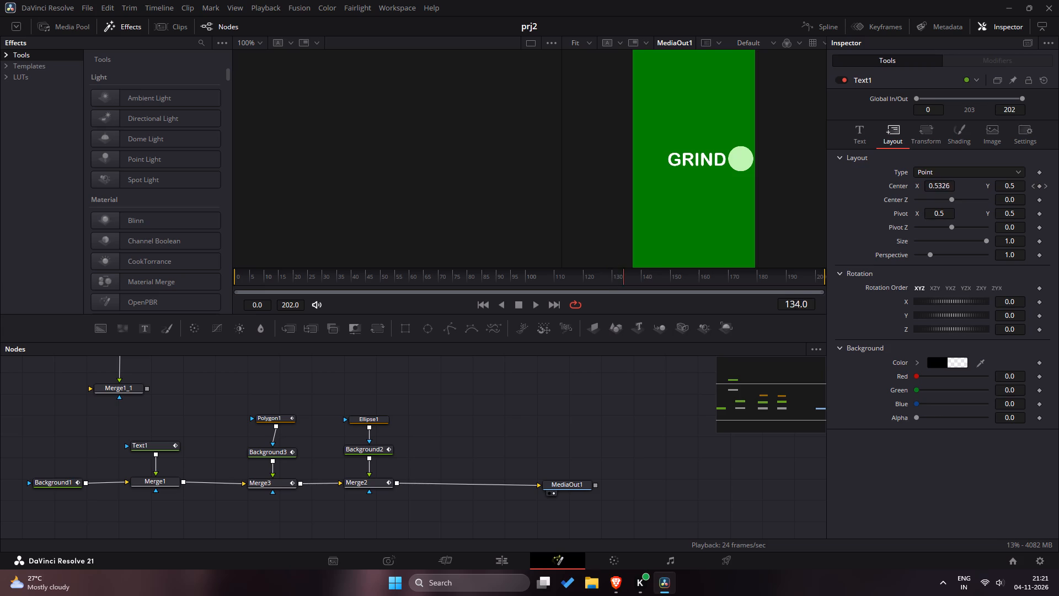
left_click_drag(624, 276, 643, 276)
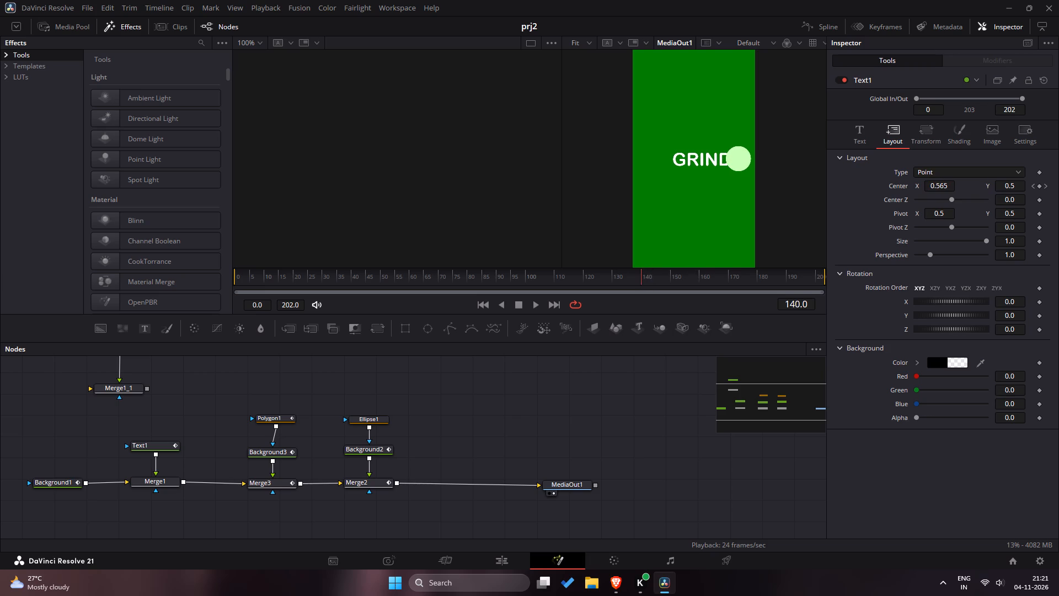
left_click_drag(643, 276, 628, 276)
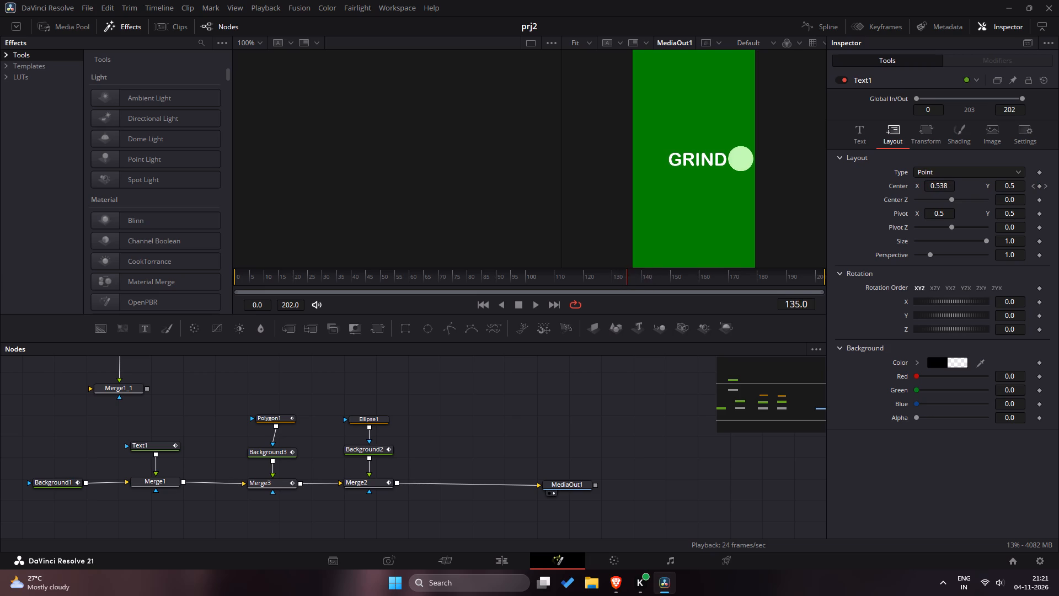
left_click_drag(628, 276, 643, 276)
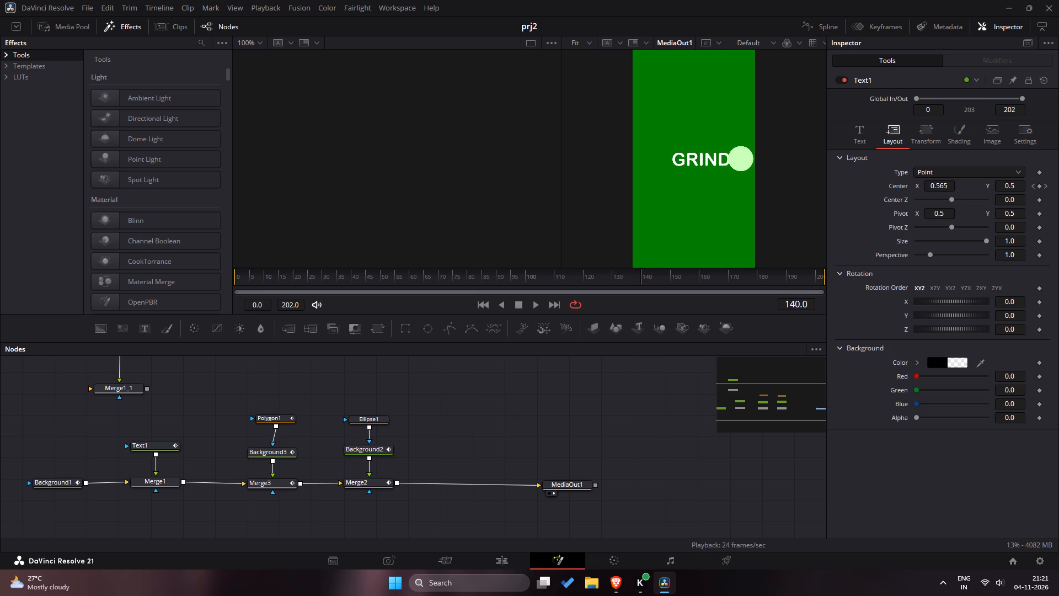
left_click_drag(643, 276, 615, 272)
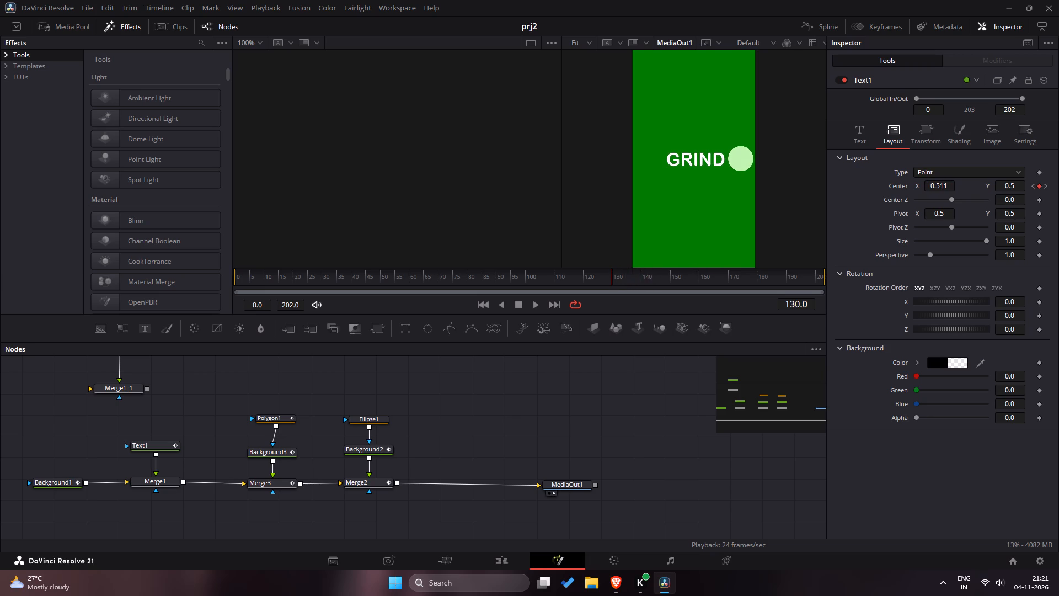
left_click_drag(615, 272, 640, 275)
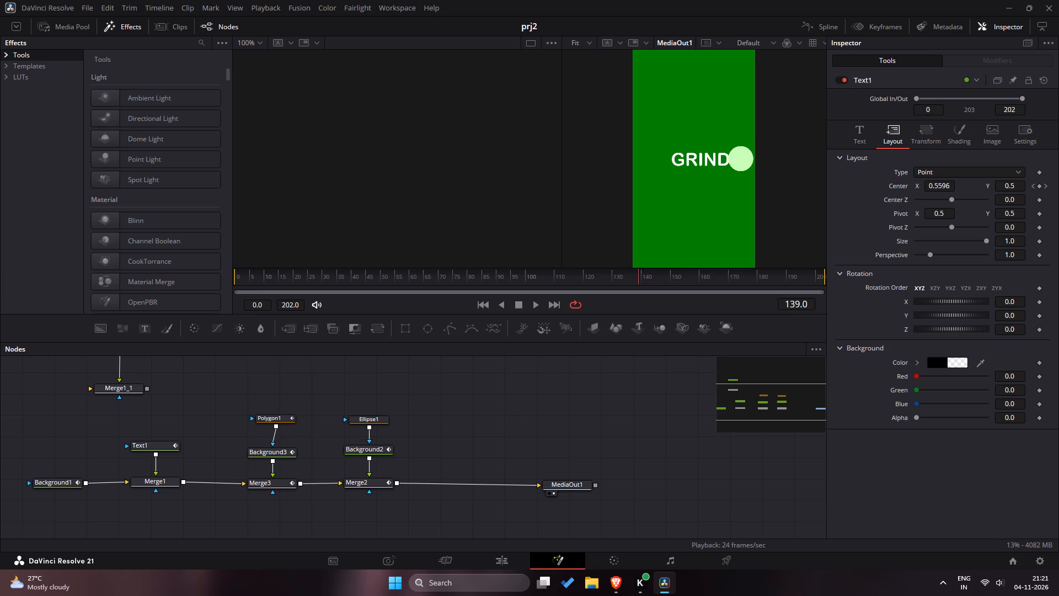
left_click_drag(640, 275, 641, 275)
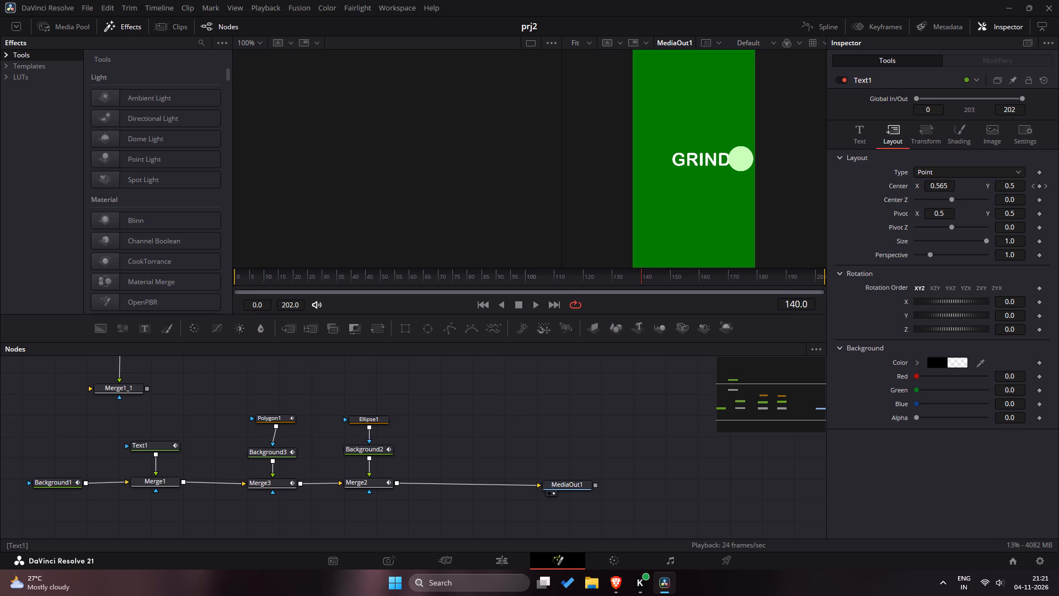
Remove Text1's layout Center keyframe at frame 160.
left_click(1048, 185)
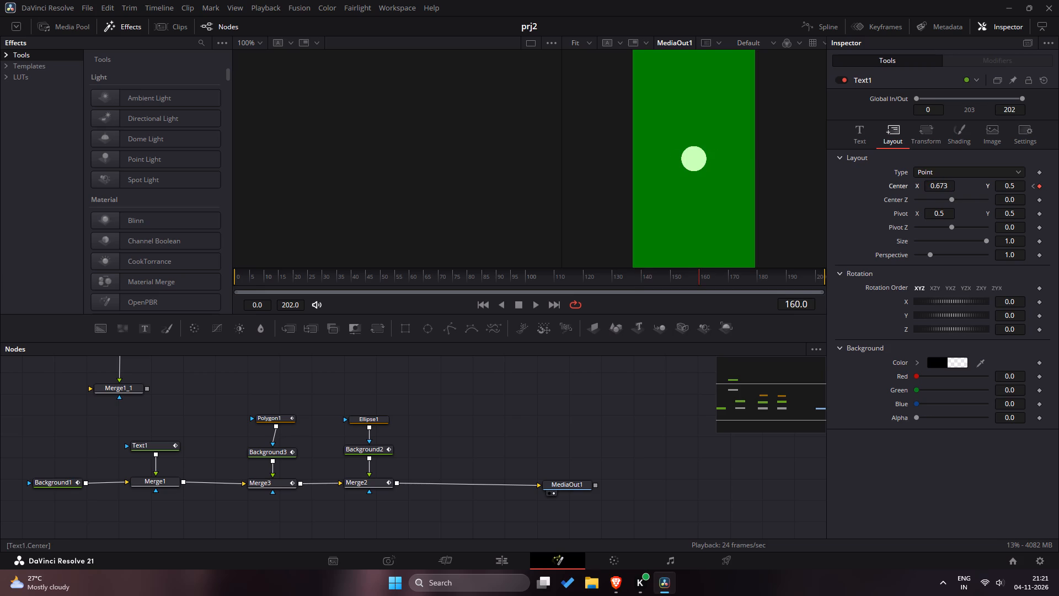
left_click(1040, 185)
left_click(1034, 186)
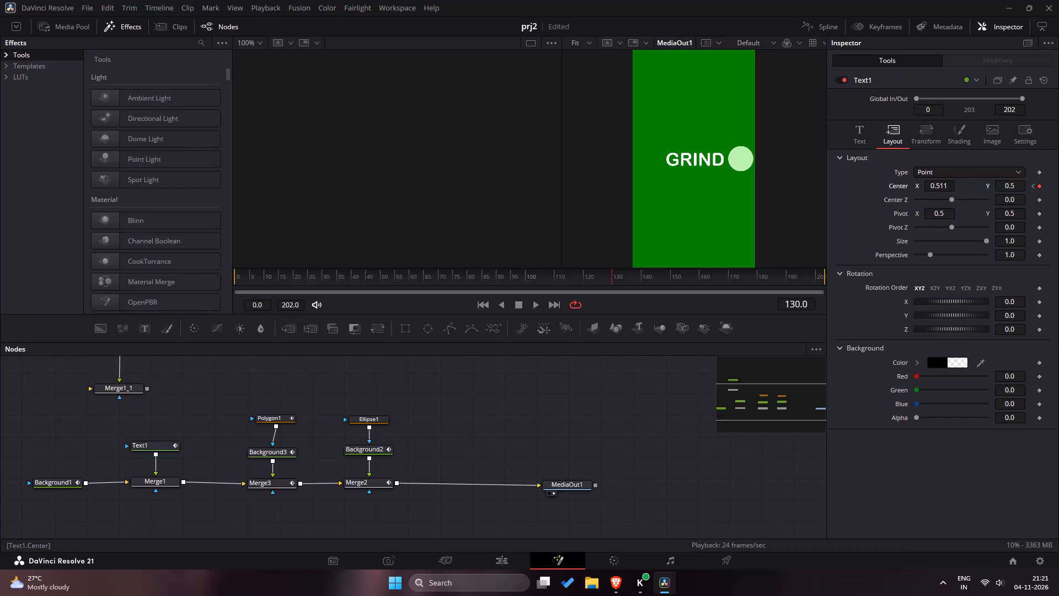
Keyframe Text1's layout Center at frame 140, keeping X at 0.511 so GRIND holds until the circle moves.
left_click_drag(602, 277, 600, 277)
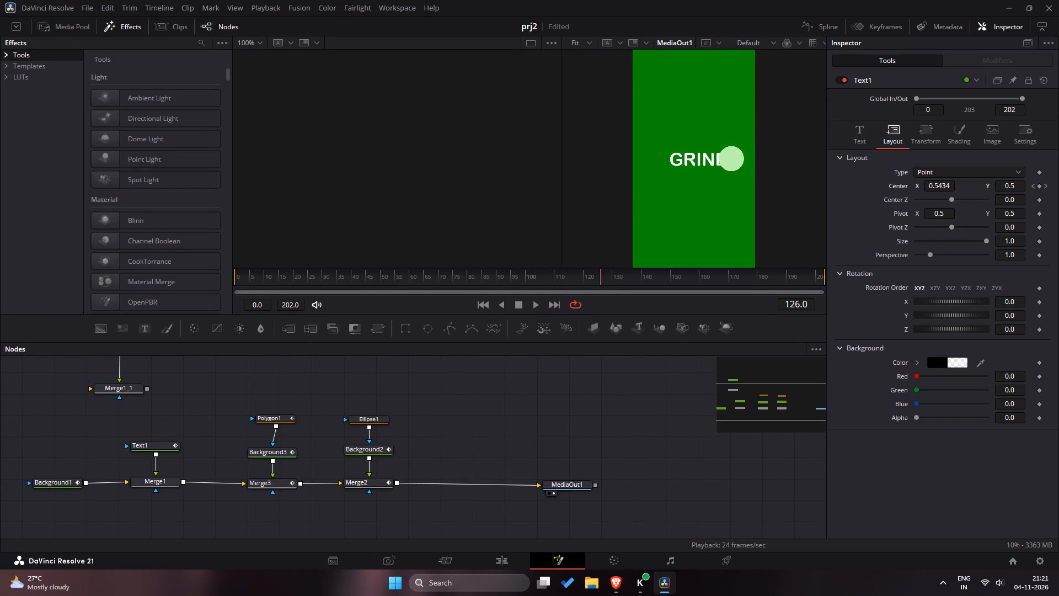
left_click_drag(600, 277, 612, 277)
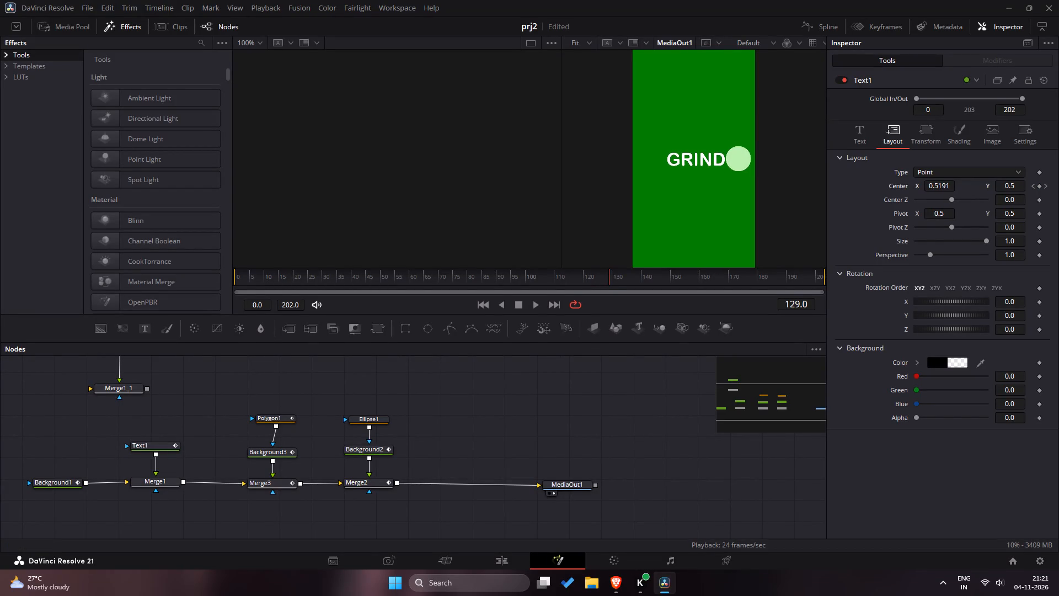
left_click_drag(612, 277, 643, 275)
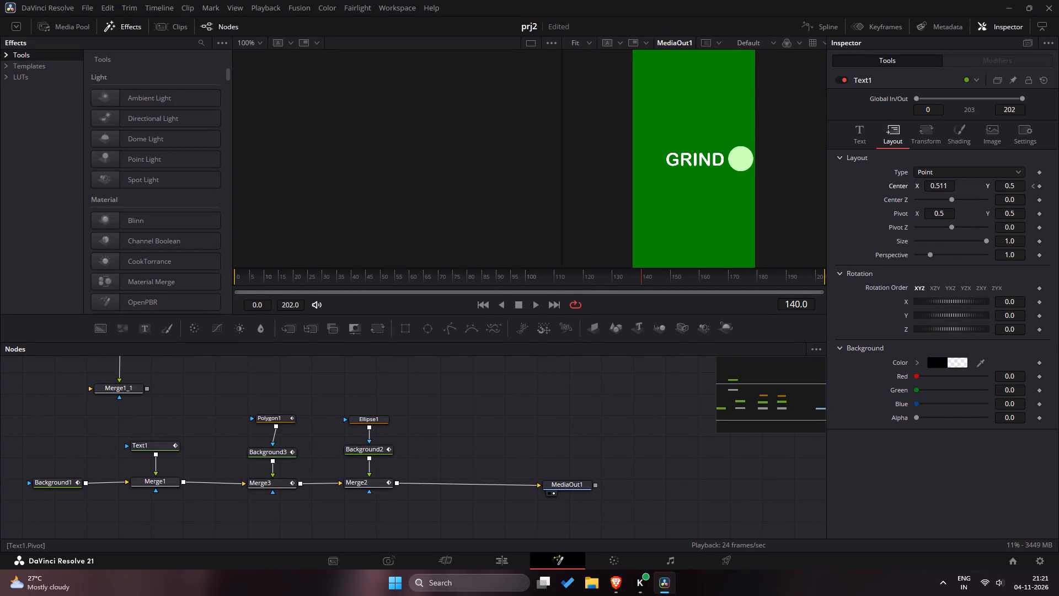
left_click(1038, 185)
Keyframe Text1's layout Center X to 0.671 at frame 160 so GRIND slides back behind the circle.
left_click_drag(644, 276, 700, 279)
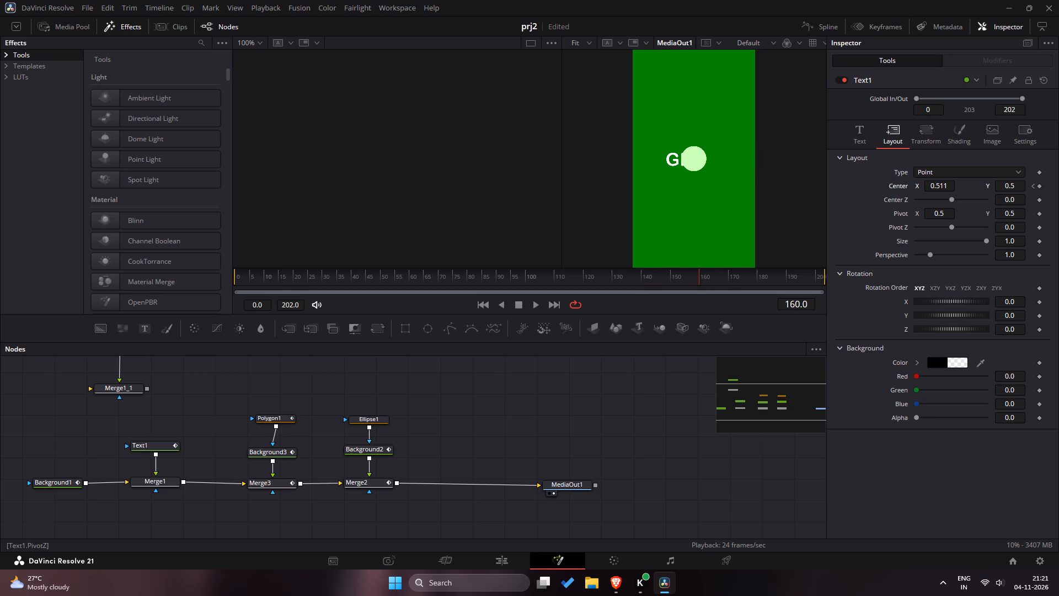
left_click_drag(466, 274, 377, 277)
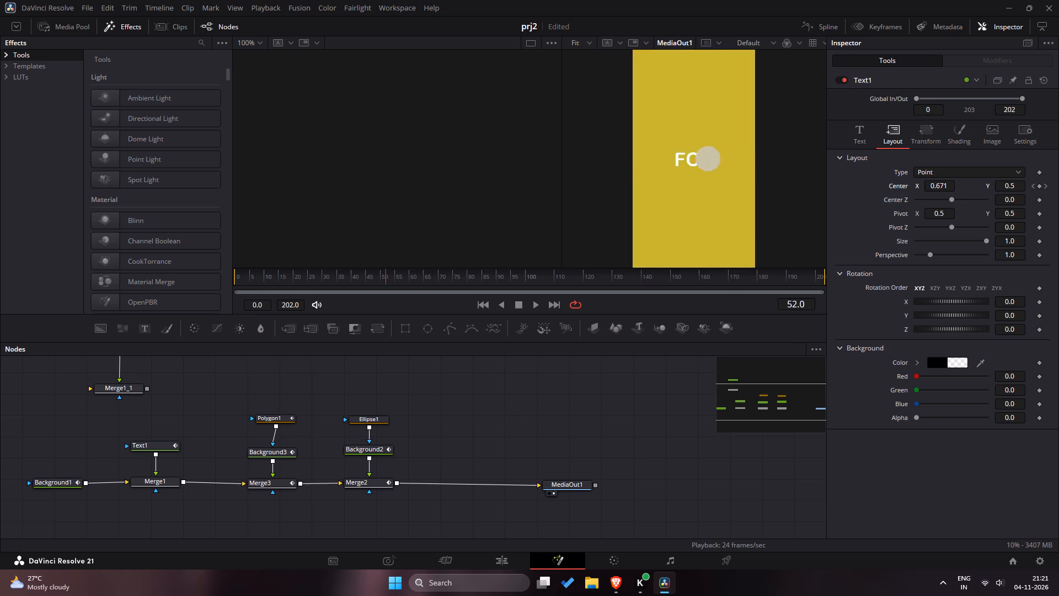
left_click_drag(377, 277, 341, 278)
left_click(159, 446)
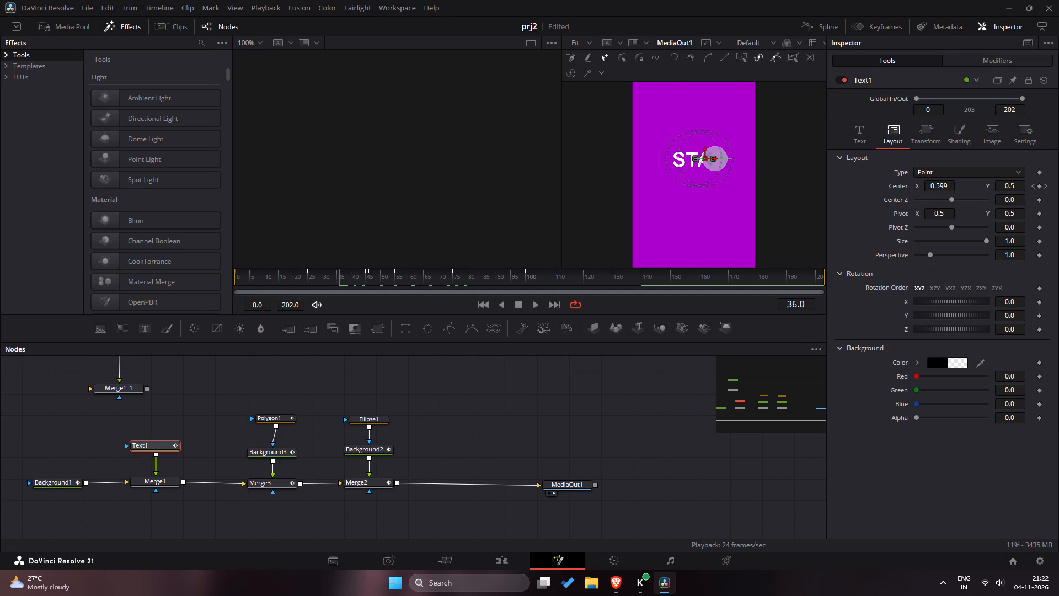
left_click_drag(333, 278, 286, 276)
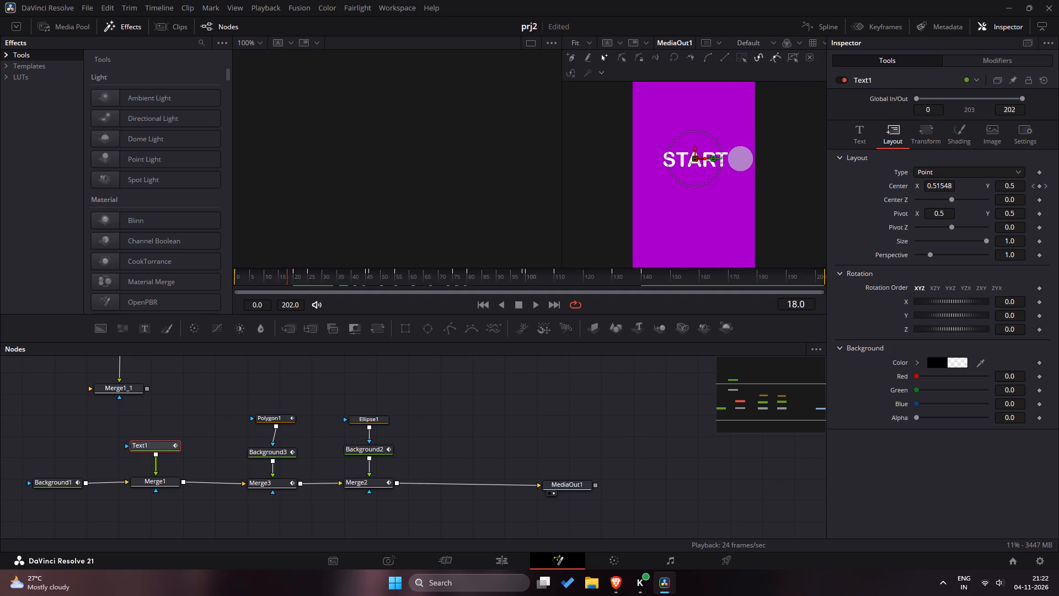
left_click_drag(286, 276, 559, 259)
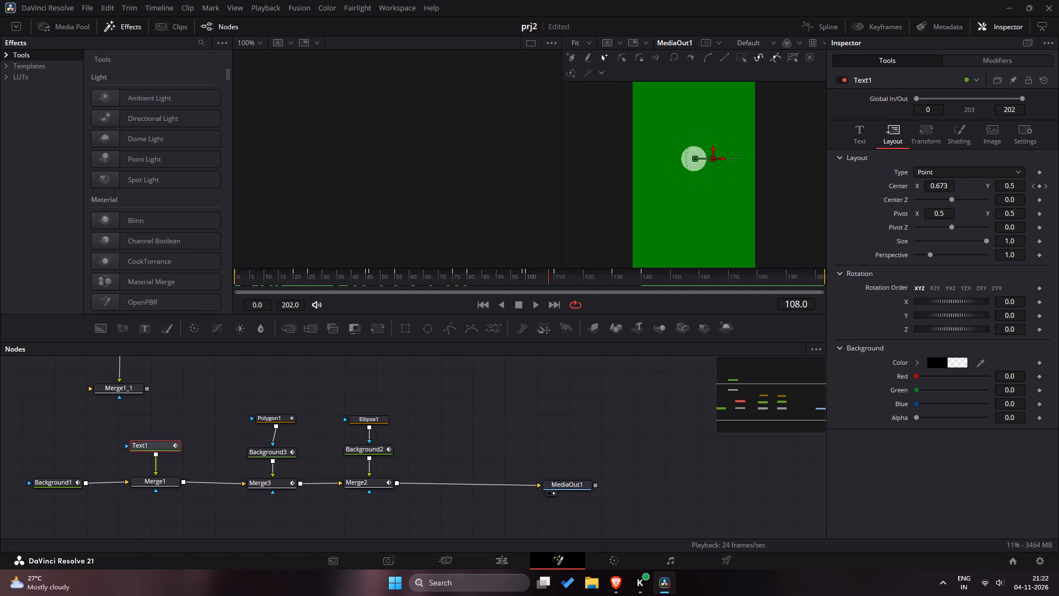
left_click_drag(559, 259, 700, 270)
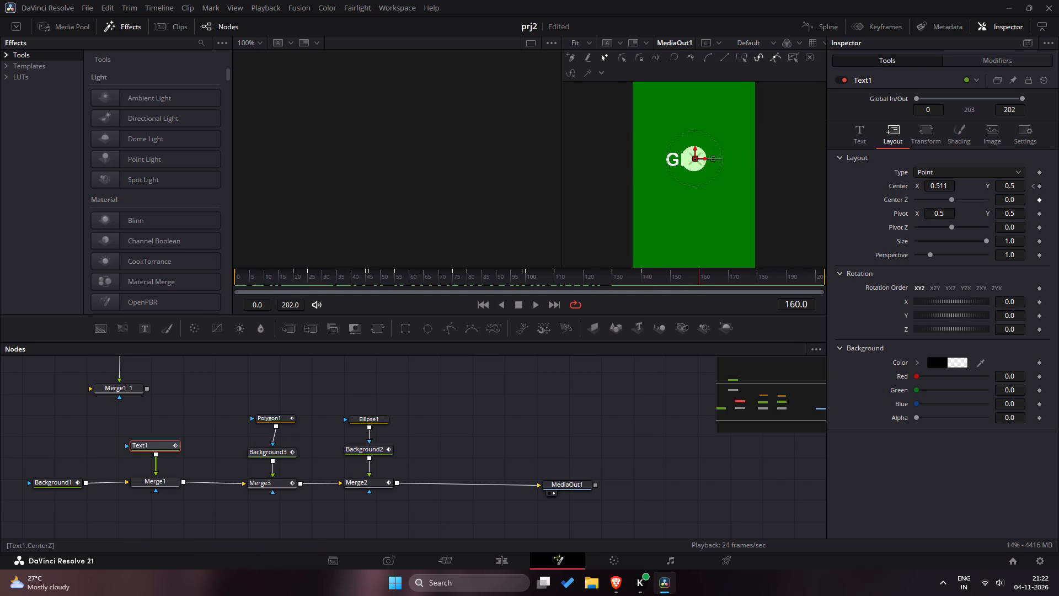
left_click(947, 186)
key("BackSpace")
key("BackSpace")
key("BackSpace")
type("671")
key("Return")
left_click(646, 460)
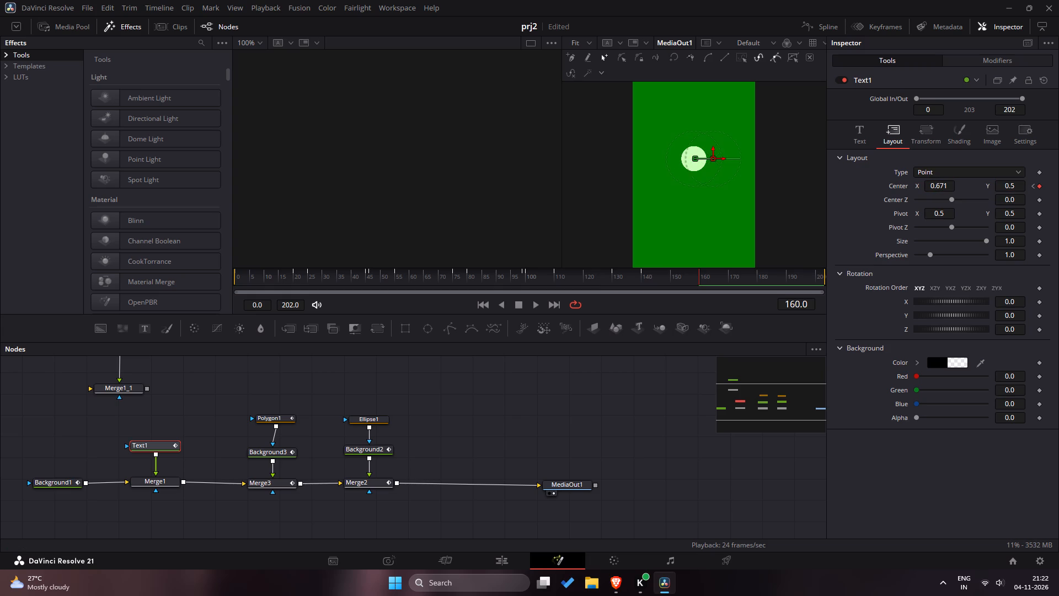
Play the GRIND section through to about frame 165 to check the retimed exit against the circle.
key("space")
left_click(548, 413)
left_click_drag(623, 271, 479, 274)
key("space")
key("space")
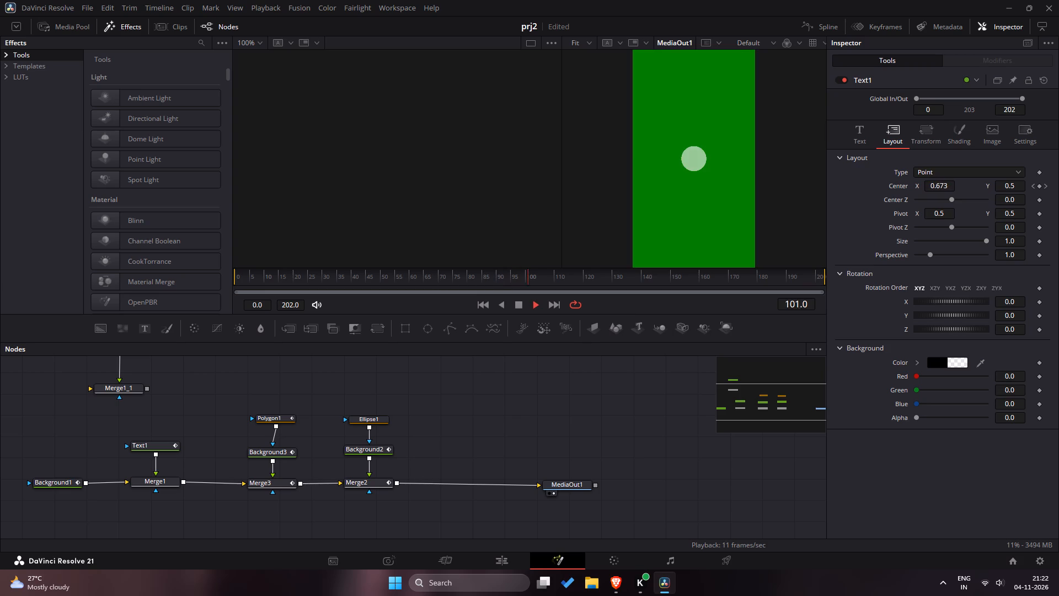
key("space")
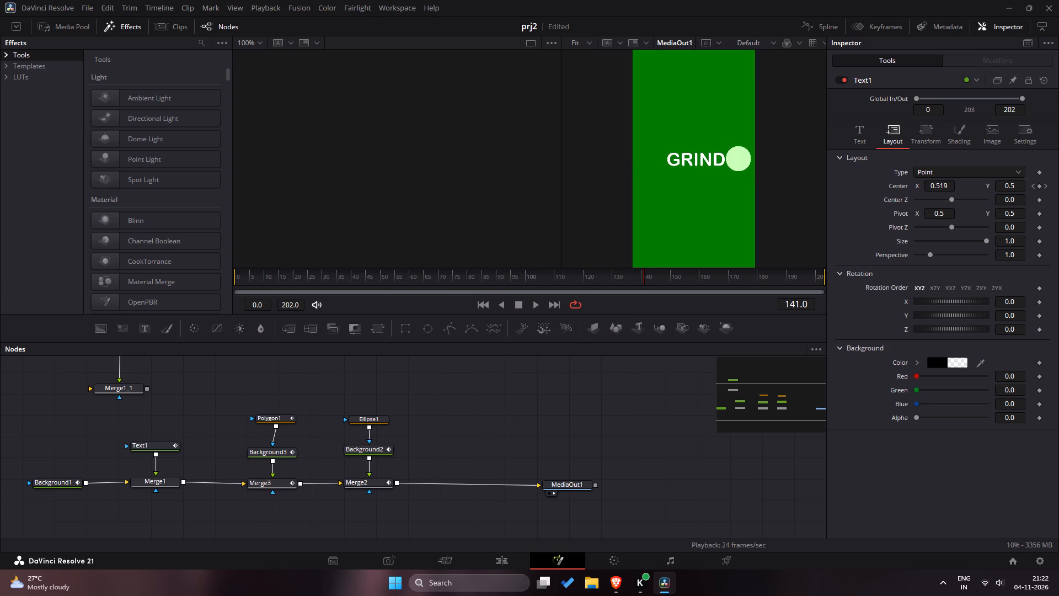
key("space")
key("space")
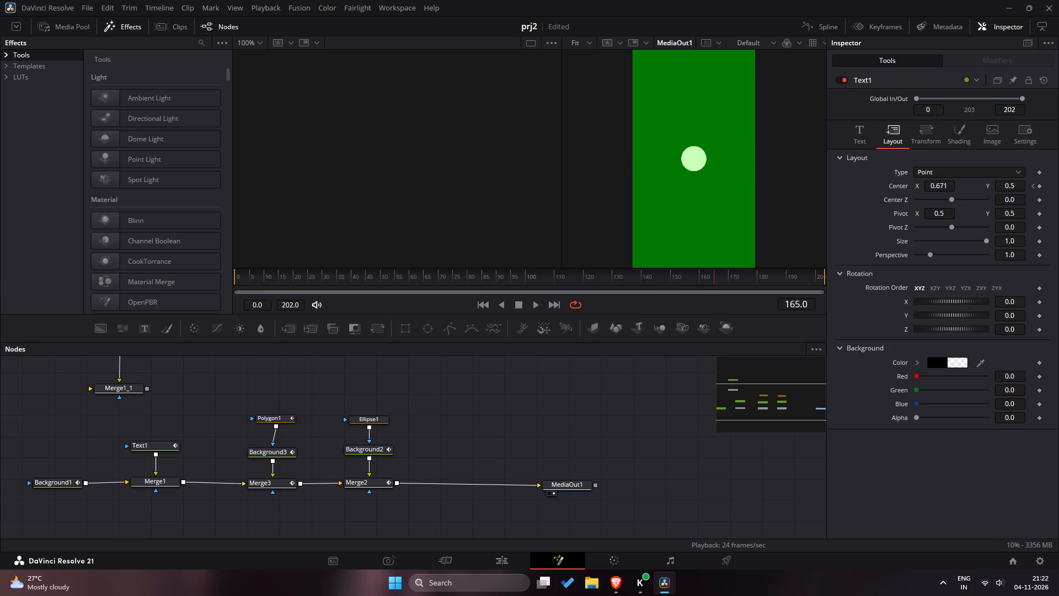
Play the Fusion composition from the start of Timeline 1 on the Edit page to review the START, FOCUS and GRIND animation.
left_click(504, 562)
left_click_drag(213, 373, 68, 374)
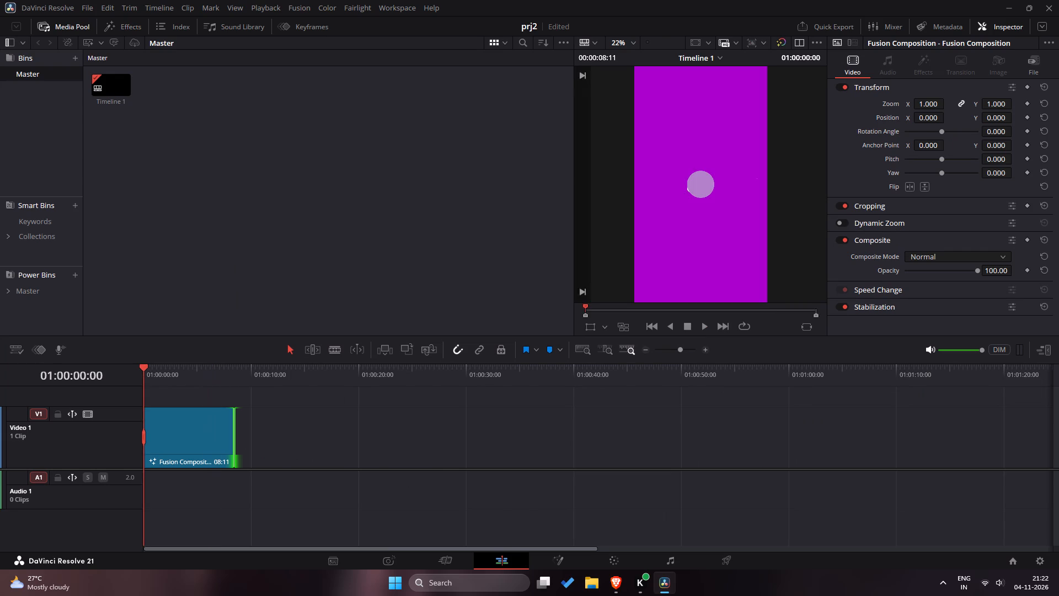
key("space")
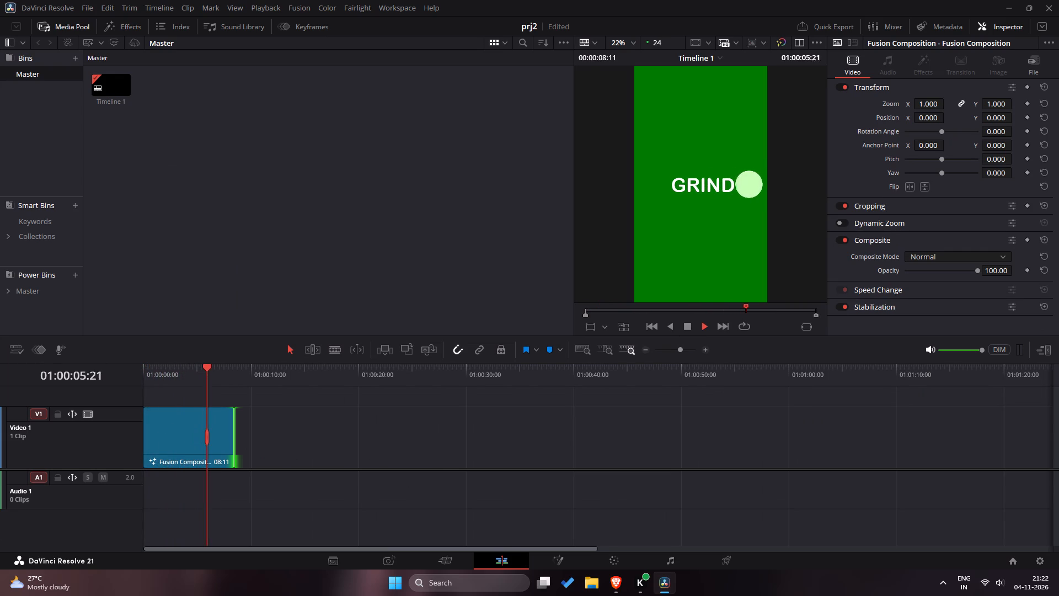
key("space")
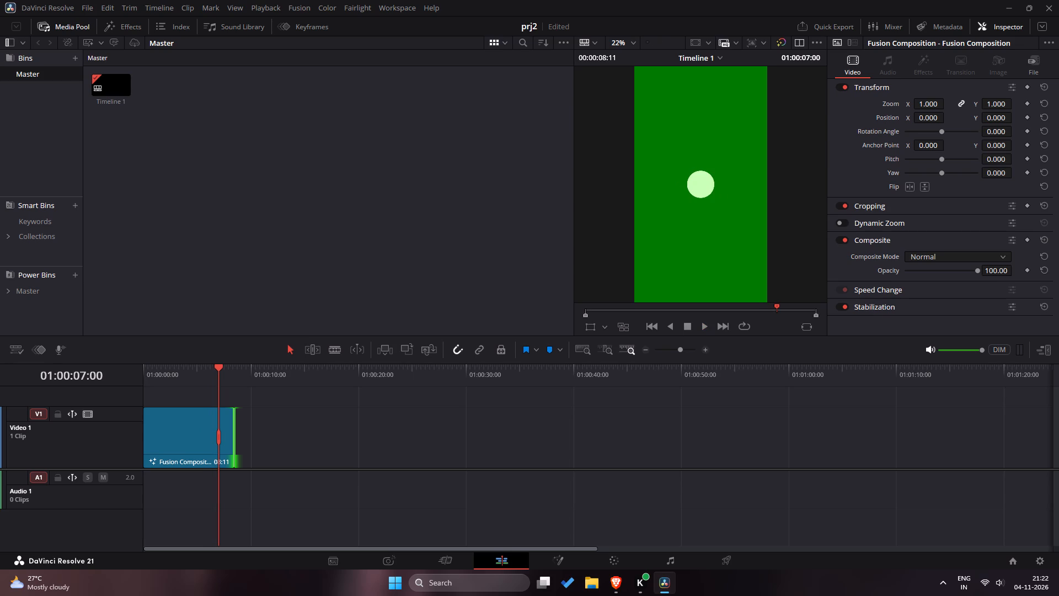
Switch to the Brave window showing the assignment brief and close that browser window.
left_click(1058, 0)
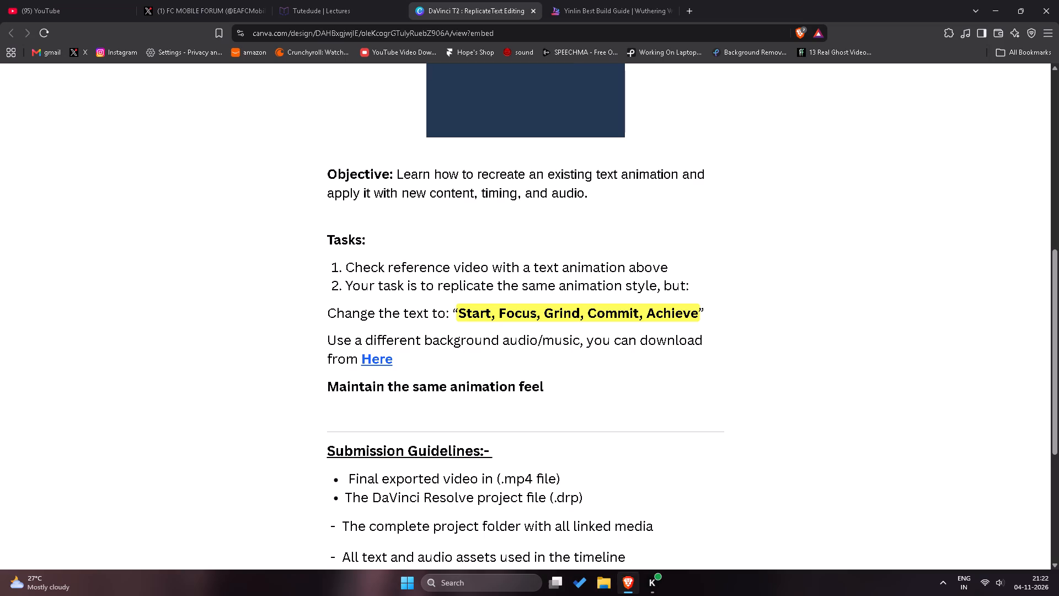
left_click(1058, 0)
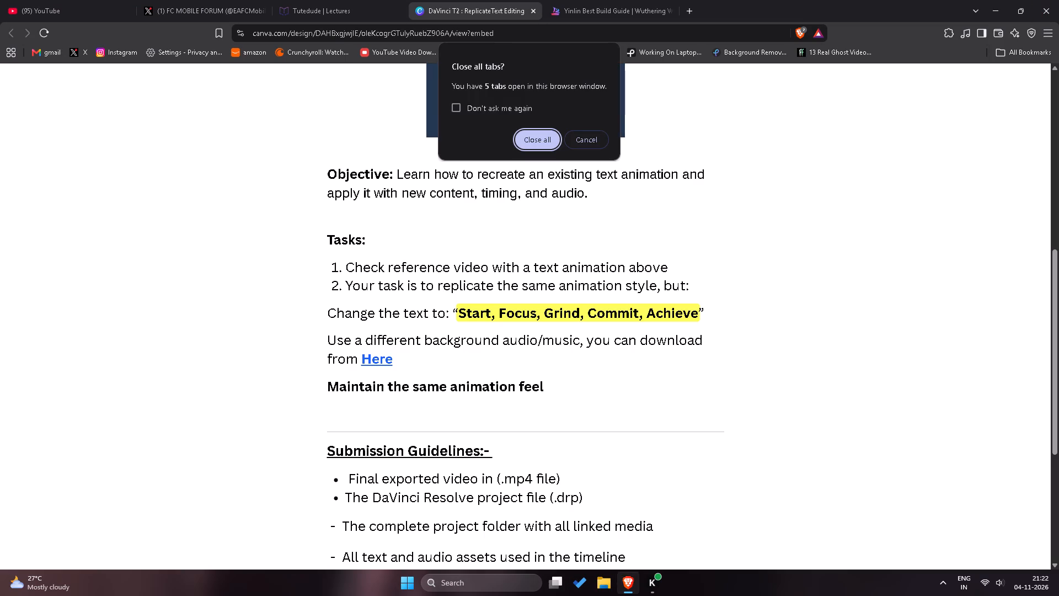